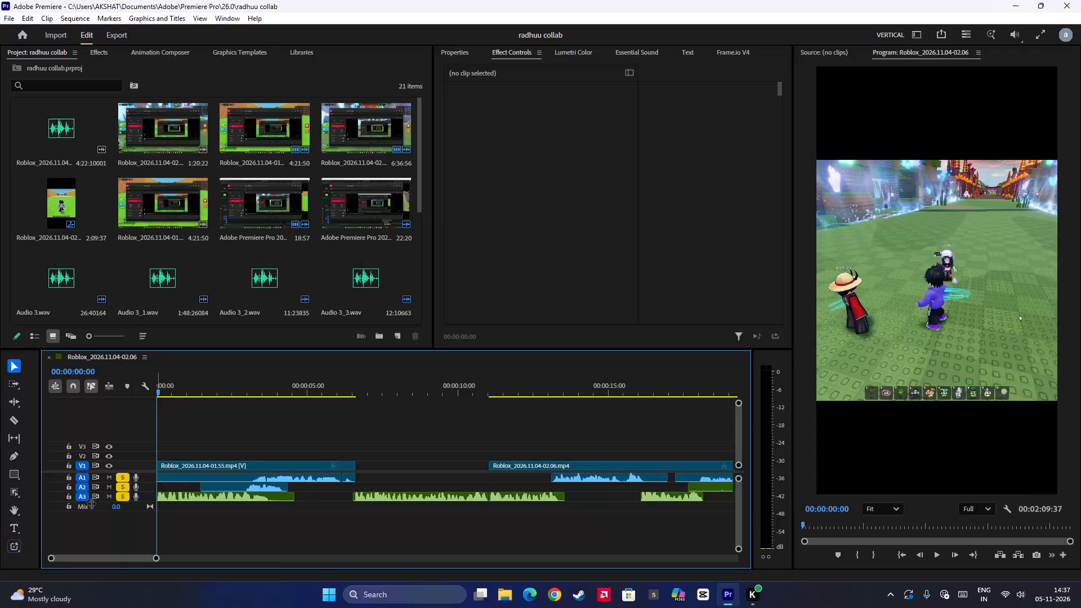
# Play the sequence from the start to about 16 seconds, checking the gap between clips and the layered audio.
pyautogui.press('space')
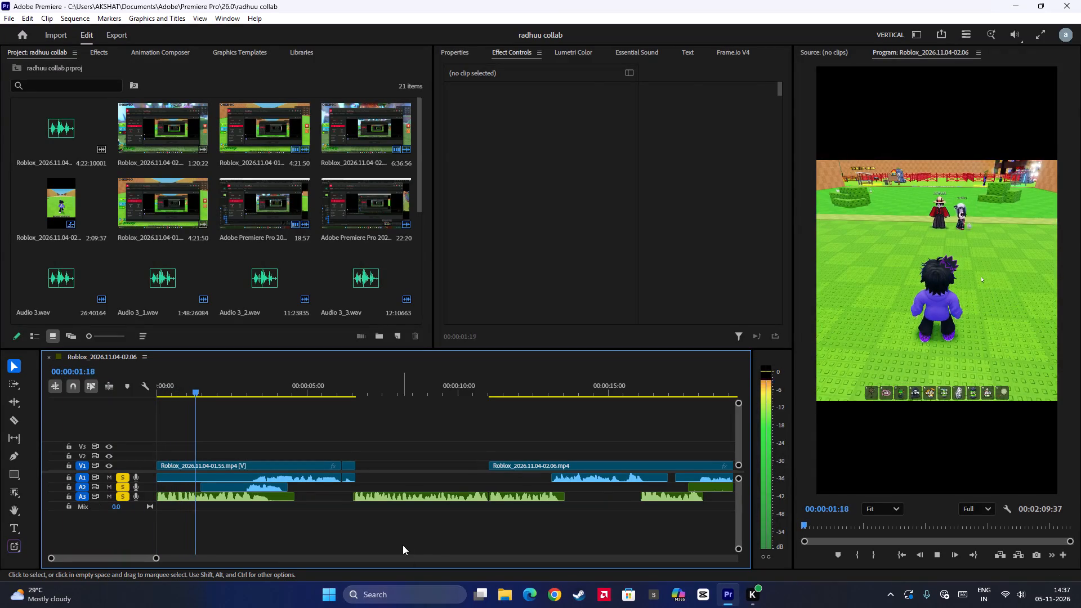
pyautogui.keyDown('alt'); pyautogui.scroll(4, 331, 484); pyautogui.keyUp('alt')
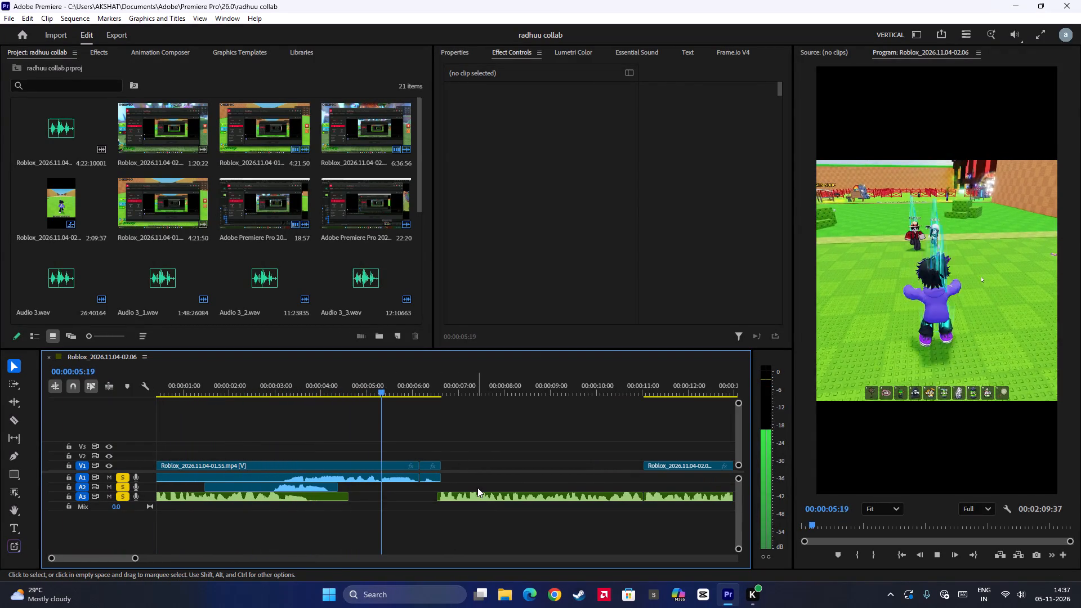
pyautogui.scroll(-7, 477, 488)
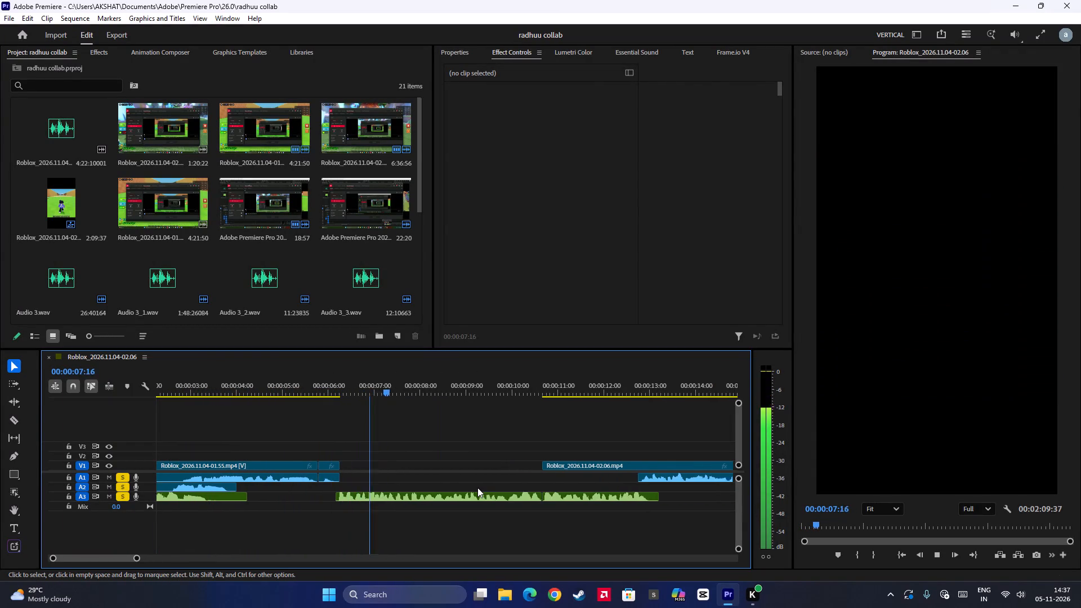
pyautogui.scroll(-7, 477, 488)
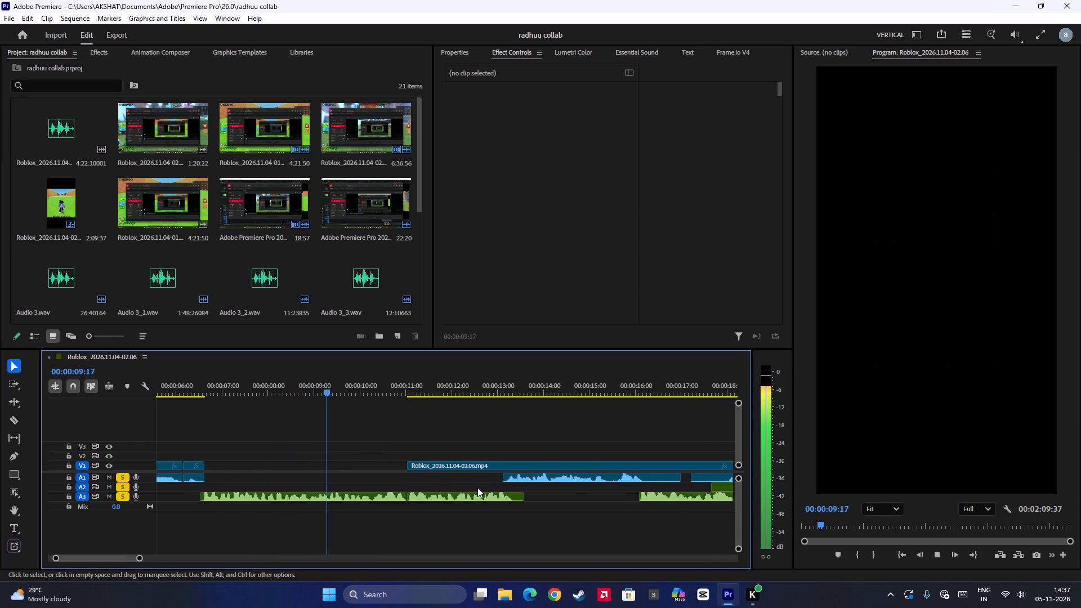
pyautogui.scroll(-2, 474, 488)
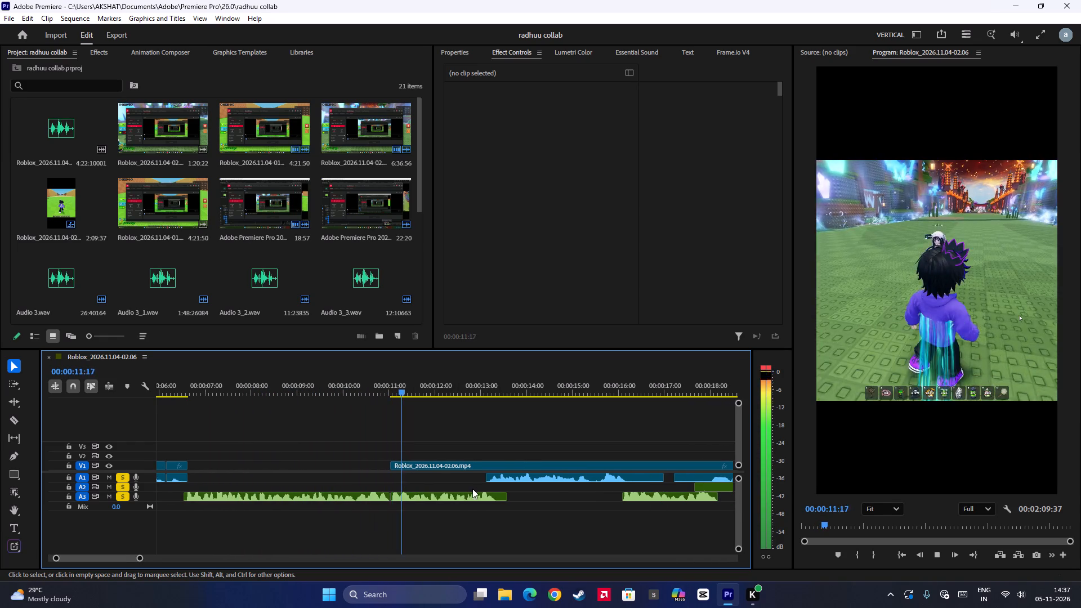
pyautogui.scroll(-4, 472, 489)
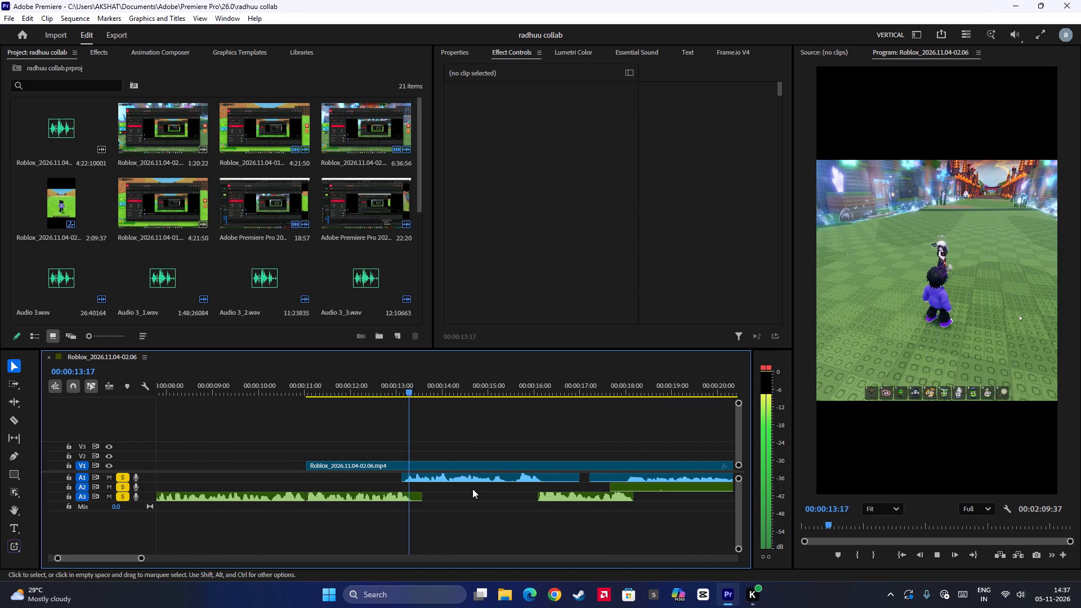
pyautogui.scroll(-3, 472, 489)
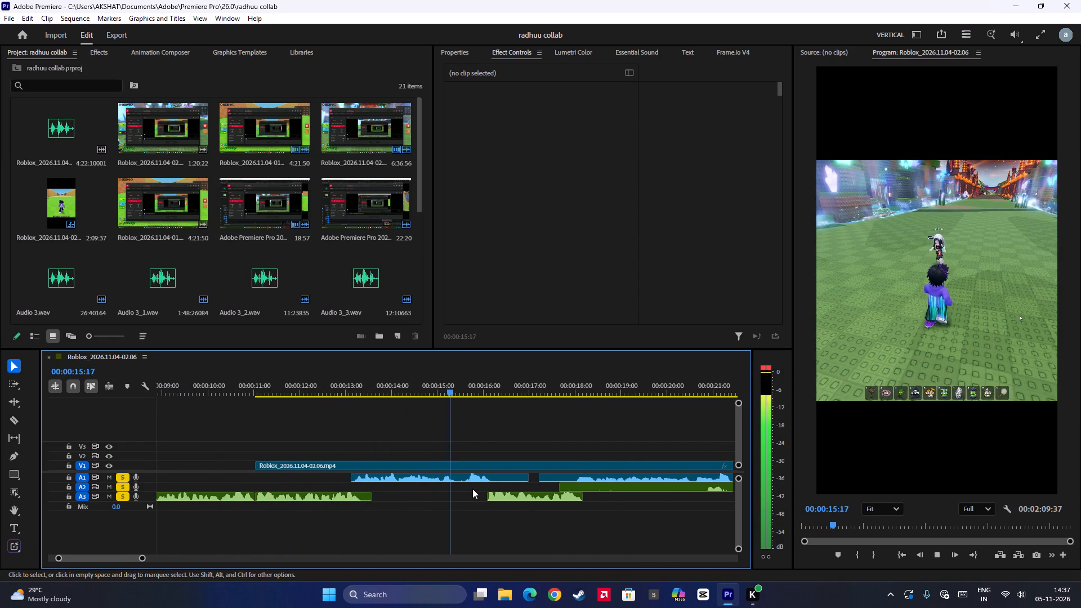
pyautogui.press('space')
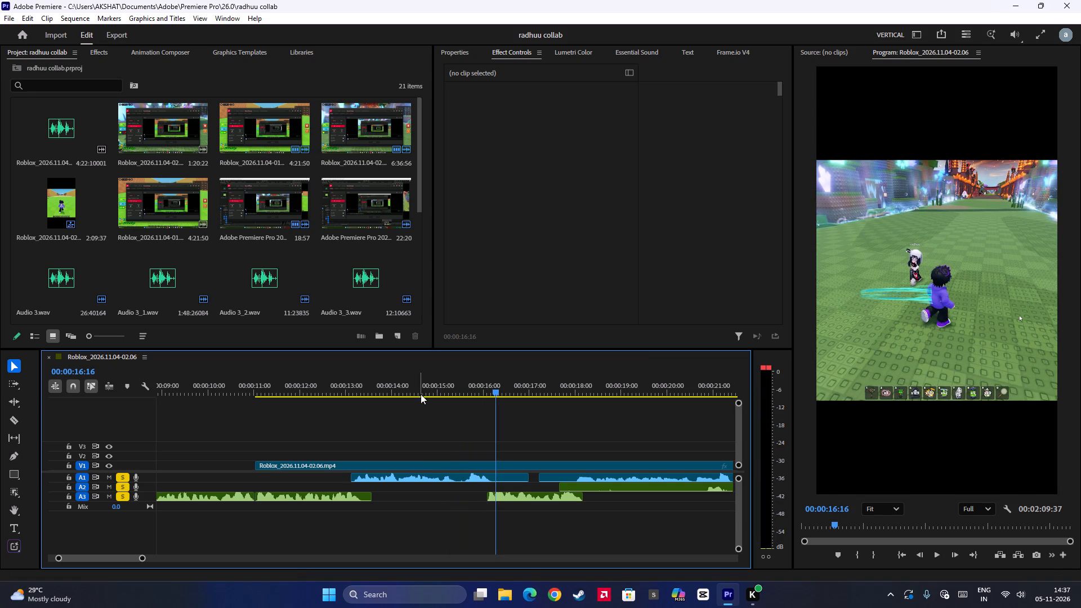
# Replay the sequence from just before 15 seconds to the end of the V1 clip at about 30 seconds, checking picture against audio.
pyautogui.click(422, 390)
pyautogui.press('space')
pyautogui.press('space')
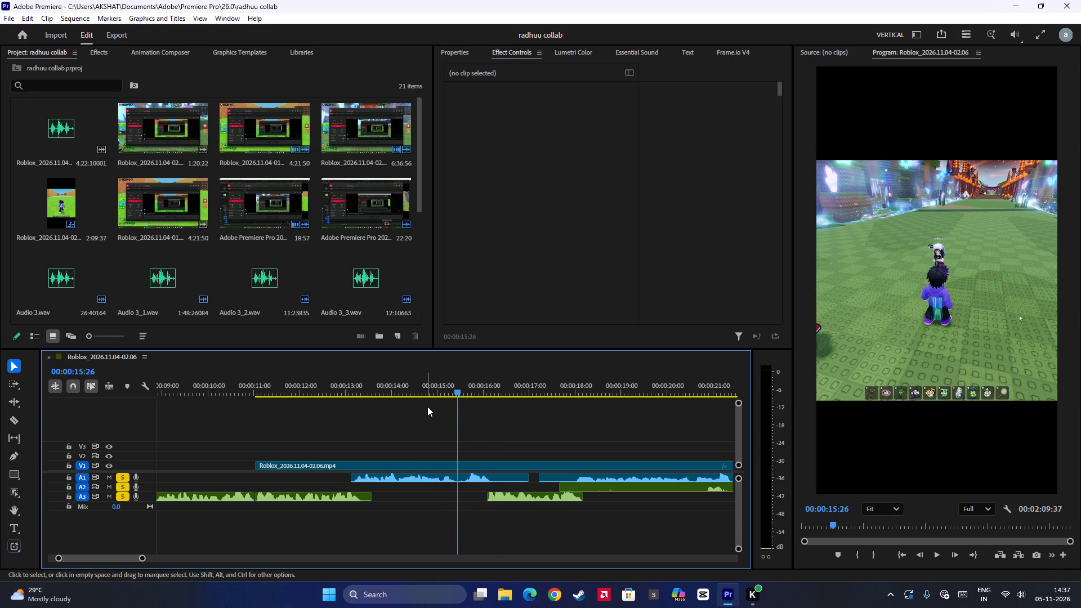
pyautogui.press('space')
pyautogui.scroll(-1, 427, 406)
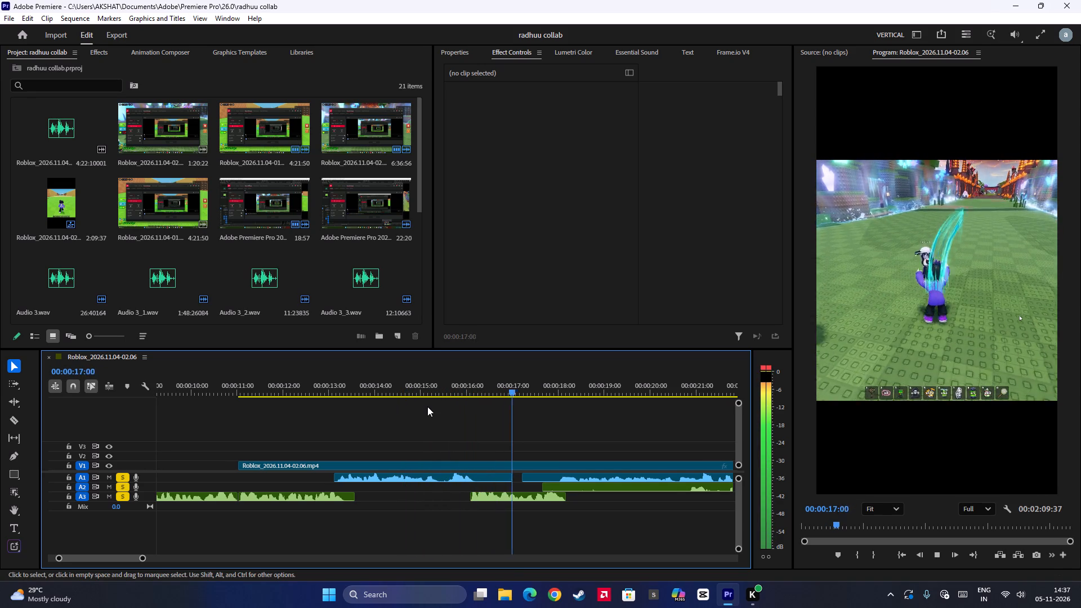
pyautogui.scroll(-3, 427, 406)
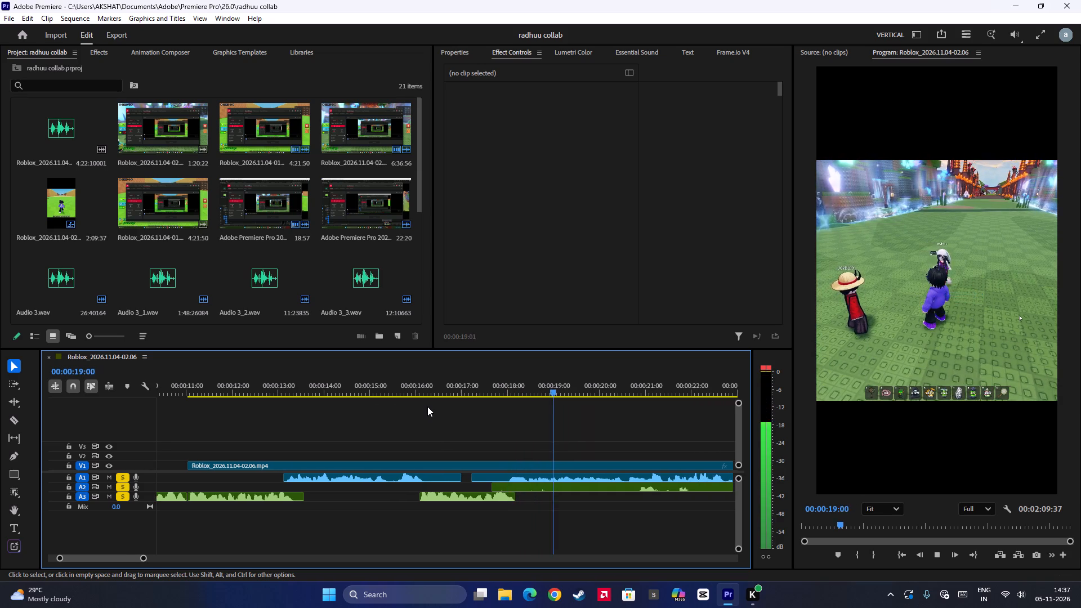
pyautogui.scroll(-10, 427, 406)
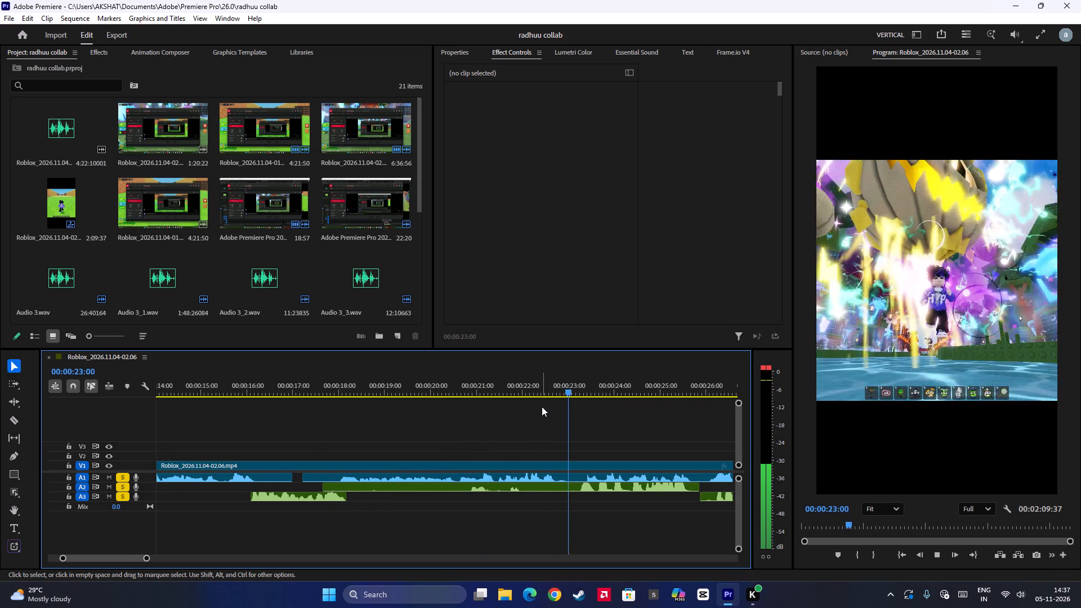
pyautogui.scroll(-4, 543, 409)
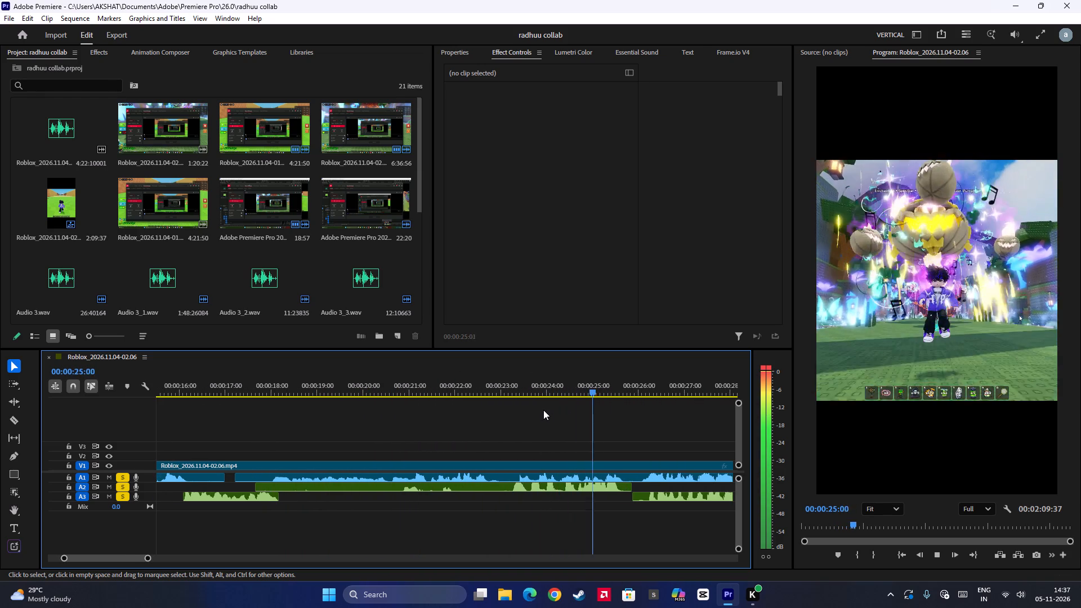
pyautogui.scroll(-12, 543, 410)
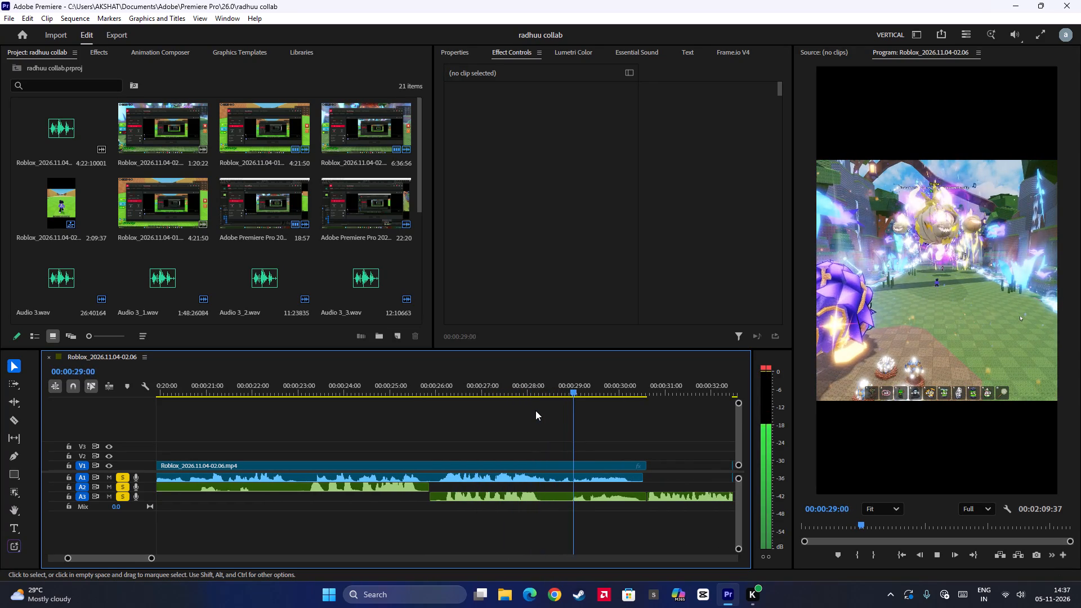
pyautogui.scroll(-4, 535, 410)
pyautogui.press('space')
# Split the Audio 3_2.wav clip on track A2 at 00:00:22:30 and delete the portion before the cut.
pyautogui.scroll(6, 502, 444)
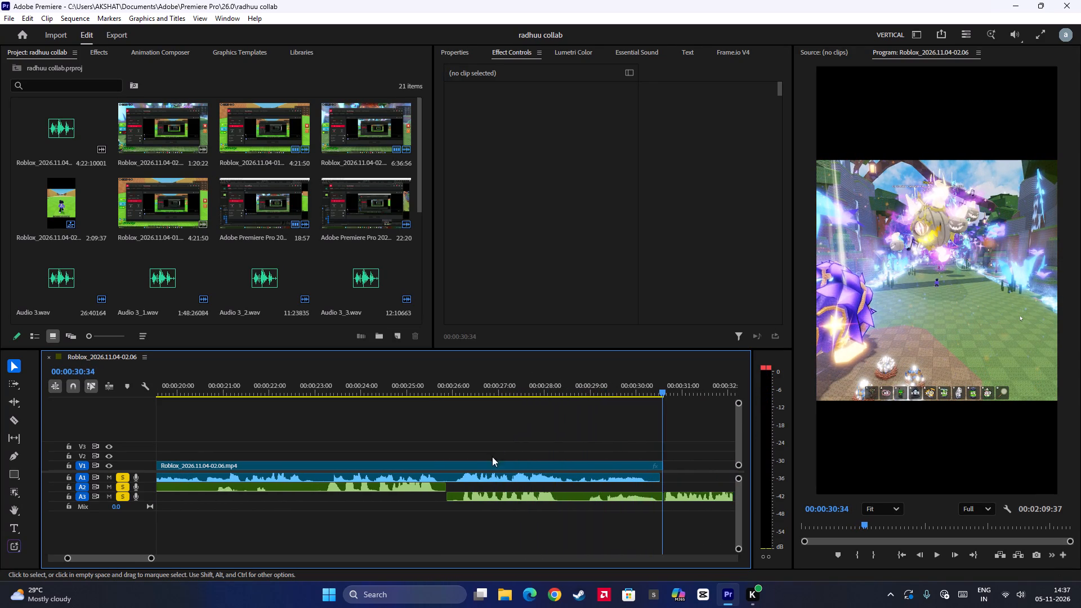
pyautogui.scroll(4, 492, 457)
pyautogui.click(408, 388)
pyautogui.press('space')
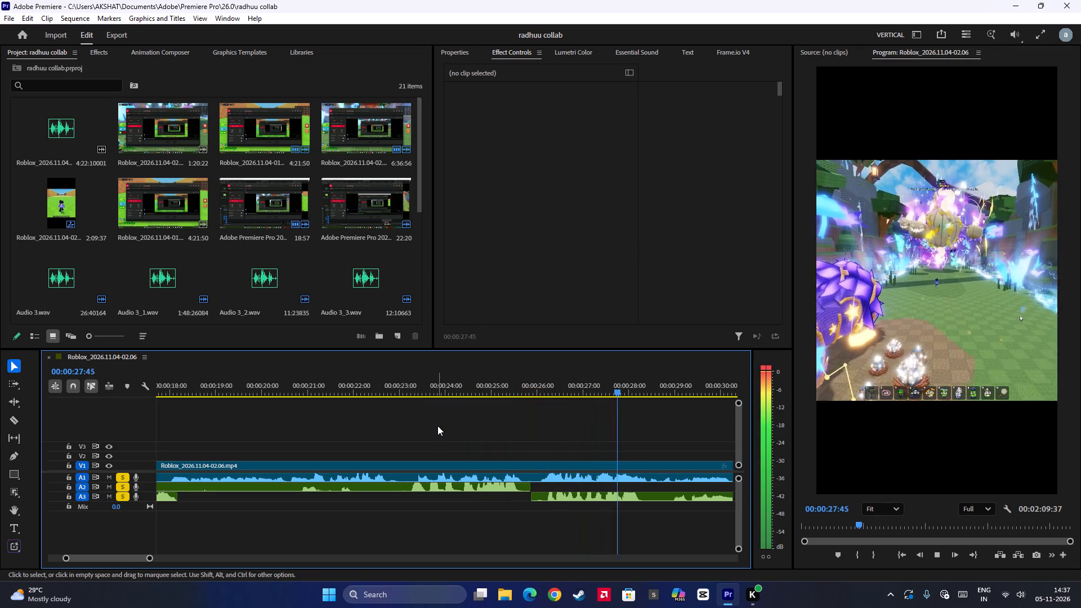
pyautogui.press('space')
pyautogui.scroll(4, 369, 423)
pyautogui.click(445, 391)
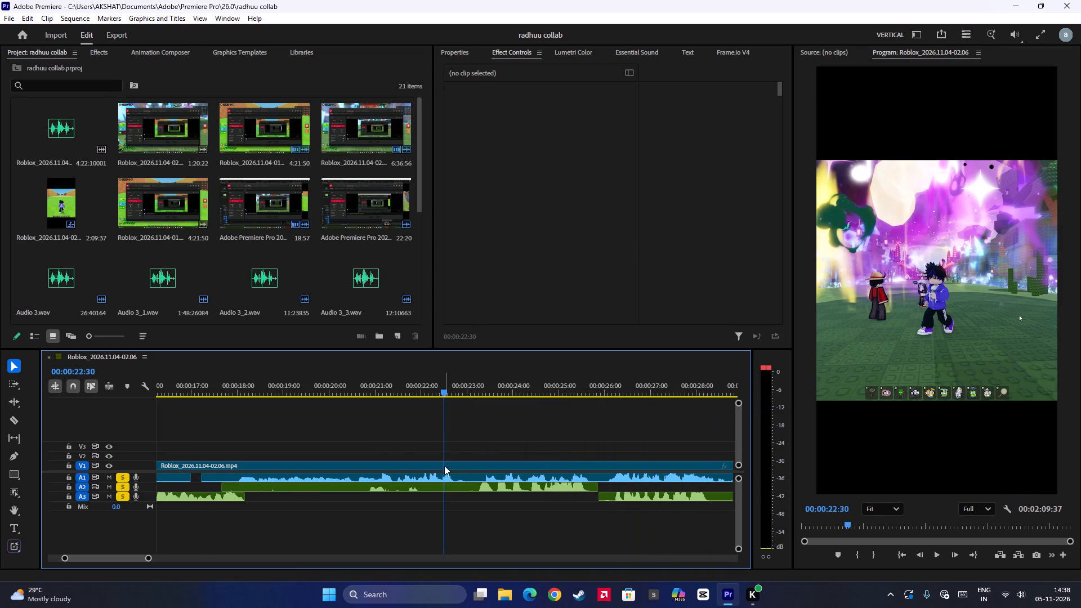
pyautogui.click(446, 491)
pyautogui.hotkey('ctrl', 'b')
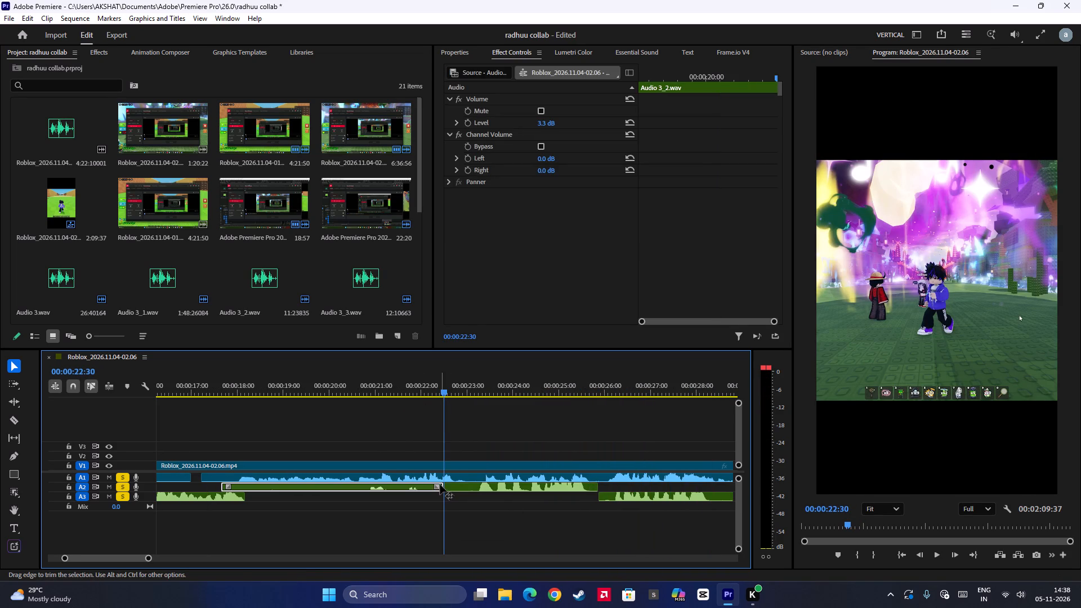
pyautogui.press('BackSpace')
# Play back from the new cut, skip to about 30 seconds, and review picture and audio up to about 45 seconds.
pyautogui.press('space')
pyautogui.scroll(-12, 467, 472)
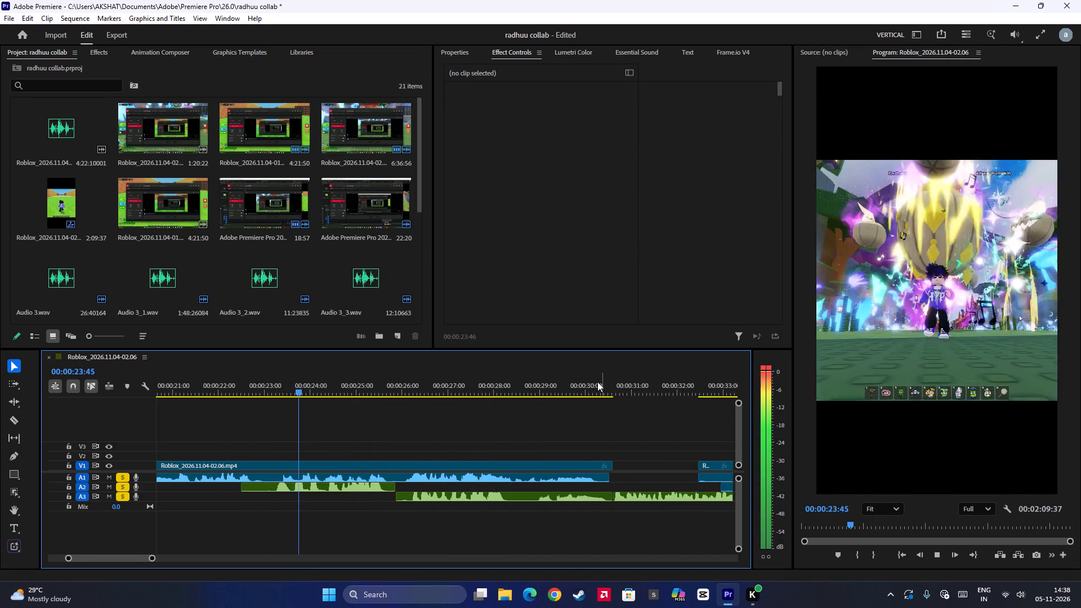
pyautogui.click(579, 387)
pyautogui.press('space')
pyautogui.scroll(-9, 586, 447)
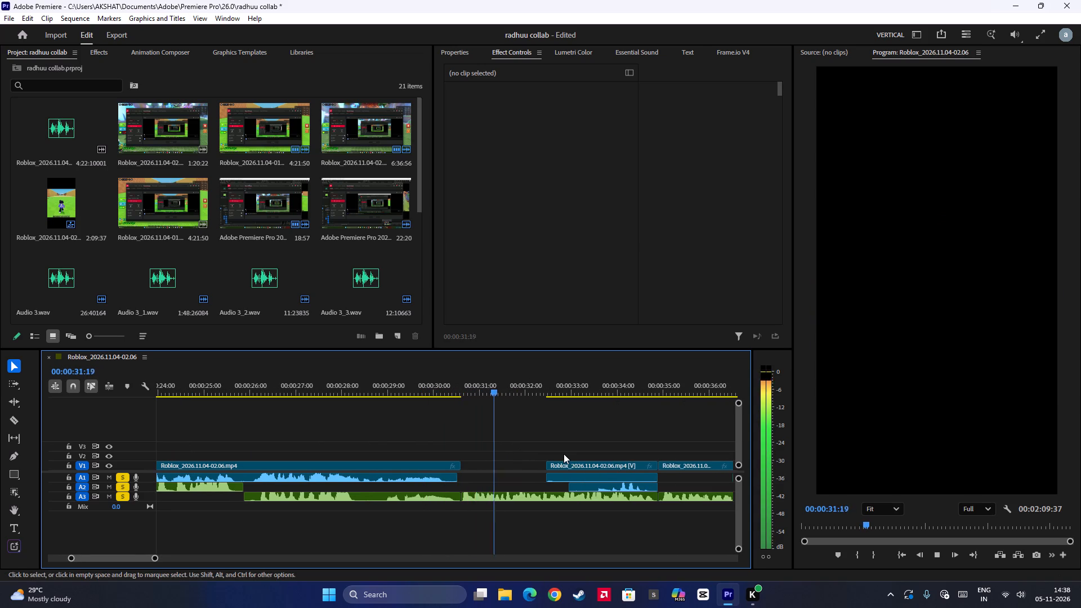
pyautogui.scroll(-9, 557, 455)
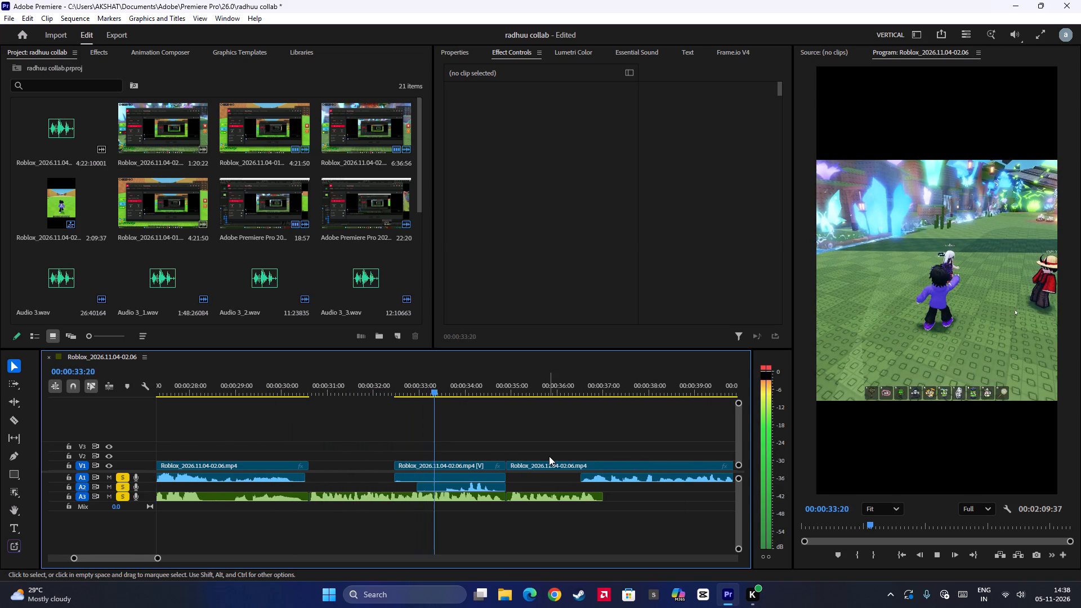
pyautogui.press('space')
pyautogui.press('space')
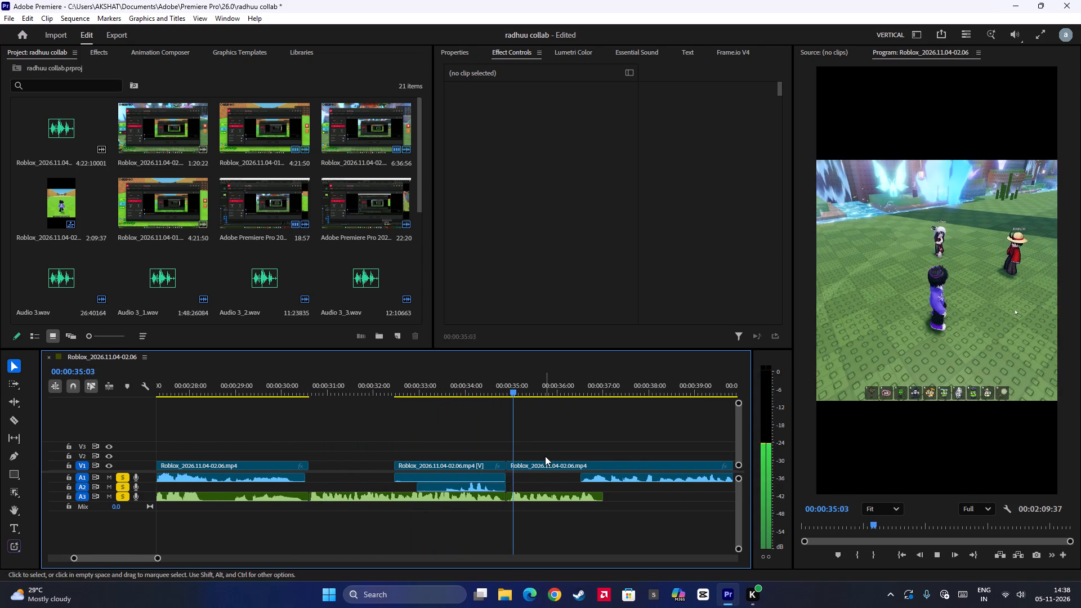
pyautogui.scroll(-10, 545, 456)
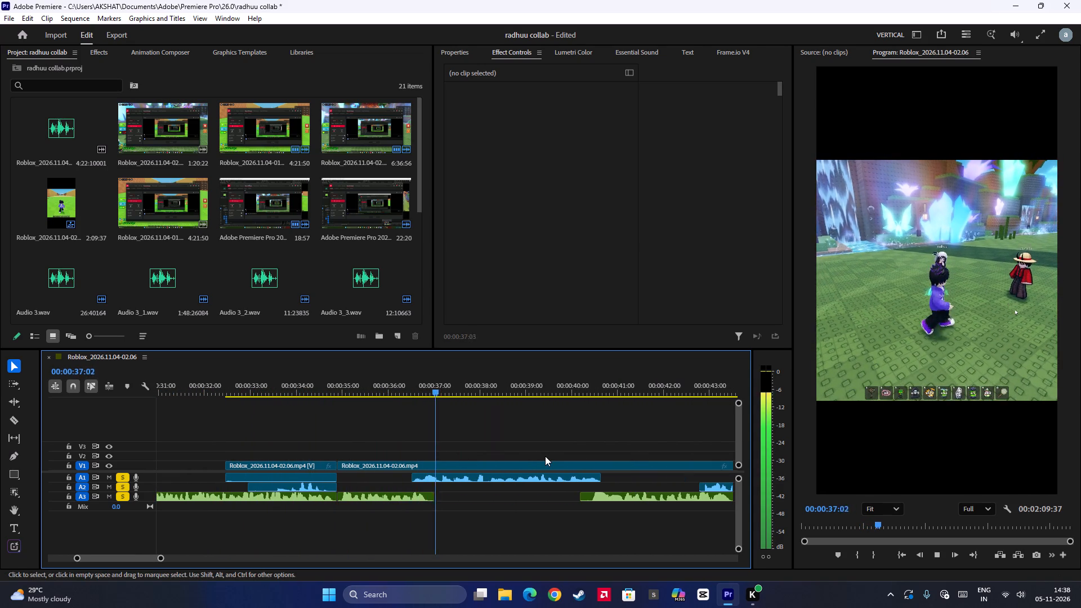
pyautogui.scroll(-3, 545, 456)
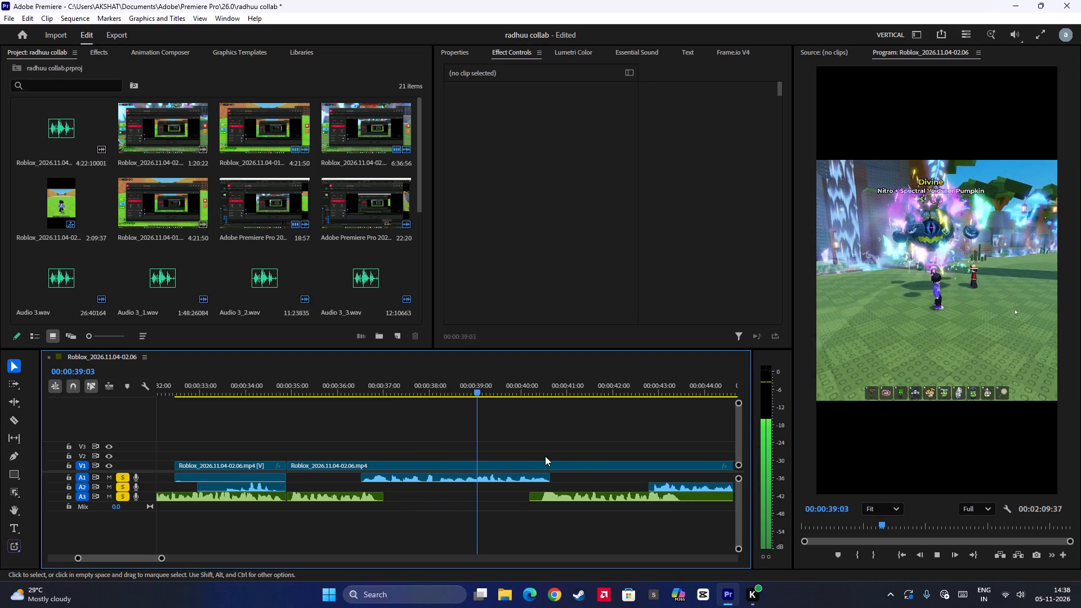
pyautogui.scroll(-3, 545, 456)
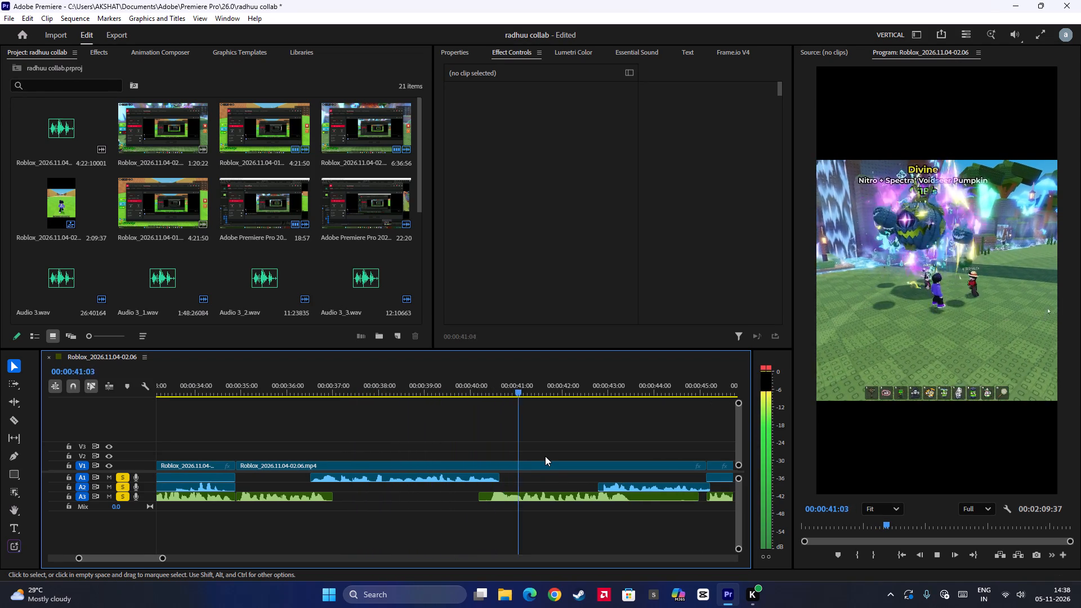
pyautogui.scroll(-5, 545, 456)
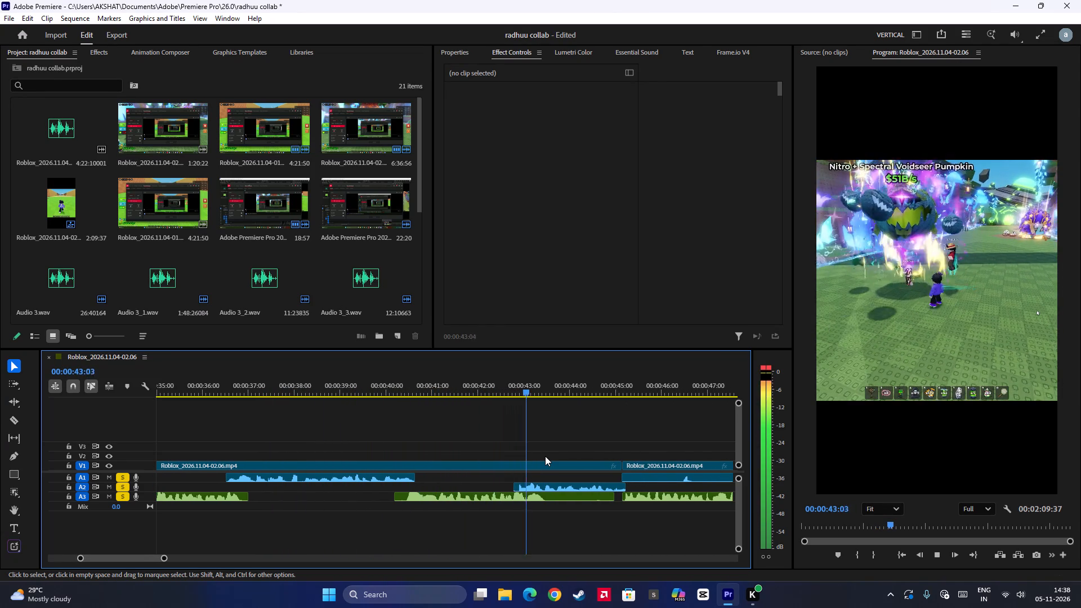
pyautogui.scroll(-6, 545, 456)
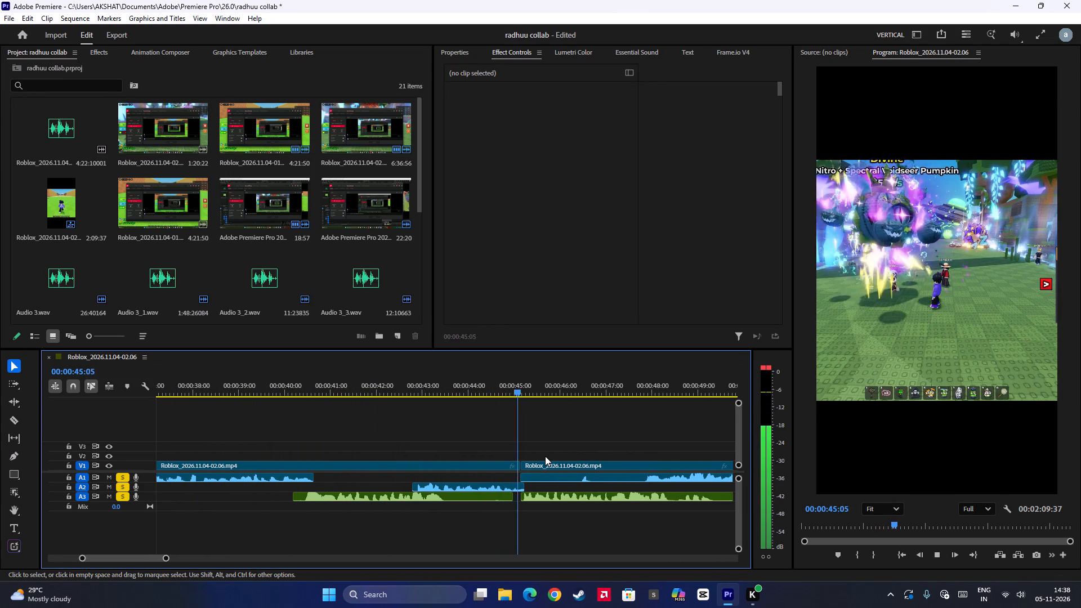
# Play on from about 45 seconds to about 52 seconds, checking the picture against the audio on A1 to A3.
pyautogui.press('space')
pyautogui.press('space')
pyautogui.scroll(-5, 545, 456)
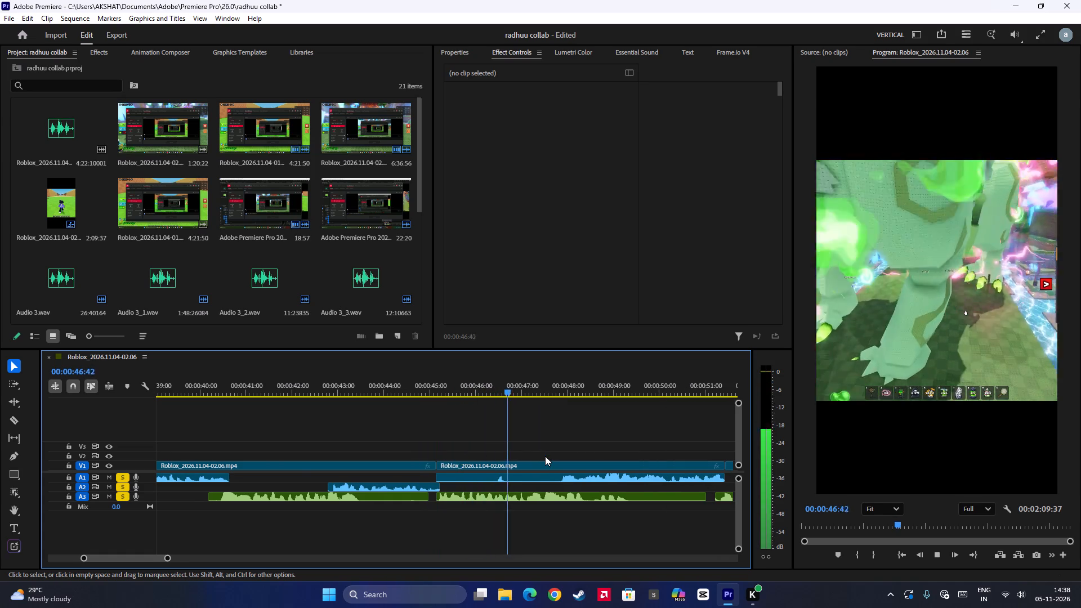
pyautogui.scroll(-1, 545, 456)
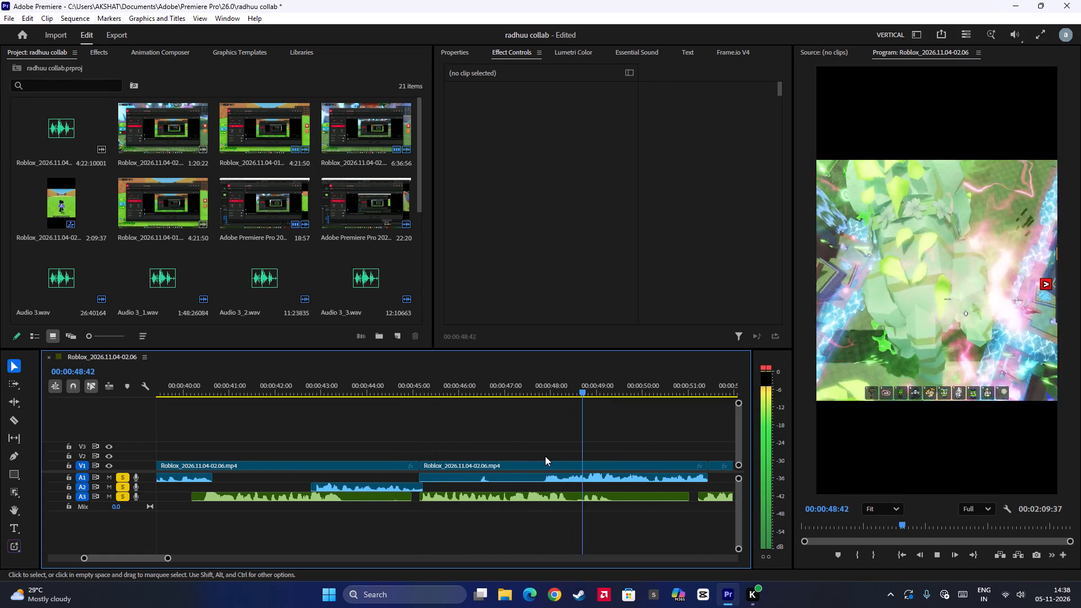
pyautogui.scroll(-7, 545, 456)
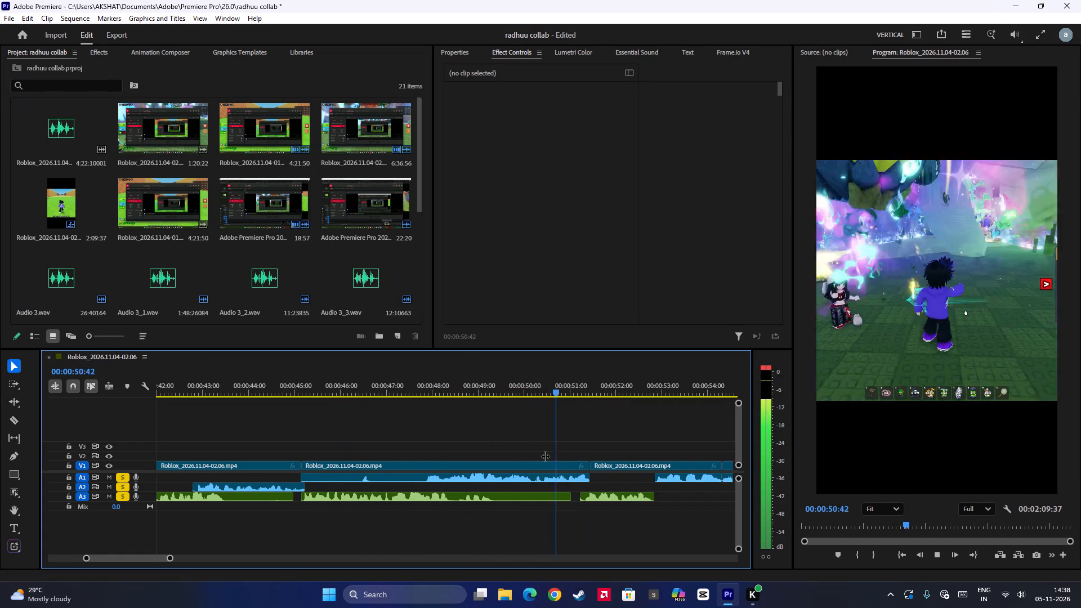
pyautogui.scroll(-4, 545, 456)
pyautogui.press('space')
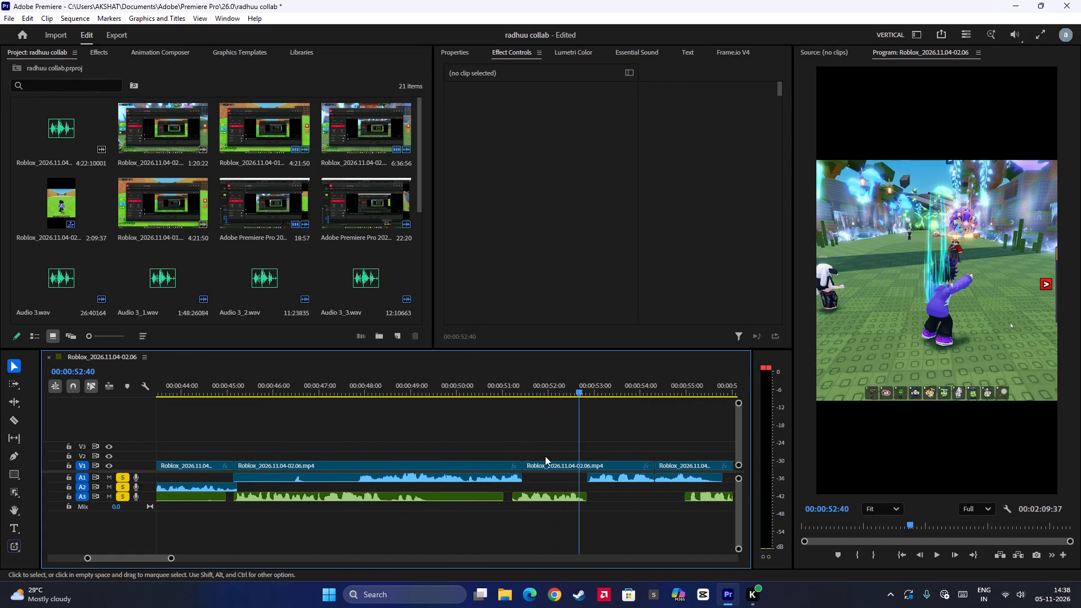
# Continue playback from about 52 seconds to about 1:02, replaying the V1 clip that starts at about 58 seconds.
pyautogui.press('space')
pyautogui.scroll(-9, 545, 456)
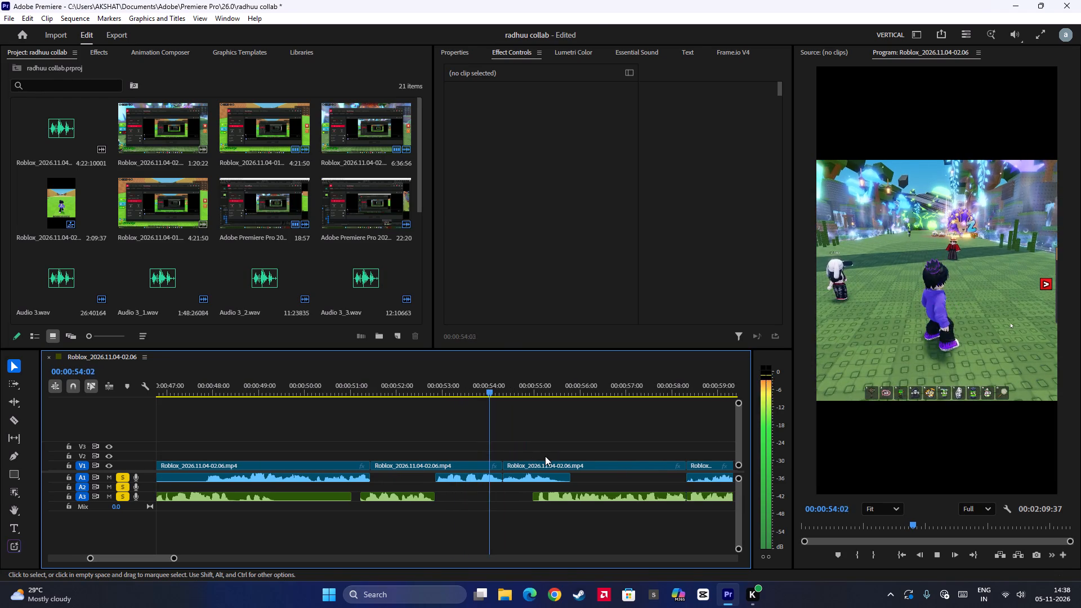
pyautogui.scroll(-4, 545, 456)
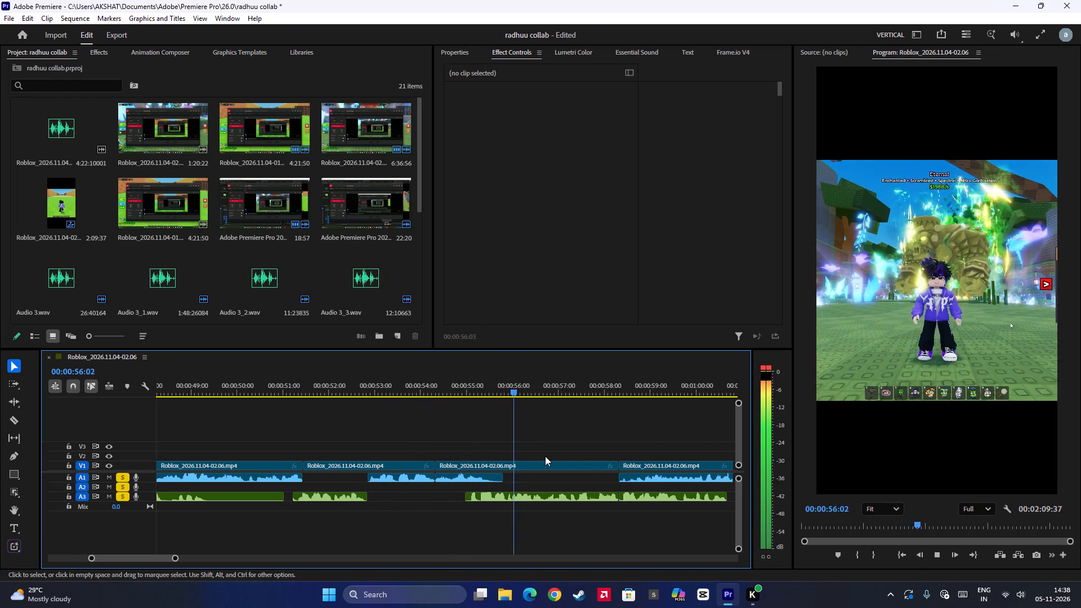
pyautogui.scroll(-3, 545, 456)
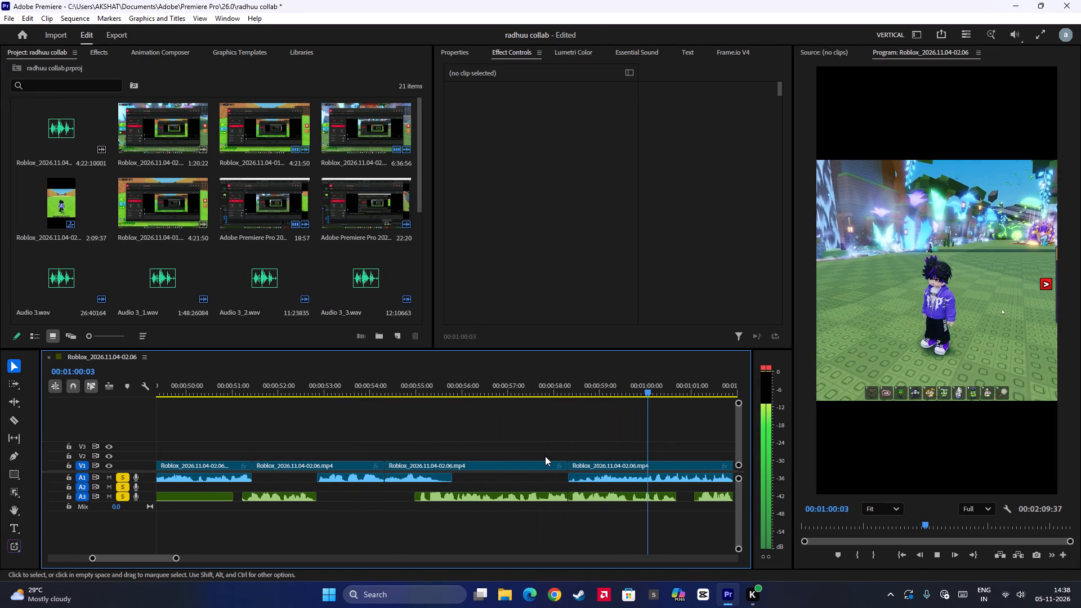
pyautogui.scroll(-2, 545, 456)
pyautogui.press('space')
pyautogui.click(534, 387)
pyautogui.press('space')
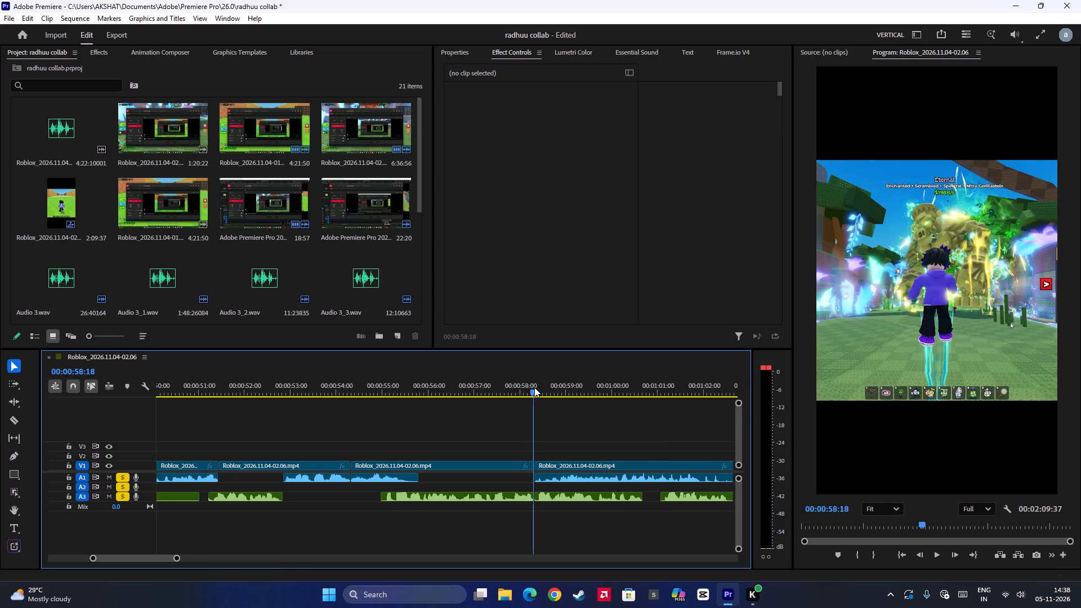
pyautogui.scroll(-4, 536, 431)
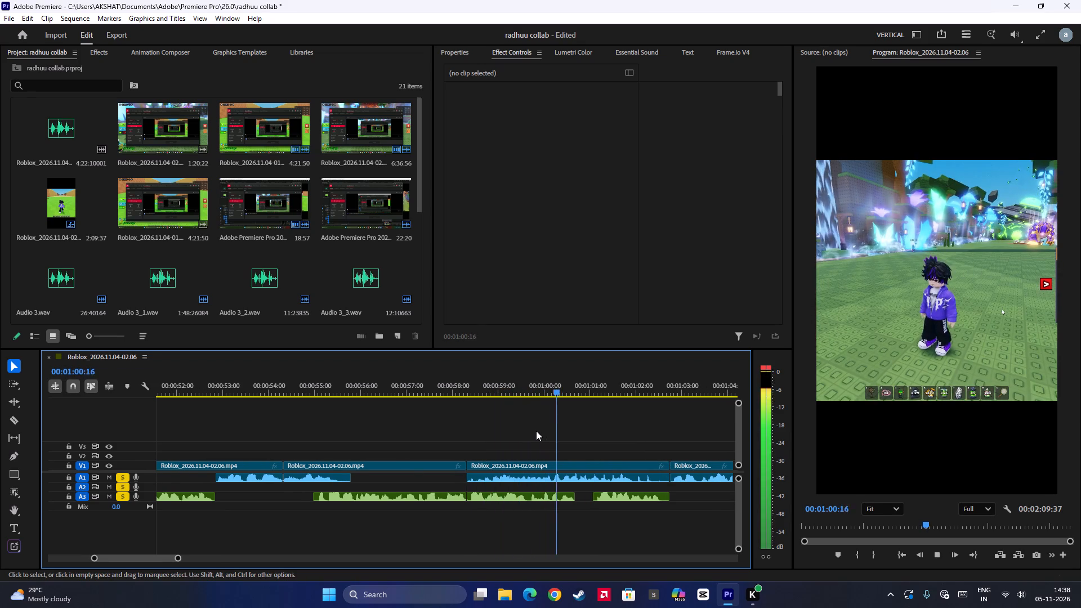
pyautogui.scroll(-4, 536, 431)
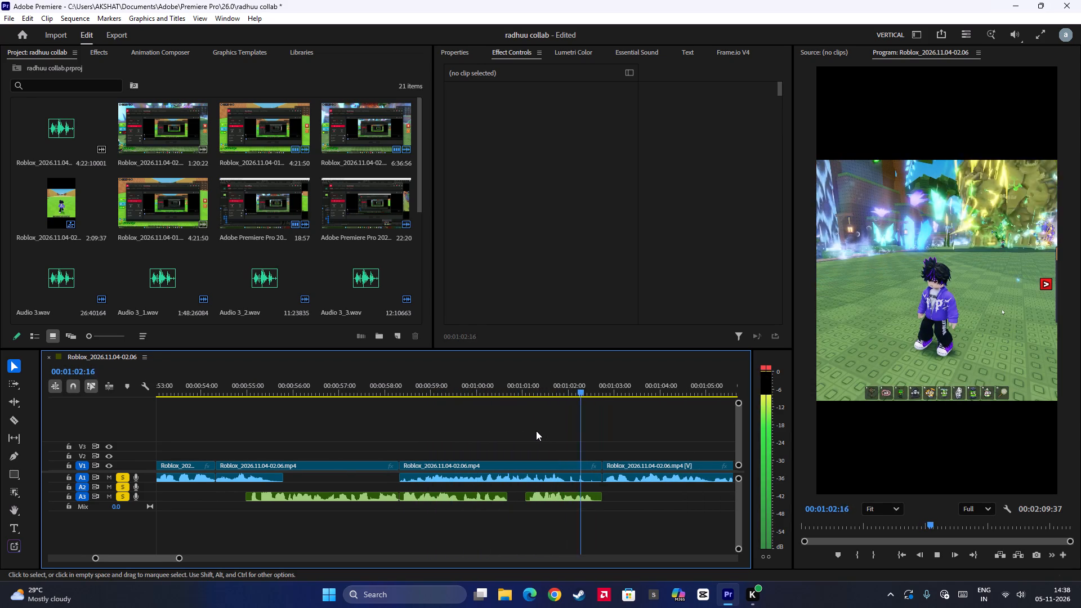
# Split the V1 clip with its A1 and A3 audio at 00:01:02:31 and delete the short pieces after the cut.
pyautogui.press('space')
pyautogui.moveTo(596, 441); pyautogui.dragTo(592, 496)
pyautogui.moveTo(599, 444); pyautogui.dragTo(598, 490)
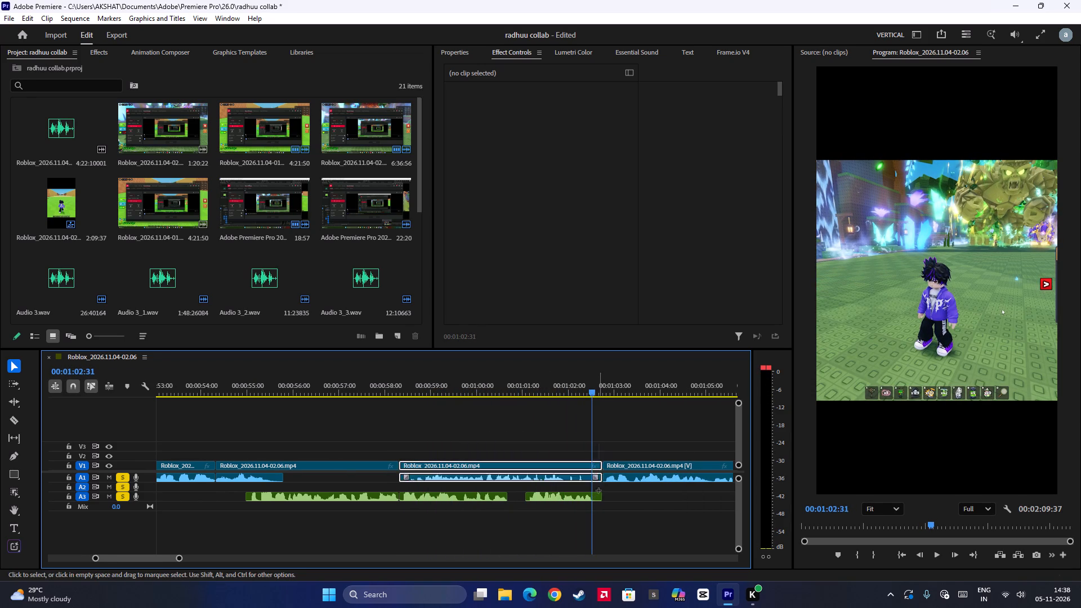
pyautogui.moveTo(598, 490); pyautogui.dragTo(599, 519)
pyautogui.moveTo(602, 448); pyautogui.dragTo(597, 511)
pyautogui.hotkey('ctrl', 'b')
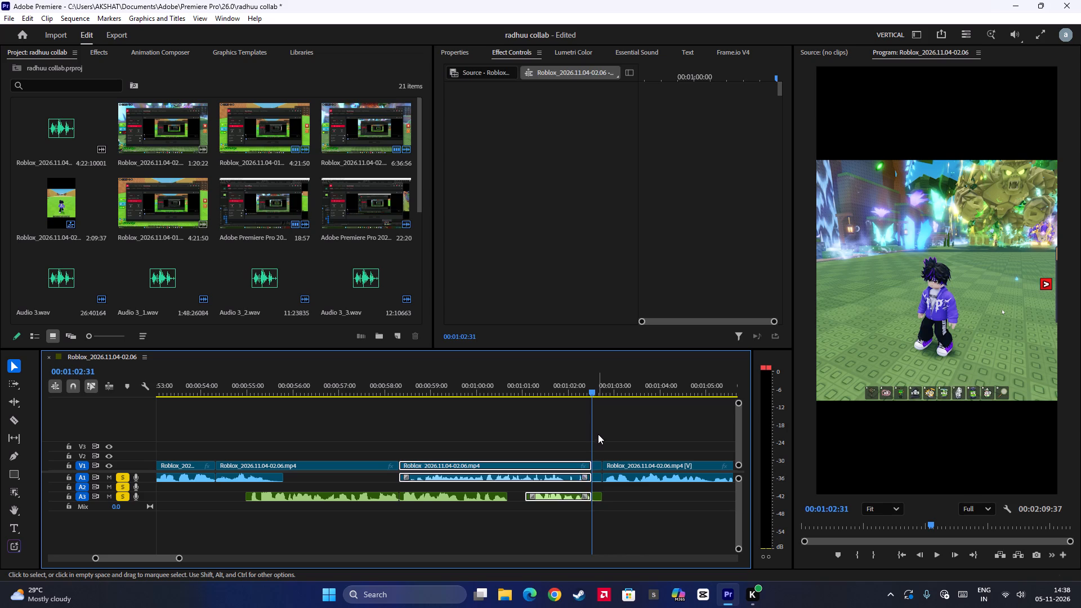
pyautogui.moveTo(598, 439); pyautogui.dragTo(598, 507)
pyautogui.press('BackSpace')
# Close the gap on V1 after 00:01:02:31 so the following clips join the trimmed one.
pyautogui.click(566, 388)
pyautogui.press('space')
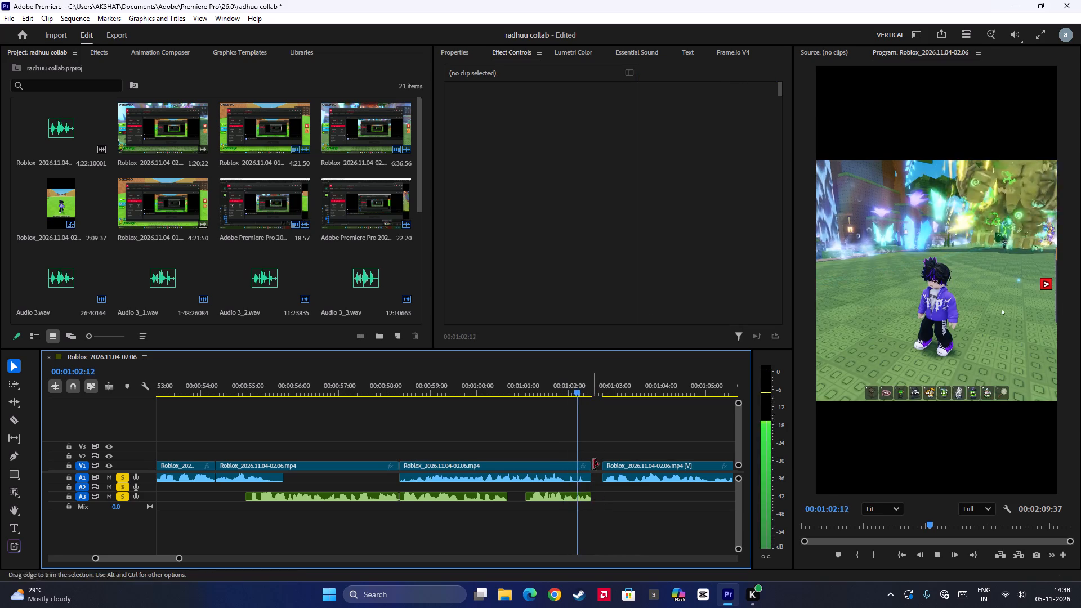
pyautogui.press('space')
pyautogui.click(595, 468)
pyautogui.click(597, 468)
pyautogui.click(600, 467)
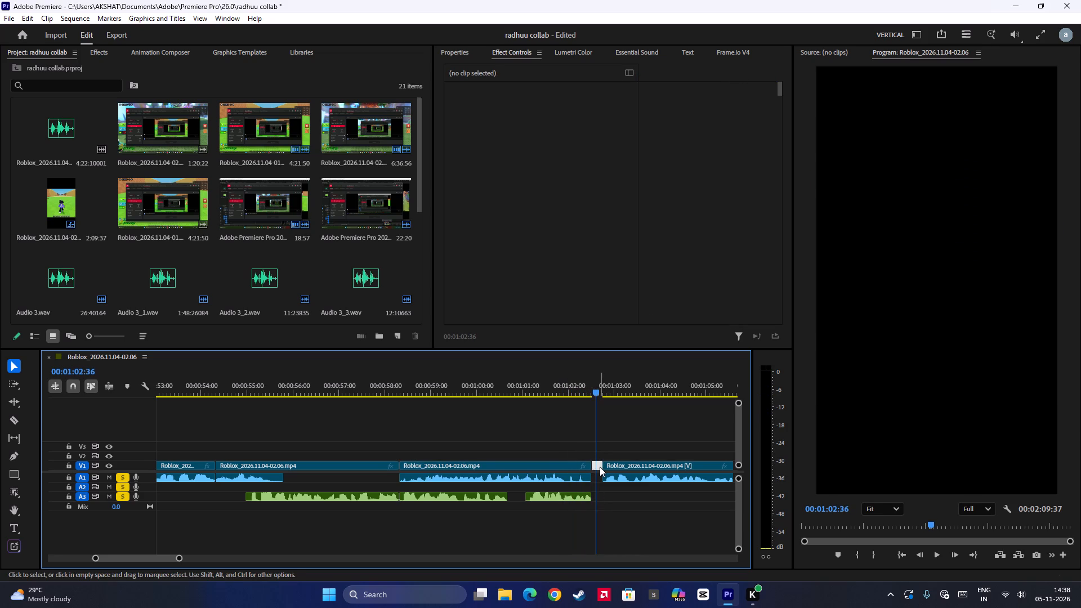
pyautogui.write('w')
# Play from the closed gap to about 1:15, checking the overlapping audio and the end of the V1 clip.
pyautogui.press('space')
pyautogui.scroll(-10, 600, 483)
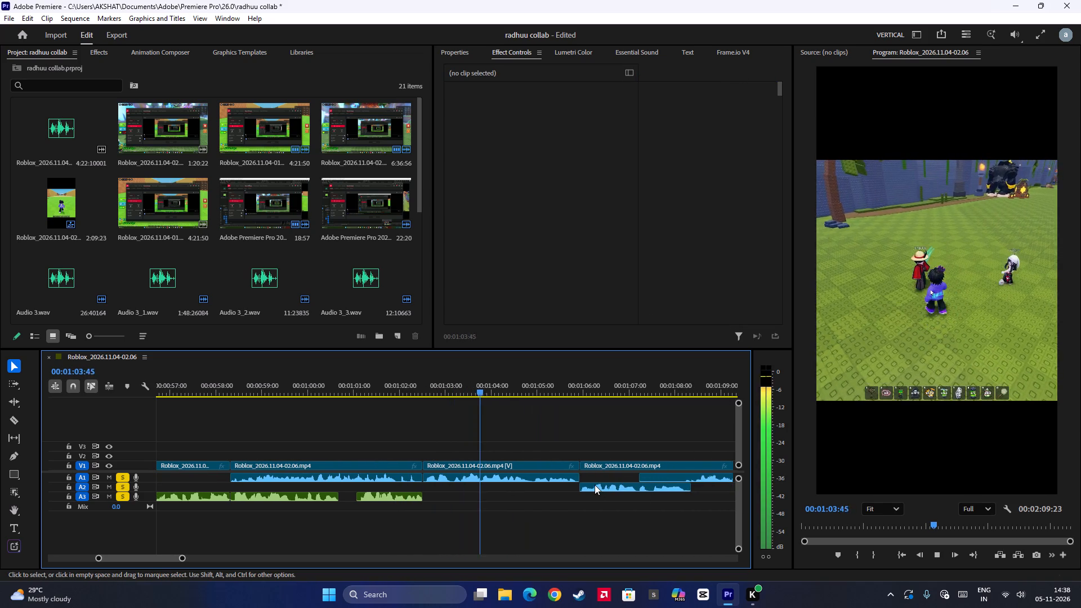
pyautogui.scroll(-5, 591, 484)
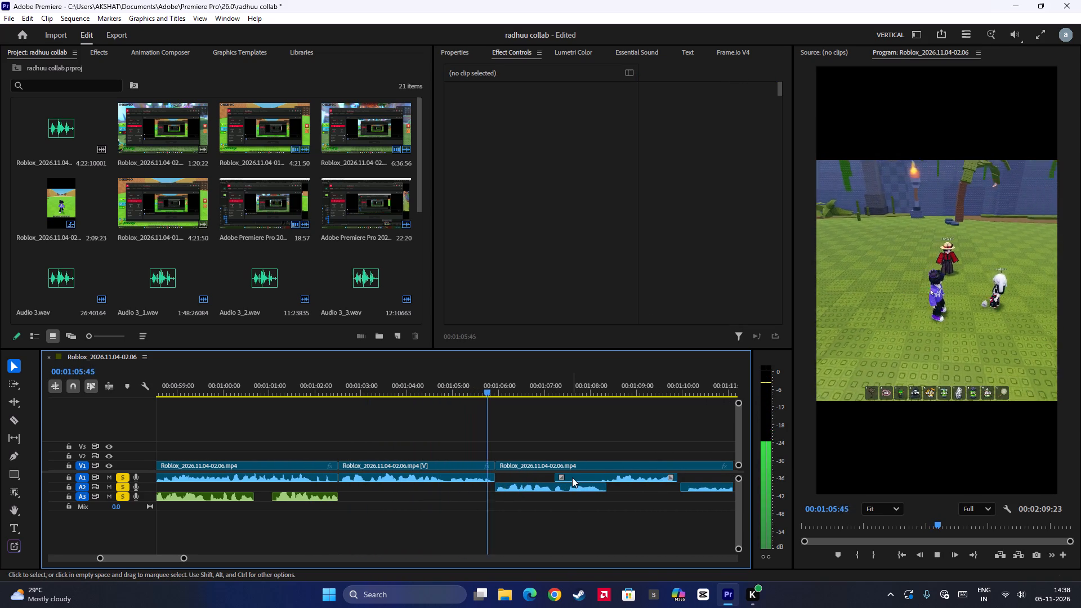
pyautogui.scroll(1, 570, 477)
pyautogui.scroll(-3, 568, 475)
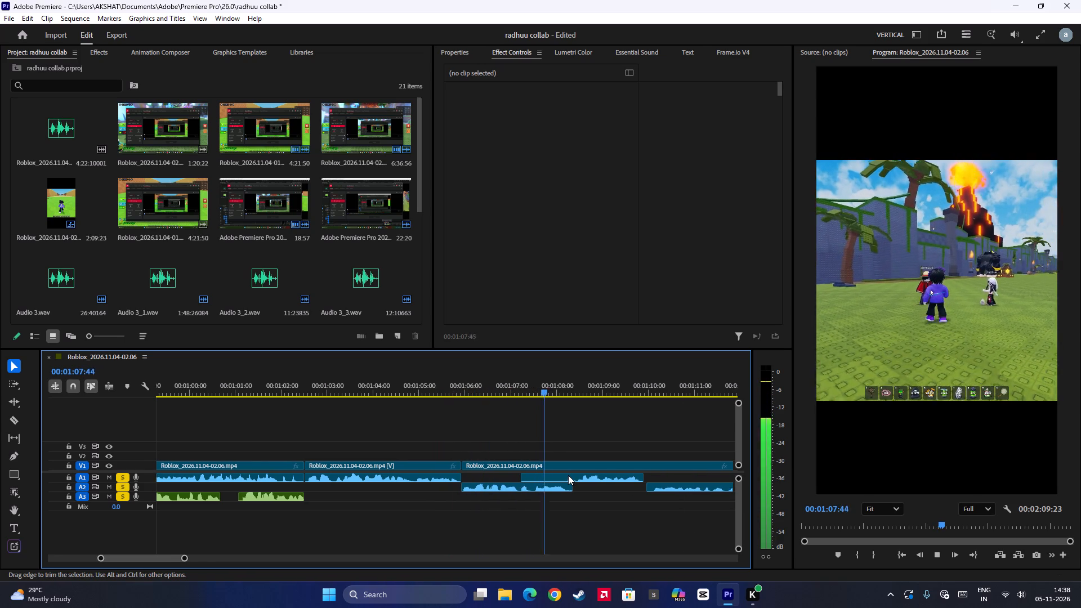
pyautogui.scroll(-6, 568, 475)
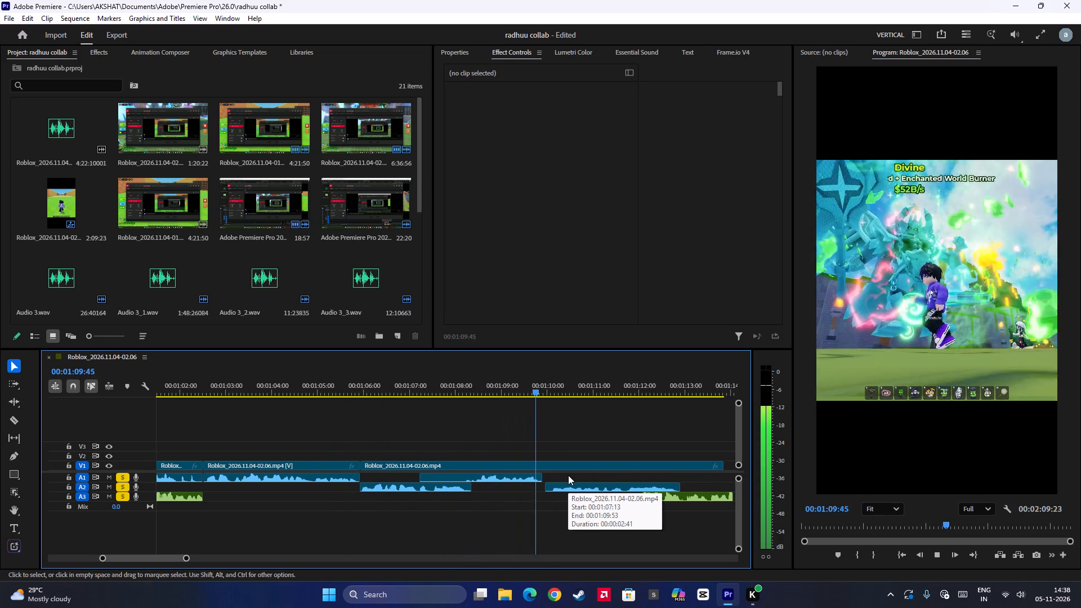
pyautogui.scroll(-5, 570, 477)
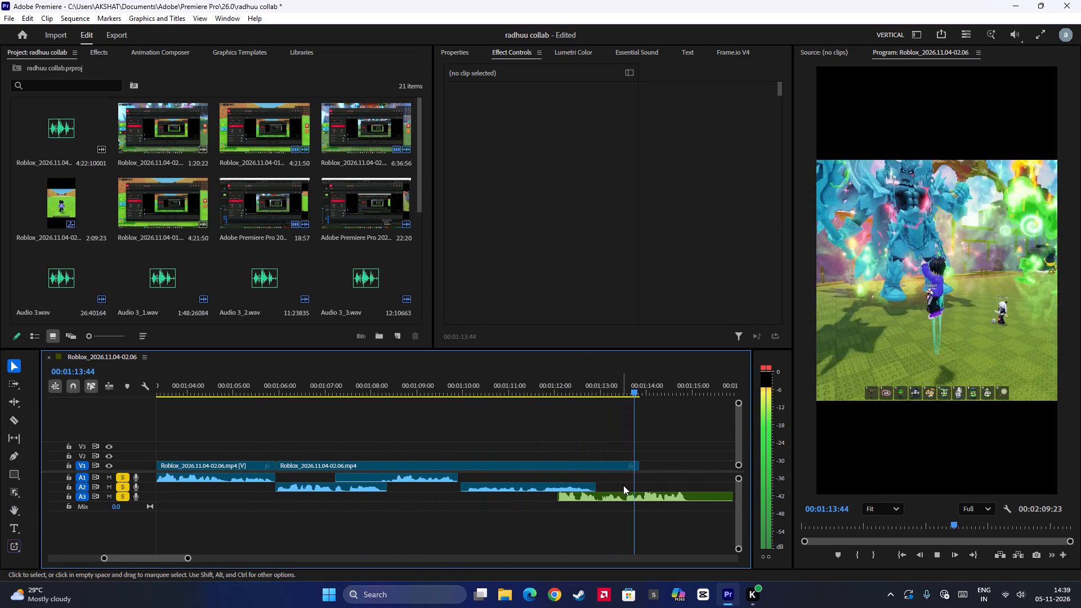
pyautogui.press('space')
pyautogui.press('space')
pyautogui.scroll(-5, 624, 485)
pyautogui.press('space')
pyautogui.scroll(-4, 619, 483)
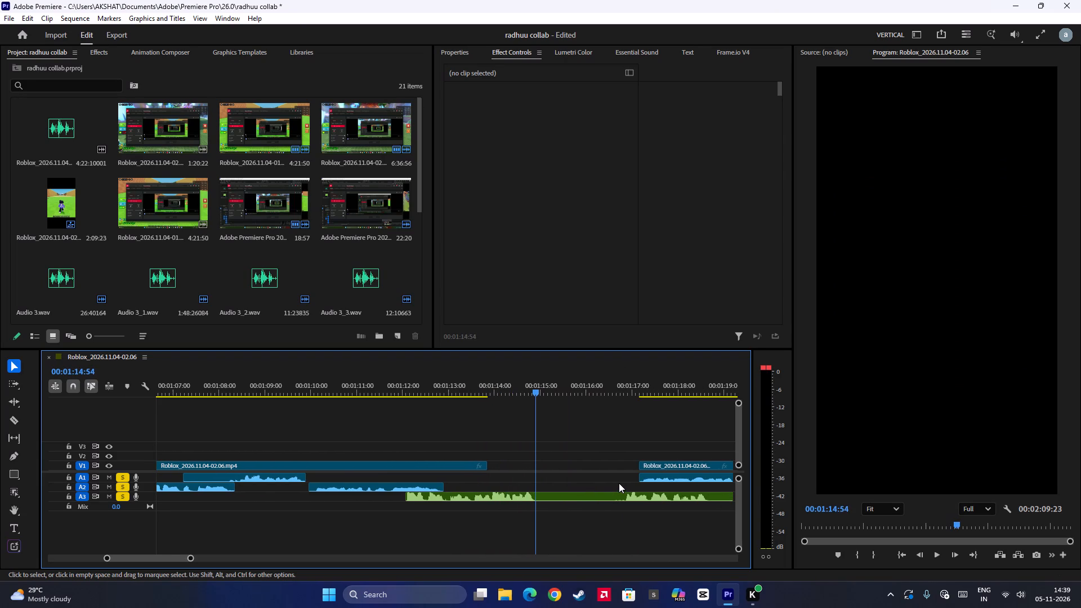
pyautogui.press('space')
# Preview the V1 clip starting at about 1:17, then replay the A3 audio from about 1:12 across the preceding clip's end.
pyautogui.click(640, 391)
pyautogui.press('space')
pyautogui.scroll(-5, 628, 446)
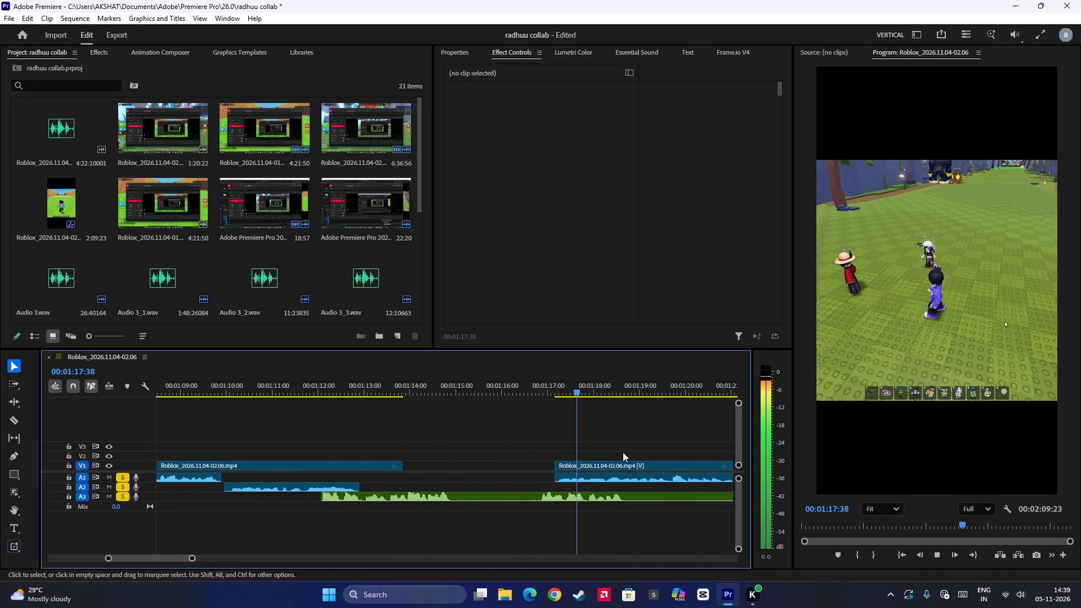
pyautogui.press('space')
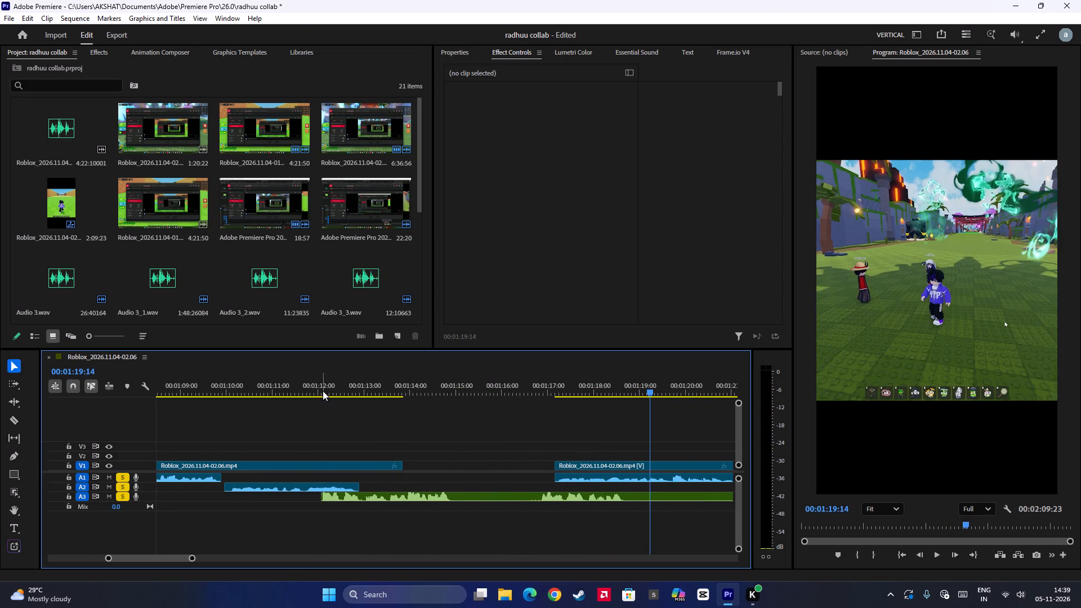
pyautogui.click(323, 391)
pyautogui.press('space')
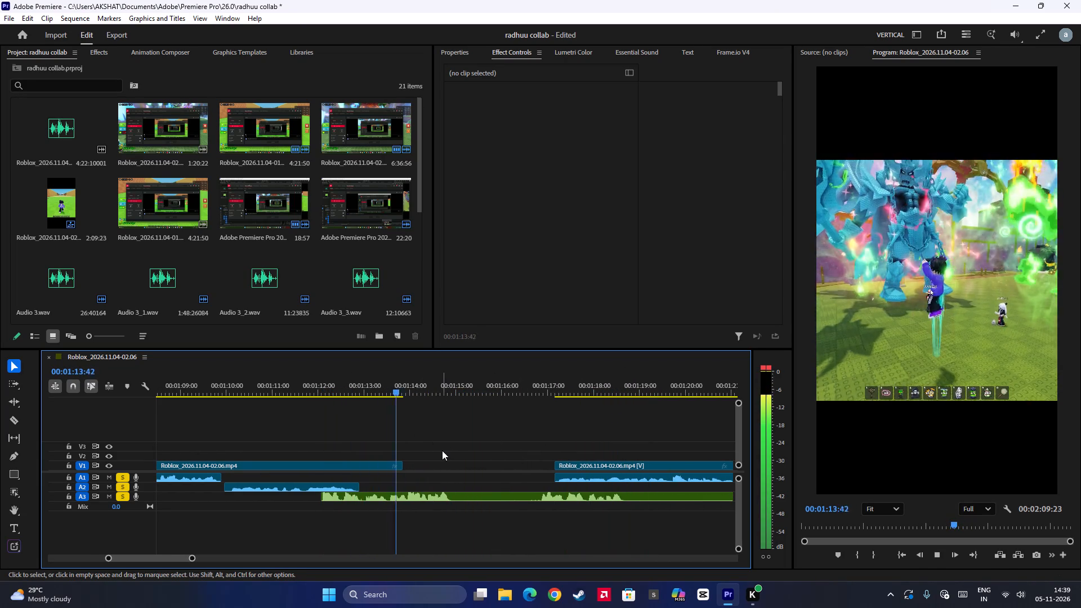
pyautogui.press('space')
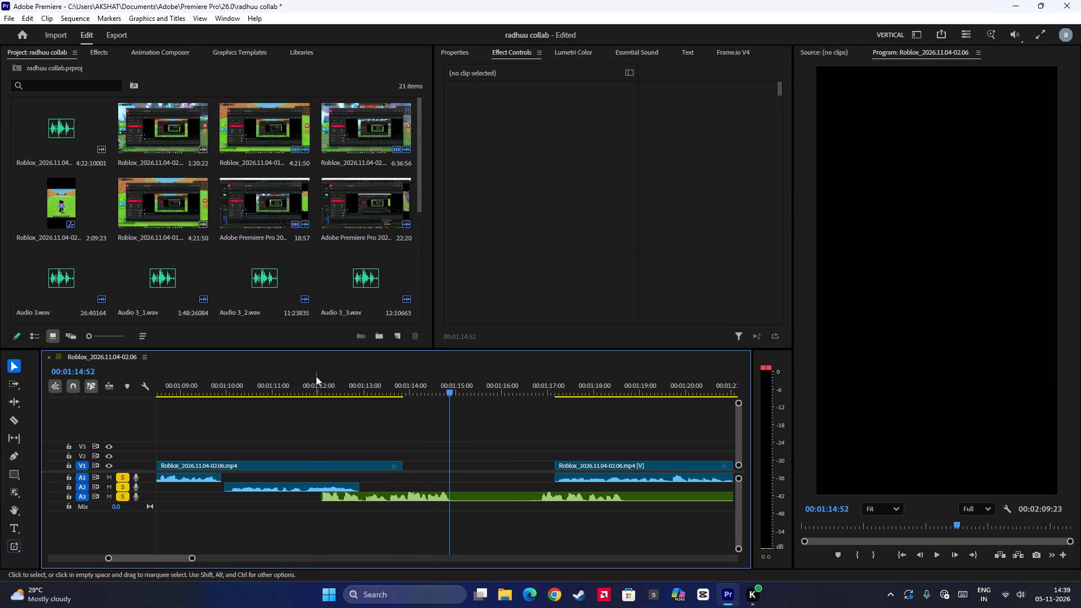
pyautogui.click(316, 375)
pyautogui.press('space')
pyautogui.press('space')
pyautogui.press('space')
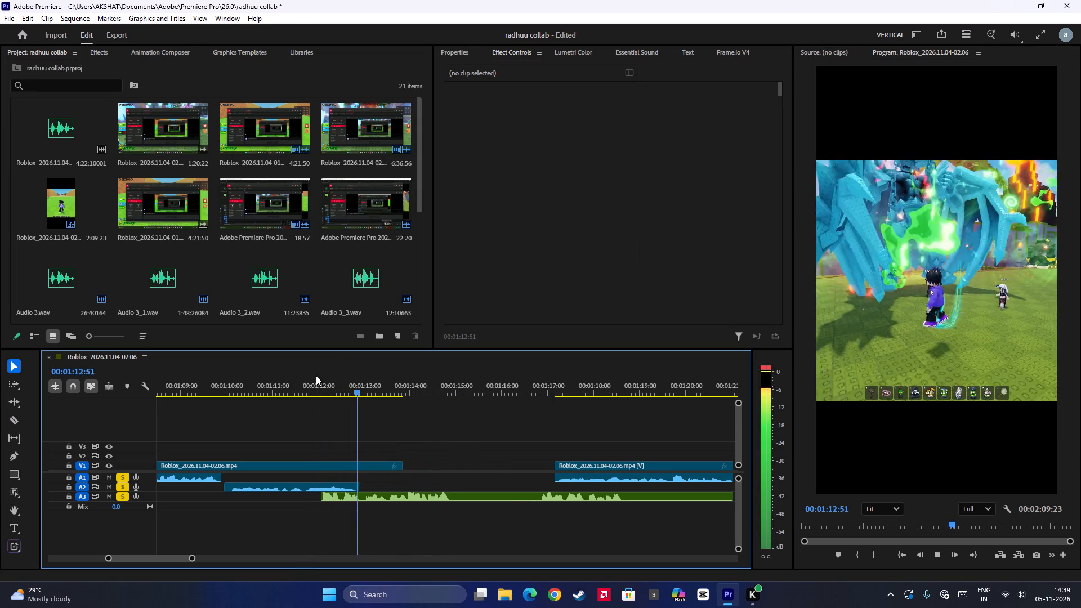
pyautogui.press('space')
pyautogui.press('space')
pyautogui.press('space')
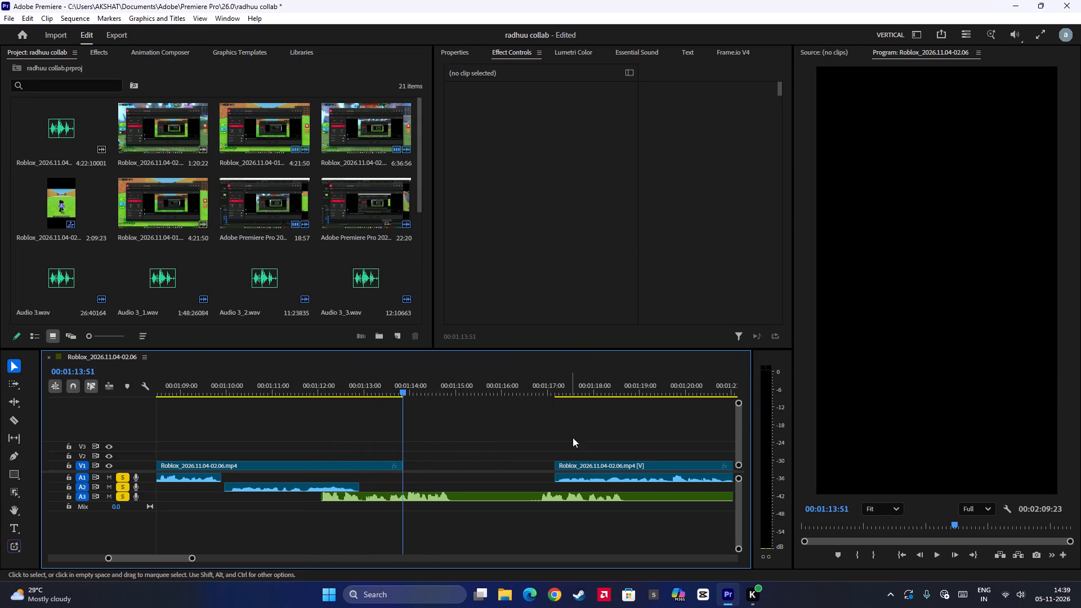
# Move the V1 clip after the gap, with its A1 audio, earlier to start at 00:01:13:51 against the preceding clip.
pyautogui.moveTo(579, 462); pyautogui.dragTo(437, 468)
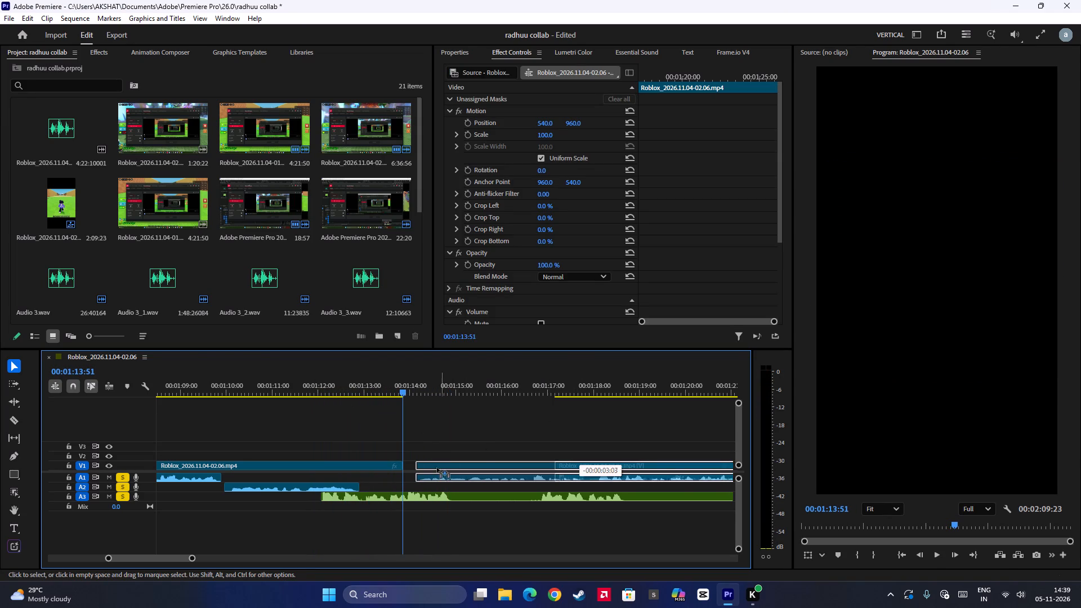
pyautogui.moveTo(437, 468); pyautogui.dragTo(427, 470)
# Play the moved clip from 00:01:13:51 to about 1:20, checking how its audio fits the A3 audio.
pyautogui.press('space')
pyautogui.press('space')
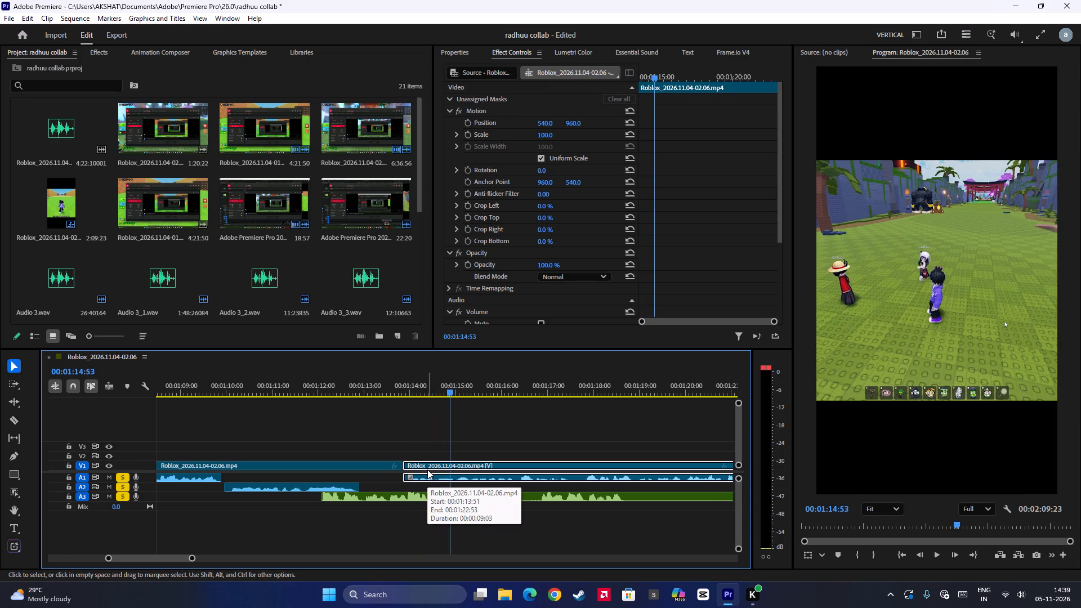
pyautogui.press('space')
pyautogui.press('space')
pyautogui.press('space')
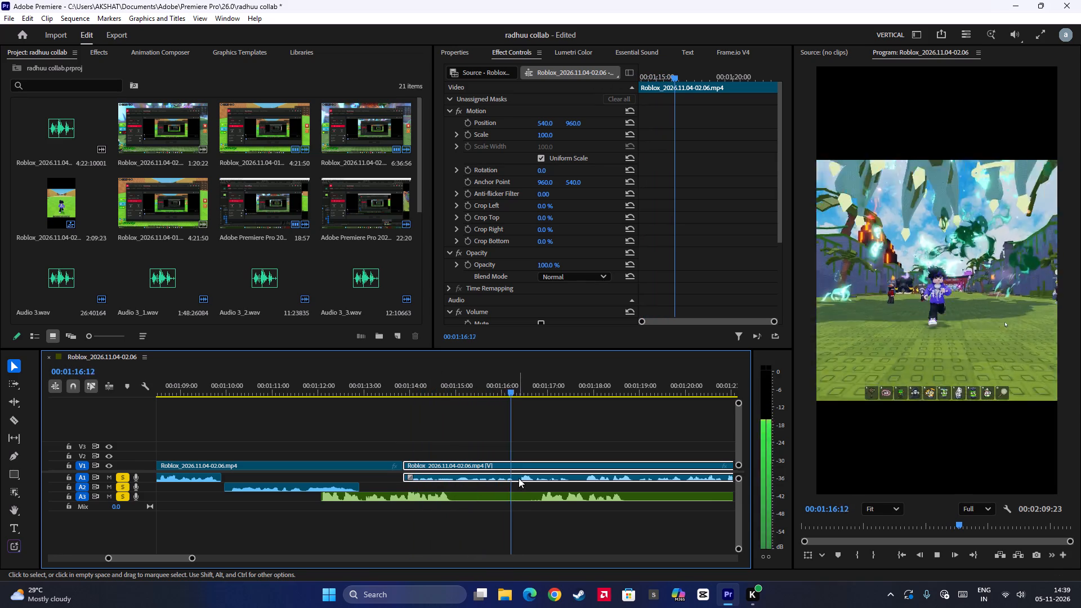
pyautogui.press('space')
pyautogui.press('space')
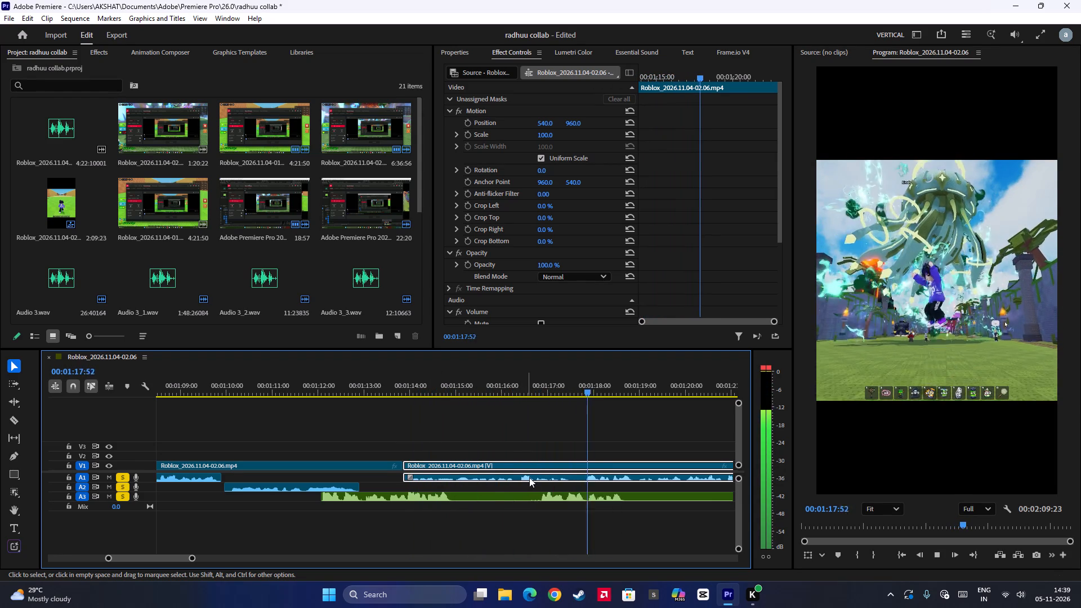
pyautogui.scroll(-10, 589, 495)
pyautogui.keyDown('alt'); pyautogui.scroll(-6, 609, 509); pyautogui.keyUp('alt')
pyautogui.scroll(-4, 615, 511)
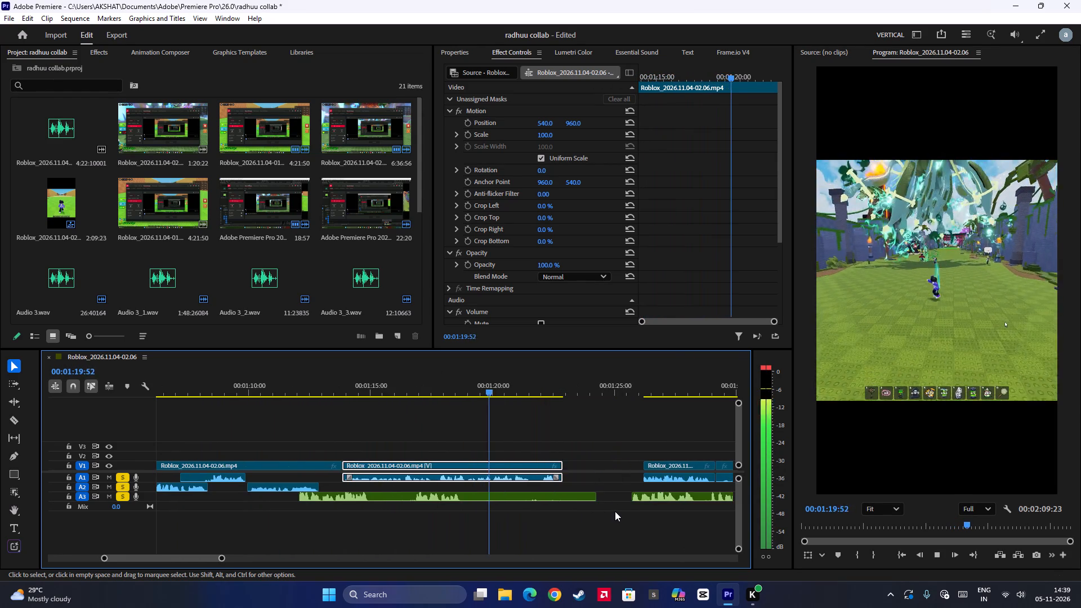
# Play the section after the V1 gap from just before 1:26 to 1:28, checking its picture and audio.
pyautogui.click(628, 509)
pyautogui.click(635, 392)
pyautogui.press('space')
pyautogui.scroll(-3, 628, 427)
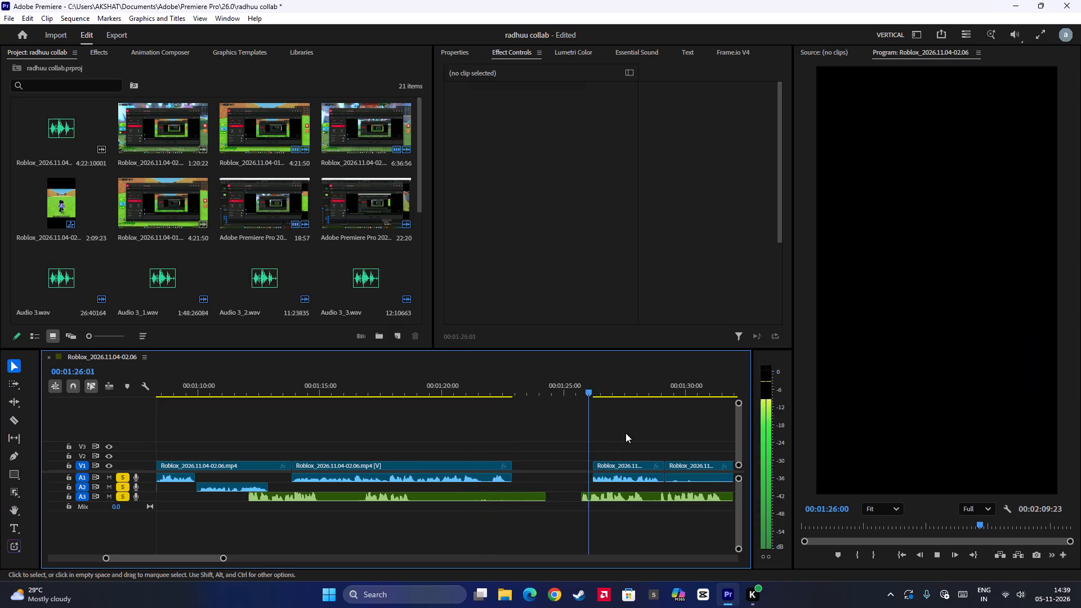
pyautogui.scroll(-2, 626, 433)
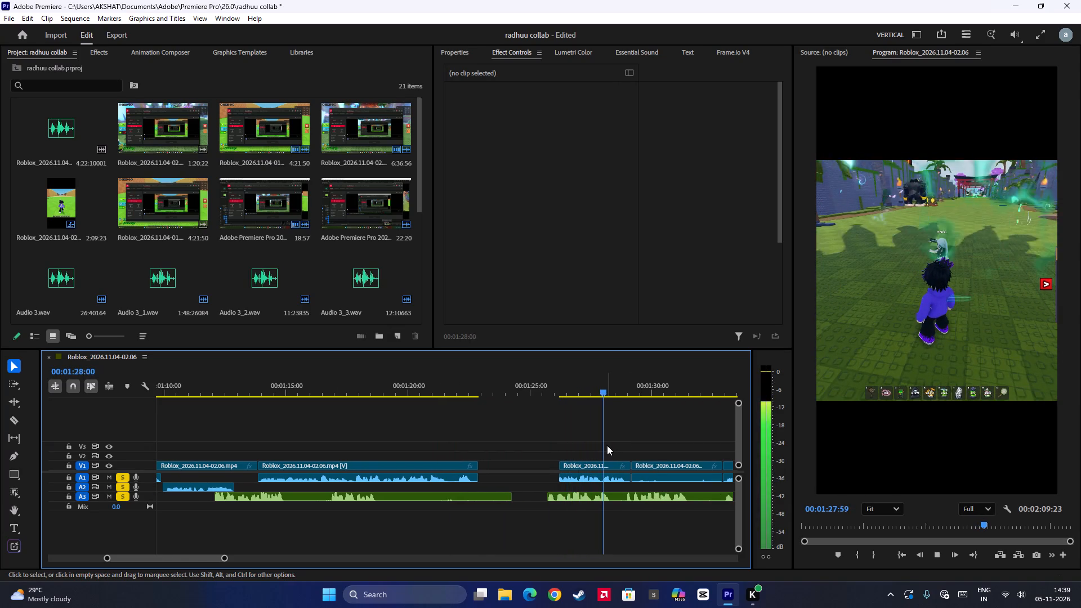
pyautogui.press('space')
# Split the V1 clip with its A1 audio and the A3 audio at 00:01:17:03, and delete everything after the cut up to the gap.
pyautogui.click(267, 383)
pyautogui.press('space')
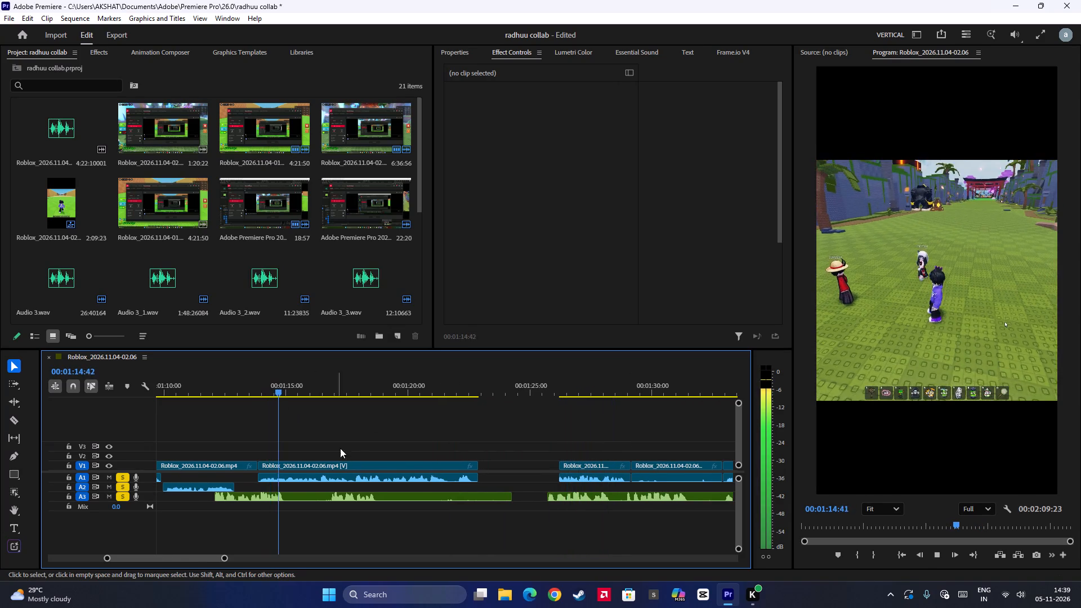
pyautogui.keyDown('alt'); pyautogui.scroll(6, 354, 446); pyautogui.keyUp('alt')
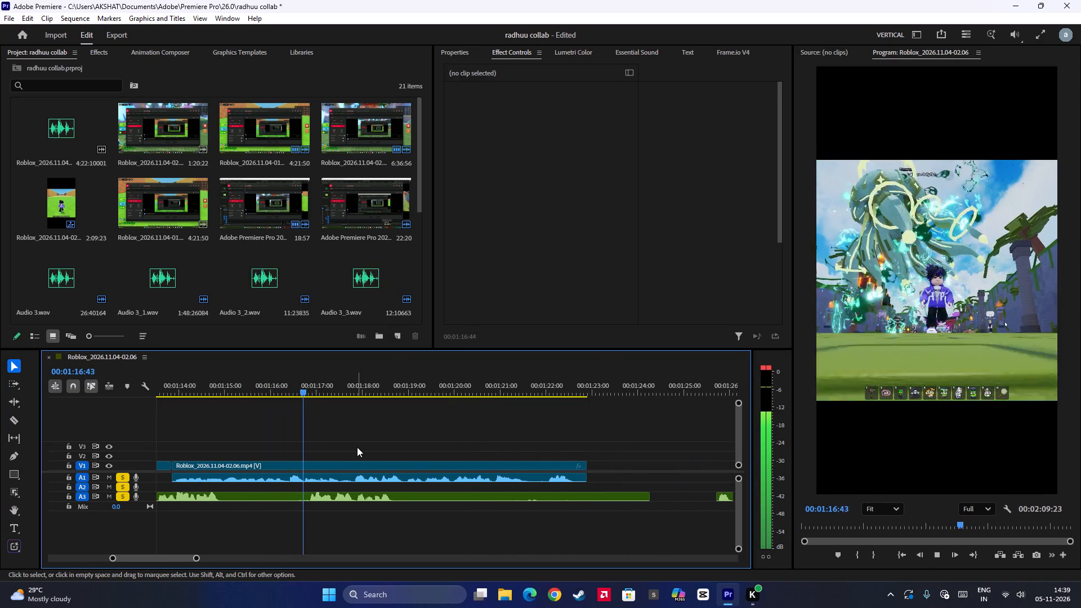
pyautogui.press('space')
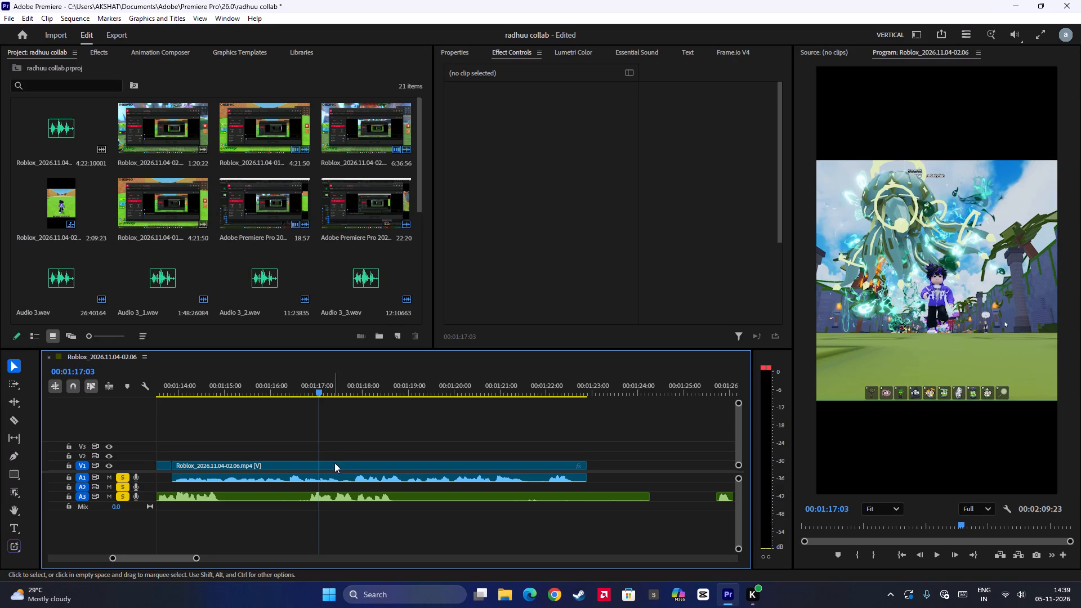
pyautogui.moveTo(337, 442); pyautogui.dragTo(329, 514)
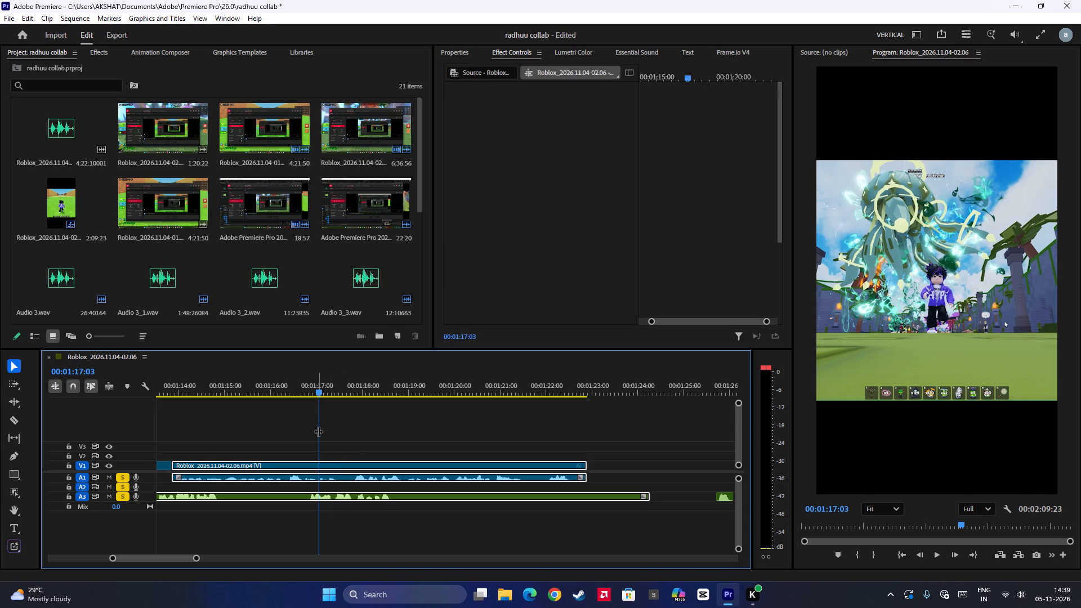
pyautogui.hotkey('ctrl', 'b')
pyautogui.moveTo(355, 442); pyautogui.dragTo(360, 524)
pyautogui.press('BackSpace')
# Trim the end of the A3 audio back to about 00:01:15:38 and ripple-close the gap after 00:01:17:03.
pyautogui.click(301, 498)
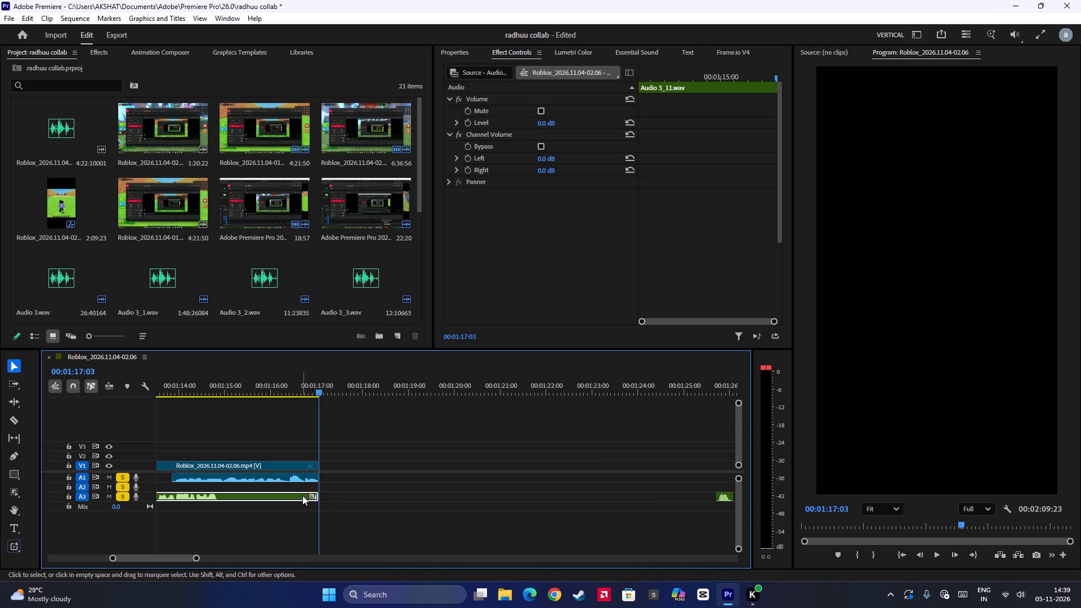
pyautogui.moveTo(317, 497); pyautogui.dragTo(254, 500)
pyautogui.click(345, 466)
pyautogui.press('w')
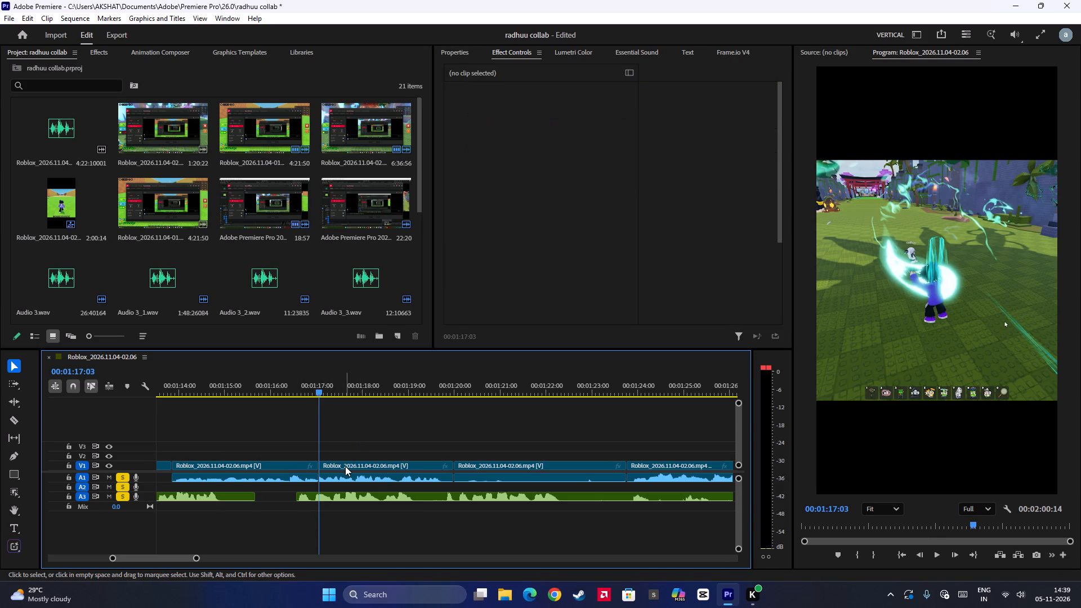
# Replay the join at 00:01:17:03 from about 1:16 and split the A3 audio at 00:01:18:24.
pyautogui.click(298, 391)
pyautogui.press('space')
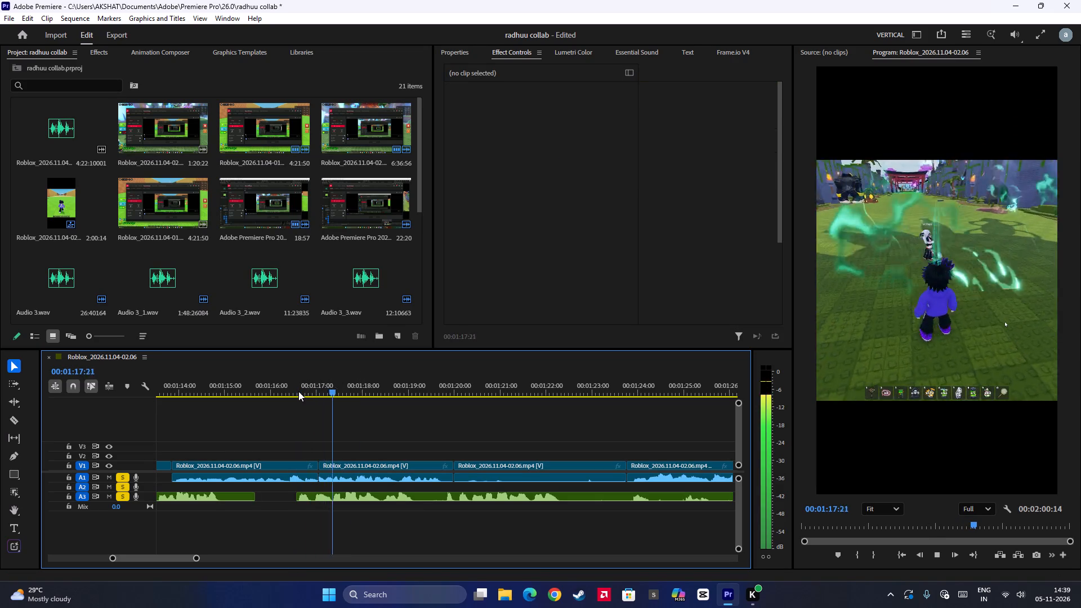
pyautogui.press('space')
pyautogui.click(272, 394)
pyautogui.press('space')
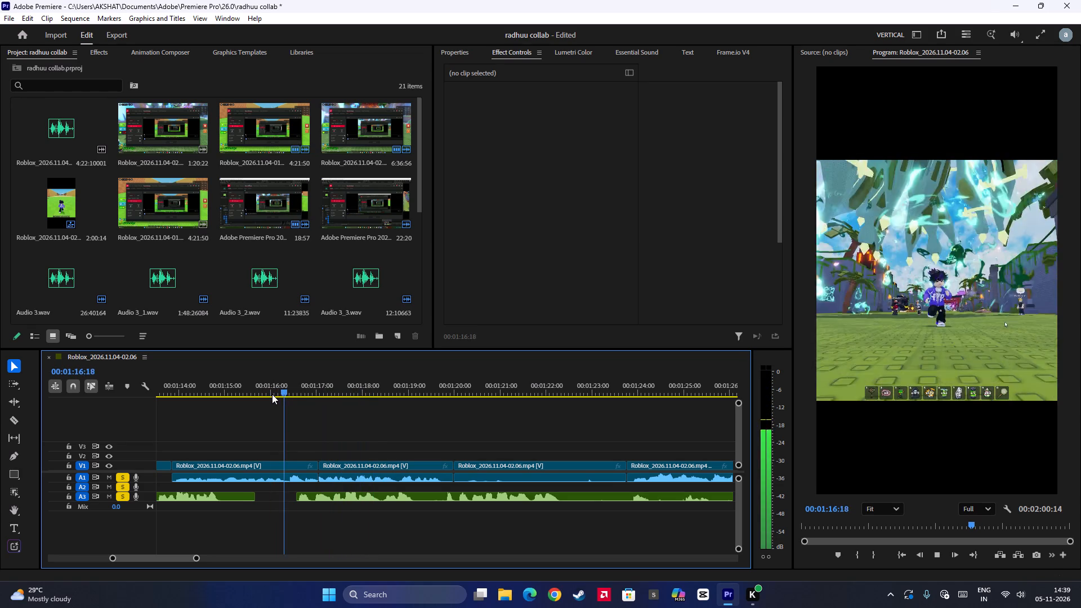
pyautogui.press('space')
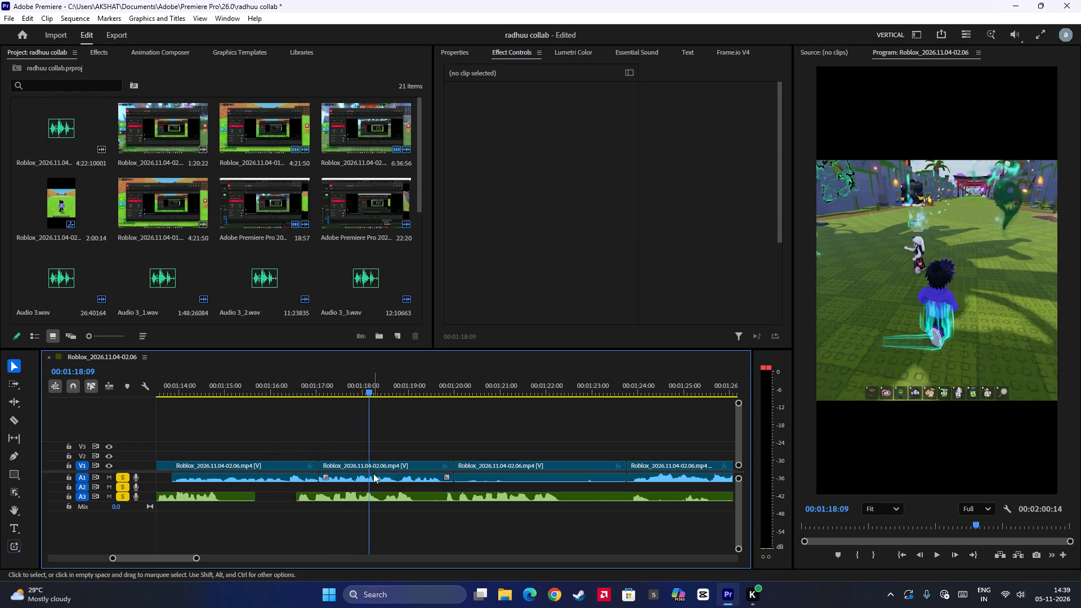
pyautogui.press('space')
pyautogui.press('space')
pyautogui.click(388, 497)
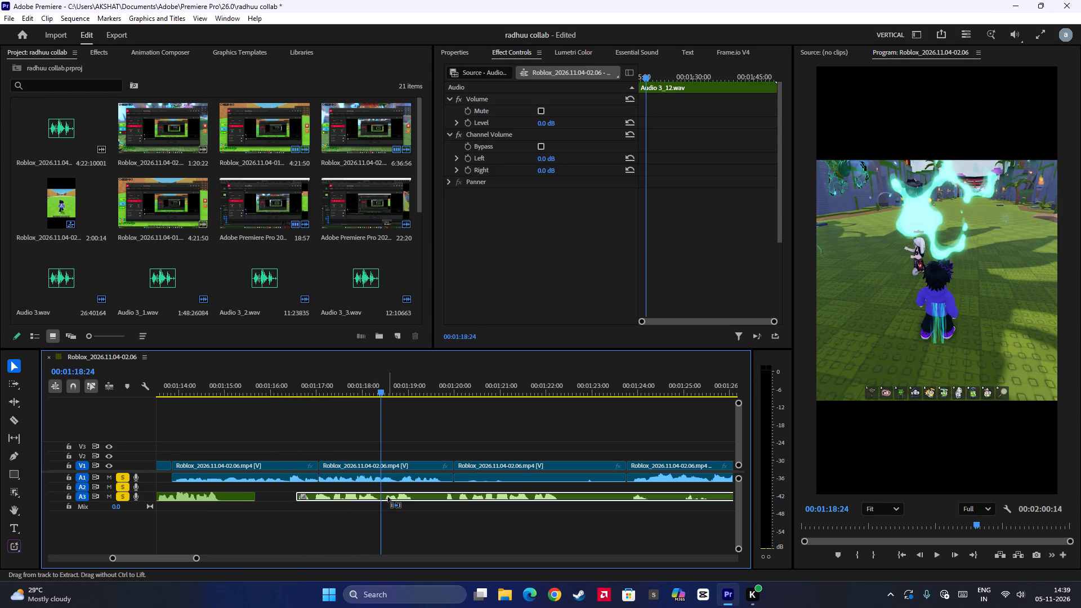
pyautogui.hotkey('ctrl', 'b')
# Replay the section around the A3 split, between about 1:17 and 1:19, and inspect the A3 audio after the cut.
pyautogui.press('space')
pyautogui.press('space')
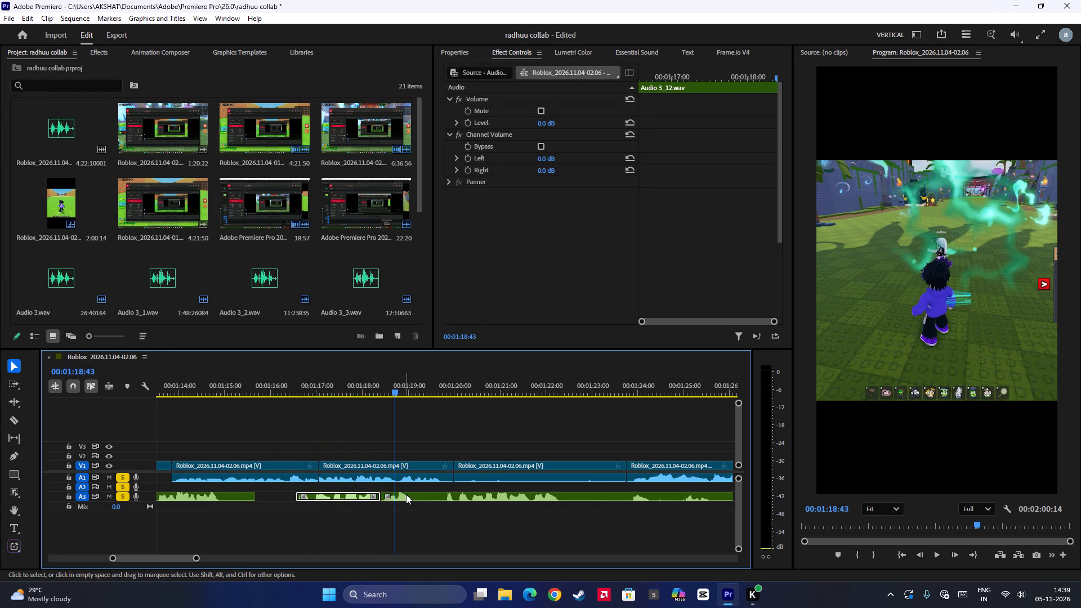
pyautogui.press('space')
pyautogui.press('space')
pyautogui.press('space')
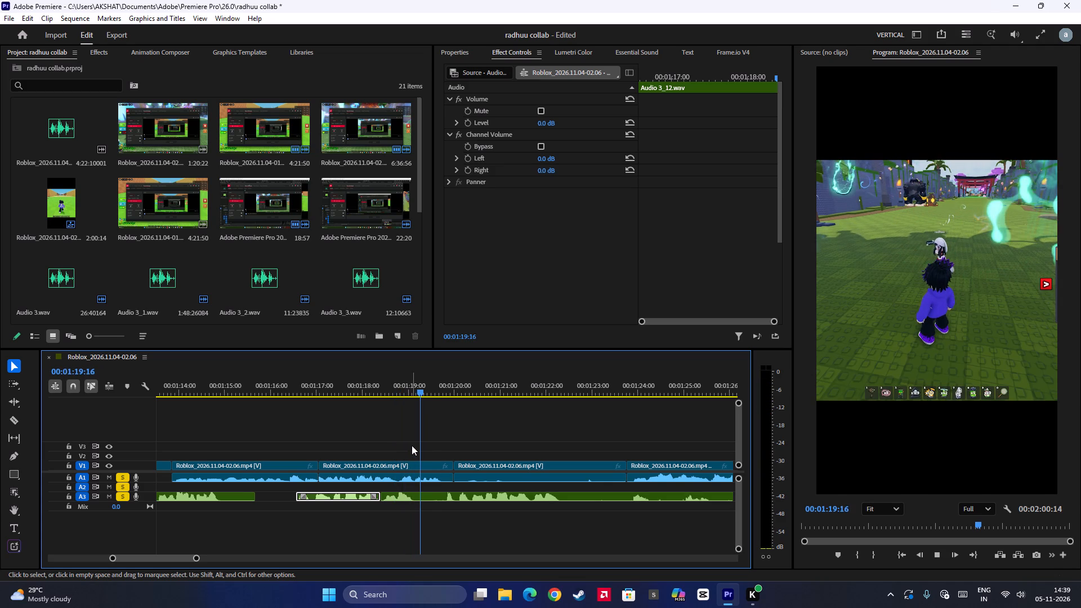
pyautogui.press('space')
pyautogui.click(328, 389)
pyautogui.press('space')
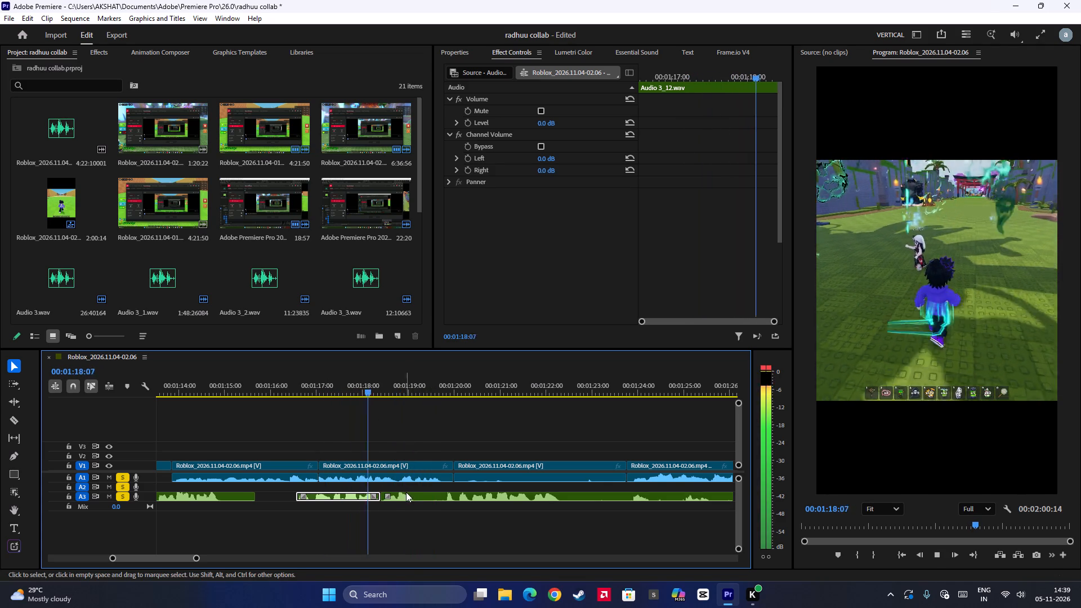
pyautogui.press('space')
pyautogui.press('space')
pyautogui.press('space')
pyautogui.click(408, 493)
pyautogui.moveTo(409, 493); pyautogui.dragTo(419, 493)
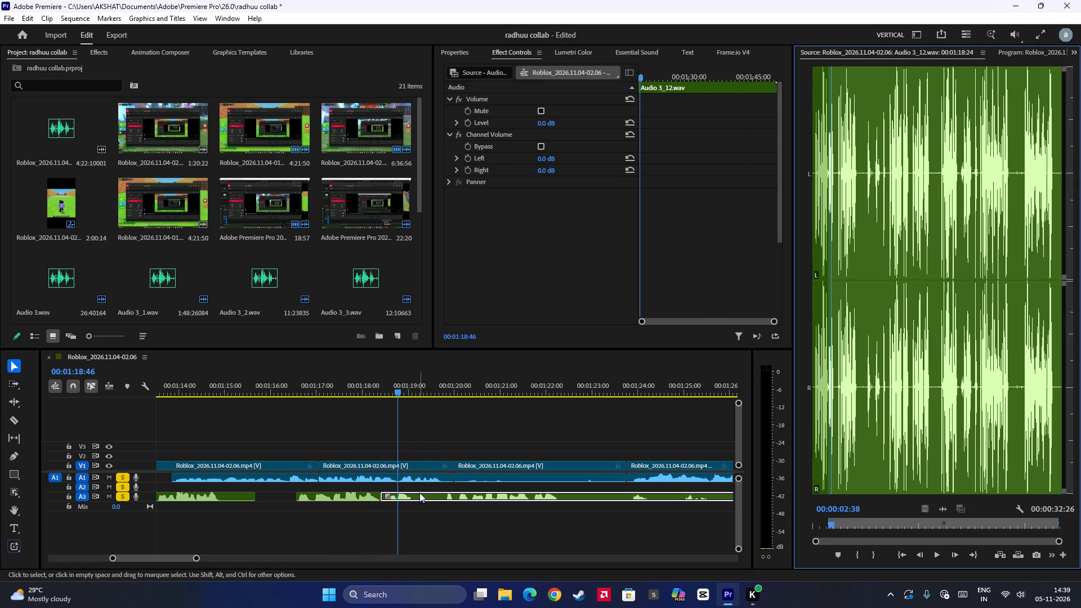
pyautogui.moveTo(419, 493); pyautogui.dragTo(422, 493)
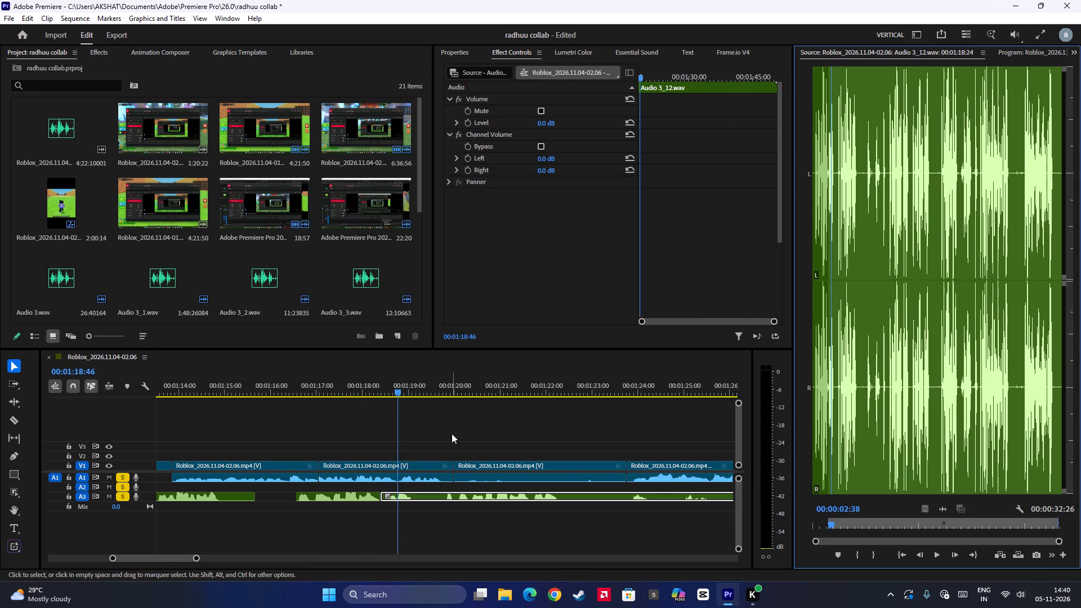
# Play the following clips from about 1:20, skipping ahead and ending at about 1:29, checking the A3 audio against the picture.
pyautogui.click(474, 388)
pyautogui.press('space')
pyautogui.scroll(-10, 475, 470)
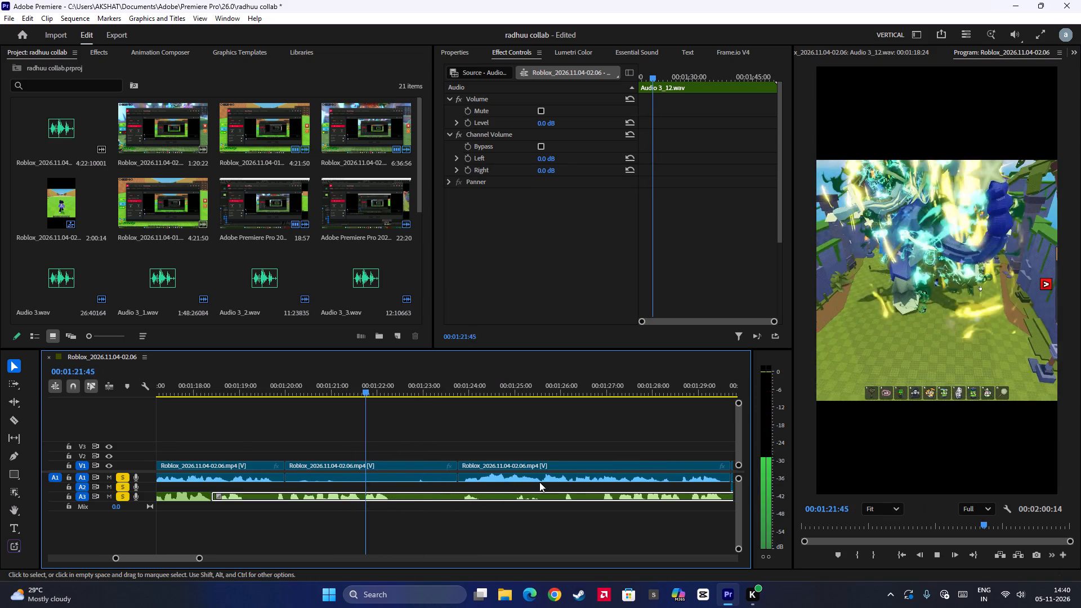
pyautogui.keyDown('alt'); pyautogui.scroll(-5, 539, 482); pyautogui.keyUp('alt')
pyautogui.click(585, 396)
pyautogui.press('space')
pyautogui.scroll(-5, 548, 512)
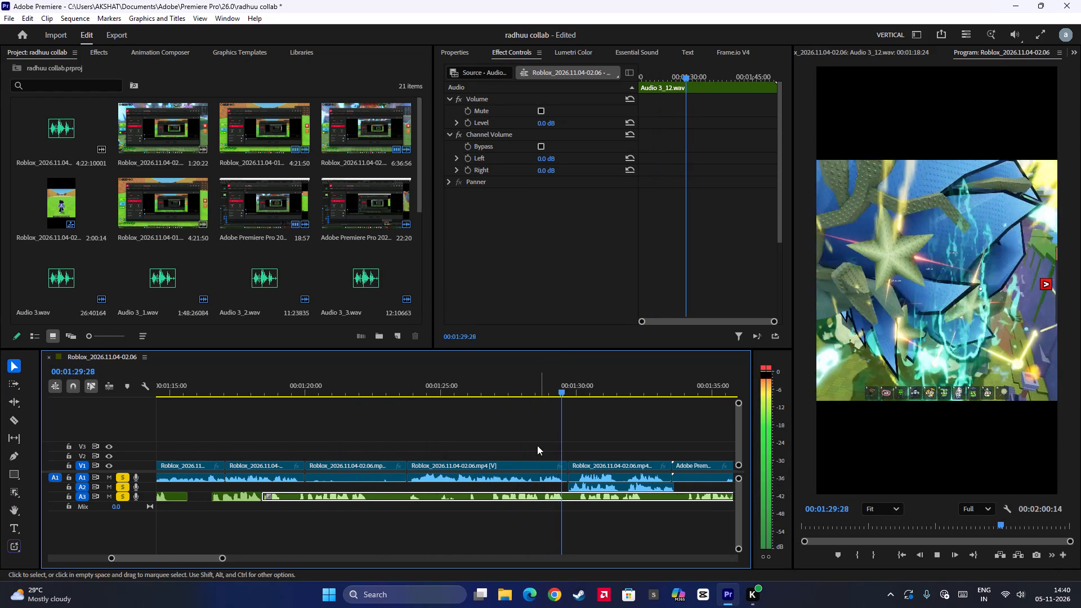
pyautogui.press('space')
# Split the A3 audio at 00:01:26:52 and delete its pieces between about 1:16:35 and that cut.
pyautogui.click(496, 383)
pyautogui.press('space')
pyautogui.press('space')
pyautogui.moveTo(507, 437); pyautogui.dragTo(494, 451)
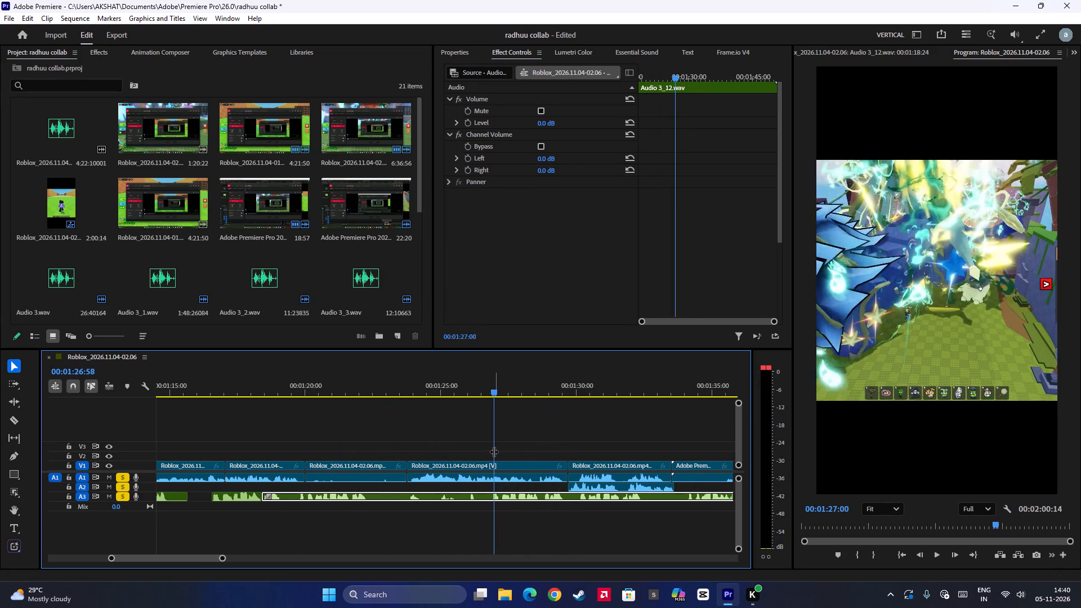
pyautogui.moveTo(494, 451); pyautogui.dragTo(492, 458)
pyautogui.hotkey('ctrl', 'b')
pyautogui.moveTo(362, 532); pyautogui.dragTo(272, 509)
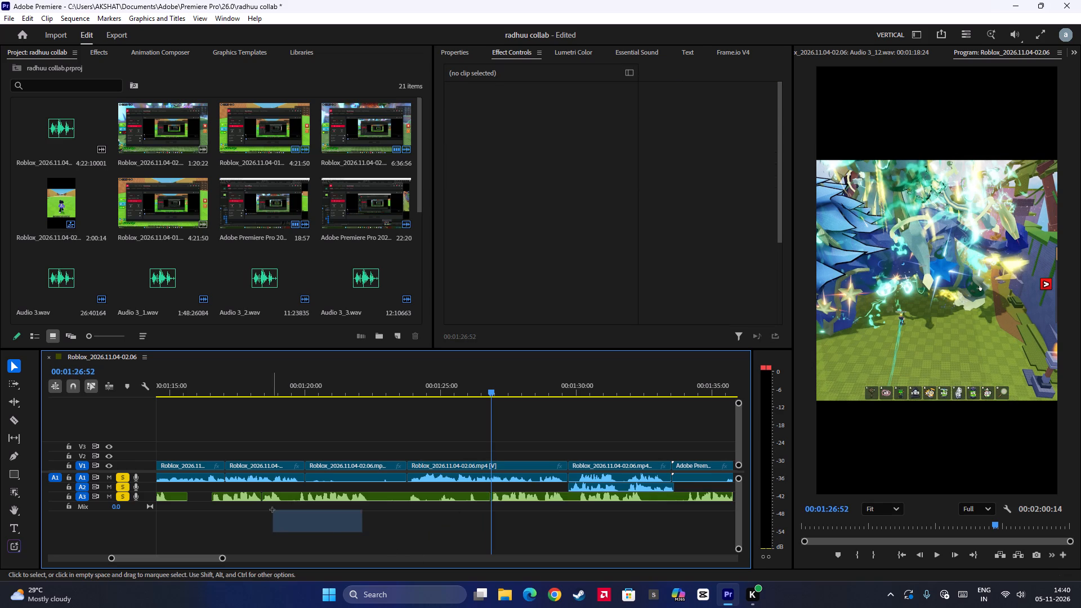
pyautogui.moveTo(272, 509); pyautogui.dragTo(244, 499)
pyautogui.press('BackSpace')
# Move the remaining A3 audio earlier to start at about 00:01:16:40.
pyautogui.moveTo(525, 493); pyautogui.dragTo(325, 496)
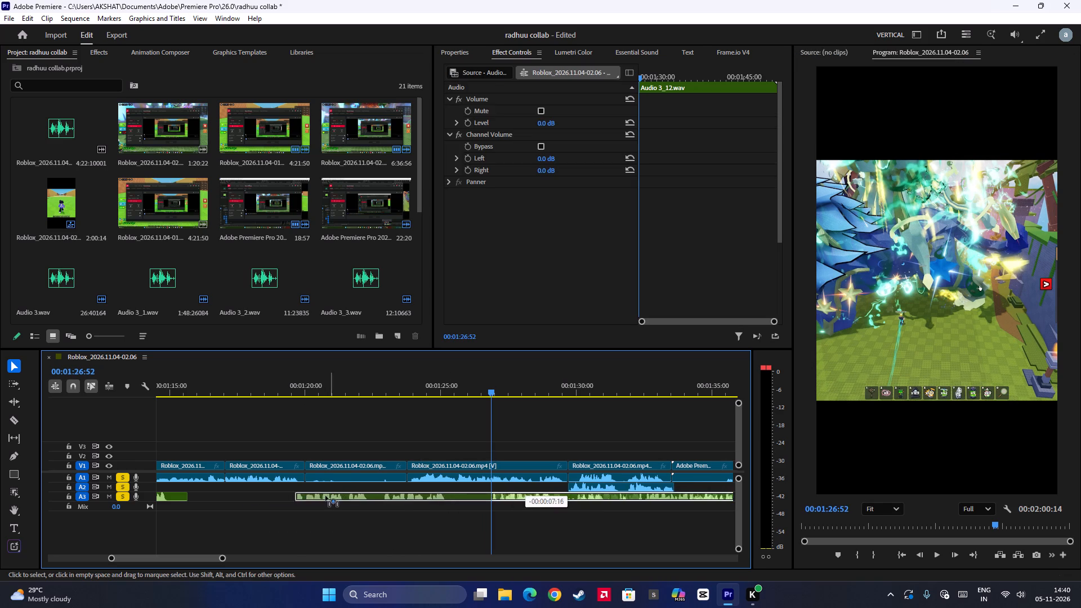
pyautogui.moveTo(325, 496); pyautogui.dragTo(248, 497)
# Play the moved A3 audio from 00:01:16:23 and split the V1 clip, its A1 audio and the A3 audio at 00:01:19:45.
pyautogui.click(208, 379)
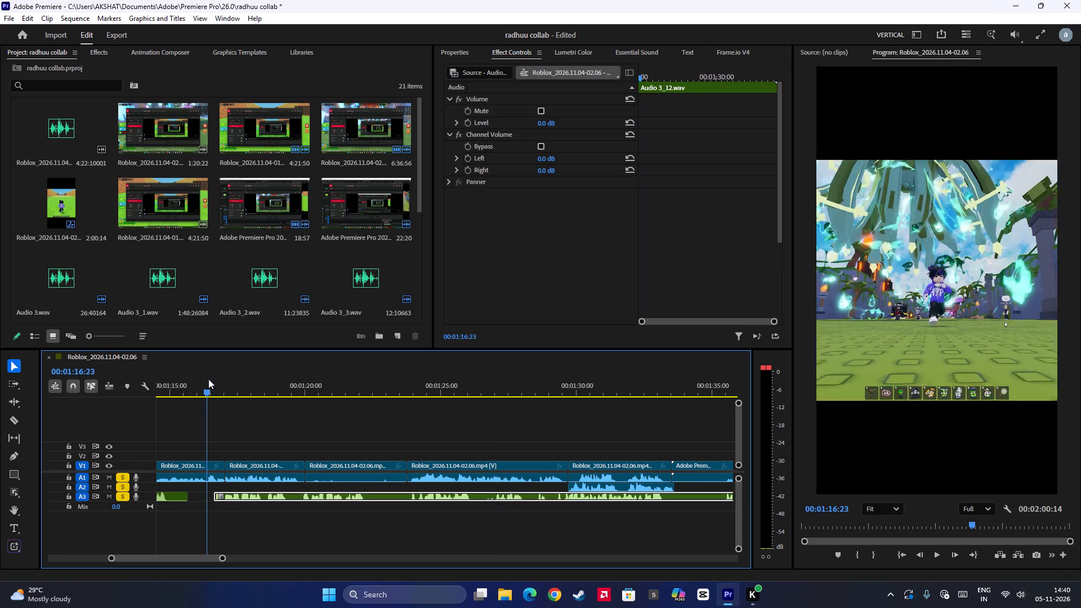
pyautogui.press('space')
pyautogui.keyDown('alt'); pyautogui.scroll(6, 262, 433); pyautogui.keyUp('alt')
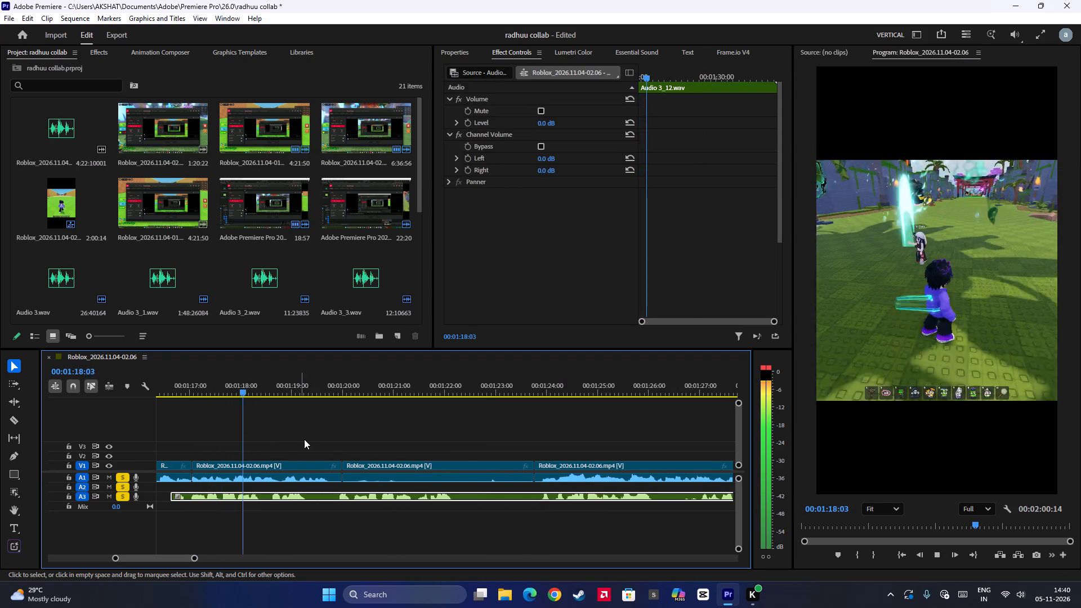
pyautogui.press('space')
pyautogui.press('space')
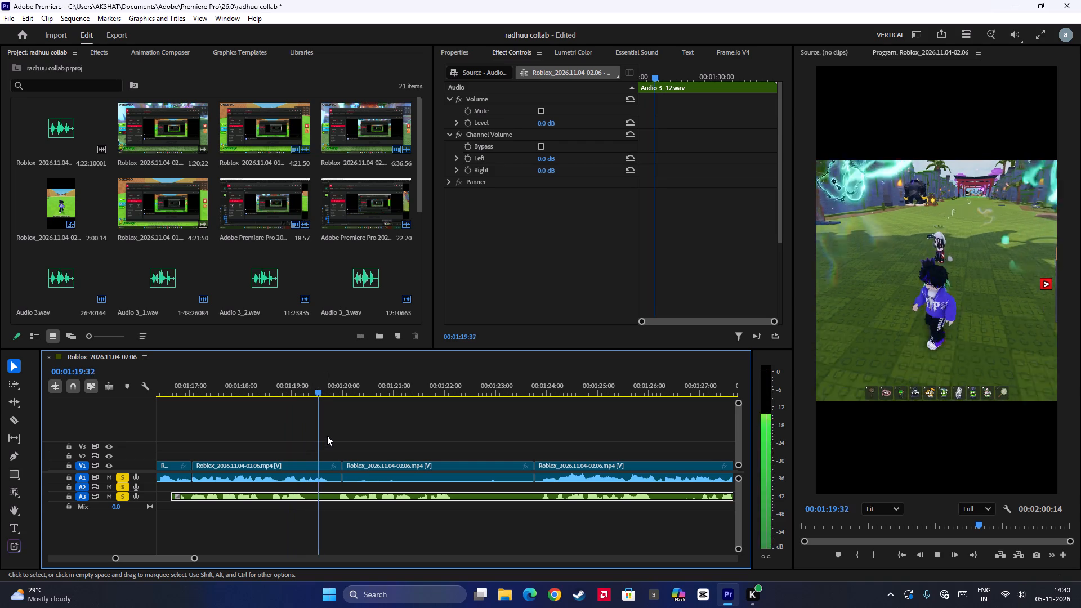
pyautogui.press('space')
pyautogui.moveTo(334, 440); pyautogui.dragTo(330, 449)
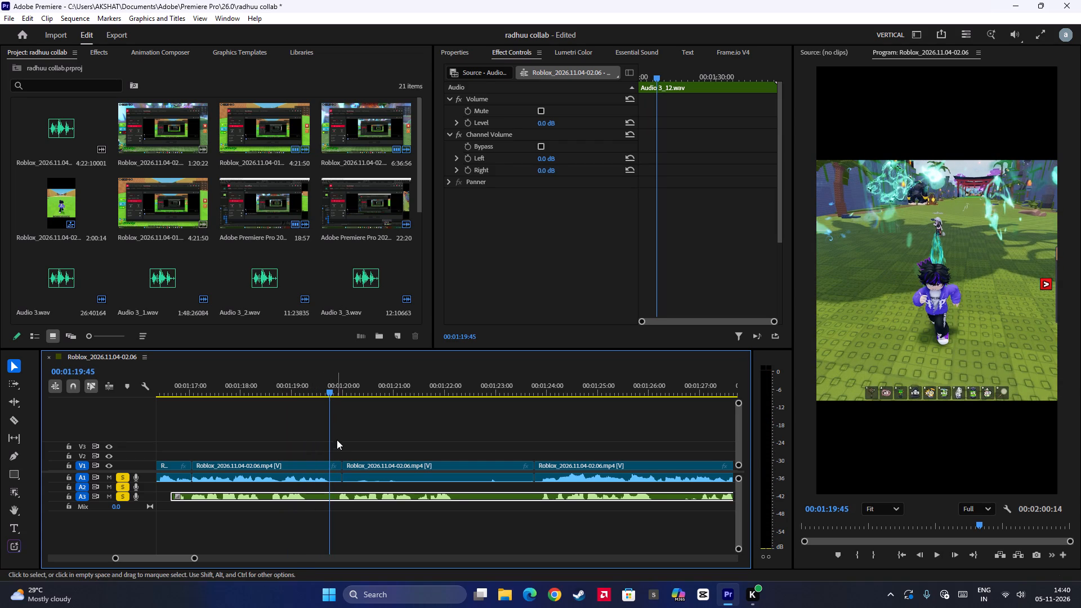
pyautogui.moveTo(337, 440); pyautogui.dragTo(334, 505)
pyautogui.hotkey('ctrl', 'b')
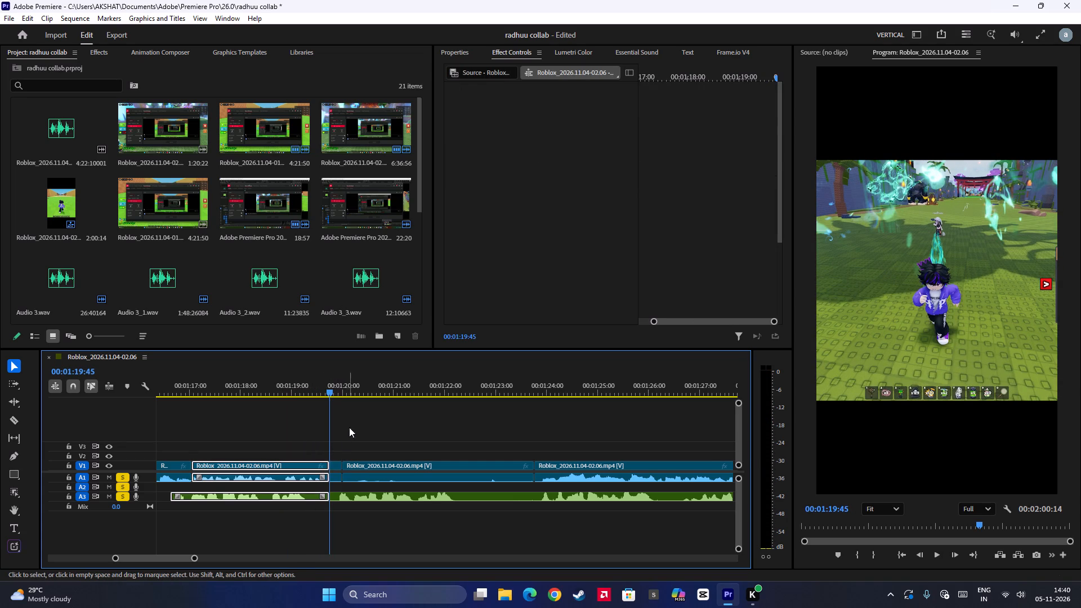
# Play on from 1:20, then skip ahead and play from about 1:29 to 1:33, checking the A3 audio against the clips.
pyautogui.click(343, 380)
pyautogui.press('space')
pyautogui.scroll(-4, 494, 457)
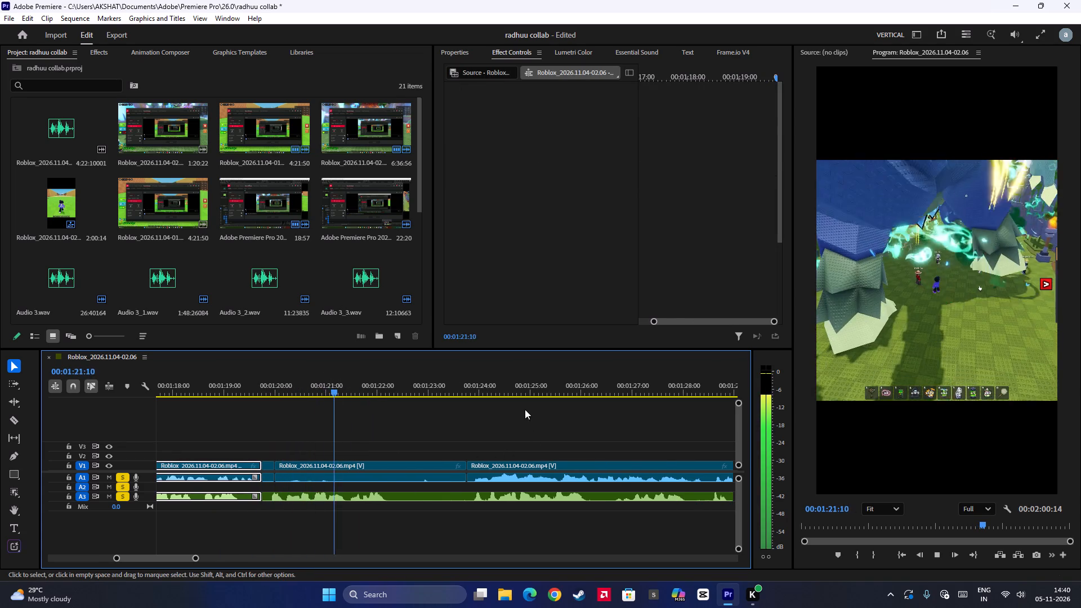
pyautogui.scroll(-10, 533, 445)
pyautogui.click(613, 389)
pyautogui.press('space')
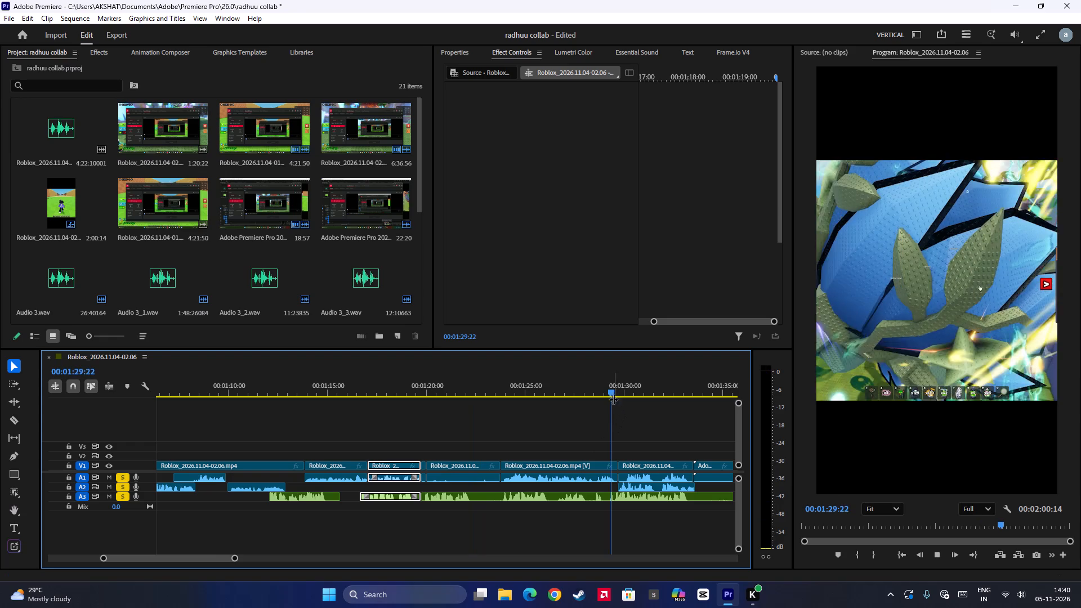
pyautogui.scroll(-4, 607, 419)
pyautogui.keyDown('alt'); pyautogui.scroll(5, 598, 454); pyautogui.keyUp('alt')
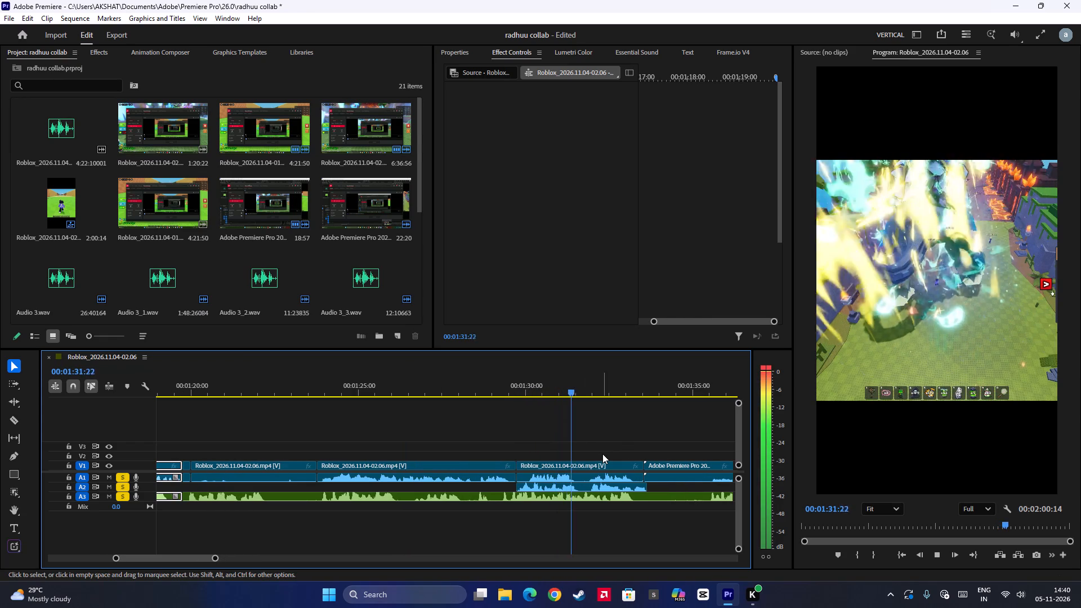
pyautogui.press('space')
# Split the A3 audio at 00:01:29:31 and delete the part before it, back to 00:01:19:45.
pyautogui.click(511, 388)
pyautogui.press('space')
pyautogui.click(511, 388)
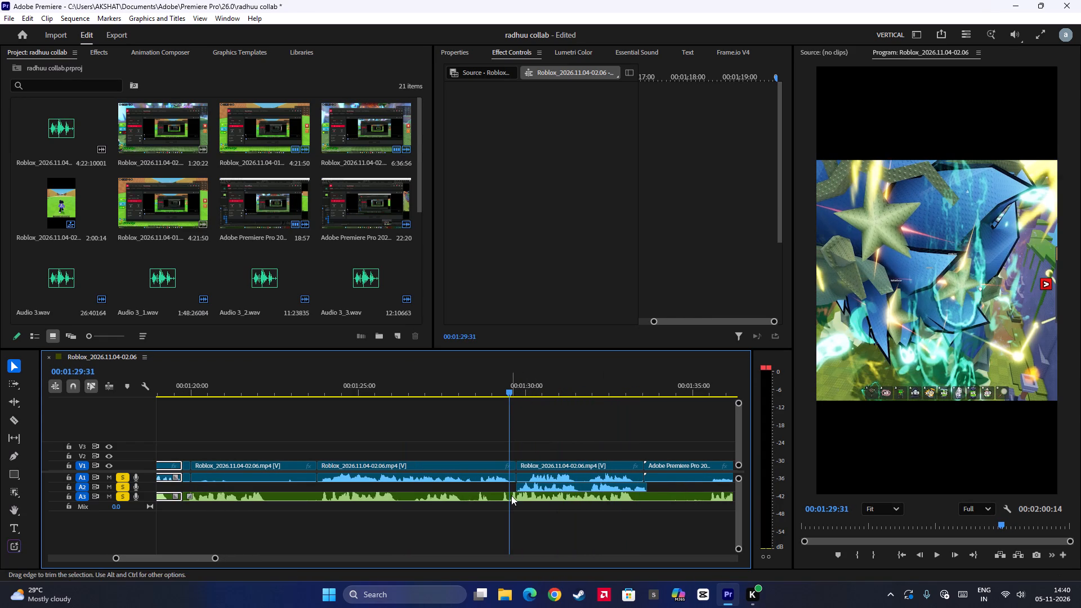
pyautogui.click(511, 496)
pyautogui.hotkey('ctrl', 'b')
pyautogui.press('BackSpace')
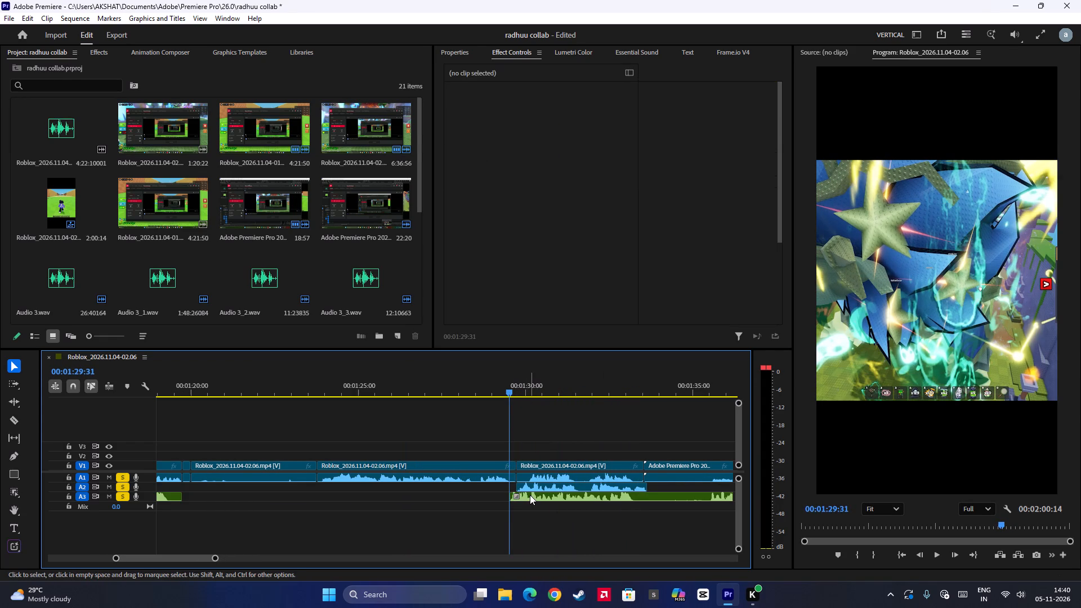
# Move the A3 audio after the gap earlier to start at about 00:01:26:20.
pyautogui.moveTo(530, 495); pyautogui.dragTo(443, 496)
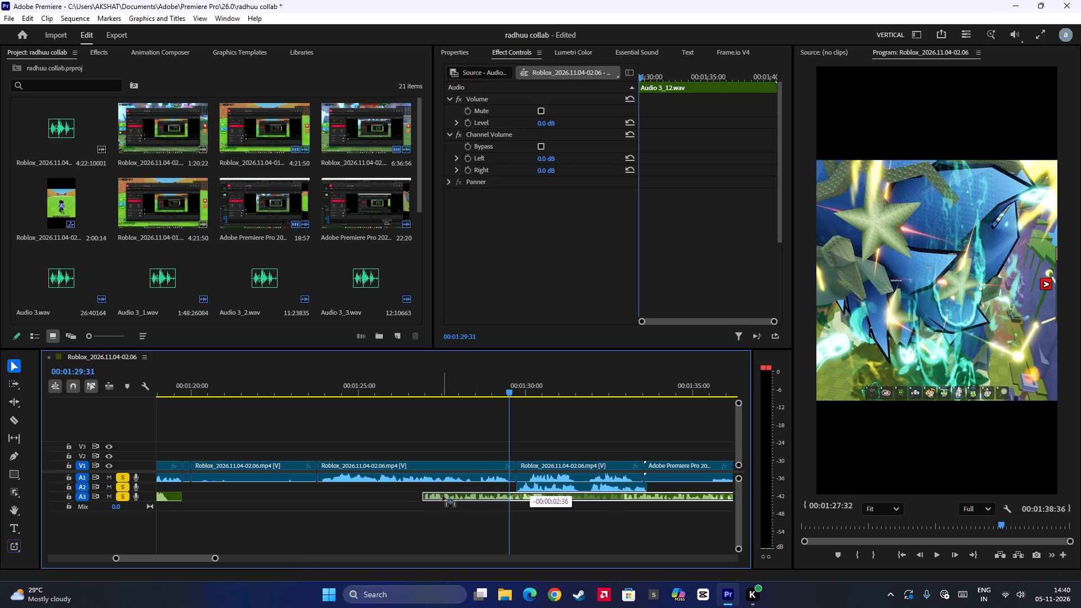
pyautogui.moveTo(443, 496); pyautogui.dragTo(424, 494)
# Play from about 1:25 and again from about 1:19 to check the moved A3 audio and the gap before it.
pyautogui.click(362, 375)
pyautogui.press('space')
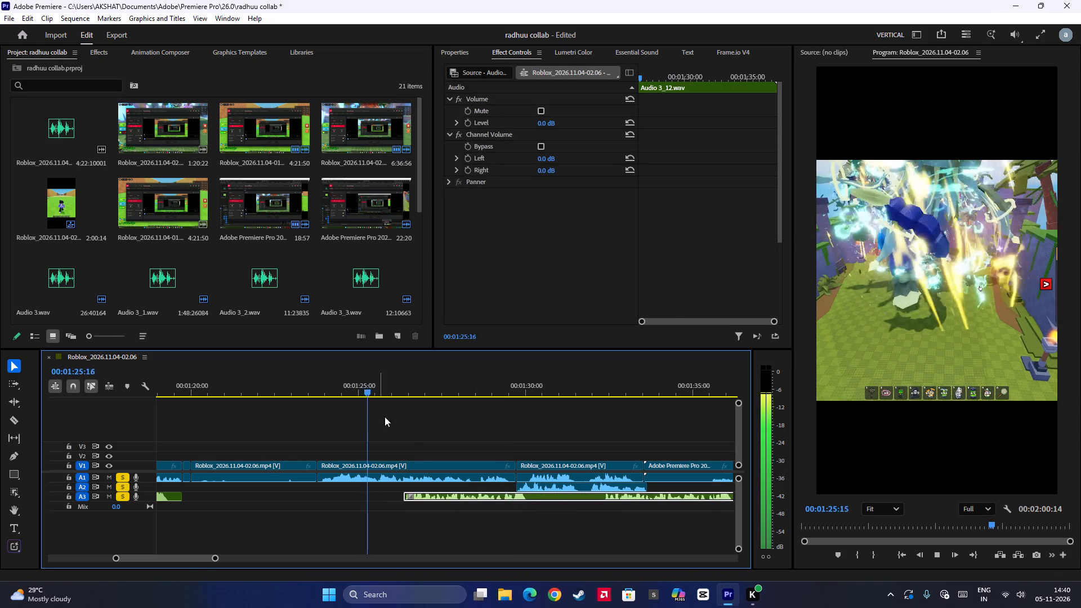
pyautogui.scroll(5, 439, 446)
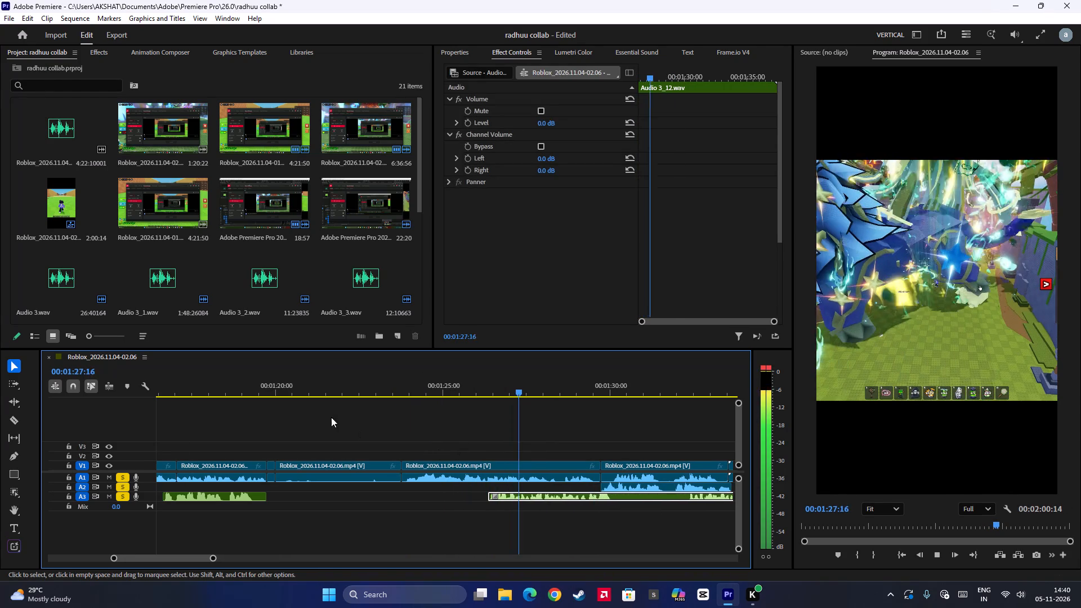
pyautogui.press('space')
pyautogui.click(244, 404)
pyautogui.click(253, 391)
pyautogui.press('space')
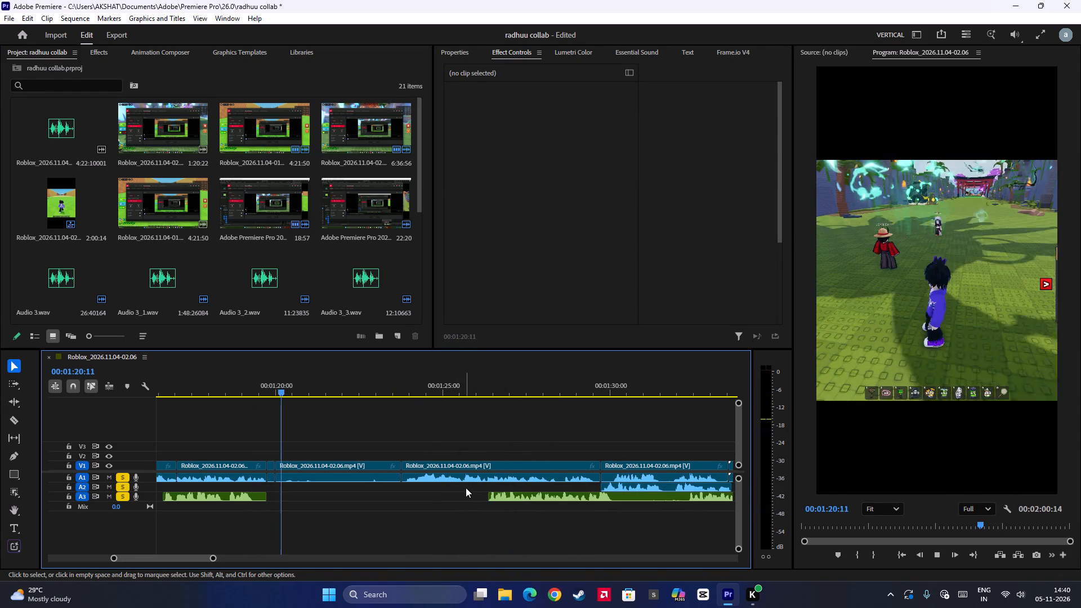
pyautogui.press('space')
# Move the A3 audio after the gap earlier to start at 00:01:20:00, where the V1 clip begins.
pyautogui.moveTo(511, 493); pyautogui.dragTo(401, 490)
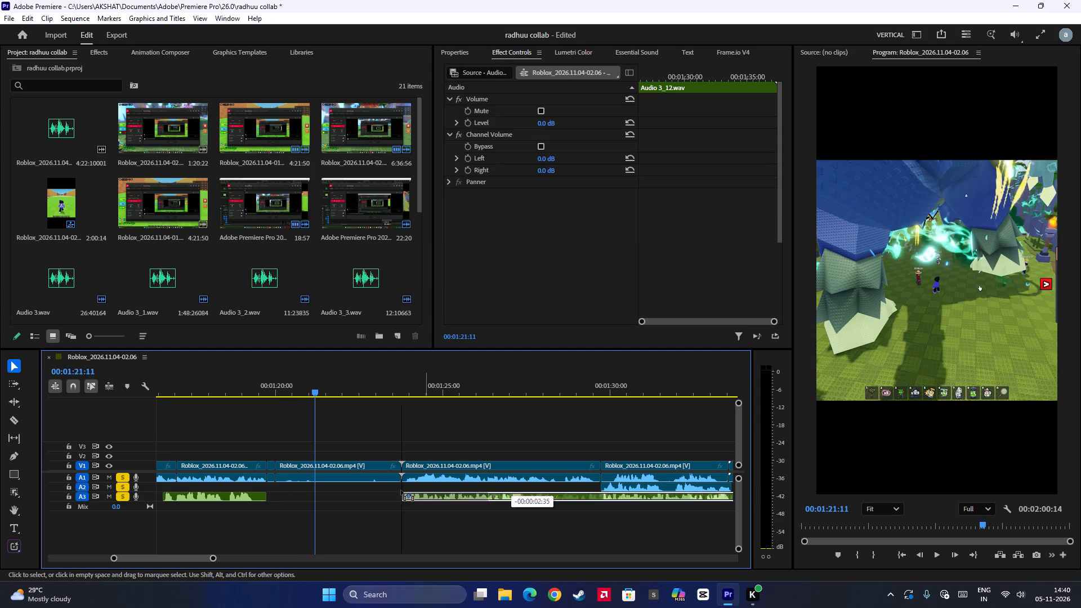
pyautogui.moveTo(401, 490); pyautogui.dragTo(297, 500)
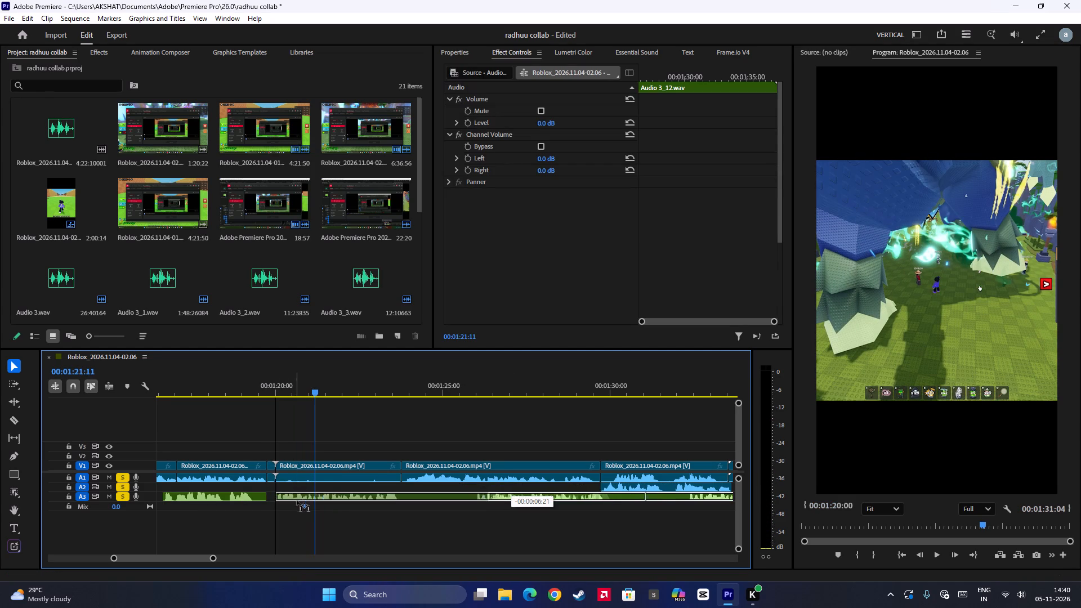
pyautogui.moveTo(297, 500); pyautogui.dragTo(293, 502)
pyautogui.keyDown('alt'); pyautogui.scroll(4, 303, 498); pyautogui.keyUp('alt')
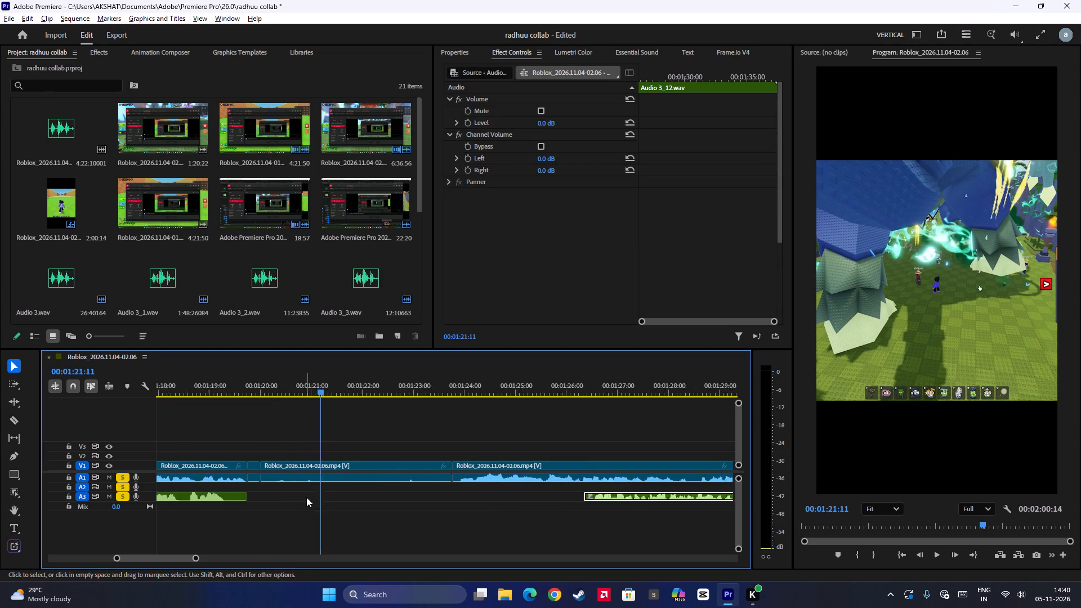
pyautogui.keyDown('alt'); pyautogui.scroll(2, 306, 497); pyautogui.keyUp('alt')
pyautogui.moveTo(673, 494); pyautogui.dragTo(333, 495)
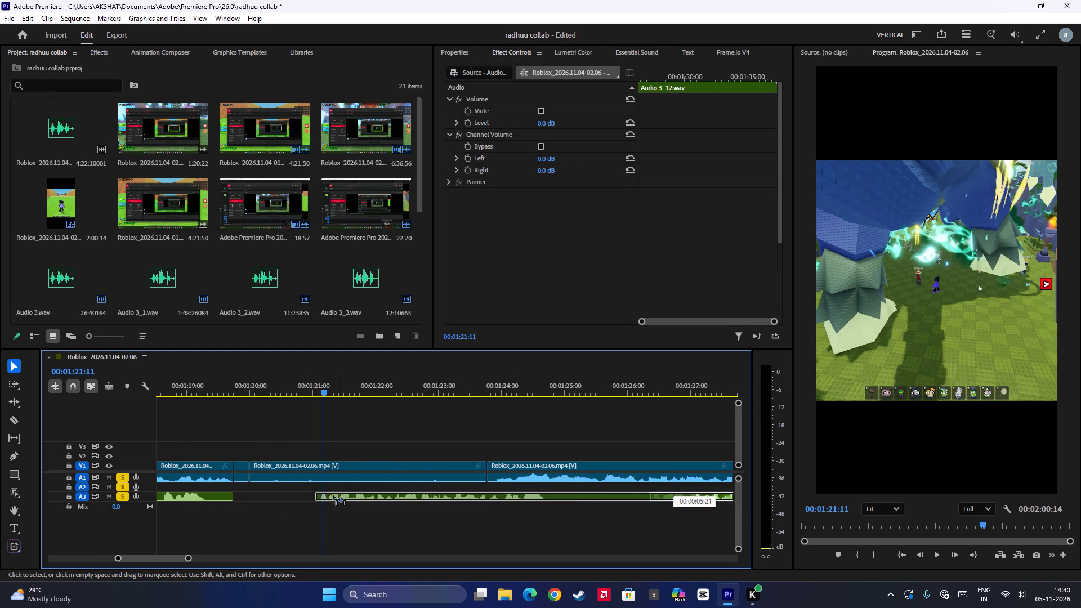
pyautogui.moveTo(333, 495); pyautogui.dragTo(279, 500)
pyautogui.scroll(7, 263, 481)
# Play from 00:01:17:59, split the A3 audio at 00:01:18:34 and delete the part after it, up to the gap.
pyautogui.click(242, 385)
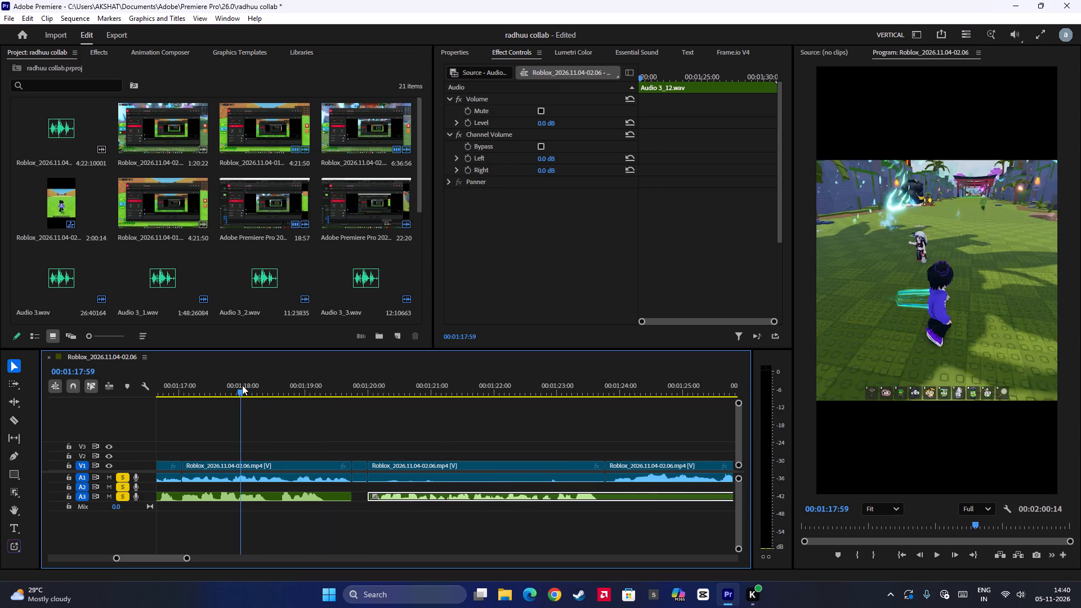
pyautogui.press('space')
pyautogui.press('space')
pyautogui.press('space')
pyautogui.press('space')
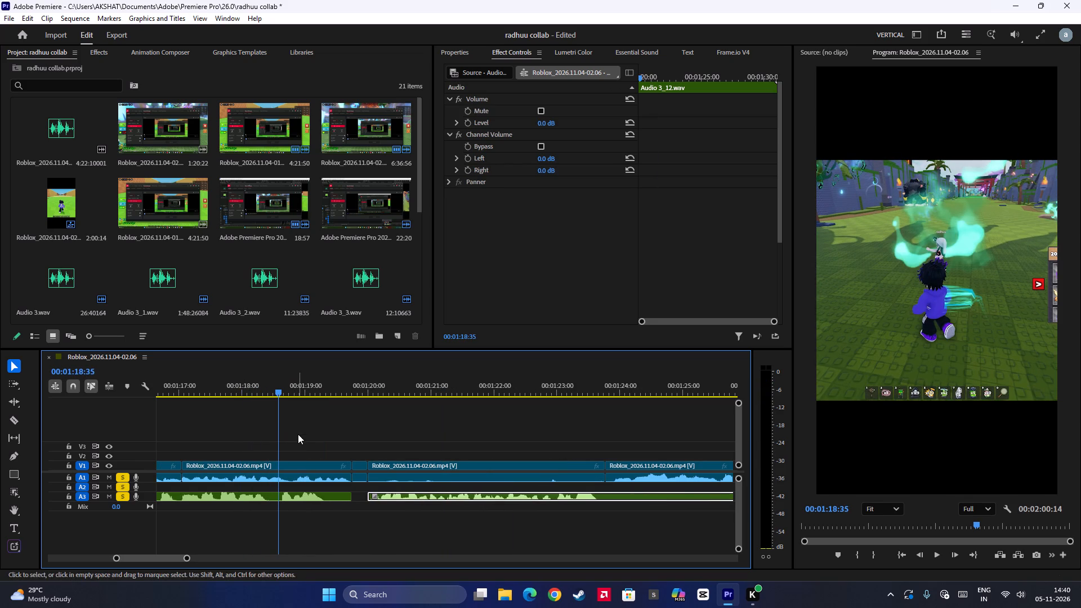
pyautogui.moveTo(278, 440); pyautogui.dragTo(278, 455)
pyautogui.click(278, 494)
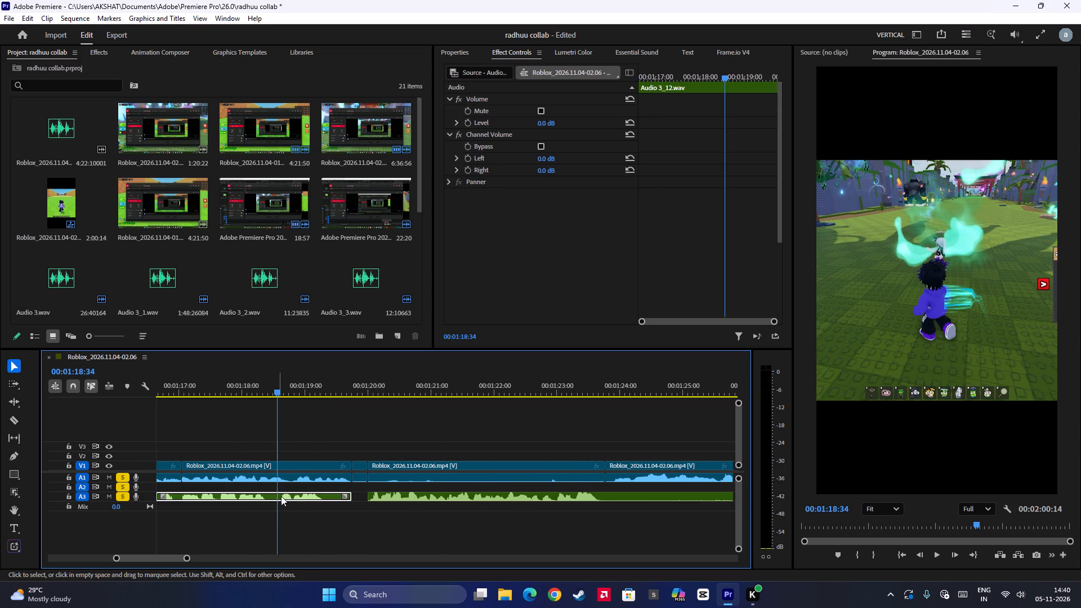
pyautogui.hotkey('ctrl', 'b')
pyautogui.click(309, 497)
pyautogui.press('BackSpace')
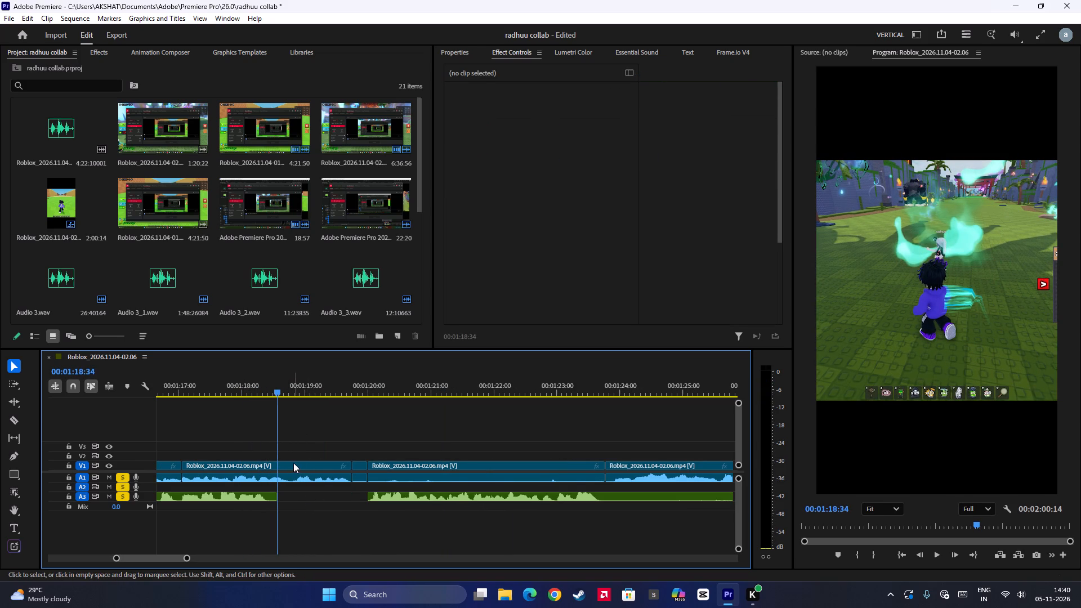
# Split the V1 clip and its A1 audio at 00:01:18:39, delete the part after it and close the gap.
pyautogui.moveTo(280, 442); pyautogui.dragTo(284, 452)
pyautogui.click(291, 466)
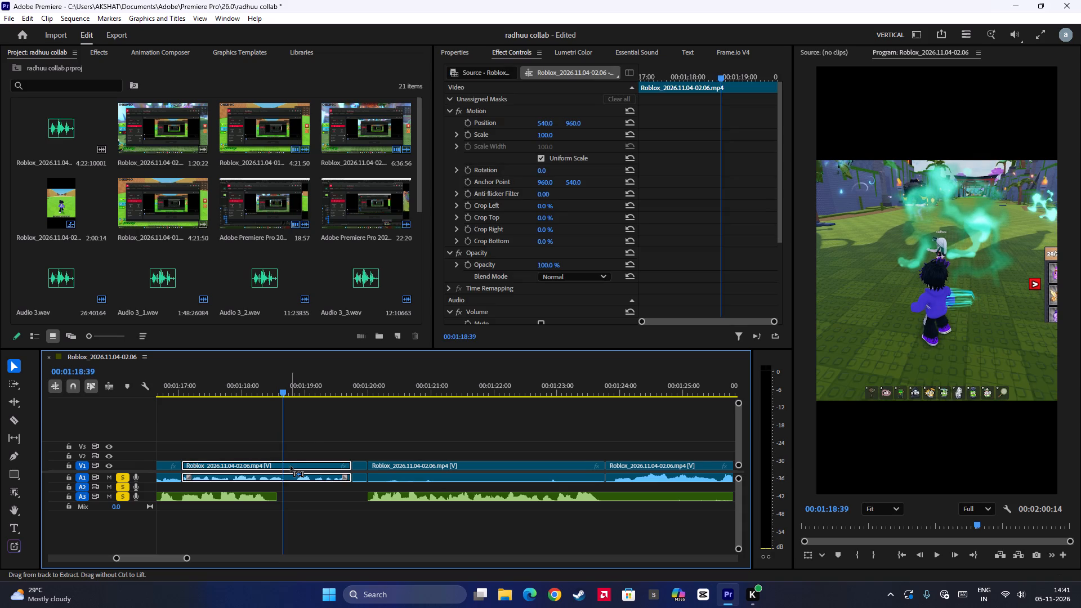
pyautogui.hotkey('ctrl', 'b')
pyautogui.moveTo(307, 437); pyautogui.dragTo(310, 517)
pyautogui.press('BackSpace')
pyautogui.click(317, 466)
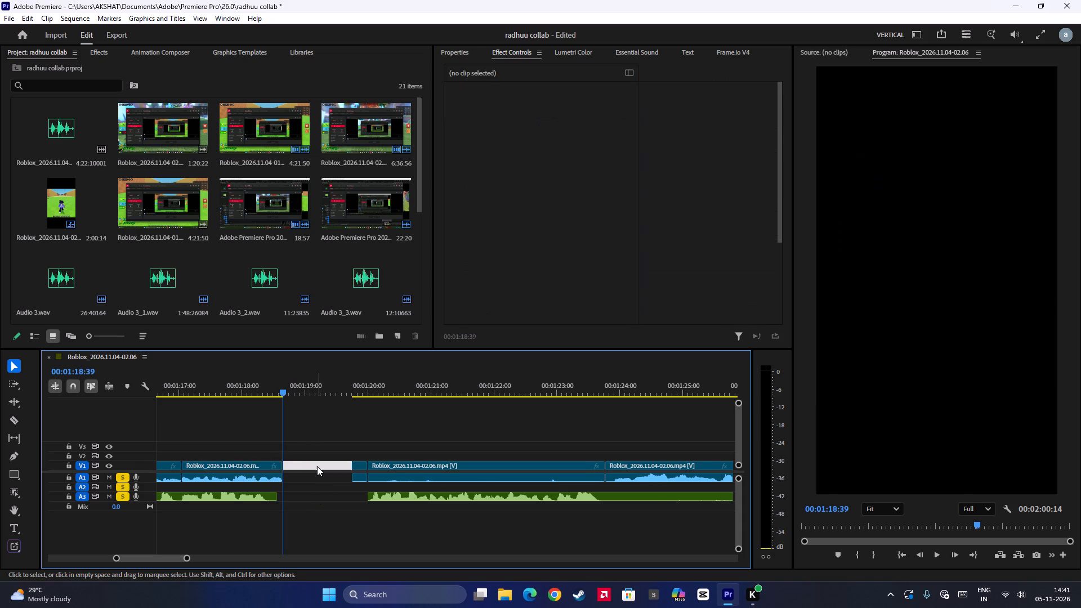
pyautogui.press('w')
# Play past the cut, delete the short V1 clip and its audio right after 00:01:18:39 and close the gap.
pyautogui.press('space')
pyautogui.press('space')
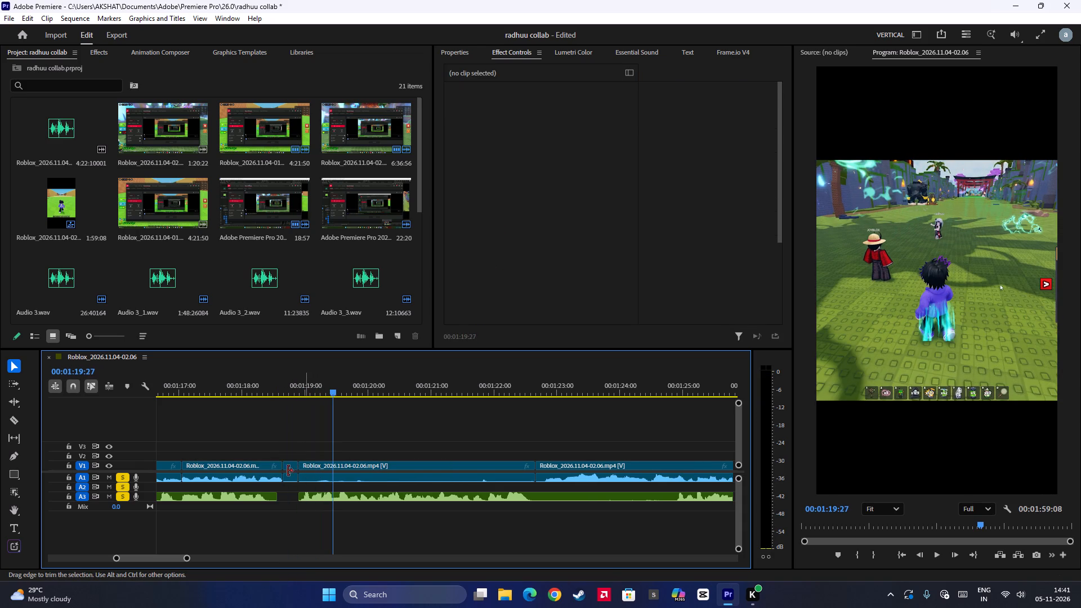
pyautogui.click(289, 468)
pyautogui.press('BackSpace')
pyautogui.click(289, 468)
pyautogui.press('w')
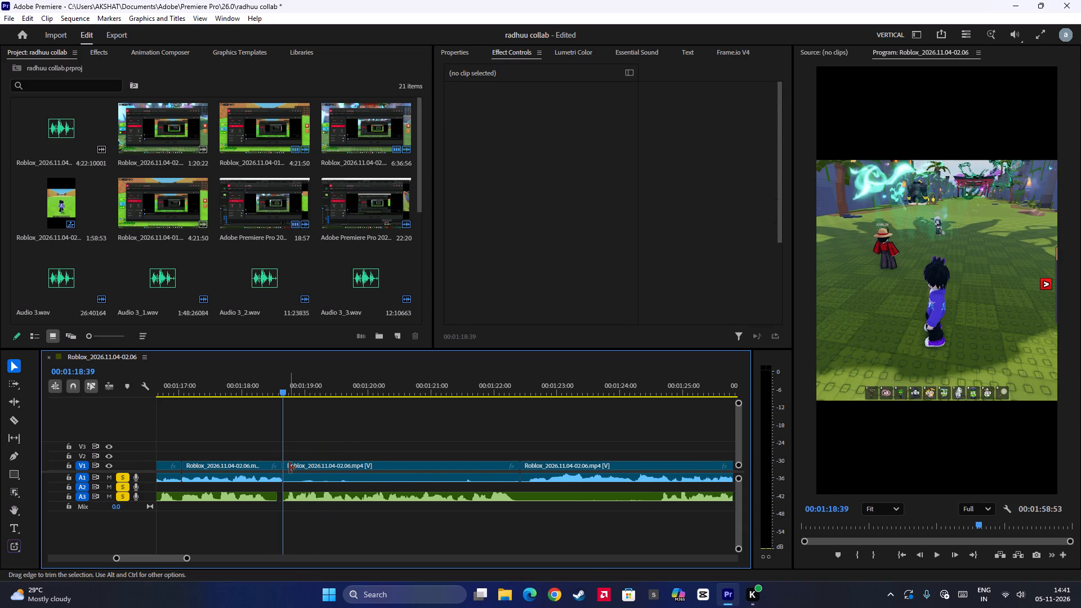
# Play from about 1:17:50 past 1:24, then skip ahead and play from about 1:28:43, checking the A3 audio against the clips.
pyautogui.press('space')
pyautogui.press('space')
pyautogui.click(234, 379)
pyautogui.press('space')
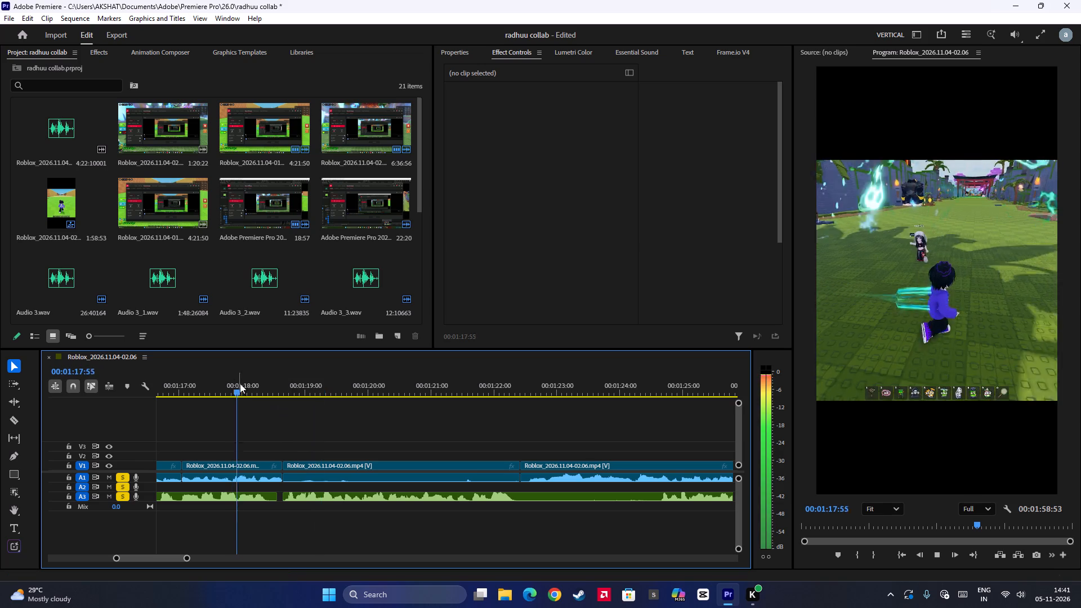
pyautogui.press('space')
pyautogui.press('space')
pyautogui.keyDown('alt'); pyautogui.scroll(-6, 368, 459); pyautogui.keyUp('alt')
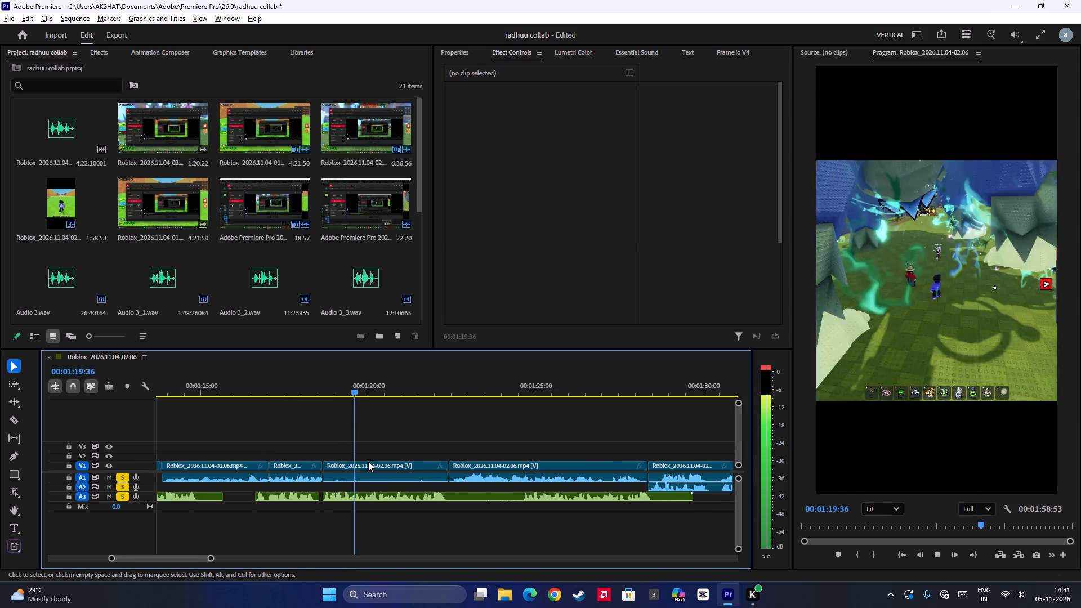
pyautogui.scroll(-5, 368, 462)
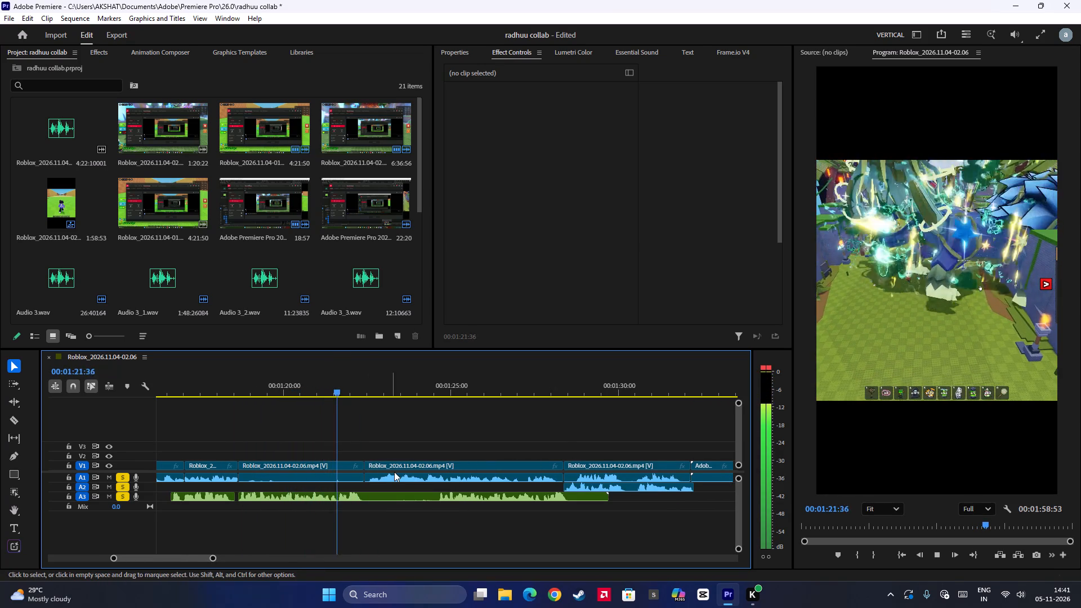
pyautogui.press('space')
pyautogui.press('space')
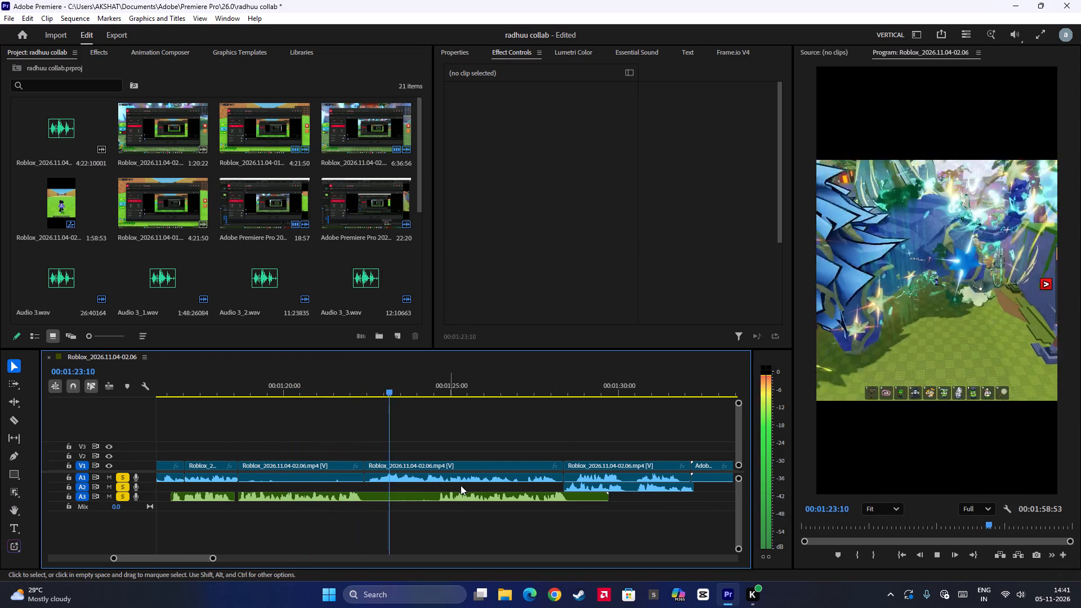
pyautogui.press('space')
pyautogui.press('space')
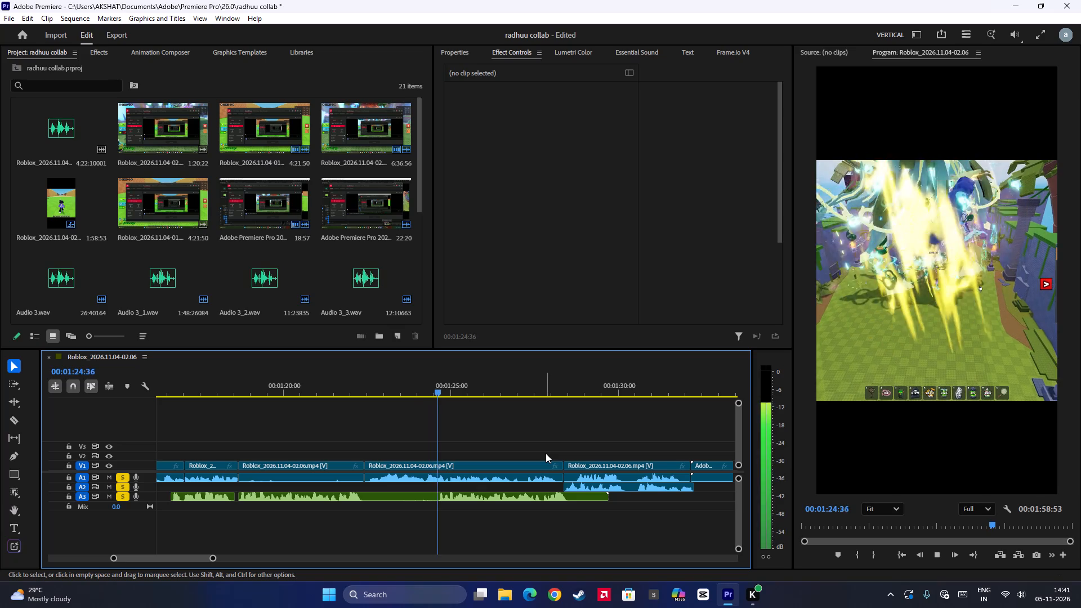
pyautogui.click(577, 386)
pyautogui.press('space')
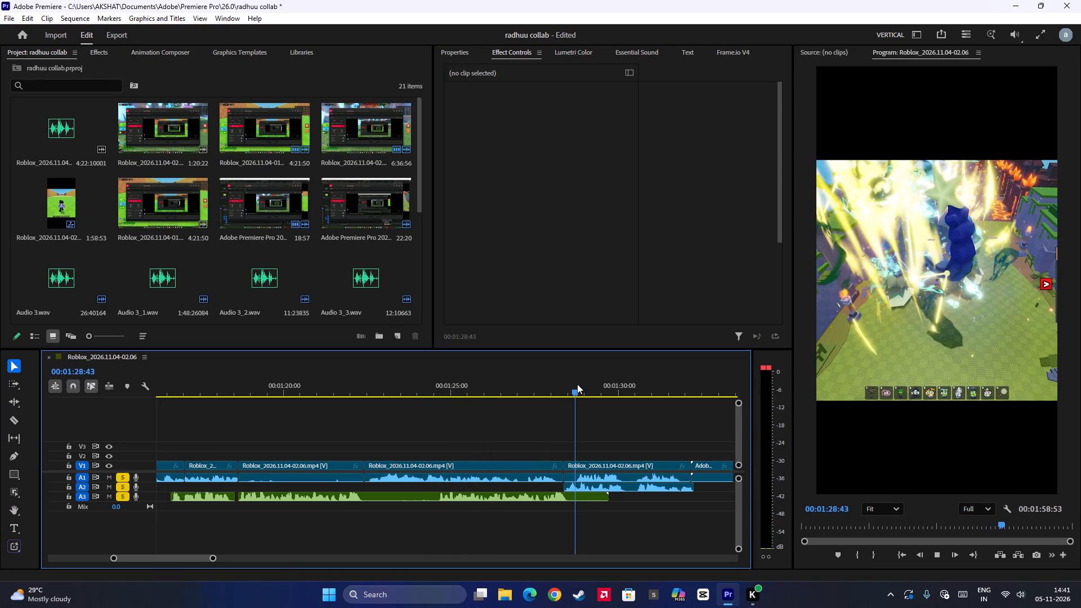
pyautogui.press('space')
pyautogui.click(372, 423)
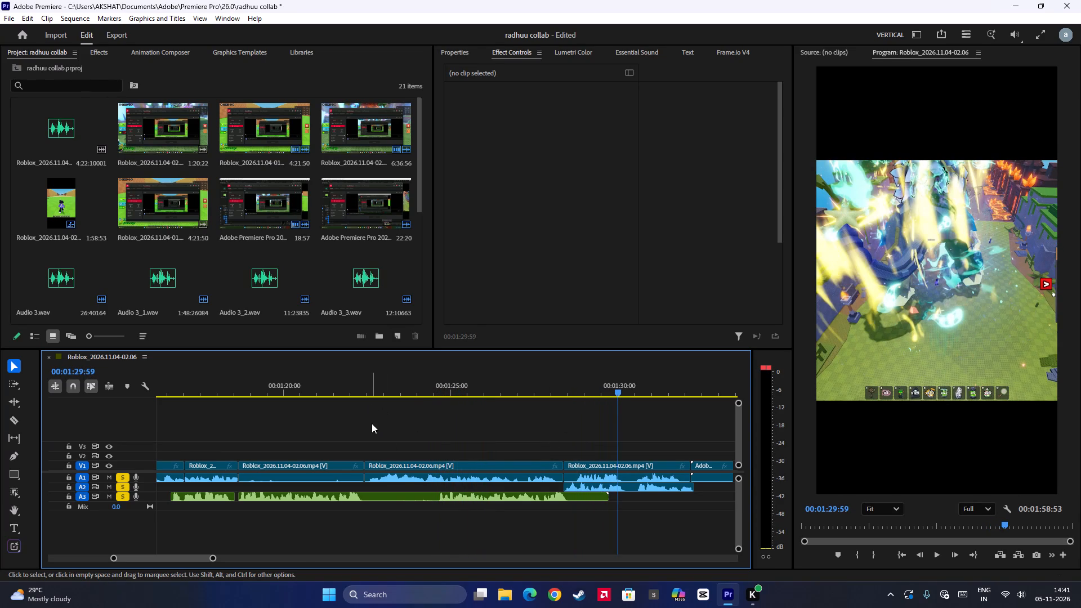
# Split the A3 audio at 00:01:22:26, delete the part after it with the V1 clip and A1 audio starting there, and close the gap.
pyautogui.moveTo(392, 445); pyautogui.dragTo(385, 520)
pyautogui.click(375, 385)
pyautogui.moveTo(374, 439); pyautogui.dragTo(370, 452)
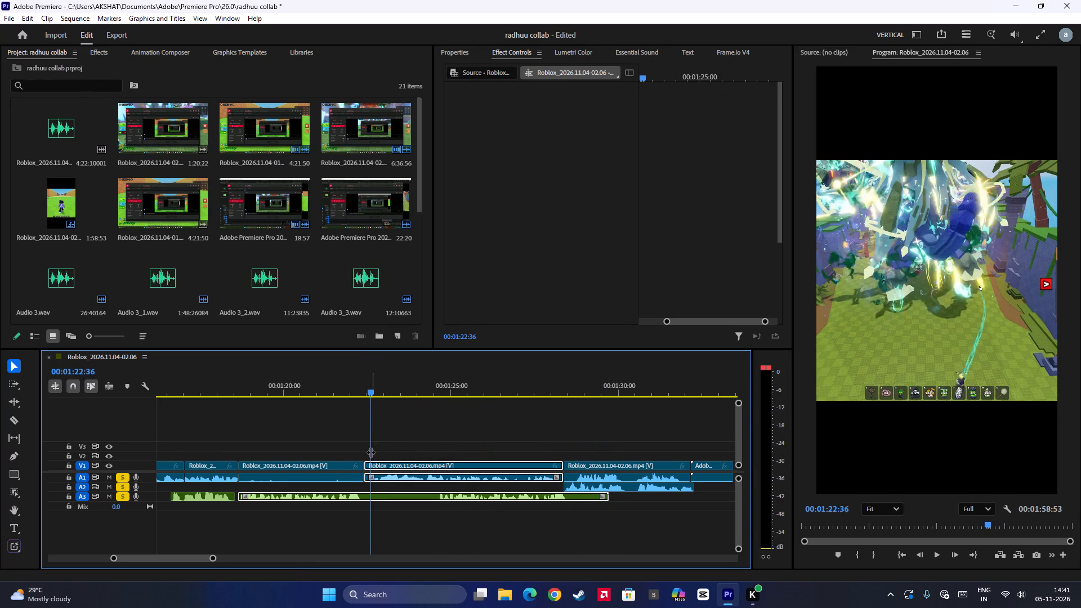
pyautogui.moveTo(370, 452); pyautogui.dragTo(365, 464)
pyautogui.hotkey('ctrl', 'b')
pyautogui.moveTo(396, 433); pyautogui.dragTo(397, 525)
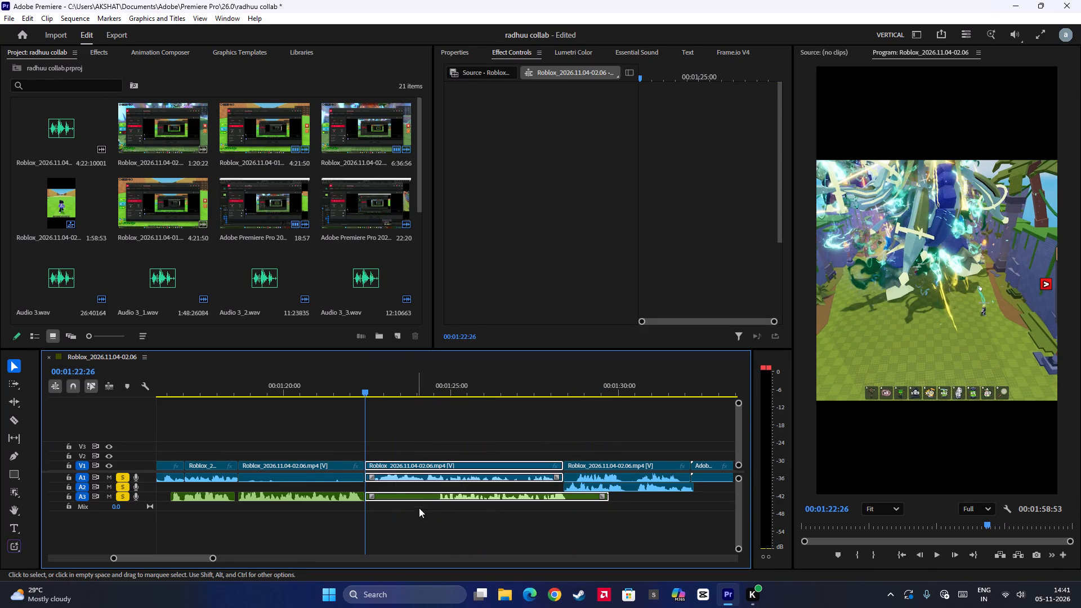
pyautogui.press('BackSpace')
pyautogui.click(417, 465)
pyautogui.write('w')
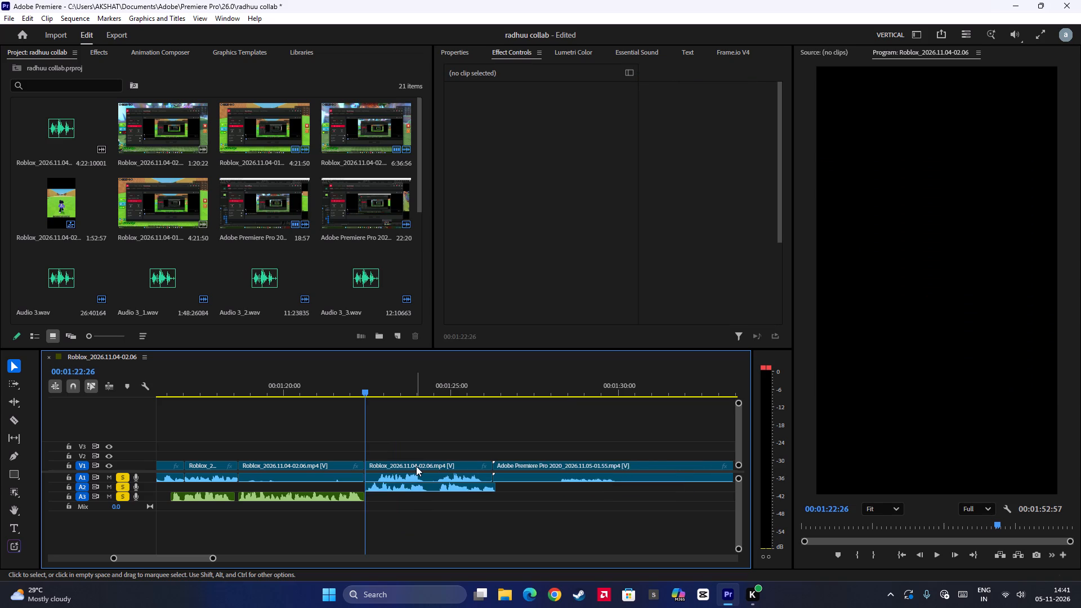
# Play across the join at 00:01:22:26 several times, starting from about 1:21:42, to check how the audio carries over.
pyautogui.press('space')
pyautogui.keyDown('alt'); pyautogui.scroll(6, 437, 488); pyautogui.keyUp('alt')
pyautogui.press('space')
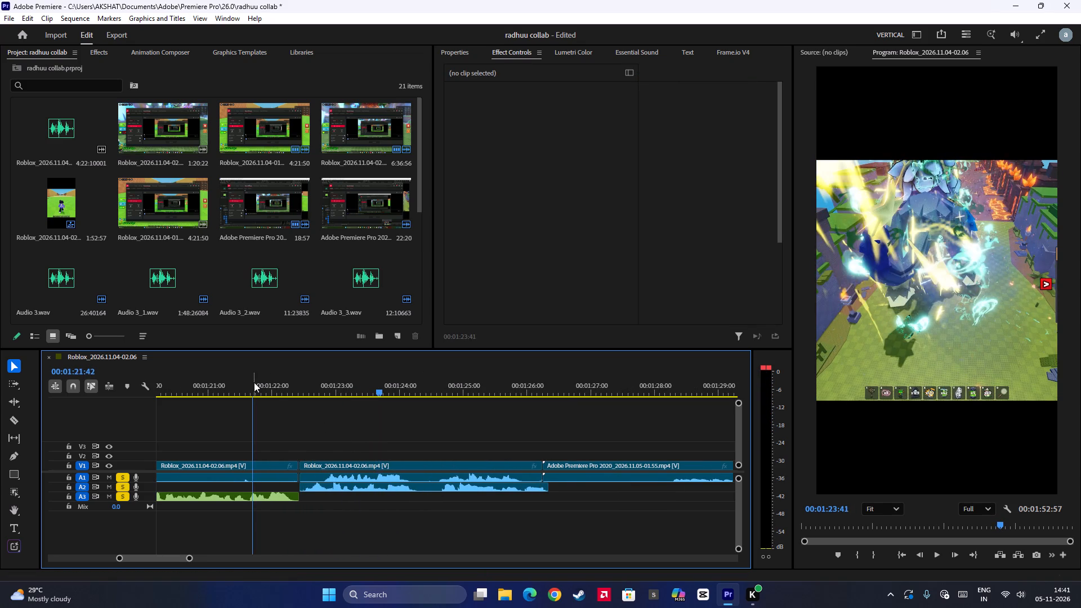
pyautogui.click(254, 382)
pyautogui.press('space')
pyautogui.keyDown('alt'); pyautogui.scroll(7, 360, 469); pyautogui.keyUp('alt')
pyautogui.press('space')
pyautogui.scroll(5, 262, 440)
pyautogui.click(261, 379)
pyautogui.click(234, 385)
pyautogui.press('space')
pyautogui.press('space')
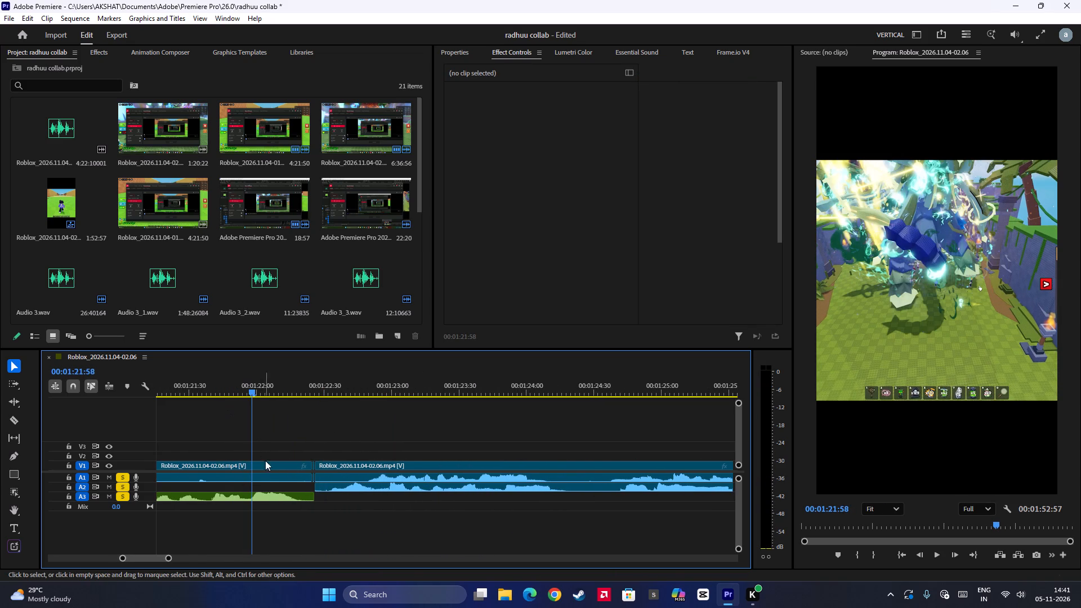
# Unlink the V1 clip starting at 00:01:22:26 from its audio.
pyautogui.scroll(6, 311, 482)
pyautogui.click(465, 486)
pyautogui.click(468, 476)
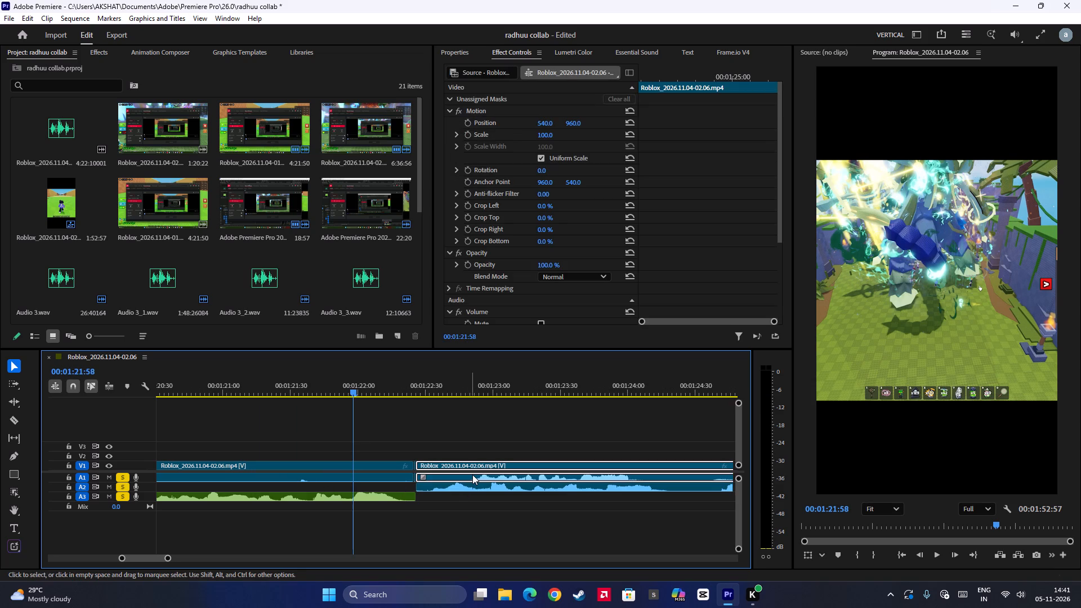
pyautogui.hotkey('ctrl', 'l')
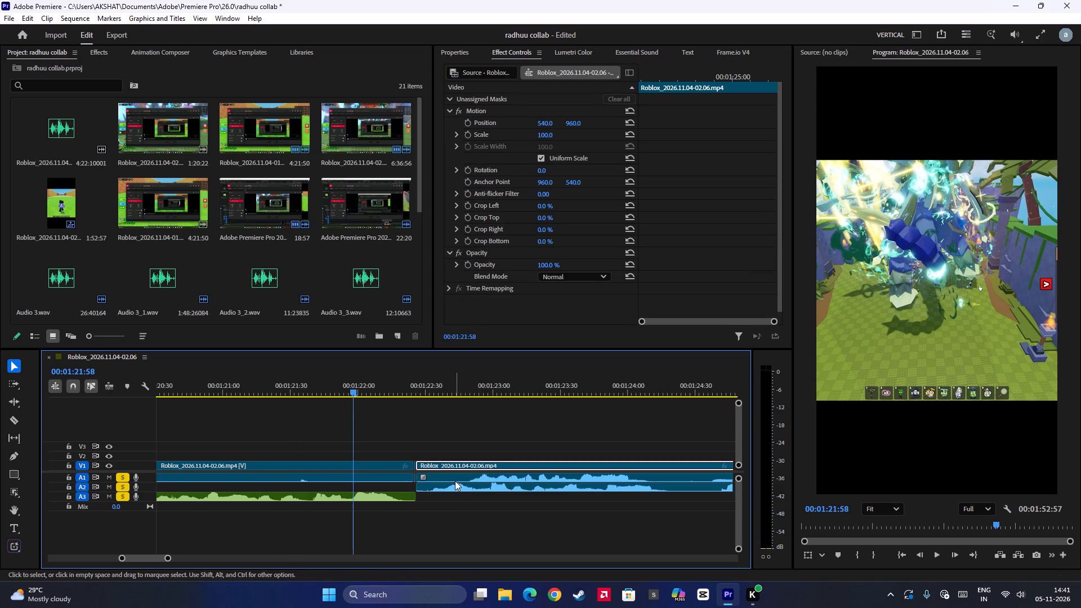
# Move that clip's A1 and A2 audio onto new tracks A4 and A5, starting about one second earlier at about 00:01:21:22.
pyautogui.click(497, 479)
pyautogui.moveTo(486, 503); pyautogui.dragTo(489, 477)
pyautogui.moveTo(490, 476); pyautogui.dragTo(352, 504)
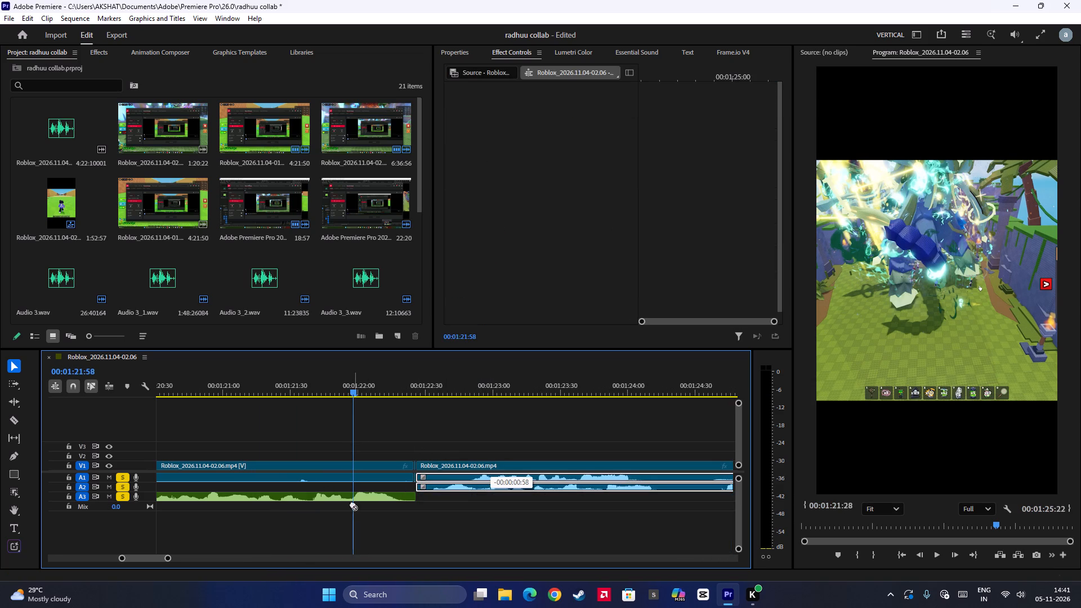
pyautogui.moveTo(352, 504); pyautogui.dragTo(346, 515)
# Play from about 1:21:16 to check the moved audio, and solo tracks A4 and A5.
pyautogui.click(258, 384)
pyautogui.press('space')
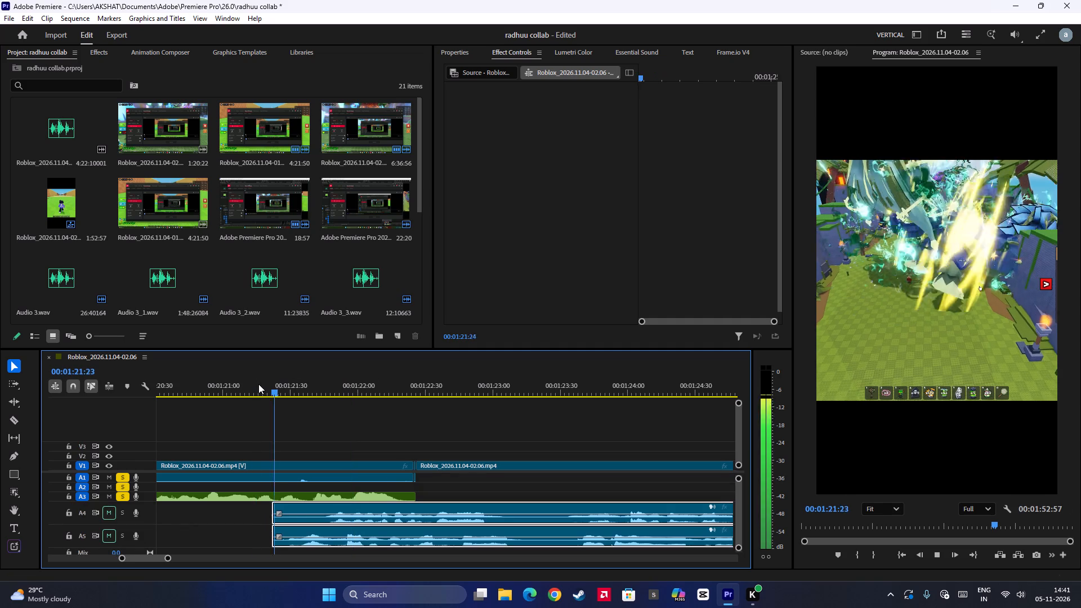
pyautogui.keyDown('alt'); pyautogui.scroll(-5, 408, 460); pyautogui.keyUp('alt')
pyautogui.press('space')
pyautogui.press('space')
pyautogui.press('space')
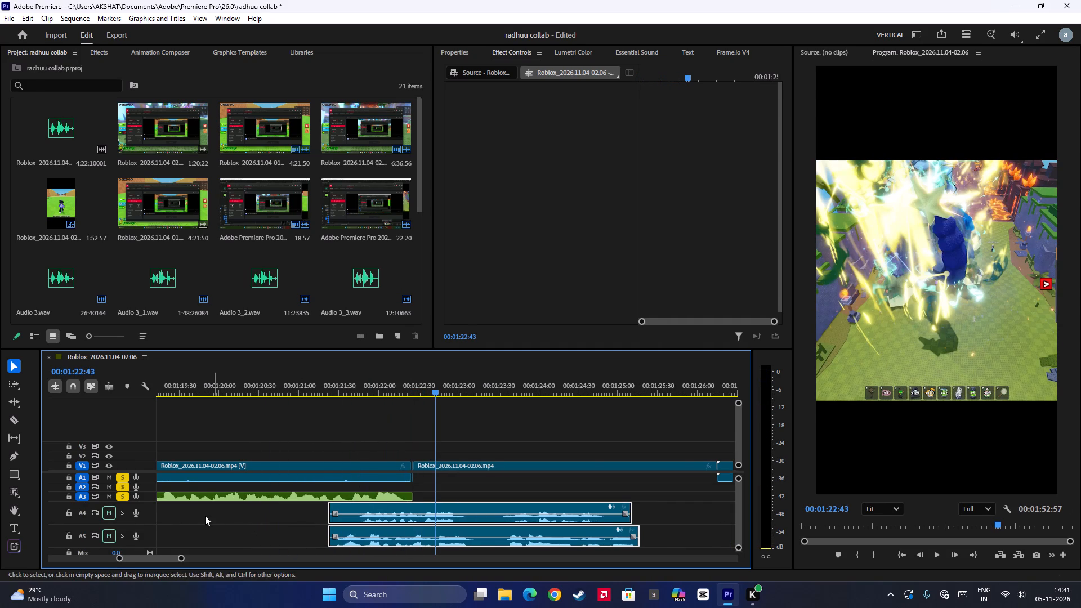
pyautogui.click(120, 513)
pyautogui.click(120, 539)
# Check the lead-in from about 1:20:51, and move the A4 and A5 audio about 11 frames later, starting at about 00:01:21:33.
pyautogui.click(313, 382)
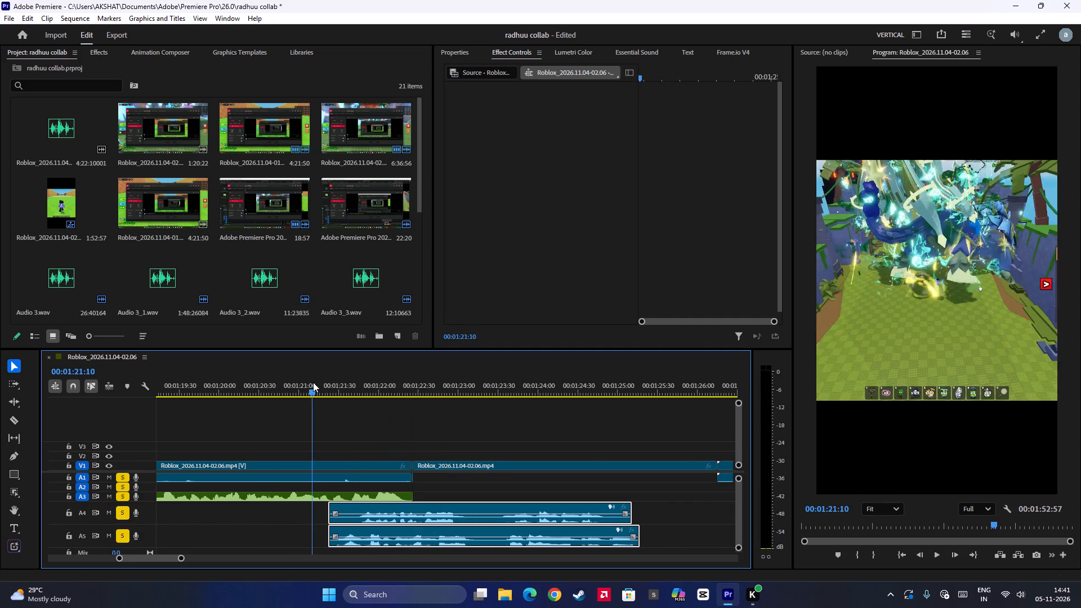
pyautogui.press('space')
pyautogui.press('space')
pyautogui.click(288, 380)
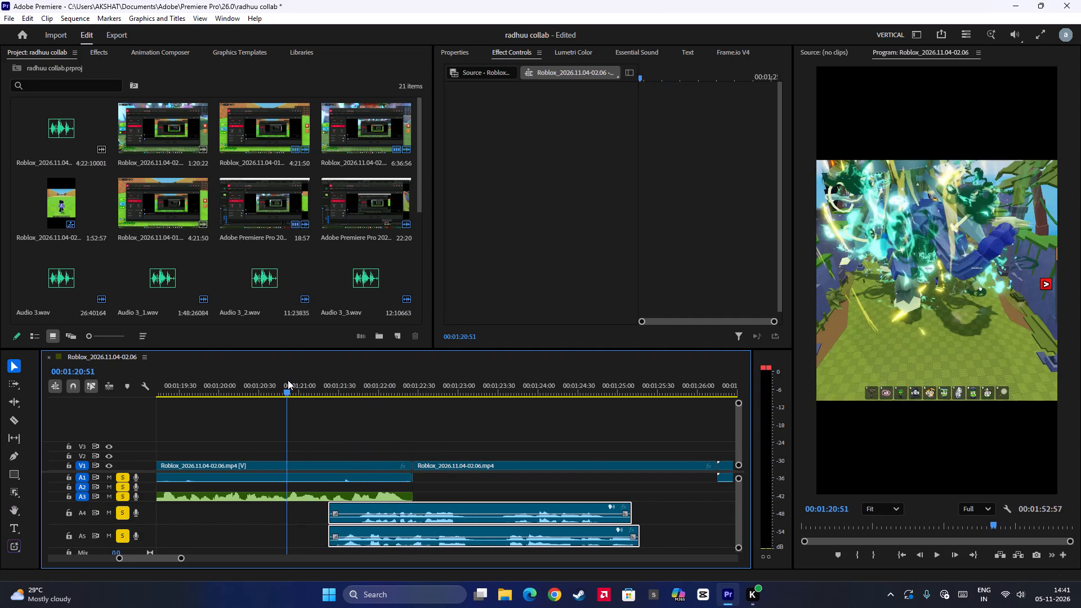
pyautogui.press('space')
pyautogui.press('space')
pyautogui.moveTo(399, 511); pyautogui.dragTo(414, 510)
pyautogui.hotkey('ctrl', 'z')
pyautogui.moveTo(462, 508); pyautogui.dragTo(475, 509)
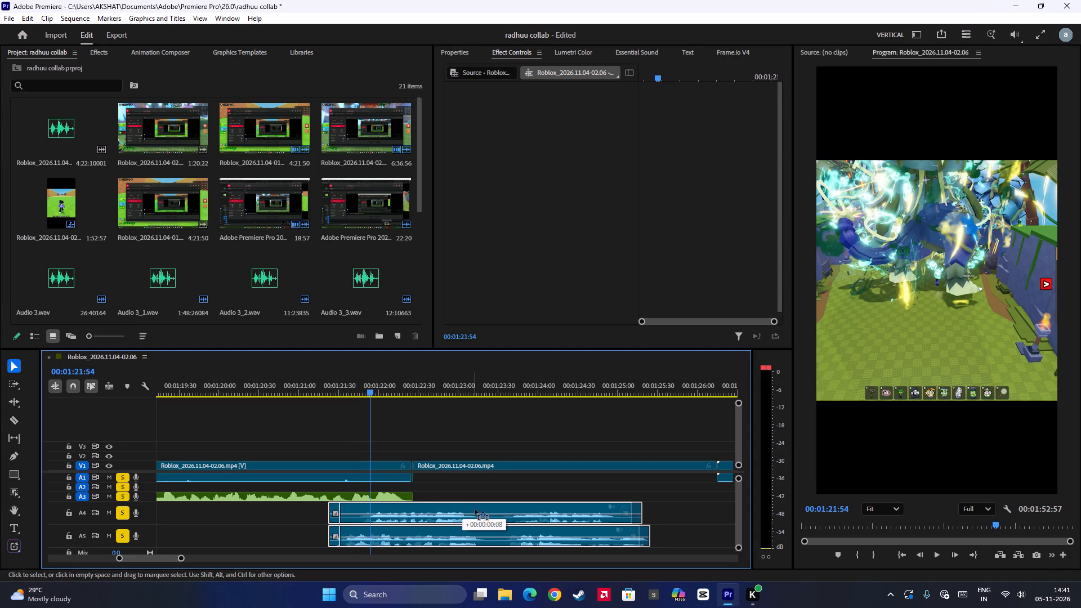
pyautogui.moveTo(475, 509); pyautogui.dragTo(476, 512)
# Play from about 1:21:20 through 1:25:03 to check the shifted A4 and A5 audio against the picture.
pyautogui.click(337, 394)
pyautogui.press('space')
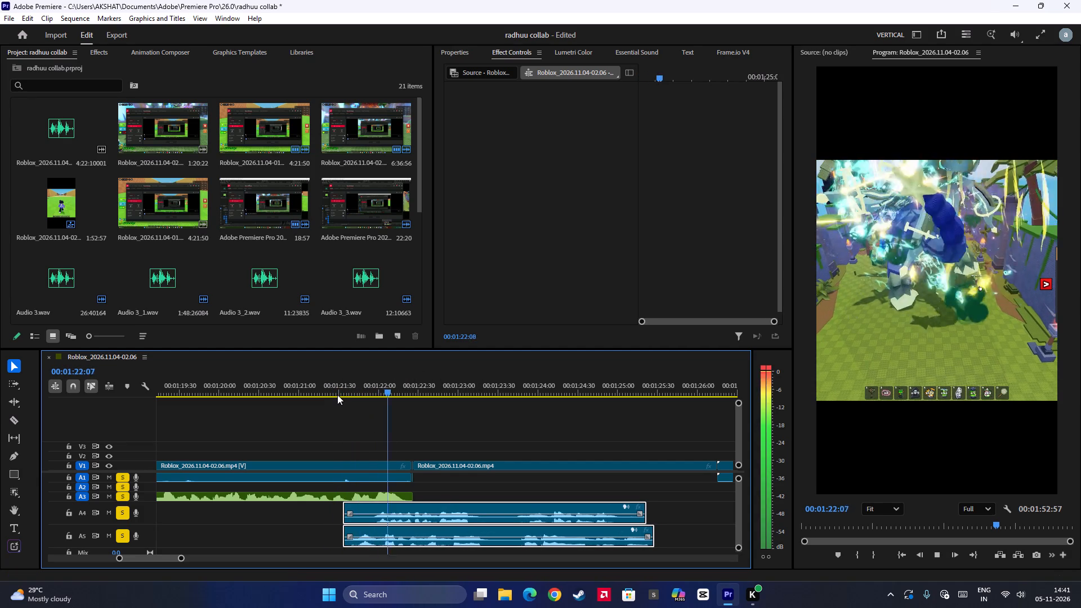
pyautogui.press('space')
pyautogui.press('space')
pyautogui.press('space')
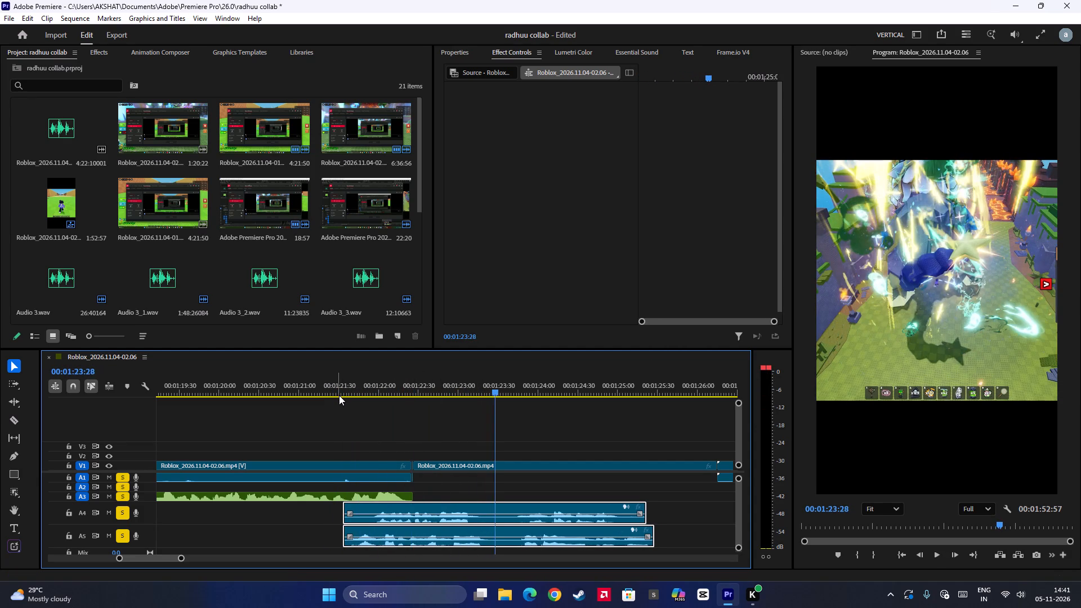
pyautogui.press('space')
pyautogui.scroll(-5, 457, 457)
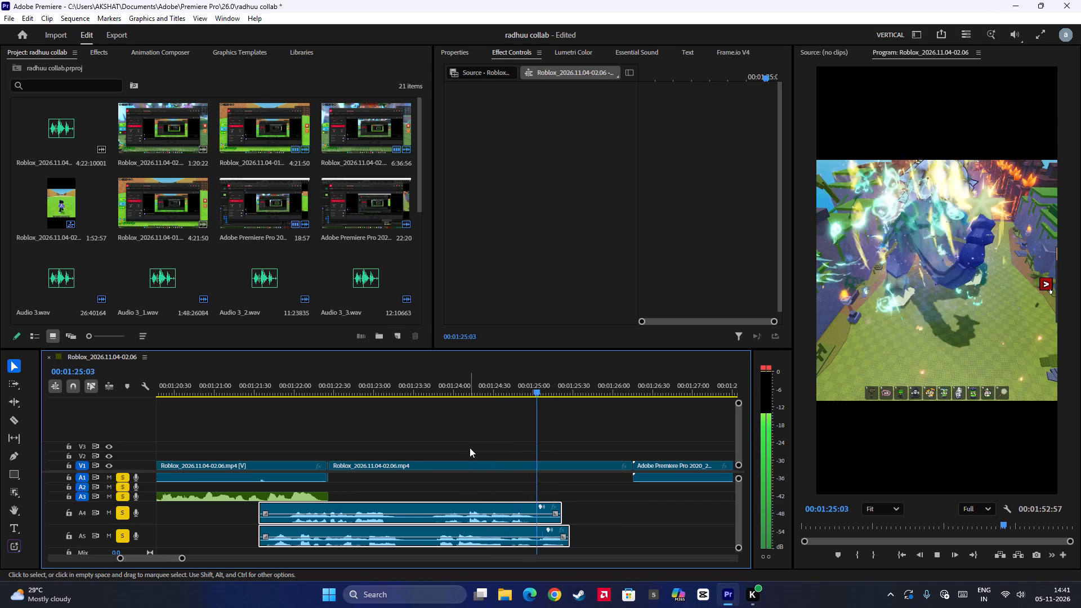
pyautogui.press('space')
pyautogui.click(242, 387)
pyautogui.press('space')
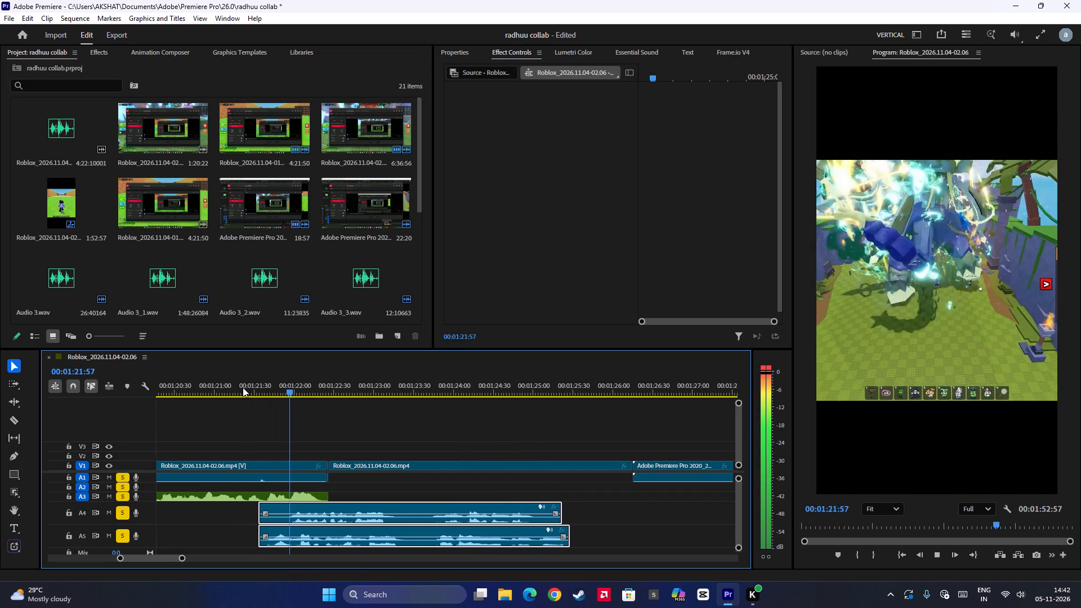
pyautogui.press('space')
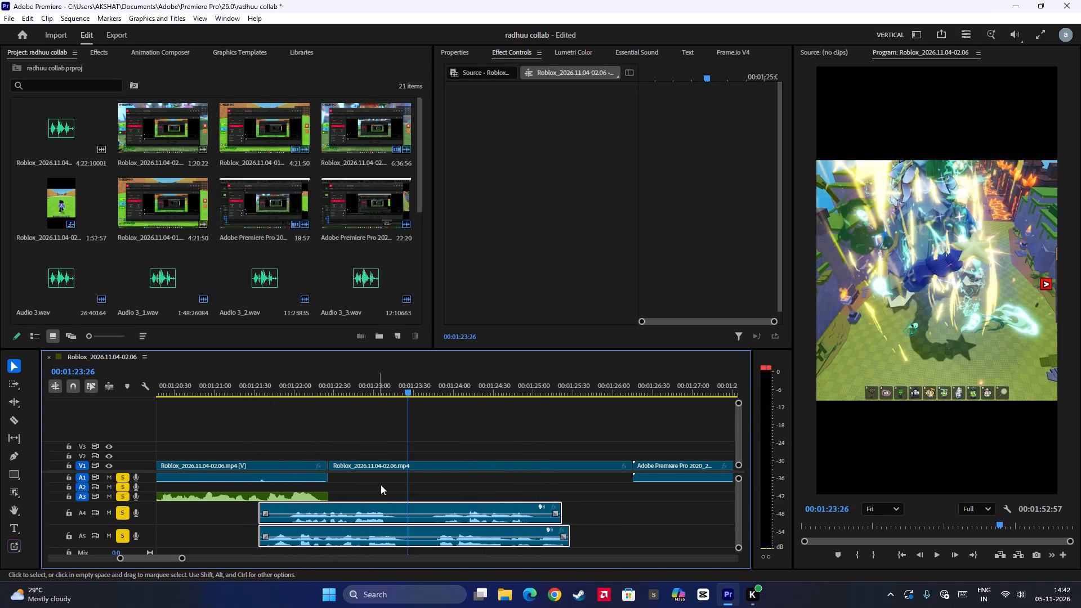
# Split the A4 and A5 audio clips at 00:01:23:19.
pyautogui.moveTo(409, 483); pyautogui.dragTo(400, 495)
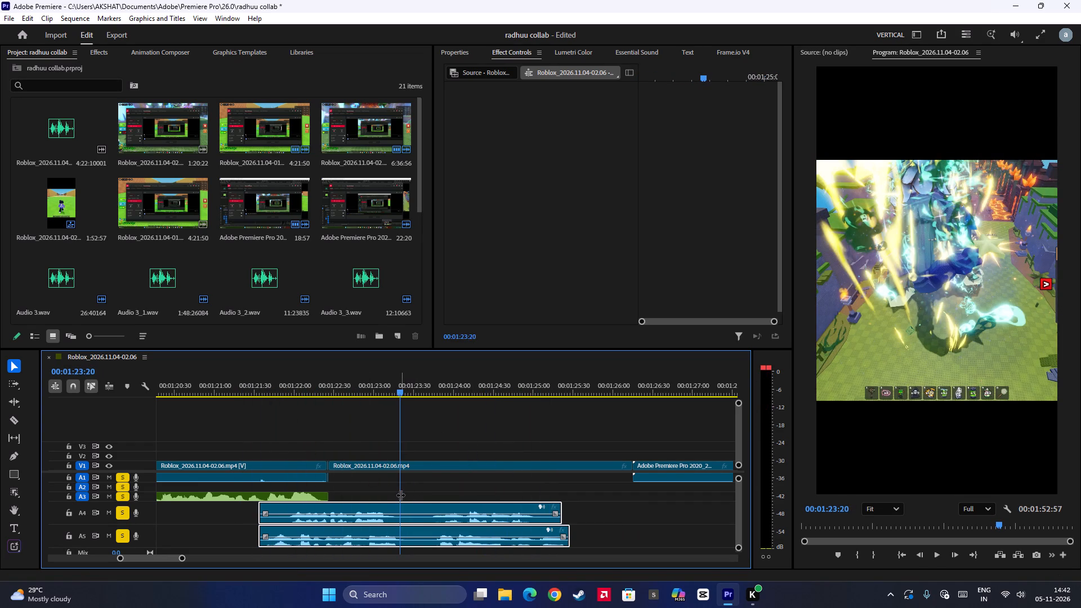
pyautogui.moveTo(400, 495); pyautogui.dragTo(400, 495)
pyautogui.hotkey('ctrl', 'b')
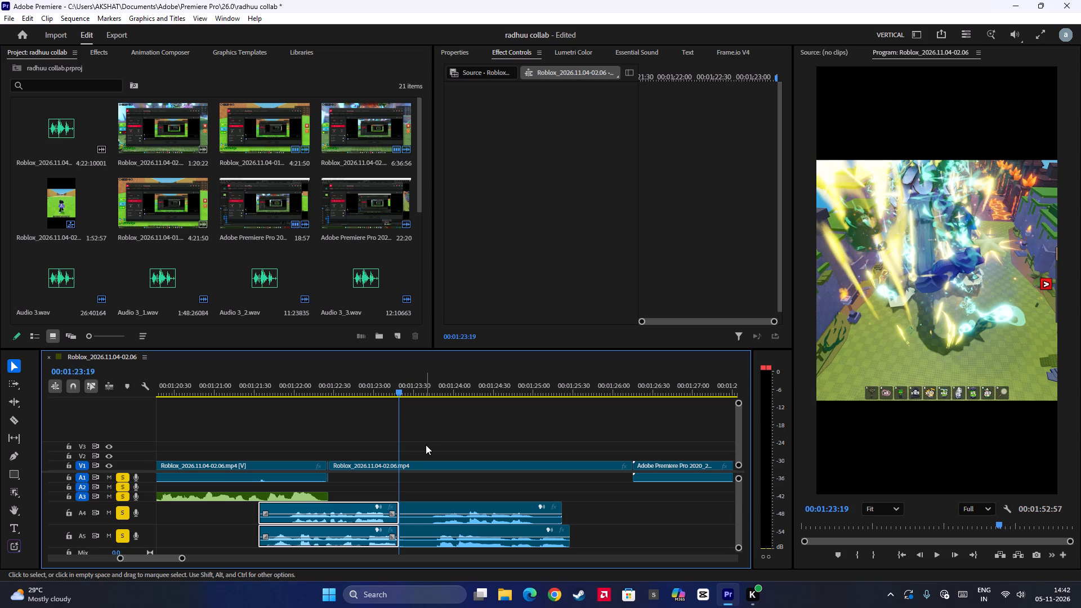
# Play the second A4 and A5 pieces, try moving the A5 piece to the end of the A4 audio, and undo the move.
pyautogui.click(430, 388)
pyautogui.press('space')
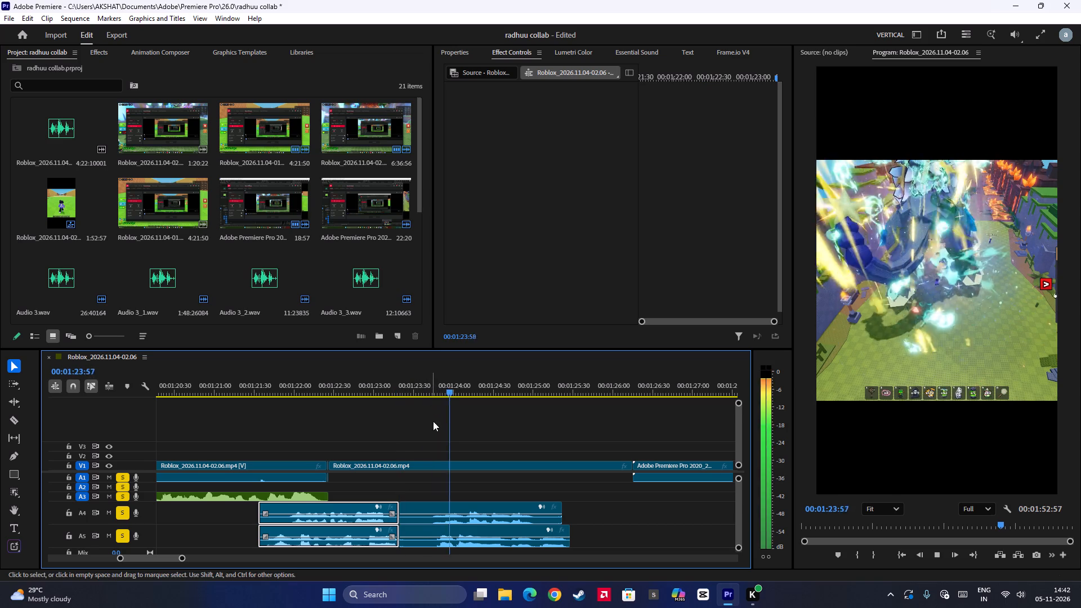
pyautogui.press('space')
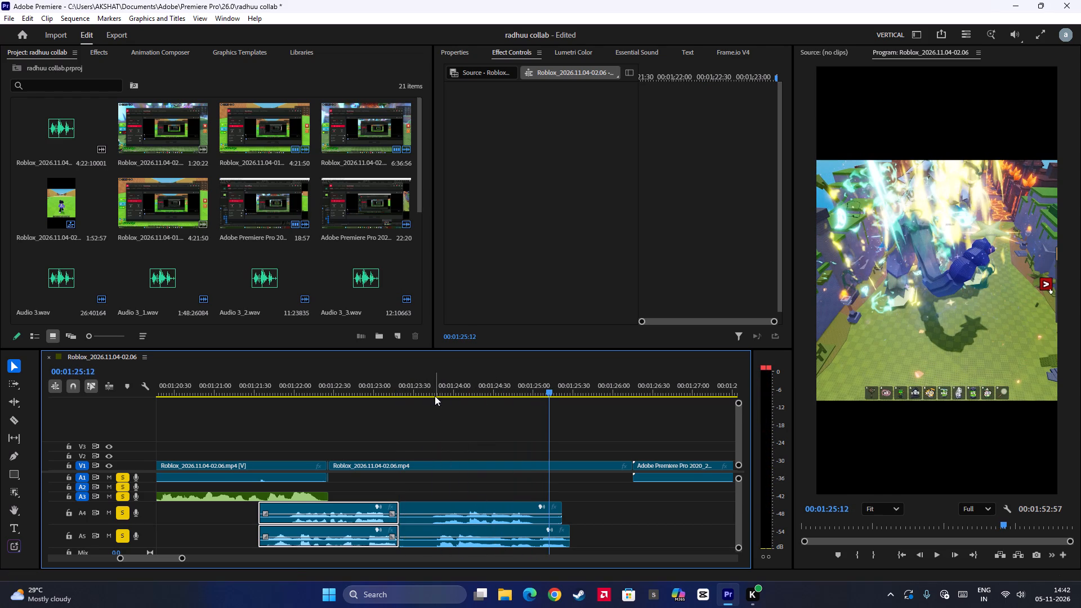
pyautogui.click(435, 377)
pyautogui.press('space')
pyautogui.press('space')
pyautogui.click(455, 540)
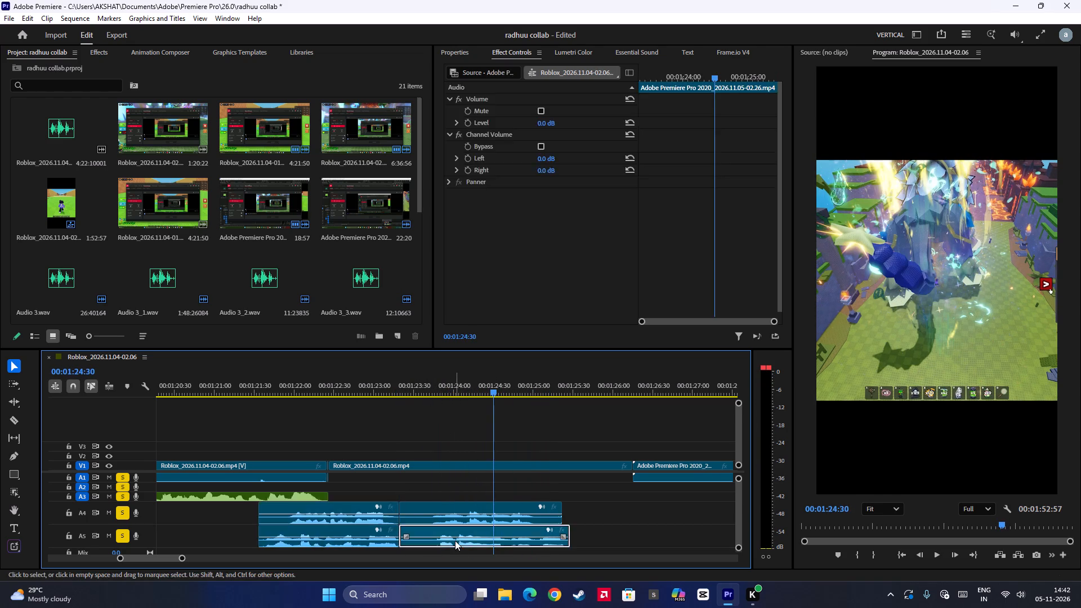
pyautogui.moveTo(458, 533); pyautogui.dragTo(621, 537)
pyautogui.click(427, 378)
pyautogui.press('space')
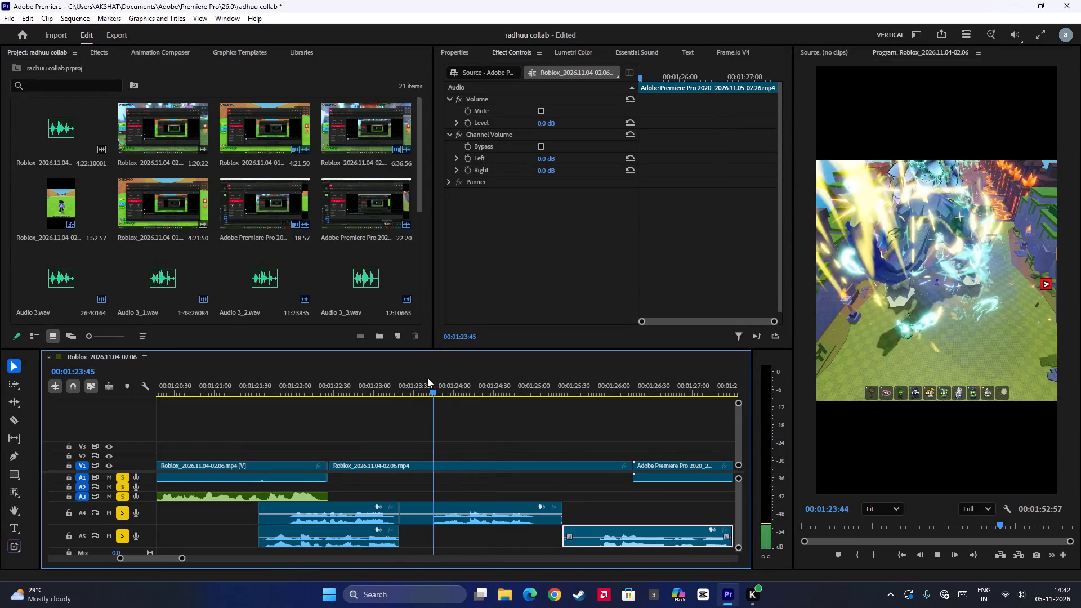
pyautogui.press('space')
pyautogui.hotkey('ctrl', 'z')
# Delete the second A4 piece, after the split at 00:01:23:19.
pyautogui.click(497, 505)
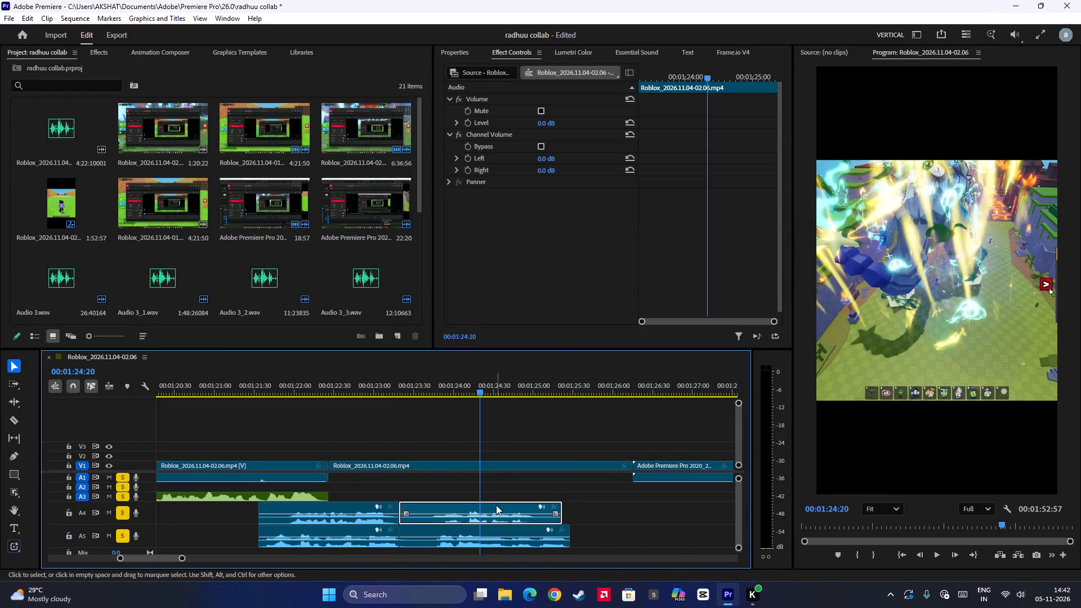
pyautogui.press('BackSpace')
# Play the second A5 piece from about 1:23:37, split it at 00:01:23:49 and delete the part before the cut.
pyautogui.click(424, 383)
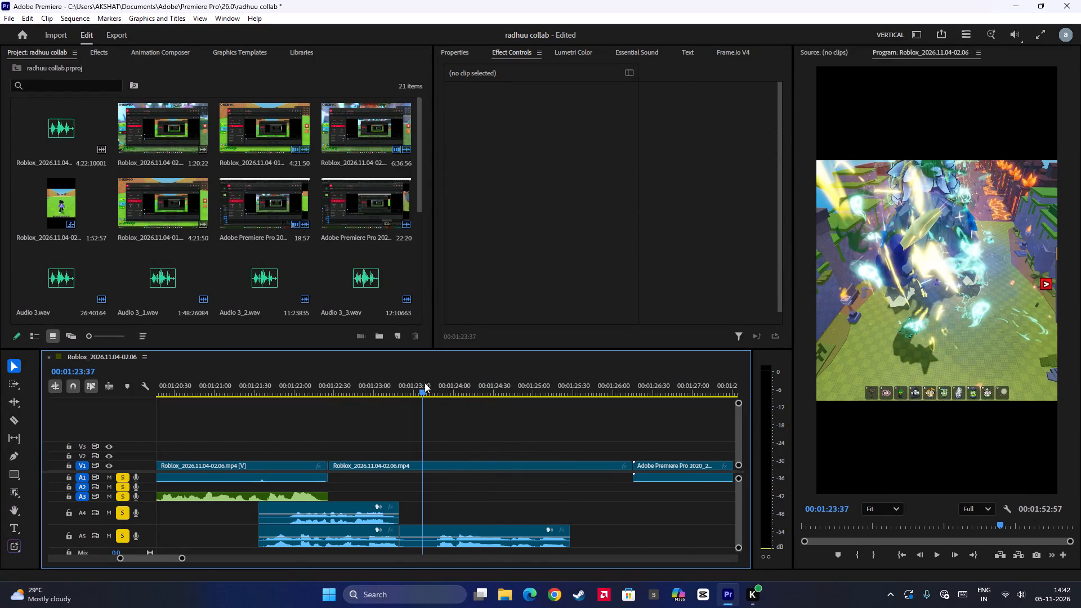
pyautogui.press('space')
pyautogui.scroll(-3, 432, 429)
pyautogui.press('space')
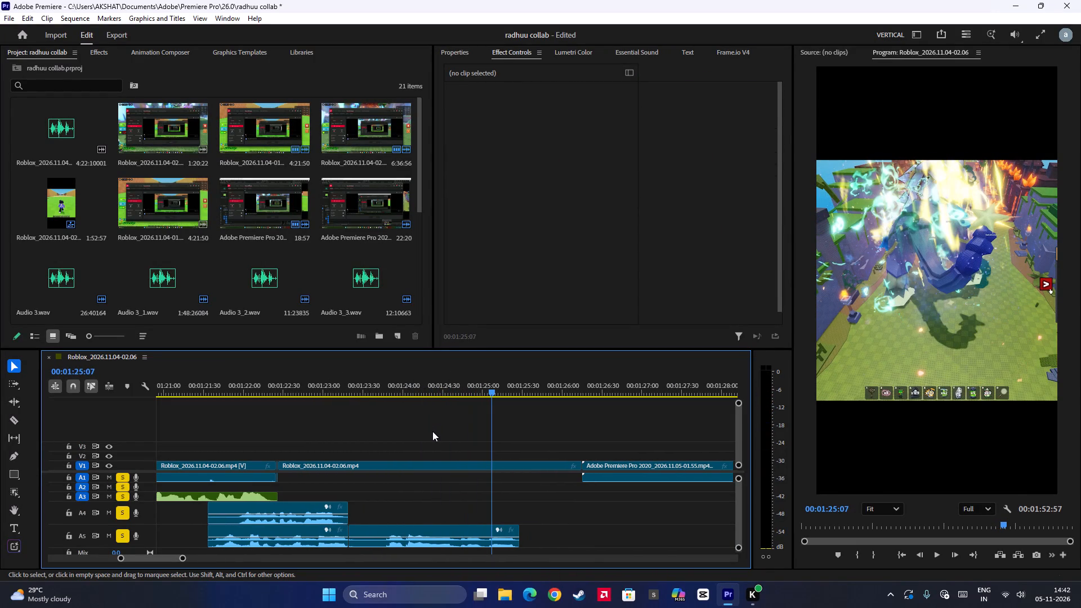
pyautogui.click(395, 386)
pyautogui.moveTo(396, 433); pyautogui.dragTo(389, 457)
pyautogui.click(392, 534)
pyautogui.hotkey('ctrl', 'b')
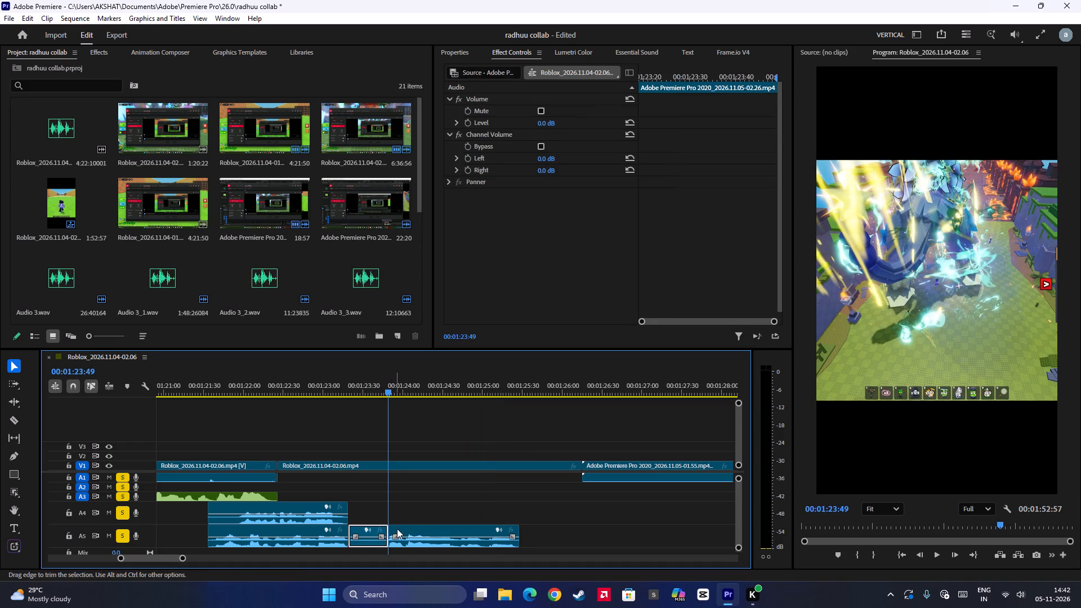
pyautogui.press('BackSpace')
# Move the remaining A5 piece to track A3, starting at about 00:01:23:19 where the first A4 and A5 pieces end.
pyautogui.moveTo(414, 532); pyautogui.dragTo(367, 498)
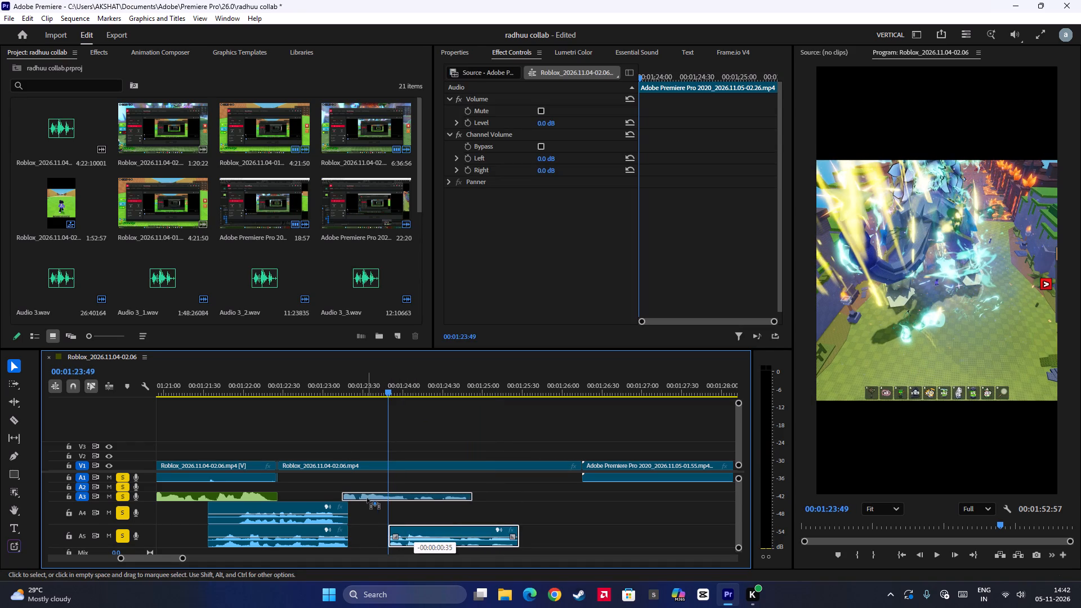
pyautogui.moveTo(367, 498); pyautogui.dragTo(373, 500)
# Play from about 1:22:33 to check how the moved A3 piece follows the A4 and A5 audio.
pyautogui.click(331, 386)
pyautogui.press('space')
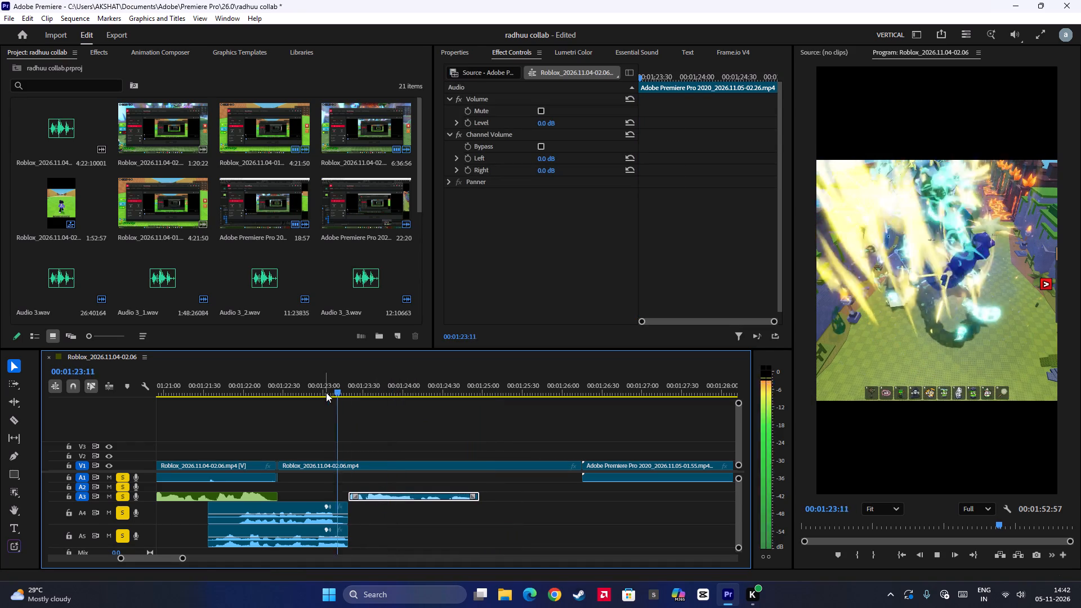
pyautogui.press('space')
pyautogui.click(287, 384)
pyautogui.press('space')
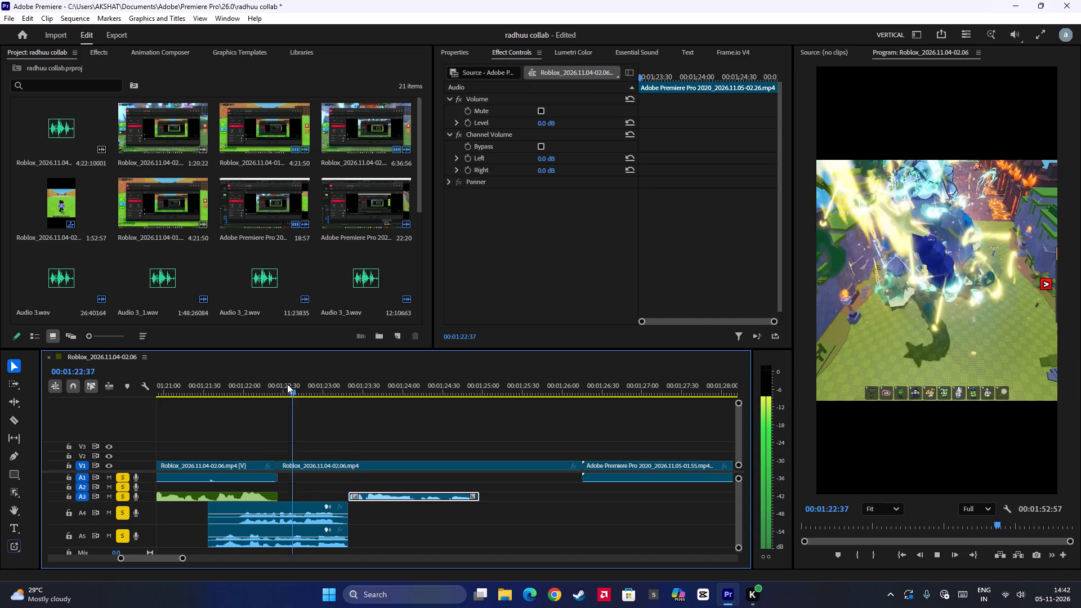
pyautogui.press('space')
pyautogui.press('space')
pyautogui.press('space')
pyautogui.press('space')
pyautogui.scroll(-2, 379, 464)
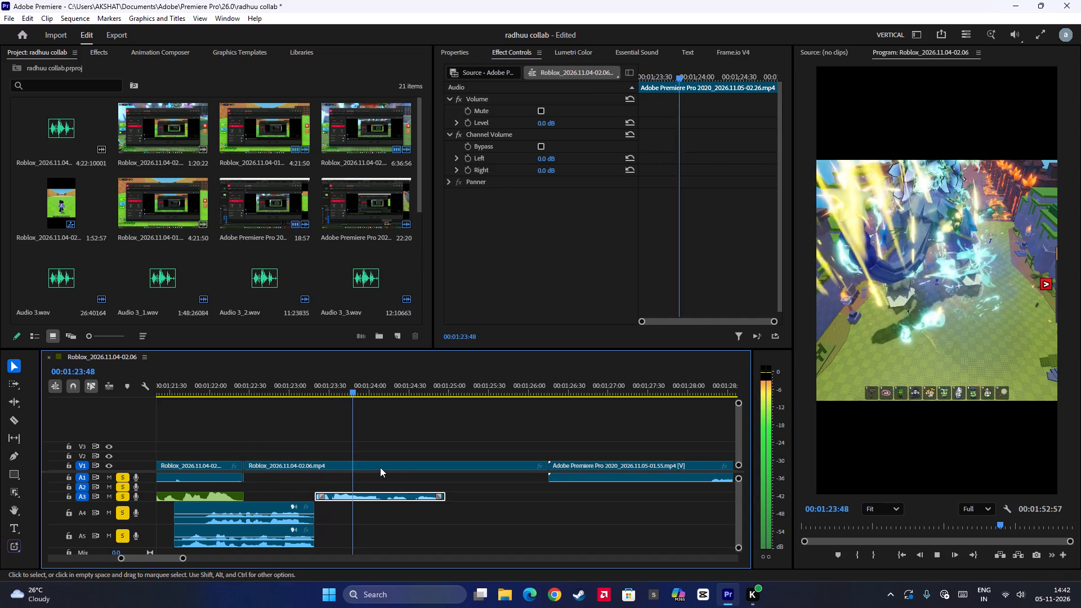
pyautogui.scroll(-1, 380, 467)
pyautogui.press('space')
# Delete the audio piece that was moved to A3 at about 00:01:23:19.
pyautogui.press('BackSpace')
# Play the sequence from its beginning to about 00:00:15:29 to review the picture and audio layers.
pyautogui.scroll(5, 401, 483)
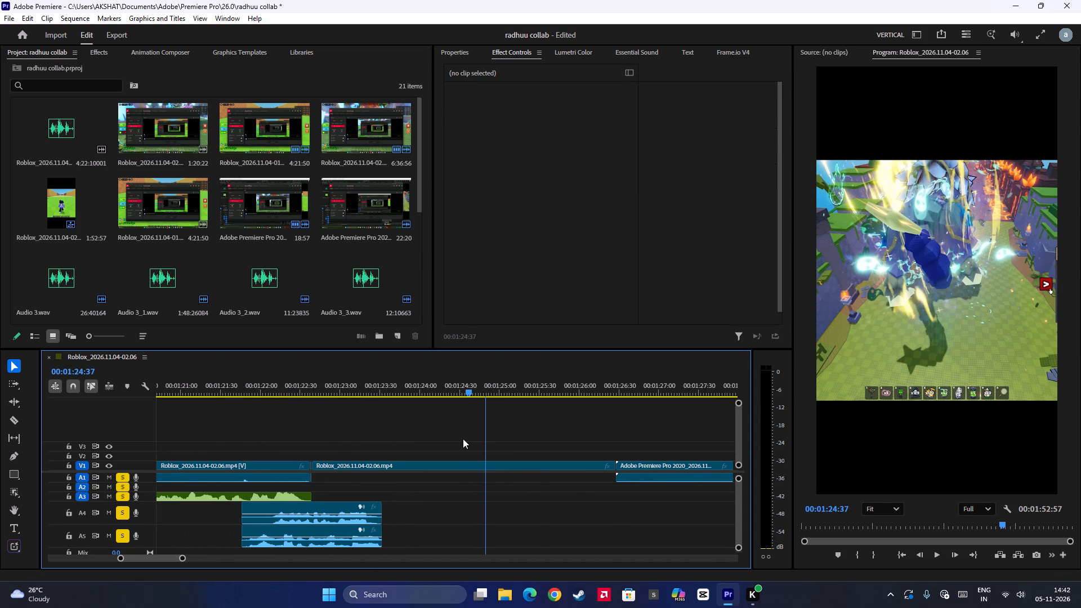
pyautogui.moveTo(485, 444); pyautogui.dragTo(11, 459)
pyautogui.press('space')
pyautogui.keyDown('alt'); pyautogui.scroll(-7, 259, 495); pyautogui.keyUp('alt')
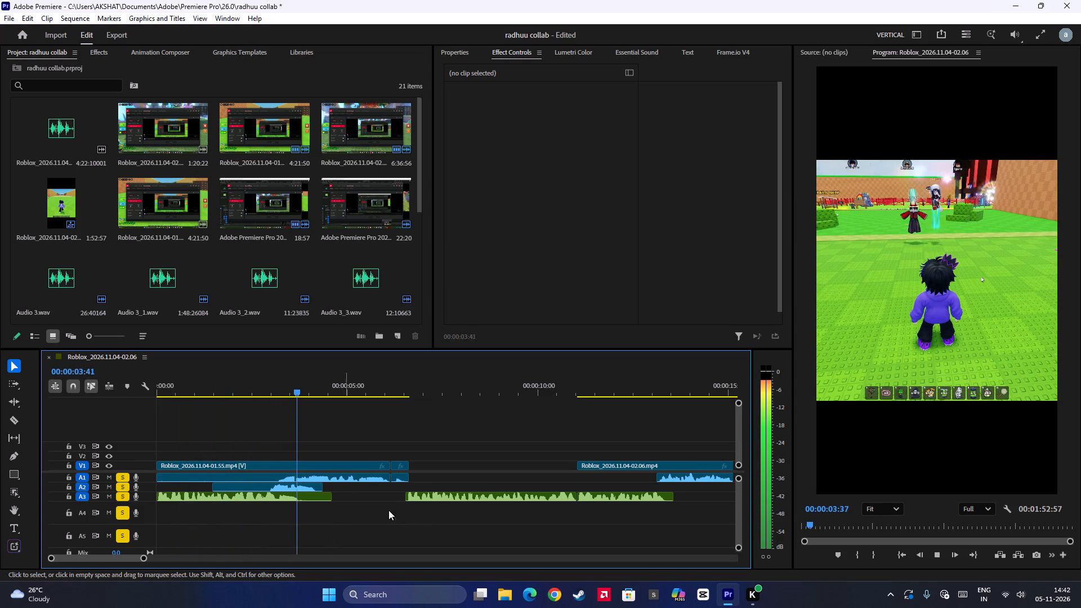
pyautogui.scroll(-3, 417, 511)
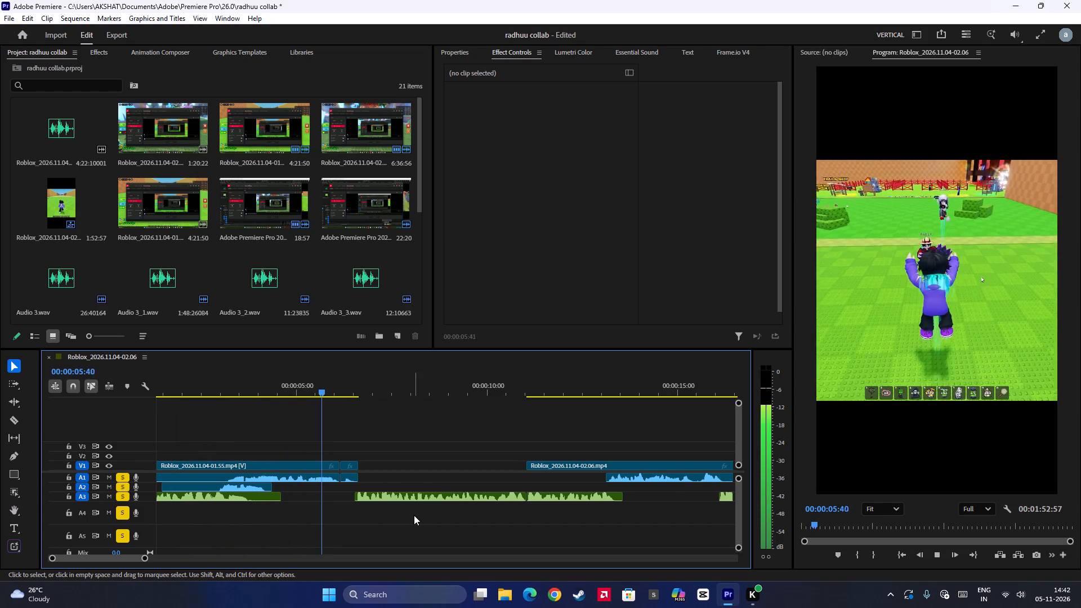
pyautogui.scroll(-17, 403, 517)
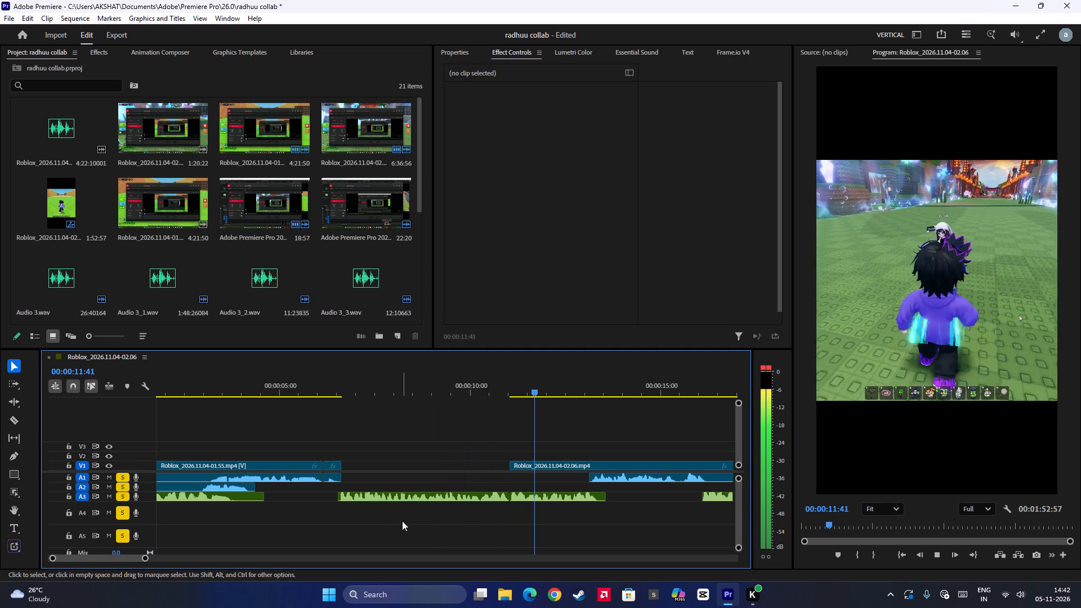
pyautogui.click(414, 524)
pyautogui.scroll(-7, 407, 526)
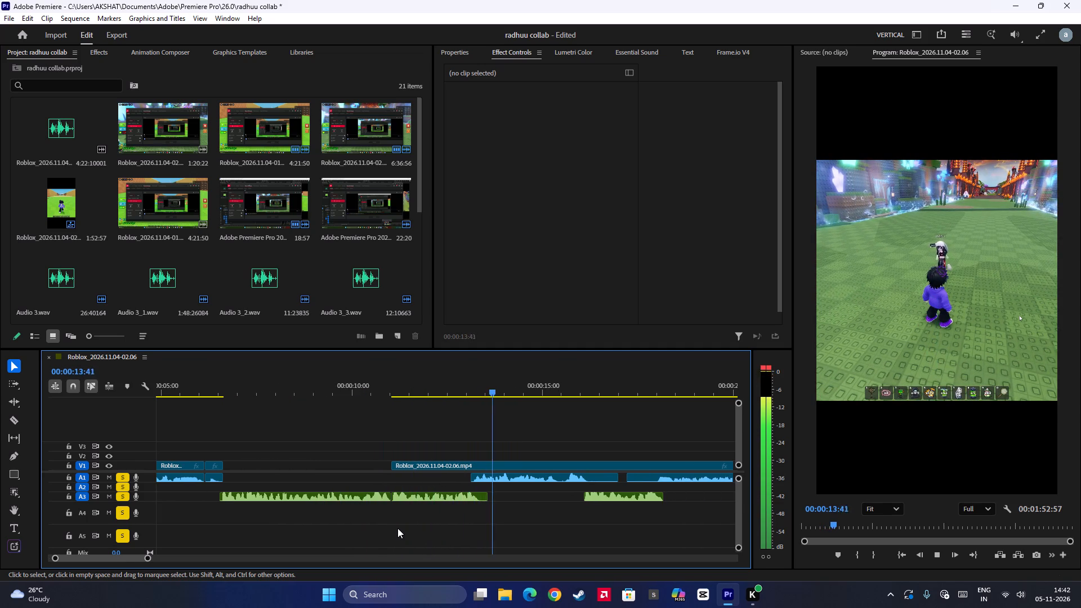
pyautogui.scroll(-4, 397, 528)
pyautogui.press('space')
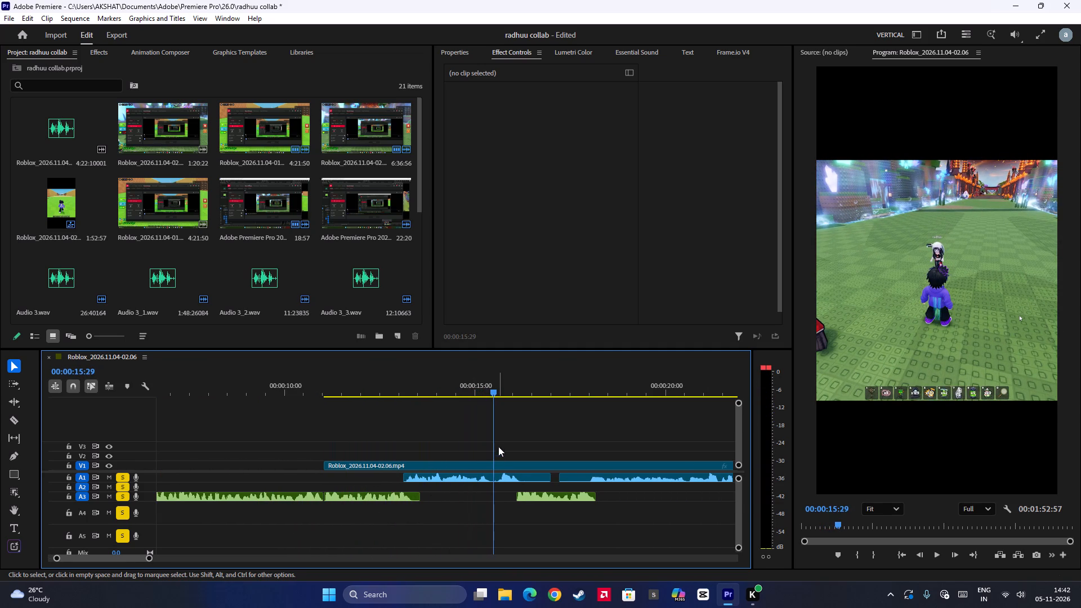
# Play the sequence from 00:00:15:29 to about 00:00:31:16 to review the picture and audio layers.
pyautogui.moveTo(503, 448); pyautogui.dragTo(495, 499)
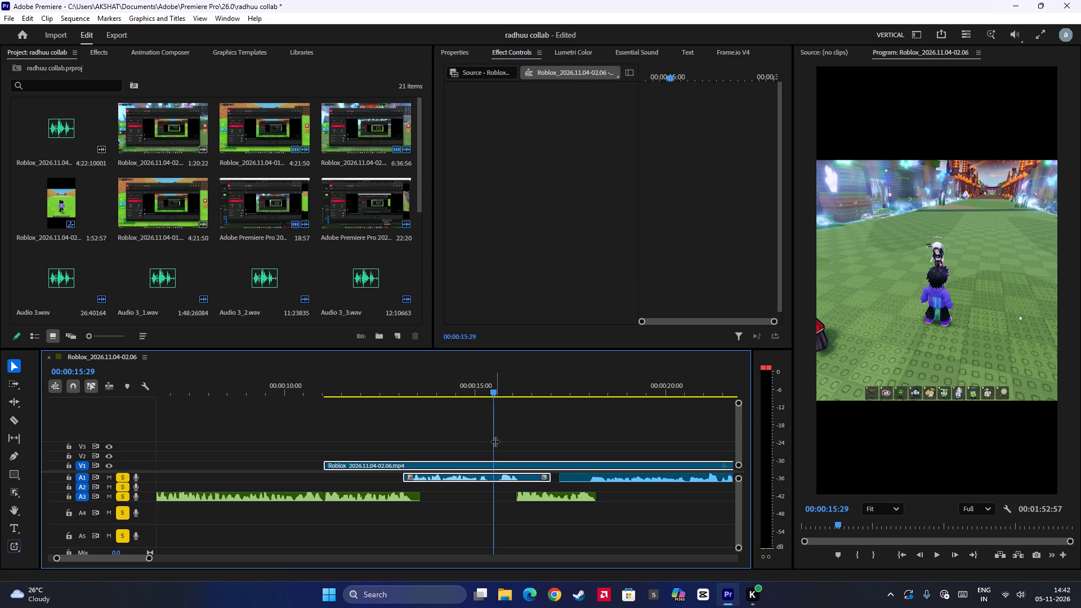
pyautogui.press('space')
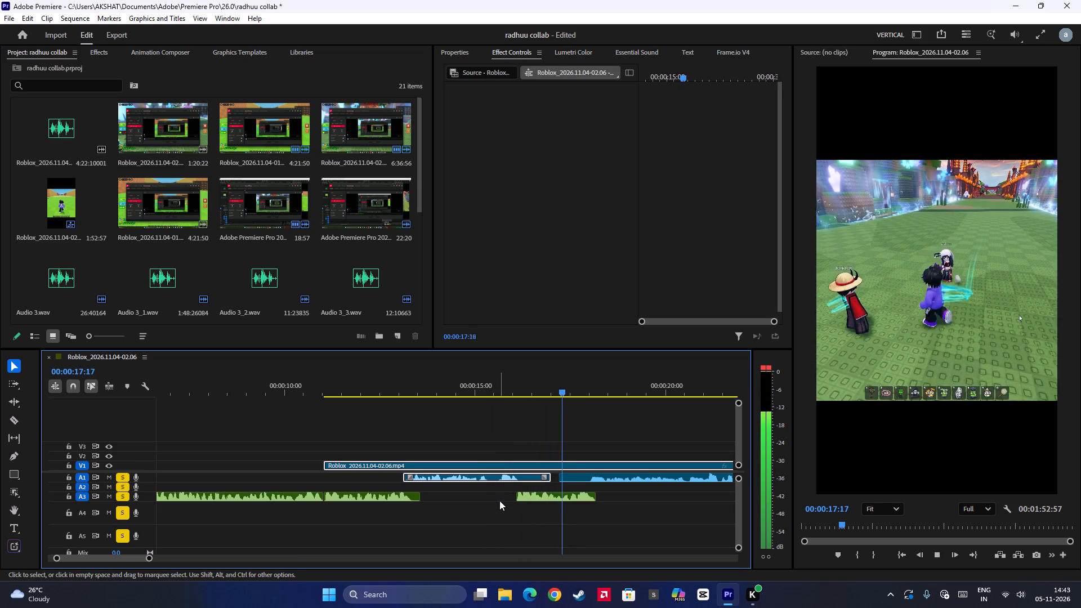
pyautogui.scroll(-3, 495, 467)
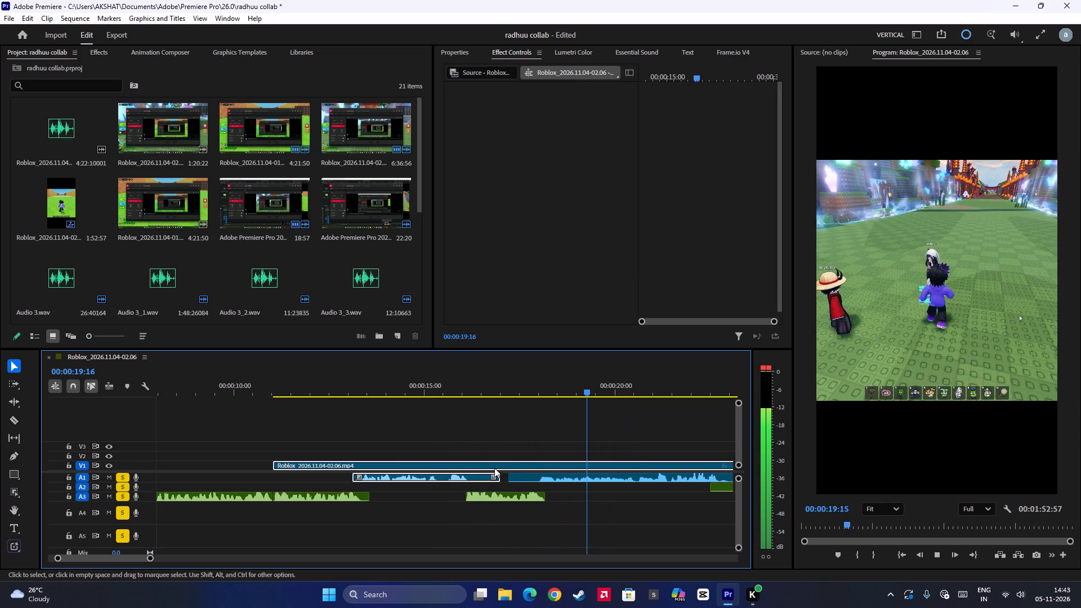
pyautogui.scroll(-9, 494, 468)
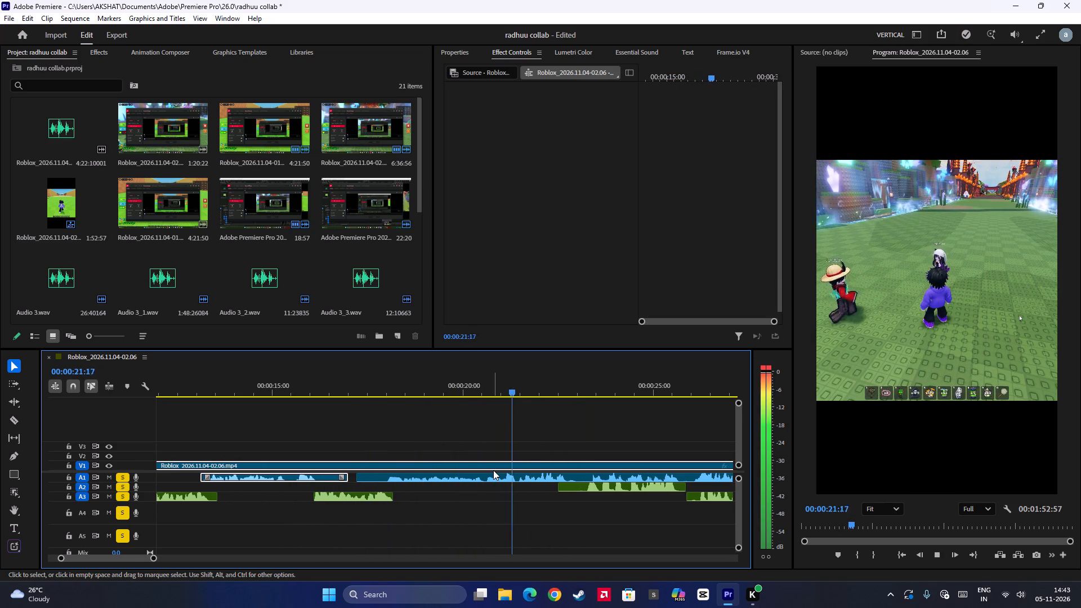
pyautogui.scroll(-4, 493, 470)
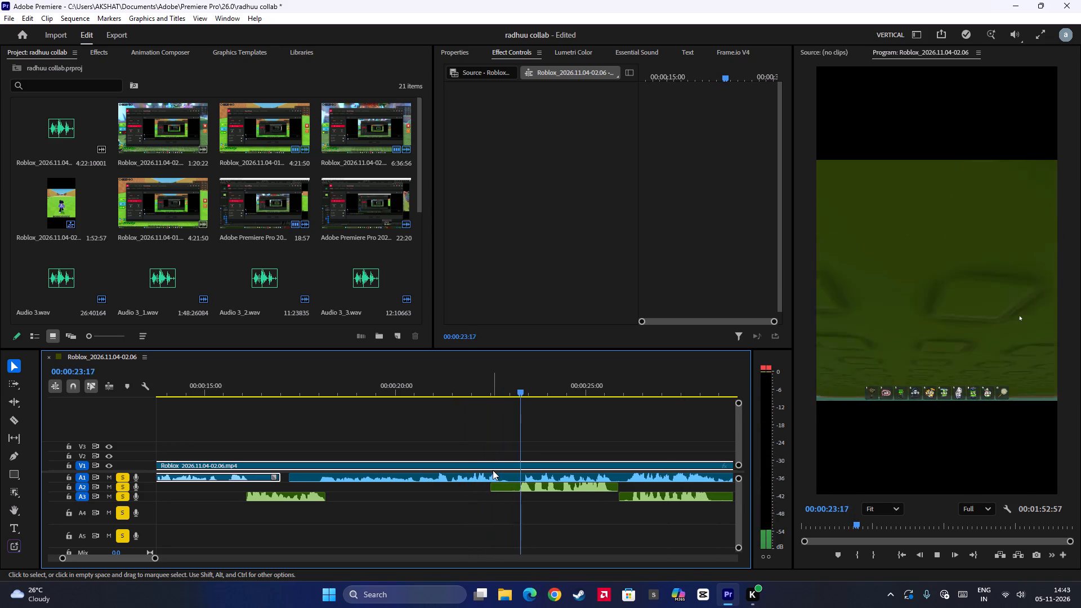
pyautogui.scroll(-11, 493, 474)
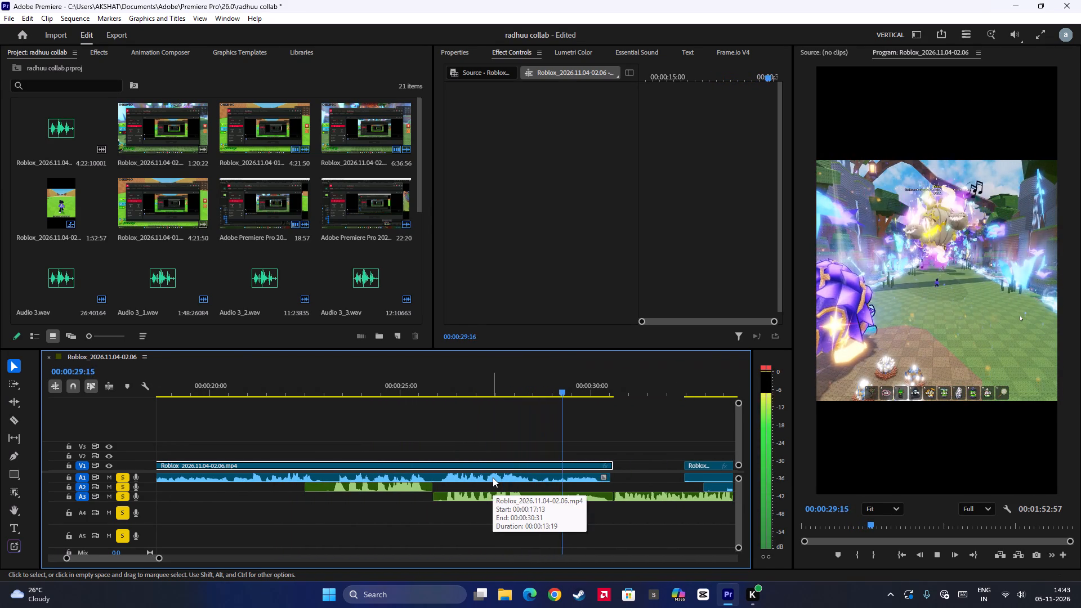
pyautogui.scroll(-9, 493, 477)
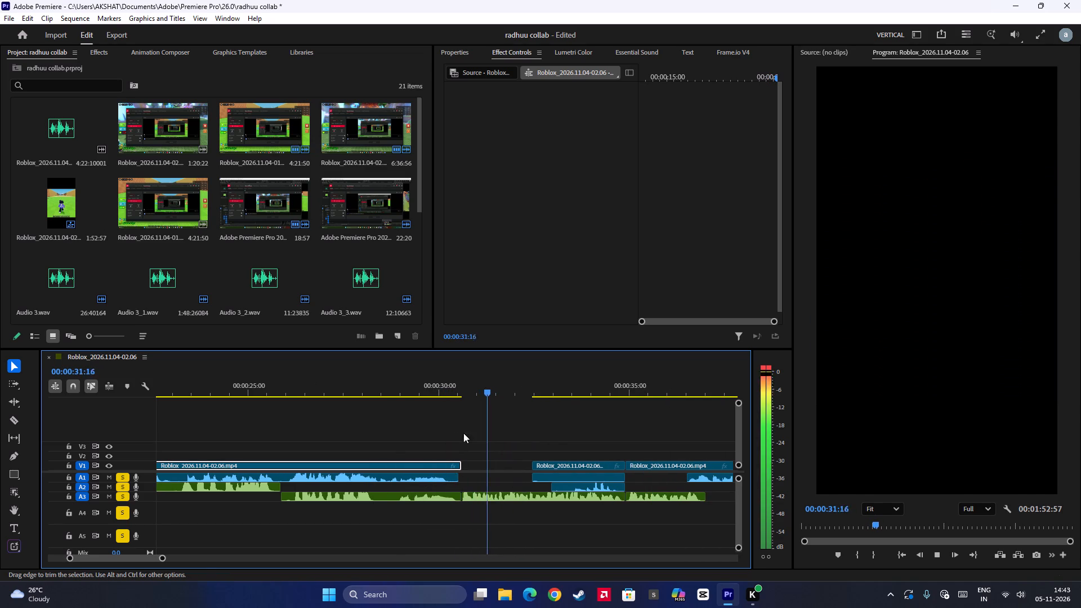
pyautogui.press('space')
# Replay from about 00:00:29 and split the V1, A1 and A3 clips at 00:00:30:22.
pyautogui.click(397, 383)
pyautogui.press('space')
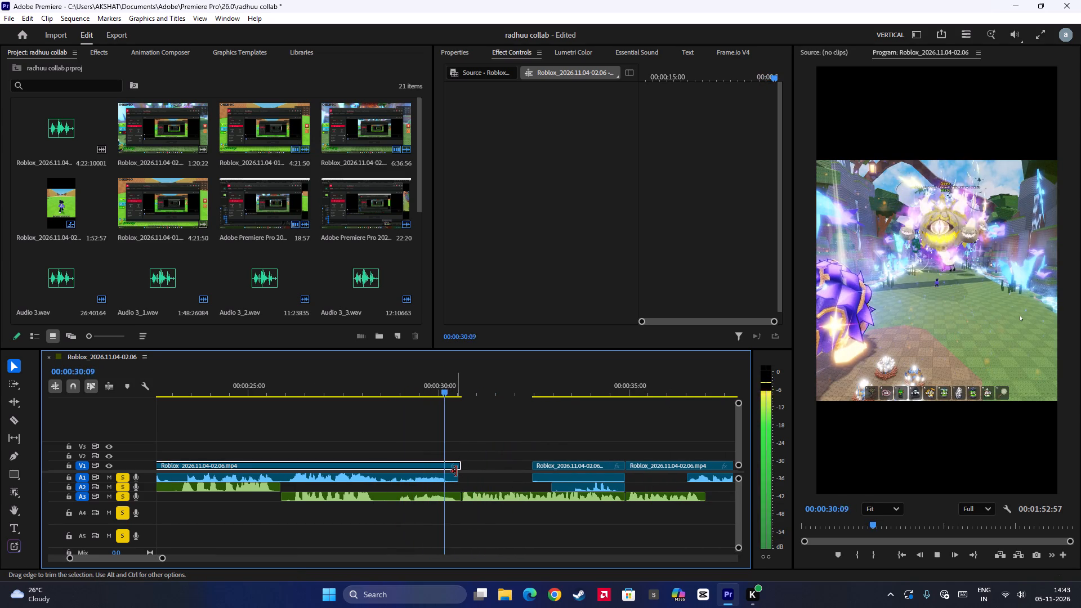
pyautogui.press('space')
pyautogui.moveTo(468, 441); pyautogui.dragTo(452, 498)
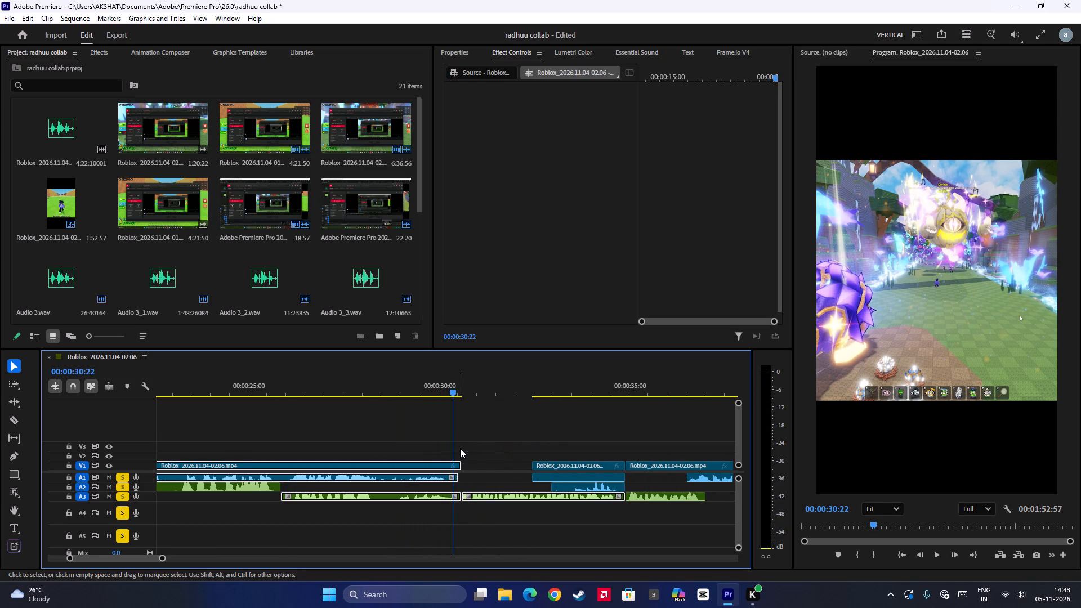
pyautogui.hotkey('ctrl', 'b')
# Delete the short V1, A1 and A3 pieces just after 00:00:30:22 and close the gap they leave.
pyautogui.keyDown('alt'); pyautogui.scroll(7, 483, 468); pyautogui.keyUp('alt')
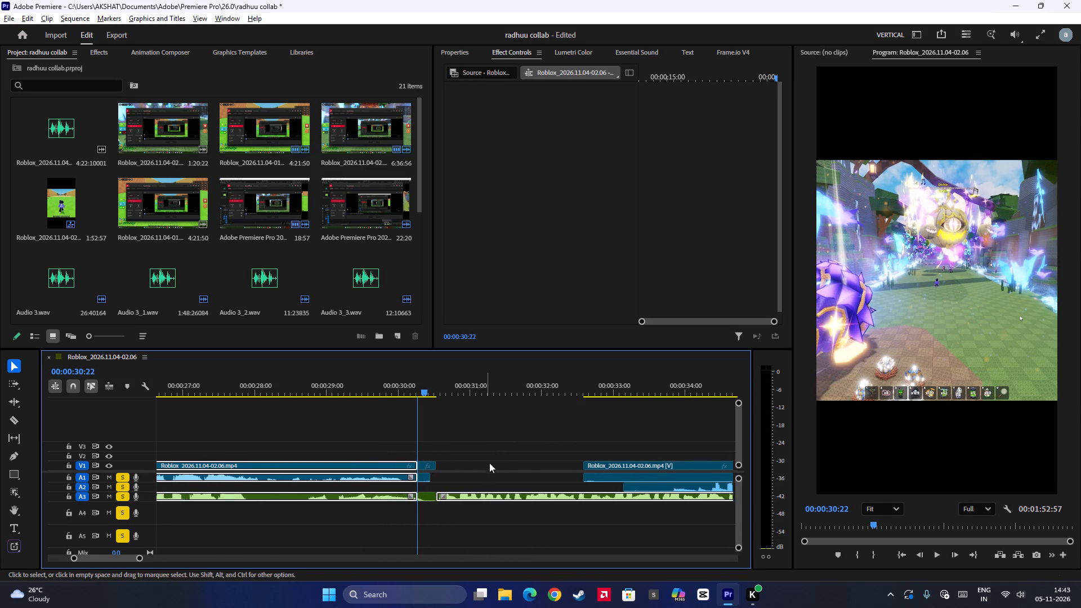
pyautogui.moveTo(431, 439); pyautogui.dragTo(425, 511)
pyautogui.press('BackSpace')
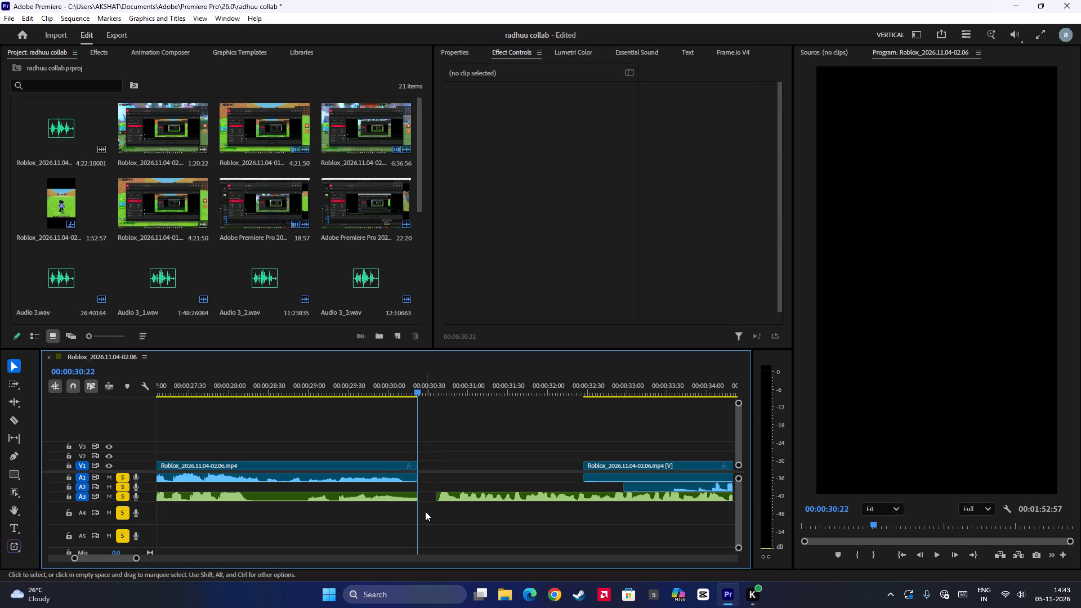
pyautogui.click(432, 466)
pyautogui.write('w')
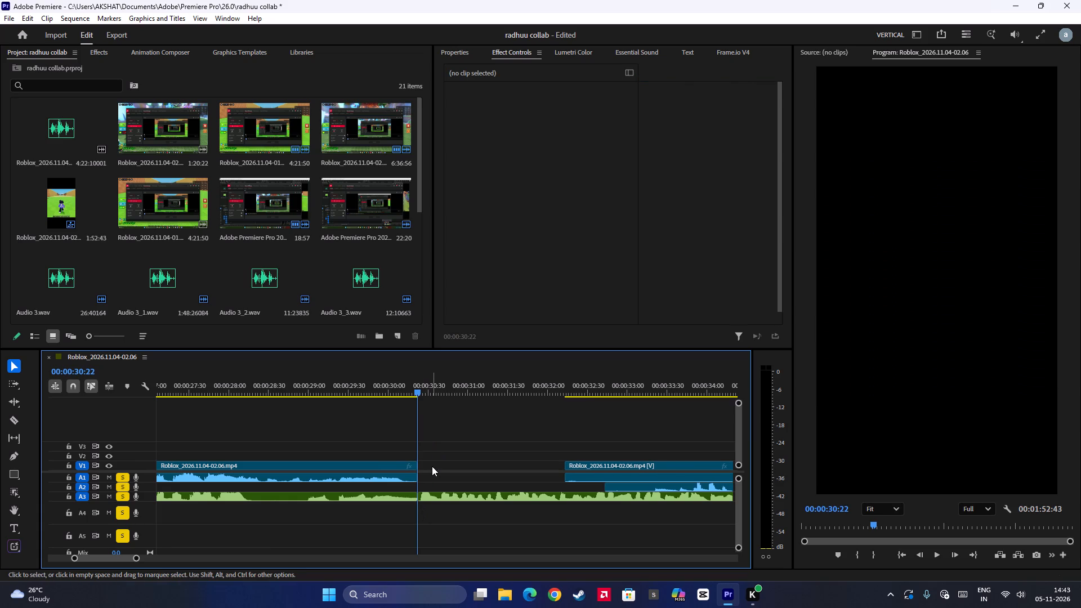
# Play from the cut at 00:00:30:22 to about 00:00:43 to review how the audio layers follow the picture.
pyautogui.press('space')
pyautogui.scroll(-7, 449, 475)
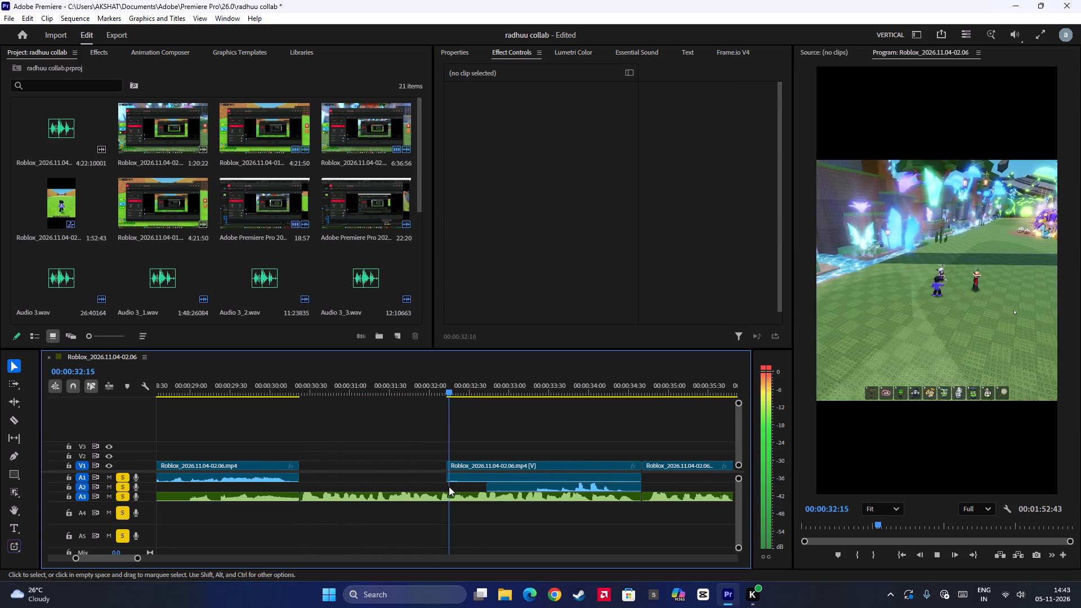
pyautogui.scroll(-5, 449, 486)
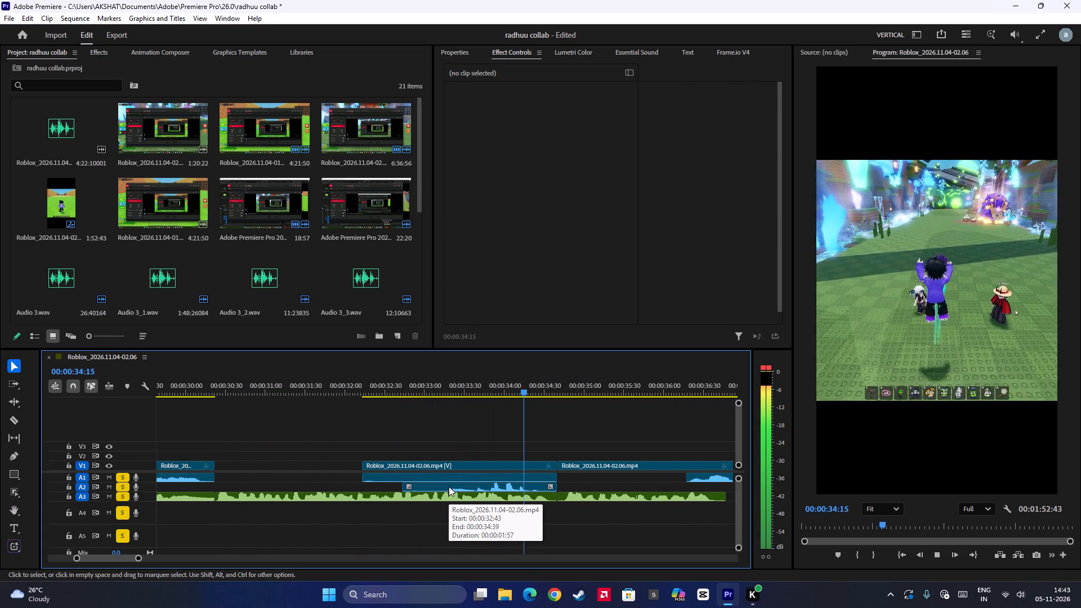
pyautogui.scroll(-13, 449, 486)
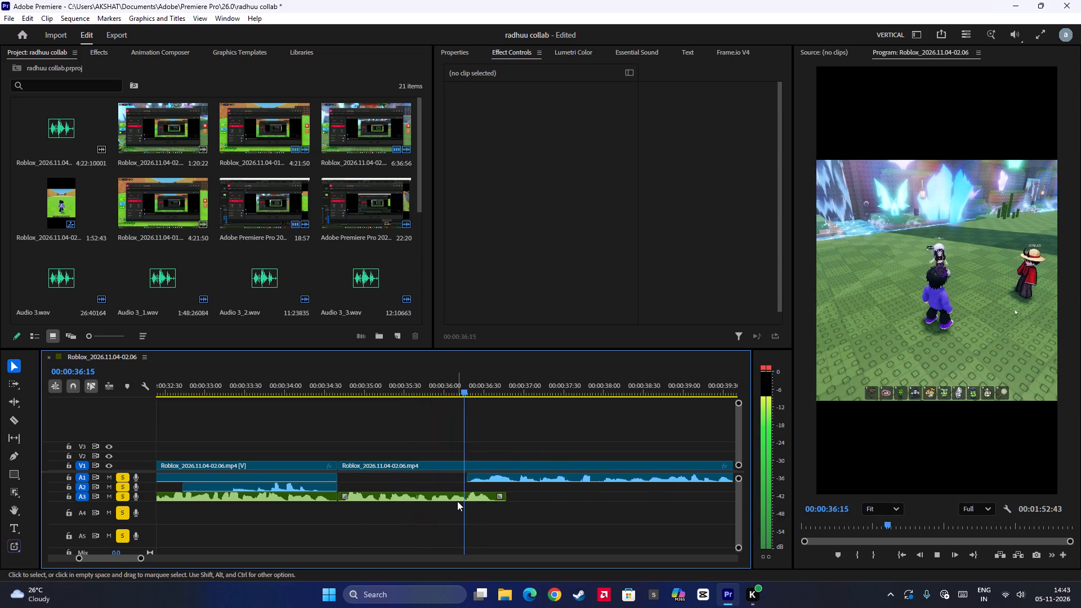
pyautogui.scroll(-1, 457, 501)
pyautogui.keyDown('alt'); pyautogui.scroll(-5, 457, 501); pyautogui.keyUp('alt')
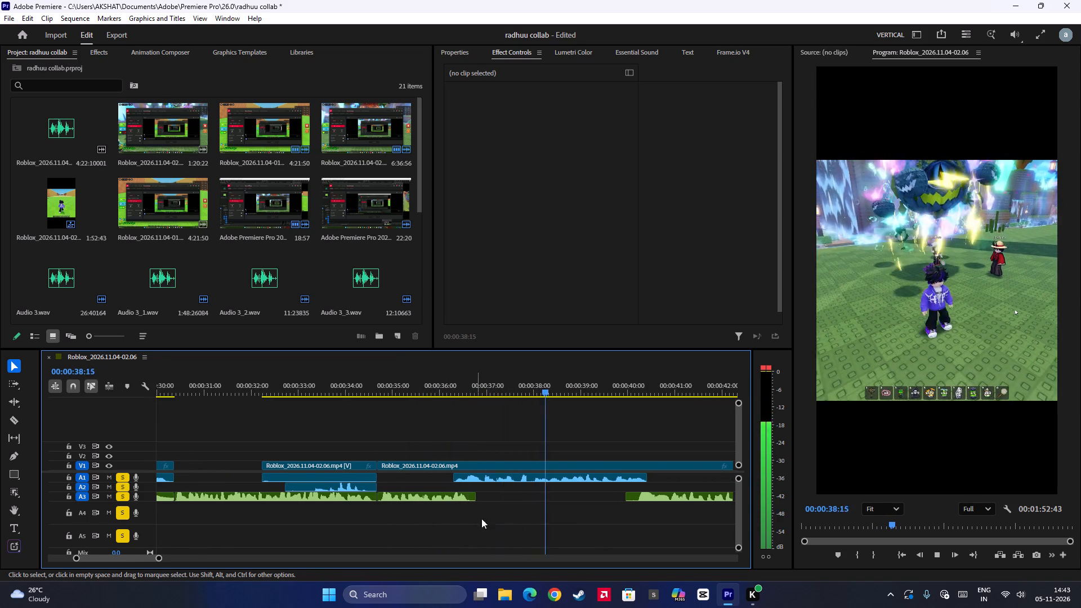
pyautogui.scroll(-8, 493, 512)
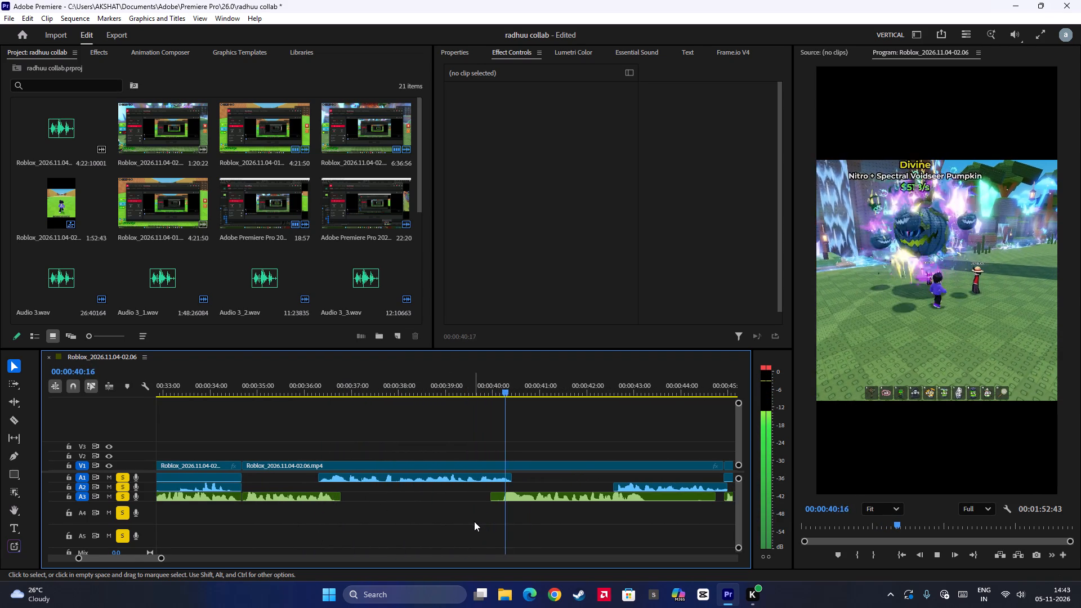
pyautogui.scroll(-2, 469, 525)
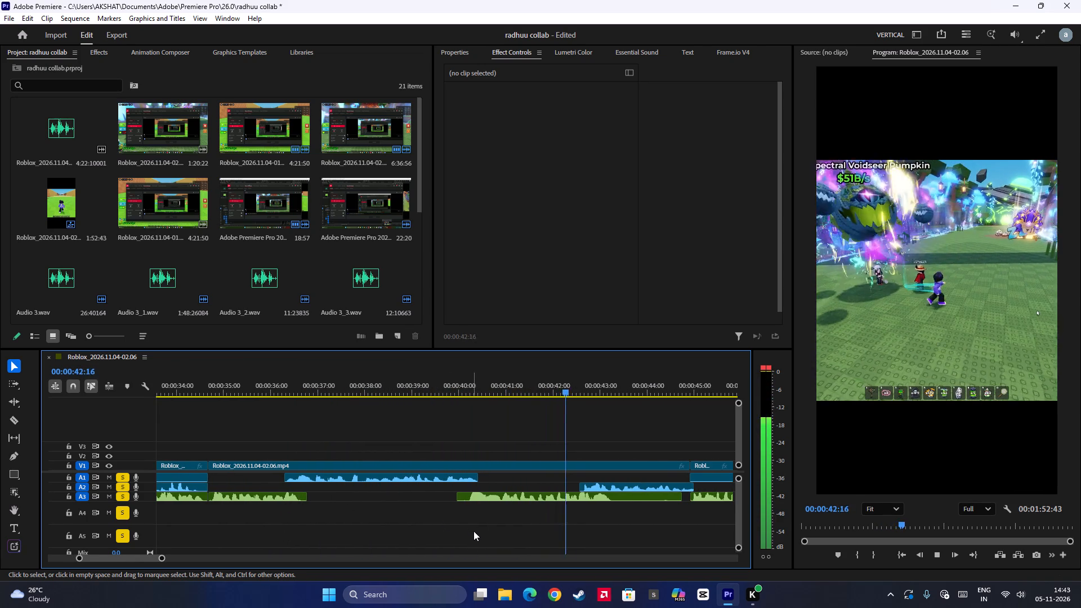
pyautogui.moveTo(475, 532); pyautogui.dragTo(483, 539)
pyautogui.press('space')
# Continue playback from about 00:00:43 to about 00:00:52 to check the clips and overlapping audio layers.
pyautogui.press('space')
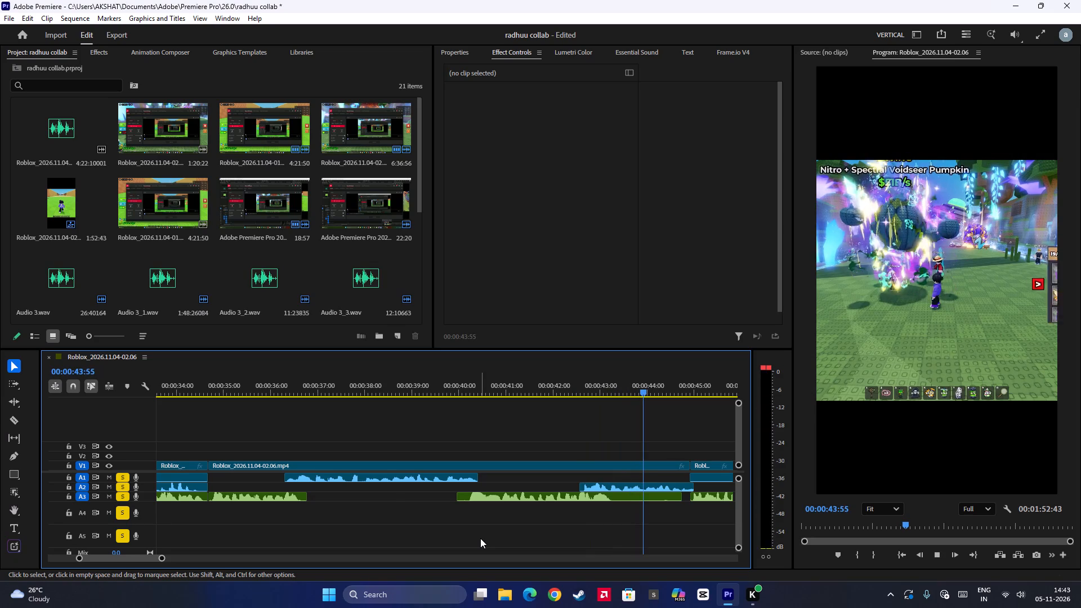
pyautogui.scroll(-15, 480, 538)
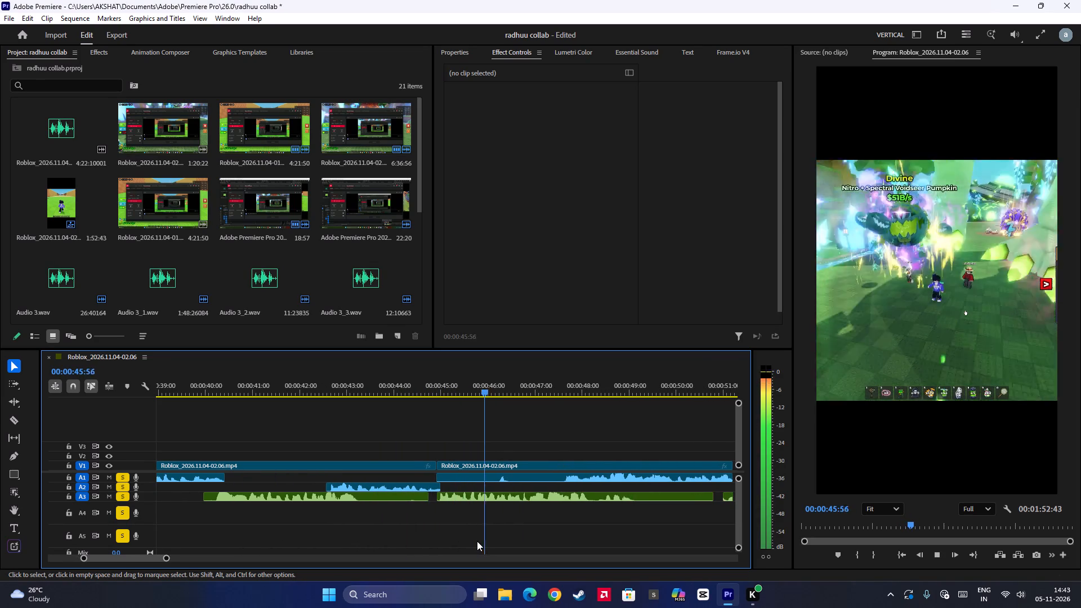
pyautogui.scroll(-5, 477, 541)
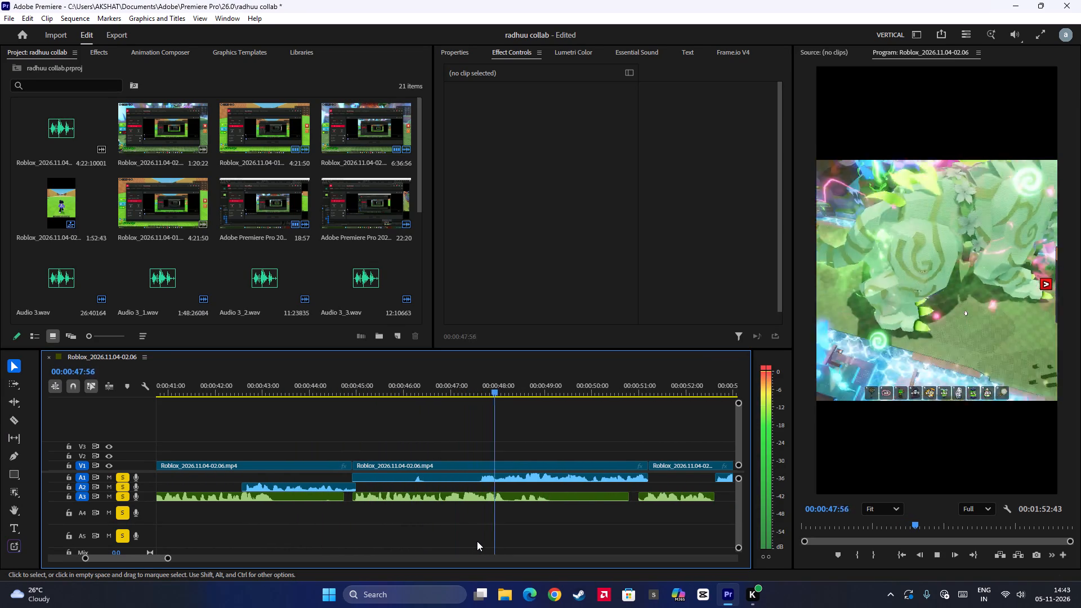
pyautogui.scroll(-5, 477, 541)
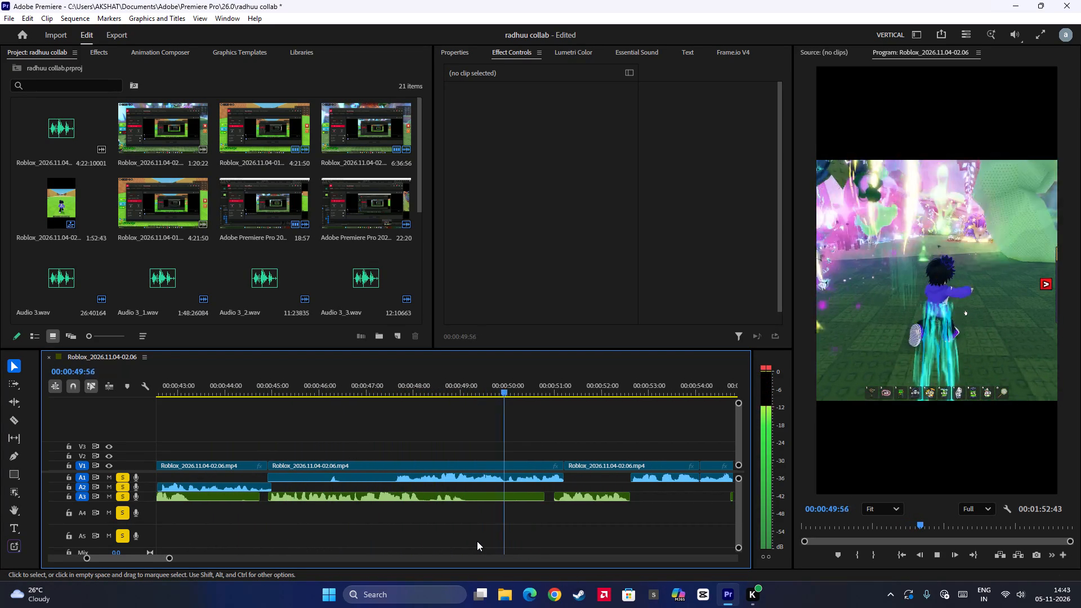
pyautogui.scroll(-5, 477, 541)
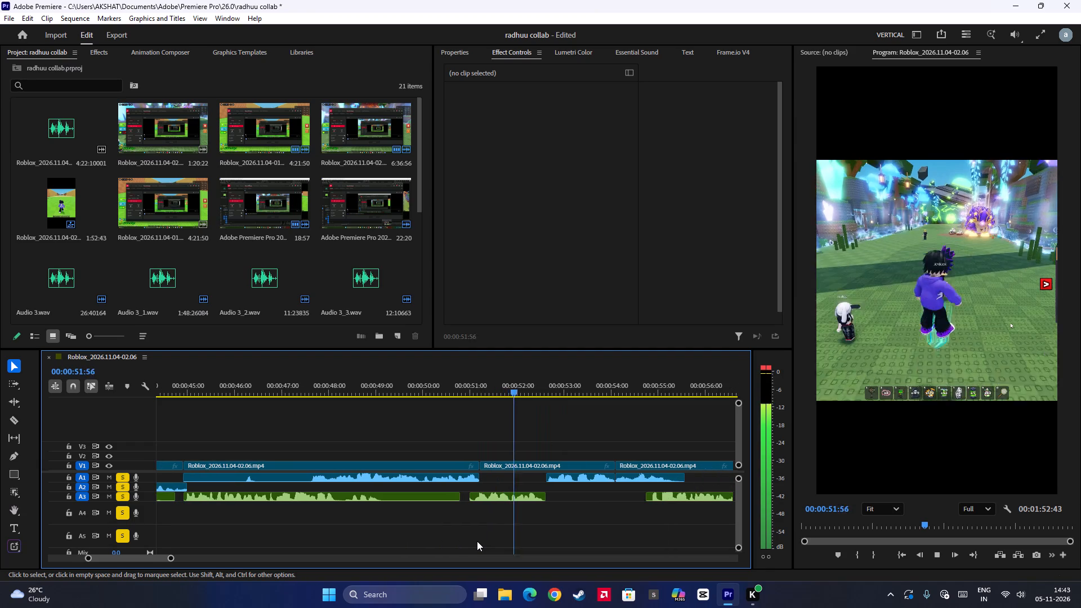
pyautogui.press('space')
# Continue playback from about 00:00:52 to 00:01:02:13 to check the cuts and audio layers.
pyautogui.press('space')
pyautogui.scroll(-8, 477, 541)
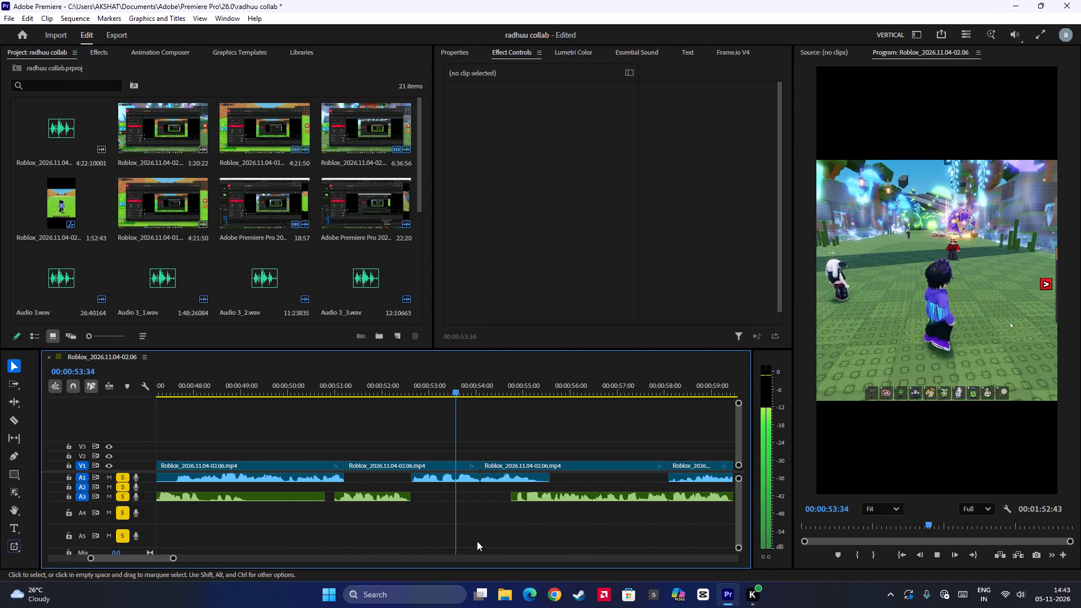
pyautogui.scroll(-2, 477, 541)
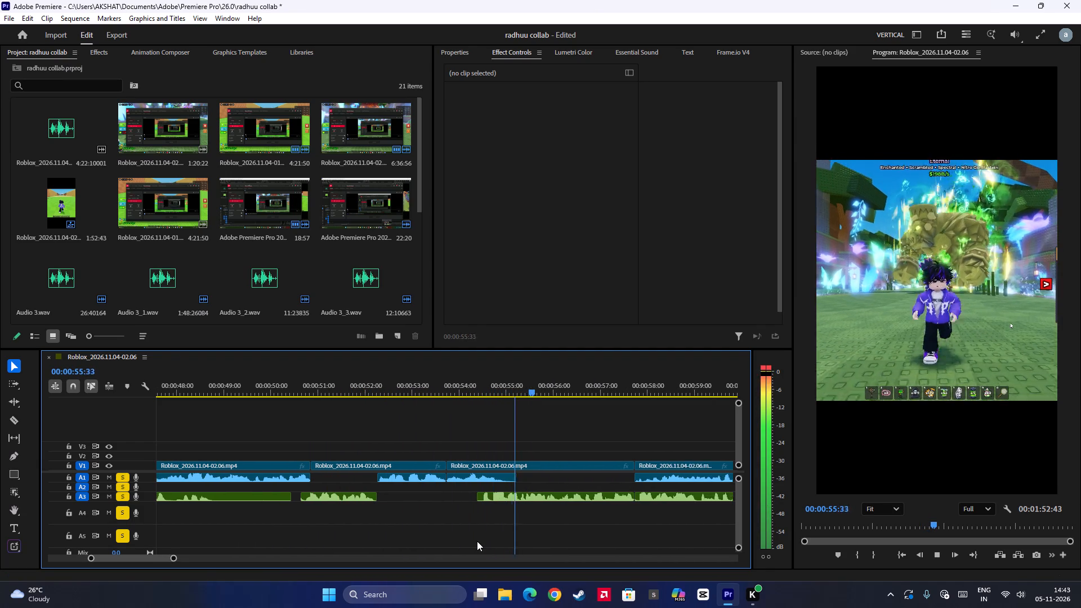
pyautogui.scroll(-3, 477, 541)
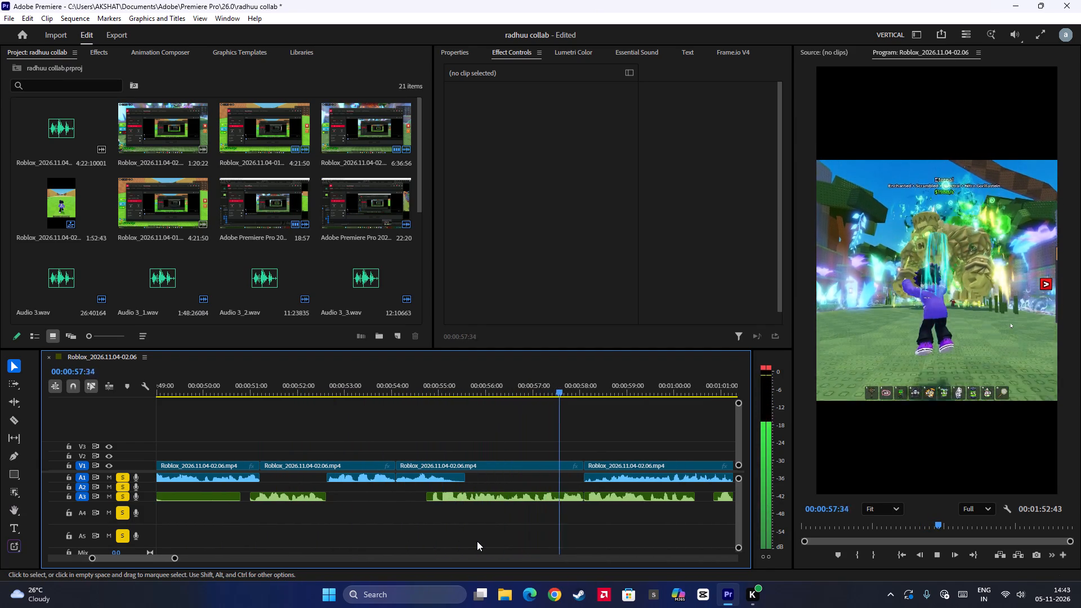
pyautogui.scroll(-4, 477, 541)
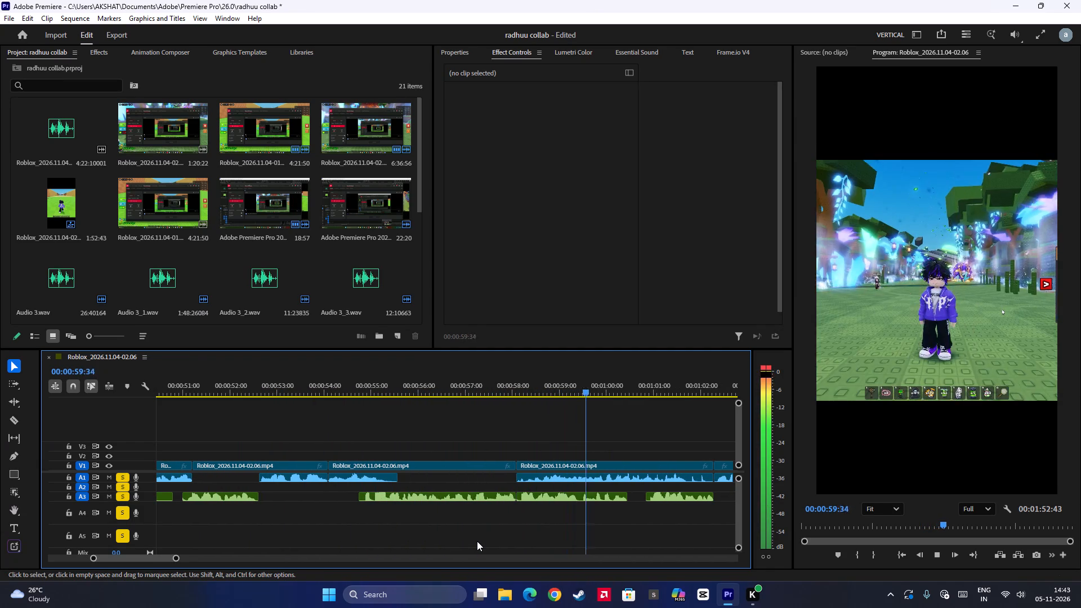
pyautogui.scroll(-7, 477, 541)
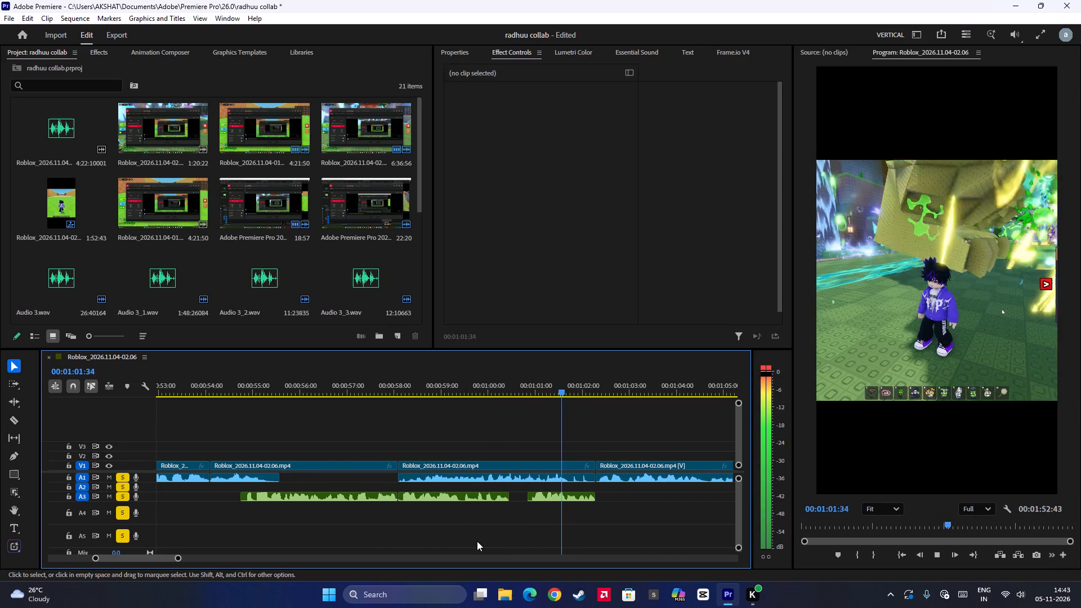
pyautogui.press('space')
pyautogui.press('space')
pyautogui.press('space')
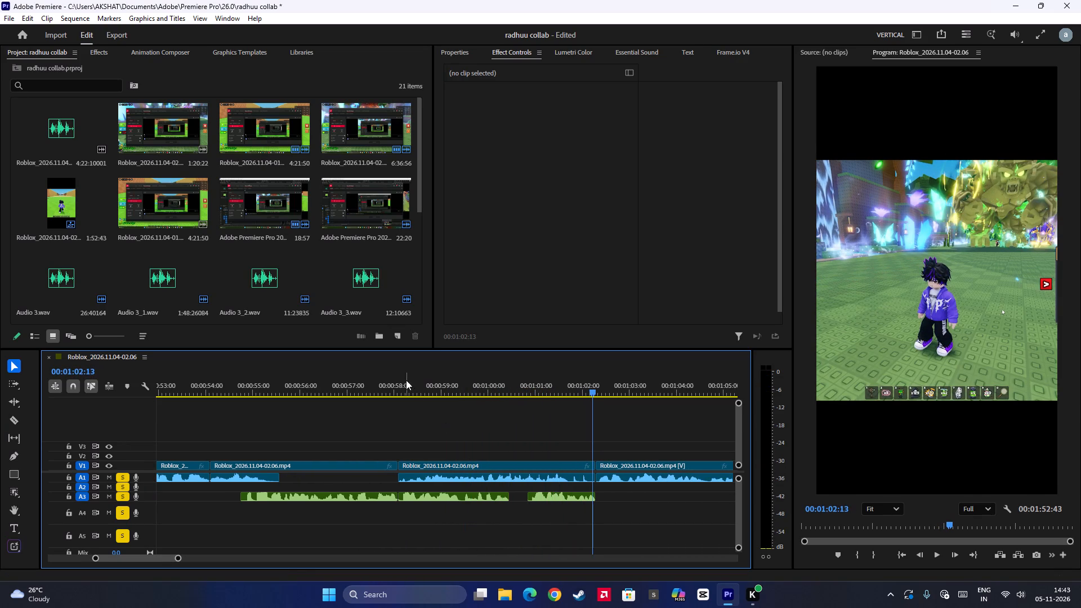
# Play from about 00:00:58 to about 00:01:10 to check the cuts and overlapping audio layers.
pyautogui.click(395, 383)
pyautogui.press('space')
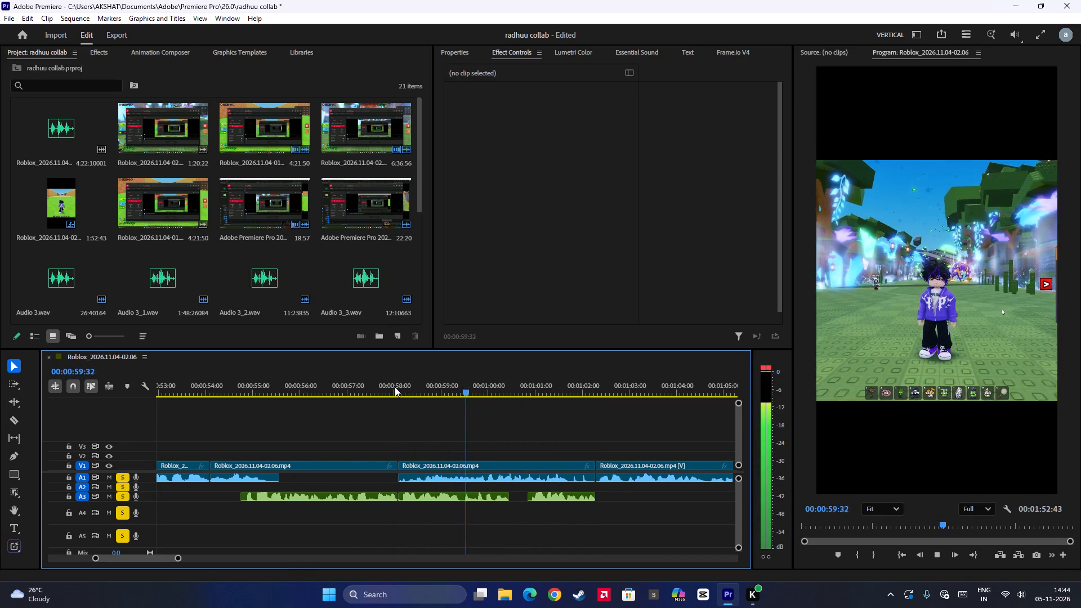
pyautogui.scroll(-4, 500, 501)
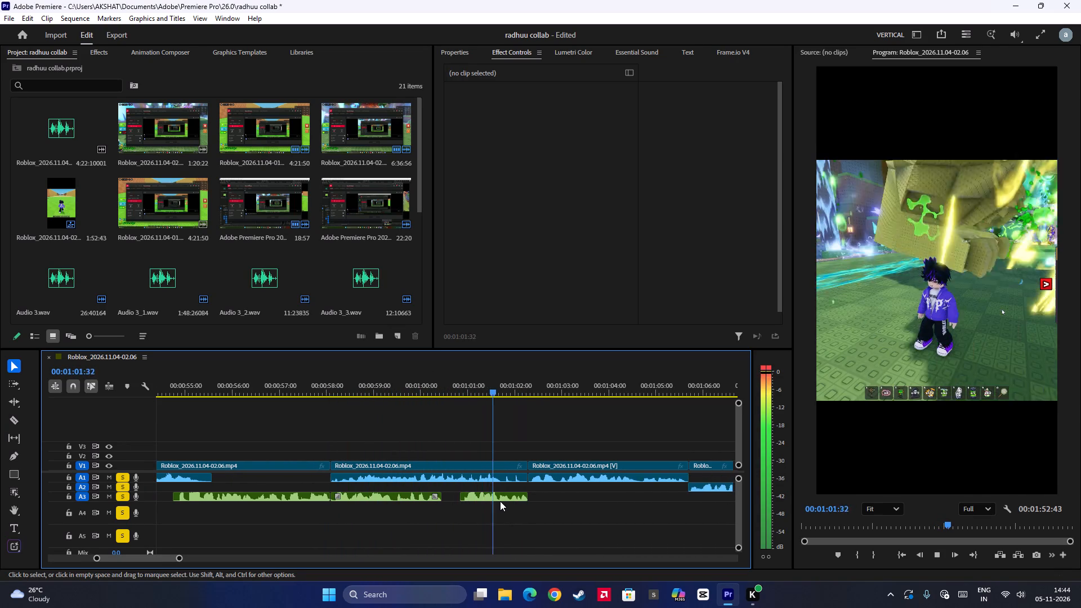
pyautogui.scroll(-4, 525, 498)
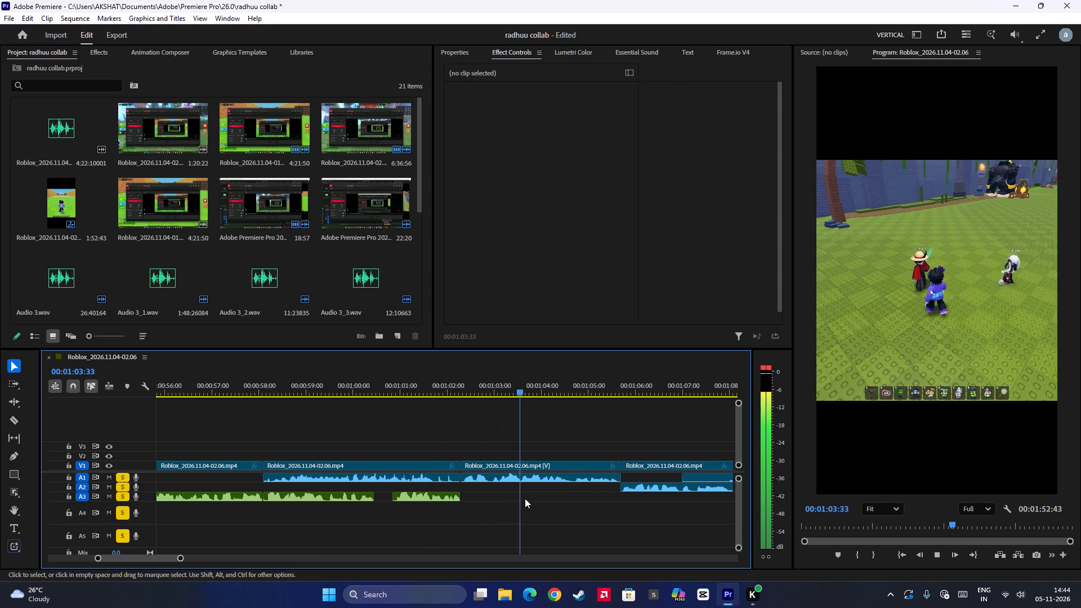
pyautogui.scroll(-4, 529, 494)
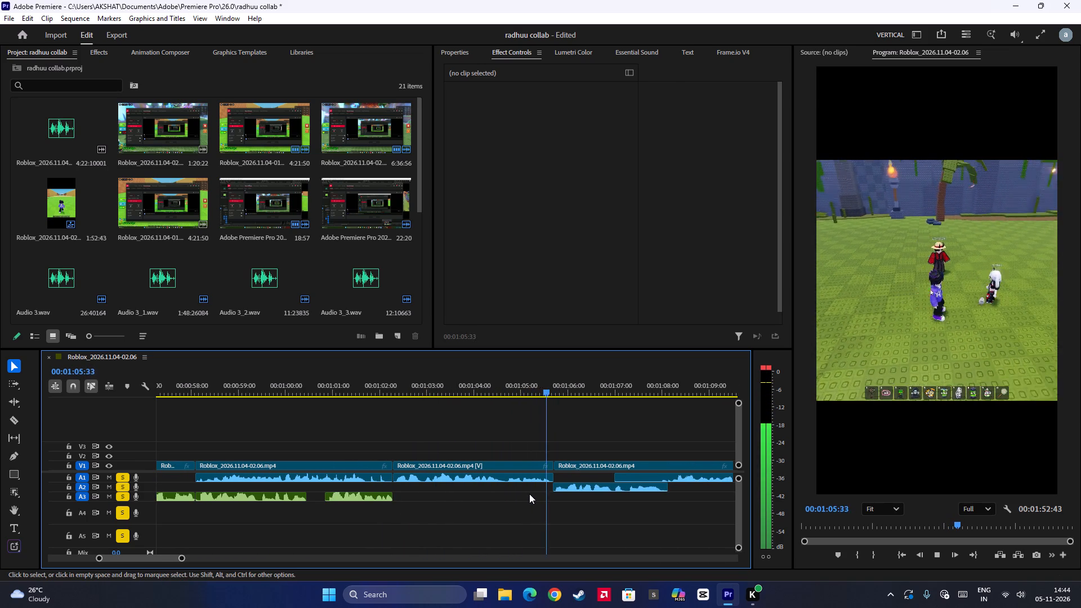
pyautogui.scroll(-4, 529, 494)
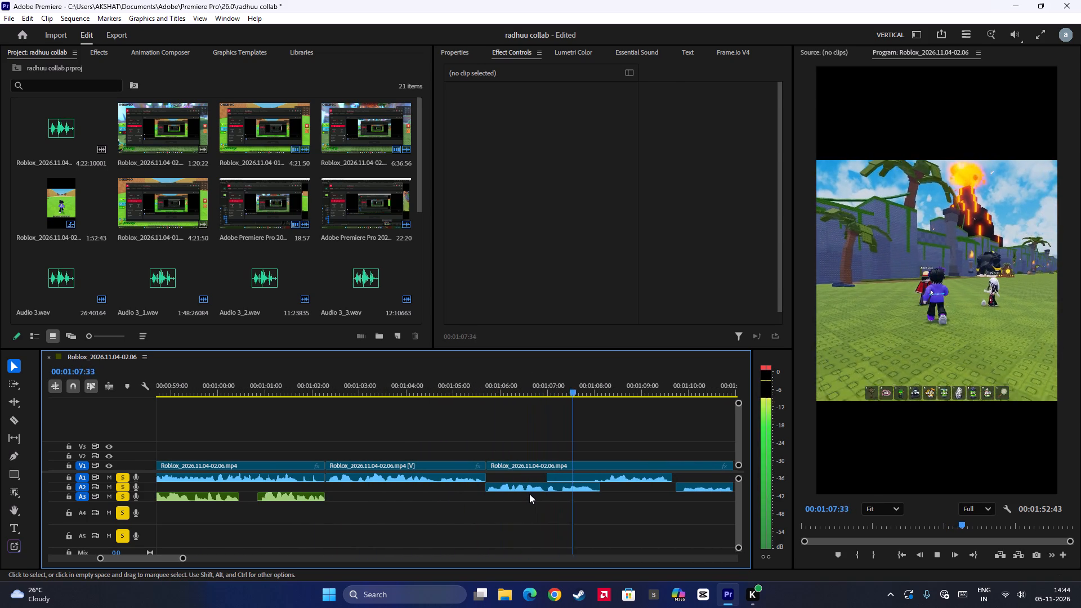
pyautogui.scroll(1, 529, 494)
pyautogui.scroll(-7, 499, 524)
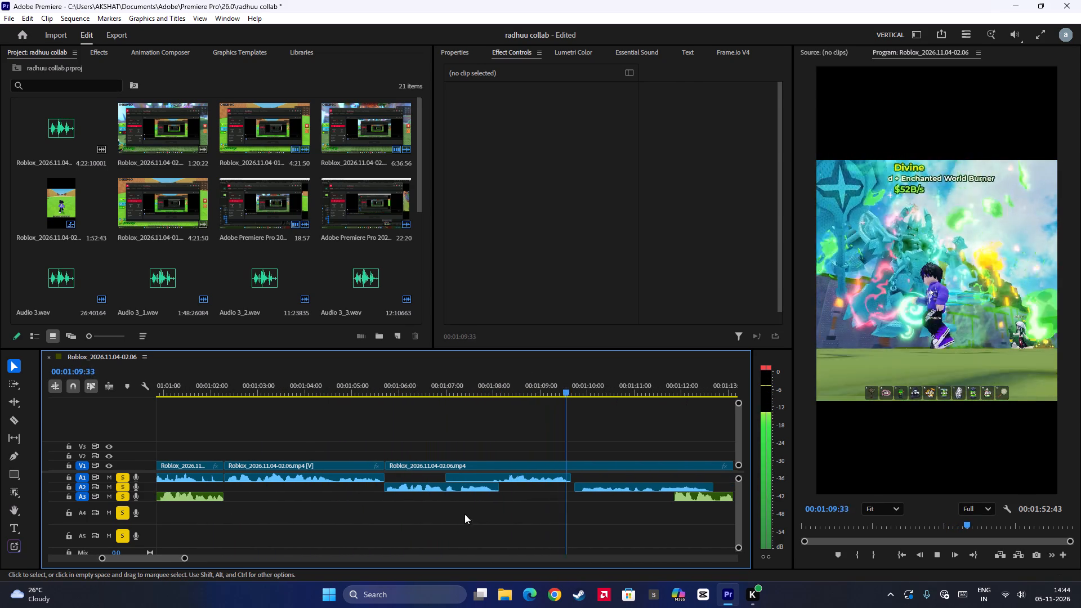
pyautogui.scroll(-6, 448, 518)
pyautogui.press('space')
# Move the A2 audio clip near 00:01:10 earlier by 25 frames so it starts at 00:01:09:18.
pyautogui.click(407, 381)
pyautogui.press('space')
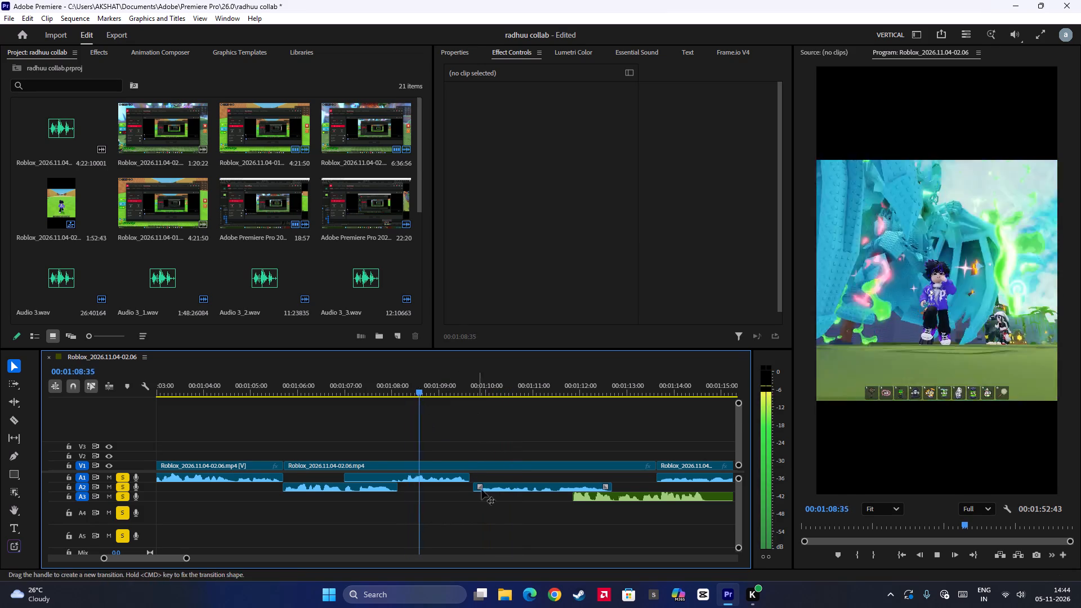
pyautogui.press('space')
pyautogui.moveTo(493, 485); pyautogui.dragTo(478, 486)
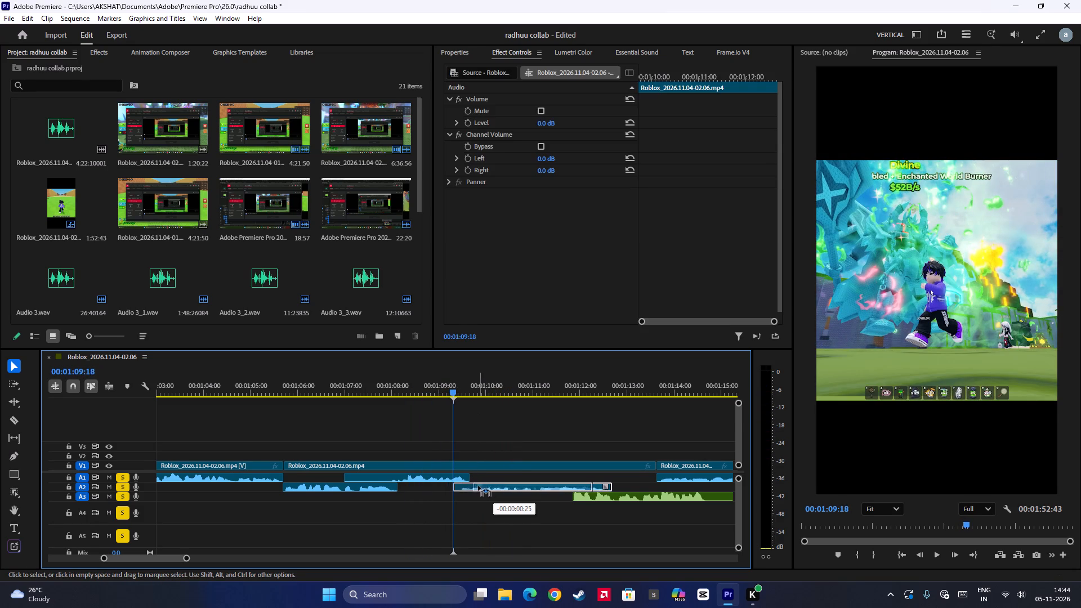
pyautogui.moveTo(478, 486); pyautogui.dragTo(472, 486)
pyautogui.click(472, 486)
# Play from about 00:01:08:30 to 00:01:16:22 to check the shifted A2 audio and the layers following it.
pyautogui.click(413, 390)
pyautogui.press('space')
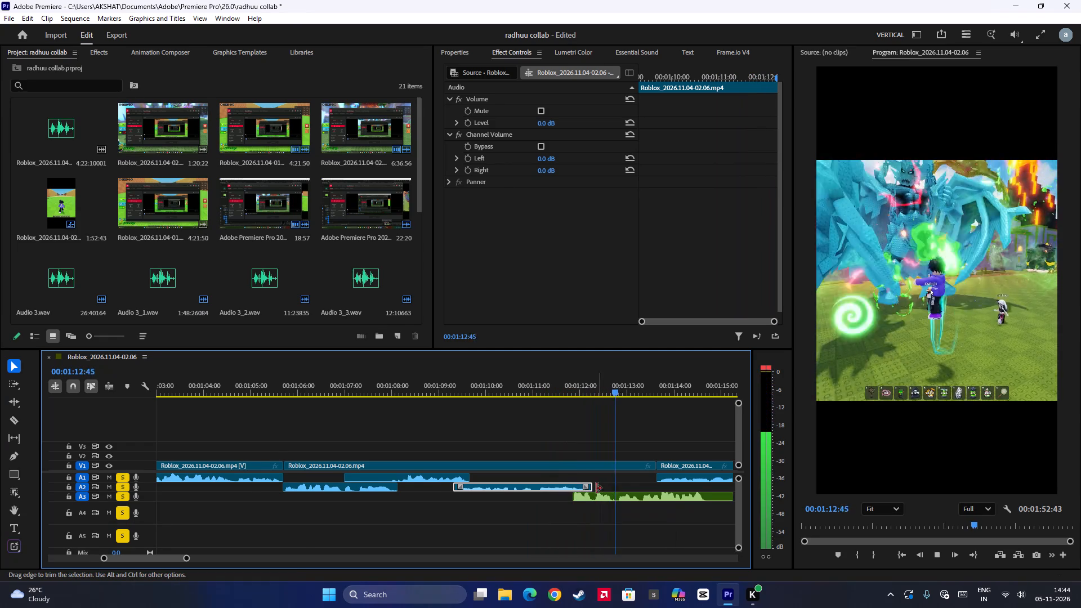
pyautogui.scroll(-2, 596, 488)
pyautogui.click(539, 525)
pyautogui.press('space')
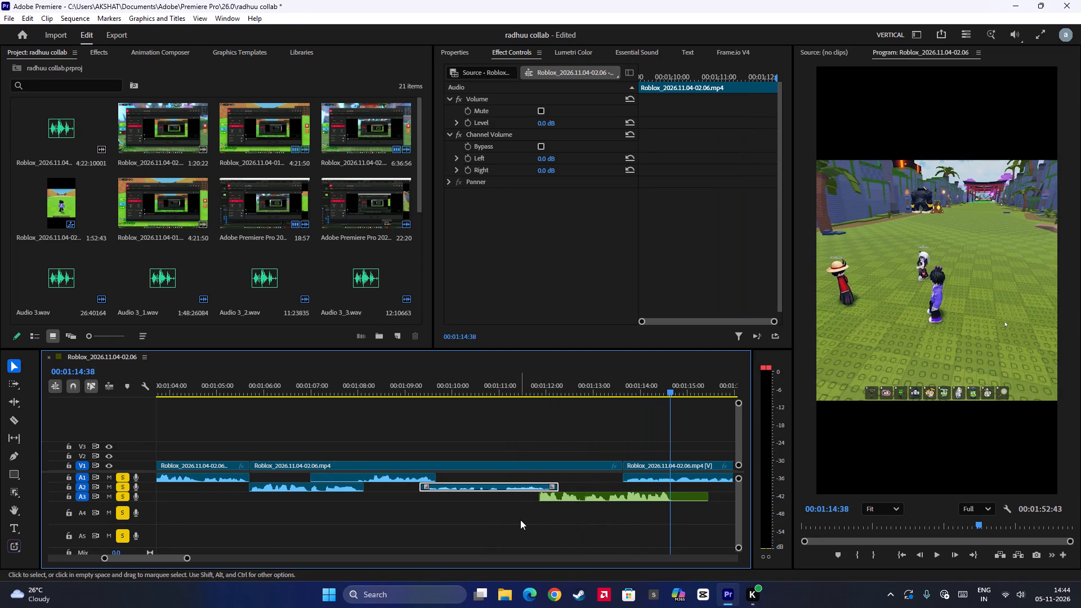
pyautogui.press('space')
pyautogui.scroll(-4, 520, 520)
pyautogui.scroll(-4, 599, 476)
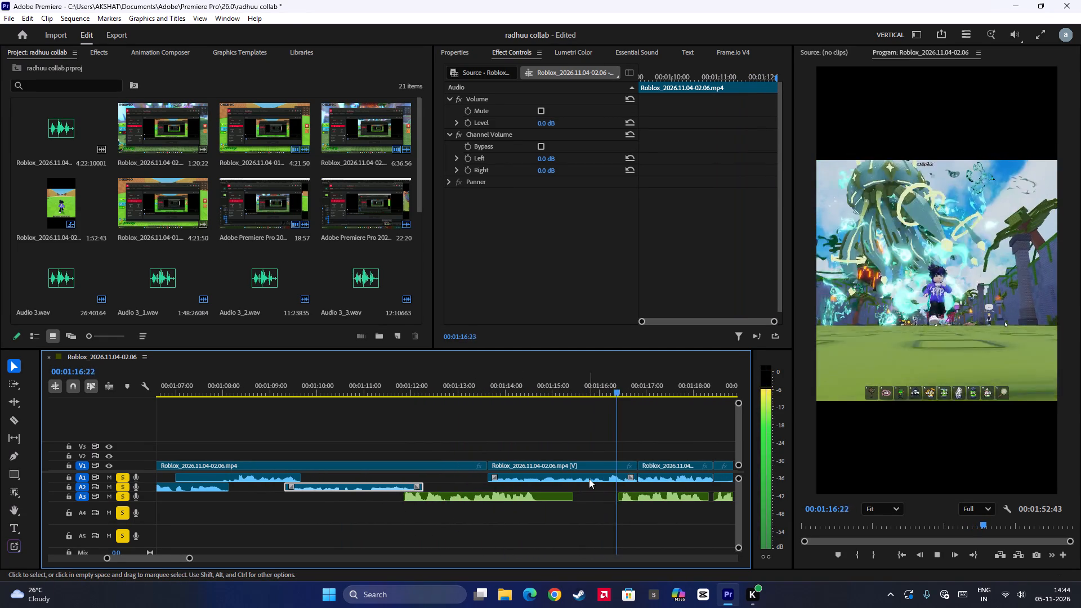
pyautogui.press('space')
# Shift the Audio 3_11.wav clip on A3 about 20 frames earlier to start near 00:01:11:30, and play it back.
pyautogui.click(499, 388)
pyautogui.press('space')
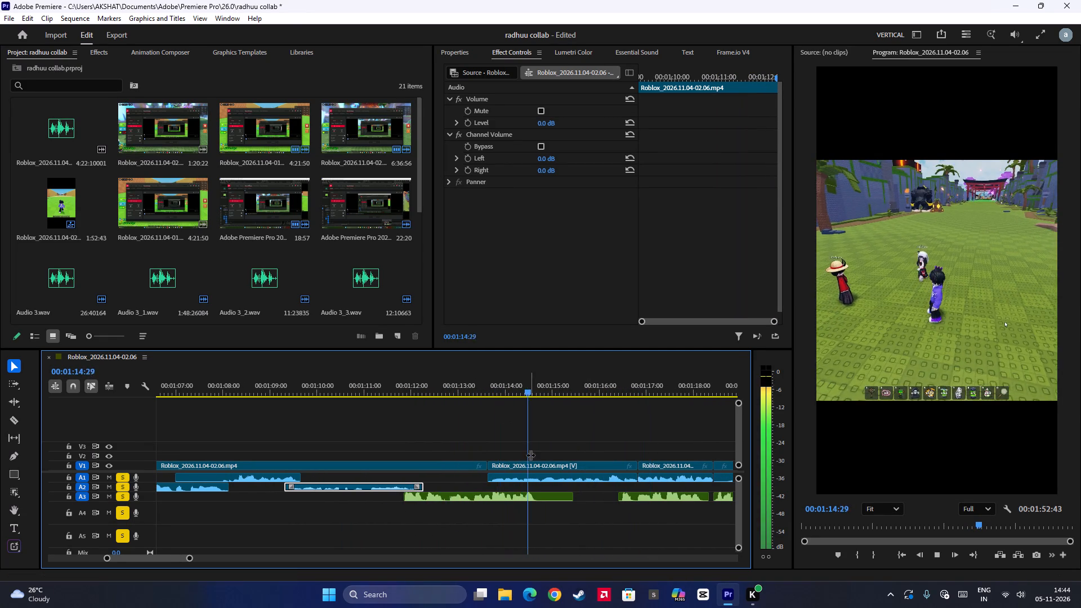
pyautogui.press('space')
pyautogui.press('space')
pyautogui.scroll(-6, 544, 491)
pyautogui.press('space')
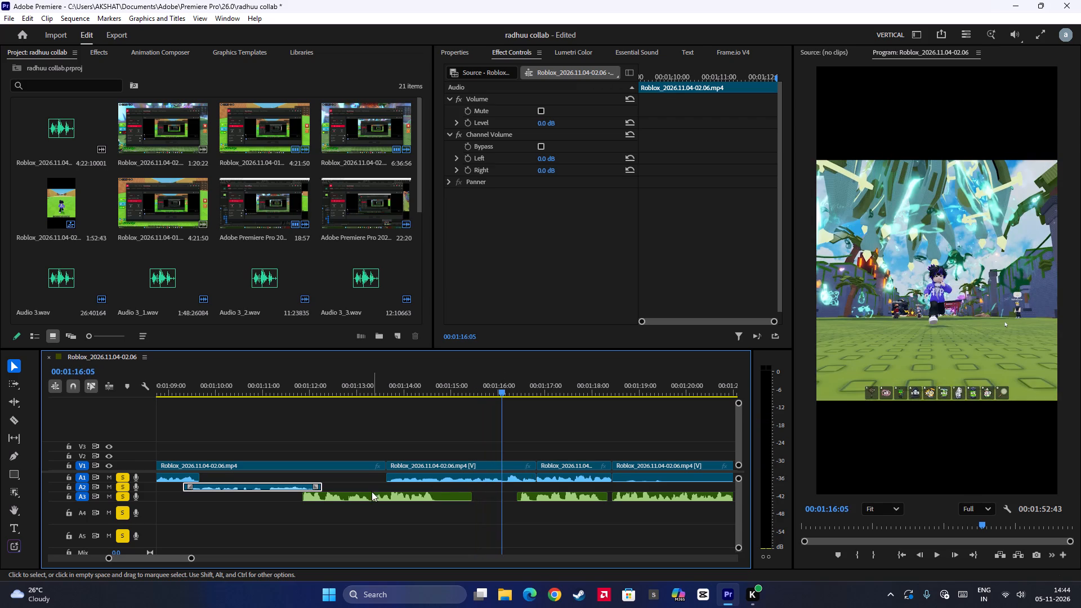
pyautogui.click(355, 499)
pyautogui.moveTo(365, 493); pyautogui.dragTo(348, 495)
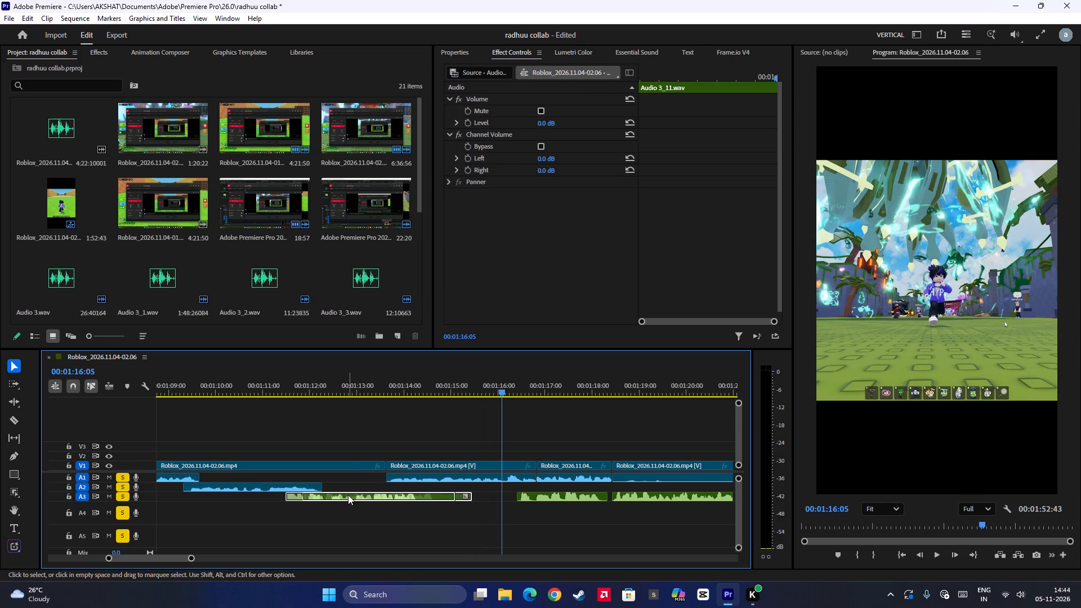
pyautogui.click(267, 378)
pyautogui.press('space')
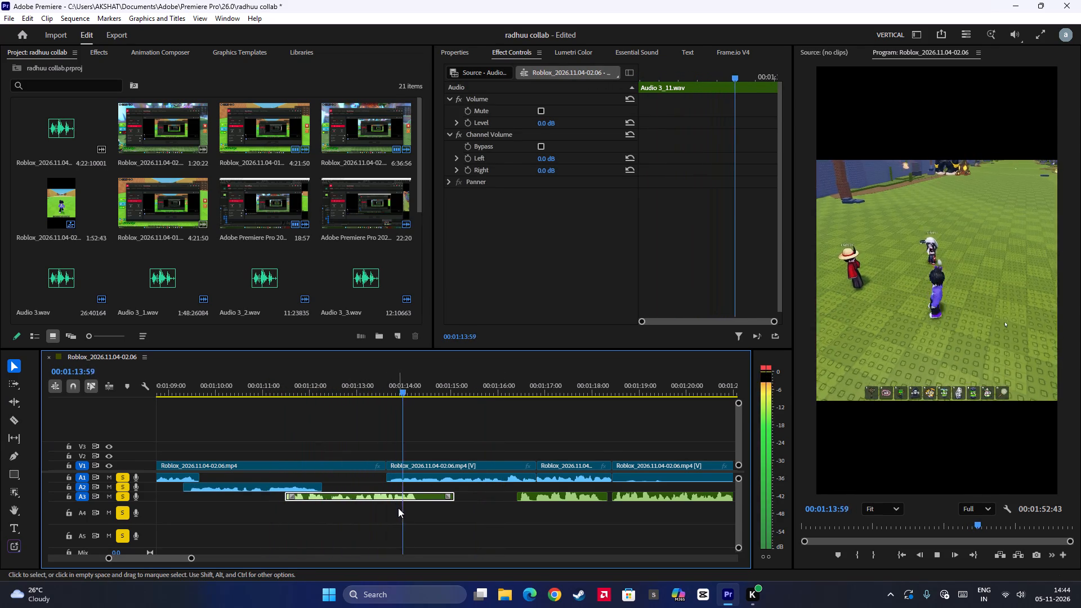
pyautogui.press('space')
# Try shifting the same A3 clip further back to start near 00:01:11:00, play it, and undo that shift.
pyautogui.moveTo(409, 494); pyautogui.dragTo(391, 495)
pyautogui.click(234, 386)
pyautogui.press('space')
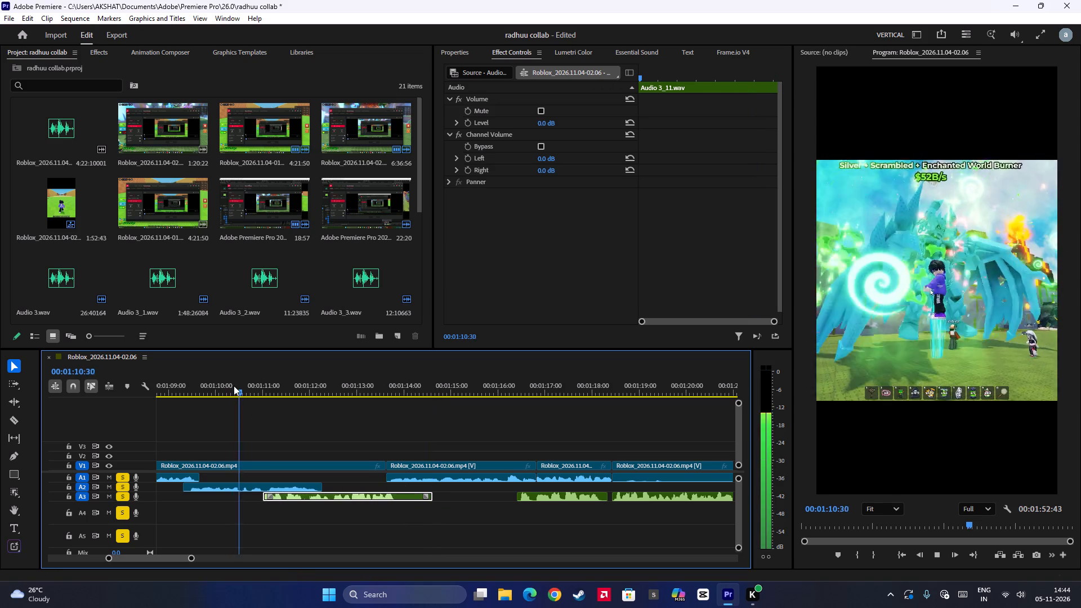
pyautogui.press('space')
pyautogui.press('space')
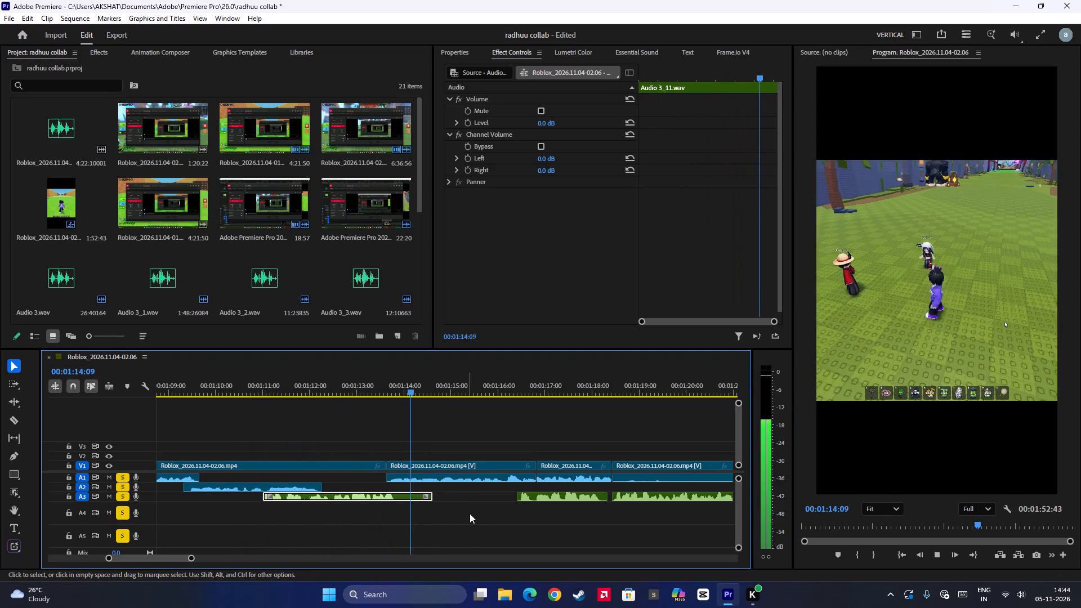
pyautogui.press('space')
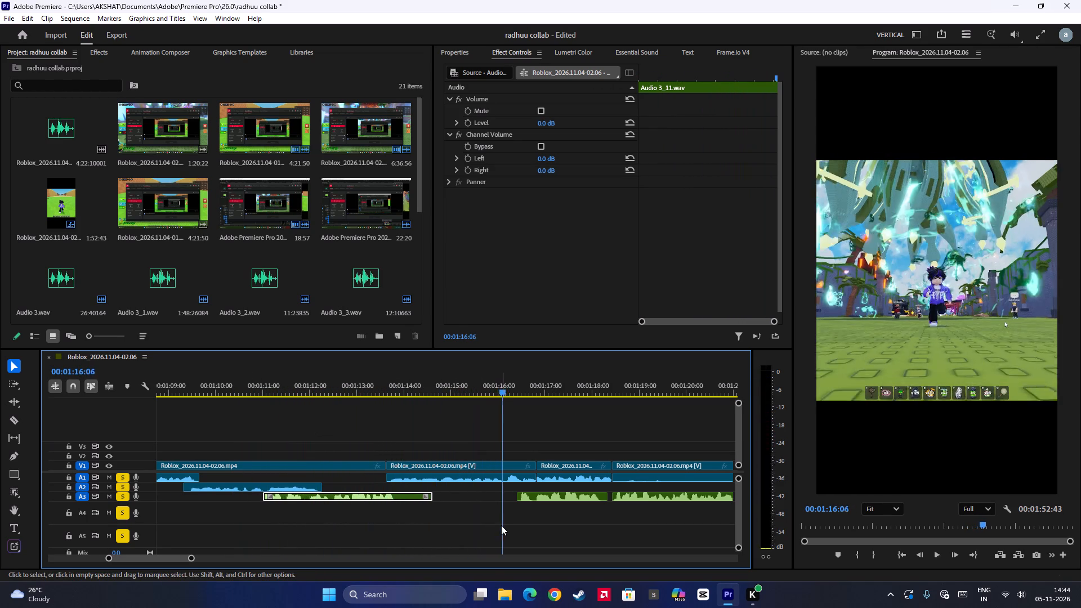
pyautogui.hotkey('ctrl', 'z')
# Play from about 00:01:11:45 to about 00:01:23 to review the cuts and audio layers through the A4 and A5 audio.
pyautogui.click(297, 392)
pyautogui.press('space')
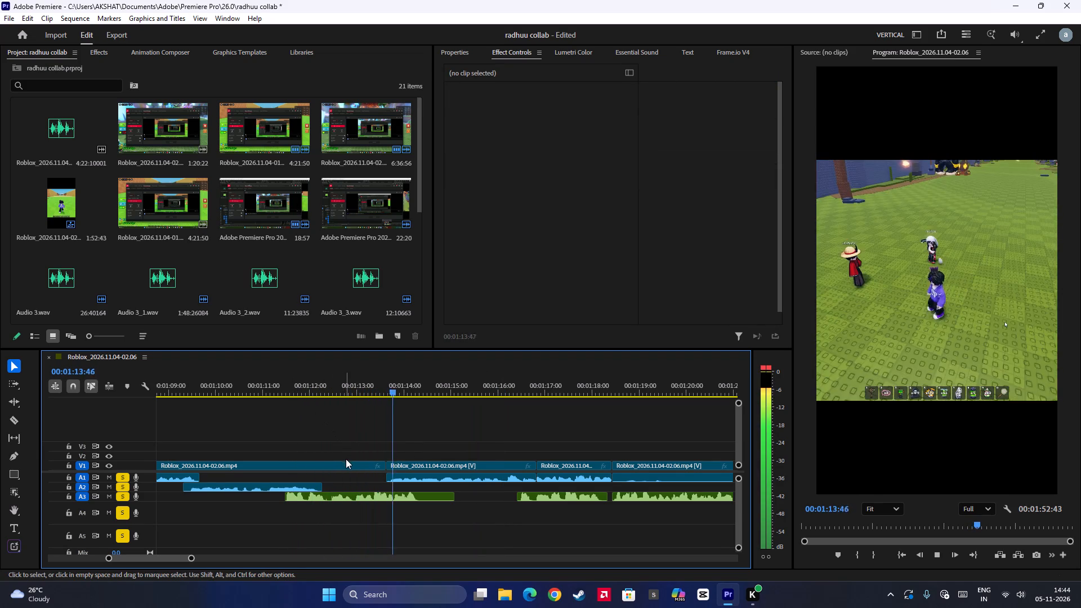
pyautogui.press('space')
pyautogui.press('space')
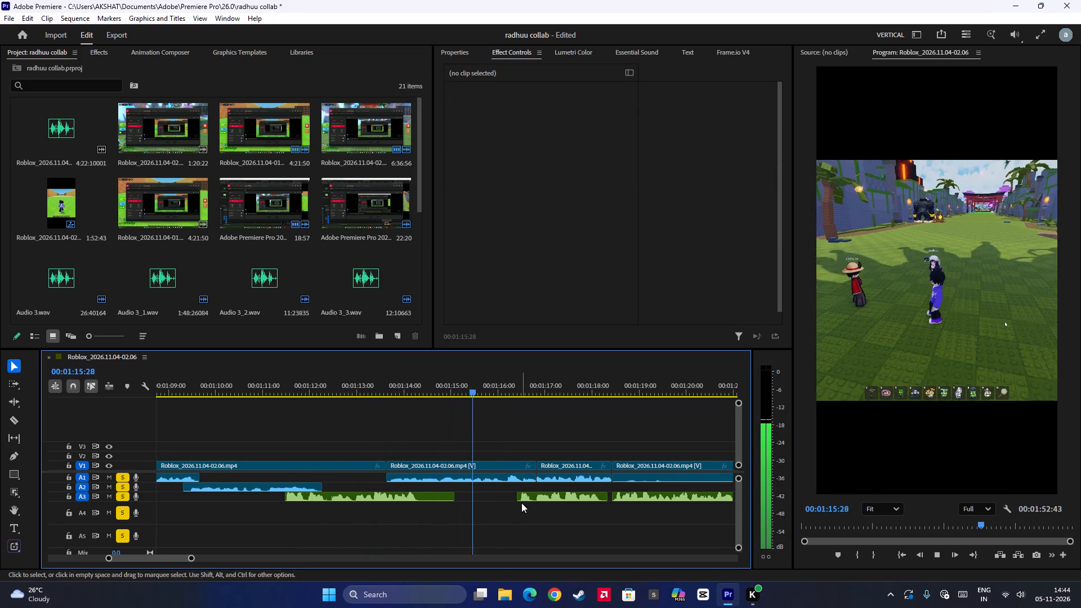
pyautogui.keyDown('alt'); pyautogui.scroll(-4, 526, 516); pyautogui.keyUp('alt')
pyautogui.scroll(-2, 526, 517)
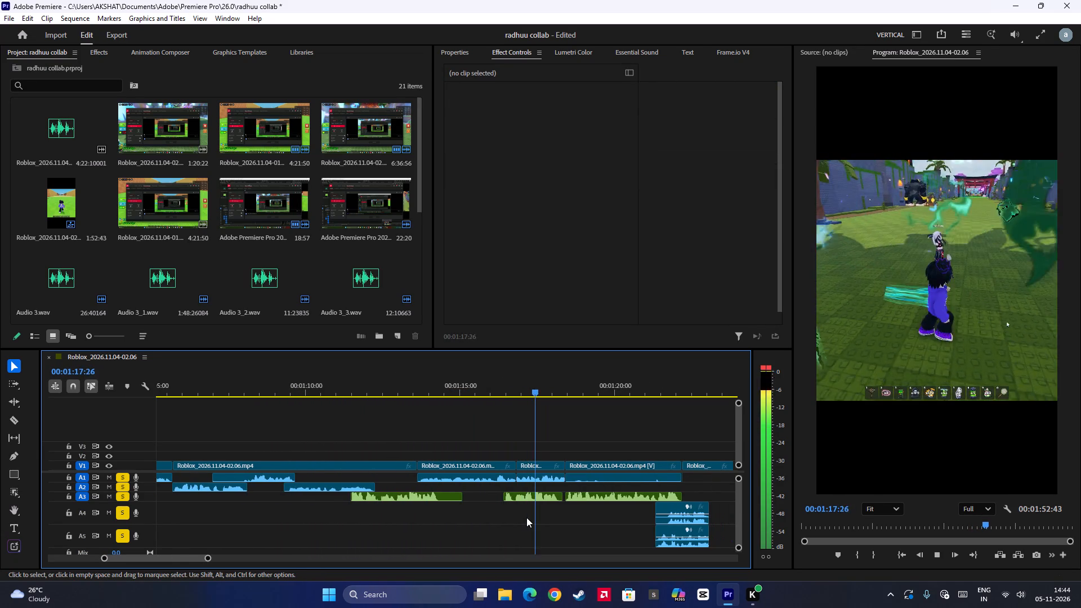
pyautogui.scroll(-1, 526, 517)
pyautogui.press('space')
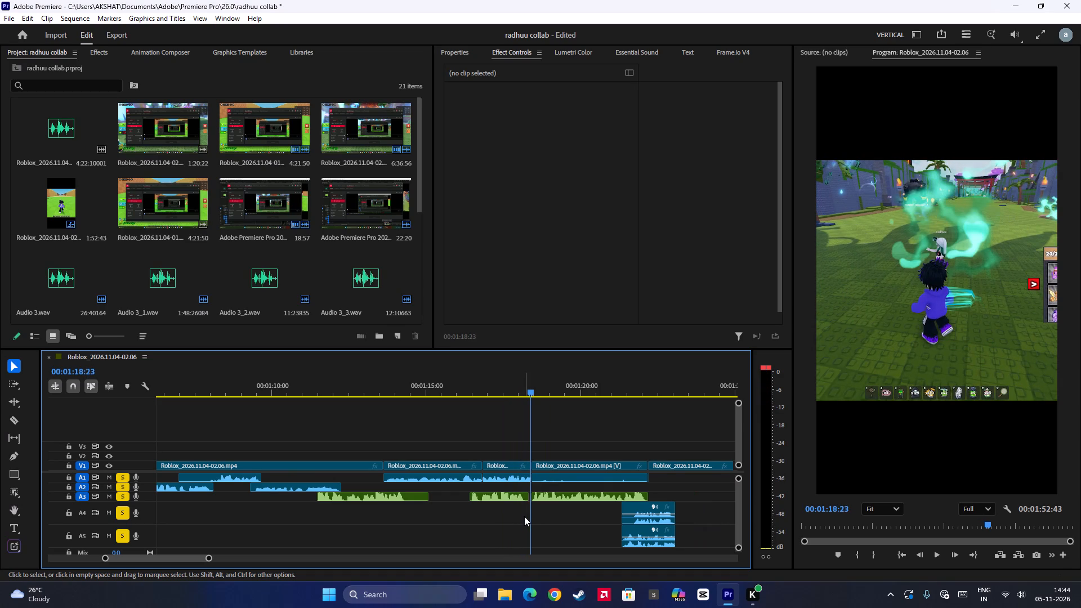
pyautogui.press('space')
pyautogui.scroll(-4, 524, 516)
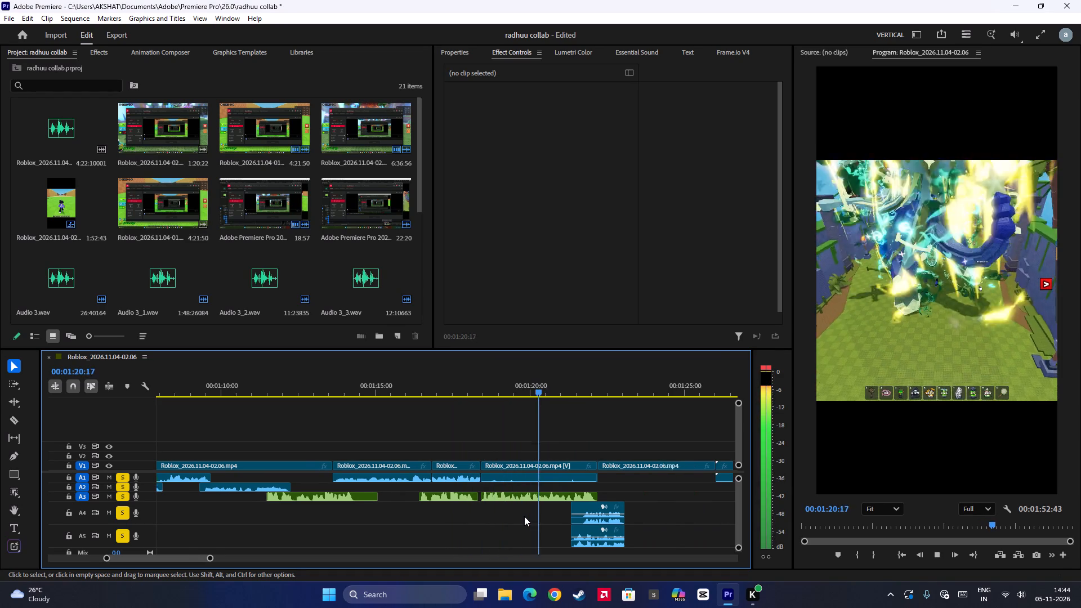
pyautogui.scroll(-1, 524, 516)
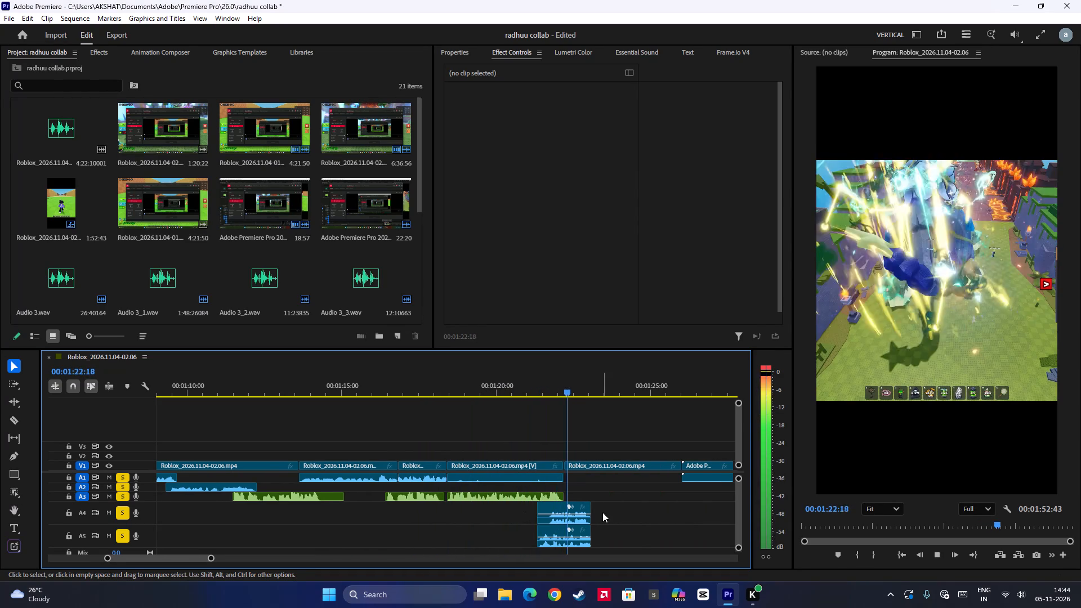
pyautogui.keyDown('alt'); pyautogui.scroll(5, 602, 512); pyautogui.keyUp('alt')
pyautogui.press('space')
# Split the V1 clip at 00:01:23:04, where the A4 and A5 audio ends, and delete the pieces on both sides of the cut.
pyautogui.moveTo(580, 442); pyautogui.dragTo(581, 446)
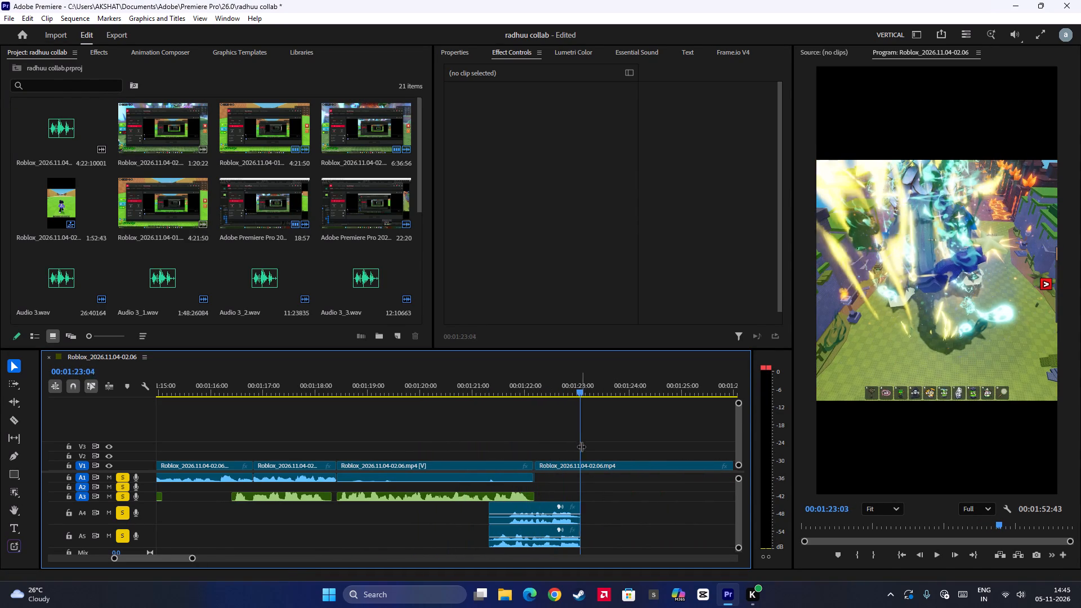
pyautogui.moveTo(581, 446); pyautogui.dragTo(539, 451)
pyautogui.press('space')
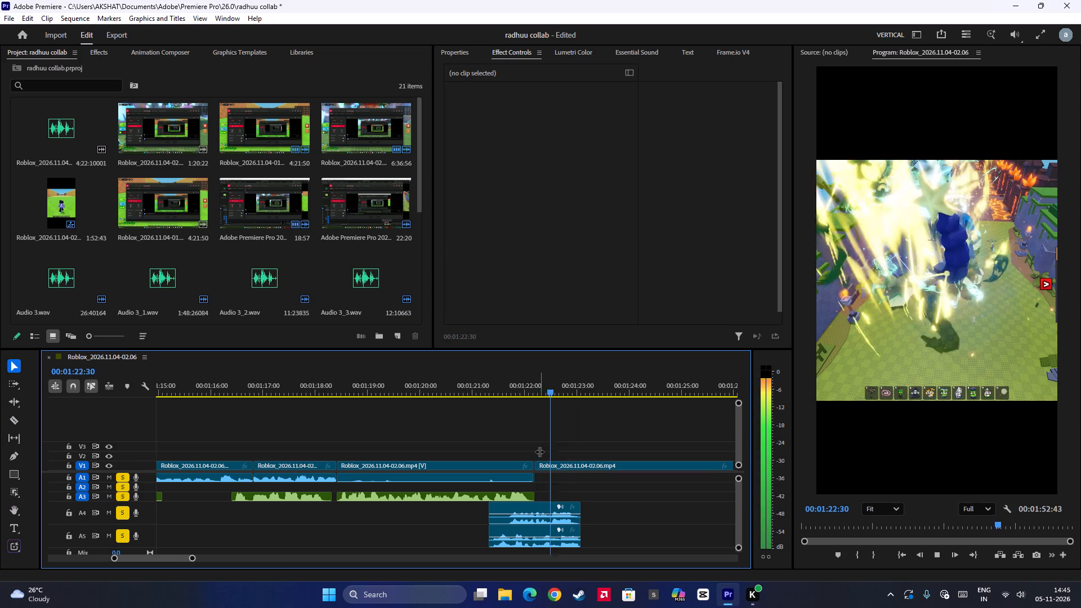
pyautogui.press('space')
pyautogui.moveTo(582, 448); pyautogui.dragTo(579, 454)
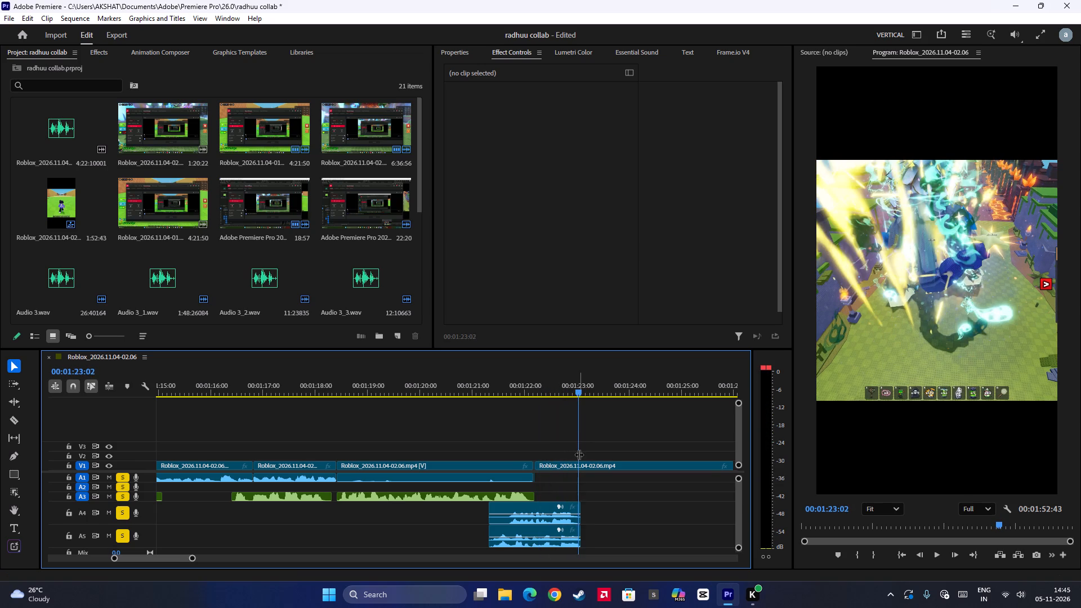
pyautogui.moveTo(579, 454); pyautogui.dragTo(581, 466)
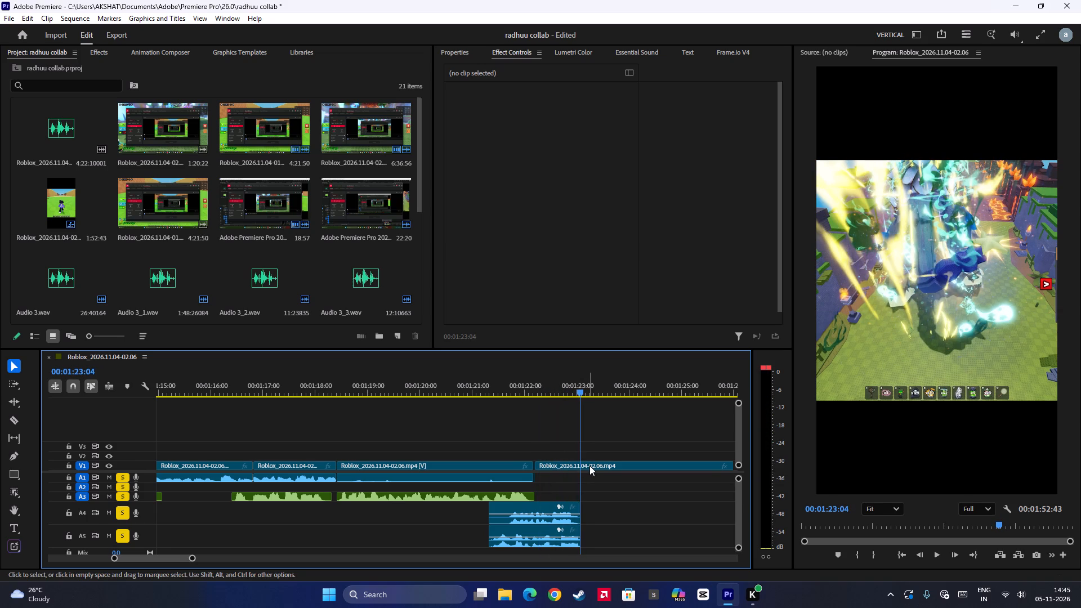
pyautogui.click(589, 466)
pyautogui.hotkey('ctrl', 'b')
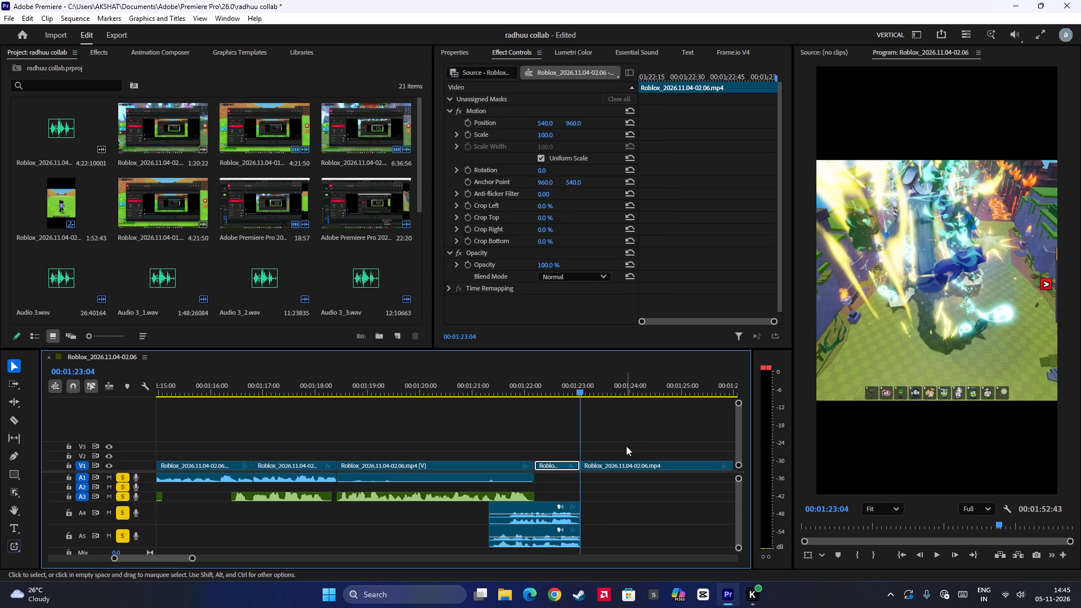
pyautogui.keyDown('alt'); pyautogui.scroll(10, 597, 457); pyautogui.keyUp('alt')
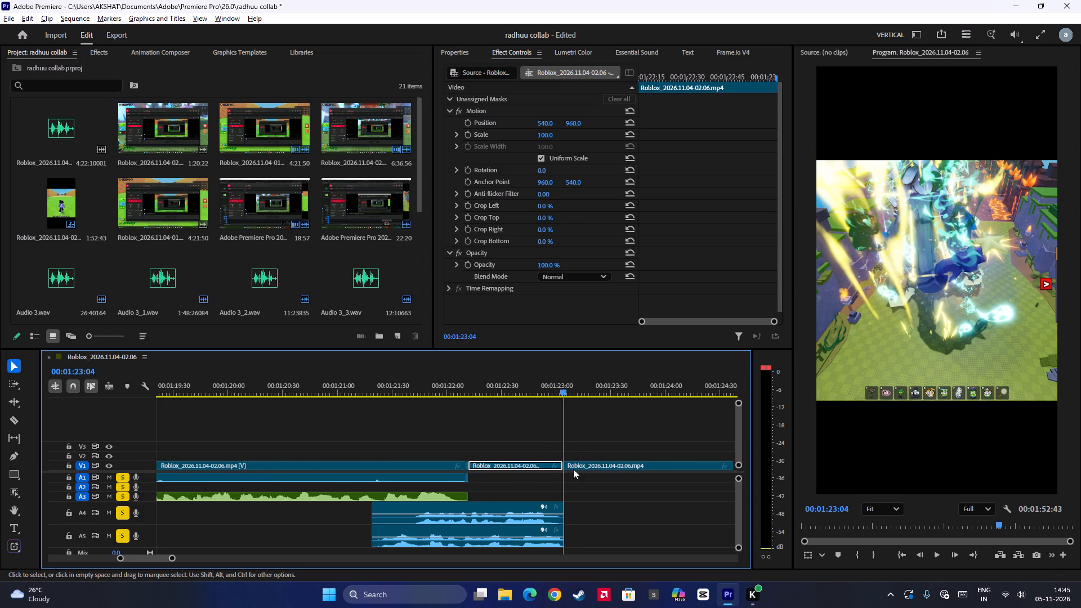
pyautogui.keyDown('alt'); pyautogui.scroll(2, 573, 469); pyautogui.keyUp('alt')
pyautogui.moveTo(396, 444); pyautogui.dragTo(445, 485)
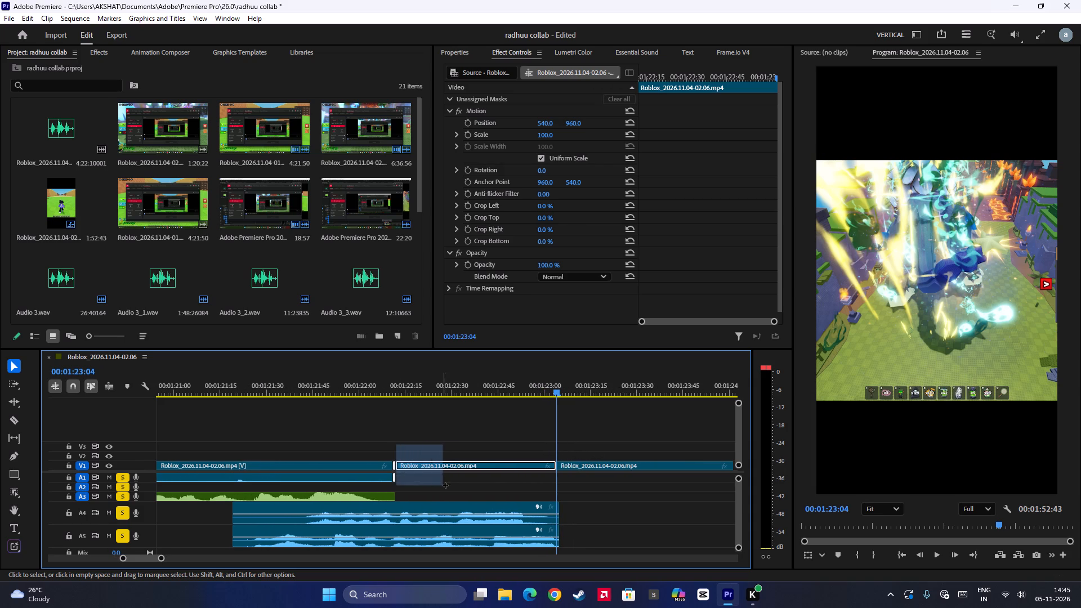
pyautogui.moveTo(445, 485); pyautogui.dragTo(583, 488)
pyautogui.press('BackSpace')
# Extend the preceding V1 clip and its A1 audio to the end of the A4 and A5 audio, about 00:01:23:04.
pyautogui.click(359, 461)
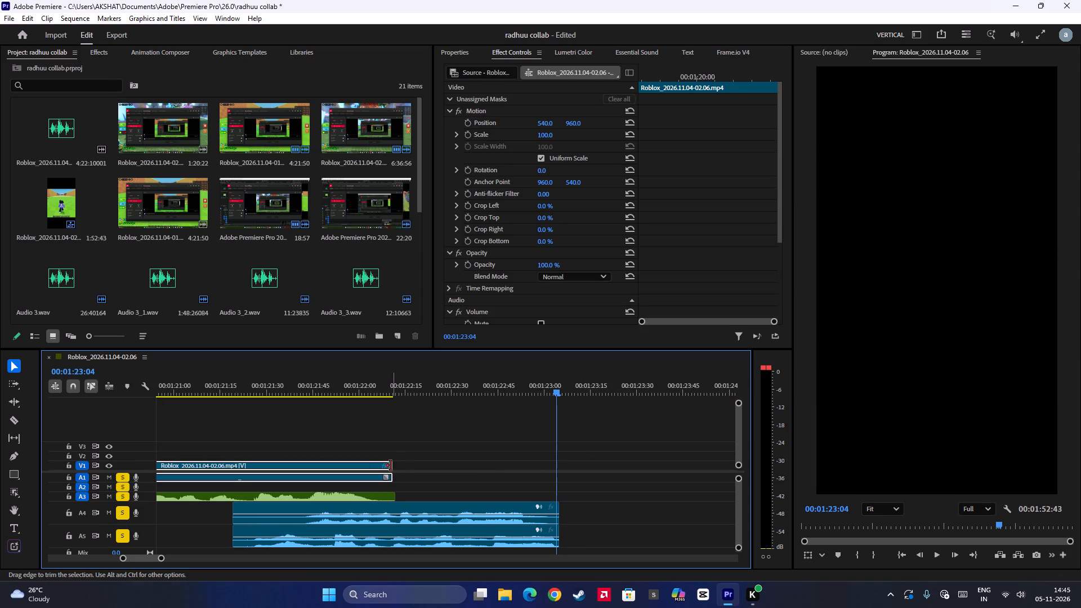
pyautogui.moveTo(391, 466); pyautogui.dragTo(563, 480)
pyautogui.click(559, 480)
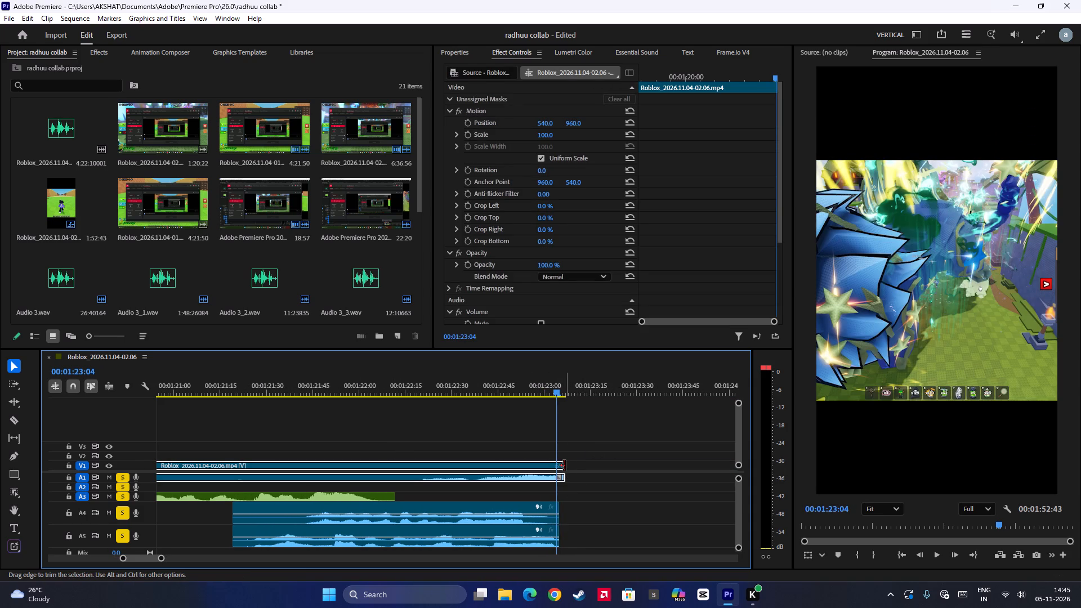
pyautogui.moveTo(564, 465); pyautogui.dragTo(558, 467)
# Unlink the final V1 clip from its A1 audio, split that audio at 00:01:22:18 and delete the part after the cut.
pyautogui.click(322, 380)
pyautogui.press('space')
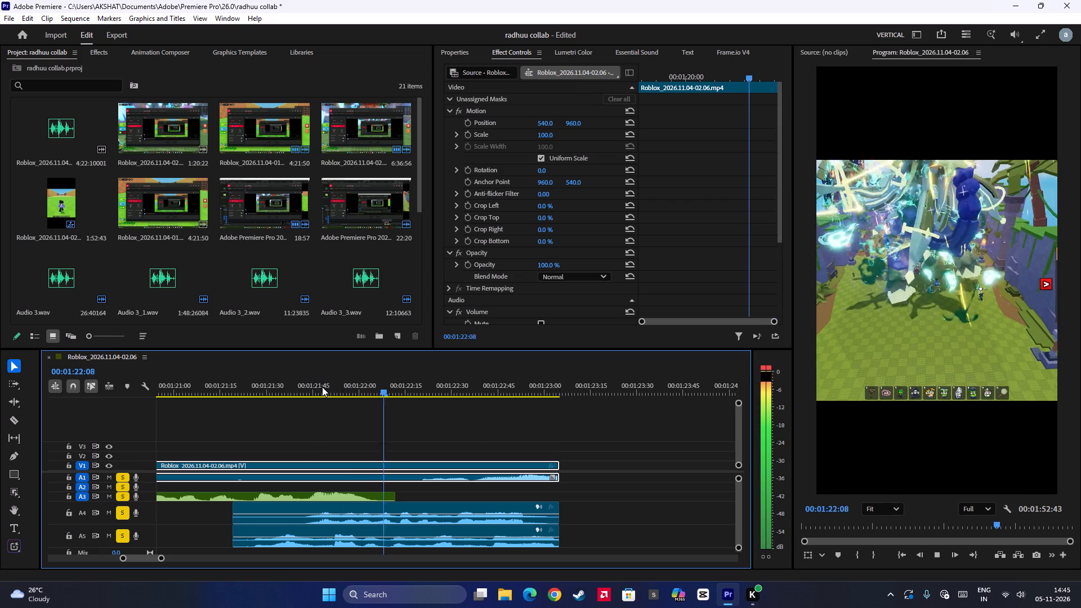
pyautogui.press('space')
pyautogui.moveTo(553, 439); pyautogui.dragTo(438, 458)
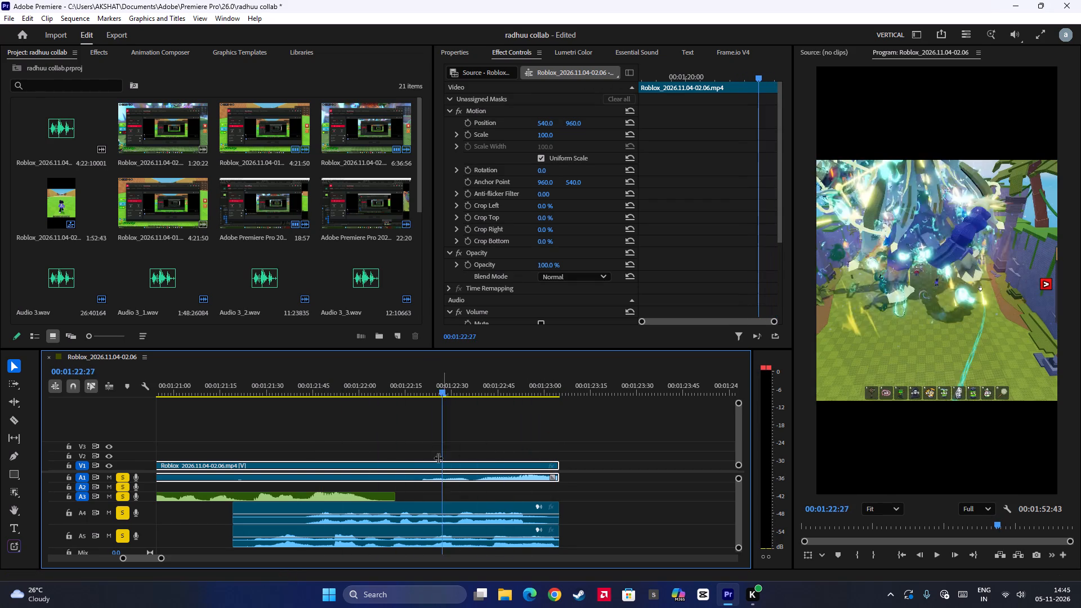
pyautogui.moveTo(438, 458); pyautogui.dragTo(417, 464)
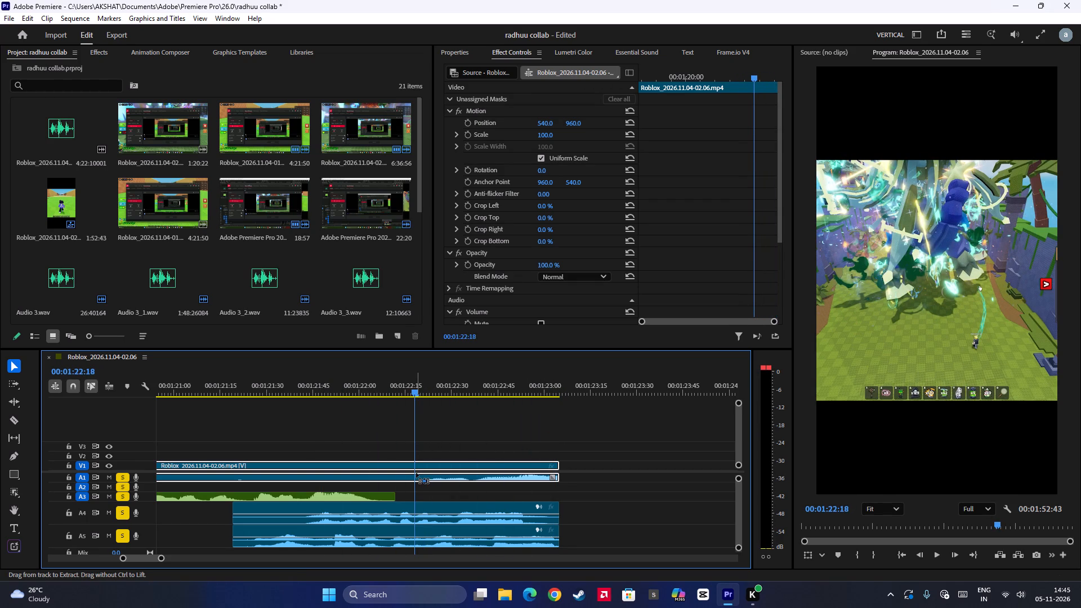
pyautogui.hotkey('ctrl', 'l')
pyautogui.click(421, 477)
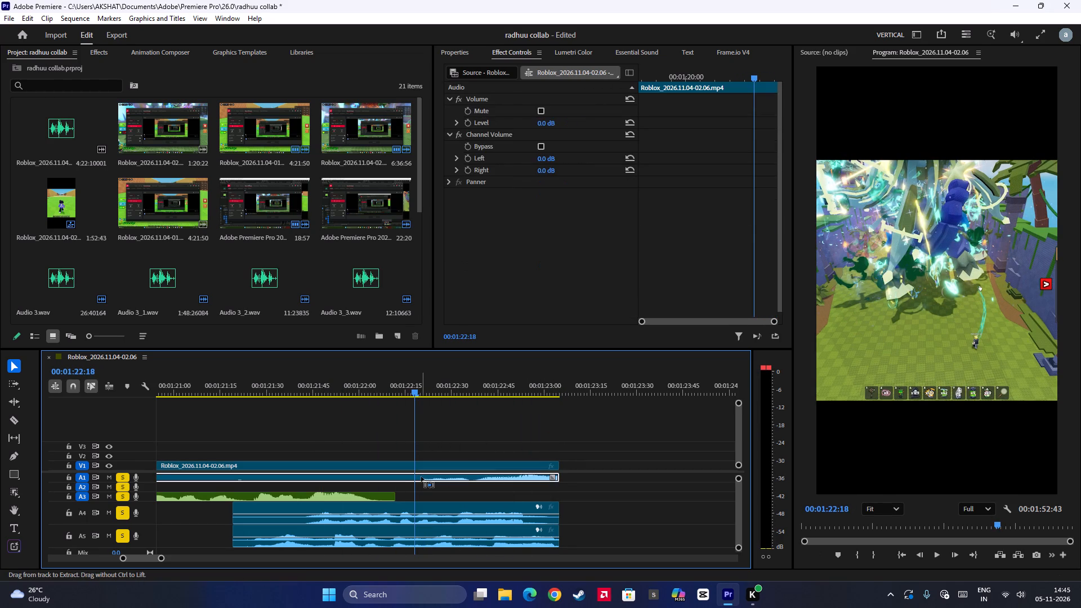
pyautogui.hotkey('ctrl', 'b')
pyautogui.click(436, 482)
pyautogui.click(437, 480)
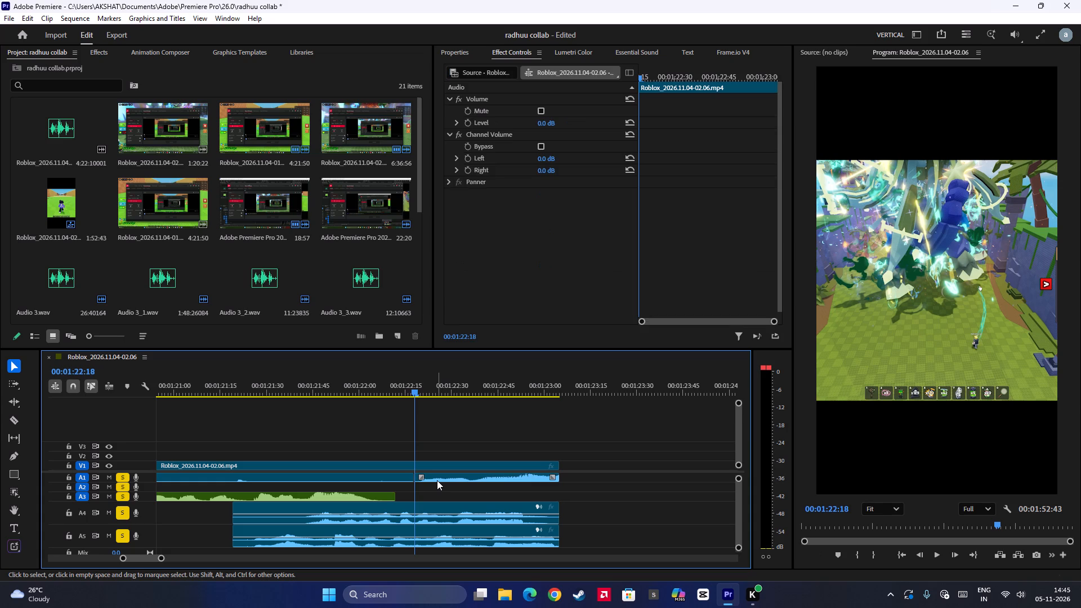
pyautogui.press('Insert')
pyautogui.press('BackSpace')
# Play the trimmed ending to about 00:01:23:05 and scrub back through the sequence to its start.
pyautogui.press('space')
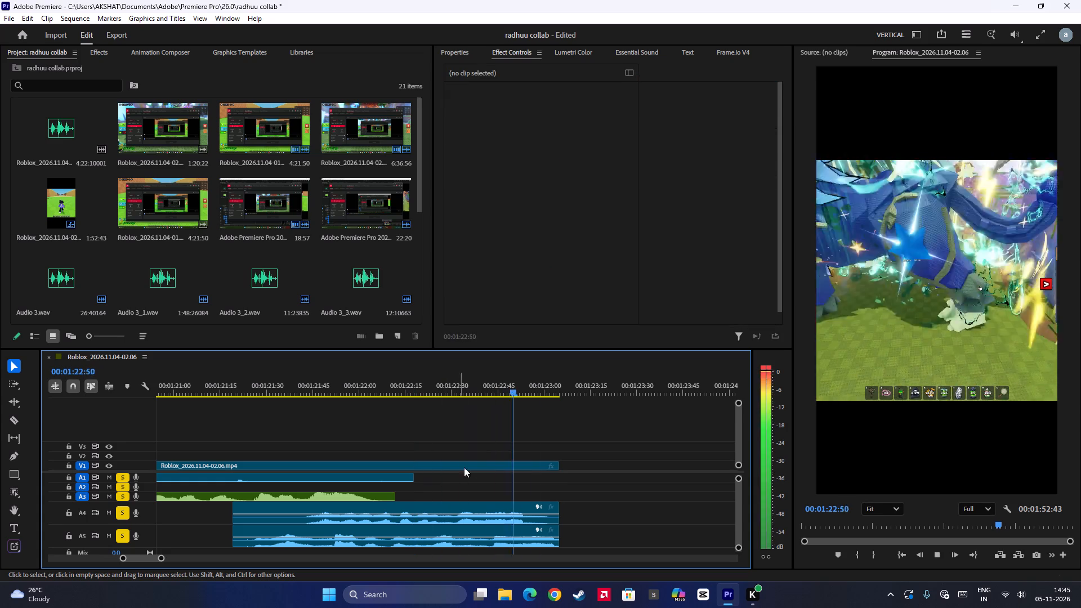
pyautogui.press('space')
pyautogui.keyDown('alt'); pyautogui.scroll(-11, 565, 477); pyautogui.keyUp('alt')
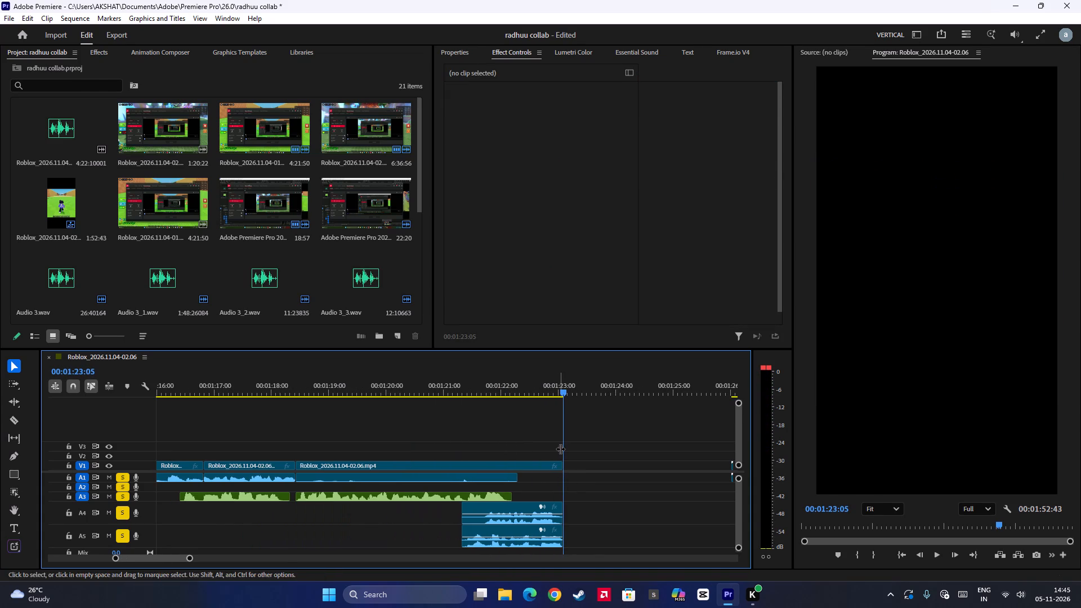
pyautogui.moveTo(562, 449); pyautogui.dragTo(597, 455)
pyautogui.moveTo(596, 455); pyautogui.dragTo(364, 466)
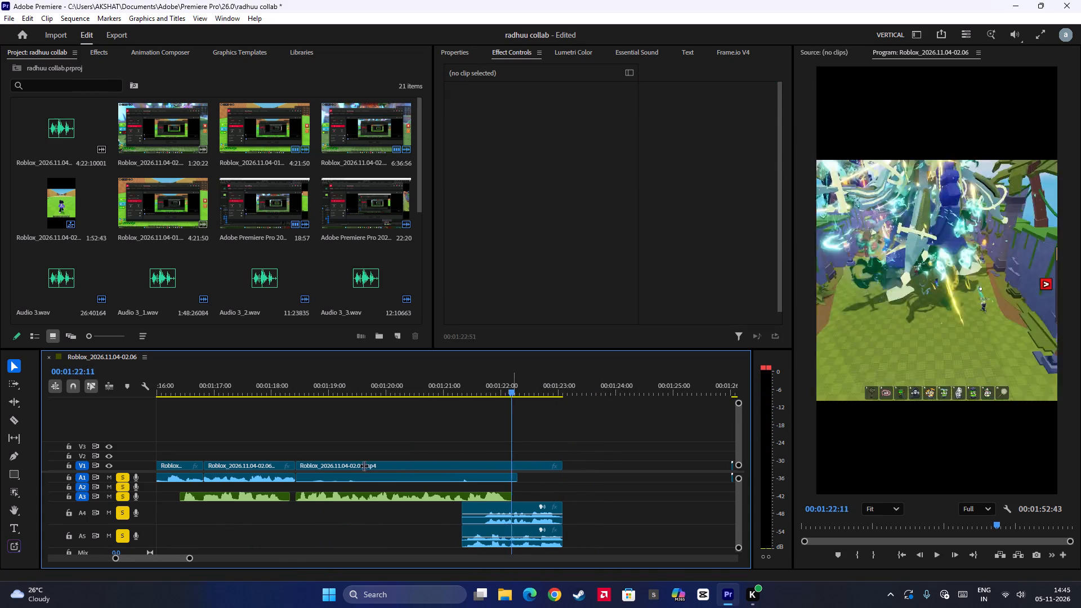
pyautogui.moveTo(364, 466); pyautogui.dragTo(0, 449)
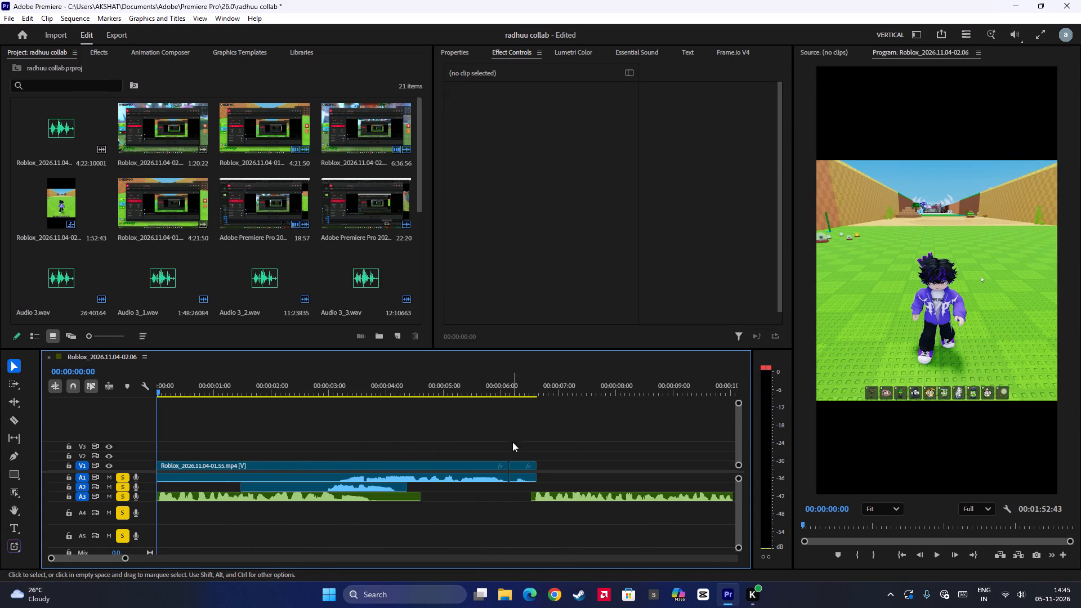
# Delete the leftover Adobe Premiere Pro recording clip and its A1 audio after the end of the Roblox footage.
pyautogui.keyDown('alt'); pyautogui.scroll(-20, 512, 453); pyautogui.keyUp('alt')
pyautogui.keyDown('alt'); pyautogui.scroll(-4, 512, 453); pyautogui.keyUp('alt')
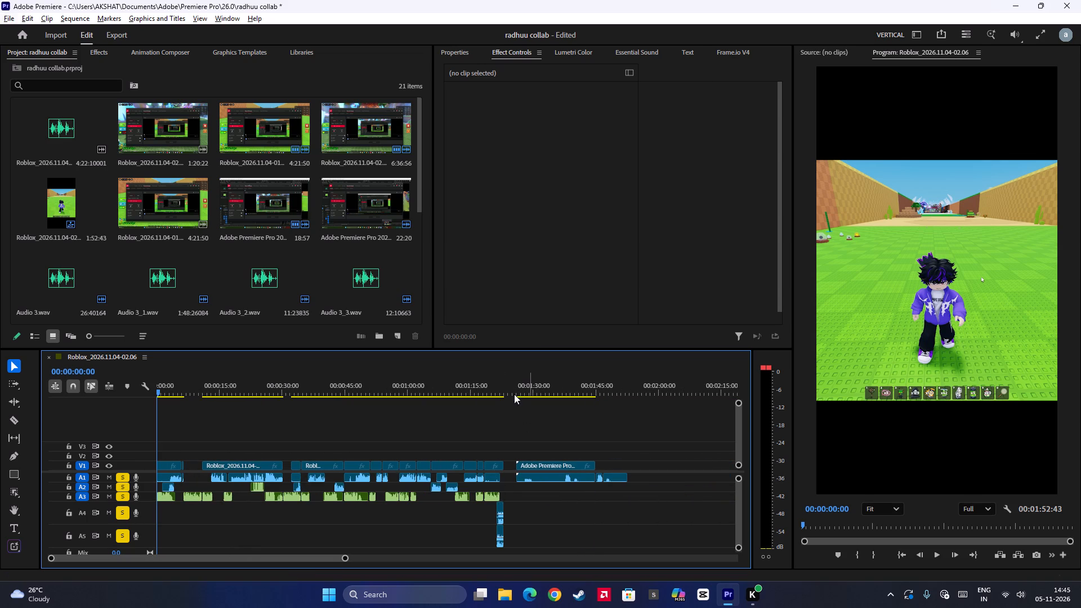
pyautogui.click(495, 375)
pyautogui.press('space')
pyautogui.keyDown('alt'); pyautogui.scroll(7, 539, 470); pyautogui.keyUp('alt')
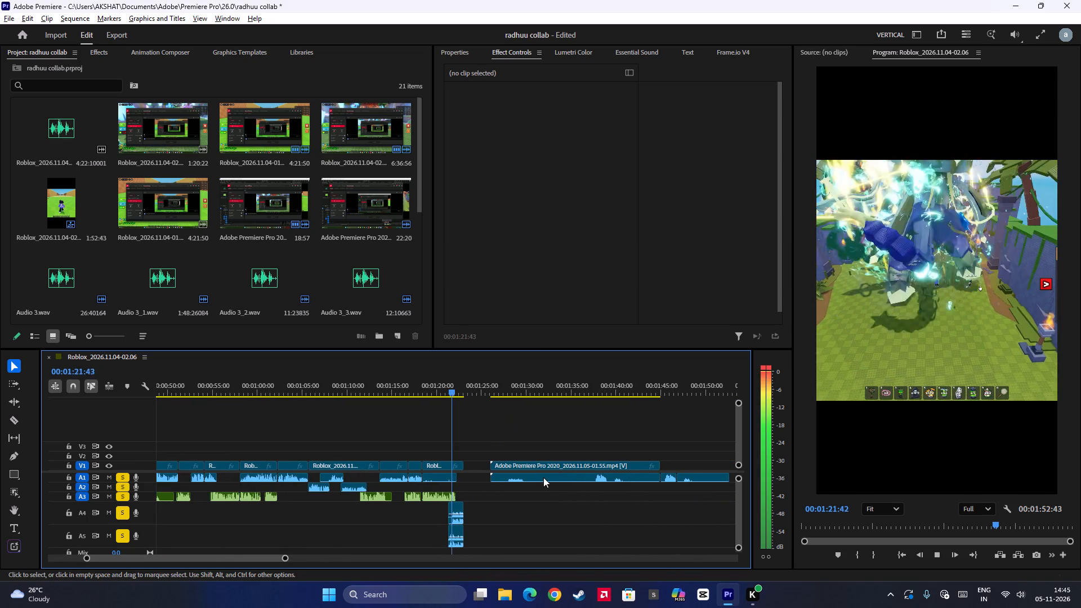
pyautogui.press('space')
pyautogui.moveTo(526, 433); pyautogui.dragTo(682, 491)
pyautogui.press('BackSpace')
pyautogui.press('space')
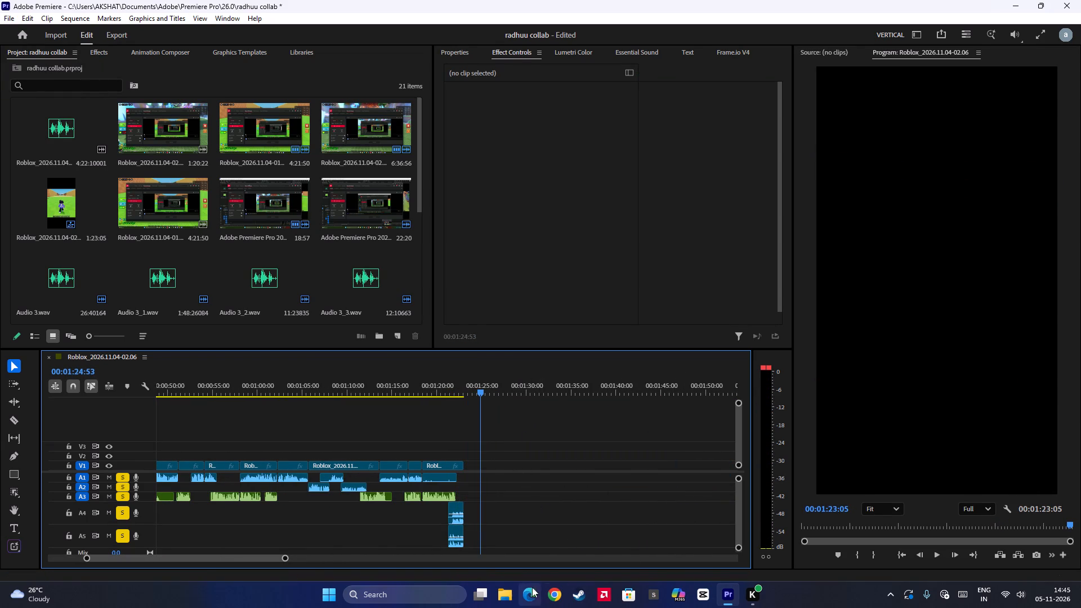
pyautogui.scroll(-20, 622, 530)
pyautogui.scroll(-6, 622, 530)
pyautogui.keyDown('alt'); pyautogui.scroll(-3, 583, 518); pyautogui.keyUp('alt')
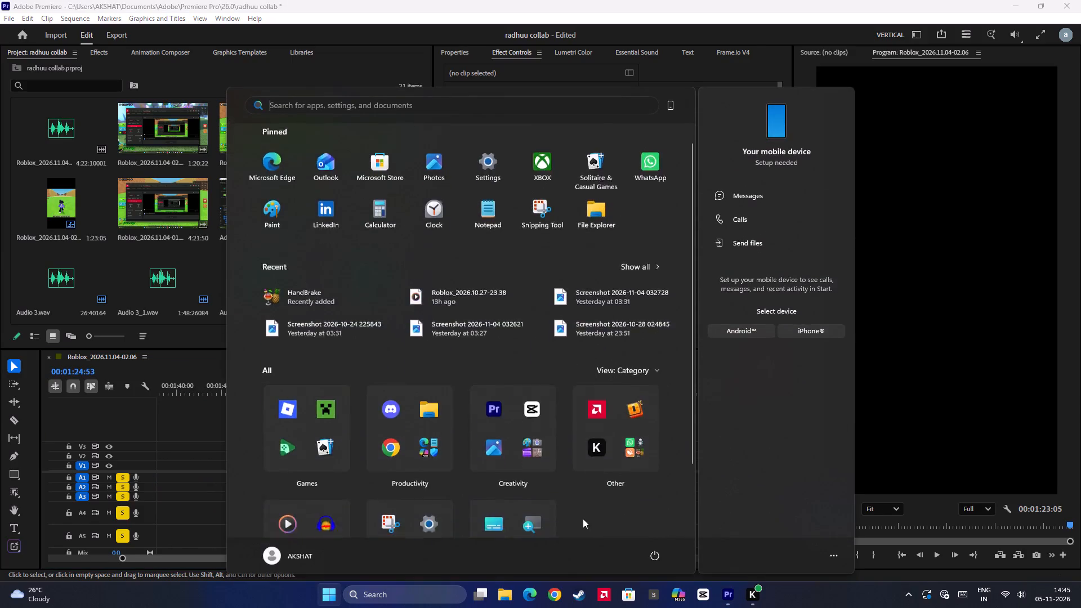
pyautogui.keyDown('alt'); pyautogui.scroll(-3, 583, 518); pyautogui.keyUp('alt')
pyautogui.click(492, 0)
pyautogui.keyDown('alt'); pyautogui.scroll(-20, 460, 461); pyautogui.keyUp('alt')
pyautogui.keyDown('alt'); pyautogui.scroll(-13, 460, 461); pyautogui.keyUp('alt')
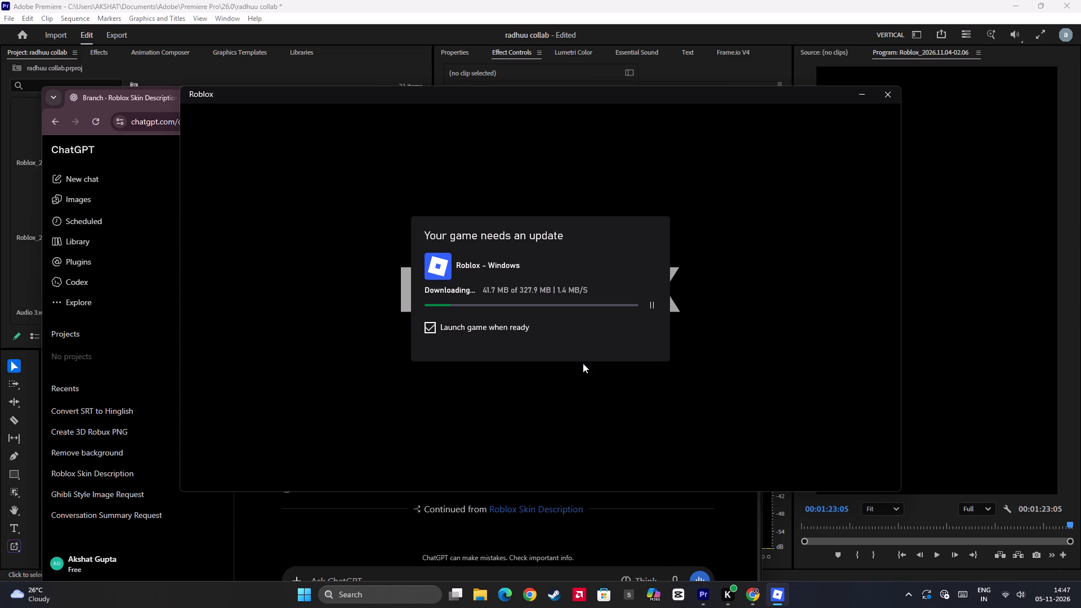
# Return to Premiere Pro and turn off solo on audio tracks A1 through A5 of the Roblox sequence.
pyautogui.click(516, 0)
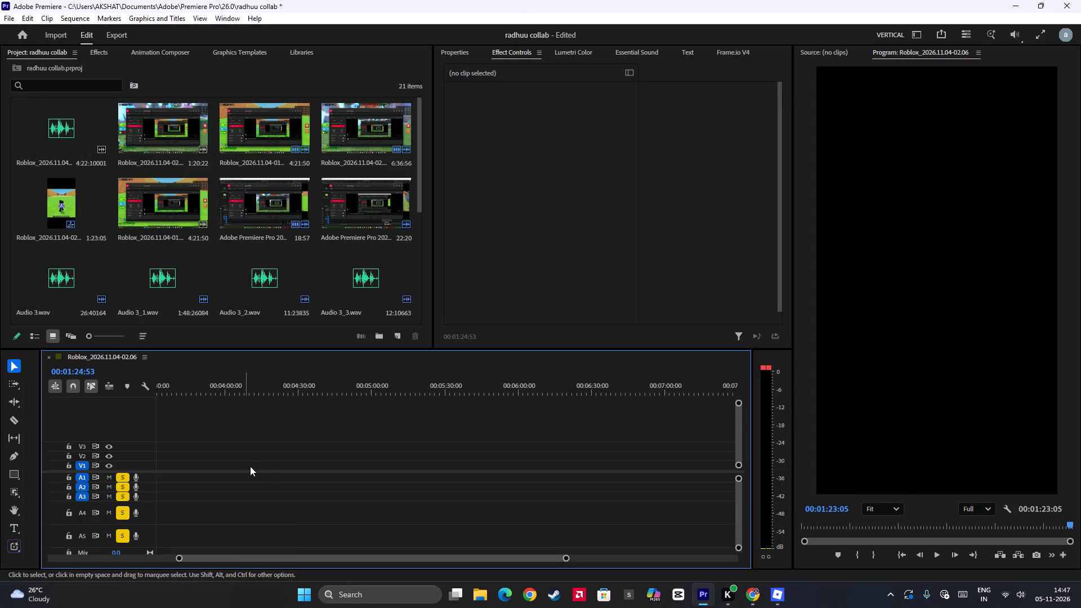
pyautogui.keyDown('alt'); pyautogui.scroll(17, 268, 473); pyautogui.keyUp('alt')
pyautogui.scroll(-10, 257, 536)
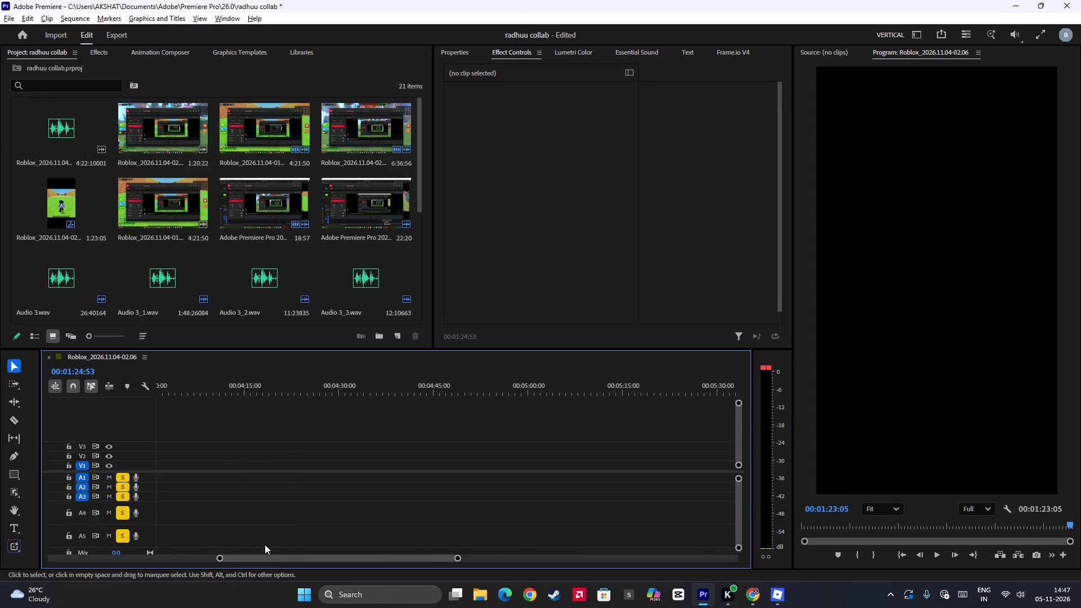
pyautogui.scroll(-1, 265, 544)
pyautogui.moveTo(247, 559); pyautogui.dragTo(33, 551)
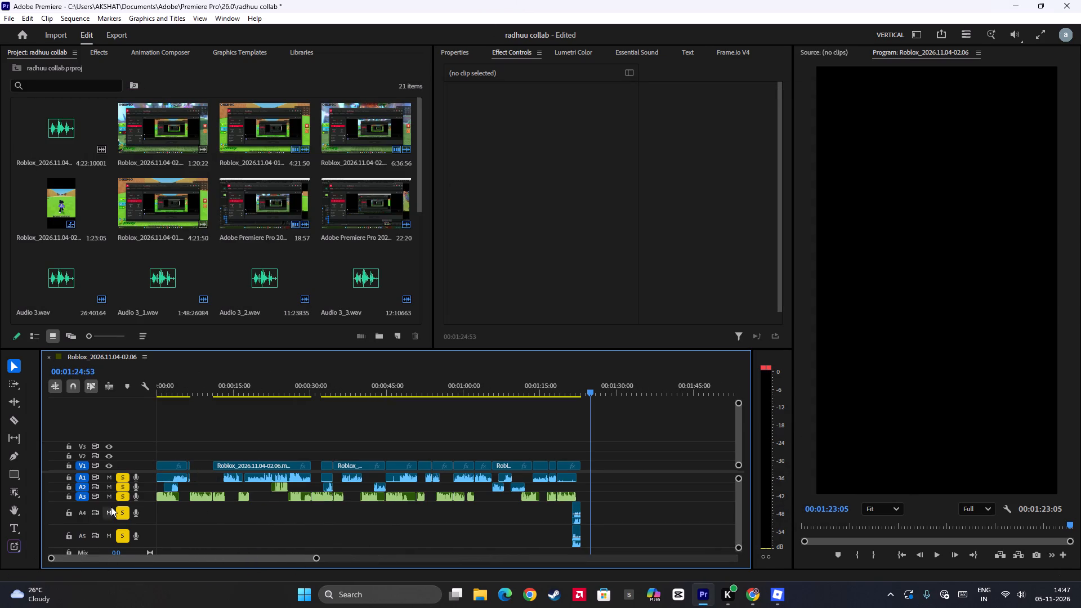
pyautogui.click(124, 476)
pyautogui.click(119, 486)
pyautogui.click(120, 498)
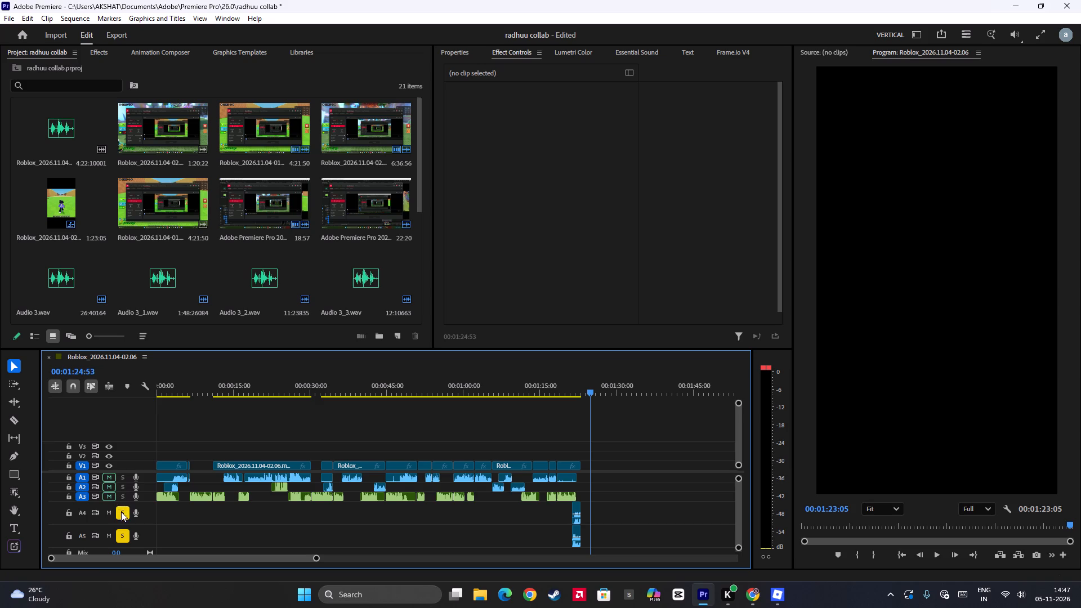
pyautogui.click(121, 512)
pyautogui.click(123, 538)
# Select the clips along A1 and A2, examine their volume setting in the clip properties, and clear the selection.
pyautogui.moveTo(596, 478); pyautogui.dragTo(518, 482)
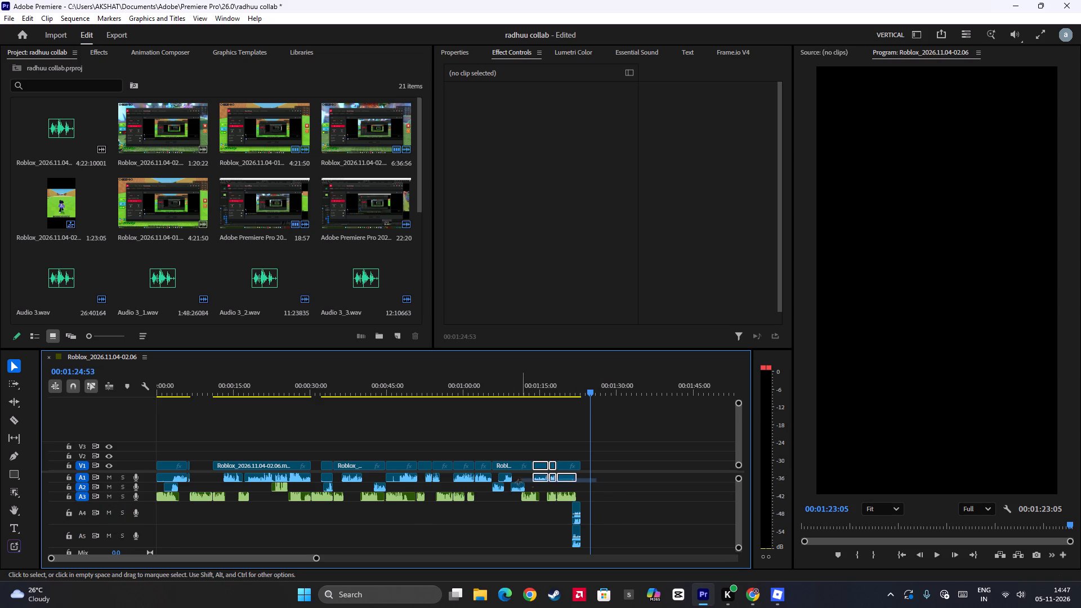
pyautogui.moveTo(518, 482); pyautogui.dragTo(147, 486)
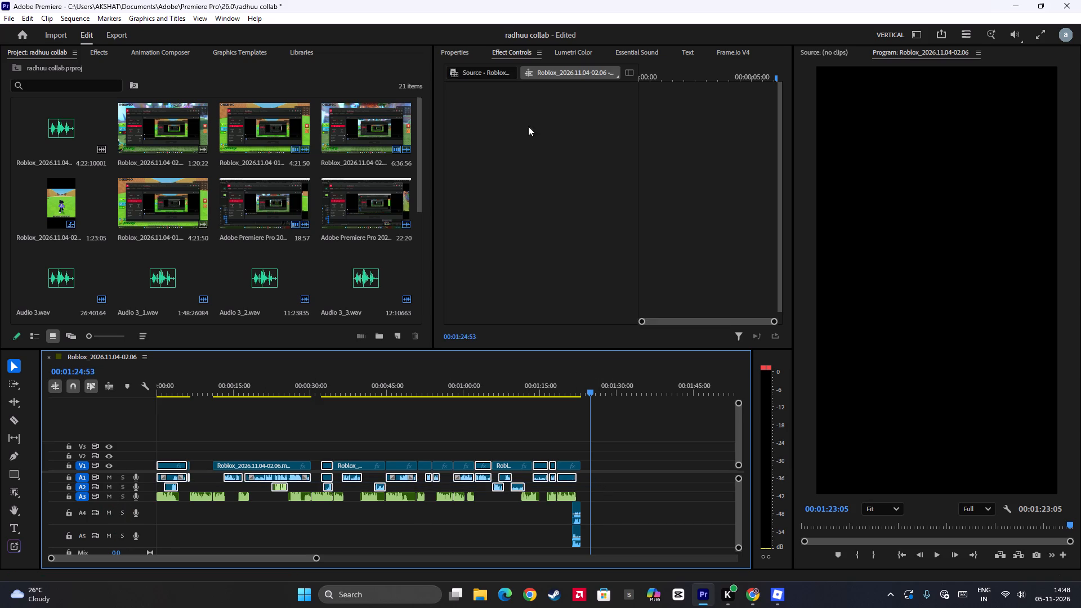
pyautogui.click(446, 49)
pyautogui.scroll(-9, 517, 249)
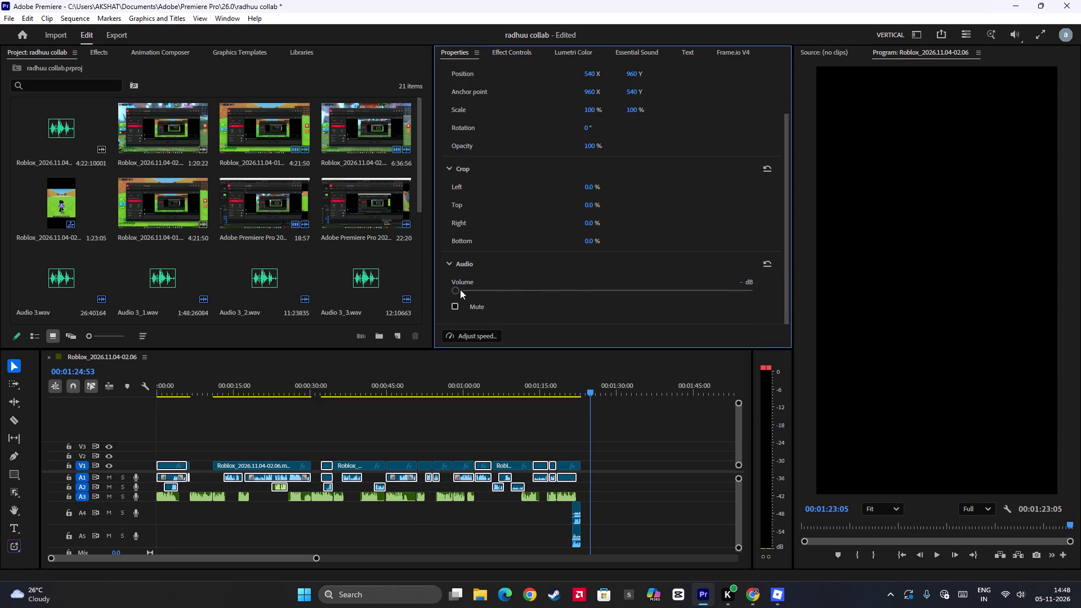
pyautogui.click(574, 422)
pyautogui.moveTo(600, 476); pyautogui.dragTo(568, 479)
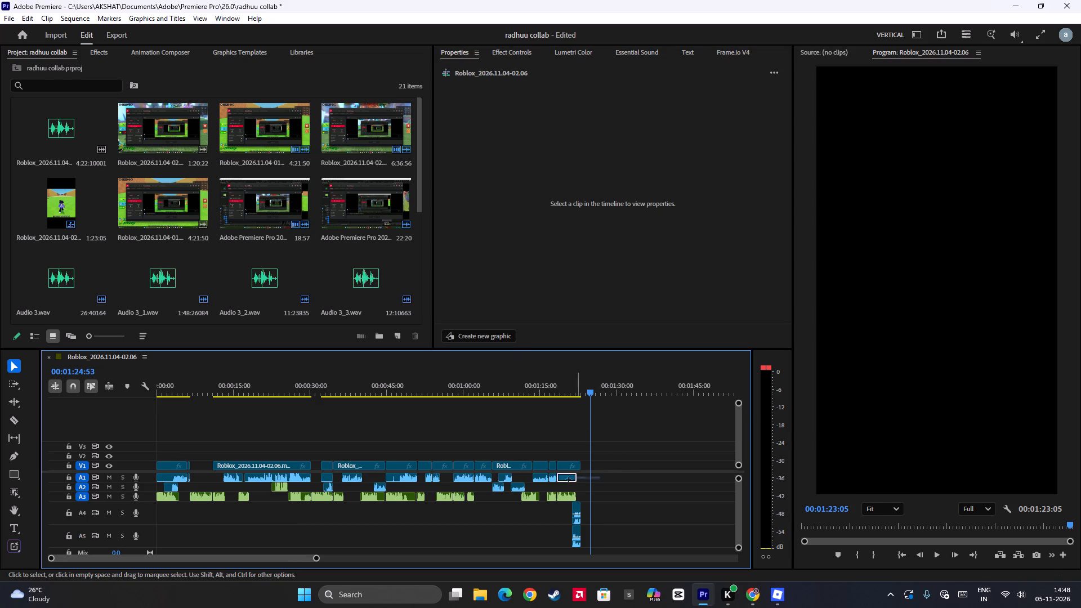
pyautogui.moveTo(568, 479); pyautogui.dragTo(624, 476)
# Play back short parts of the sequence's opening, beginning at 00:00:00:00.
pyautogui.moveTo(588, 450); pyautogui.dragTo(108, 428)
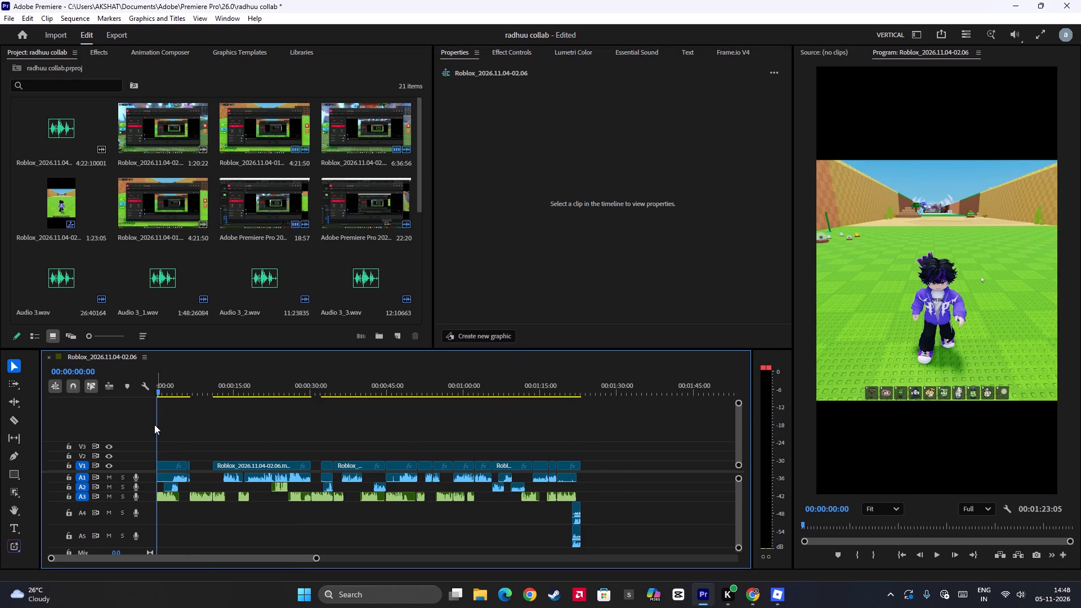
pyautogui.press('space')
pyautogui.press('space')
pyautogui.click(176, 384)
pyautogui.press('space')
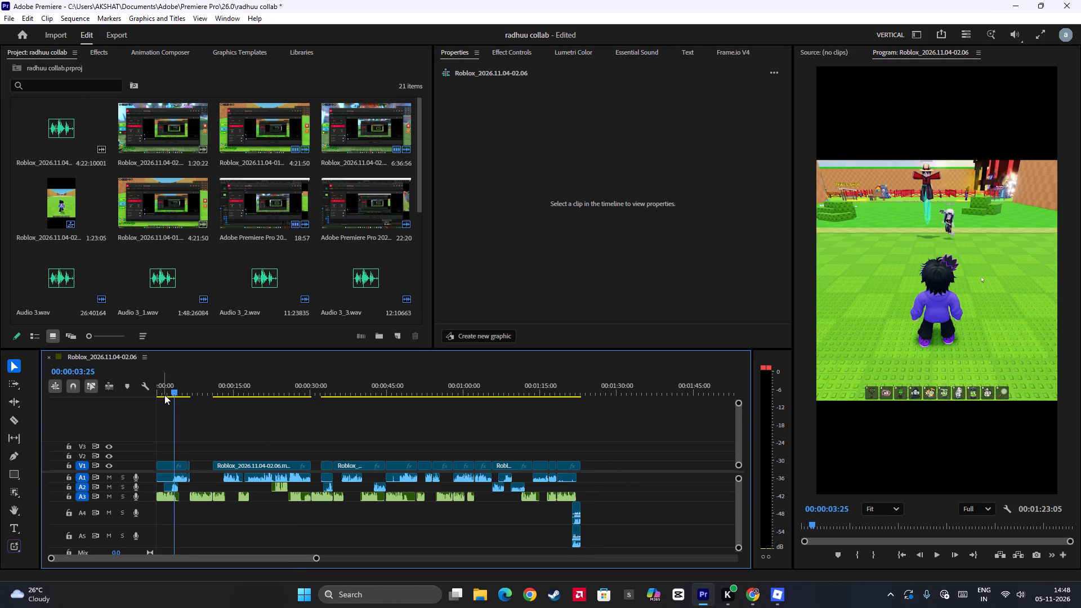
pyautogui.press('space')
# Select the clips along A1 and A2 and set their volume to 2.5 dB.
pyautogui.moveTo(609, 477); pyautogui.dragTo(206, 480)
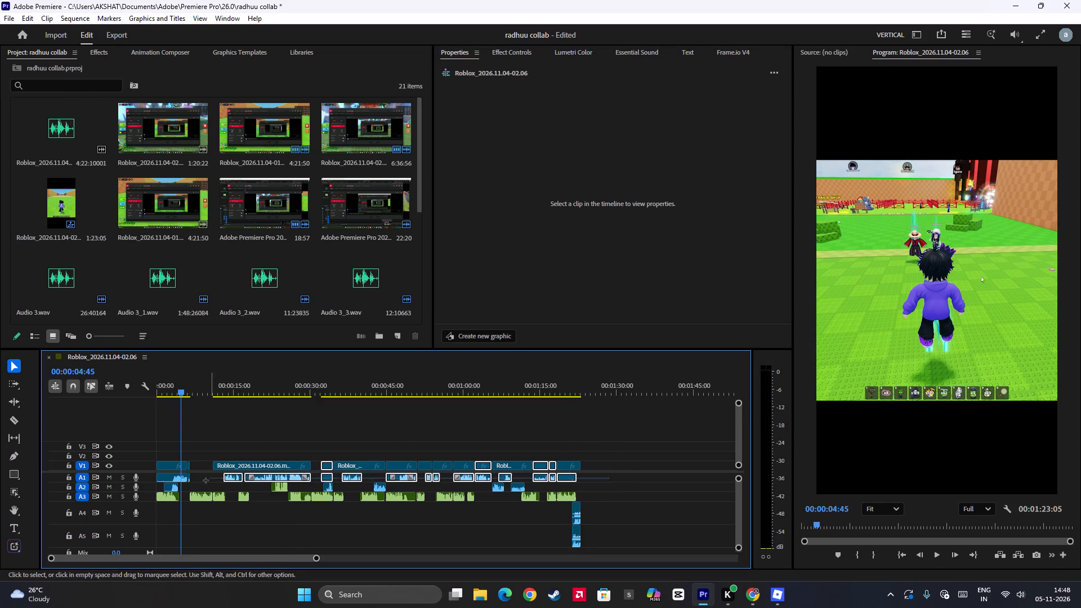
pyautogui.moveTo(206, 480); pyautogui.dragTo(153, 490)
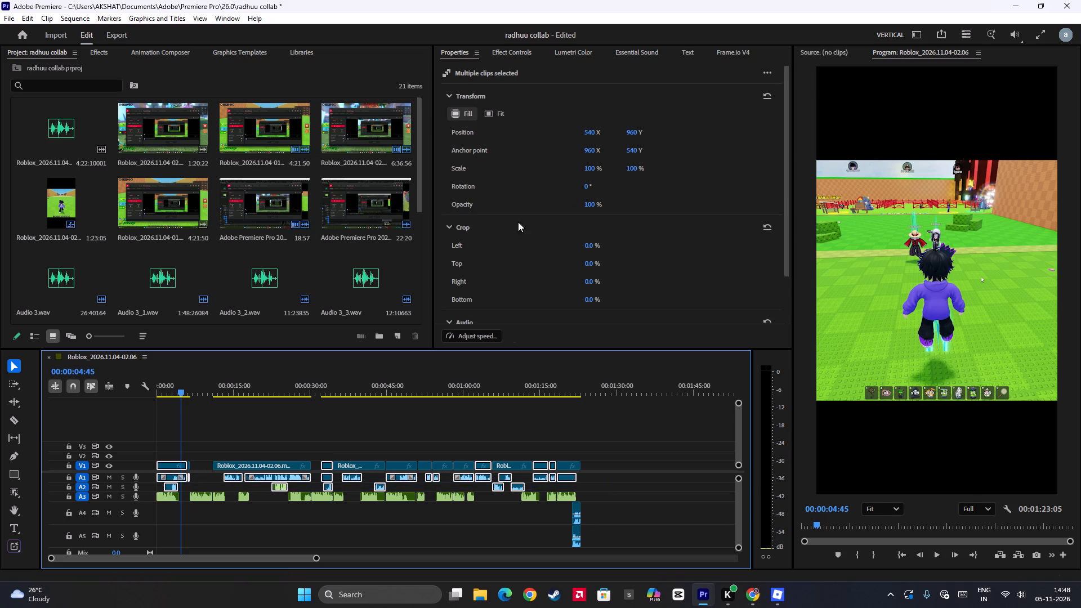
pyautogui.scroll(-9, 556, 251)
pyautogui.moveTo(457, 287); pyautogui.dragTo(525, 296)
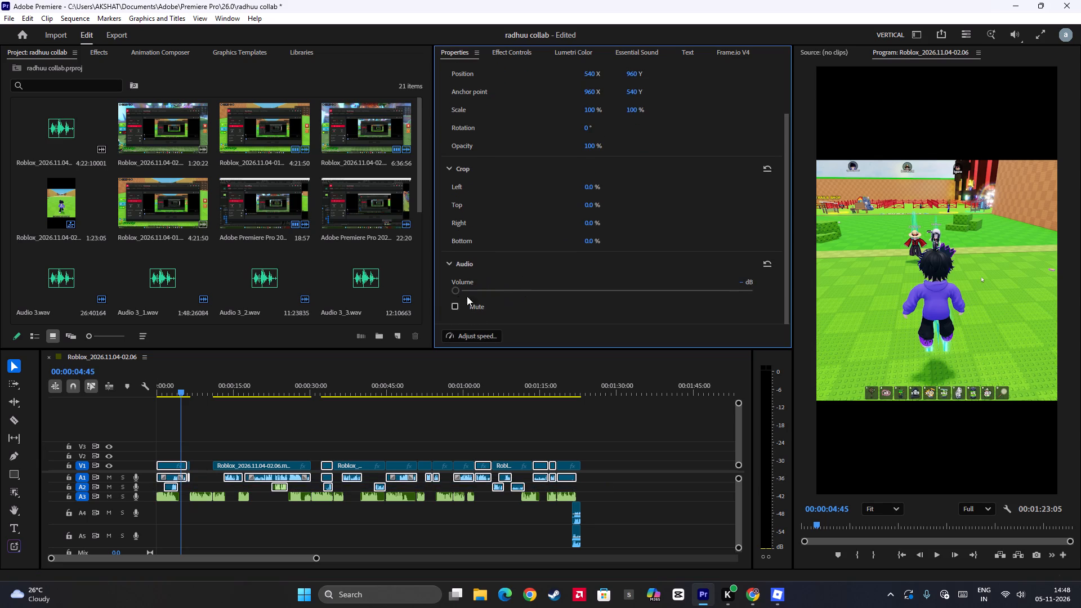
pyautogui.moveTo(450, 290); pyautogui.dragTo(498, 292)
pyautogui.click(742, 280)
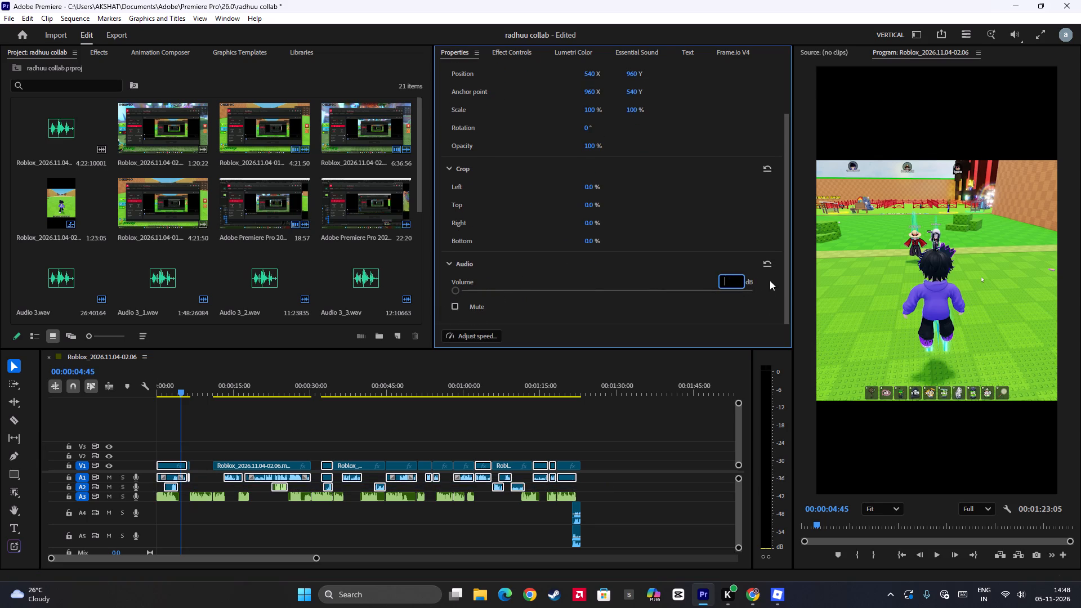
pyautogui.press('2')
pyautogui.press('.')
pyautogui.press('5')
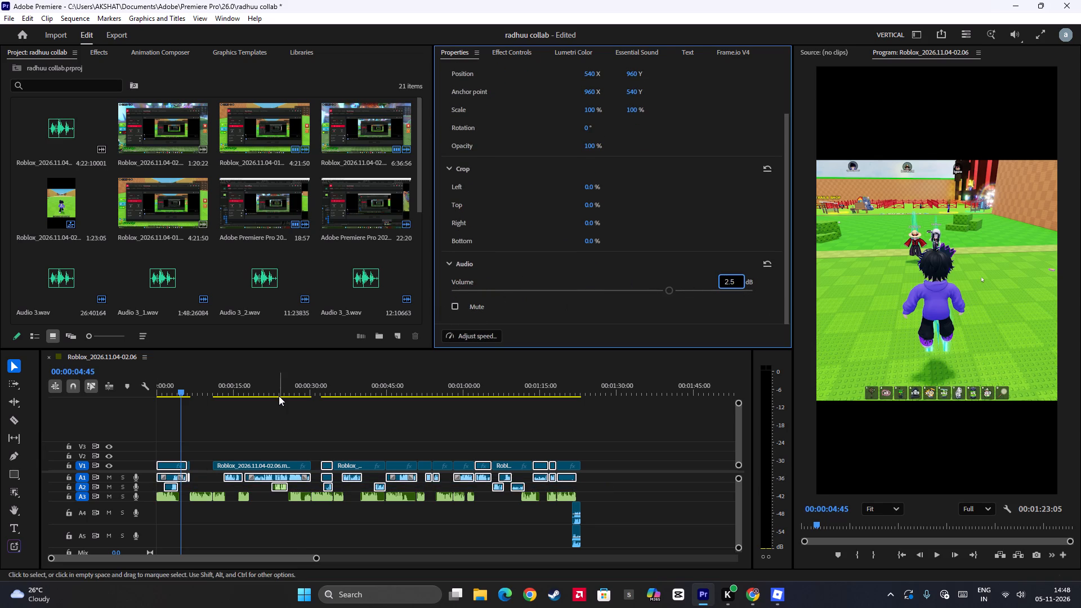
# Play back the sequence from its start through the opening clips and into the empty video gap after them.
pyautogui.click(279, 396)
pyautogui.moveTo(278, 408); pyautogui.dragTo(144, 418)
pyautogui.press('space')
pyautogui.keyDown('alt'); pyautogui.scroll(8, 261, 424); pyautogui.keyUp('alt')
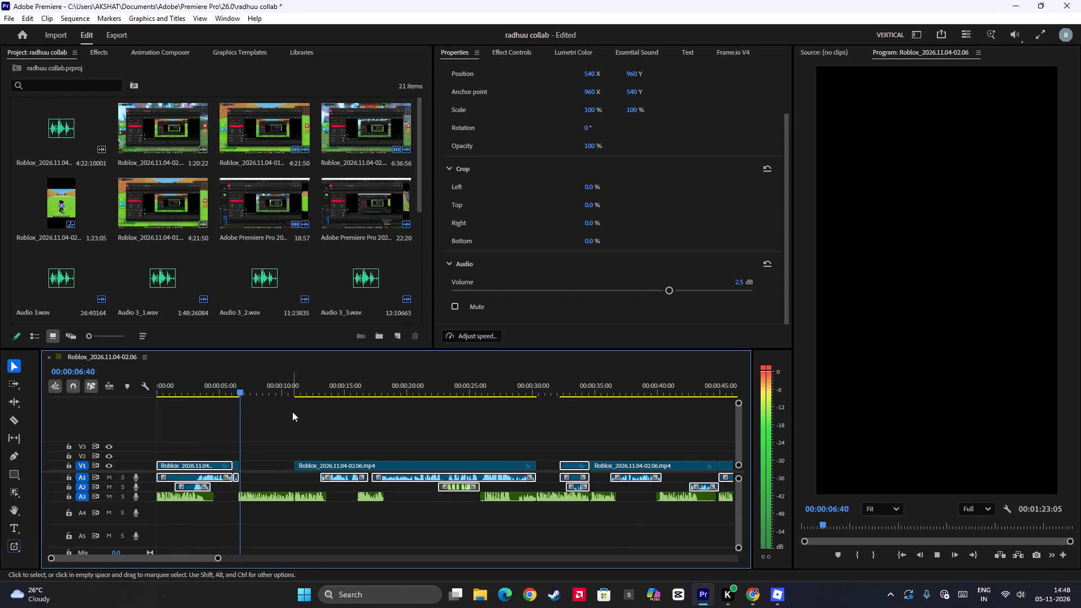
pyautogui.press('space')
pyautogui.press('space')
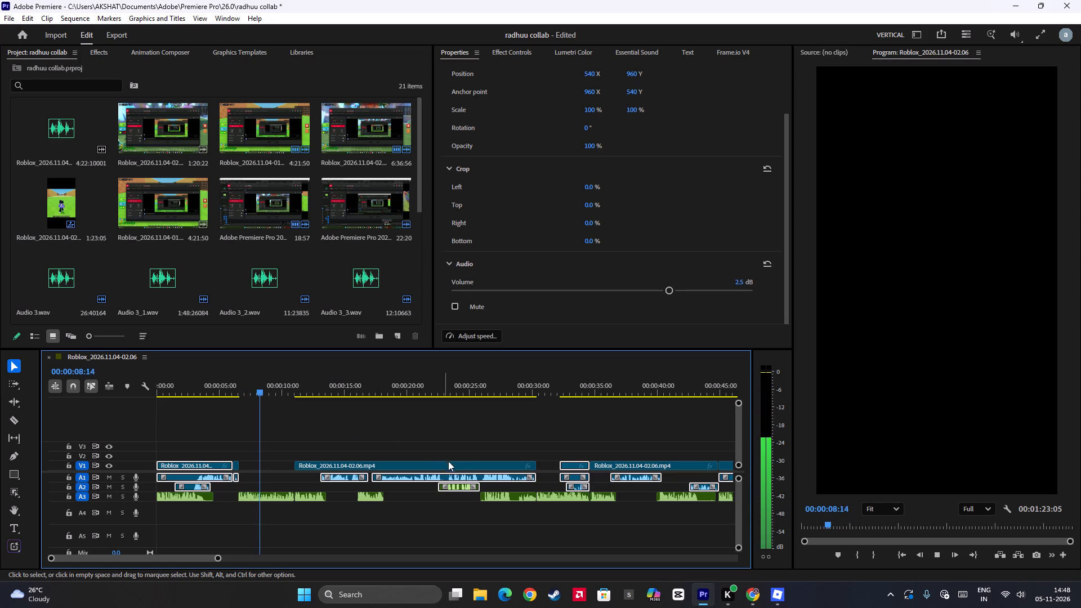
pyautogui.scroll(-7, 462, 464)
pyautogui.press('space')
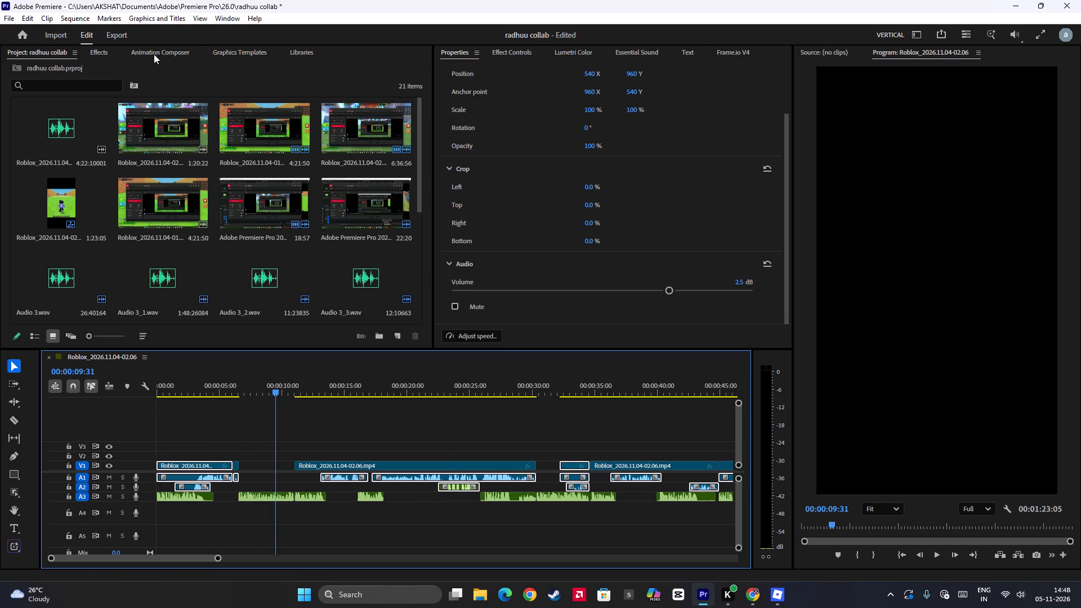
# Place Variation 1 of Shape Background 6 from Animation Composer's Backgrounds on V1, past the end of the sequence's last clip.
pyautogui.click(154, 54)
pyautogui.scroll(-19, 441, 390)
pyautogui.click(381, 381)
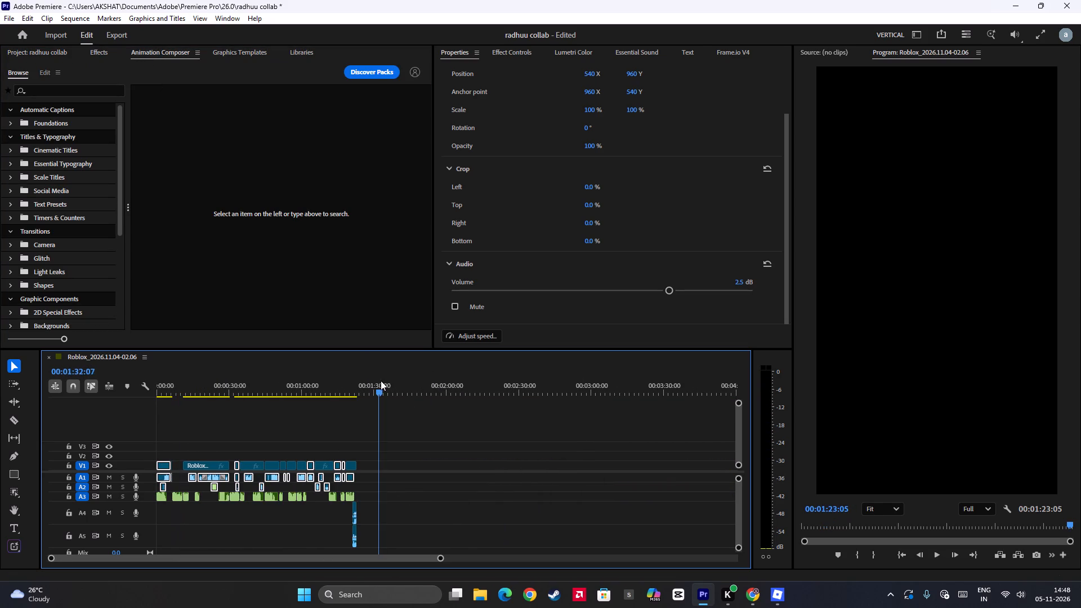
pyautogui.click(64, 238)
pyautogui.click(61, 248)
pyautogui.scroll(-2, 65, 265)
pyautogui.click(52, 204)
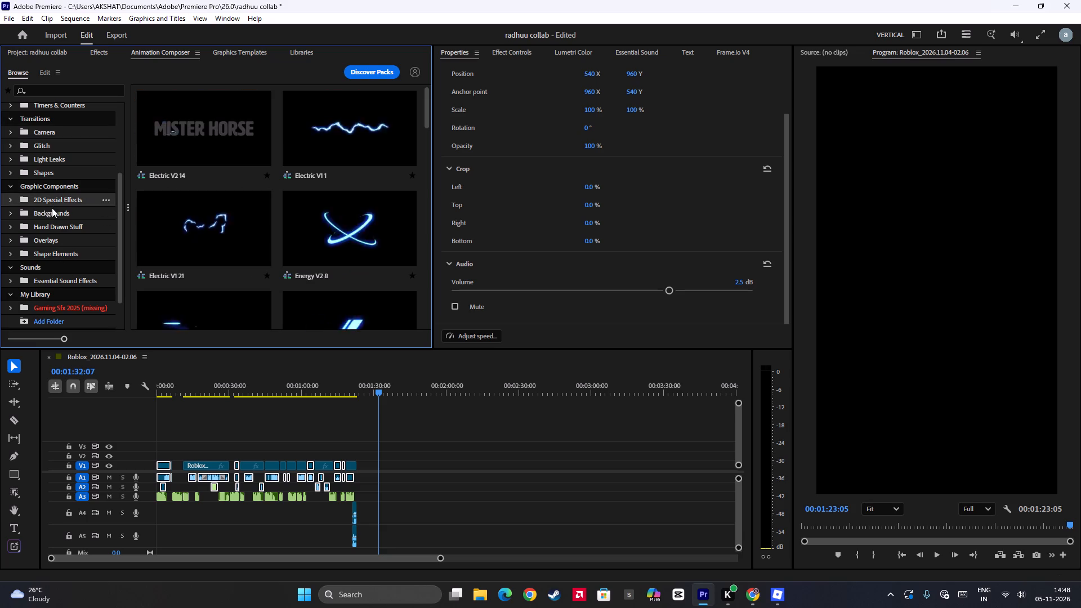
pyautogui.click(59, 215)
pyautogui.scroll(-4, 242, 236)
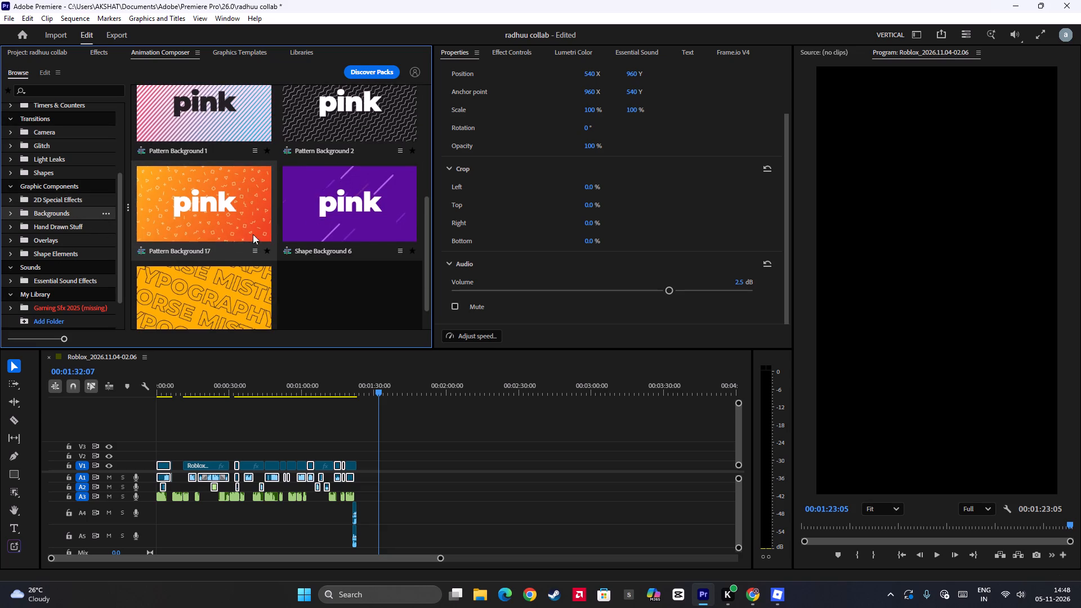
pyautogui.moveTo(323, 205); pyautogui.dragTo(343, 207)
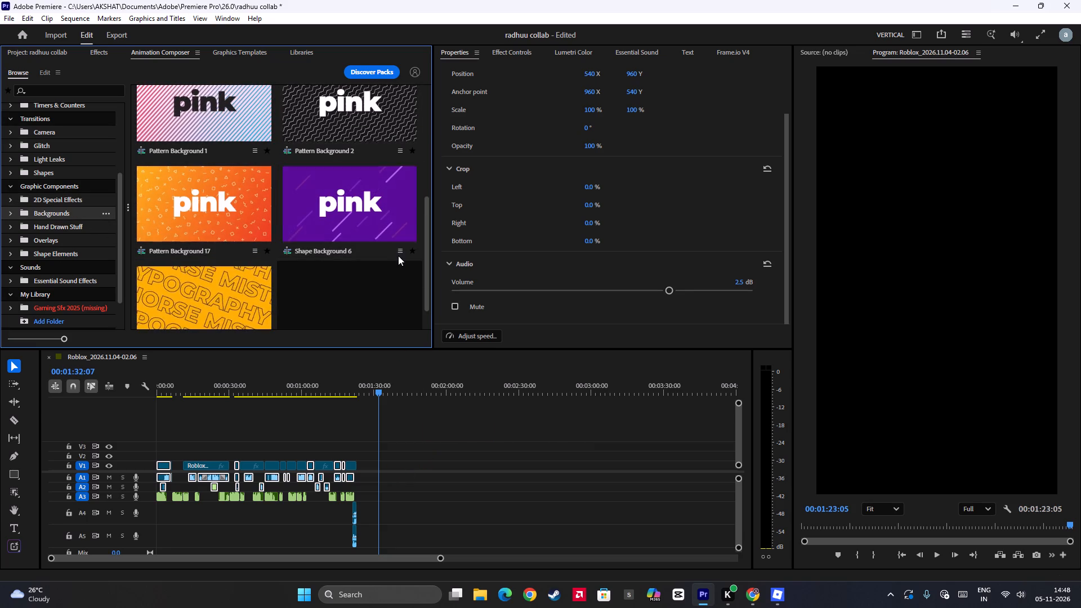
pyautogui.click(399, 253)
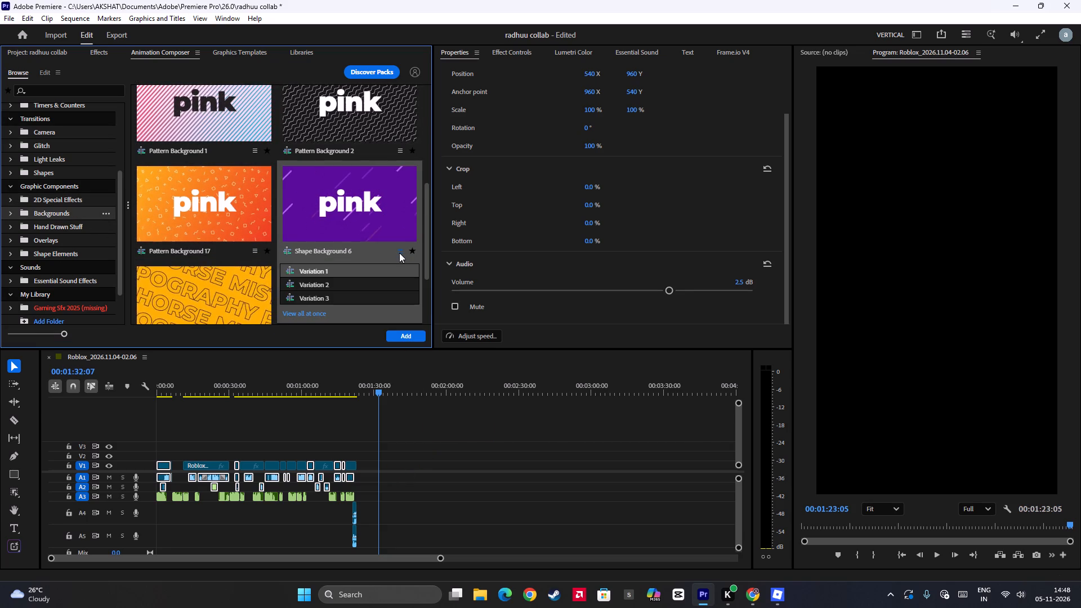
pyautogui.click(332, 285)
pyautogui.click(331, 273)
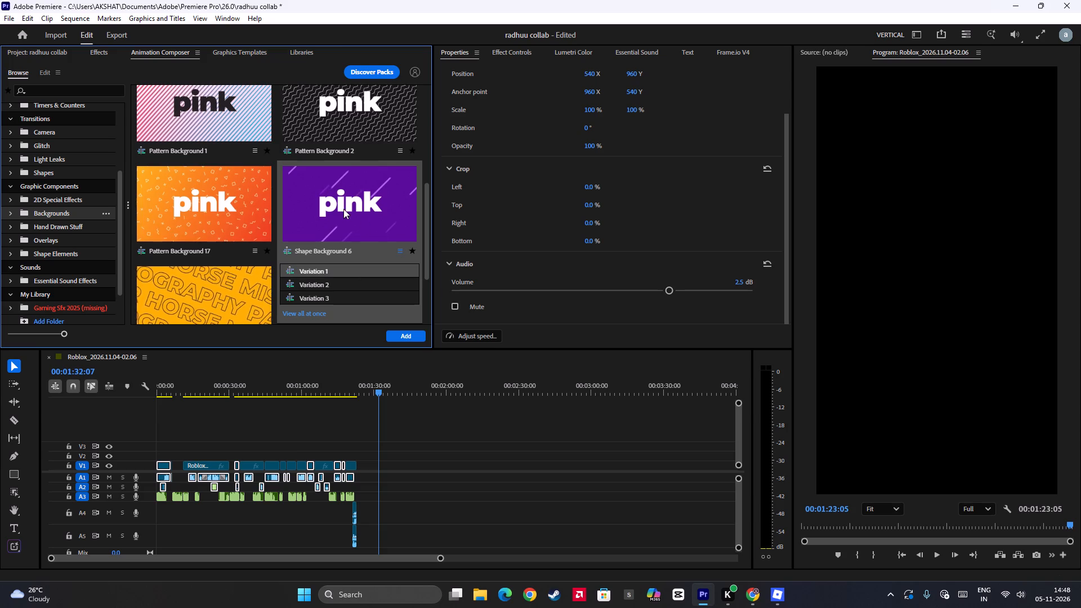
pyautogui.moveTo(343, 209); pyautogui.dragTo(404, 471)
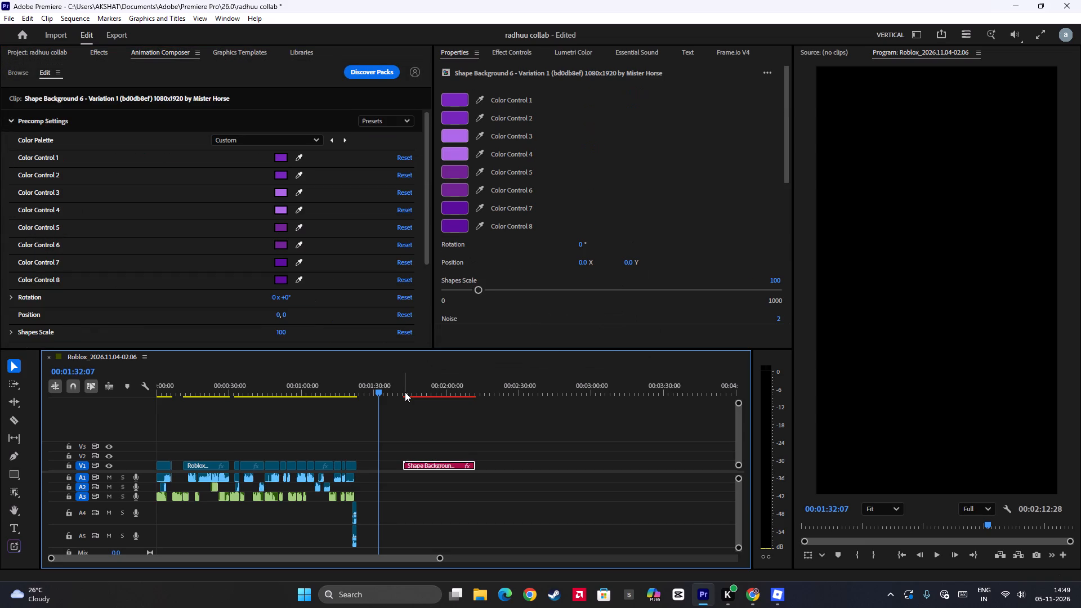
# Play back the opening seconds of the Shape Background 6 clip to examine its animation.
pyautogui.click(396, 391)
pyautogui.press('space')
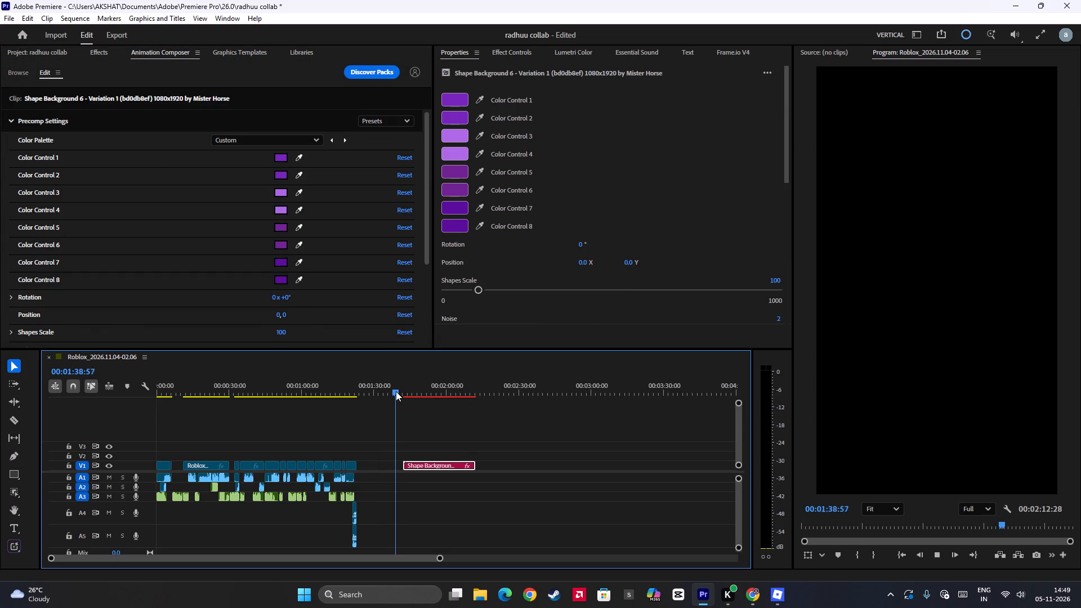
pyautogui.click(414, 390)
pyautogui.press('space')
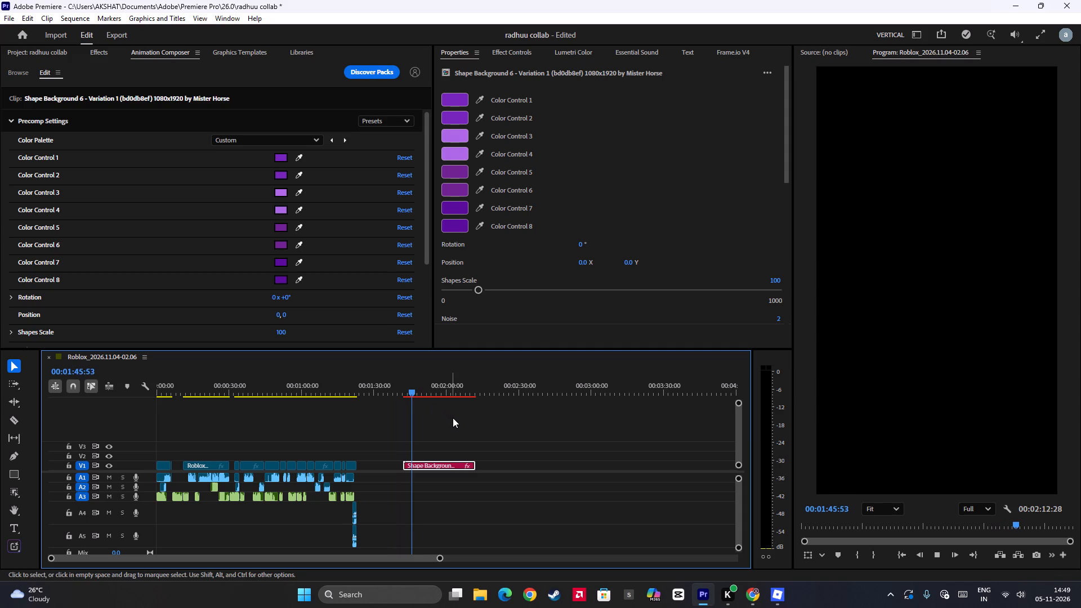
pyautogui.press('space')
pyautogui.keyDown('alt'); pyautogui.scroll(8, 481, 428); pyautogui.keyUp('alt')
pyautogui.scroll(-1, 457, 438)
pyautogui.press('space')
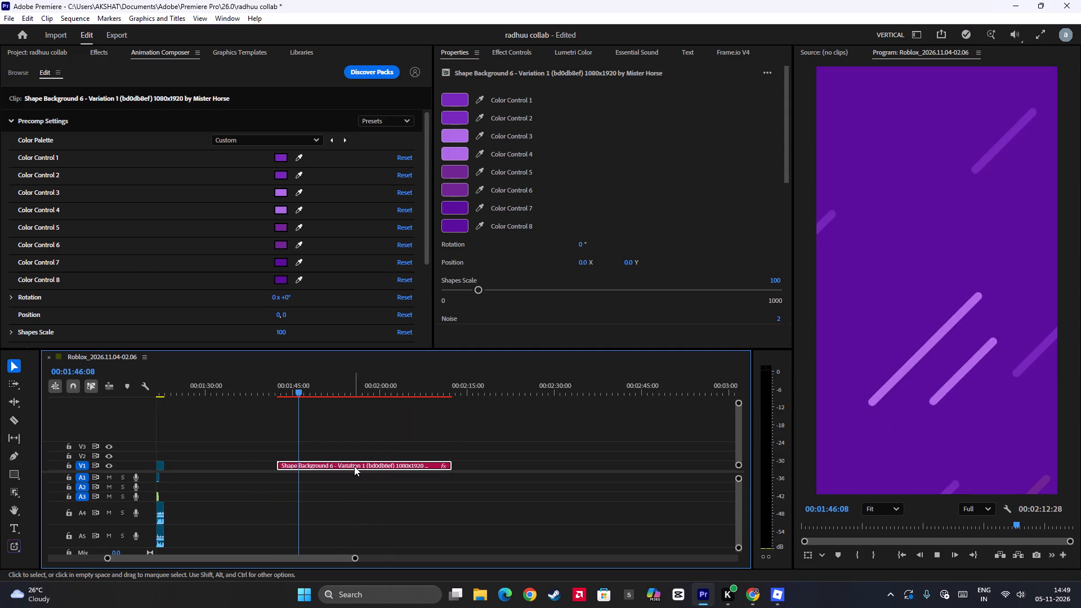
pyautogui.press('space')
pyautogui.press('space')
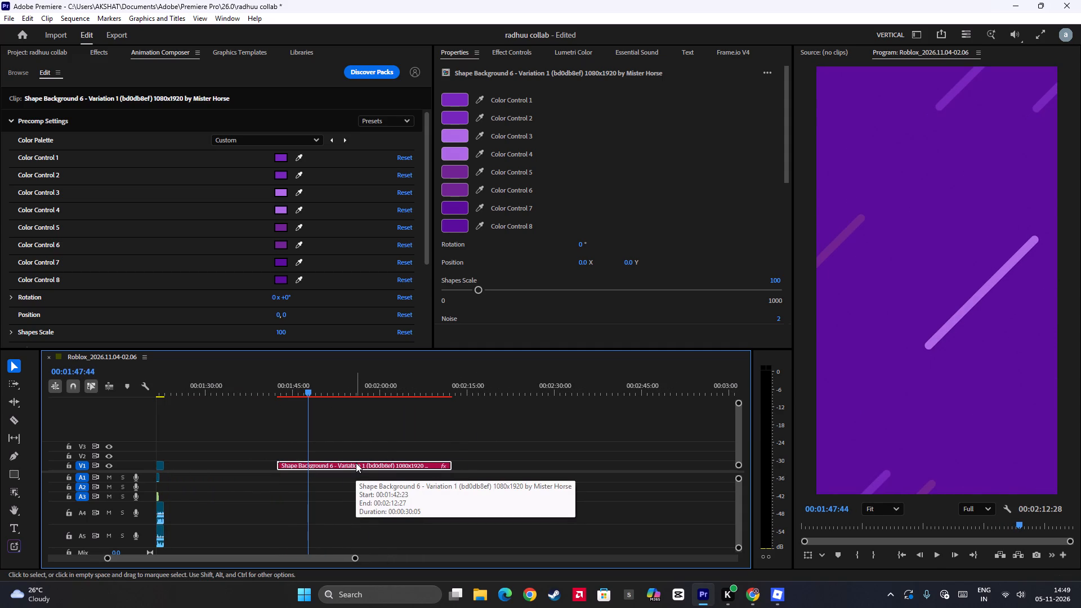
pyautogui.press('space')
# Move the Shape Background 6 clip to V3 over the video gap, starting at about 00:00:06:32.
pyautogui.moveTo(360, 463); pyautogui.dragTo(91, 438)
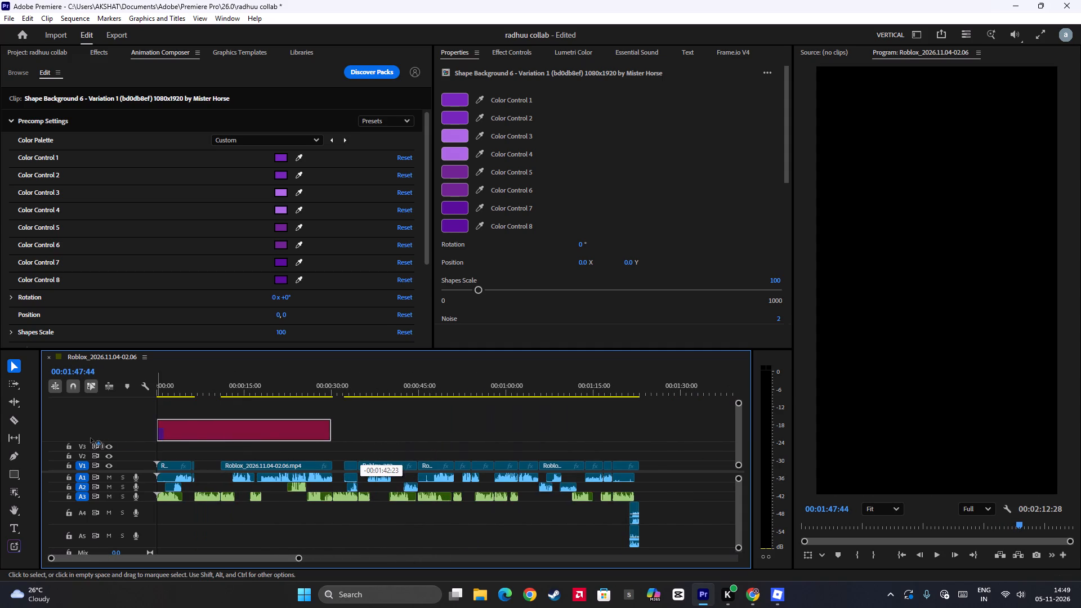
pyautogui.moveTo(91, 438); pyautogui.dragTo(278, 449)
pyautogui.keyDown('alt'); pyautogui.scroll(8, 278, 445); pyautogui.keyUp('alt')
pyautogui.keyDown('alt'); pyautogui.scroll(17, 279, 435); pyautogui.keyUp('alt')
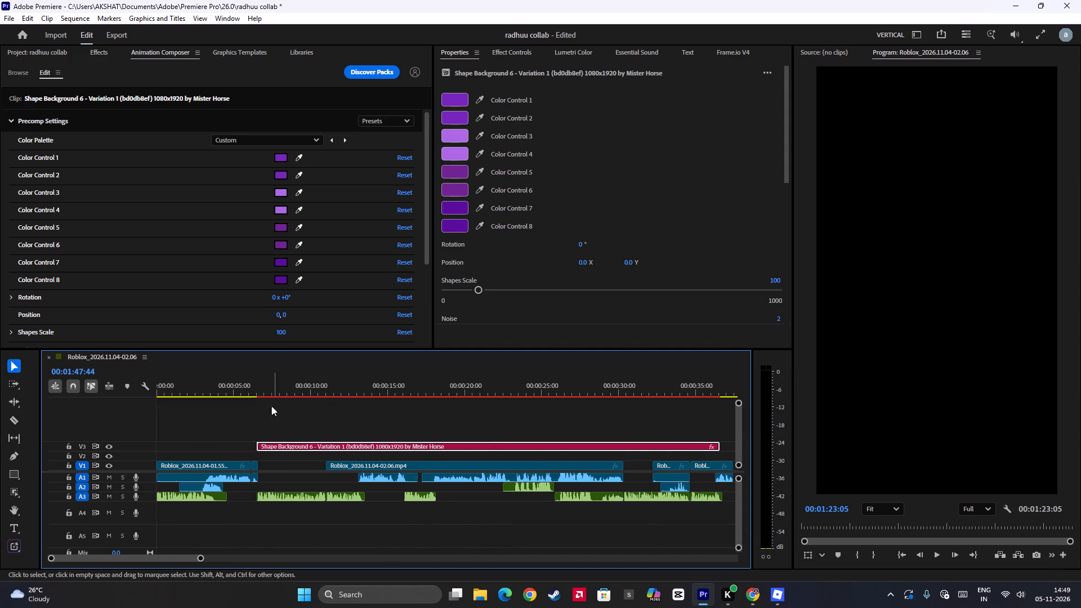
# Cut the shape background at 00:00:06:38, where the opening video clips end, and delete the sliver before the cut.
pyautogui.click(253, 383)
pyautogui.press('Up')
pyautogui.press('Down')
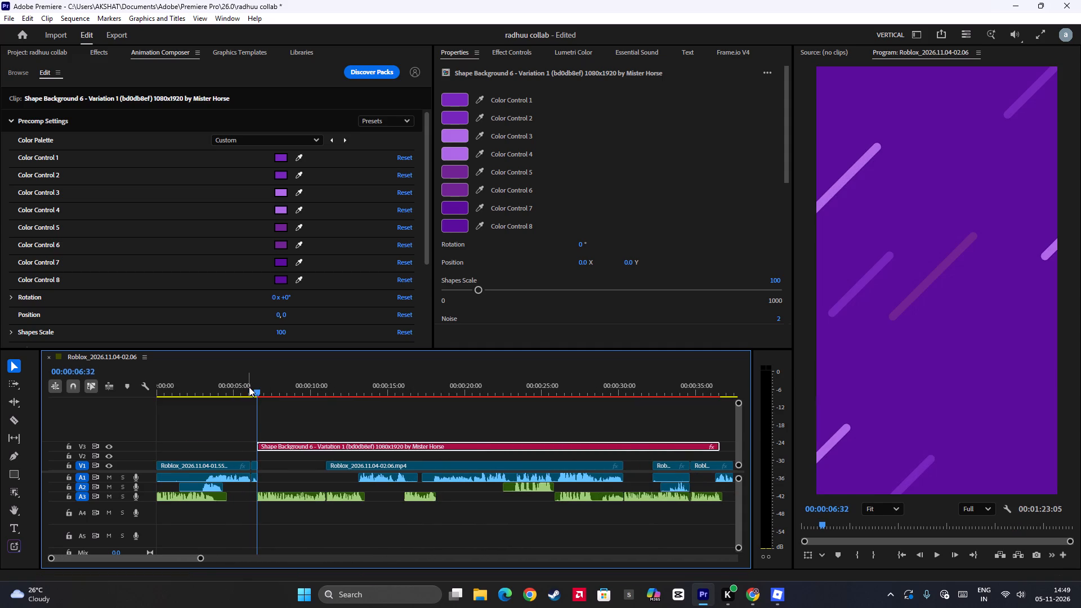
pyautogui.scroll(6, 280, 445)
pyautogui.press('Down')
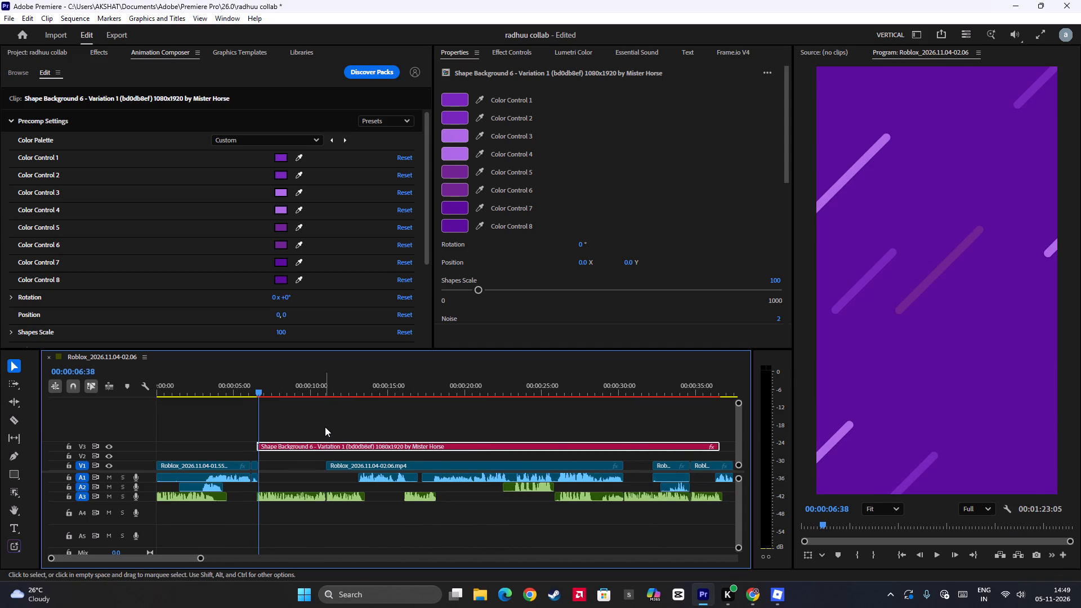
pyautogui.press('Up')
pyautogui.press('Down')
pyautogui.press('Up')
pyautogui.keyDown('alt'); pyautogui.scroll(10, 285, 430); pyautogui.keyUp('alt')
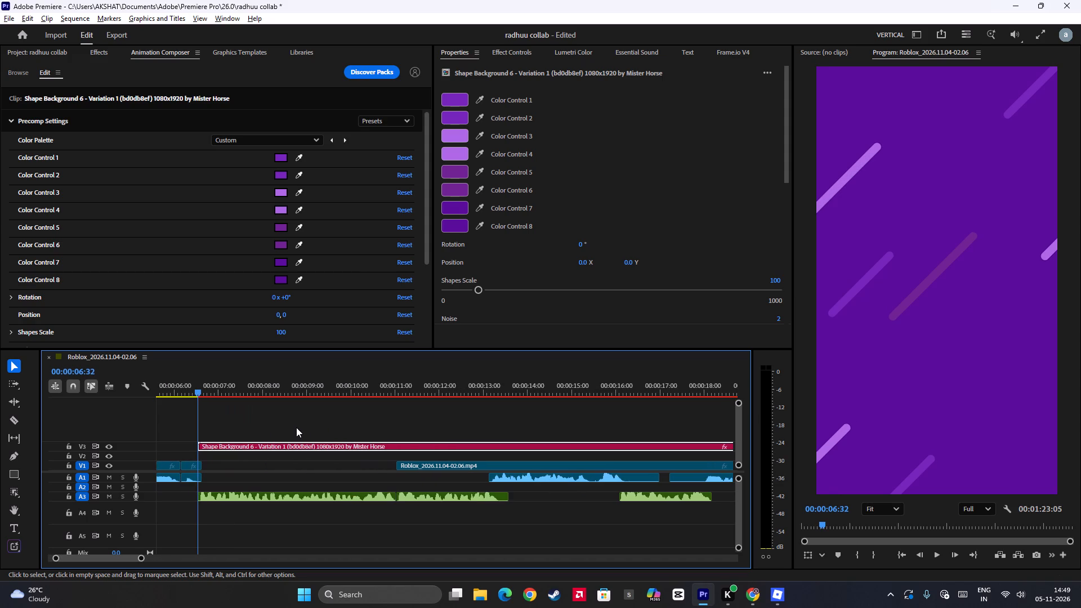
pyautogui.press('Right')
pyautogui.press('Down')
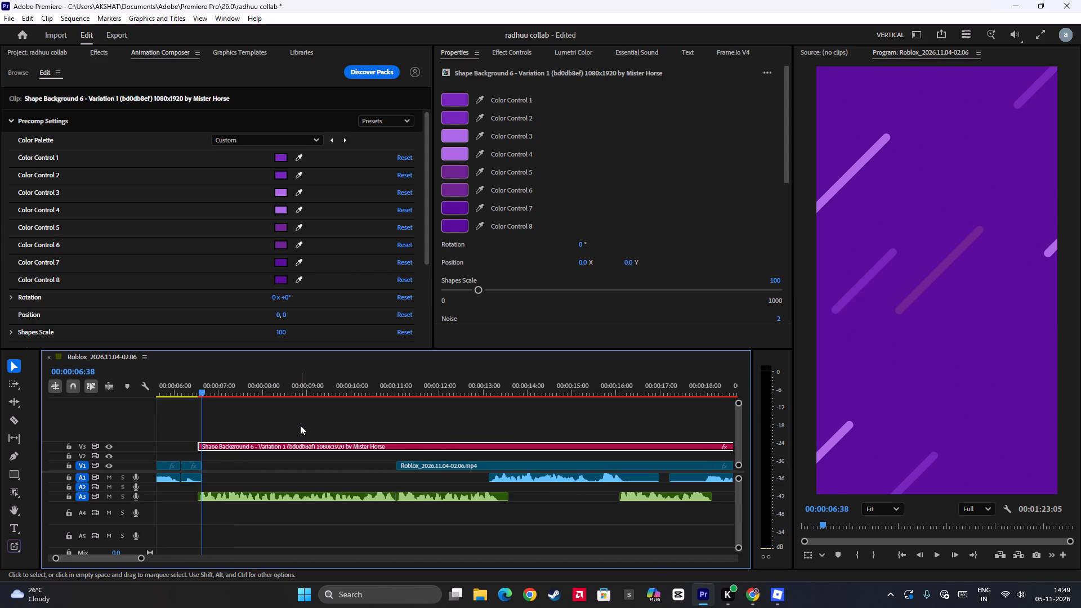
pyautogui.hotkey('ctrl', 'b')
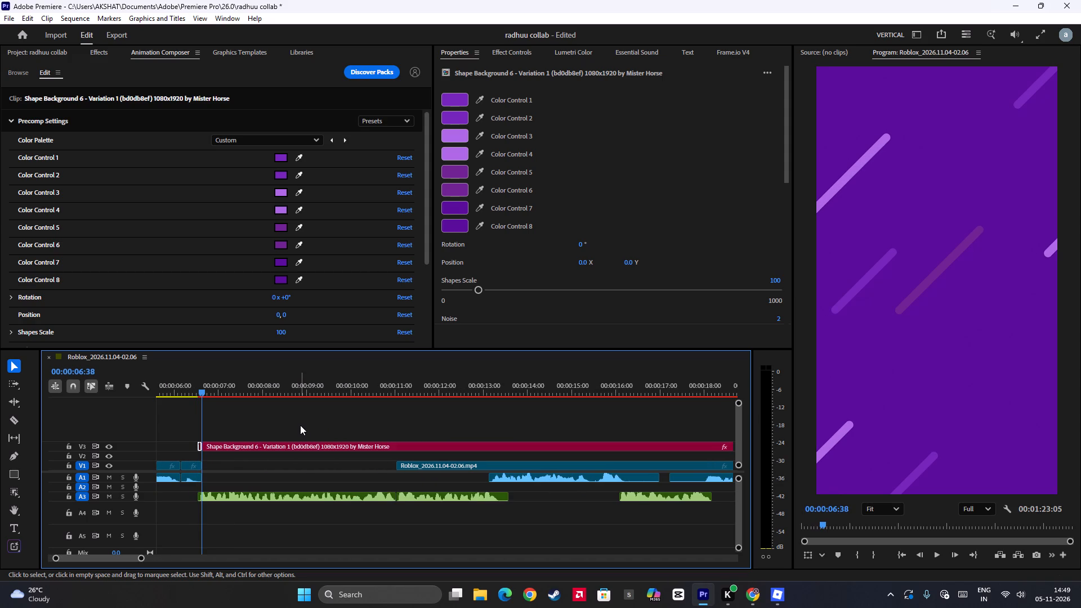
pyautogui.press('BackSpace')
# Cut the shape background at 00:00:11:02, where the following gameplay clip starts, and delete the part after the cut.
pyautogui.press('Down')
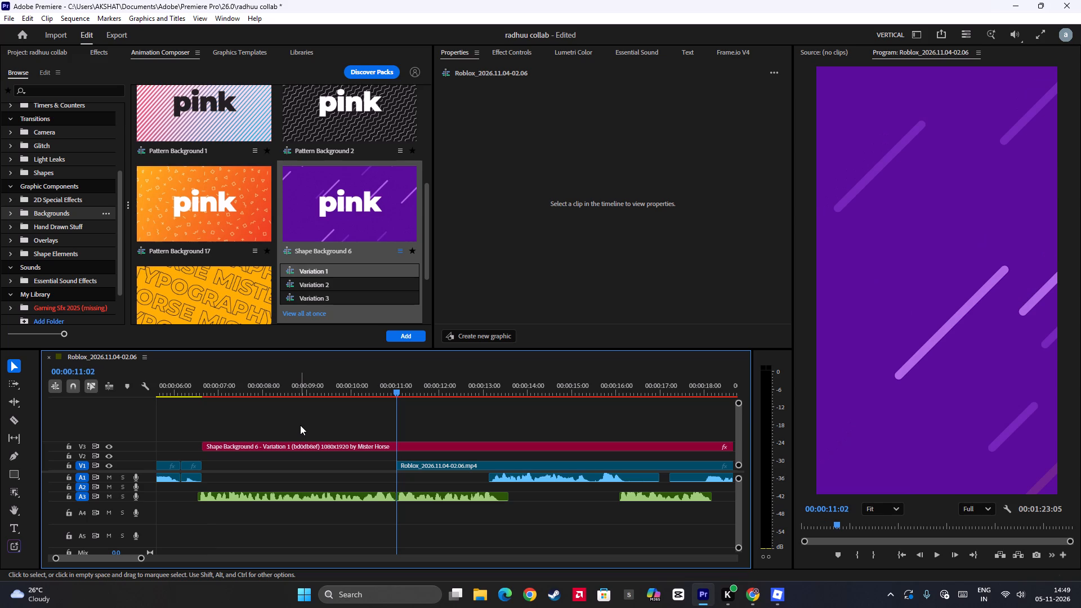
pyautogui.click(375, 448)
pyautogui.hotkey('ctrl', 'b')
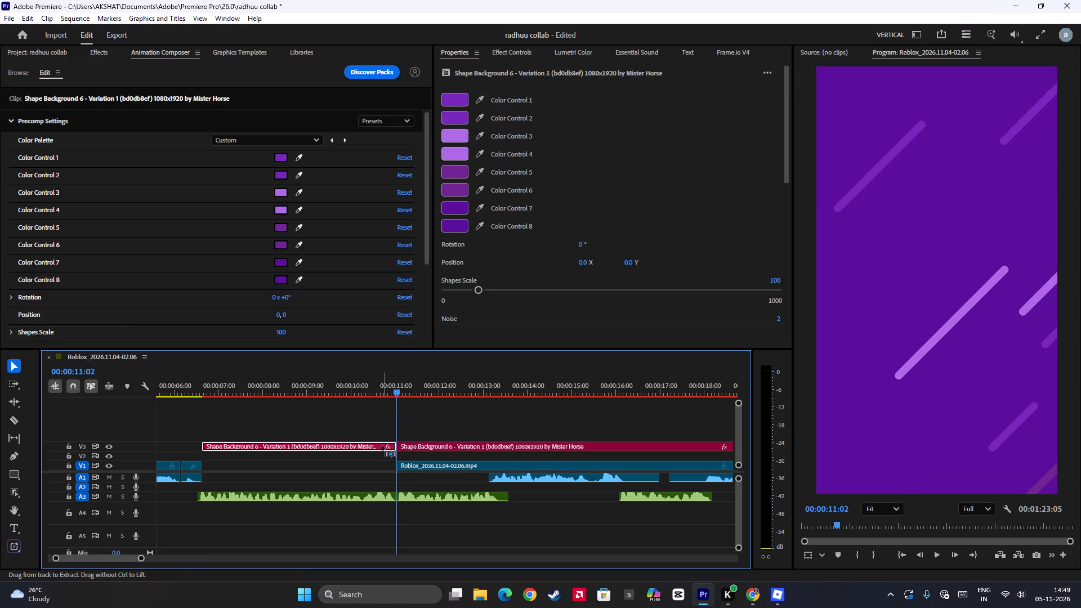
pyautogui.click(409, 449)
pyautogui.press('BackSpace')
# Select the trimmed shape background clip and render the sequence's video previews.
pyautogui.click(361, 445)
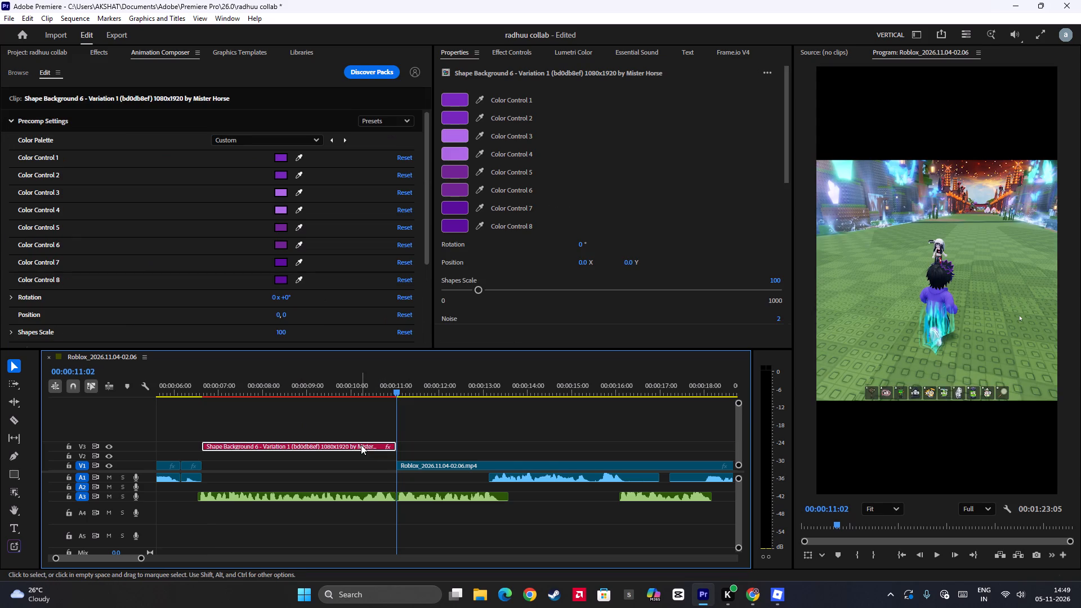
pyautogui.press('Return')
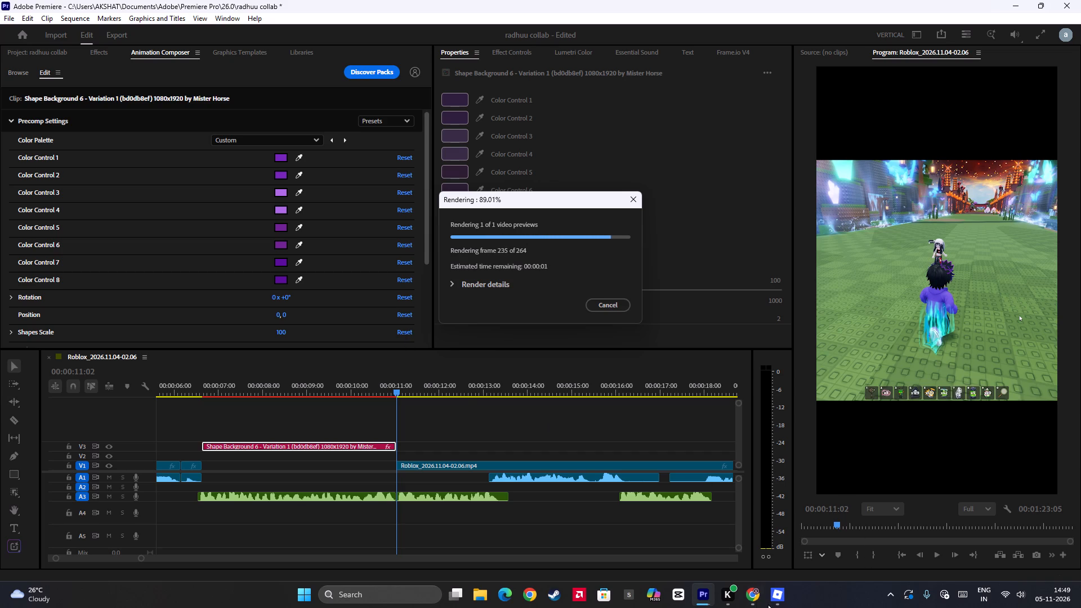
# Switch to the Roblox window to check its update progress and return to Premiere Pro.
pyautogui.click(783, 593)
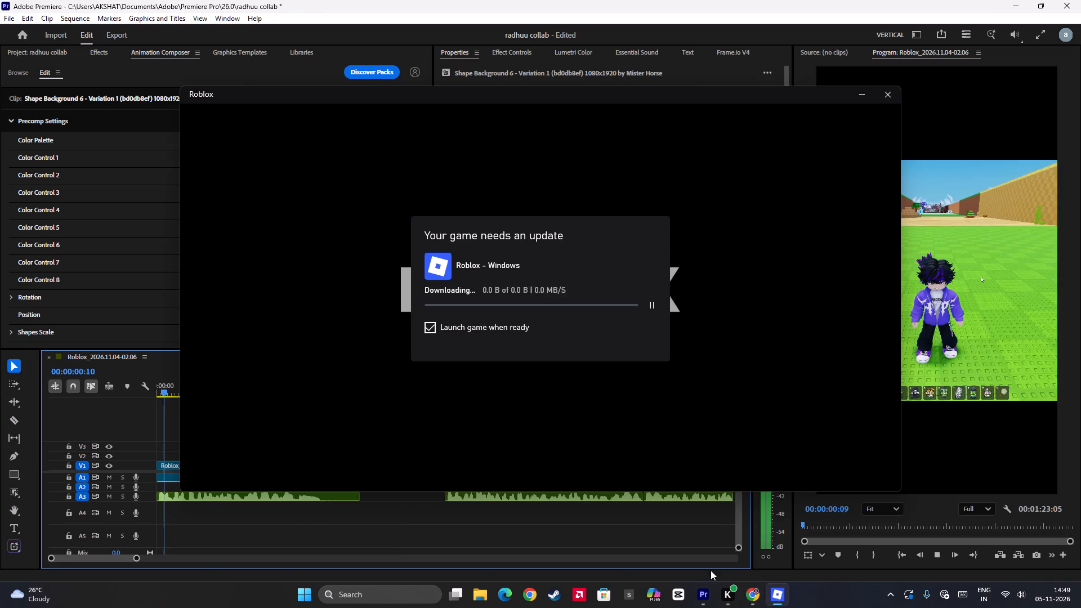
pyautogui.click(270, 0)
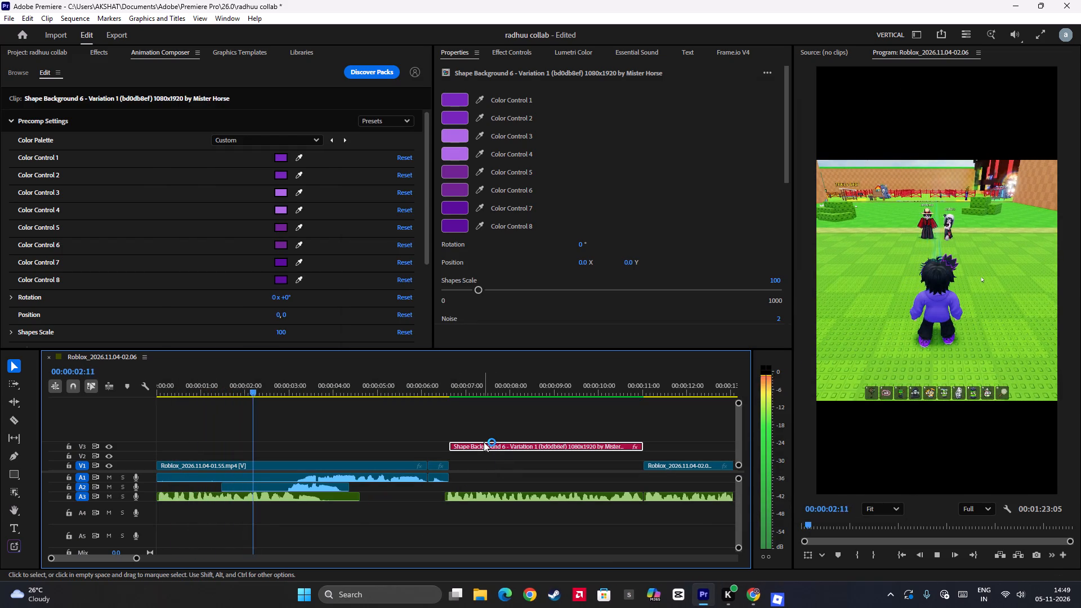
# Stop playback near 00:00:06:17 and set the volume of the short A1 clip ending the opening section to 5.3 dB.
pyautogui.scroll(-4, 480, 446)
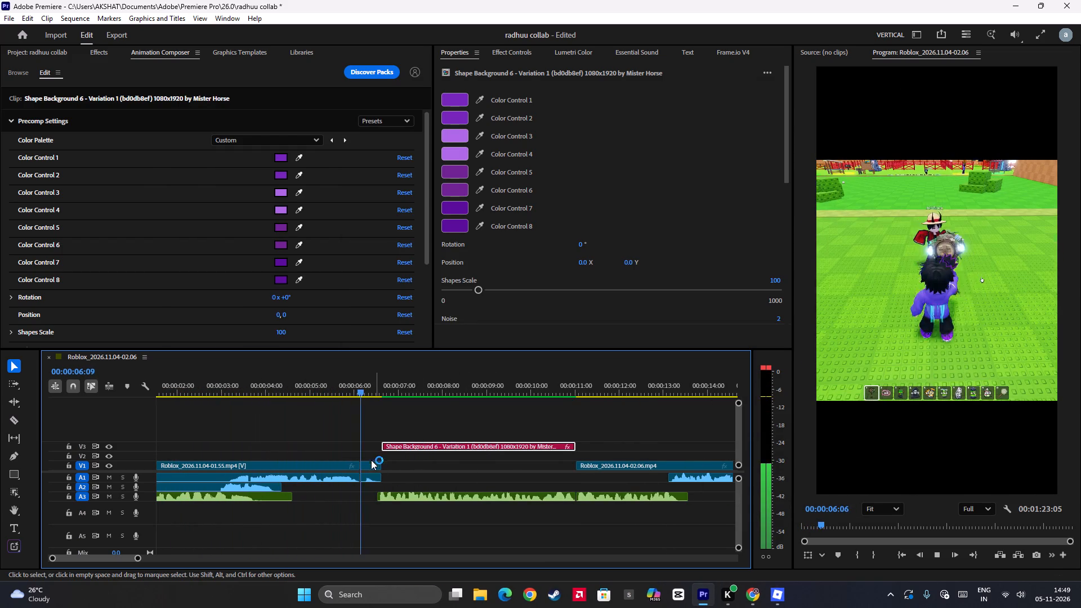
pyautogui.press('space')
pyautogui.click(367, 481)
pyautogui.click(697, 120)
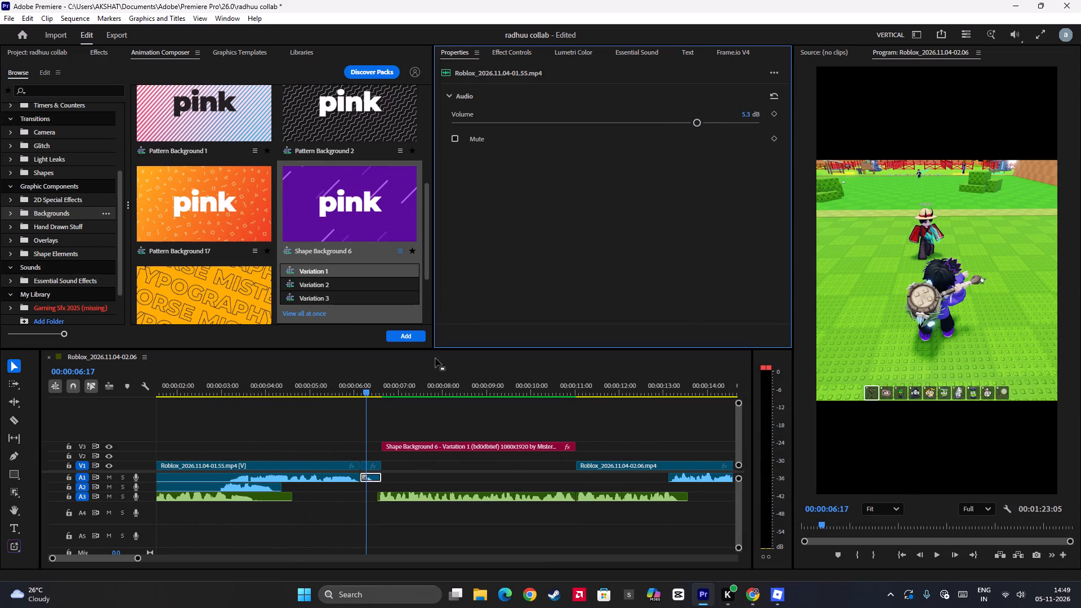
# Move the shape background clip from V3 down to V1, filling the gap between the two gameplay clips.
pyautogui.click(357, 387)
pyautogui.press('space')
pyautogui.press('space')
pyautogui.click(401, 440)
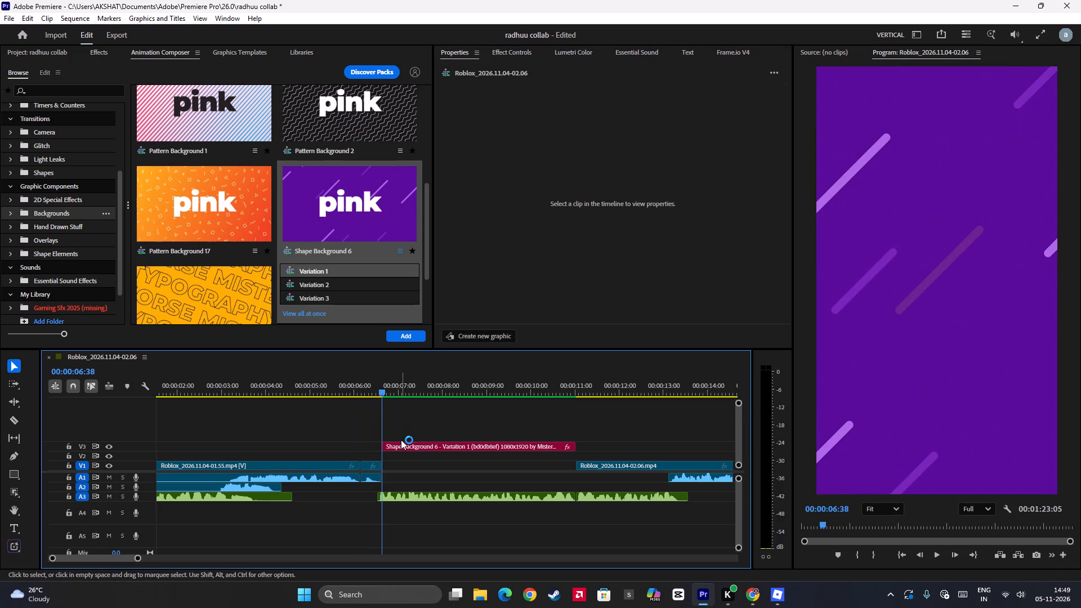
pyautogui.click(405, 446)
pyautogui.moveTo(417, 445); pyautogui.dragTo(419, 466)
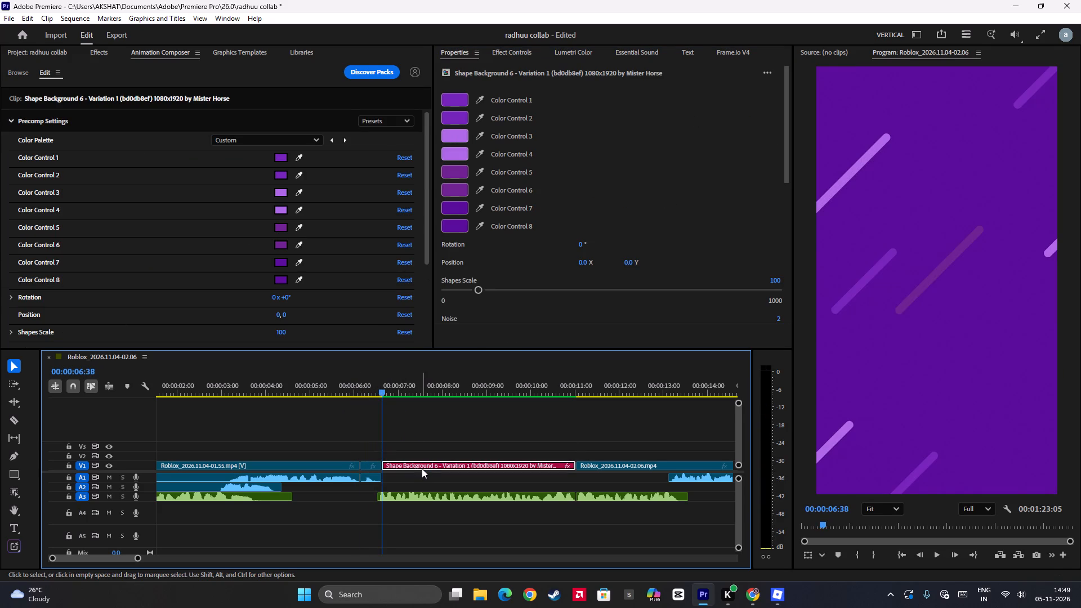
# Play the sequence from the start of the shape background clip to check it against the audio.
pyautogui.press('space')
pyautogui.press('space')
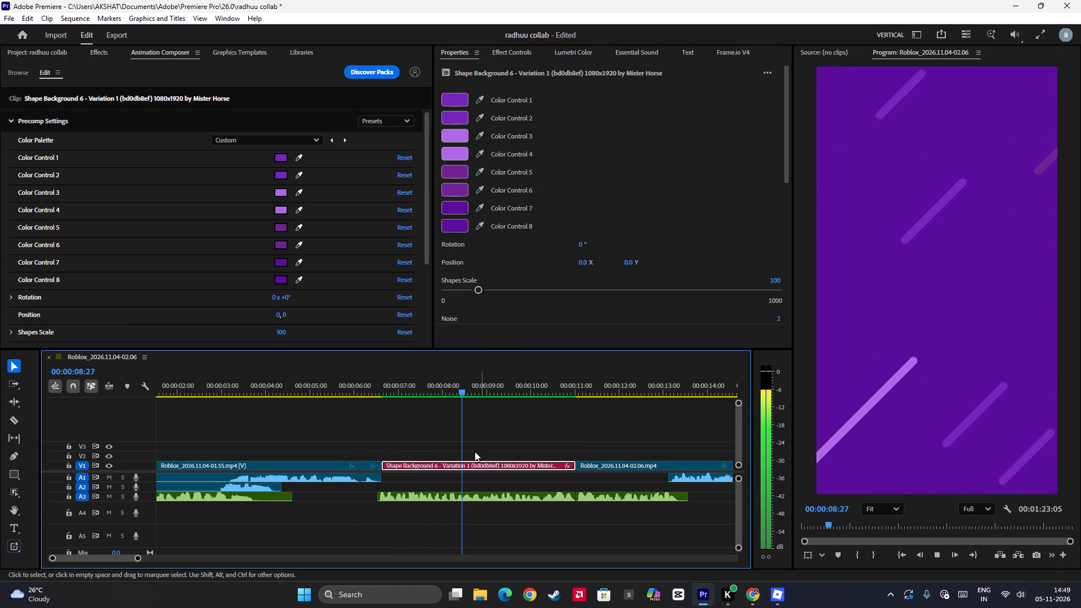
pyautogui.moveTo(465, 449); pyautogui.dragTo(383, 496)
# Switch to Chrome, search Google for "seal an egg" in a new tab and open the Steal An Egg Wiki's Eggs page.
pyautogui.click(757, 594)
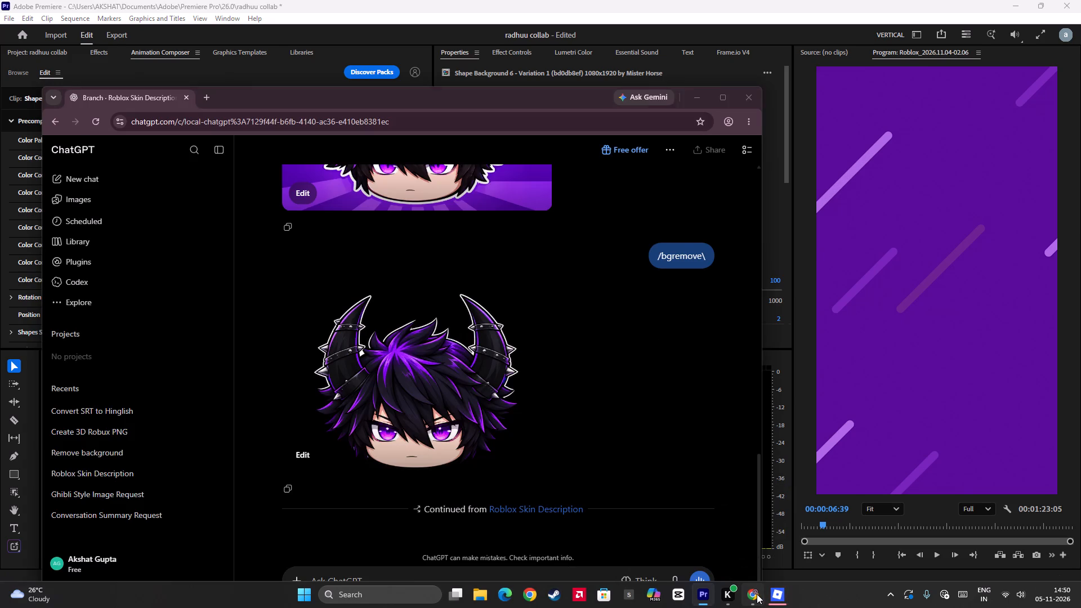
pyautogui.click(213, 96)
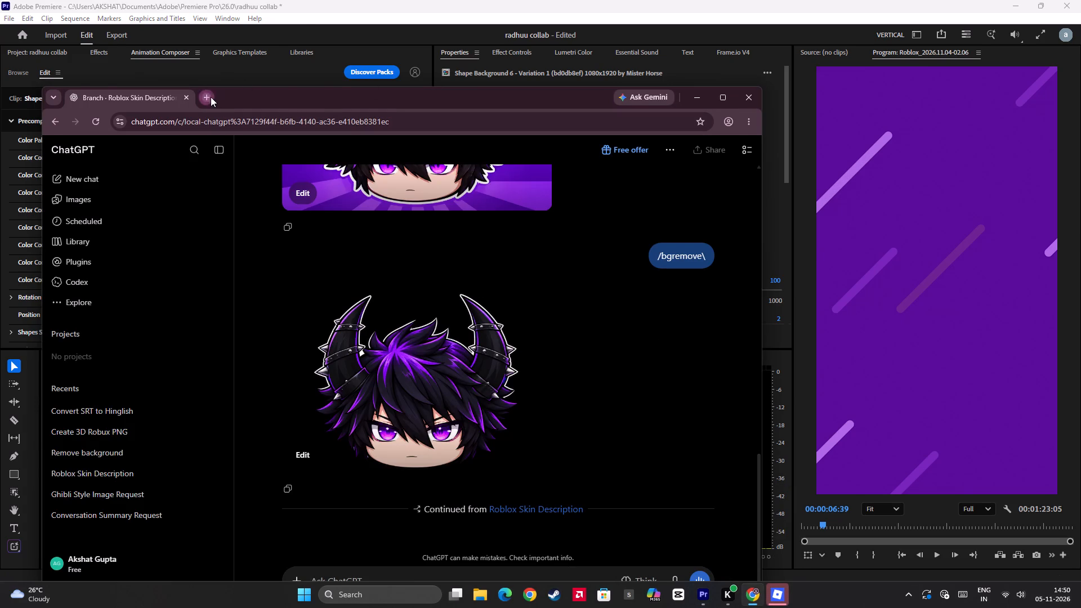
pyautogui.click(377, 288)
pyautogui.press('s')
pyautogui.press('e')
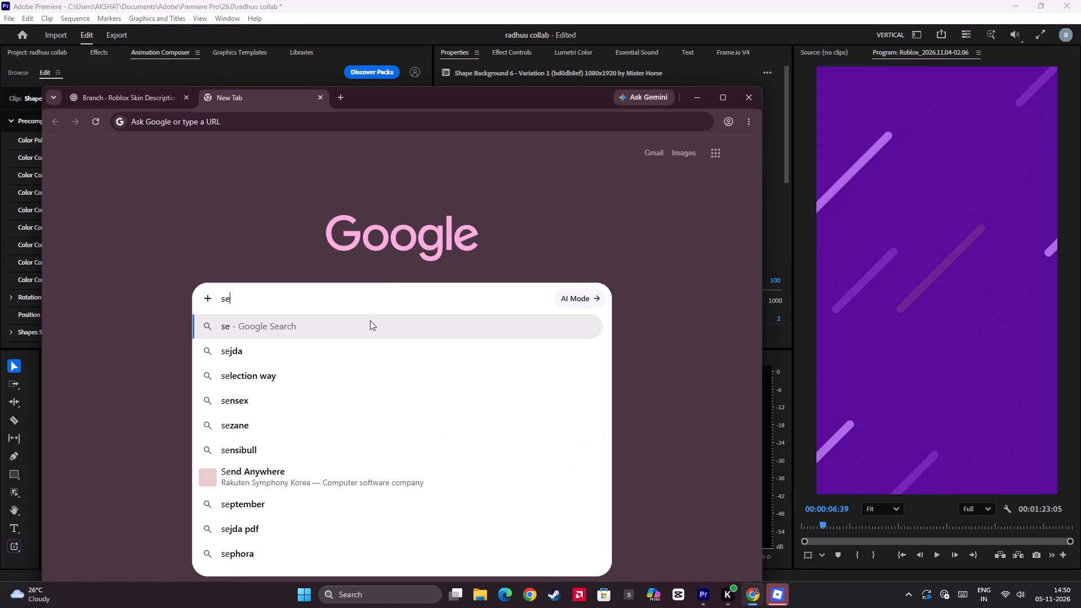
pyautogui.write('al')
pyautogui.press('space')
pyautogui.write('an egg')
pyautogui.press('Return')
pyautogui.click(244, 299)
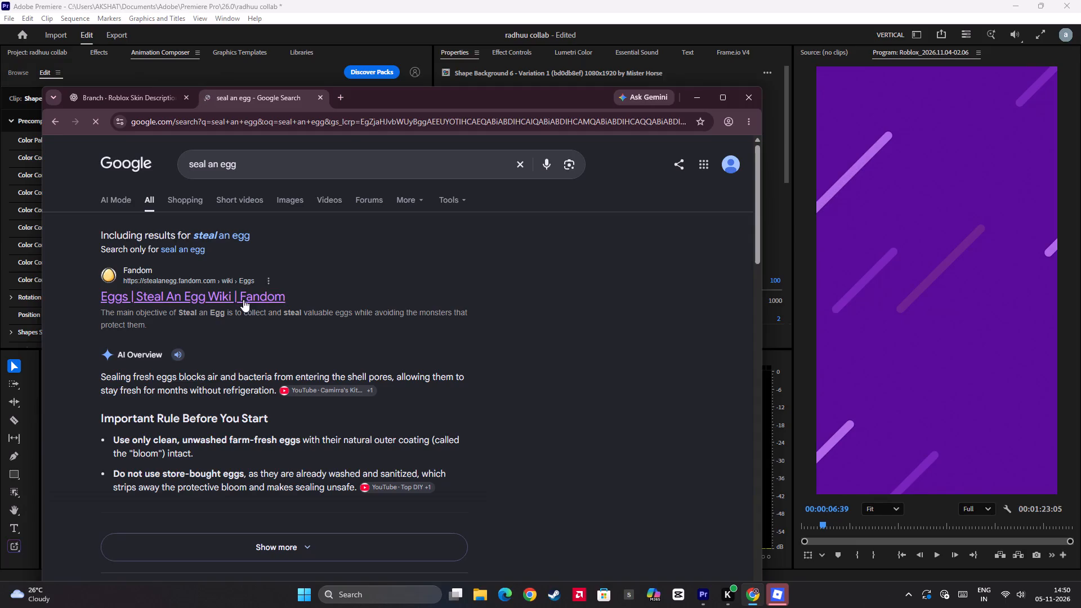
# Look through the wiki's list of all eggs and open the page of the divine Aetheron Egg.
pyautogui.scroll(-4, 591, 500)
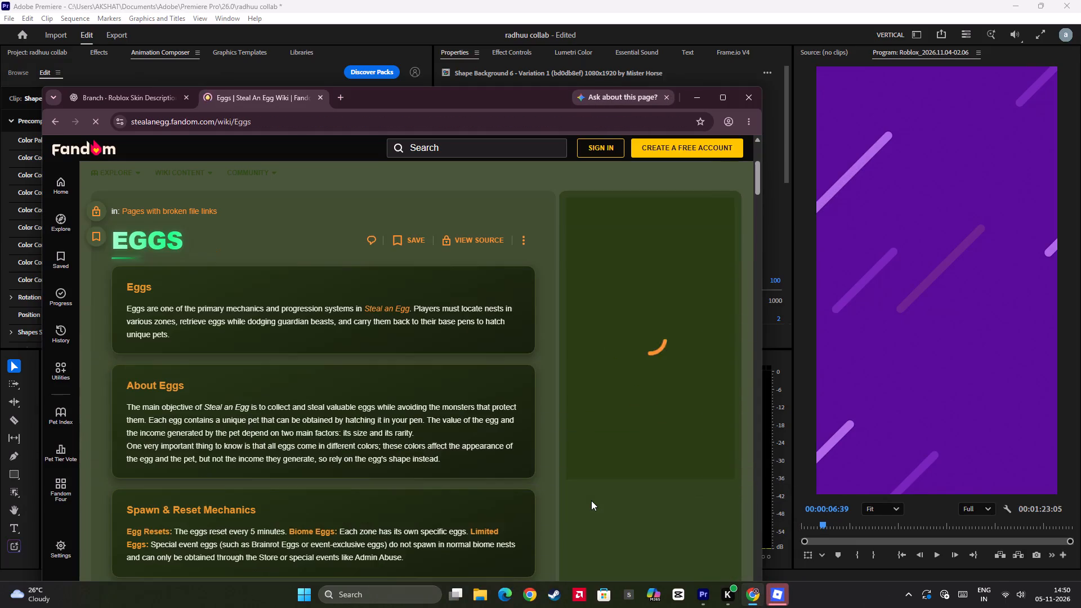
pyautogui.scroll(3, 411, 345)
pyautogui.scroll(-6, 282, 390)
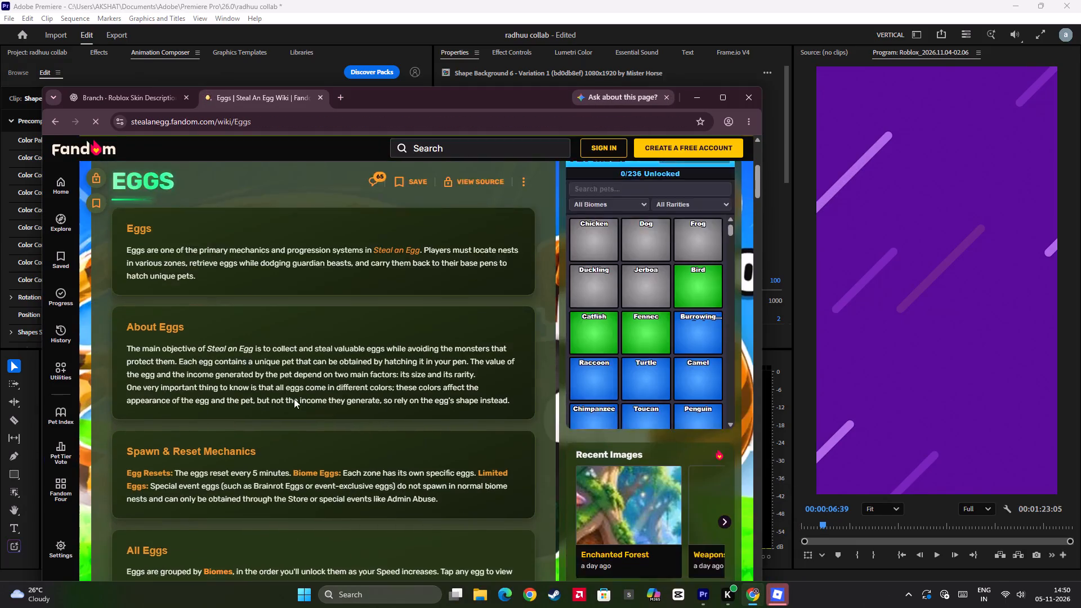
pyautogui.scroll(-20, 298, 396)
pyautogui.scroll(-10, 298, 396)
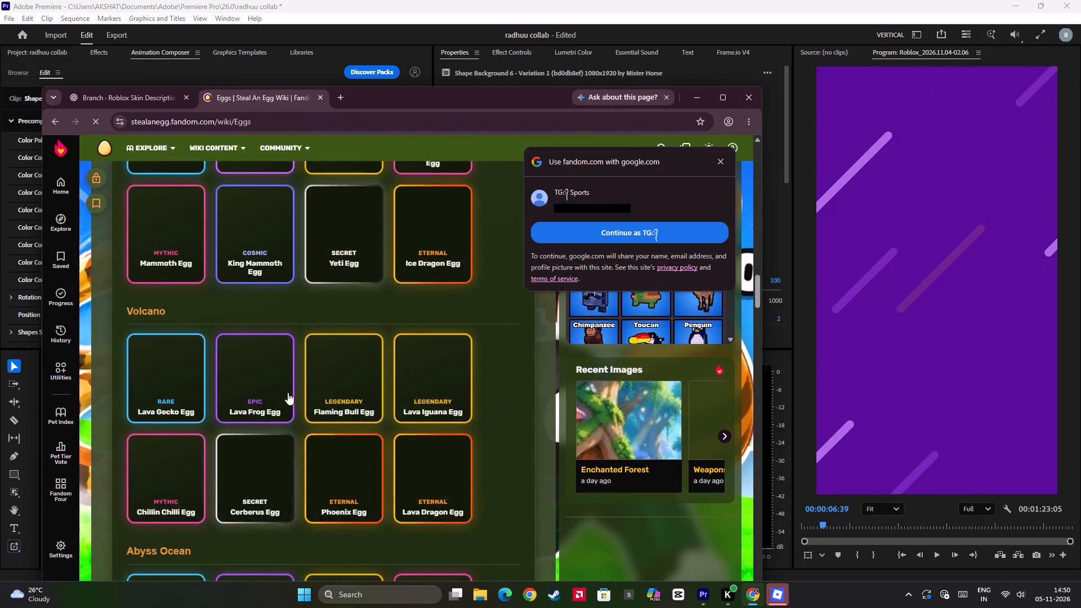
pyautogui.scroll(-19, 288, 392)
pyautogui.scroll(-4, 310, 394)
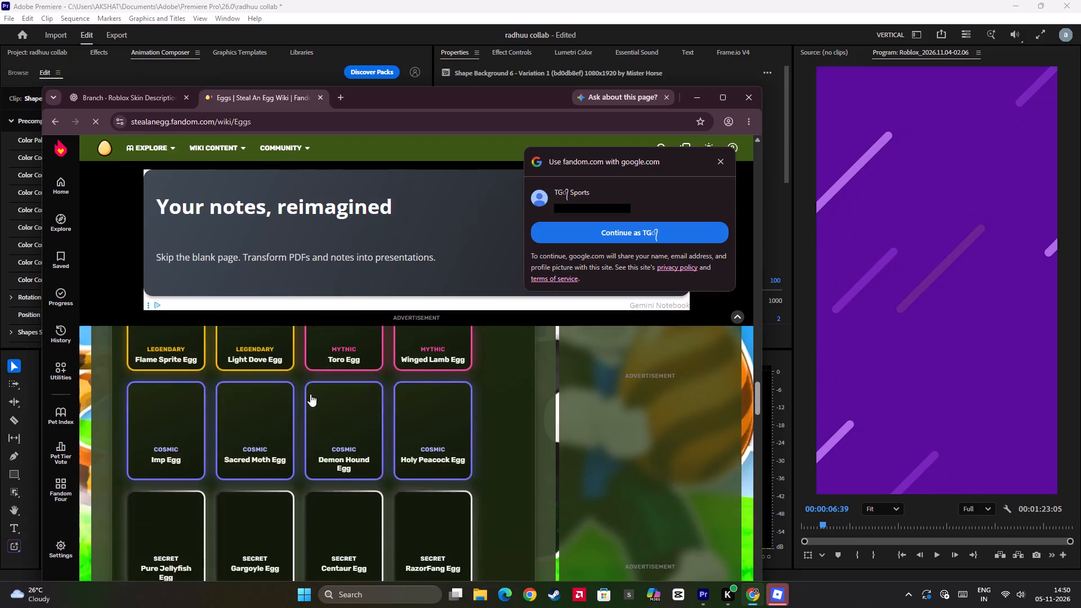
pyautogui.scroll(-5, 311, 397)
pyautogui.scroll(4, 311, 398)
pyautogui.scroll(-10, 312, 399)
pyautogui.scroll(4, 314, 401)
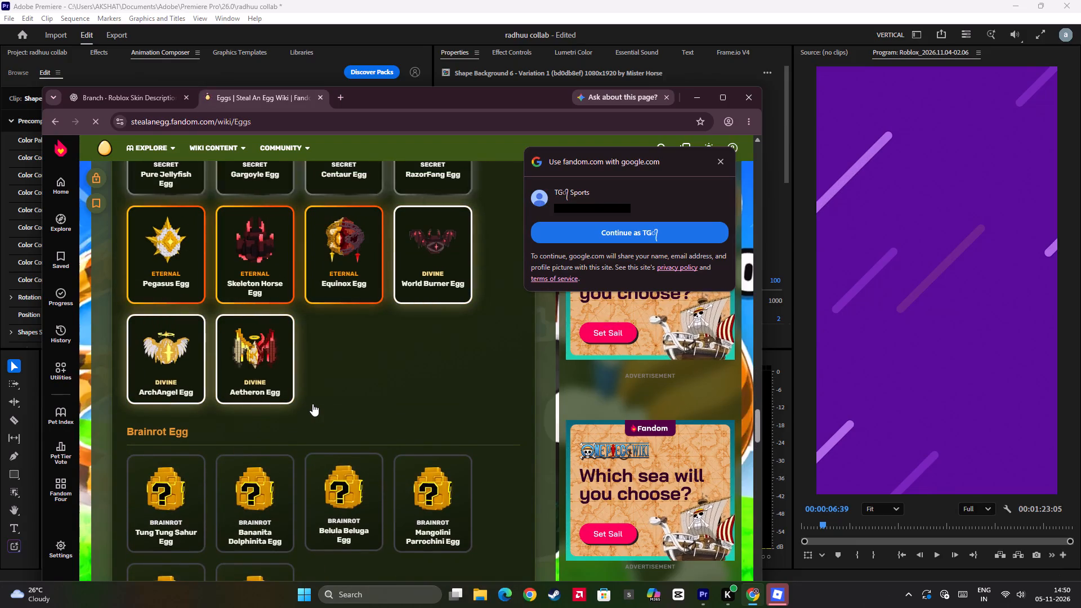
pyautogui.click(268, 370)
# Save the Aetheron pet image as Aetheron, a WEBP file, in the Downloads folder and return to Premiere Pro.
pyautogui.scroll(-3, 365, 424)
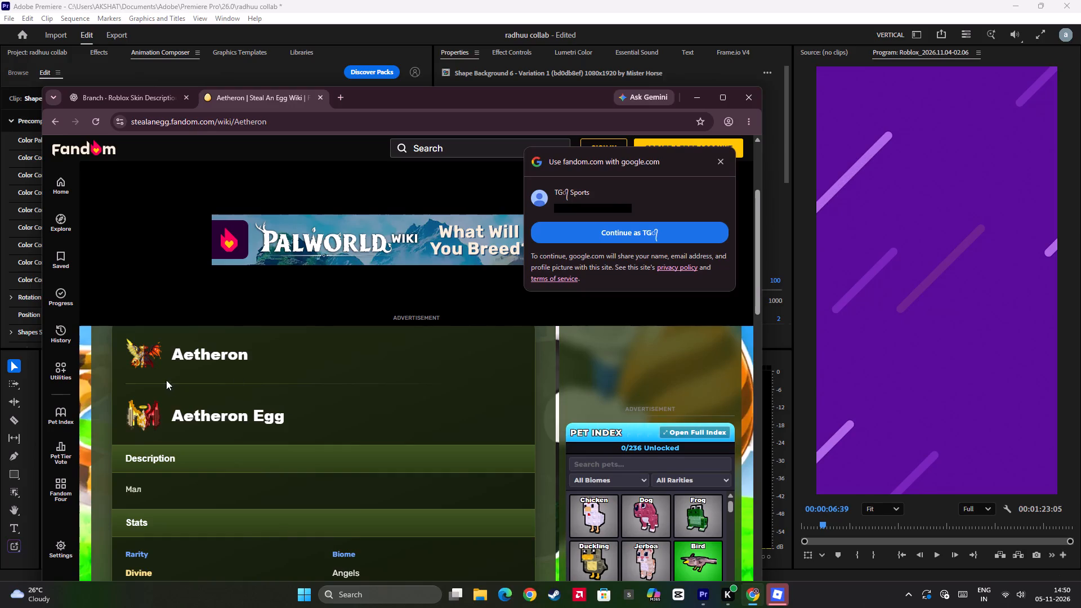
pyautogui.scroll(1, 154, 378)
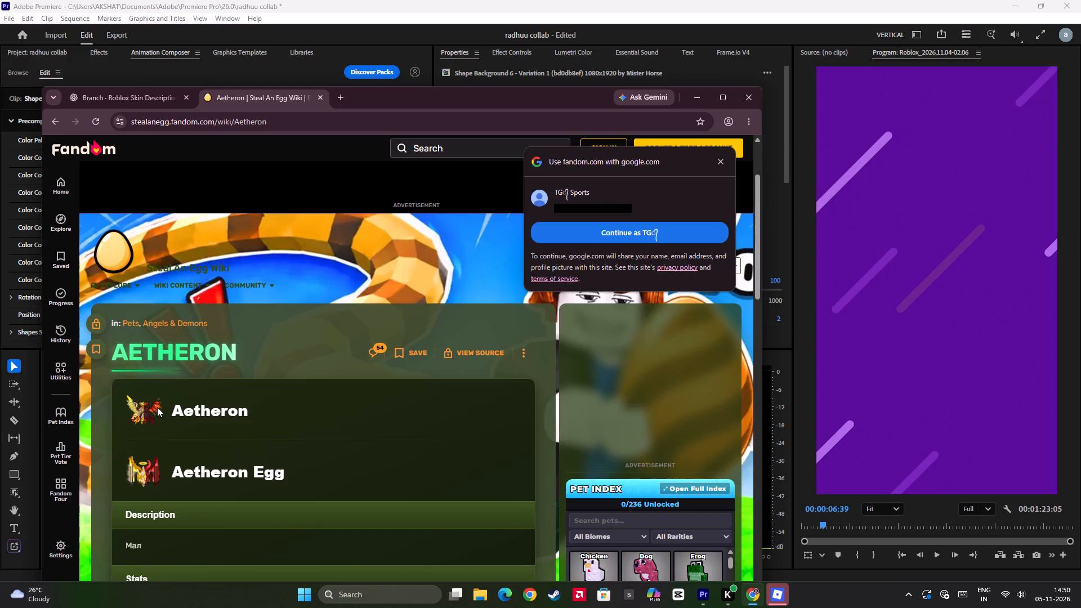
pyautogui.rightClick(150, 410)
pyautogui.click(230, 447)
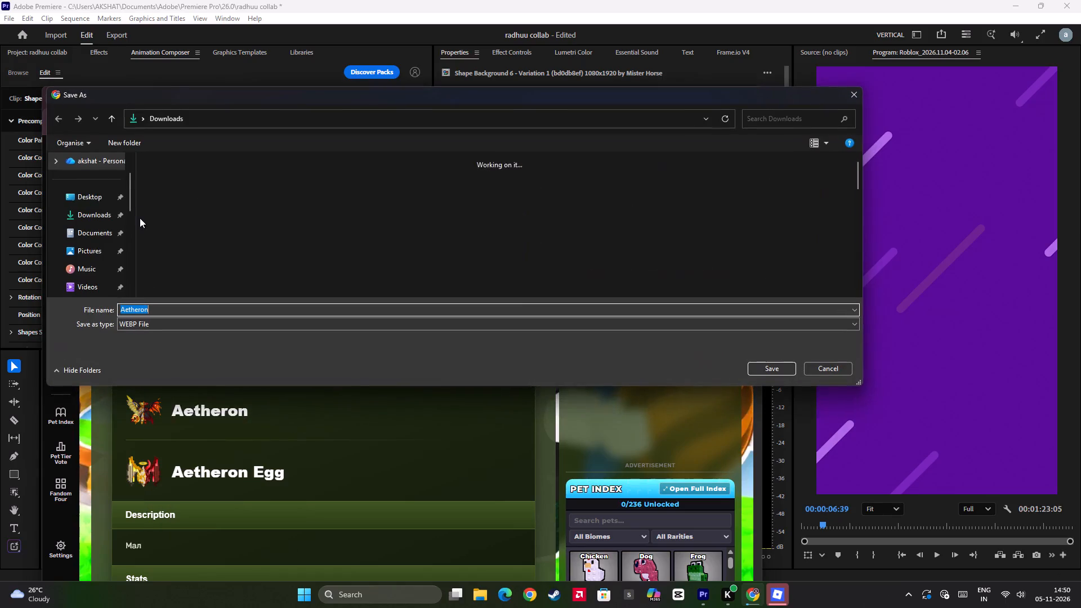
pyautogui.click(90, 205)
pyautogui.click(89, 211)
pyautogui.click(761, 367)
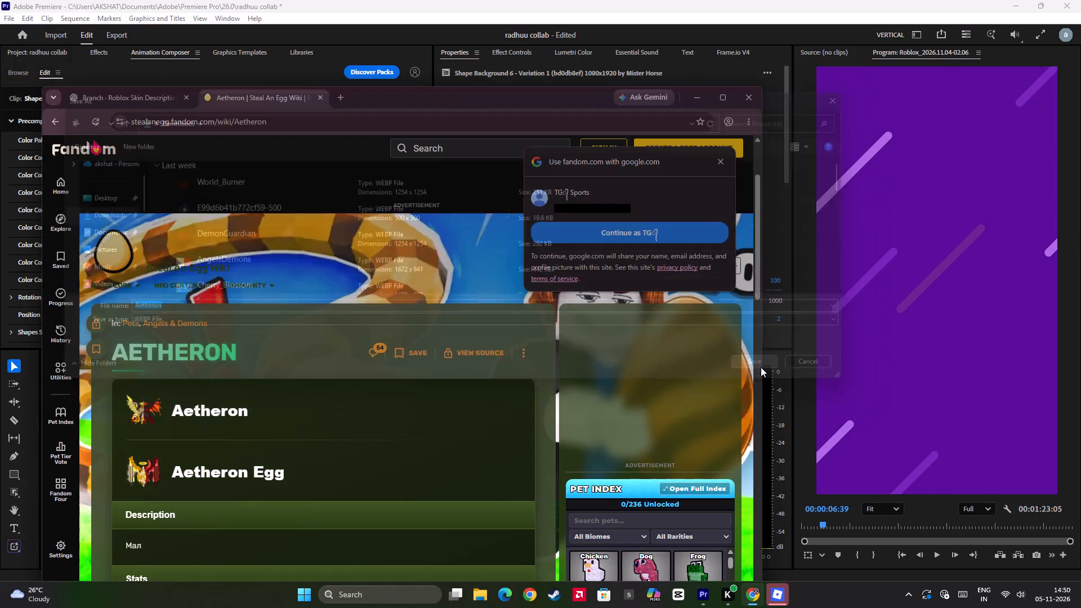
pyautogui.click(659, 0)
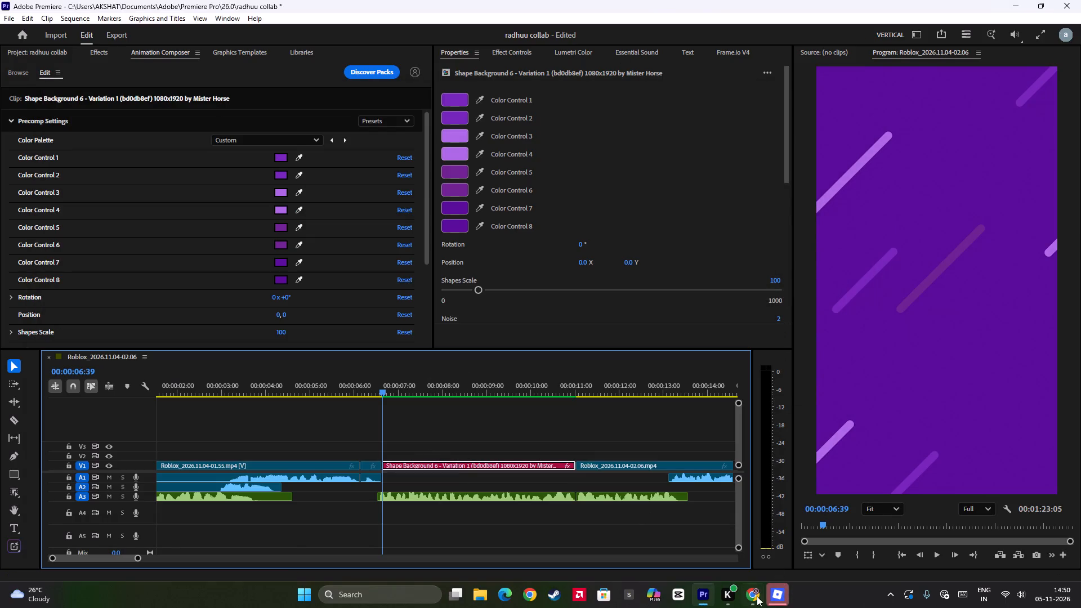
pyautogui.click(772, 594)
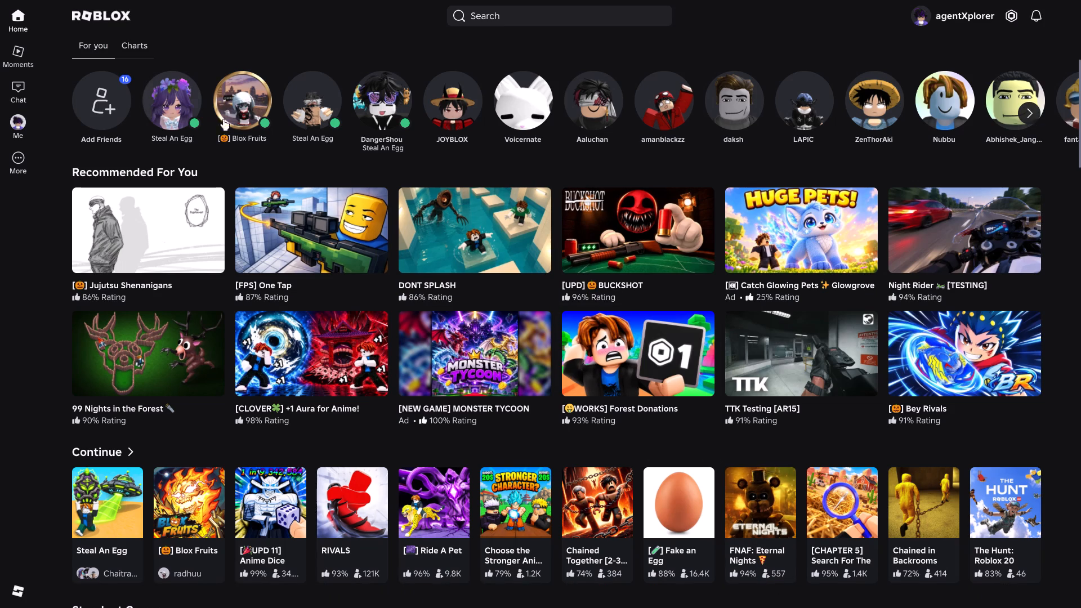
pyautogui.click(243, 117)
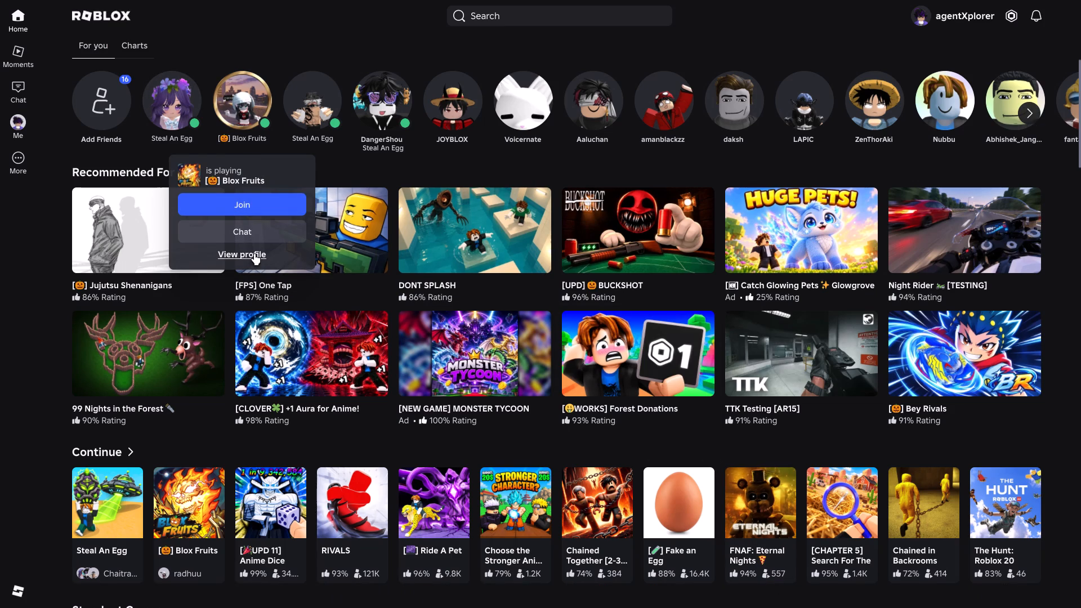
pyautogui.click(254, 253)
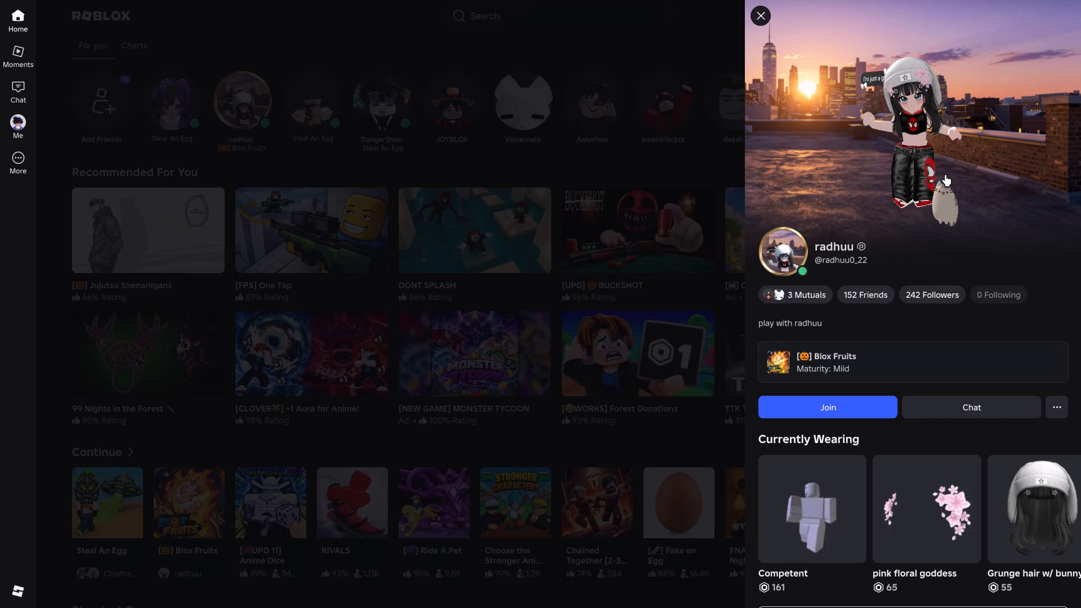
pyautogui.scroll(2, 946, 148)
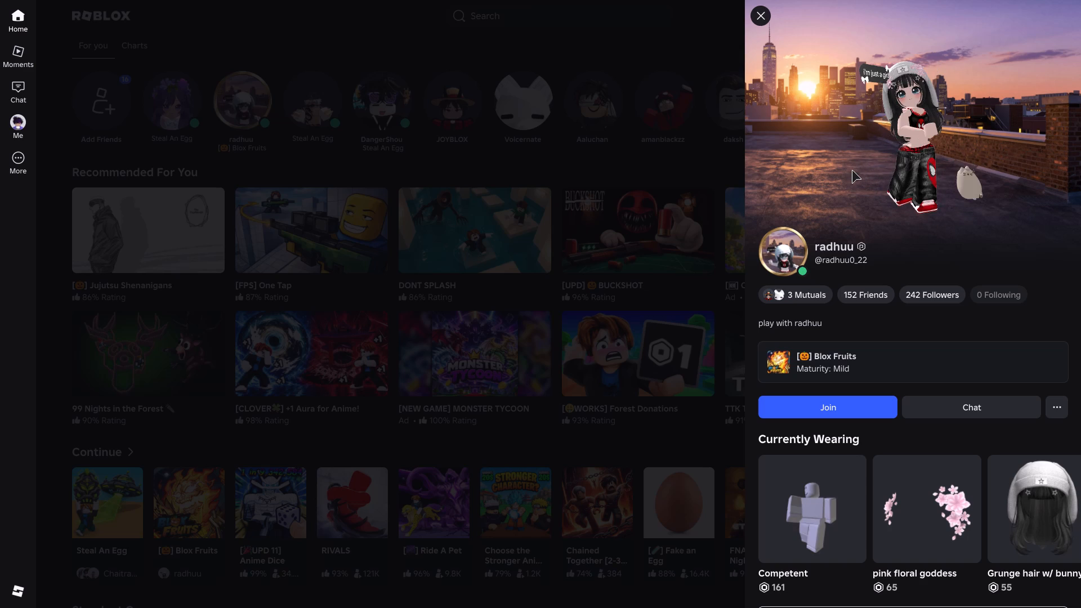
pyautogui.click(1051, 243)
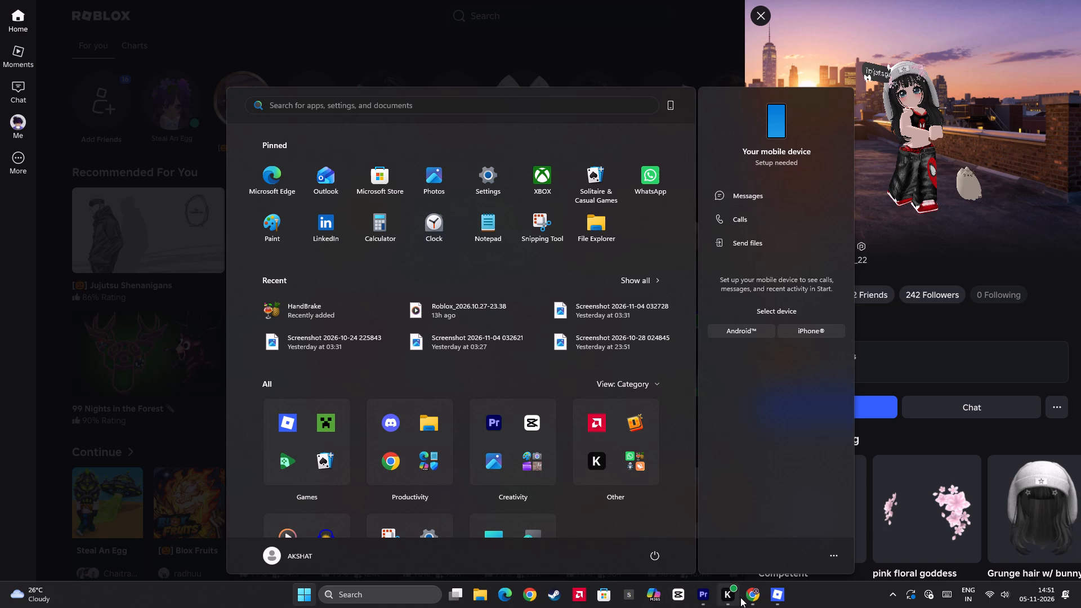
pyautogui.click(1033, 145)
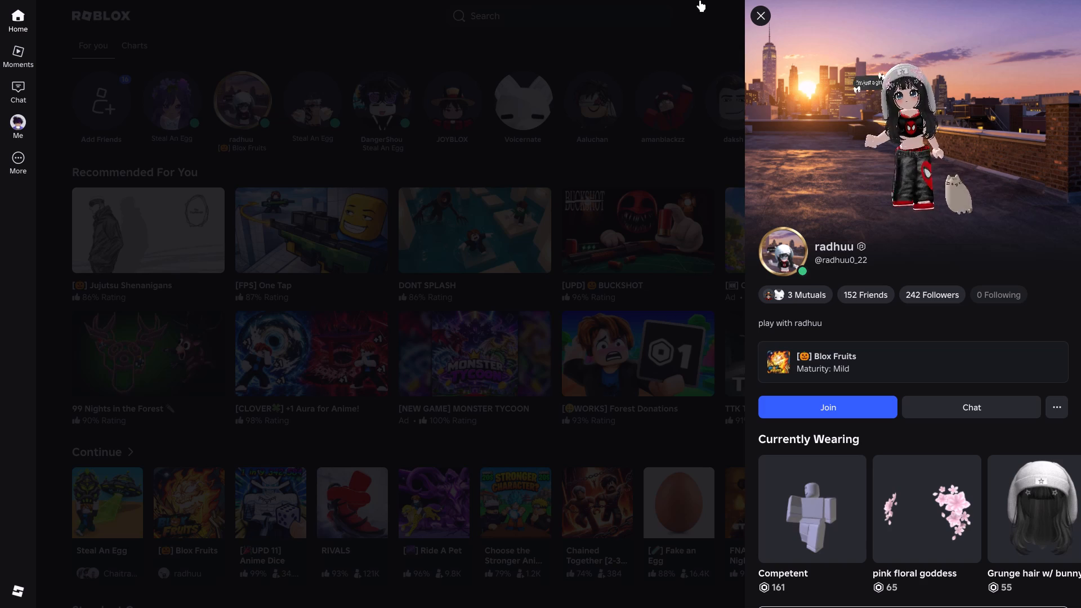
pyautogui.click(754, 15)
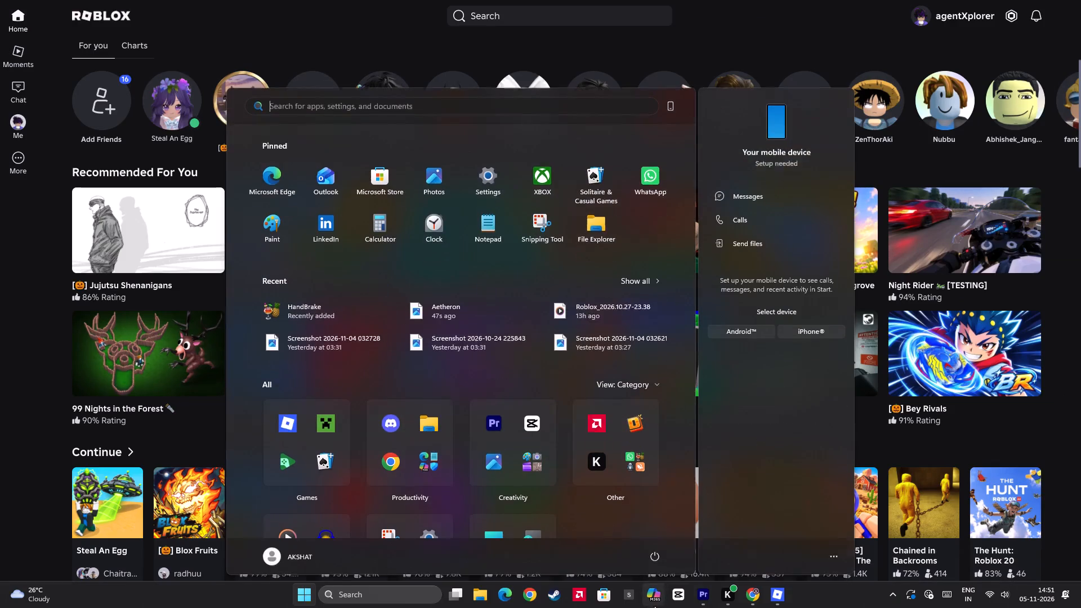
# Switch to Chrome, search for "yt" in a new tab, open YouTube and maximize the browser window.
pyautogui.click(752, 599)
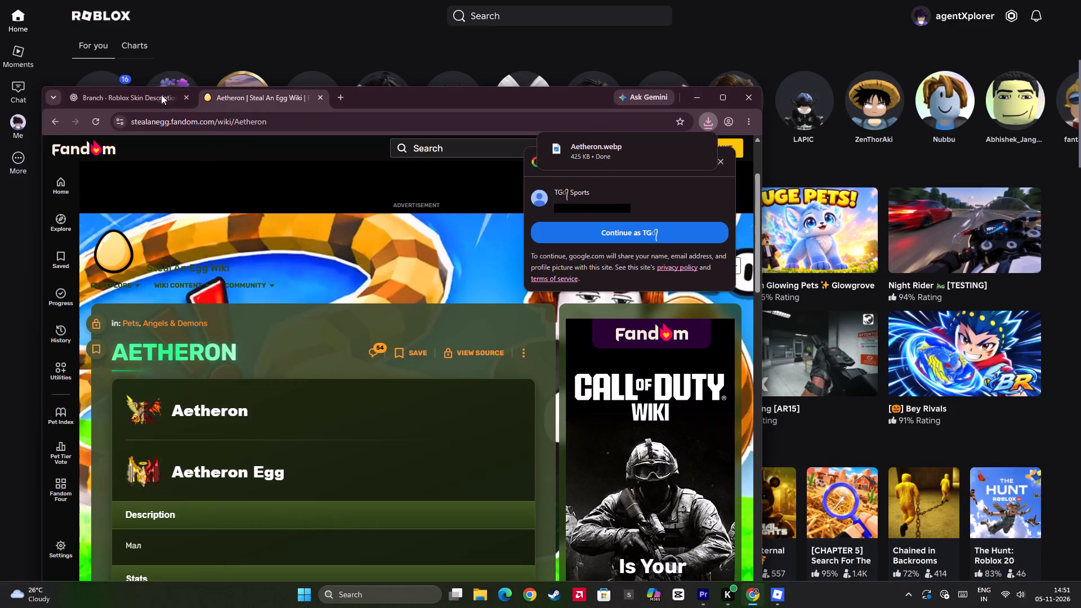
pyautogui.click(342, 95)
pyautogui.click(343, 290)
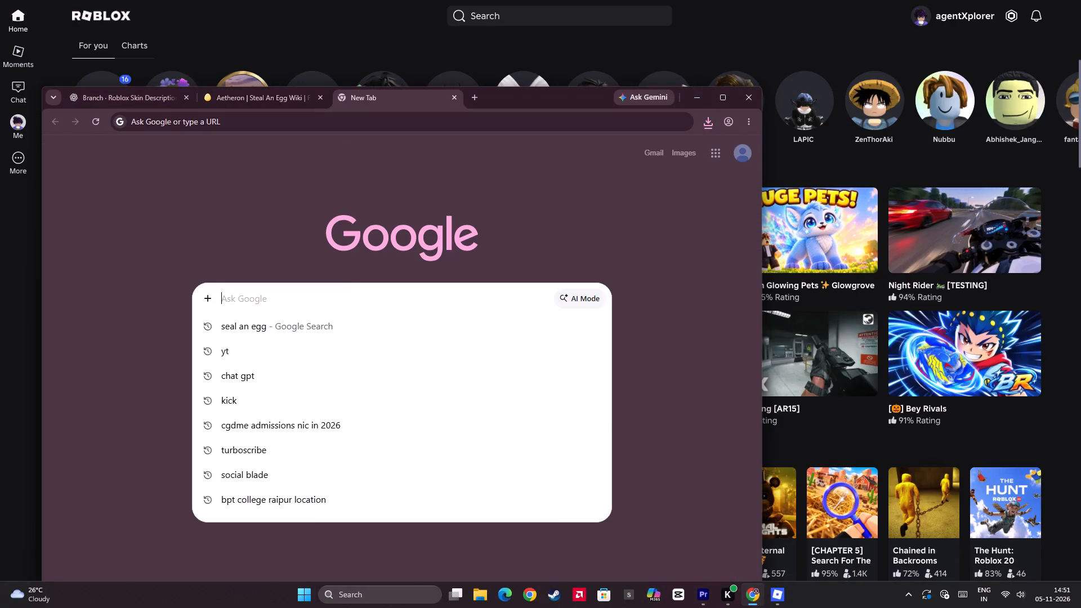
pyautogui.press('y')
pyautogui.press('t')
pyautogui.press('Return')
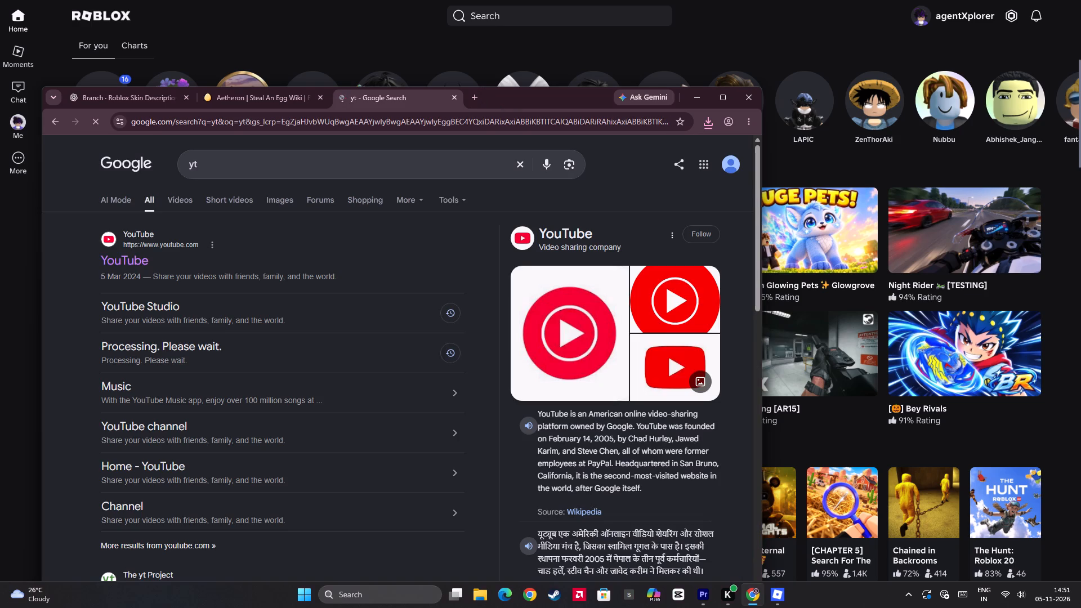
pyautogui.click(132, 261)
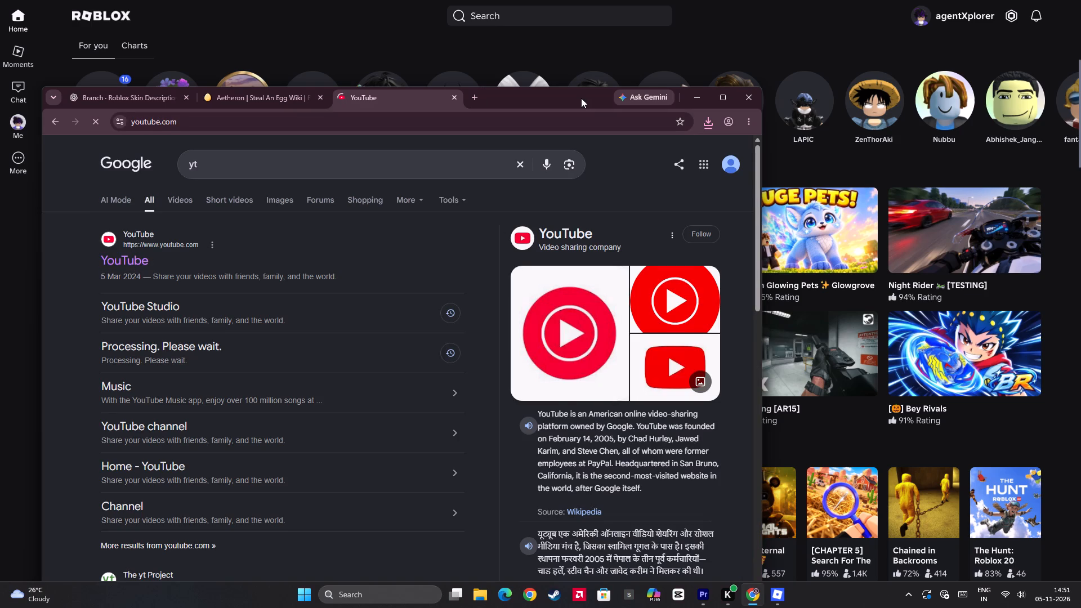
pyautogui.moveTo(581, 98); pyautogui.dragTo(571, 0)
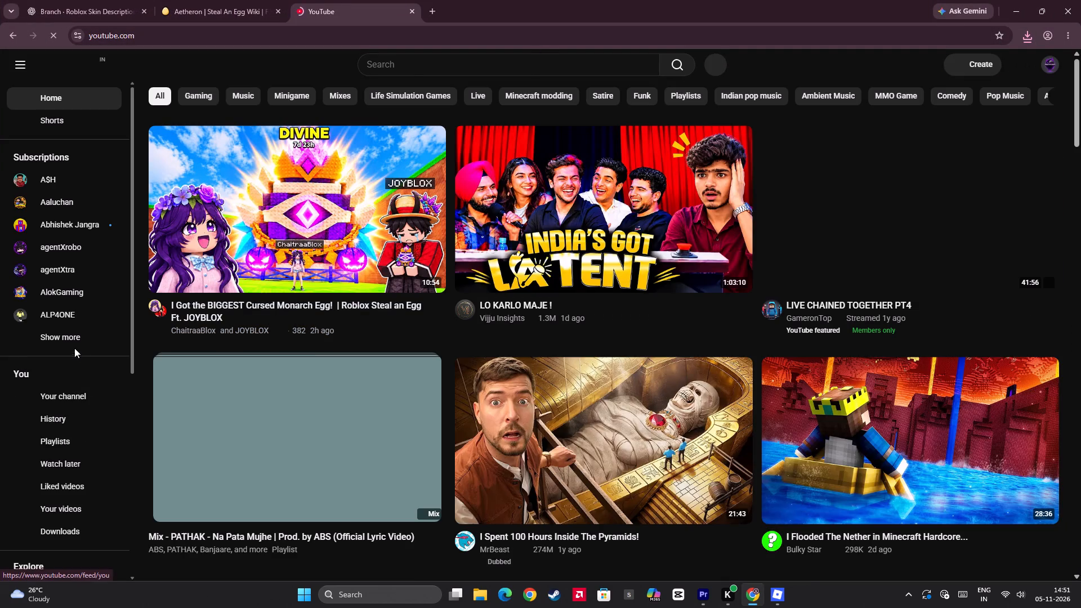
# Expand the full list of YouTube subscriptions, look through it and open the Play With Radhuu channel.
pyautogui.click(57, 343)
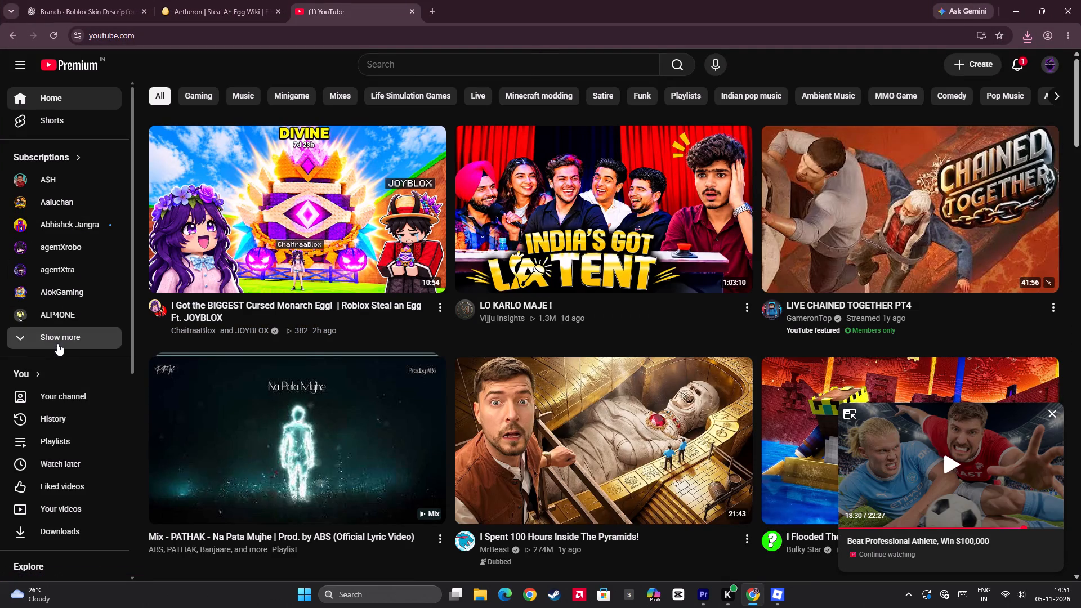
pyautogui.scroll(-14, 74, 430)
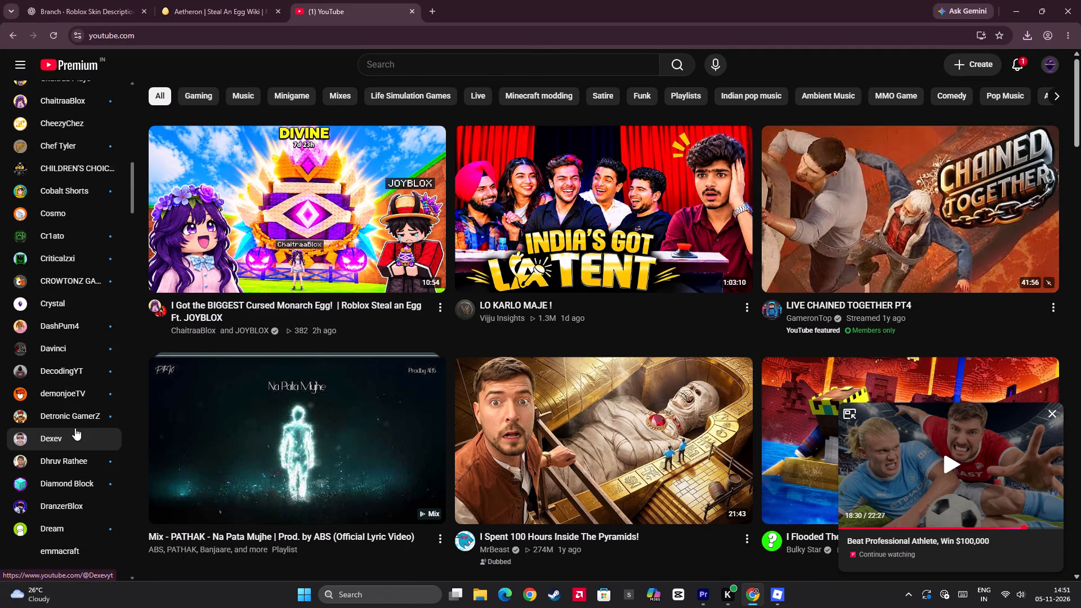
pyautogui.scroll(-20, 75, 428)
pyautogui.scroll(-18, 75, 428)
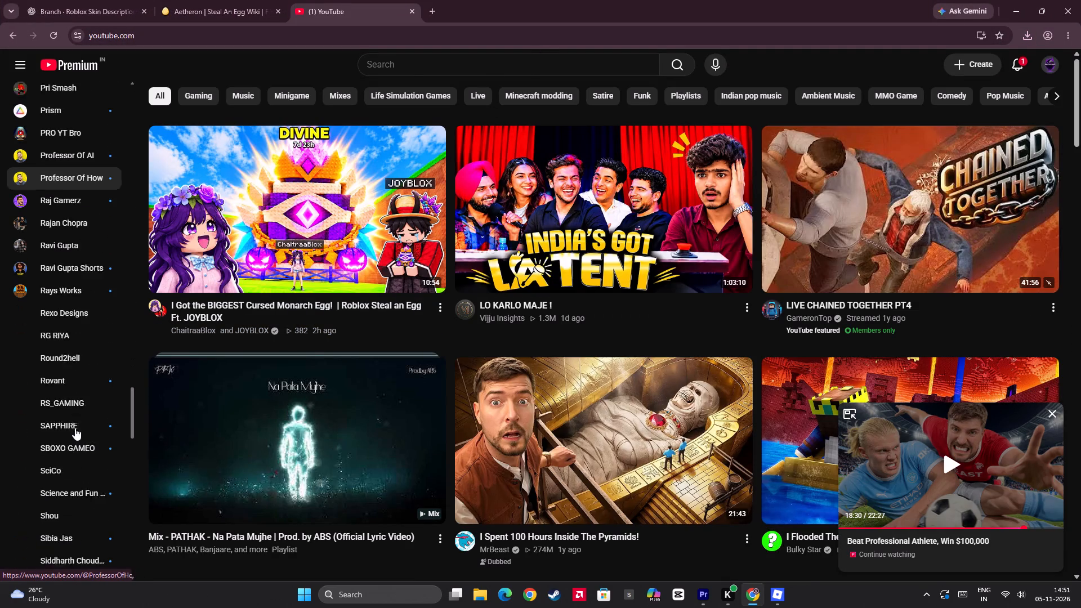
pyautogui.scroll(-5, 75, 428)
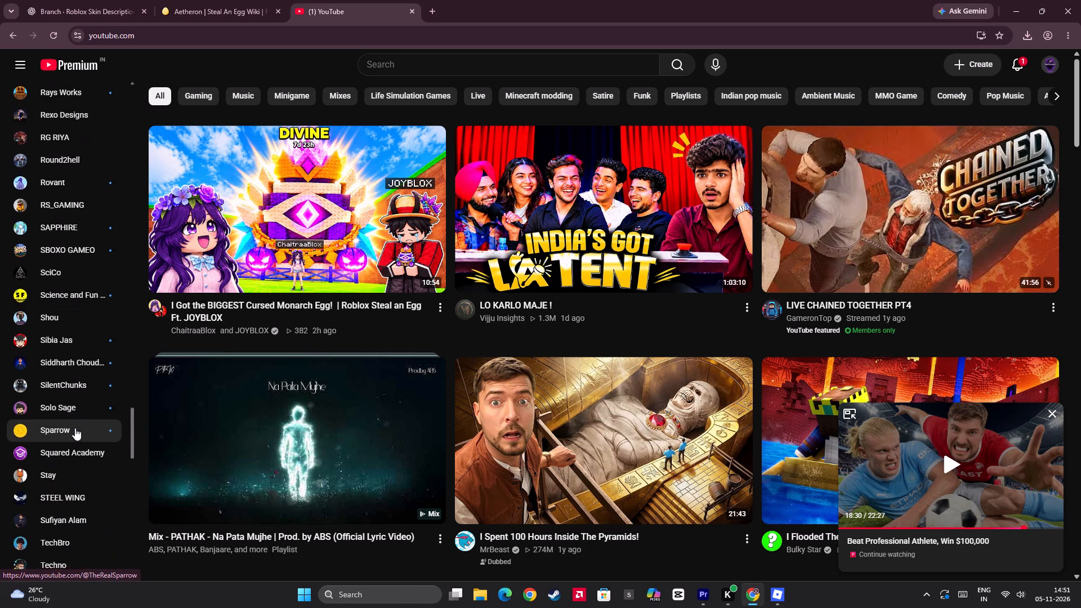
pyautogui.scroll(-3, 75, 428)
pyautogui.scroll(9, 75, 428)
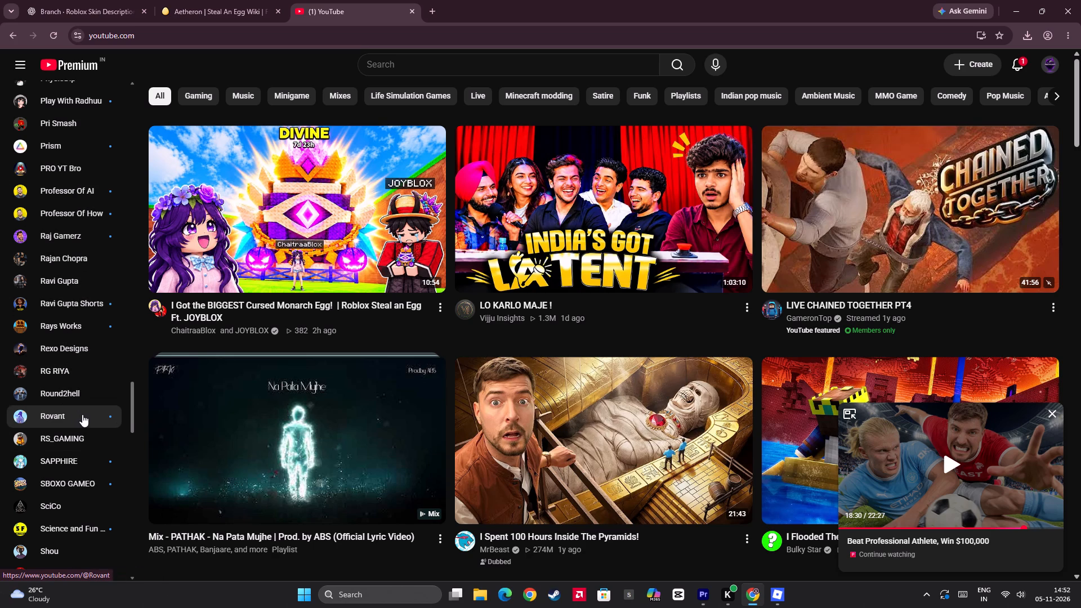
pyautogui.scroll(-1, 85, 517)
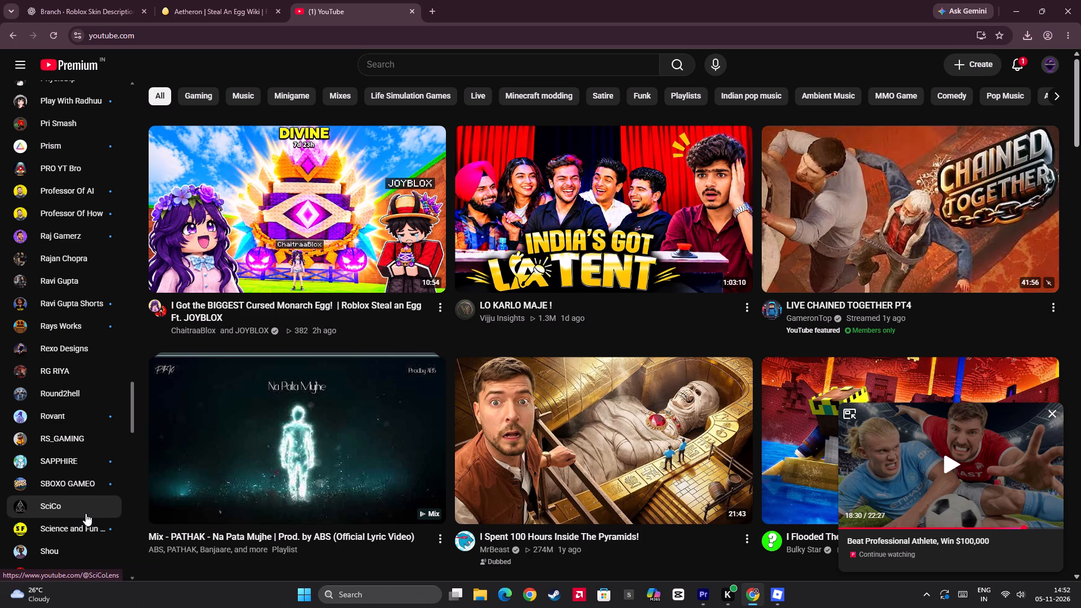
pyautogui.scroll(-3, 90, 509)
pyautogui.scroll(13, 91, 503)
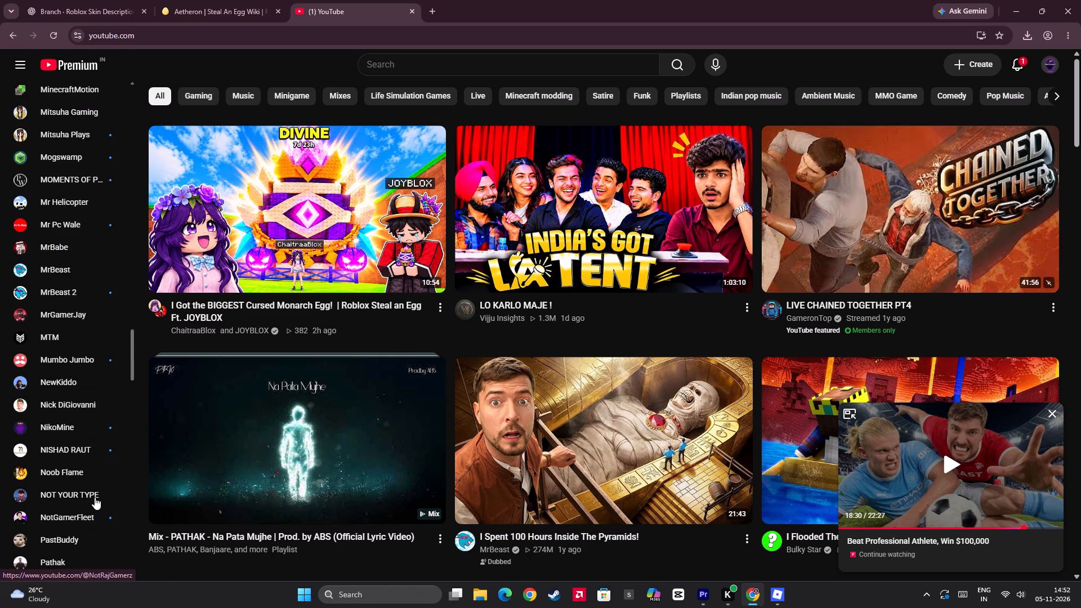
pyautogui.scroll(12, 95, 497)
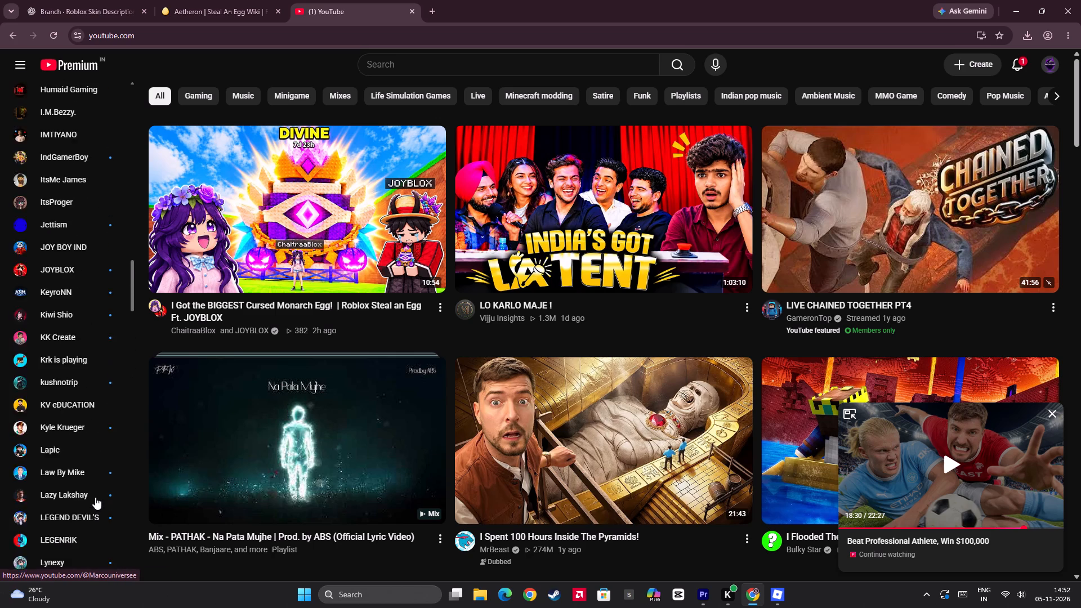
pyautogui.scroll(5, 95, 497)
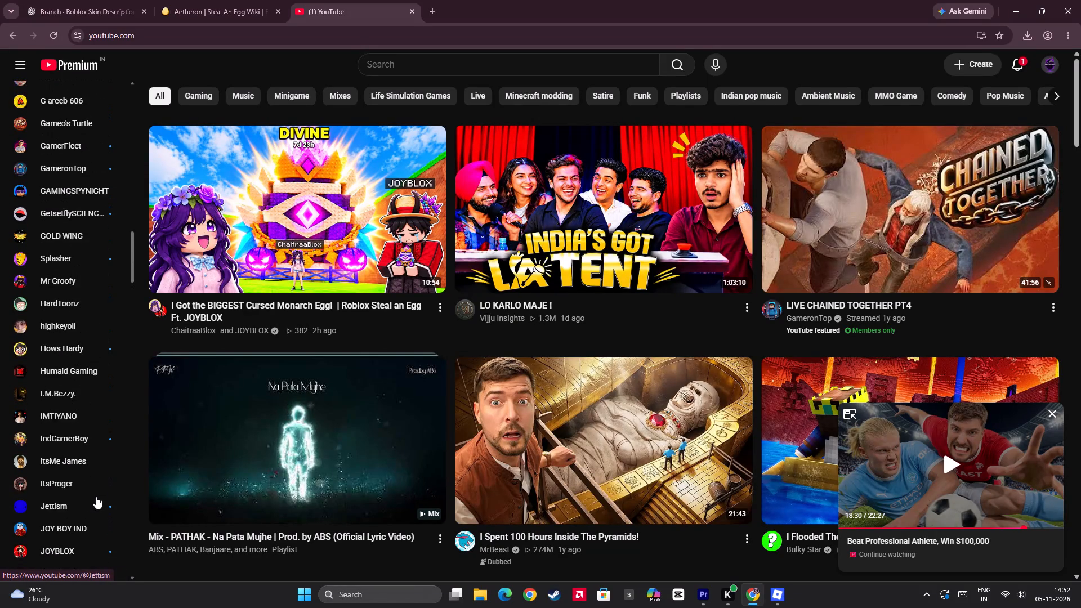
pyautogui.scroll(3, 96, 497)
pyautogui.scroll(-20, 96, 497)
pyautogui.scroll(-3, 96, 497)
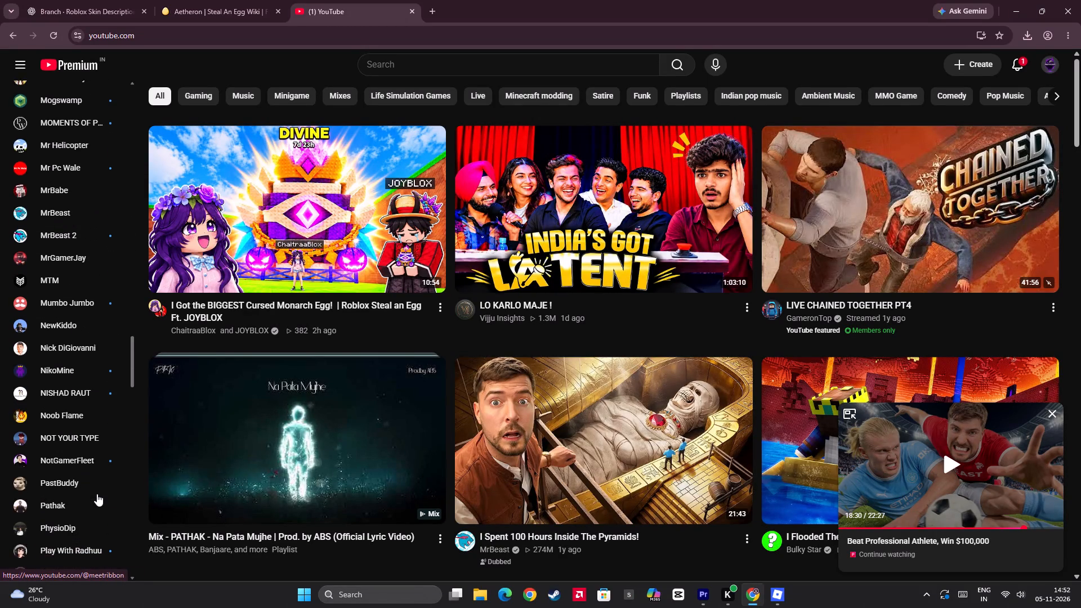
pyautogui.scroll(-3, 97, 494)
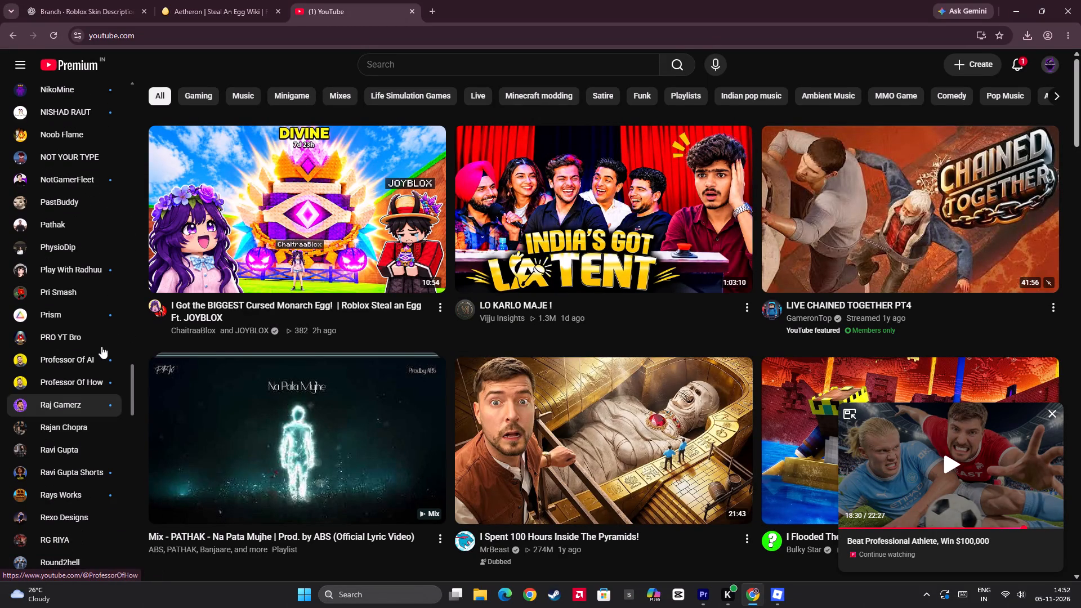
pyautogui.click(78, 275)
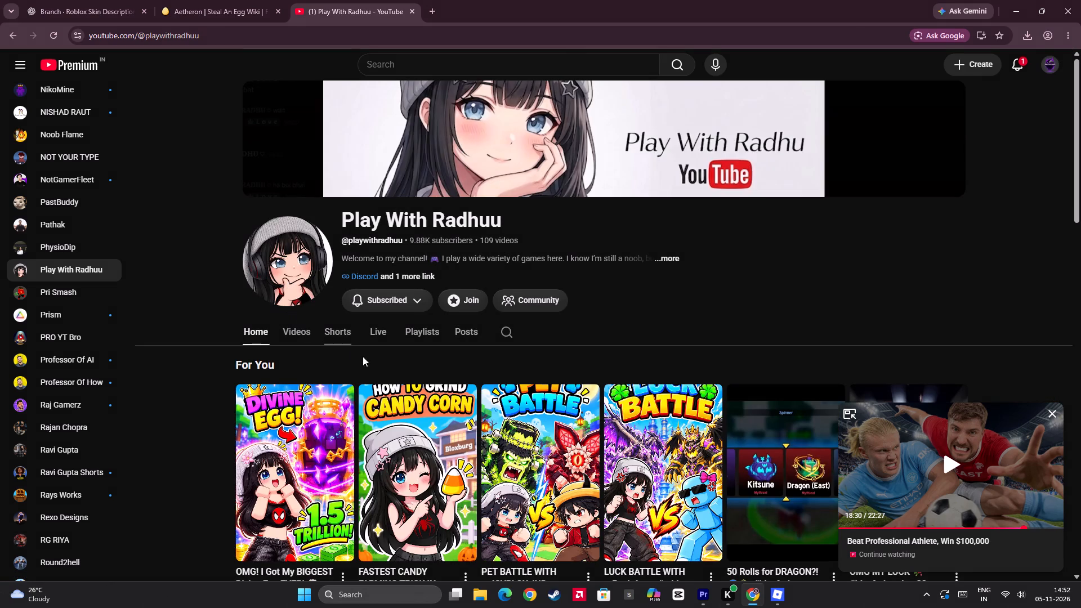
# Play the channel's "OMG! I Got My BIGGEST Divine Egg EVER!" Short, pausing repeatedly to examine the cartoon avatar's poses.
pyautogui.click(286, 446)
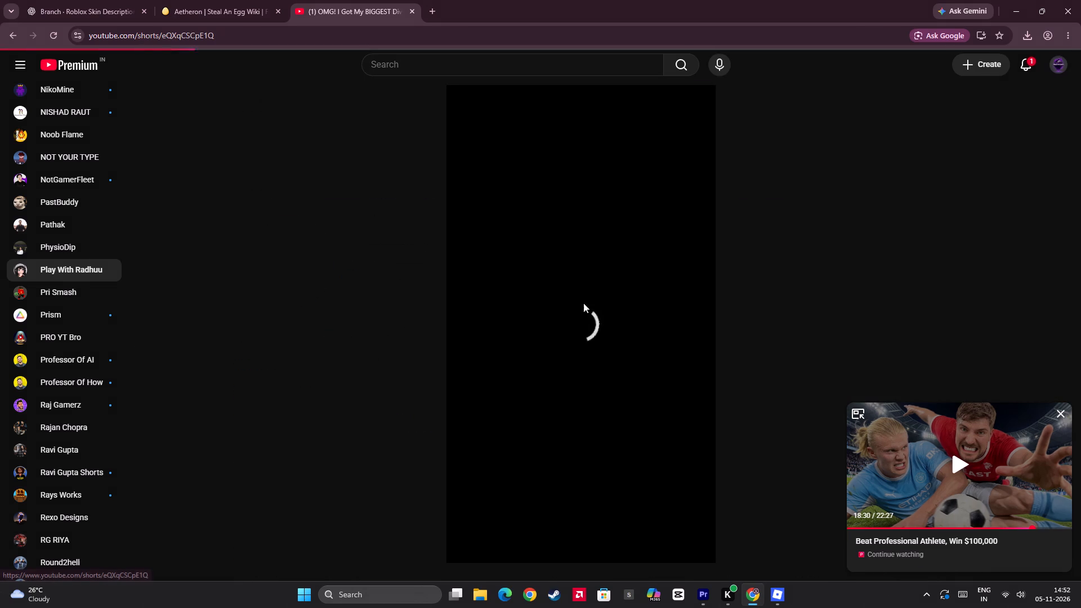
pyautogui.click(678, 298)
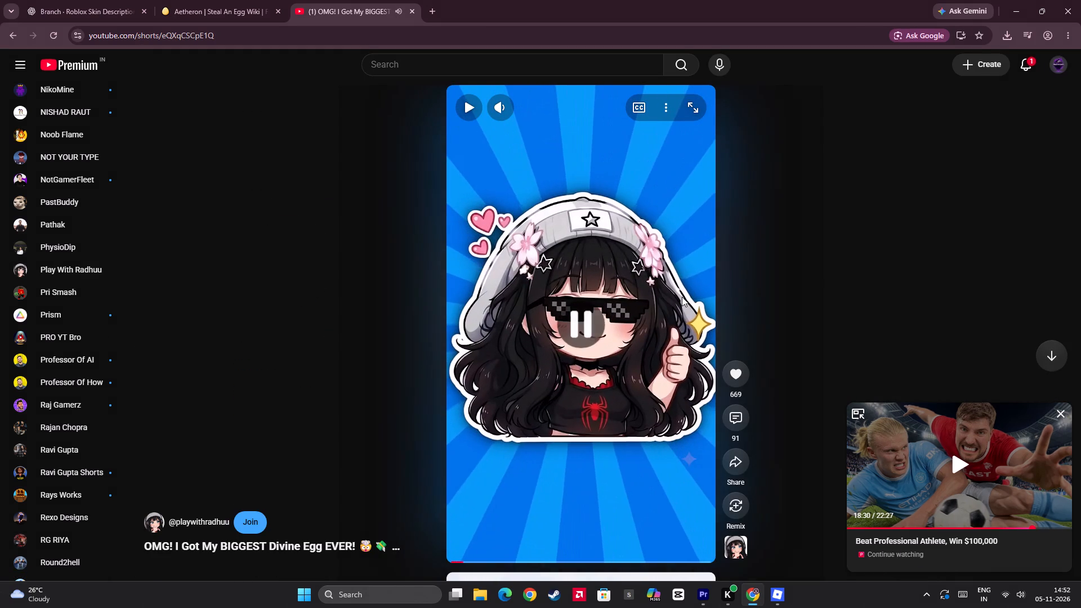
pyautogui.click(689, 283)
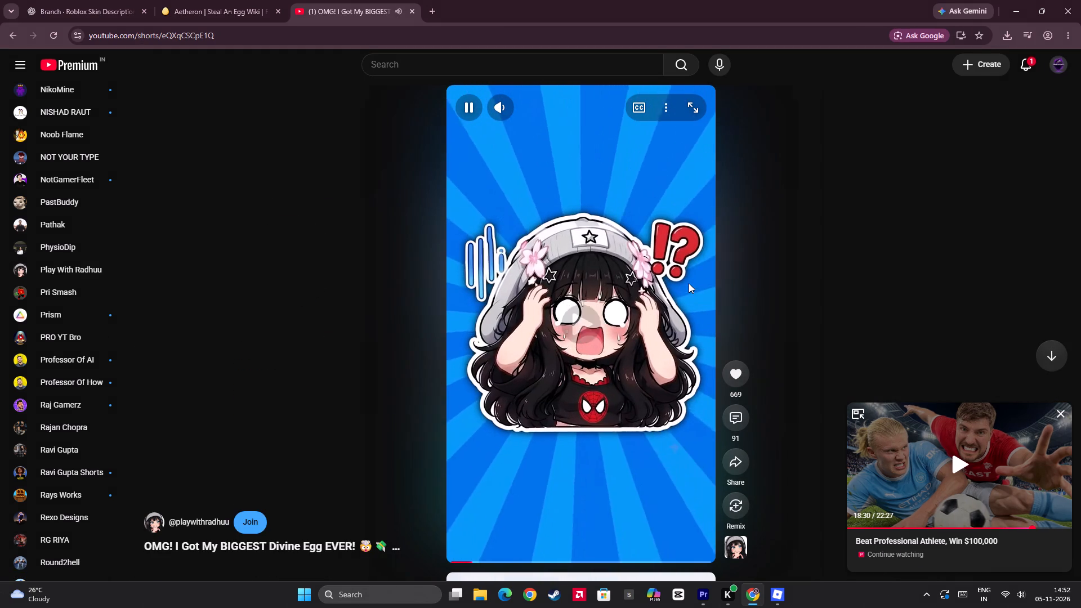
pyautogui.click(689, 283)
pyautogui.click(689, 283)
pyautogui.click(689, 283)
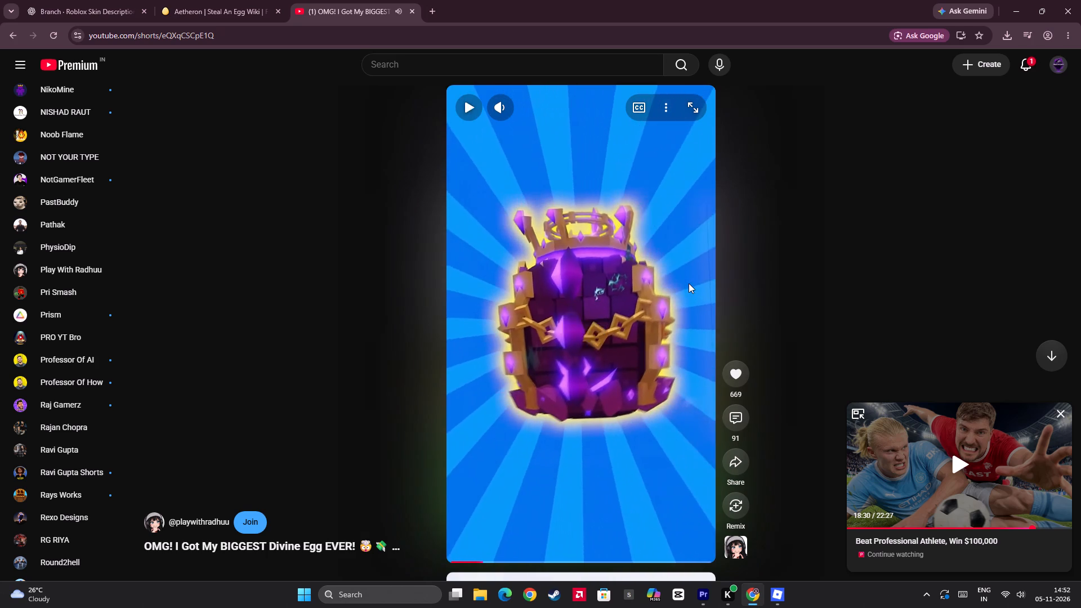
pyautogui.click(689, 283)
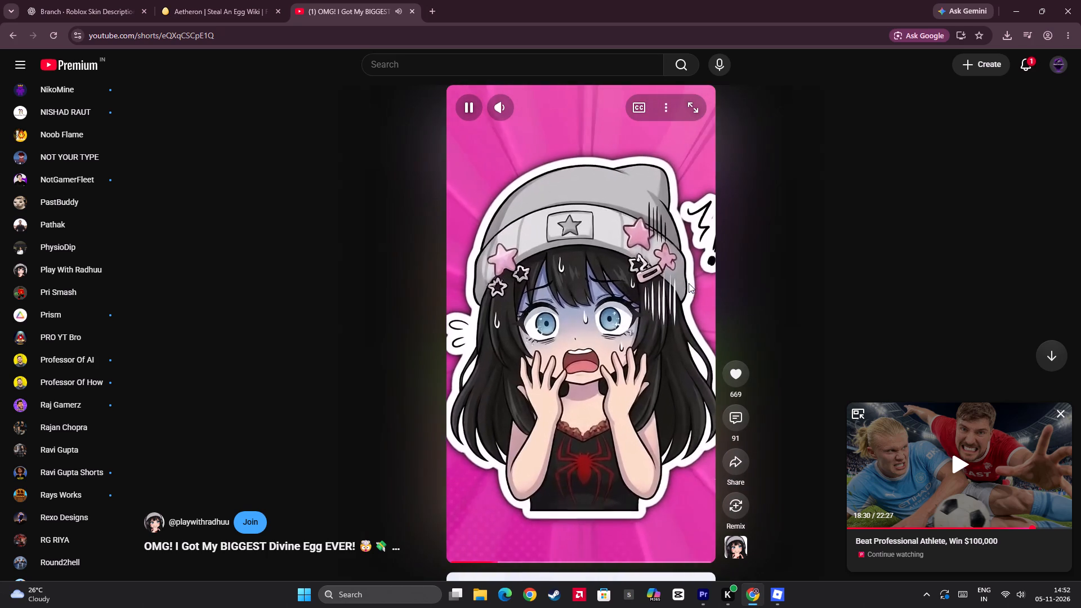
pyautogui.click(689, 283)
pyautogui.click(689, 283)
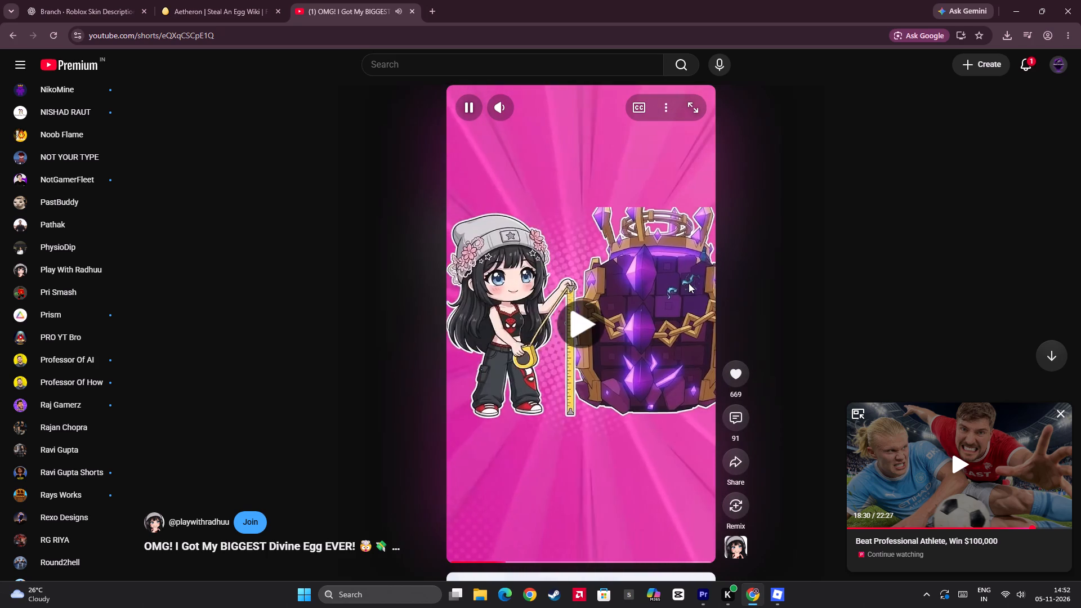
pyautogui.click(689, 283)
pyautogui.click(689, 283)
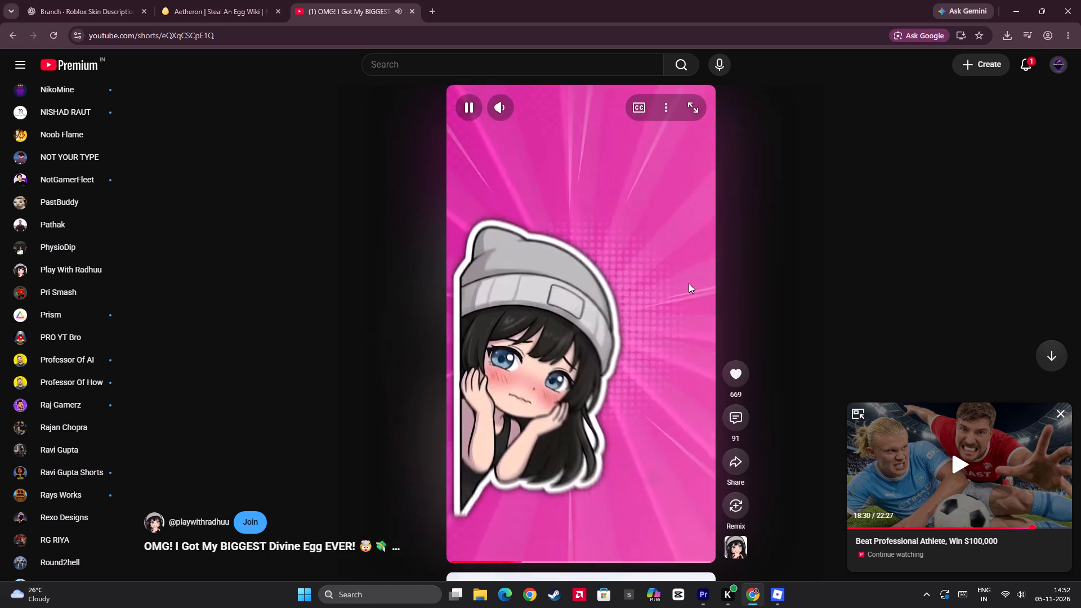
pyautogui.click(689, 283)
pyautogui.click(689, 283)
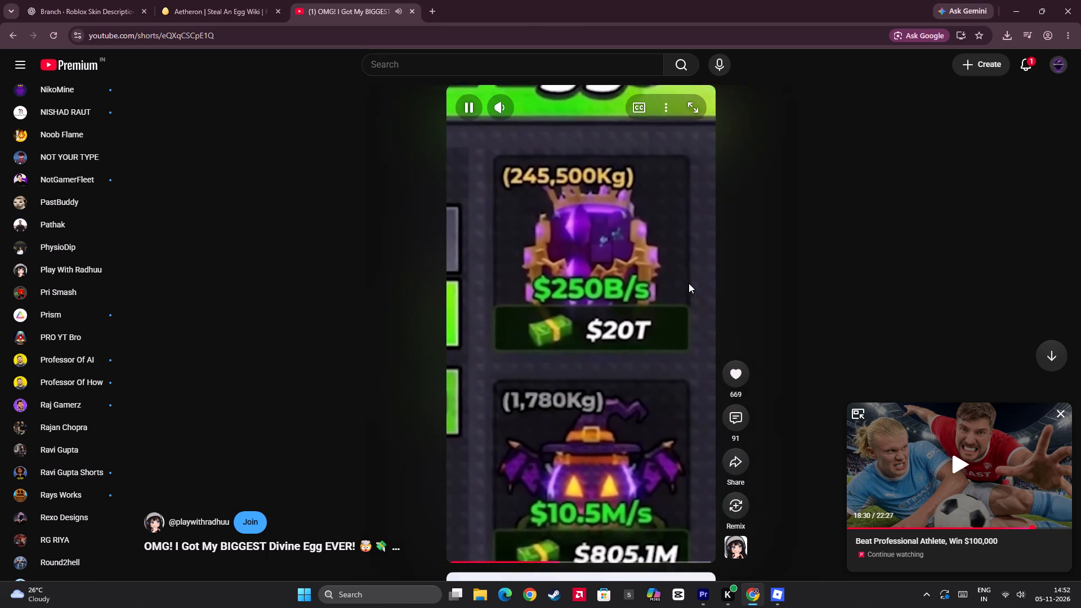
pyautogui.click(689, 283)
pyautogui.click(689, 283)
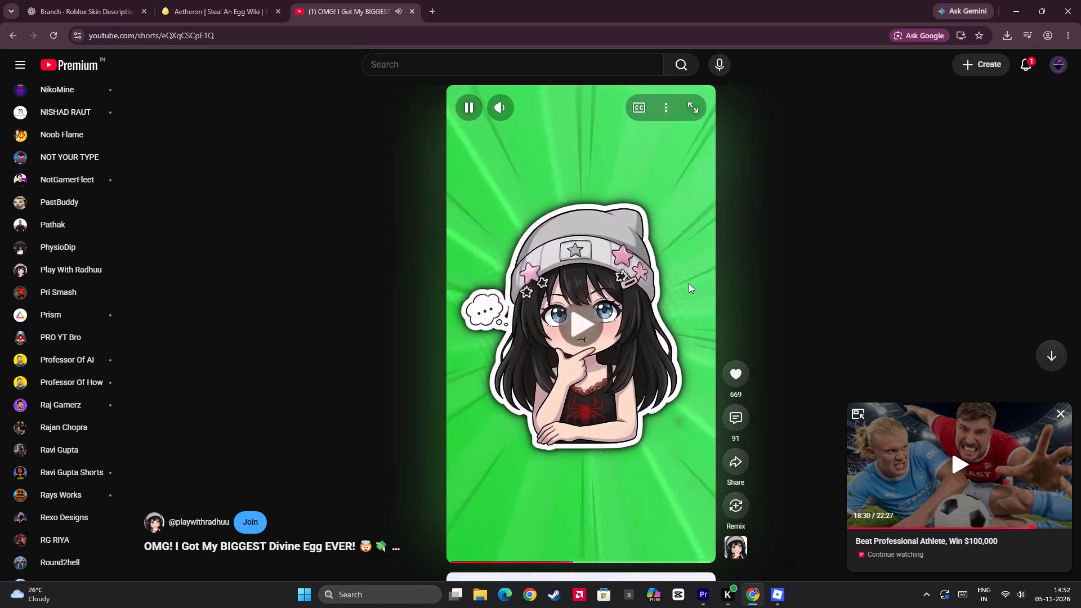
pyautogui.click(689, 283)
pyautogui.click(689, 283)
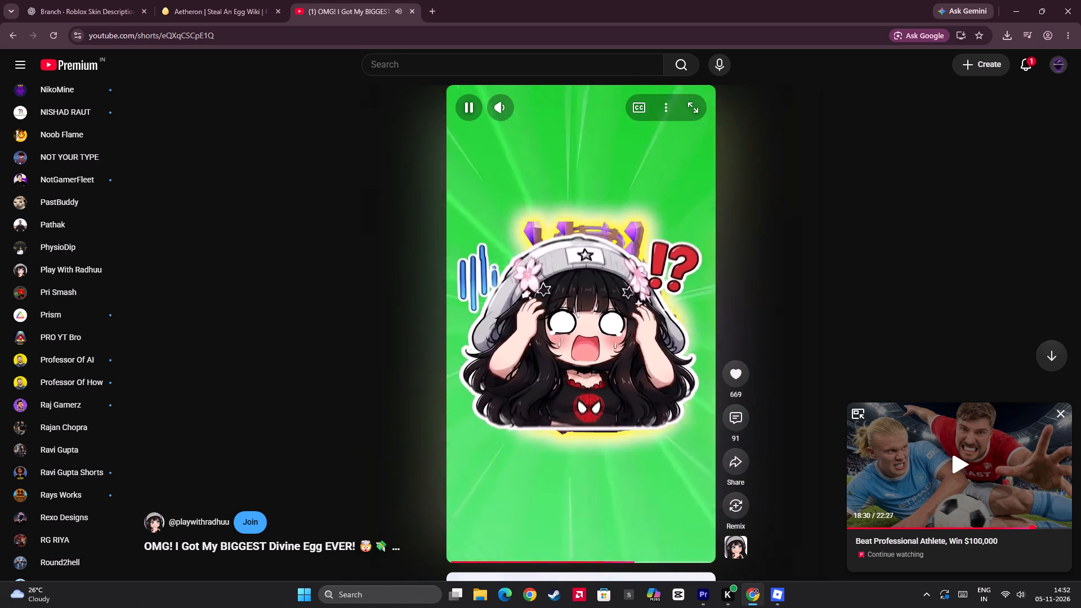
pyautogui.click(689, 283)
pyautogui.click(689, 283)
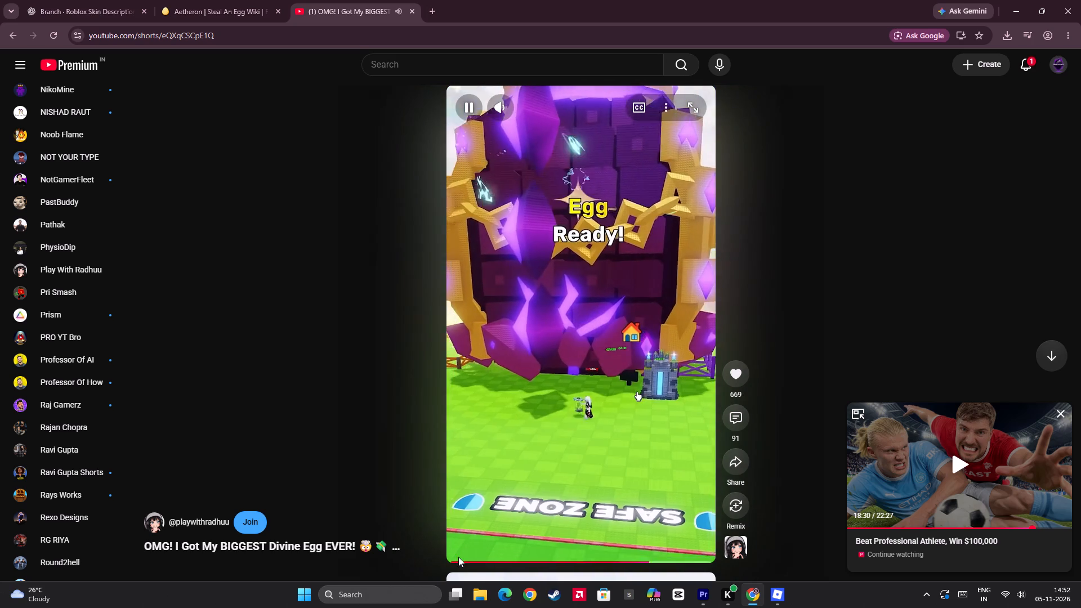
pyautogui.click(475, 560)
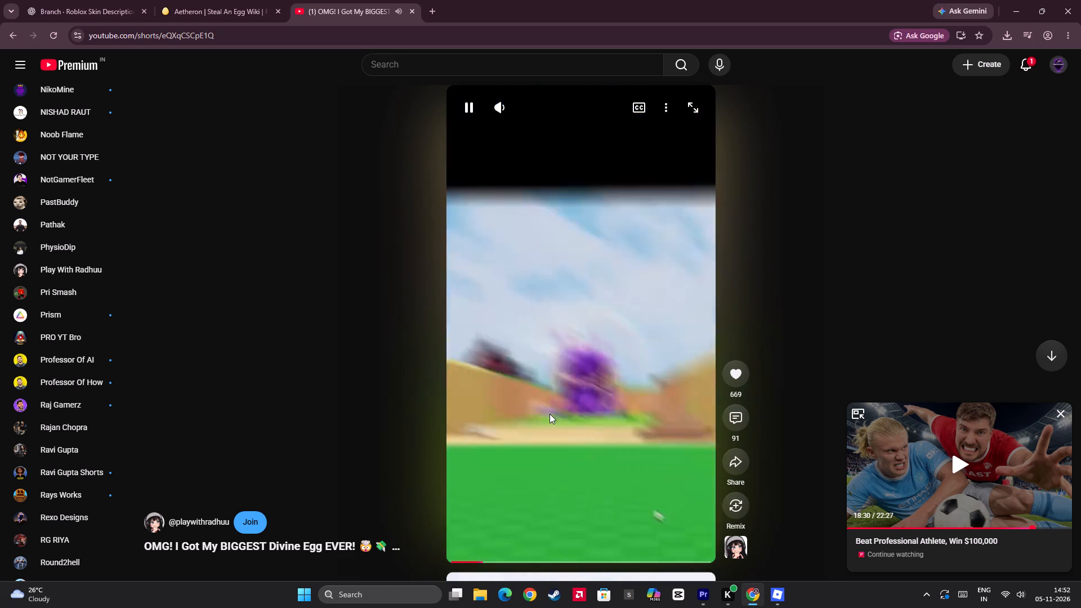
# Move on to the "FASTEST CANDY FARMING TRICK IN BLOX FRUITS" Short and check its cartoon avatar poses.
pyautogui.scroll(-1, 554, 443)
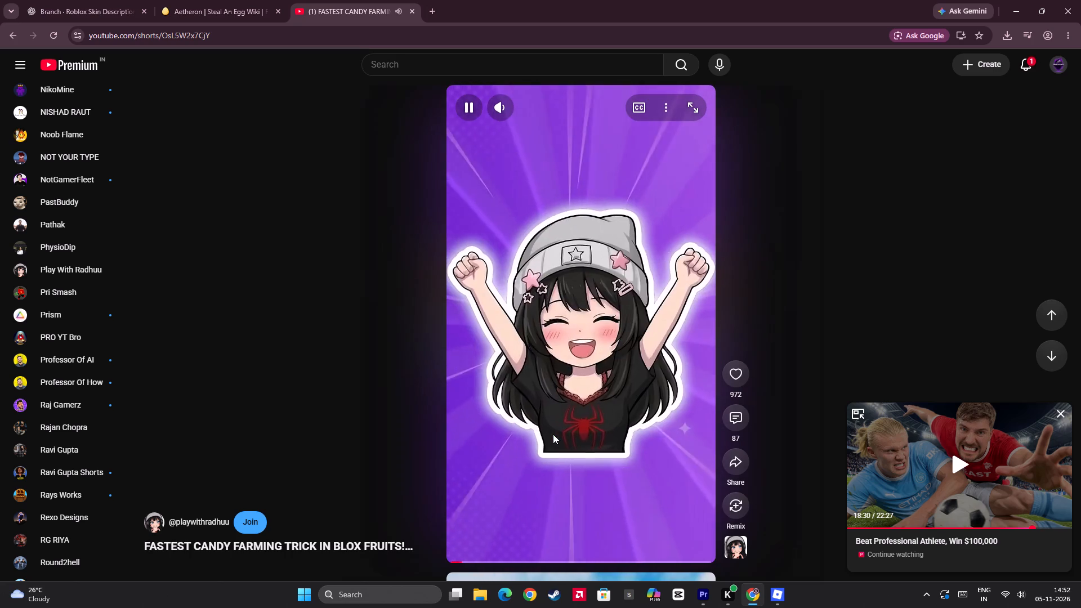
pyautogui.click(553, 426)
pyautogui.click(553, 426)
pyautogui.scroll(-1, 553, 426)
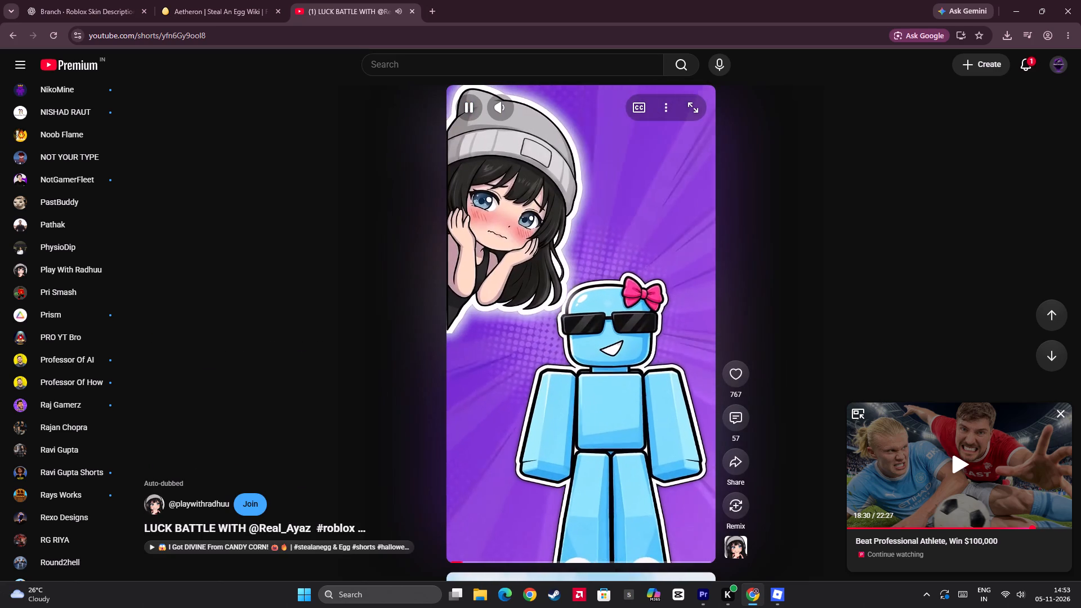
pyautogui.click(553, 426)
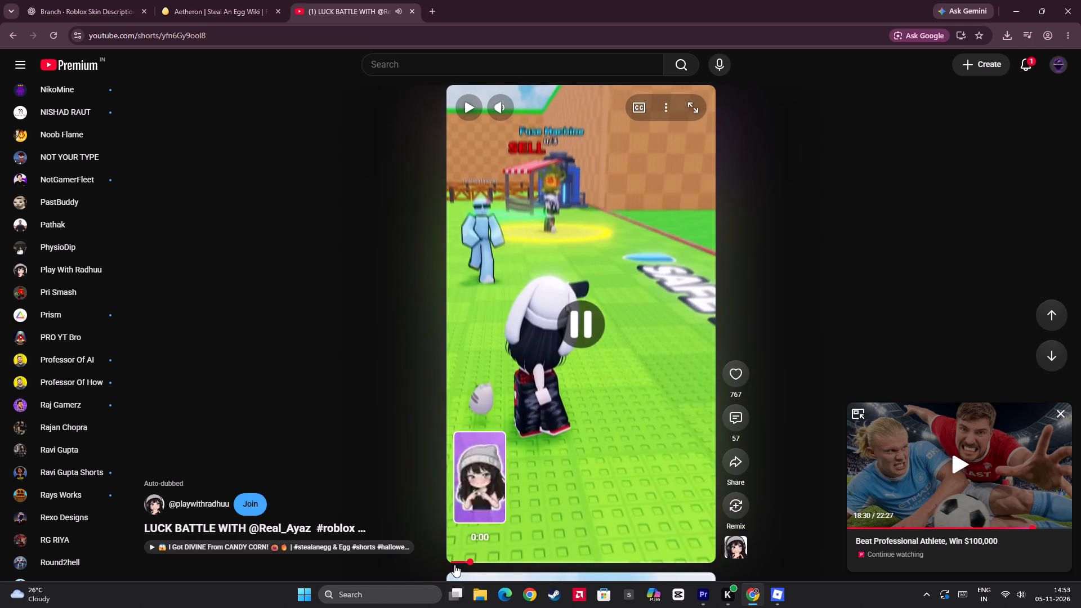
pyautogui.click(454, 564)
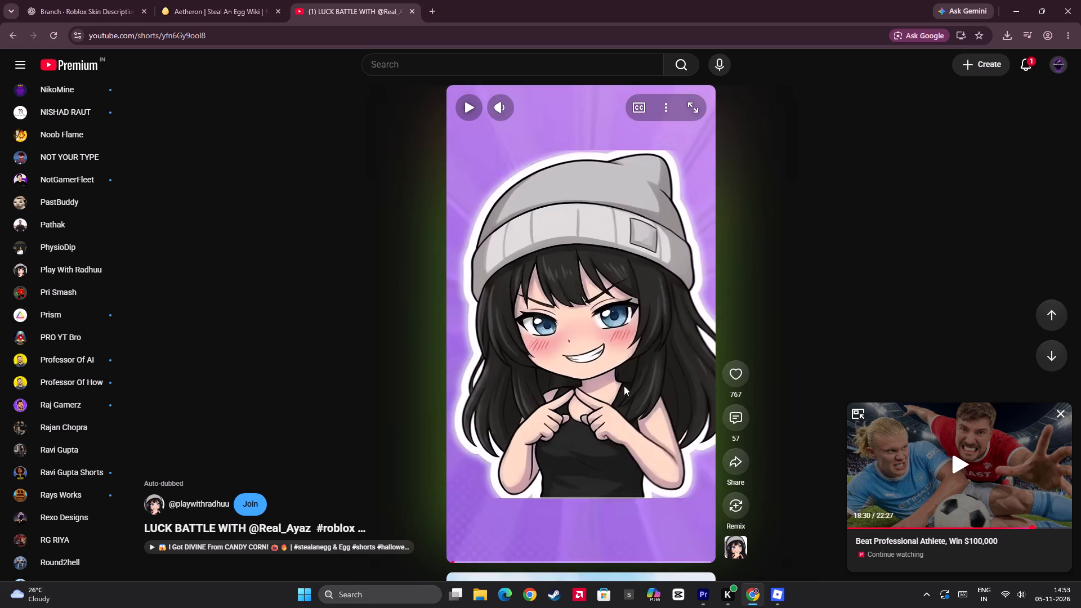
pyautogui.click(607, 397)
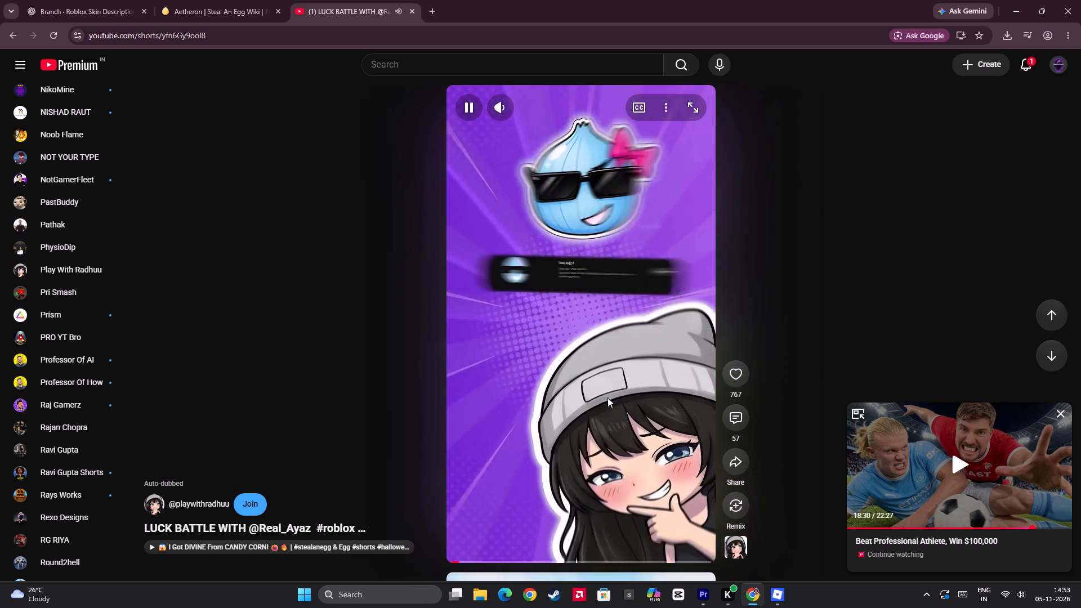
pyautogui.click(607, 397)
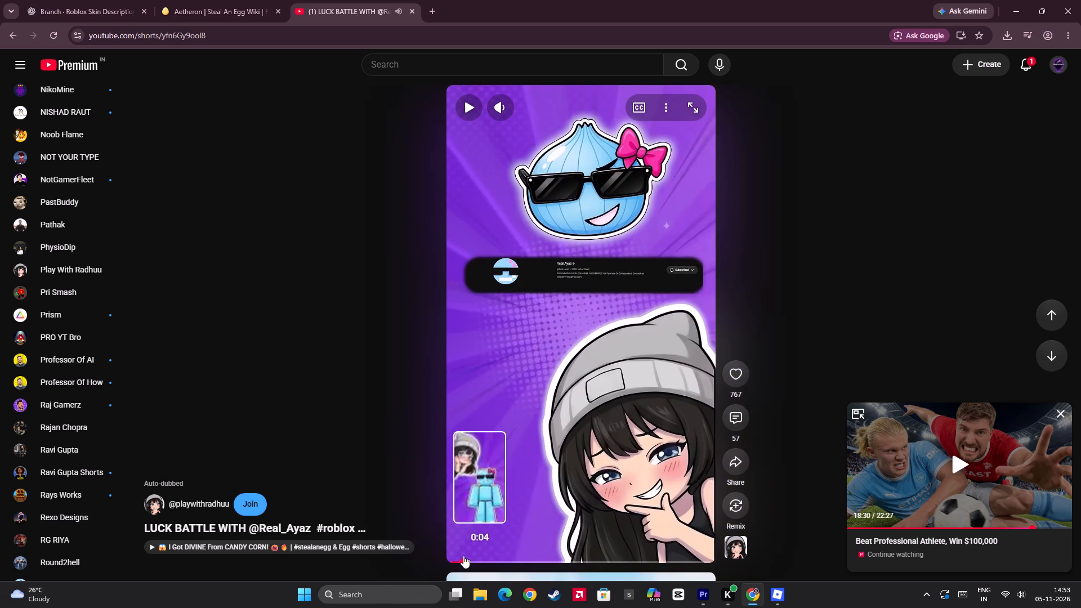
pyautogui.moveTo(458, 561); pyautogui.dragTo(440, 560)
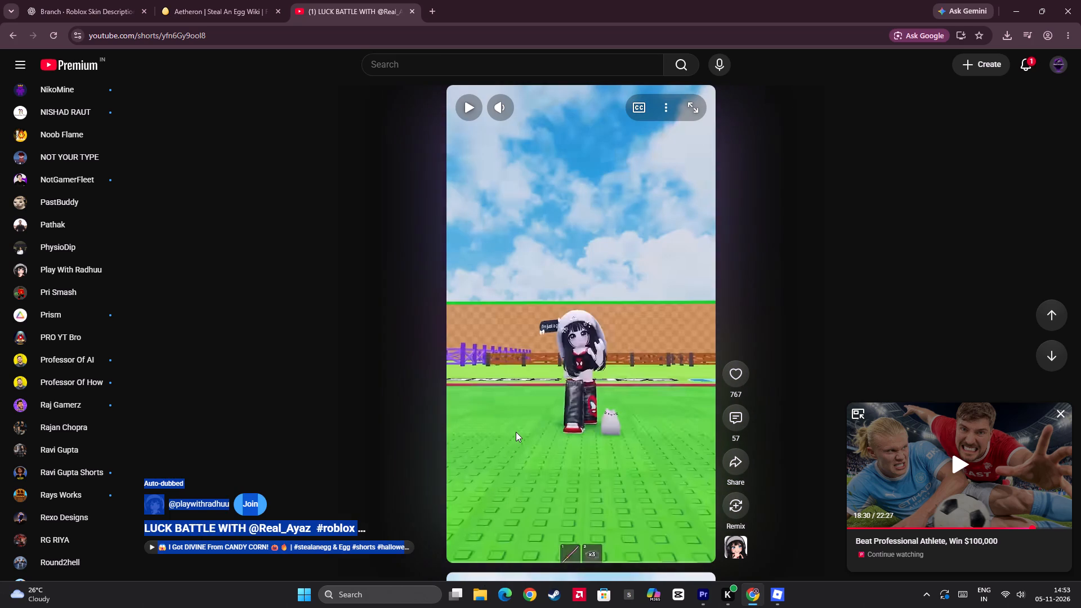
pyautogui.click(516, 432)
pyautogui.click(560, 448)
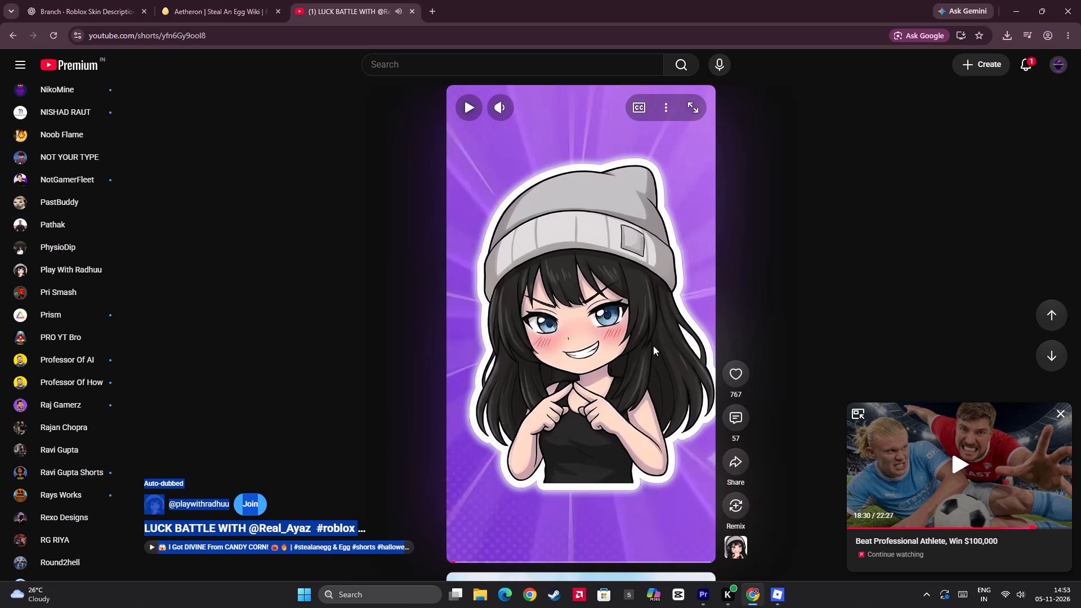
# Capture a screenshot of the grinning grey-beanie avatar in the paused Short, cropped across the full video width.
pyautogui.press('shift+super+s')
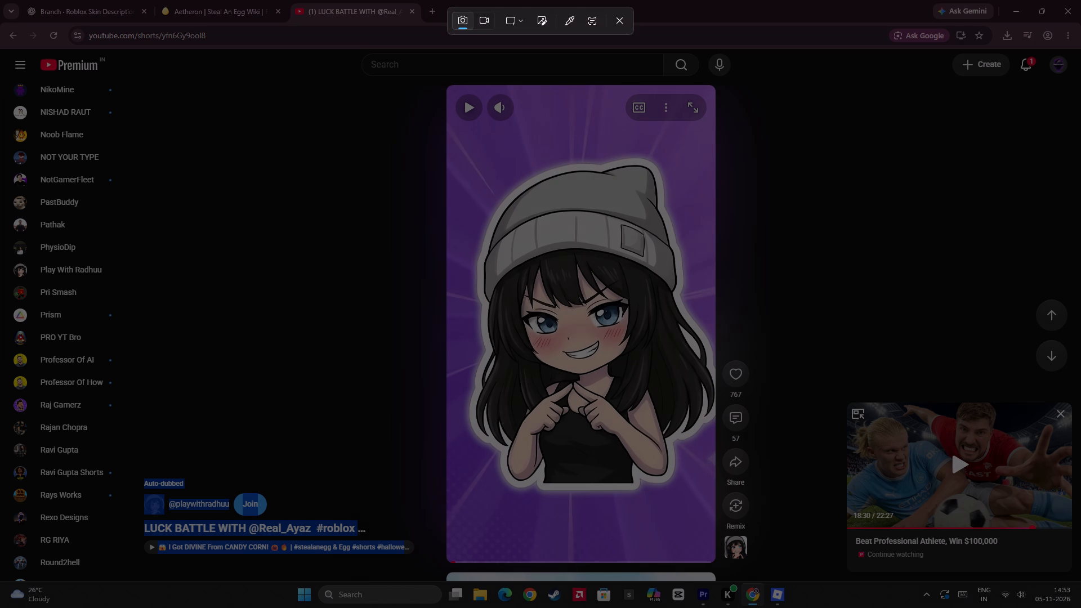
pyautogui.moveTo(447, 156); pyautogui.dragTo(716, 448)
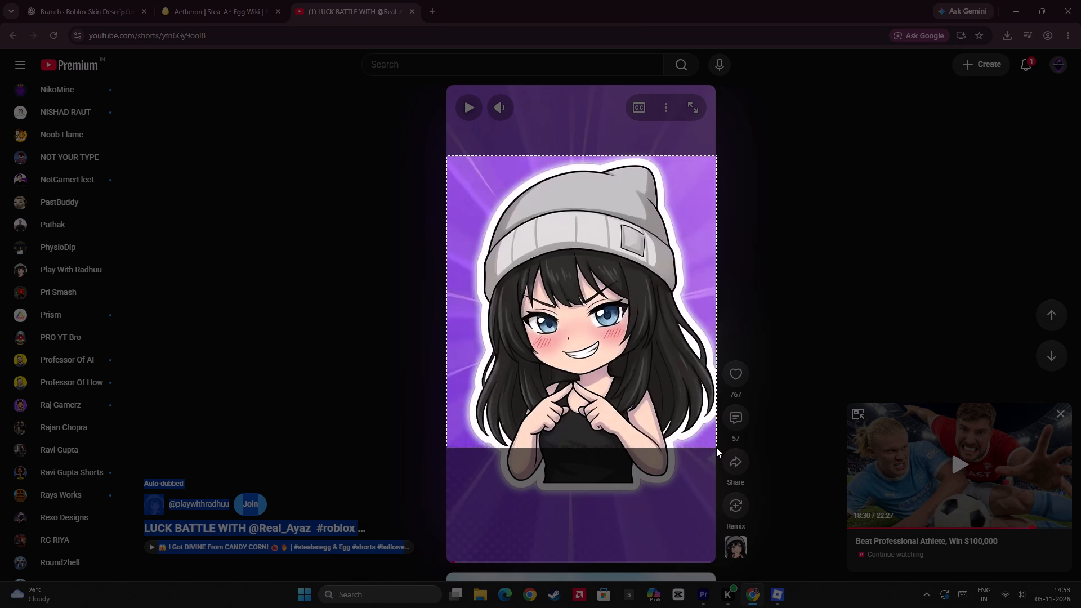
pyautogui.moveTo(716, 448); pyautogui.dragTo(716, 453)
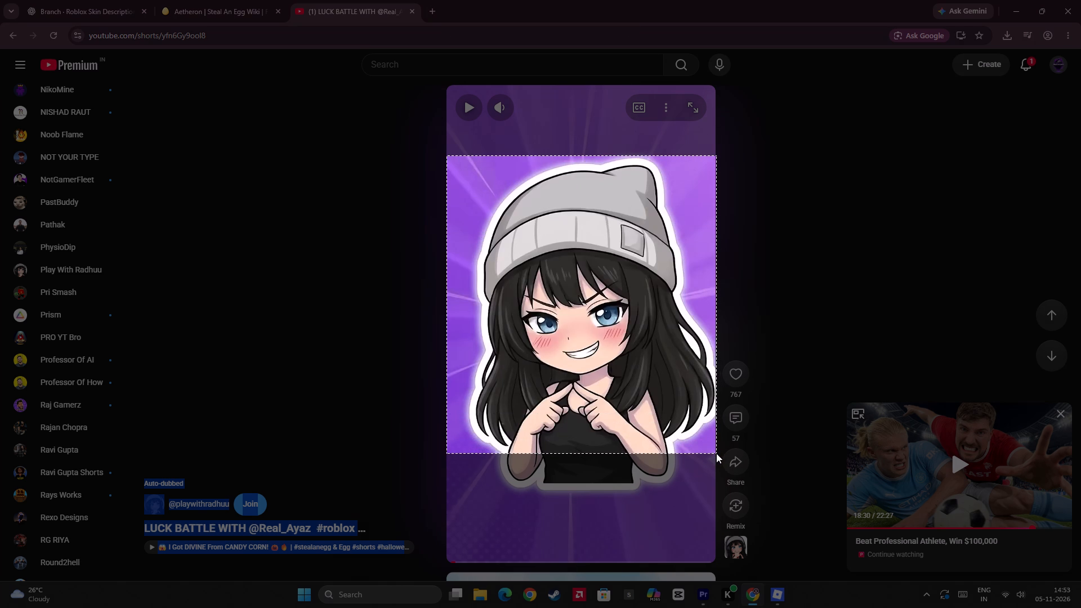
pyautogui.moveTo(716, 453); pyautogui.dragTo(714, 442)
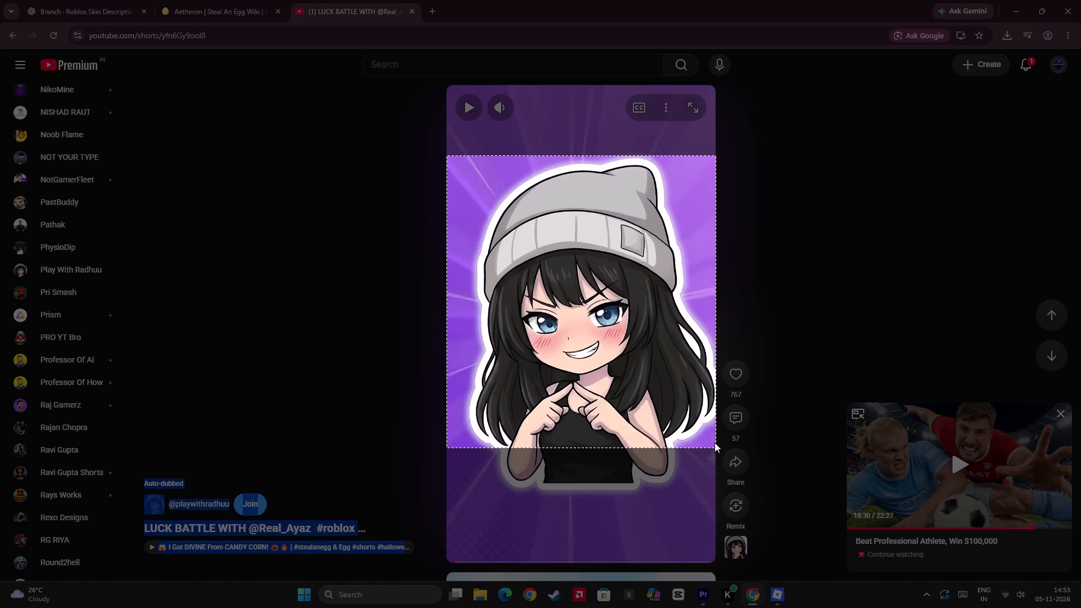
pyautogui.moveTo(714, 442); pyautogui.dragTo(713, 408)
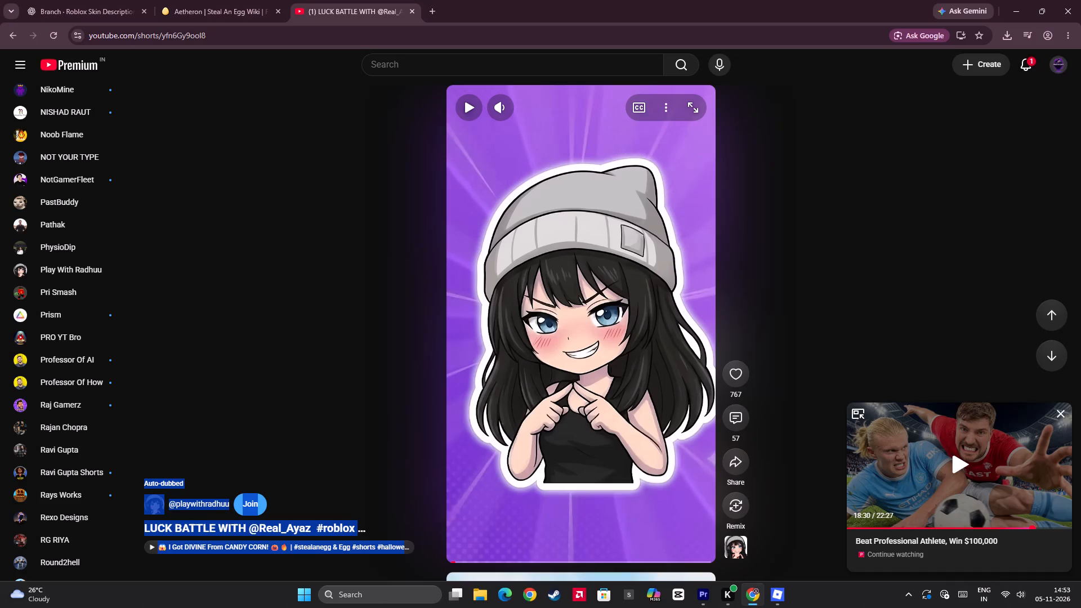
# Go back to the Play With Radhuu channel, look through the rest of the subscriptions and open the JOYBLOX channel.
pyautogui.moveTo(761, 321); pyautogui.dragTo(759, 316)
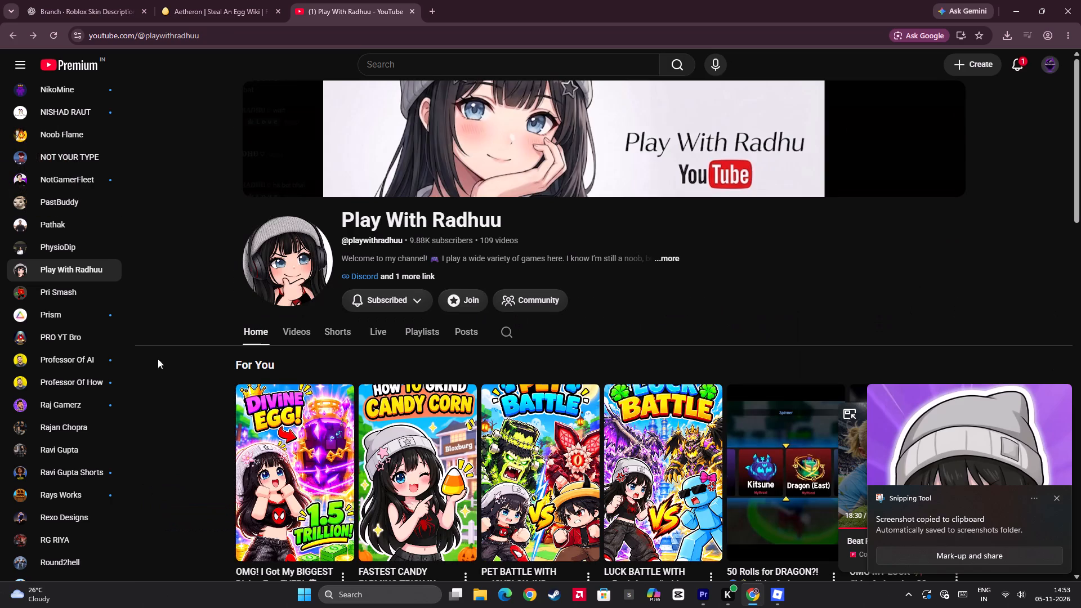
pyautogui.scroll(-10, 43, 394)
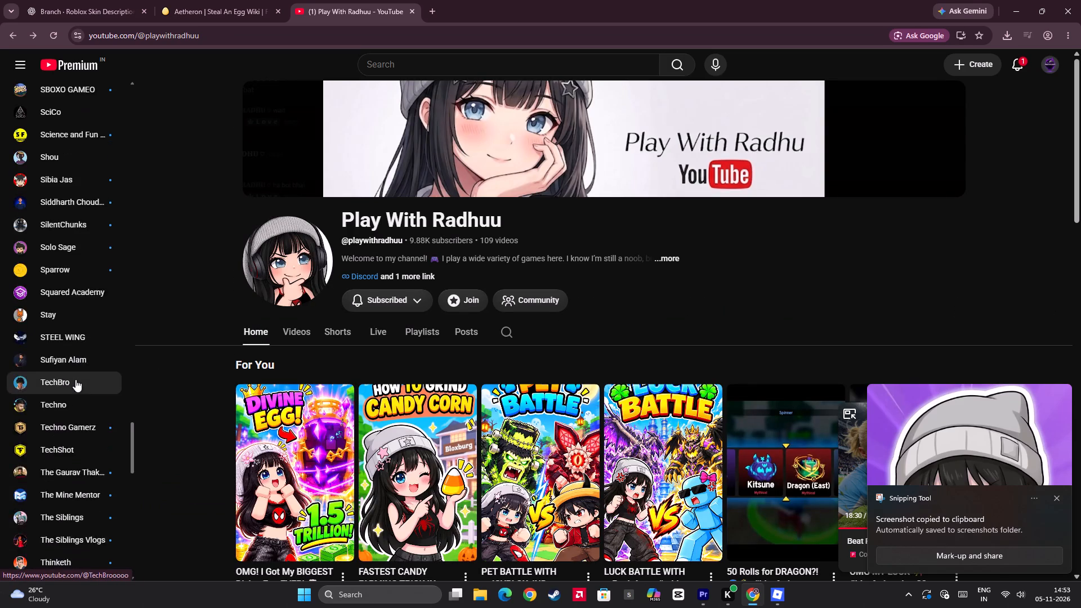
pyautogui.scroll(-8, 75, 379)
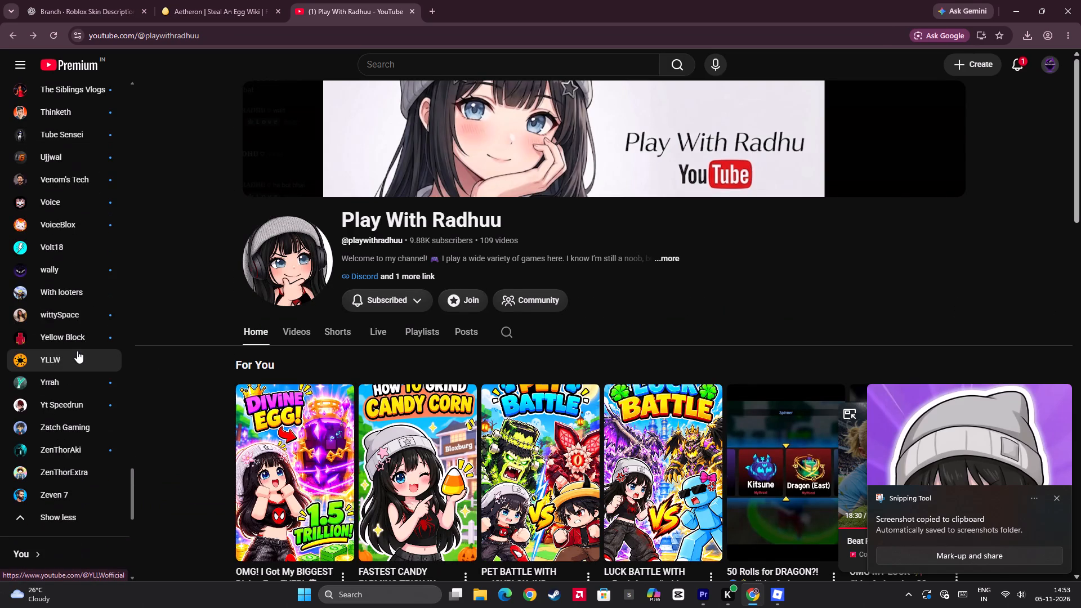
pyautogui.scroll(9, 75, 350)
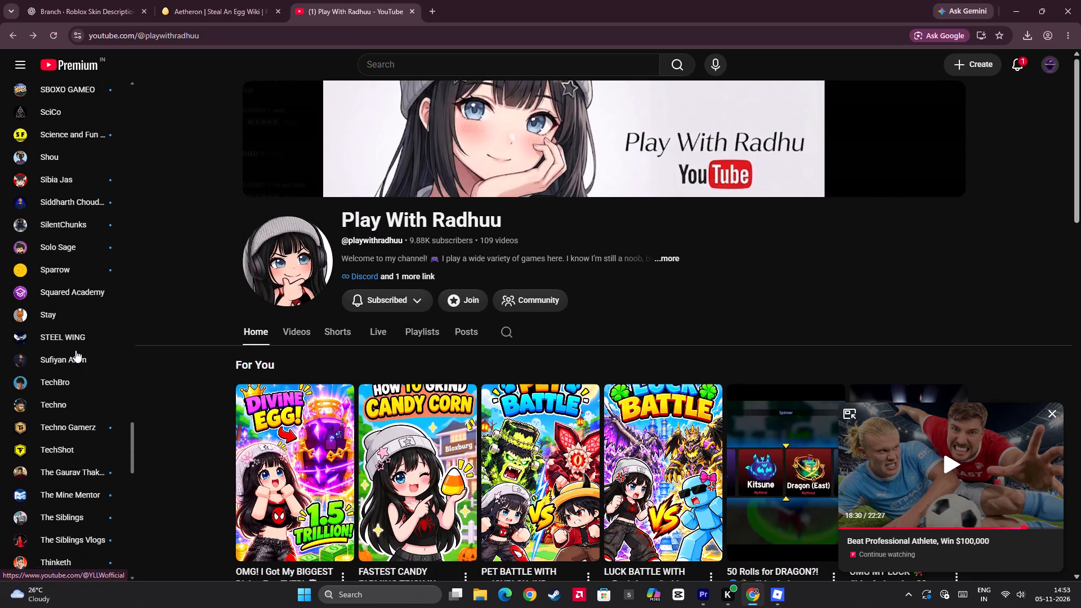
pyautogui.scroll(-7, 73, 322)
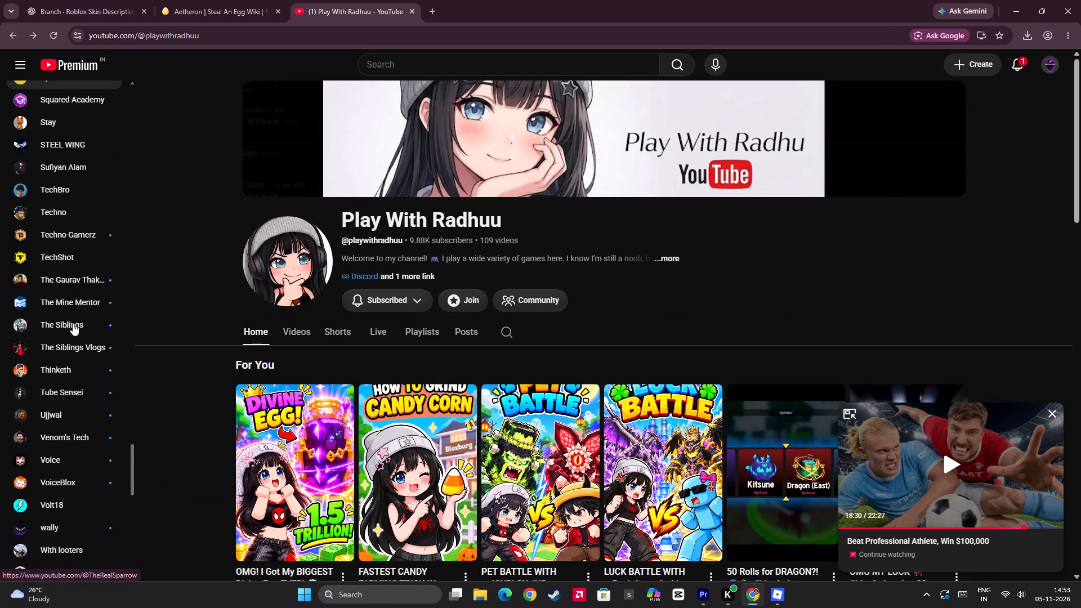
pyautogui.scroll(-2, 73, 323)
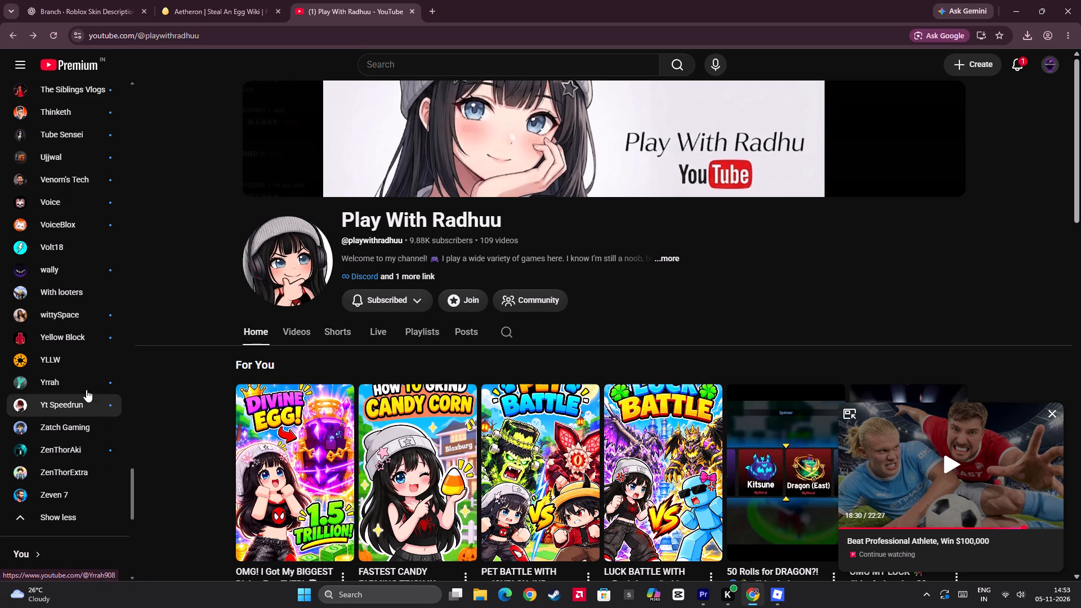
pyautogui.scroll(10, 85, 382)
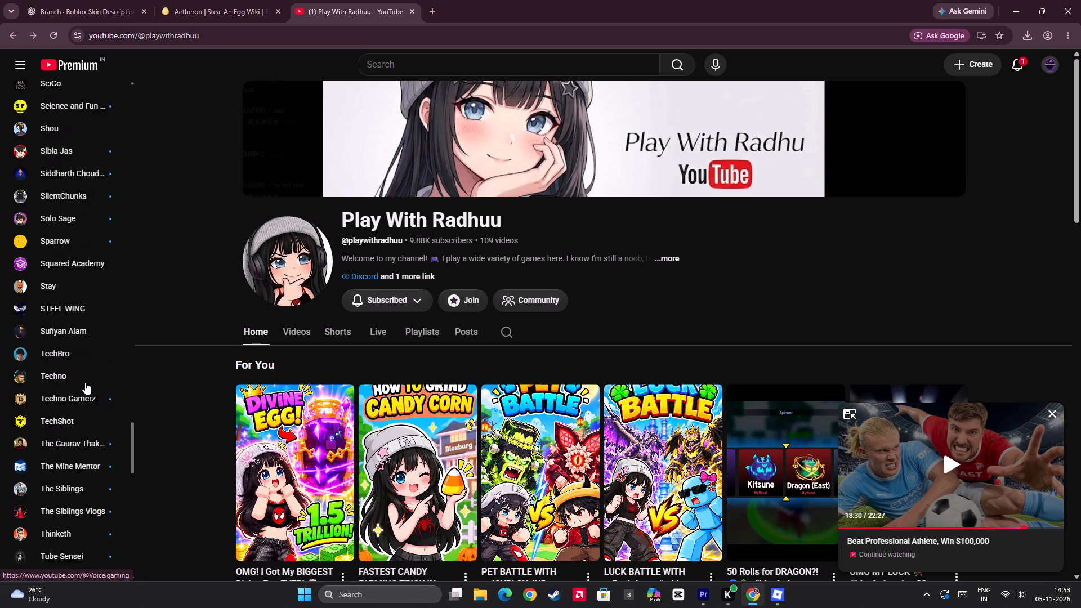
pyautogui.scroll(10, 85, 382)
pyautogui.scroll(14, 85, 382)
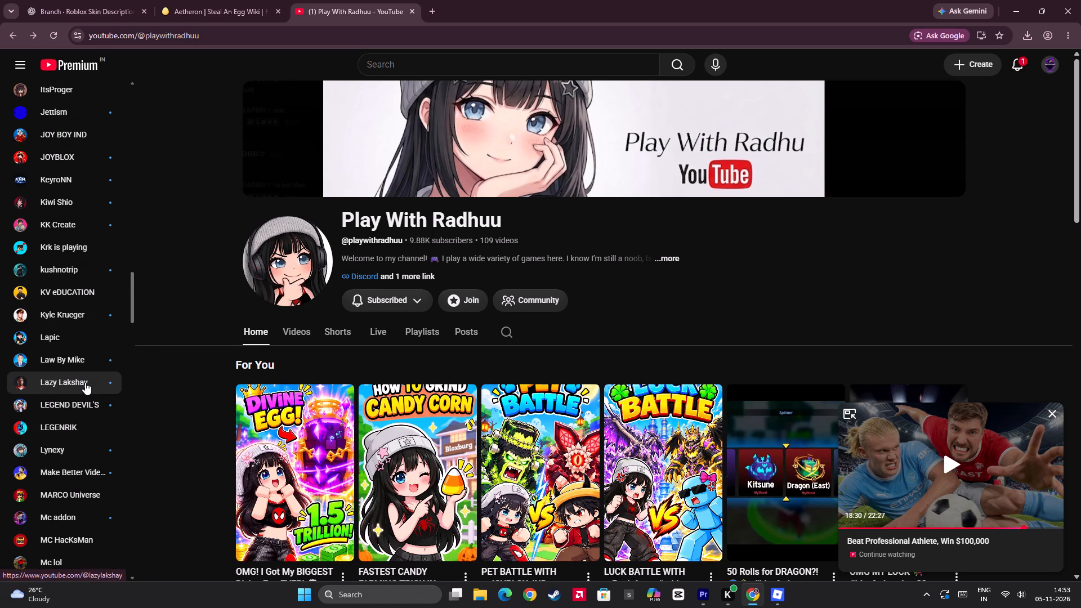
pyautogui.click(48, 155)
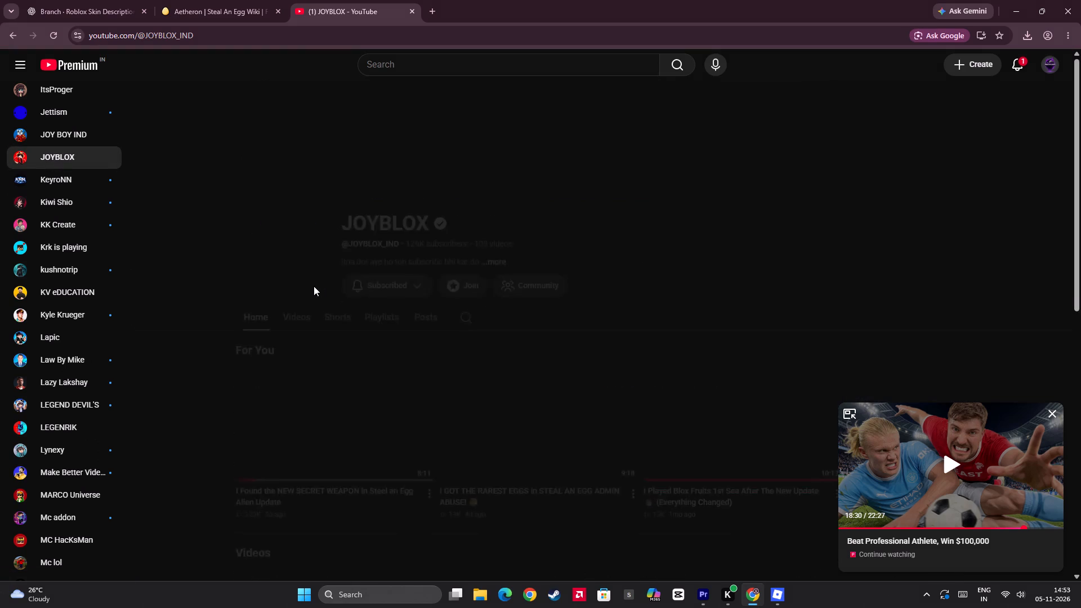
# Open JOYBLOX's "Opening Halloween Eggs with Friends" Short and pause around 0:14 on the bunny-hat avatar head.
pyautogui.click(337, 307)
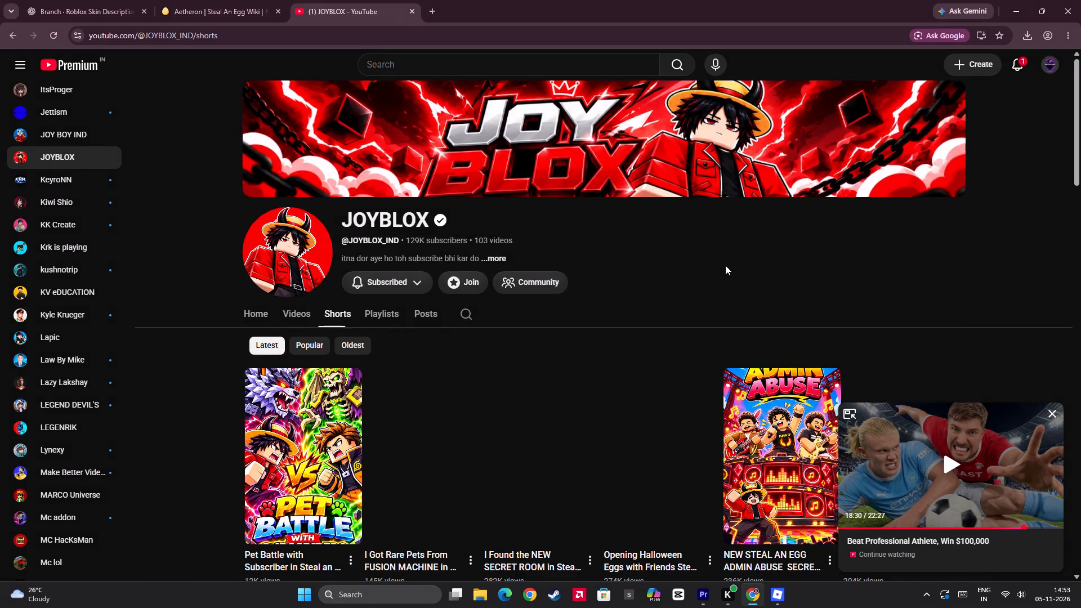
pyautogui.scroll(-2, 725, 265)
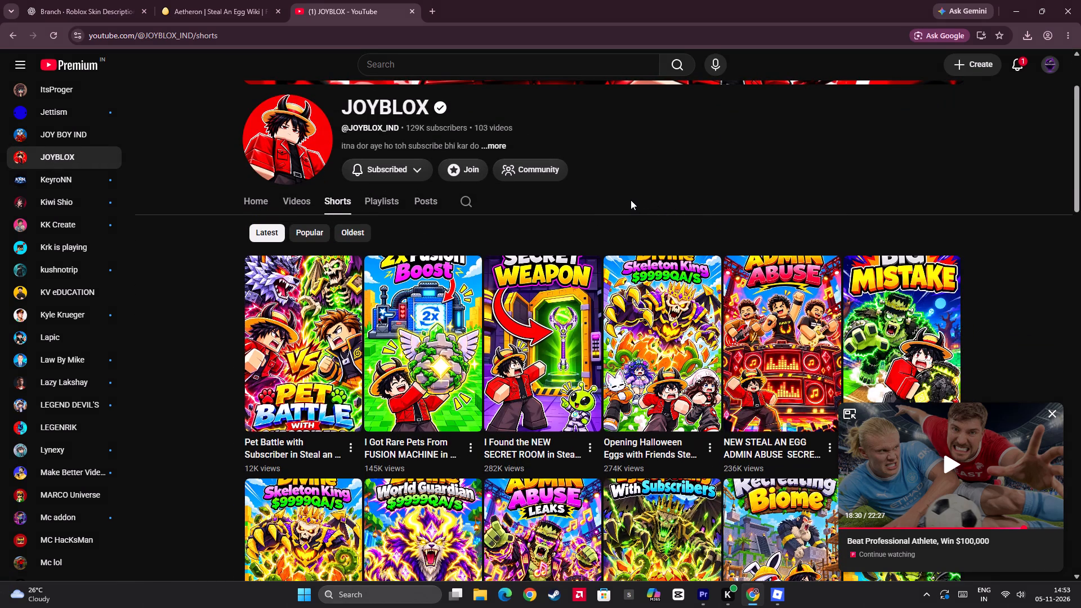
pyautogui.scroll(-1, 634, 217)
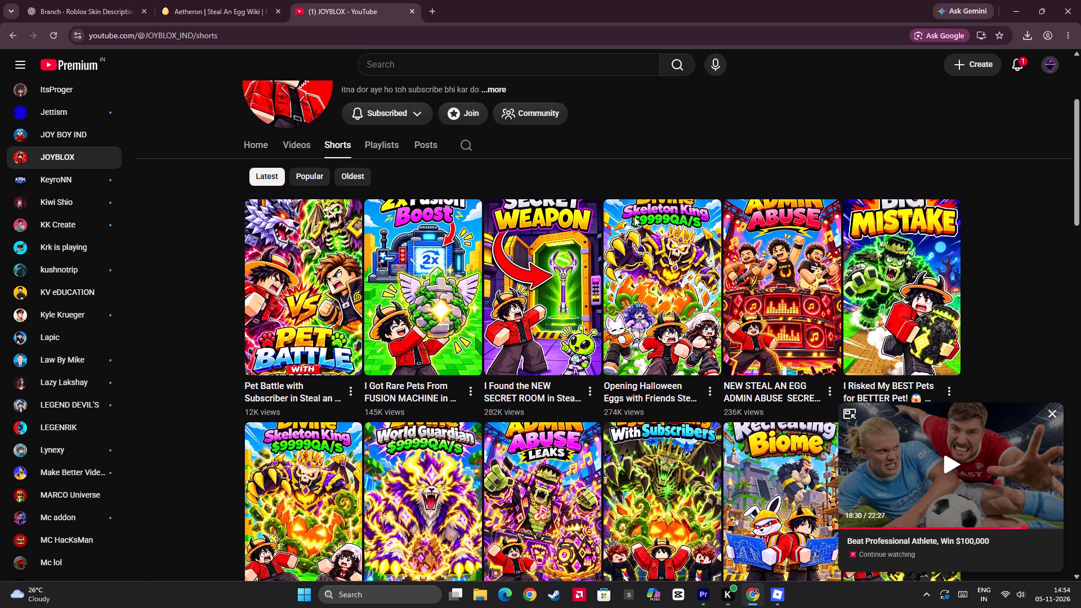
pyautogui.click(649, 263)
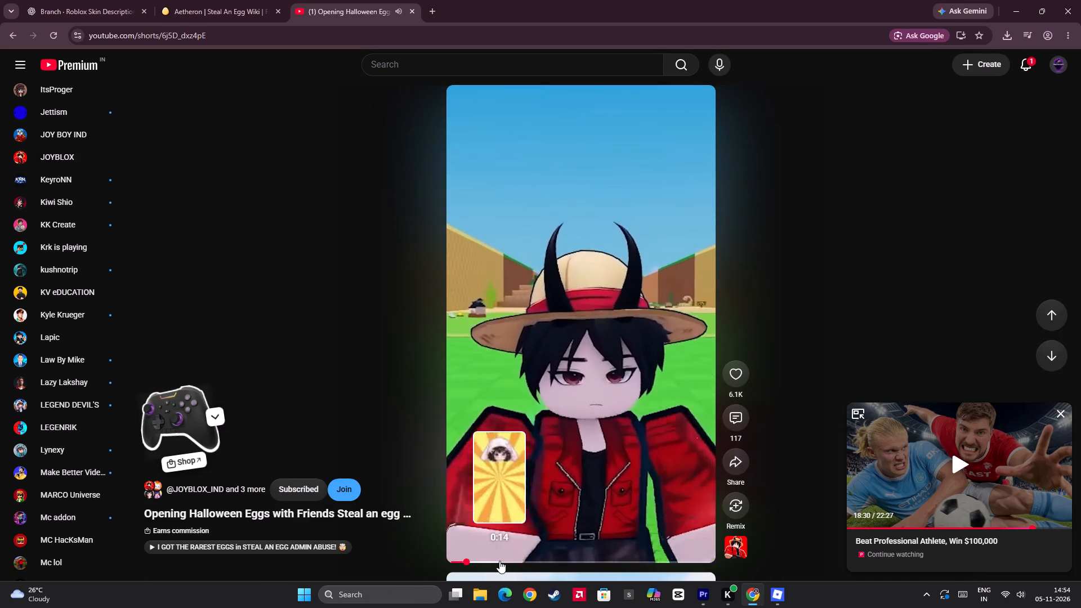
pyautogui.click(499, 561)
pyautogui.click(564, 422)
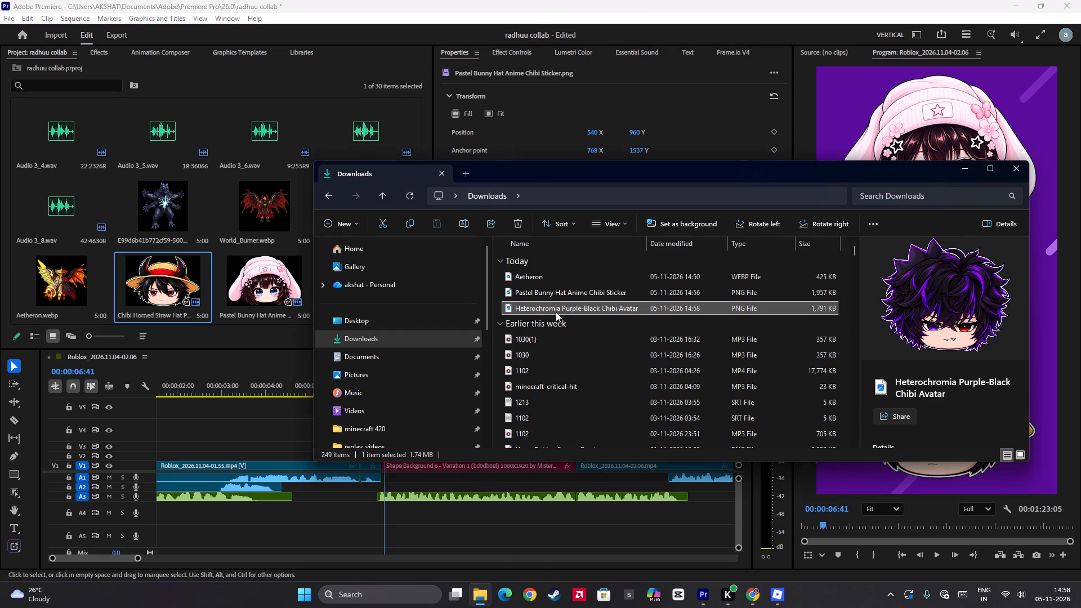
pyautogui.click(523, 15)
pyautogui.moveTo(515, 306); pyautogui.dragTo(490, 308)
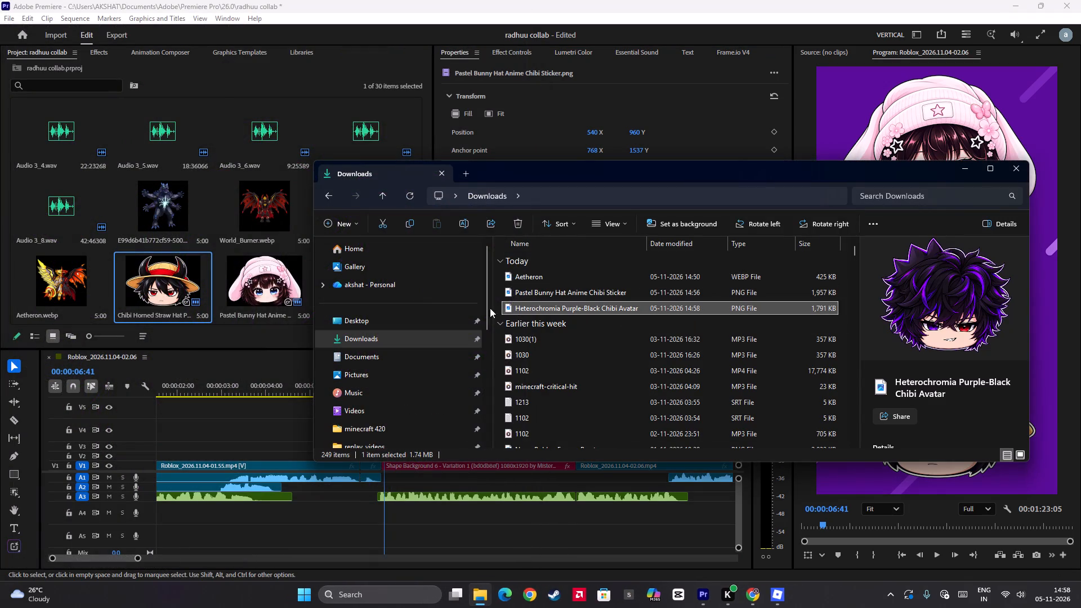
pyautogui.moveTo(490, 308); pyautogui.dragTo(267, 299)
pyautogui.click(308, 0)
pyautogui.moveTo(356, 280); pyautogui.dragTo(388, 446)
# Scale the purple-haired head clip on V3 to 50%.
pyautogui.click(417, 450)
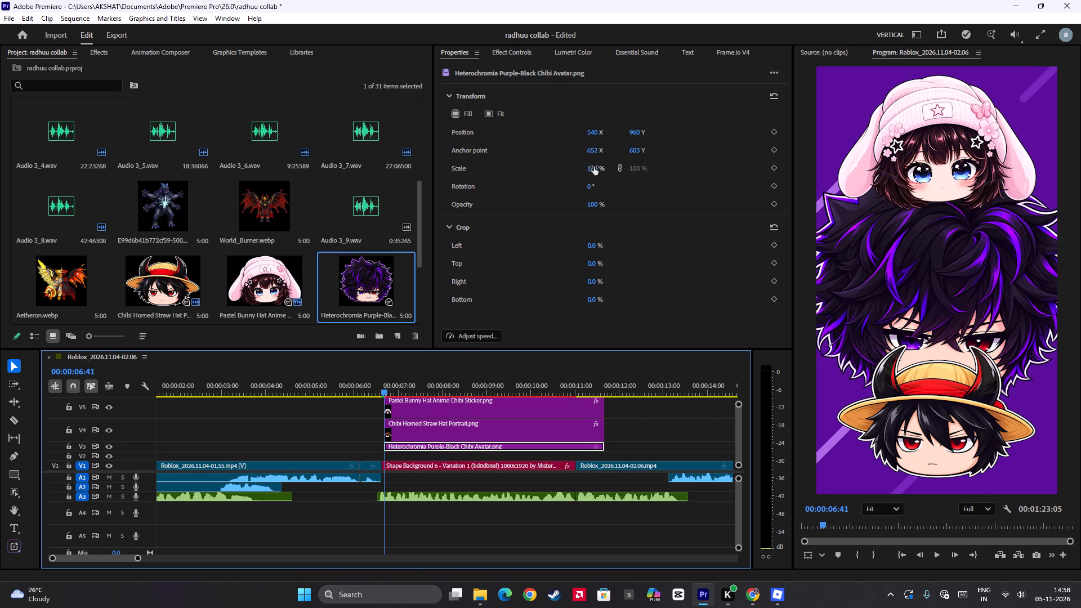
pyautogui.moveTo(595, 167); pyautogui.dragTo(604, 199)
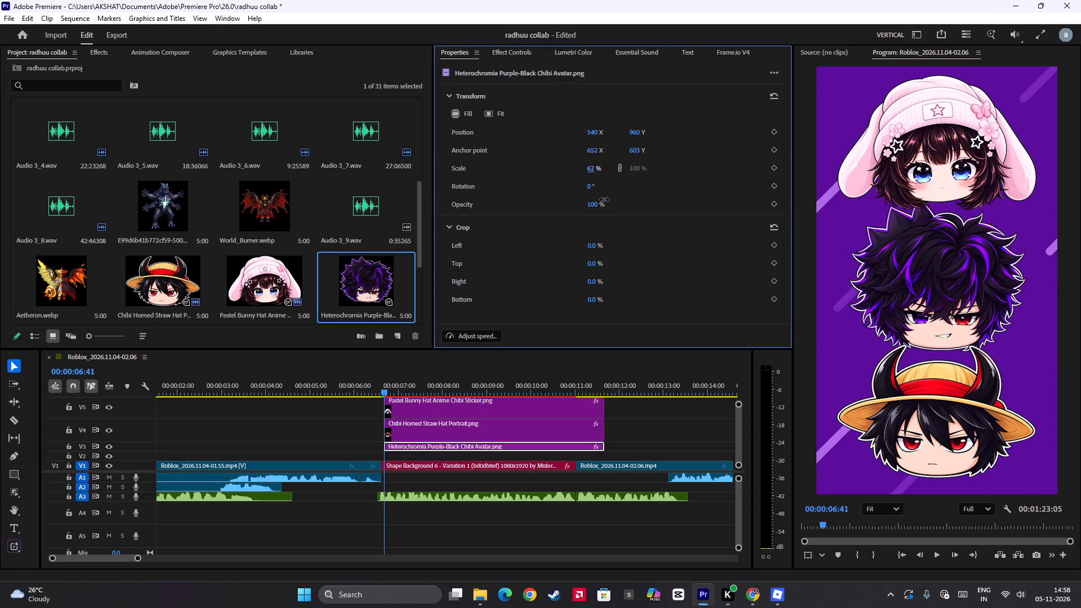
pyautogui.moveTo(604, 199); pyautogui.dragTo(604, 202)
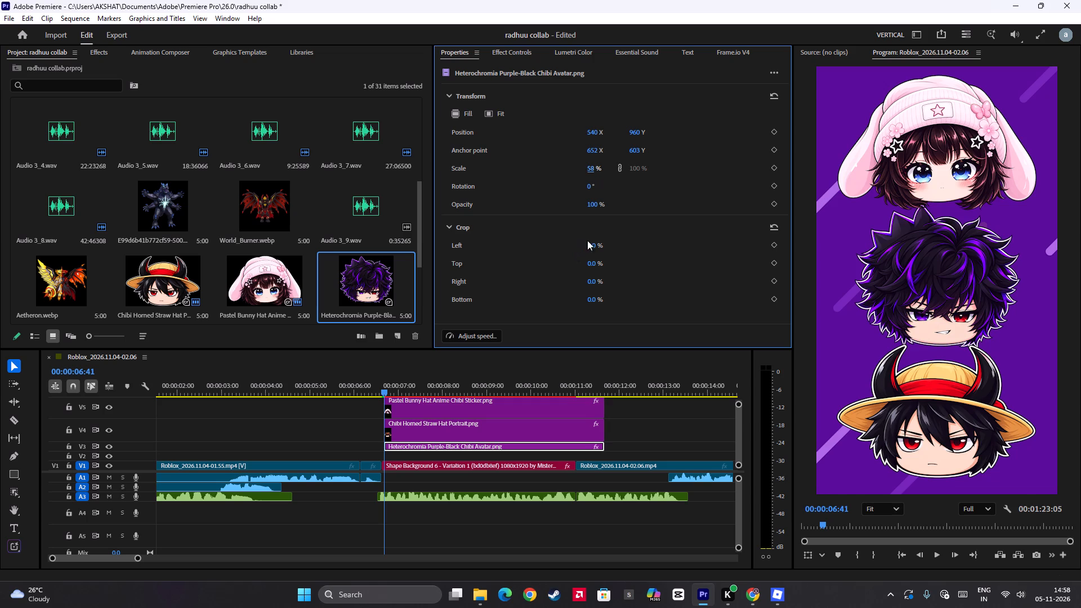
pyautogui.click(591, 169)
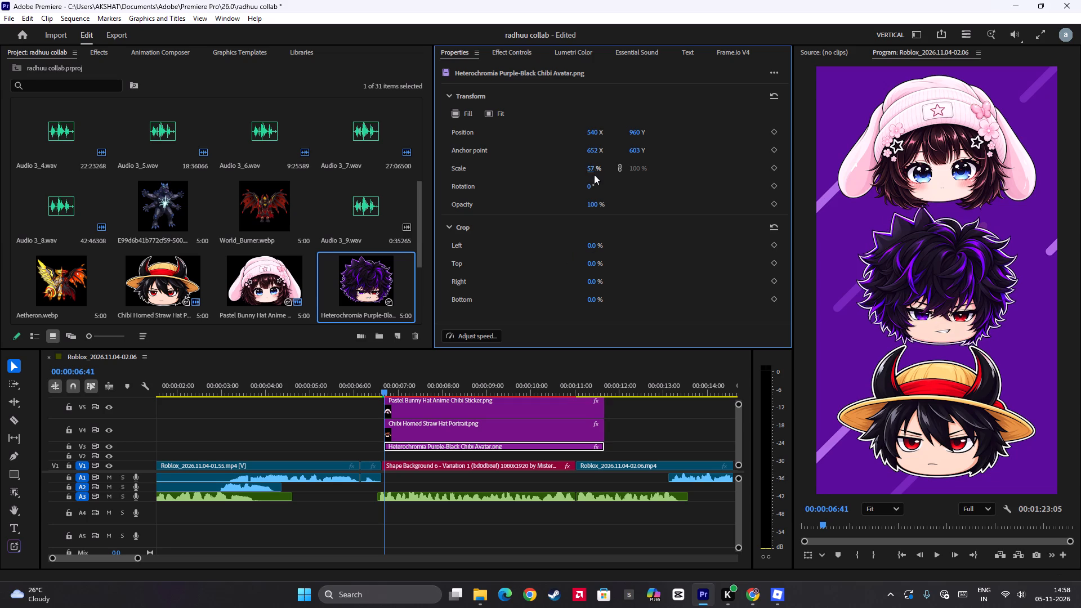
pyautogui.click(594, 175)
pyautogui.click(591, 169)
pyautogui.press('5')
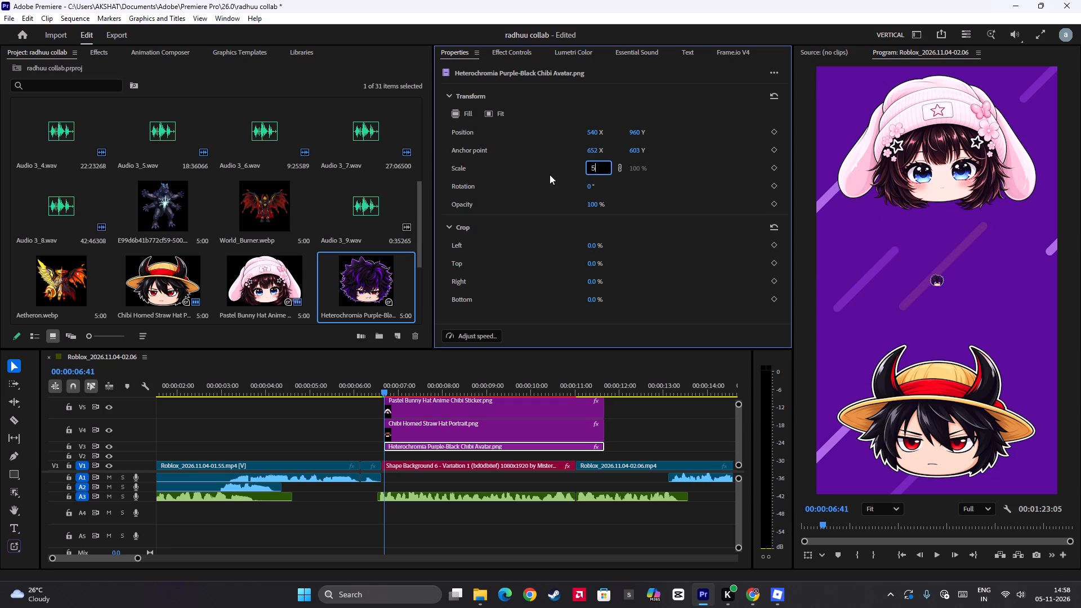
pyautogui.press('0')
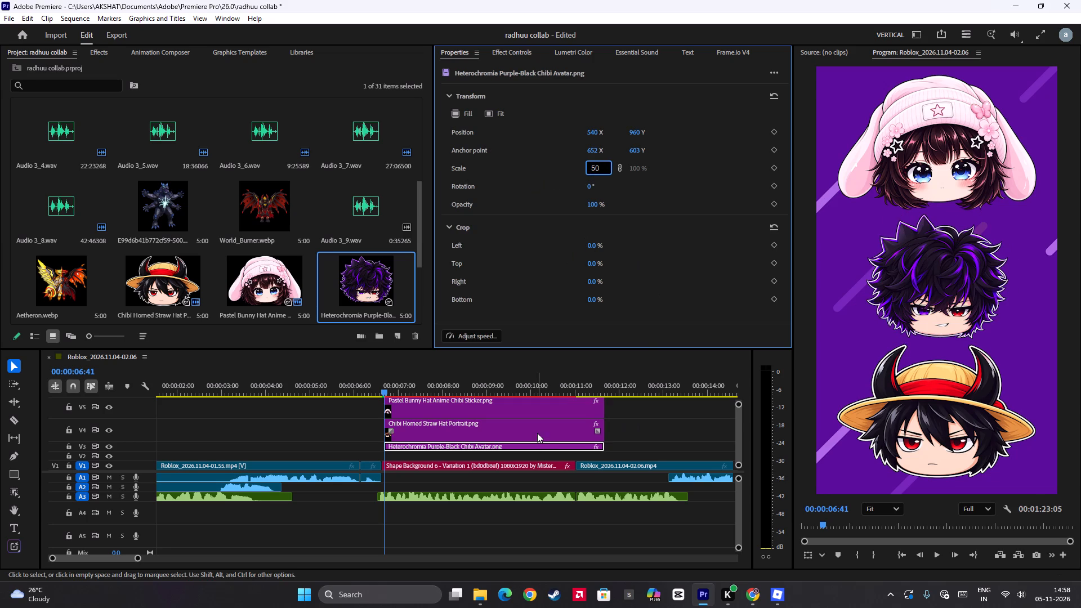
# Scale the straw-hat head clip on V4 and the bunny-hat head clip on V5 to 50% each.
pyautogui.click(537, 433)
pyautogui.click(592, 168)
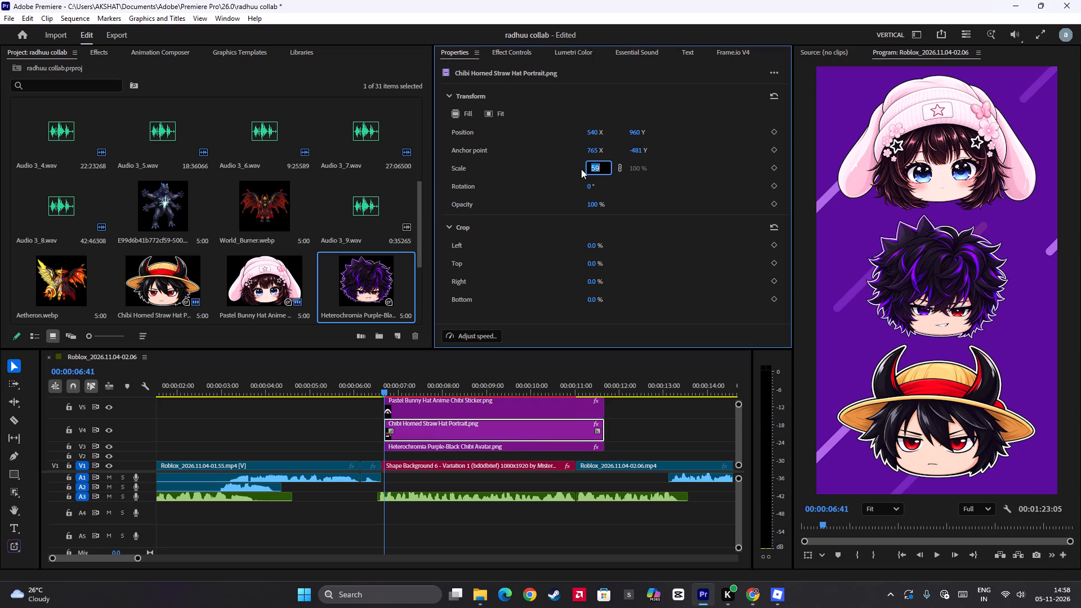
pyautogui.press('5')
pyautogui.press('0')
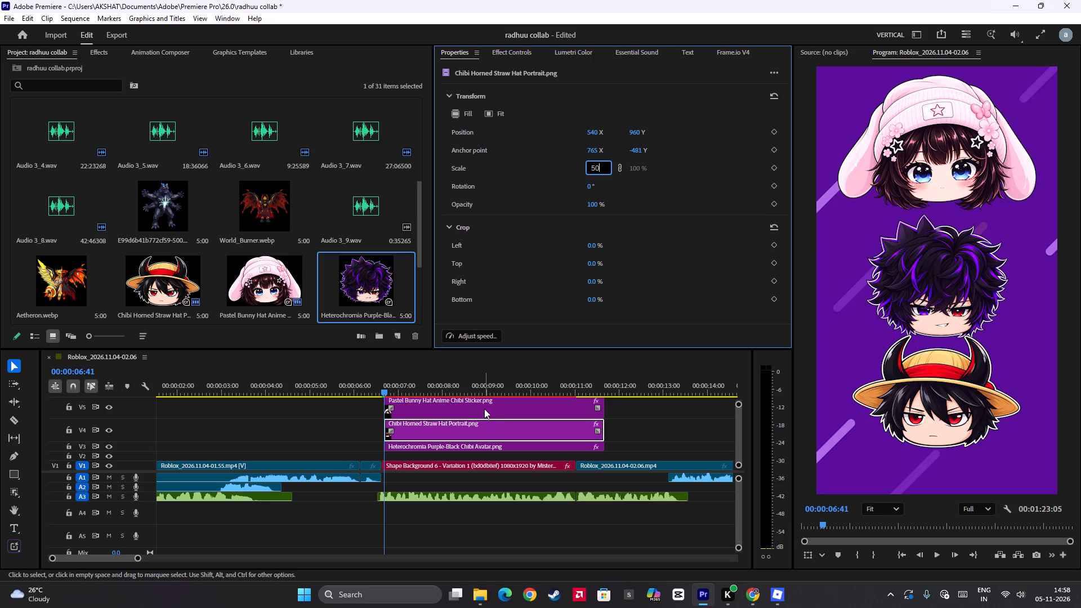
pyautogui.click(484, 409)
pyautogui.click(588, 175)
pyautogui.click(590, 171)
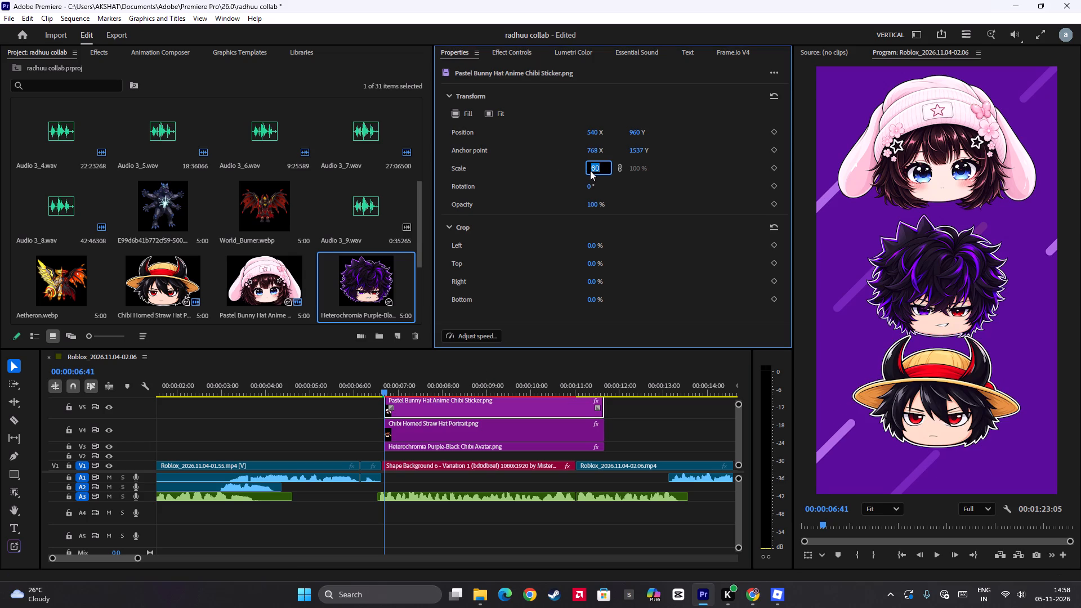
pyautogui.write('50')
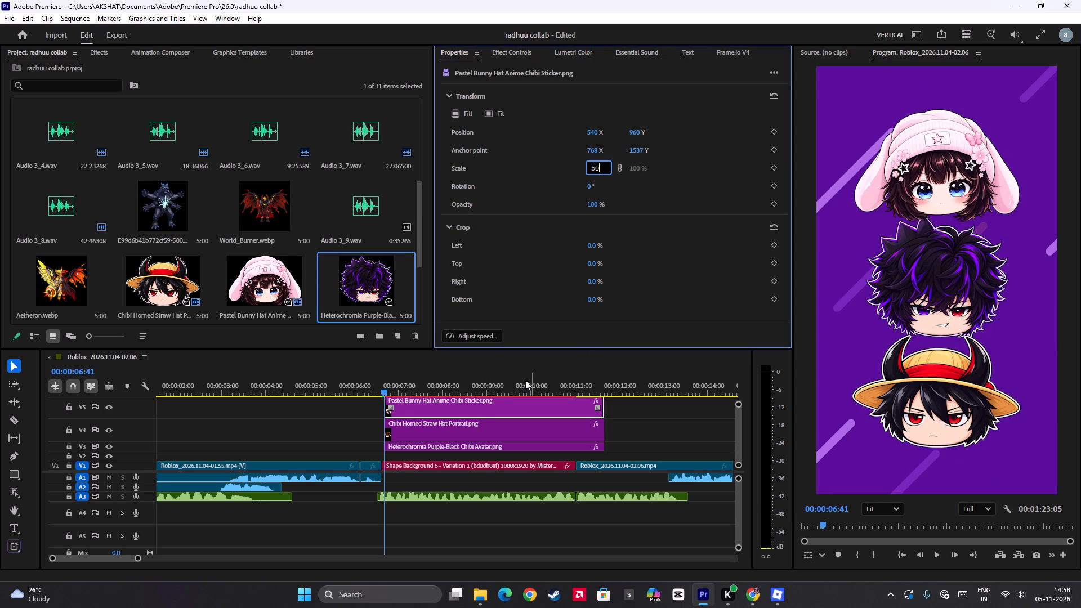
# Move the bunny-hat head up, clear of the purple-haired head, by setting its vertical position to about 901.
pyautogui.click(633, 128)
pyautogui.click(677, 149)
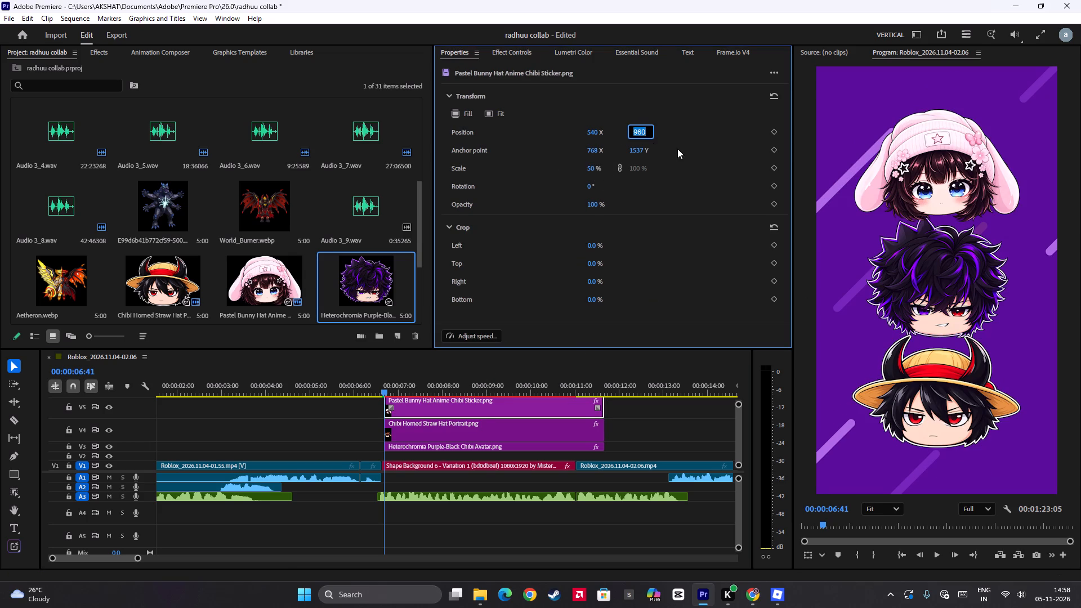
pyautogui.click(696, 142)
pyautogui.moveTo(638, 132); pyautogui.dragTo(638, 163)
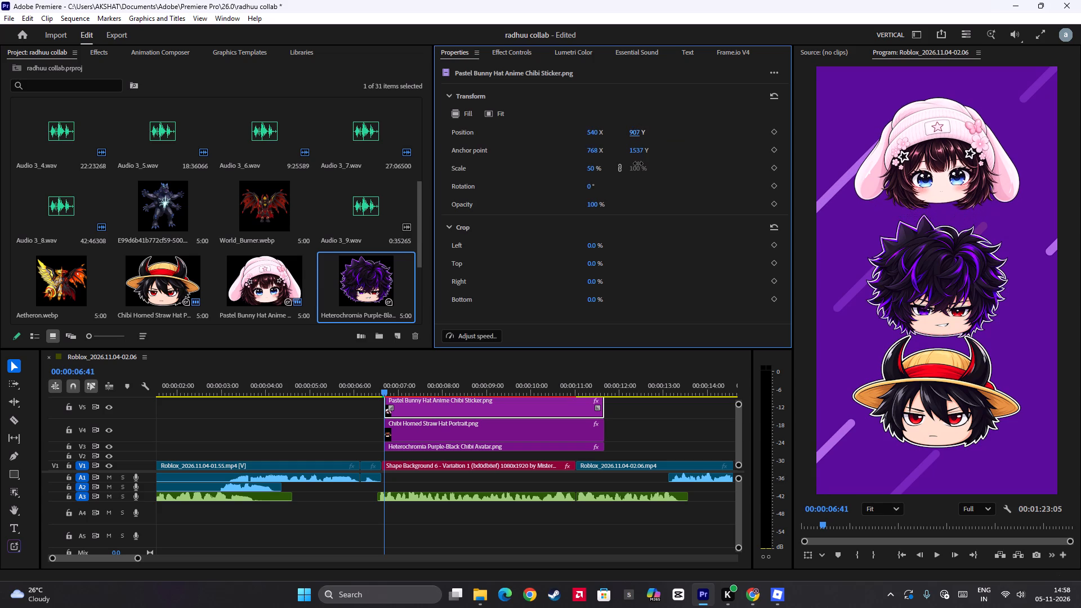
pyautogui.moveTo(638, 163); pyautogui.dragTo(638, 167)
pyautogui.moveTo(595, 206); pyautogui.dragTo(596, 183)
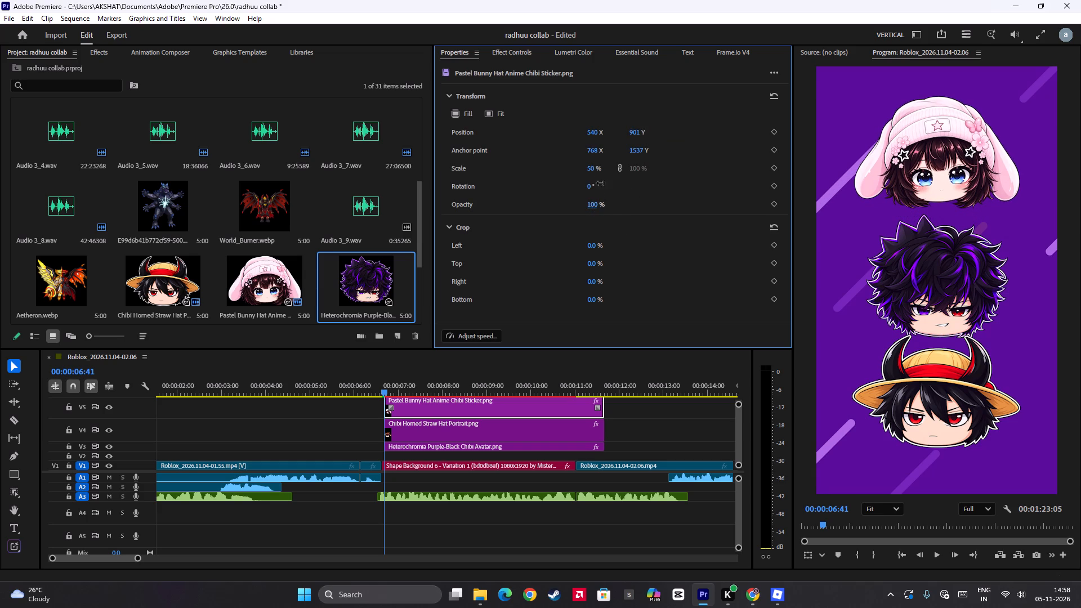
pyautogui.moveTo(596, 183); pyautogui.dragTo(601, 20)
pyautogui.click(605, 32)
# Nudge the purple-haired head slightly down by setting its vertical position to about 967.
pyautogui.click(451, 446)
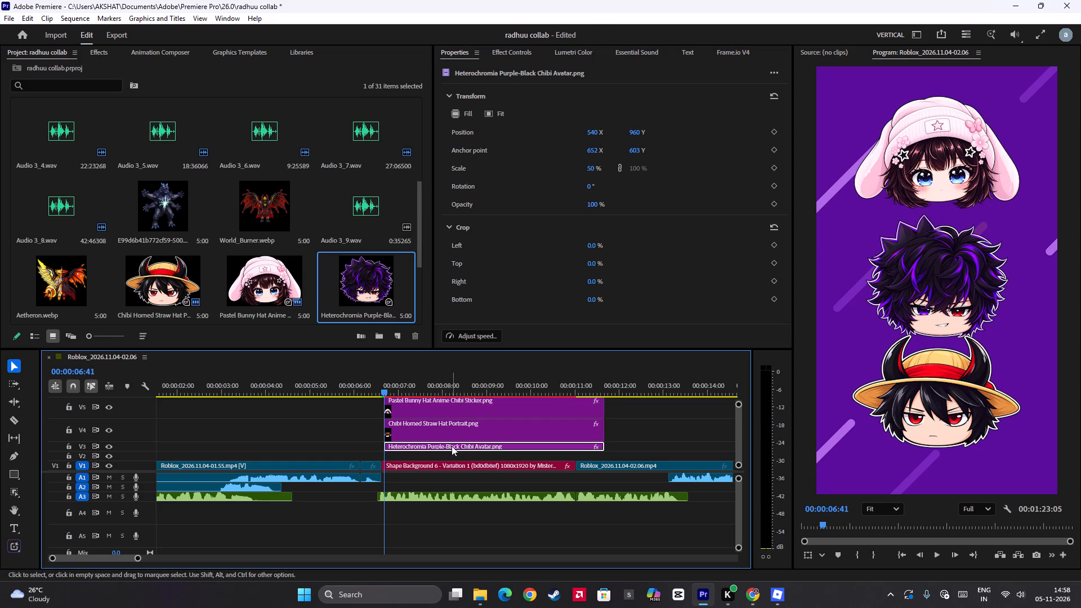
pyautogui.click(639, 149)
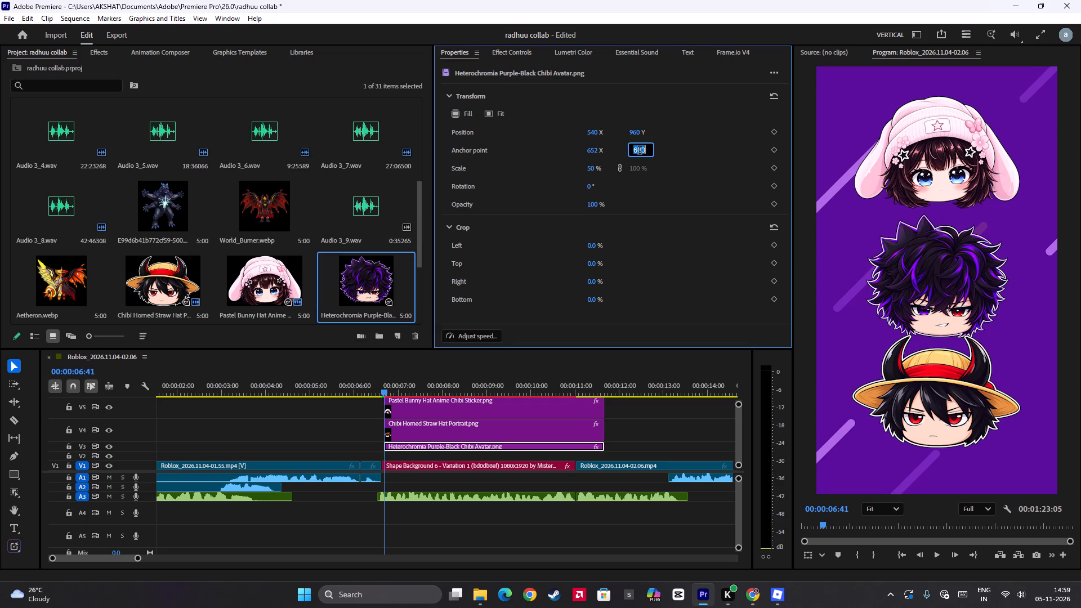
pyautogui.hotkey('ctrl', 'z')
pyautogui.click(638, 131)
pyautogui.click(669, 128)
pyautogui.click(635, 129)
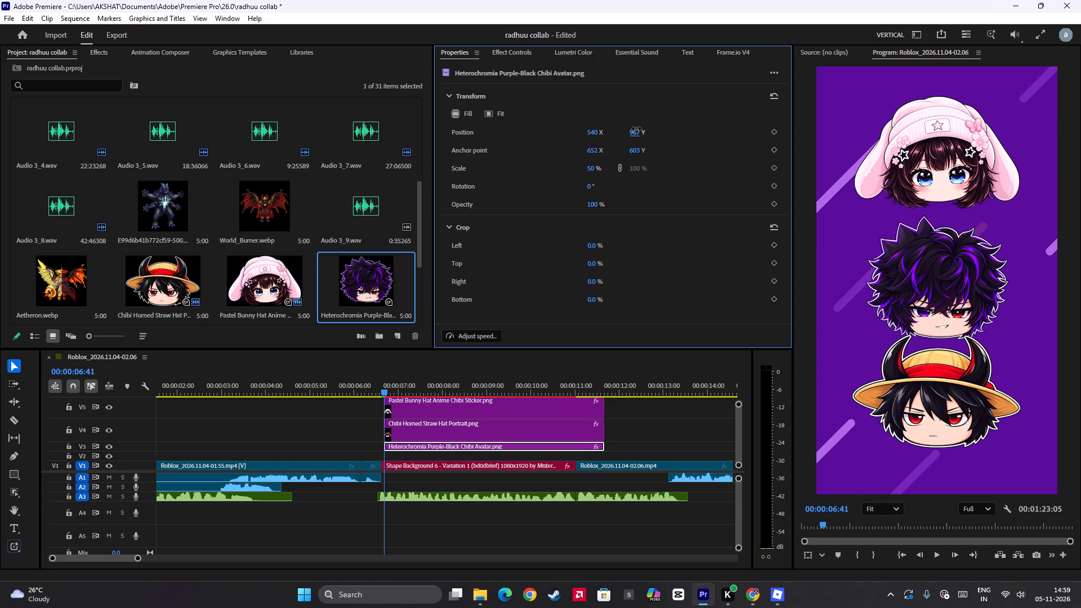
# Reposition the straw-hat head below the purple-haired head at about 583 horizontally and 1030 vertically.
pyautogui.click(455, 424)
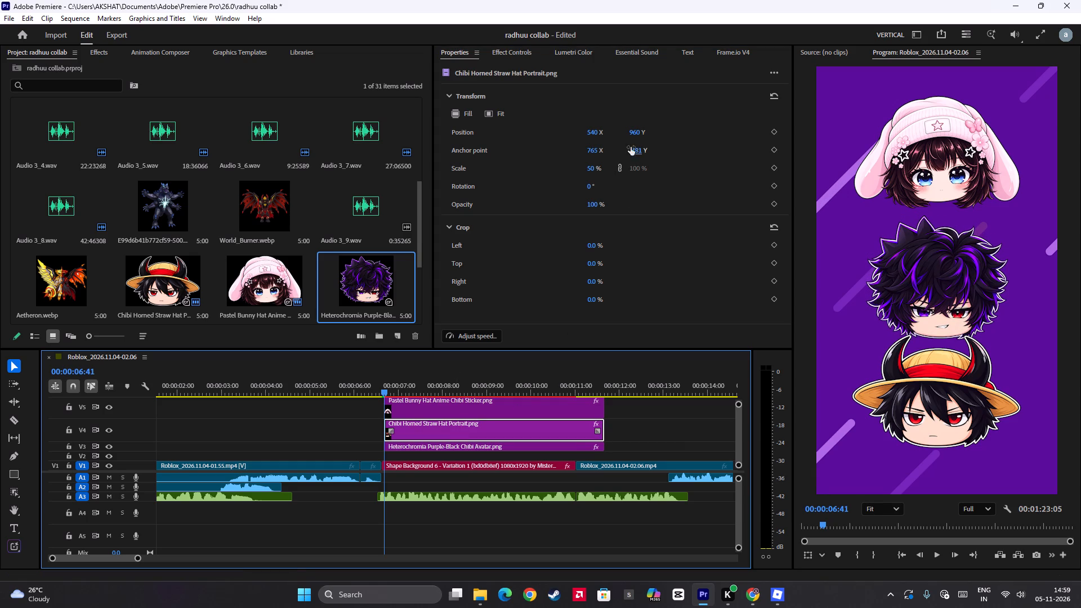
pyautogui.moveTo(636, 129); pyautogui.dragTo(633, 88)
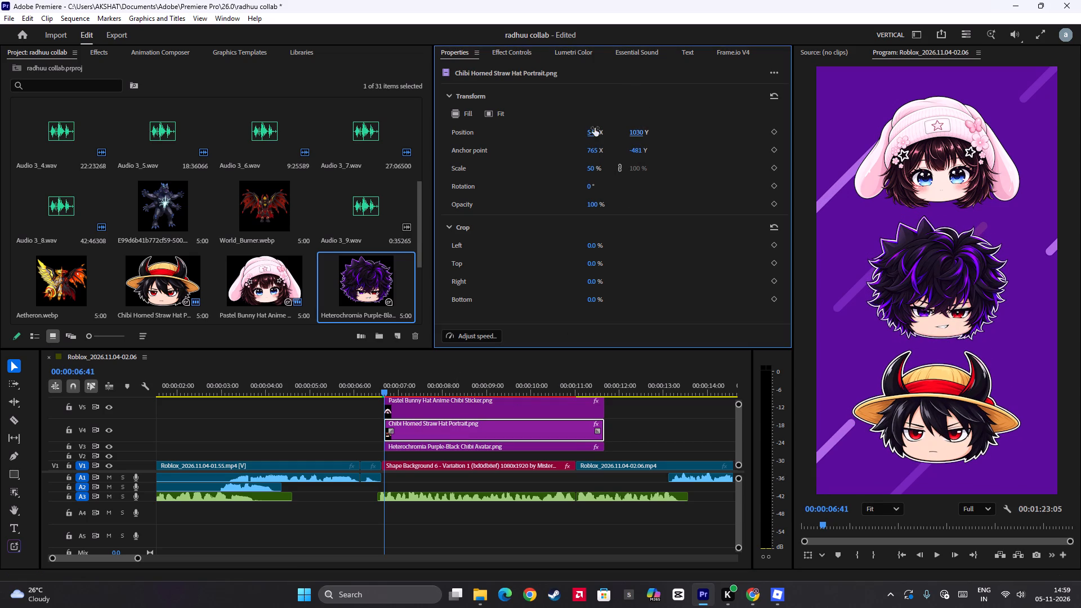
pyautogui.moveTo(589, 132); pyautogui.dragTo(615, 134)
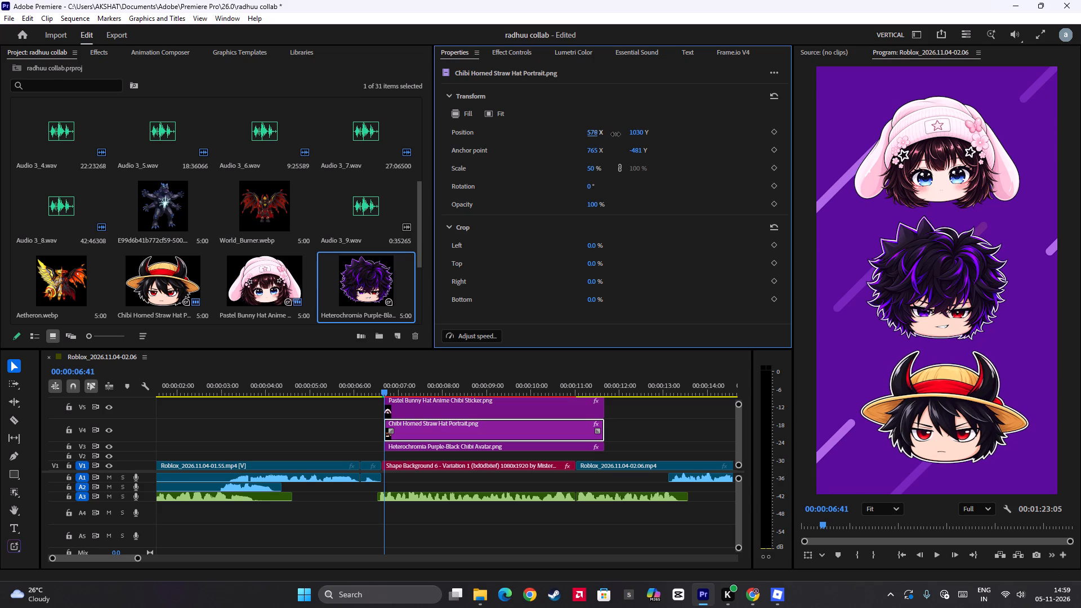
pyautogui.moveTo(615, 134); pyautogui.dragTo(619, 136)
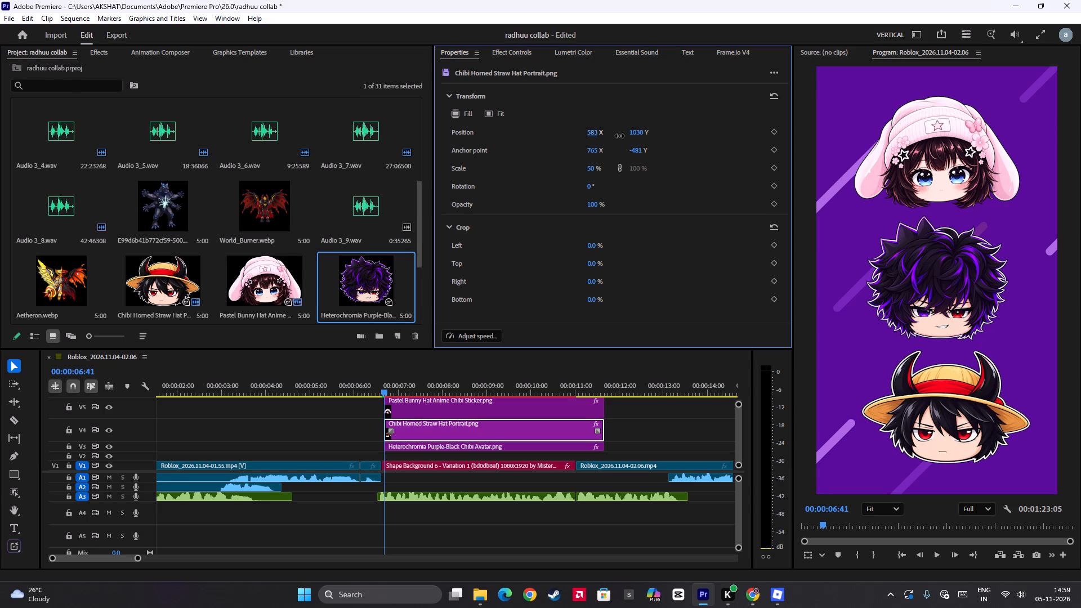
# Shift the straw-hat head so it lines up with the other two heads, setting its horizontal position to about 561.
pyautogui.moveTo(619, 136); pyautogui.dragTo(617, 138)
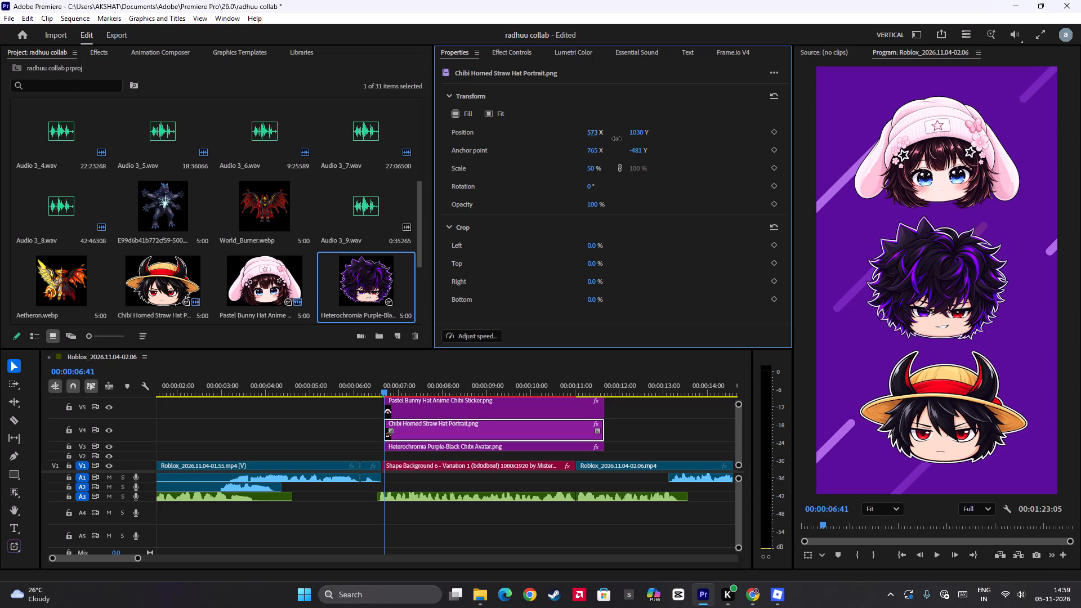
pyautogui.moveTo(617, 138); pyautogui.dragTo(609, 137)
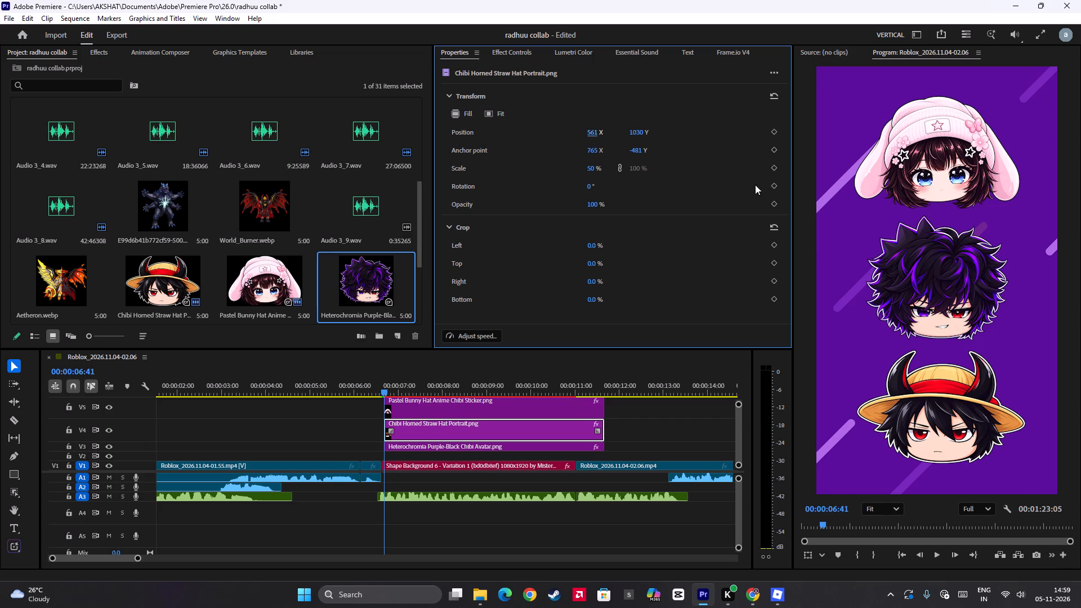
pyautogui.scroll(-12, 672, 291)
# Search the effects library for "zoom in" presets.
pyautogui.click(96, 50)
pyautogui.click(65, 69)
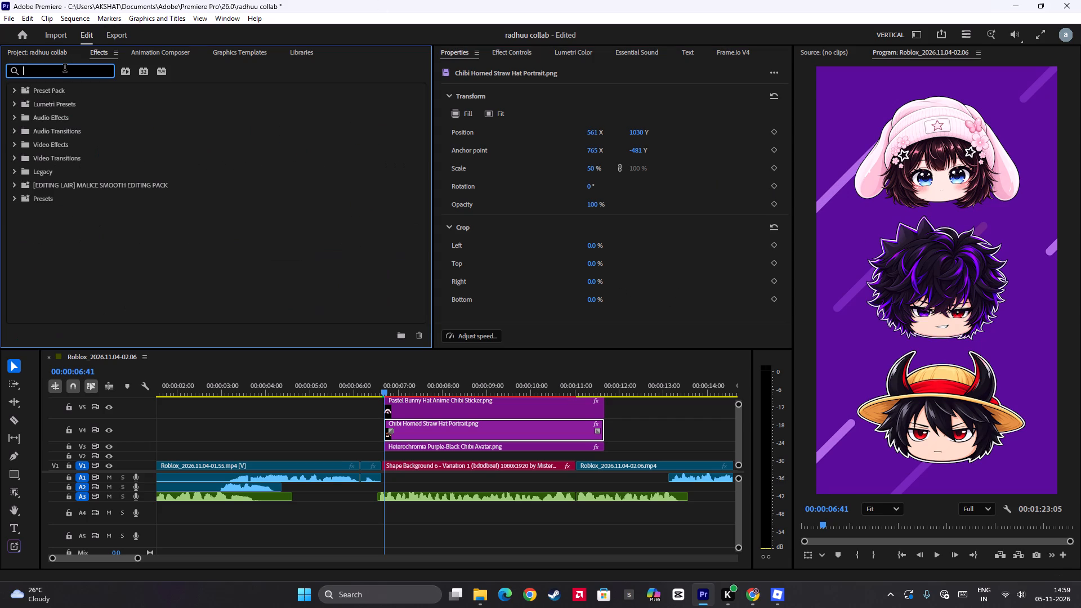
pyautogui.write('hor')
pyautogui.press('BackSpace')
pyautogui.press('BackSpace')
pyautogui.press('BackSpace')
pyautogui.press('BackSpace')
pyautogui.write('zoom in')
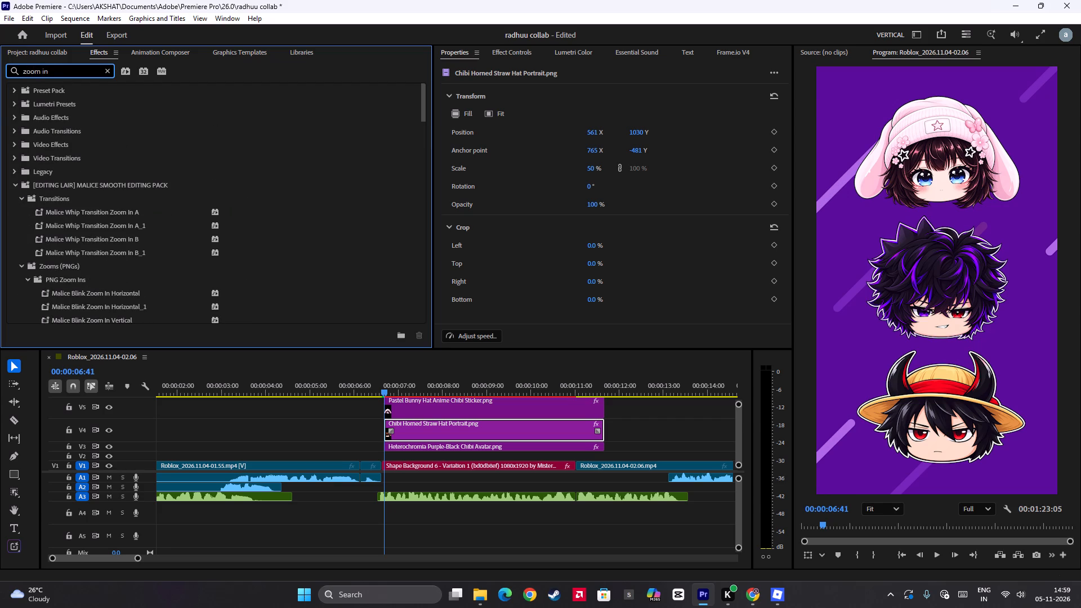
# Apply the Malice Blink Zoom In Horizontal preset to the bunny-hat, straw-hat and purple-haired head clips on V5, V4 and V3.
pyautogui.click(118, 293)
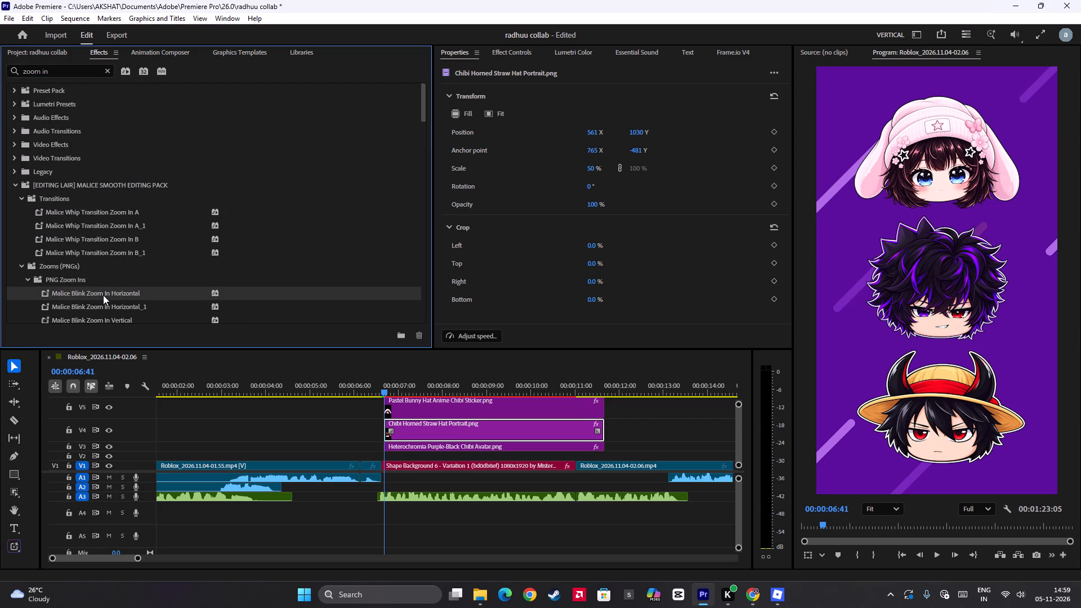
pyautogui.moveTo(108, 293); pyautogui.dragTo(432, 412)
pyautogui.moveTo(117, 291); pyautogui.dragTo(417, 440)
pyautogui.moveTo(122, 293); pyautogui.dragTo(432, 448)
# Play the transition from the gameplay clip into the purple background repeatedly to check how the three heads zoom in.
pyautogui.click(372, 391)
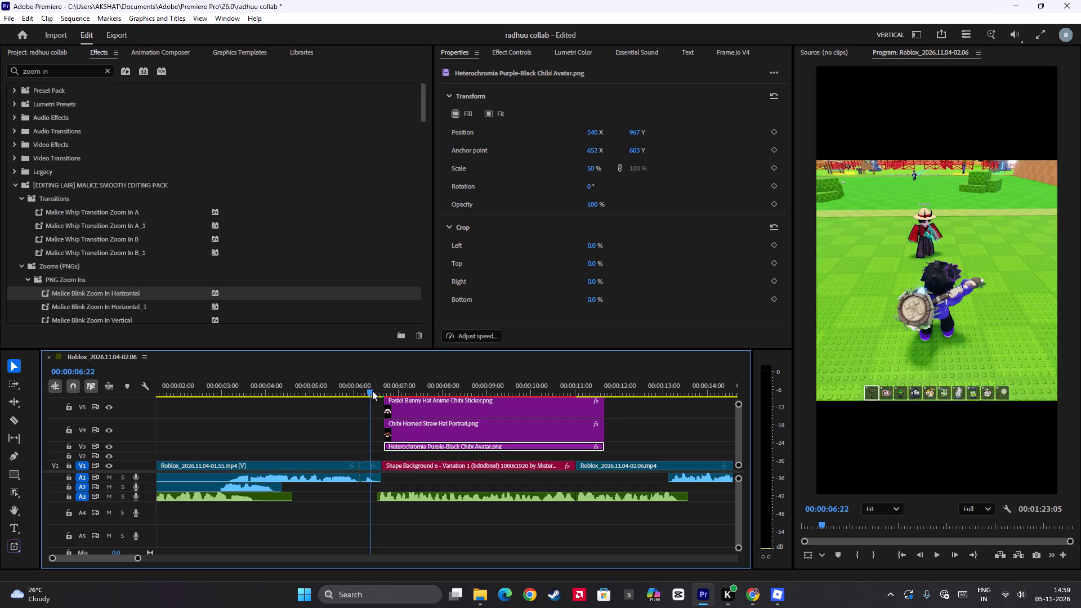
pyautogui.press('space')
pyautogui.press('space')
pyautogui.press('space')
pyautogui.press('space')
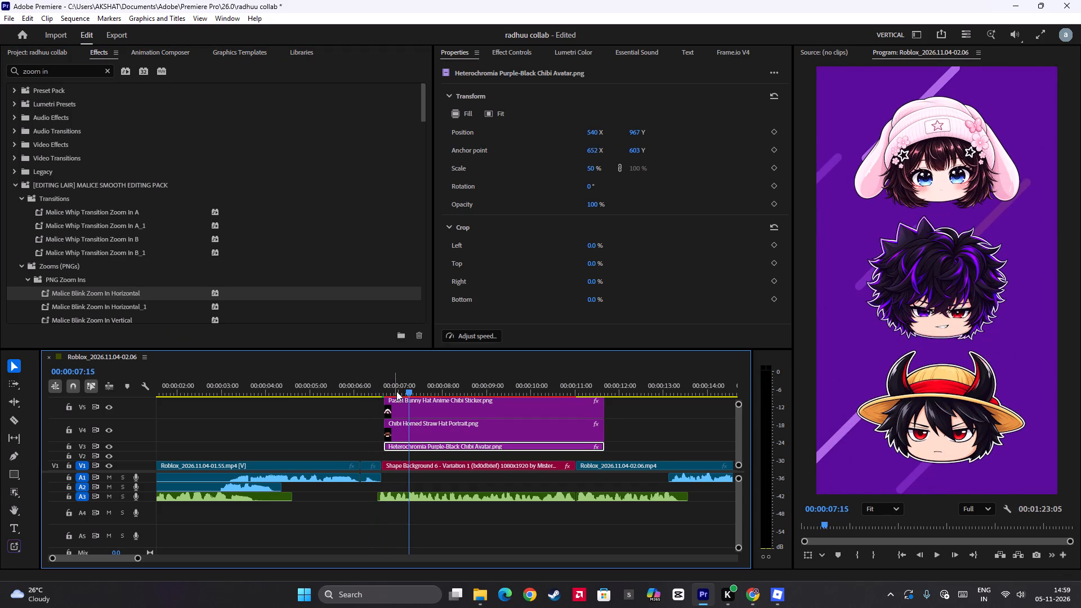
pyautogui.press('space')
pyautogui.press('space')
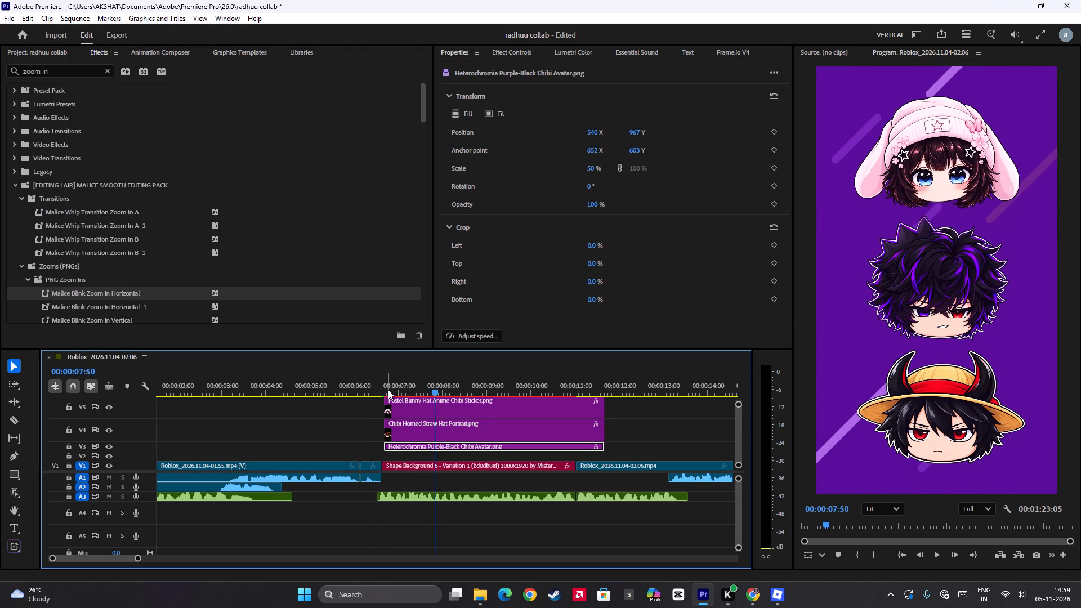
pyautogui.click(388, 390)
pyautogui.press('space')
pyautogui.press('space')
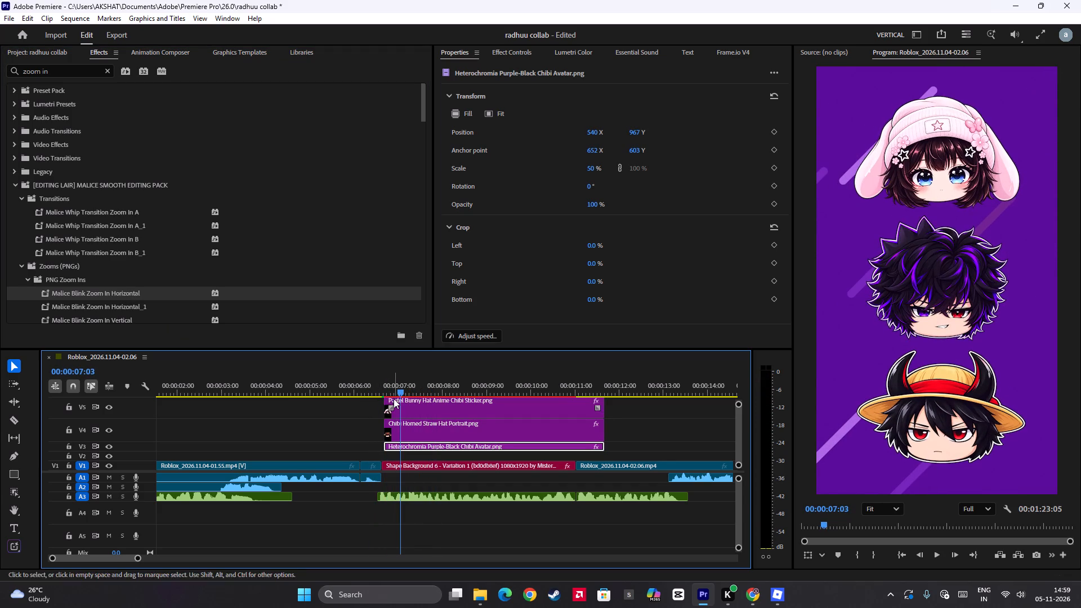
pyautogui.click(385, 392)
pyautogui.press('space')
pyautogui.press('space')
pyautogui.keyDown('alt'); pyautogui.scroll(5, 413, 433); pyautogui.keyUp('alt')
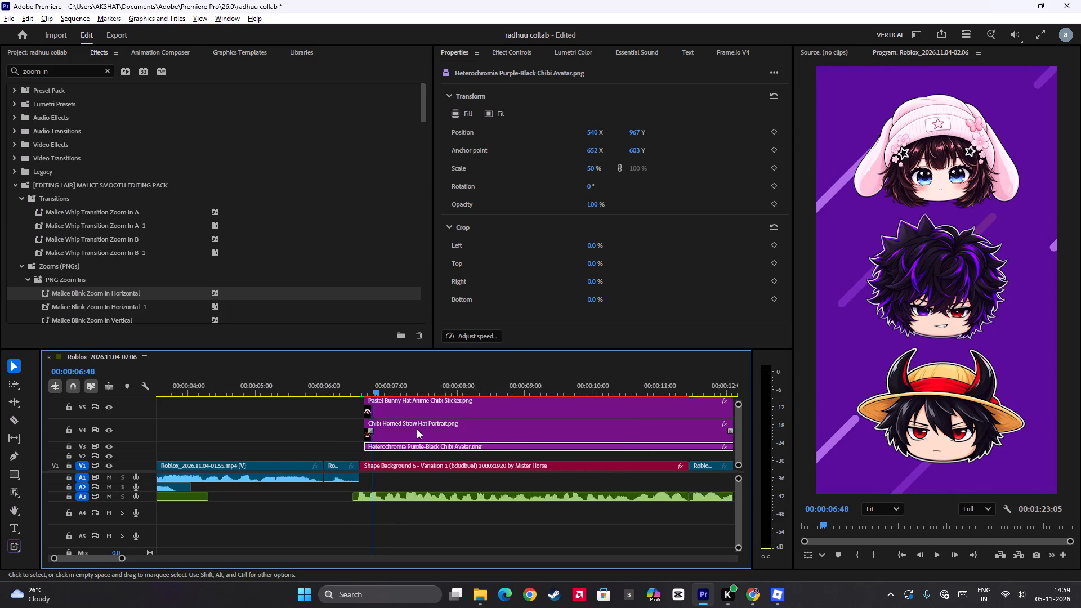
pyautogui.keyDown('alt'); pyautogui.scroll(2, 417, 429); pyautogui.keyUp('alt')
pyautogui.click(385, 425)
pyautogui.press('space')
pyautogui.press('space')
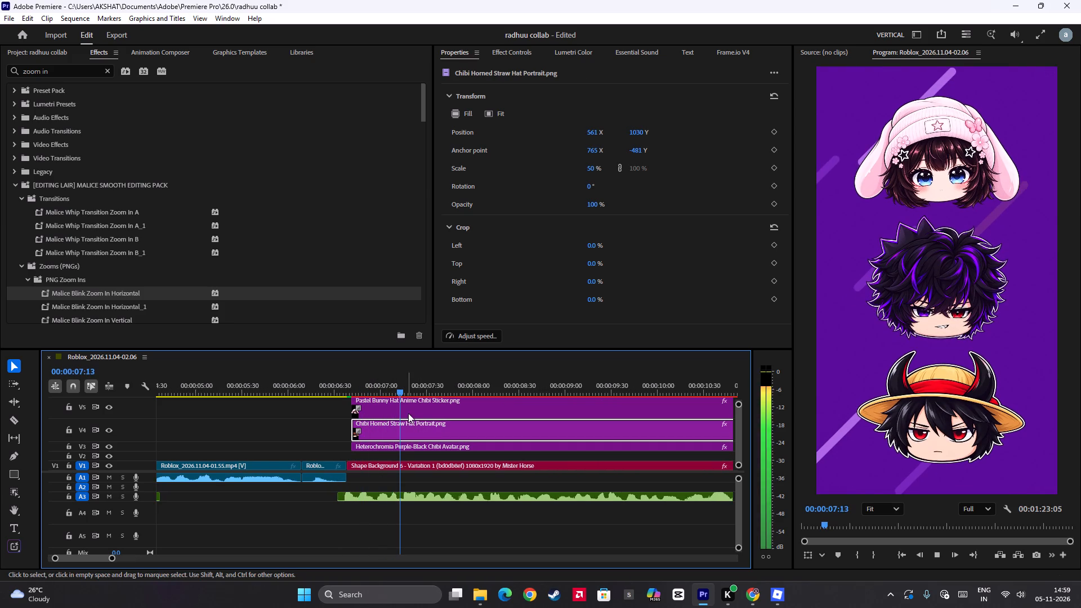
pyautogui.press('space')
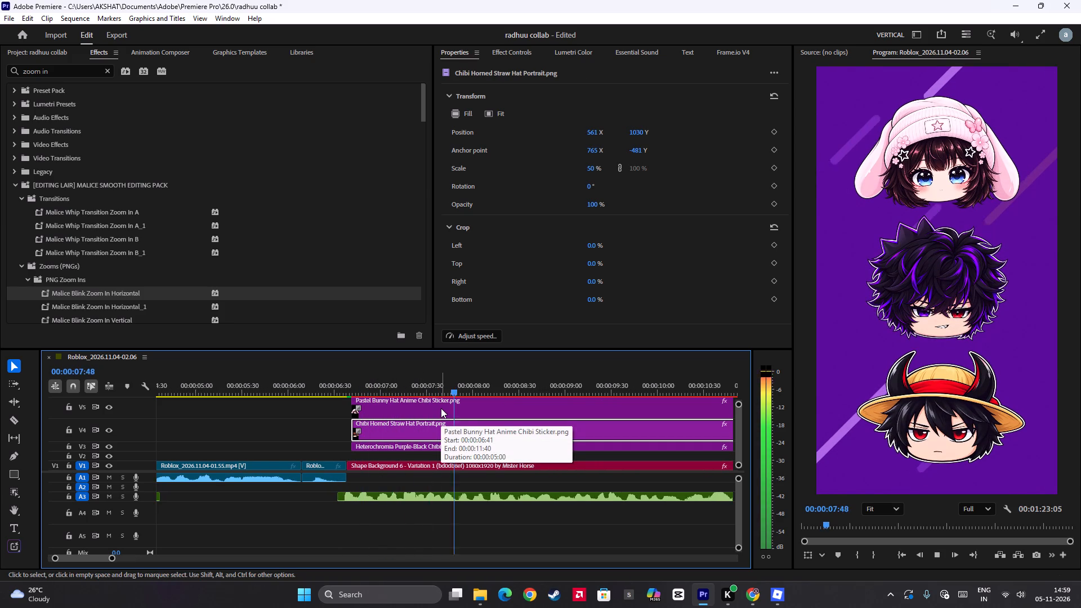
pyautogui.press('space')
pyautogui.click(305, 389)
pyautogui.press('space')
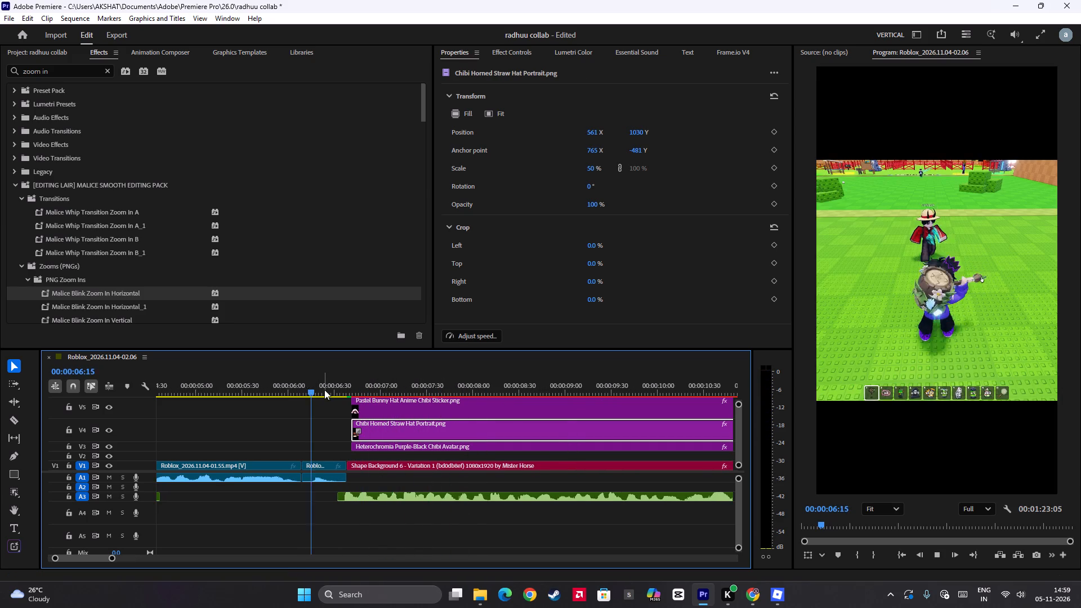
pyautogui.press('space')
pyautogui.press('space')
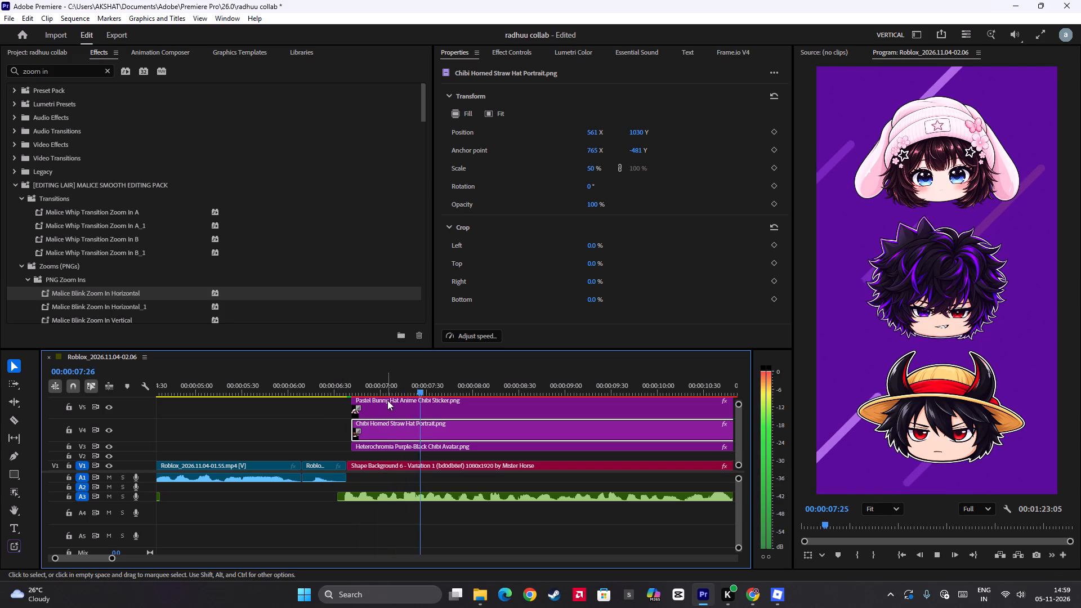
pyautogui.press('space')
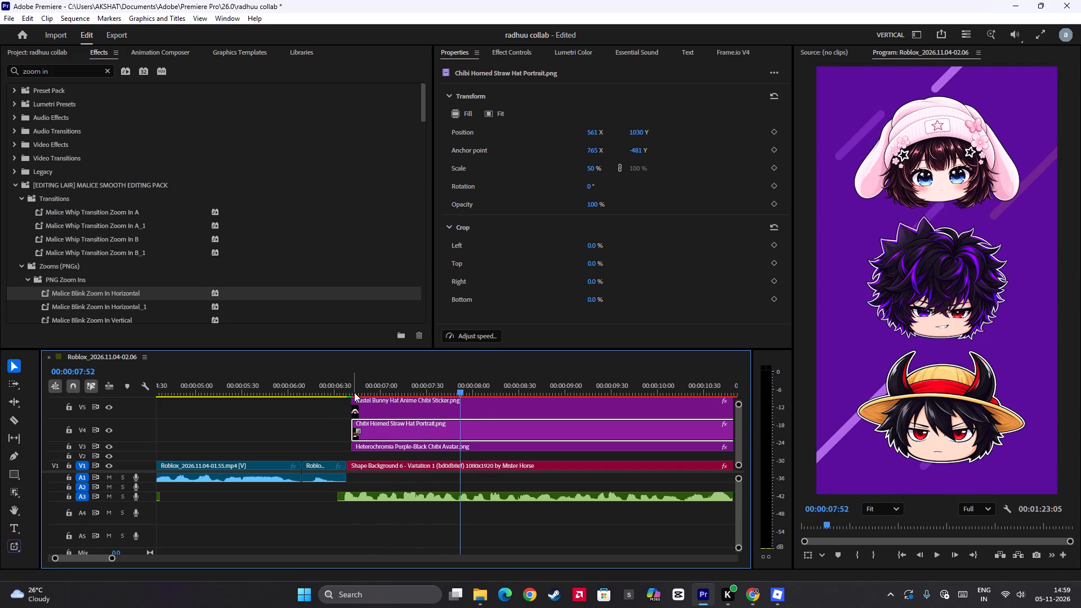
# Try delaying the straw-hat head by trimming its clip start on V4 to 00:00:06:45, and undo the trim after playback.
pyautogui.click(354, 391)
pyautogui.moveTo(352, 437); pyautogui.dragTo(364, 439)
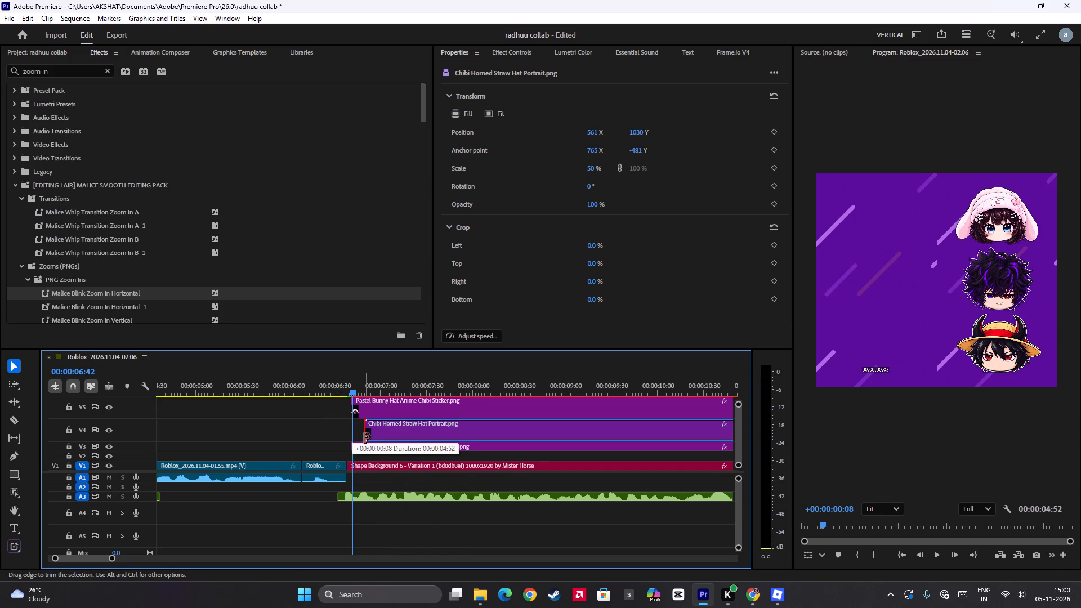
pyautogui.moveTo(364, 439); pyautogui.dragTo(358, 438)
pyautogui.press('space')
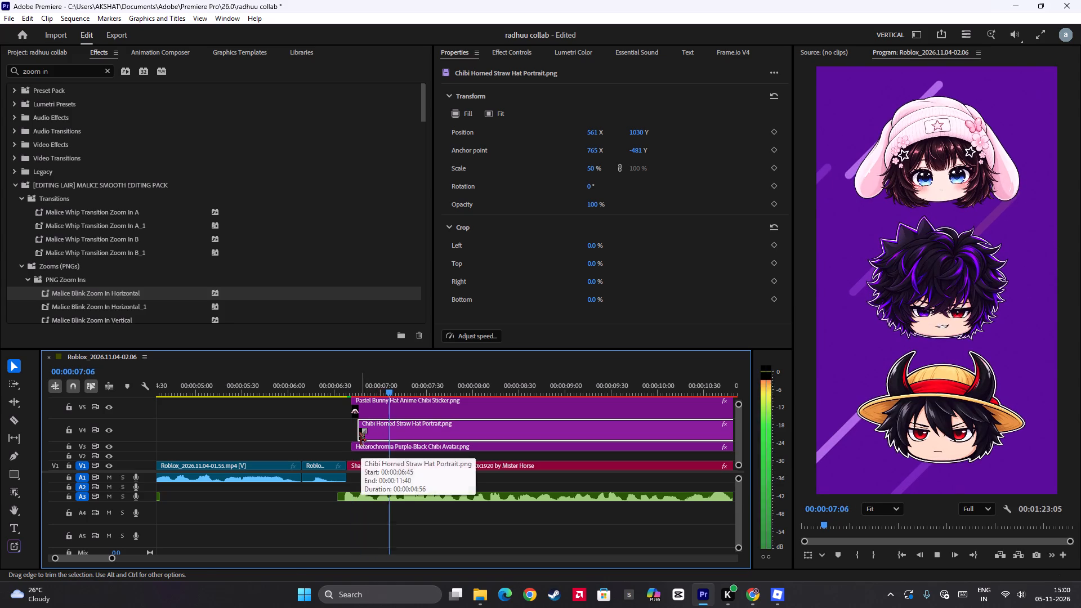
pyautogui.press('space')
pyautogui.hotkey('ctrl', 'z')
# Replay the heads' entrance from just before 00:00:06:41 to examine the timing of the zoom-in.
pyautogui.keyDown('alt'); pyautogui.scroll(8, 381, 414); pyautogui.keyUp('alt')
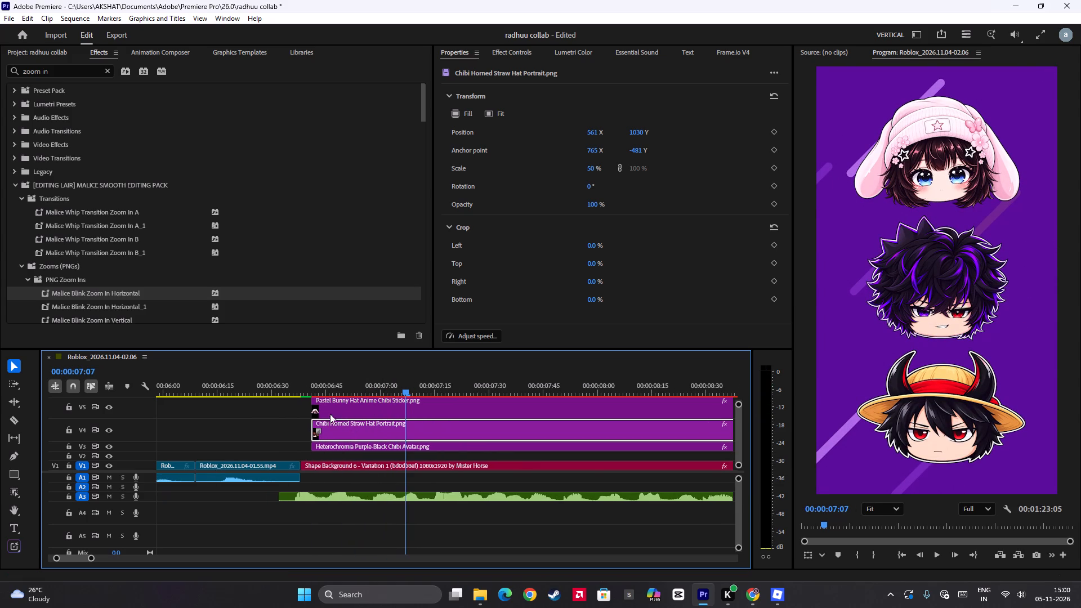
pyautogui.click(312, 391)
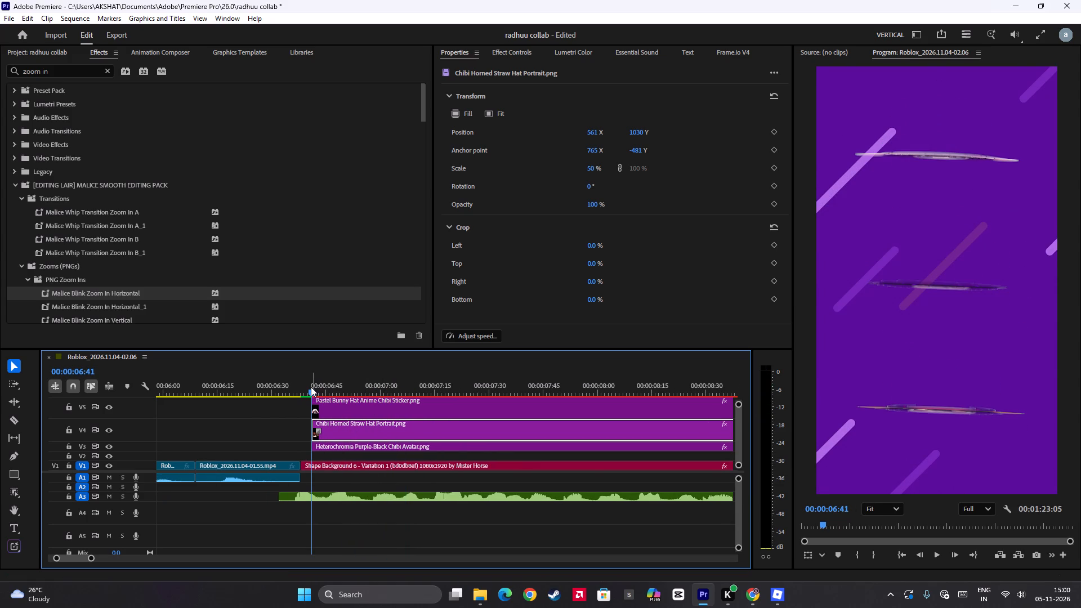
pyautogui.moveTo(310, 391); pyautogui.dragTo(300, 393)
pyautogui.press('space')
pyautogui.press('space')
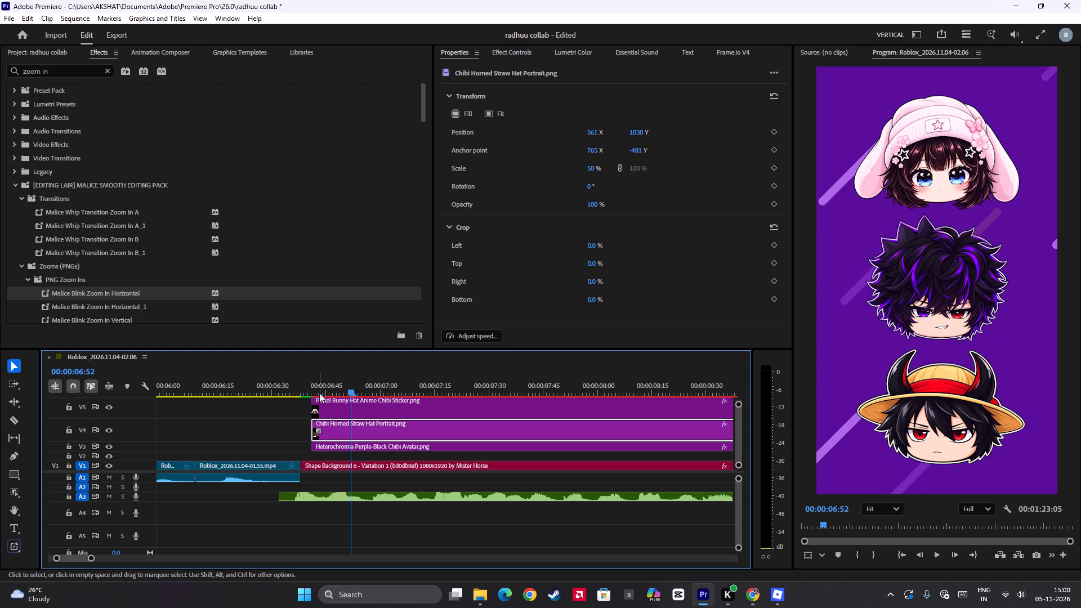
pyautogui.click(311, 390)
pyautogui.press('space')
pyautogui.press('space')
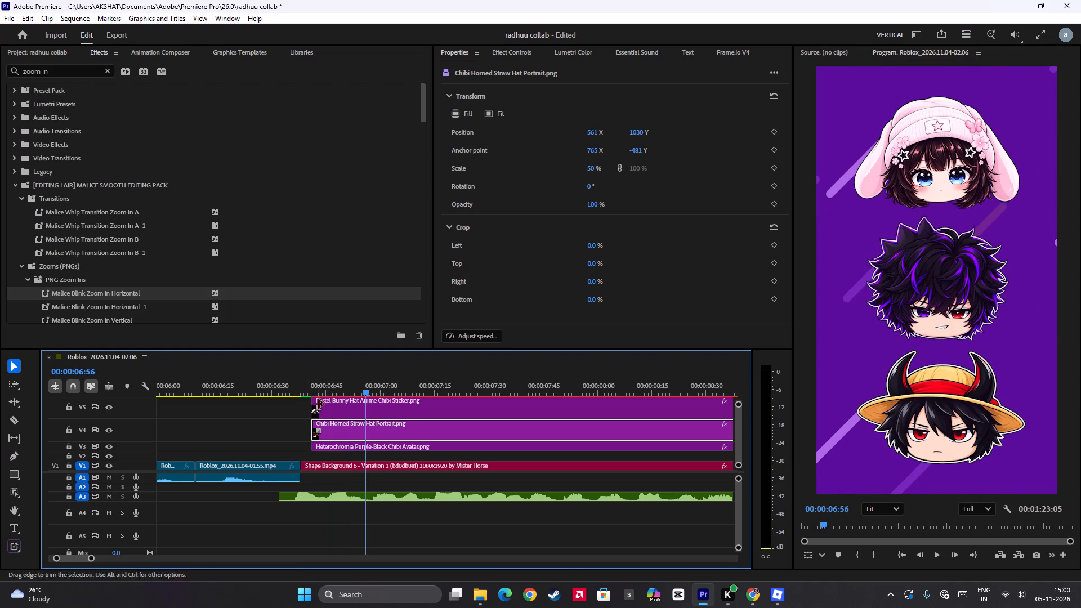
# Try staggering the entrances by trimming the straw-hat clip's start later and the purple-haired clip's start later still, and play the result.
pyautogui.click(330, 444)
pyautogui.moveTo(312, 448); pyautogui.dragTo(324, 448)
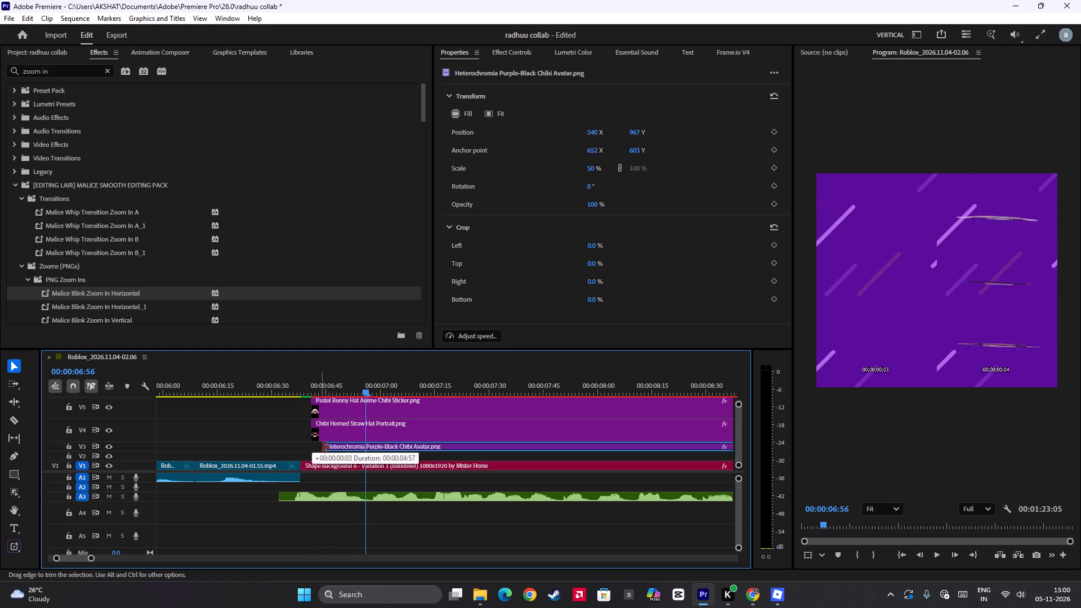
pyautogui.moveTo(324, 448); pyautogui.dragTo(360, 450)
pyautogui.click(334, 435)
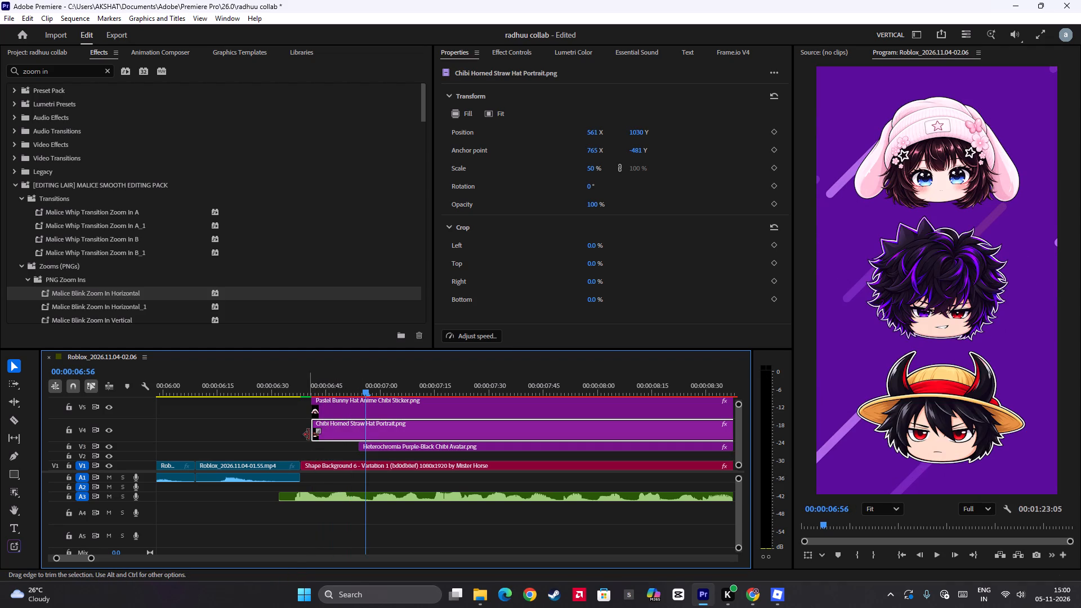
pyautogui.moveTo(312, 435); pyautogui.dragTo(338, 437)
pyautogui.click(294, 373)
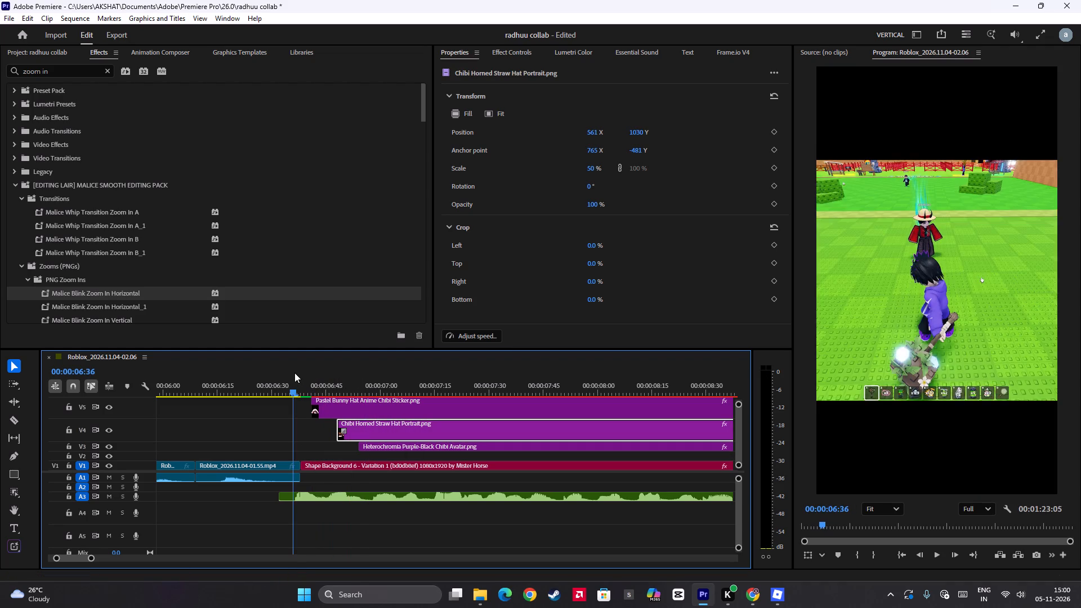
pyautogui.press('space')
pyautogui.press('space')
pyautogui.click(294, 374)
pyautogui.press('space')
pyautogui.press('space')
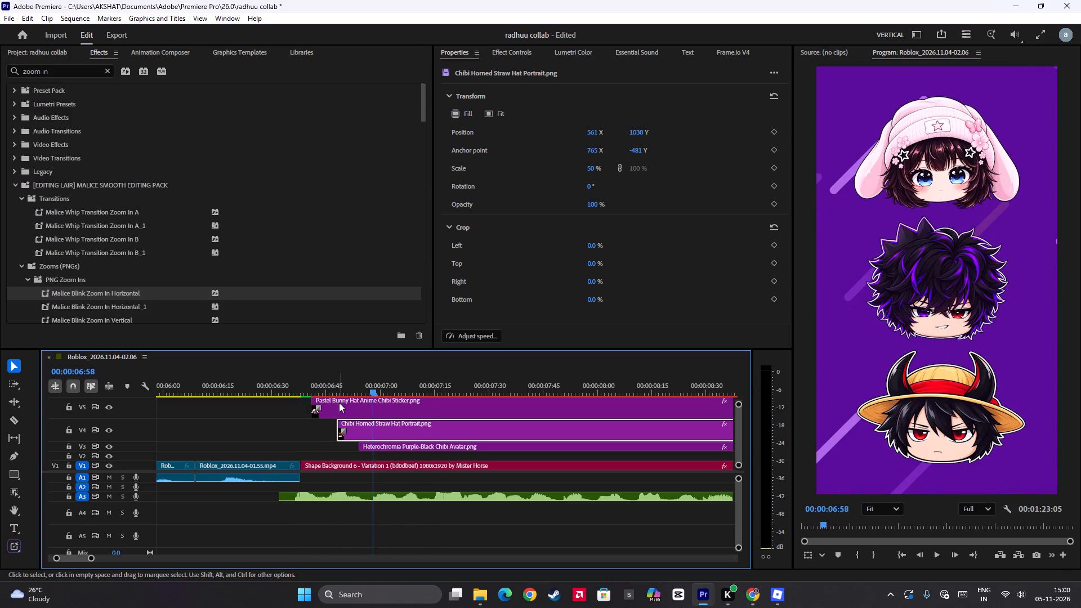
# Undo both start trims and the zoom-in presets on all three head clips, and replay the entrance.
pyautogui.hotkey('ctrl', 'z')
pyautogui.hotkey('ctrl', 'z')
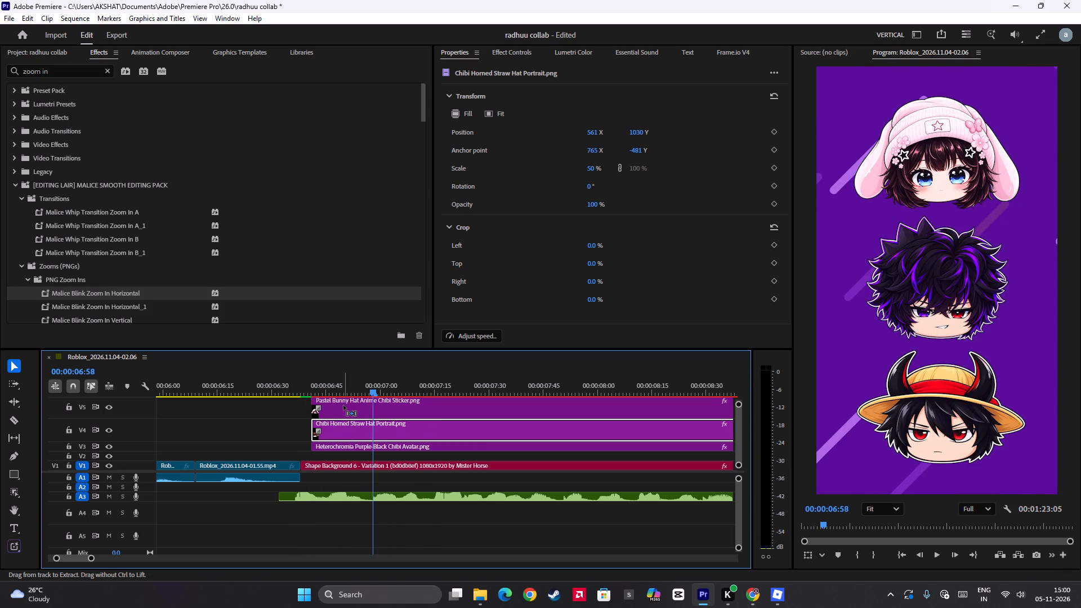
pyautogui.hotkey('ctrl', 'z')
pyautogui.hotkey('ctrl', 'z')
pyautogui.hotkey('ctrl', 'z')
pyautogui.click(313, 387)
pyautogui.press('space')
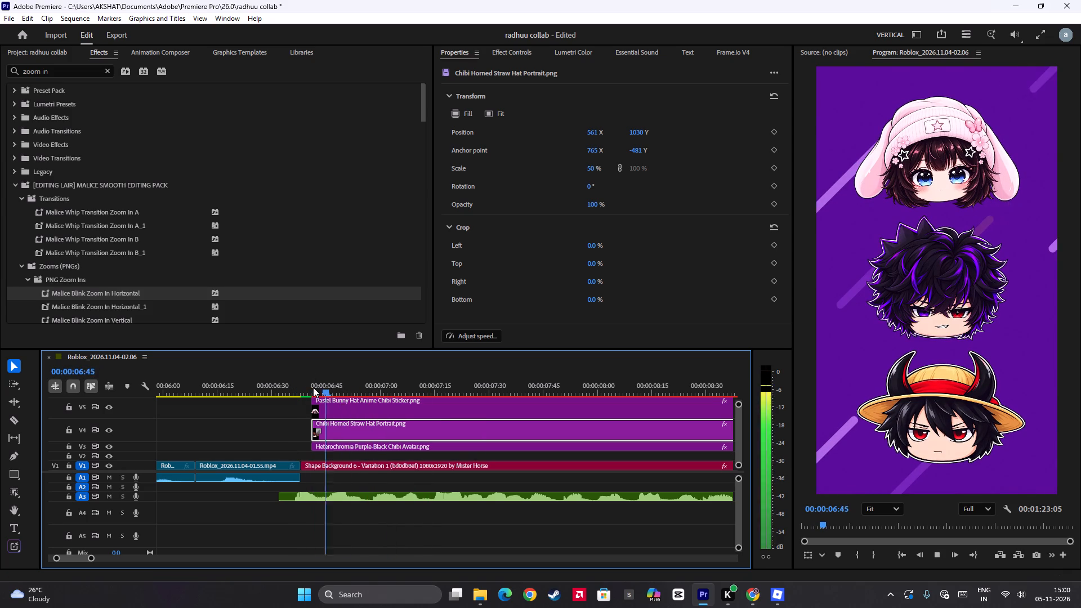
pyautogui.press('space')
# Apply the Malice Blink Zoom In Horizontal preset to only the bunny-hat head clip on V5.
pyautogui.click(313, 387)
pyautogui.moveTo(107, 293); pyautogui.dragTo(318, 397)
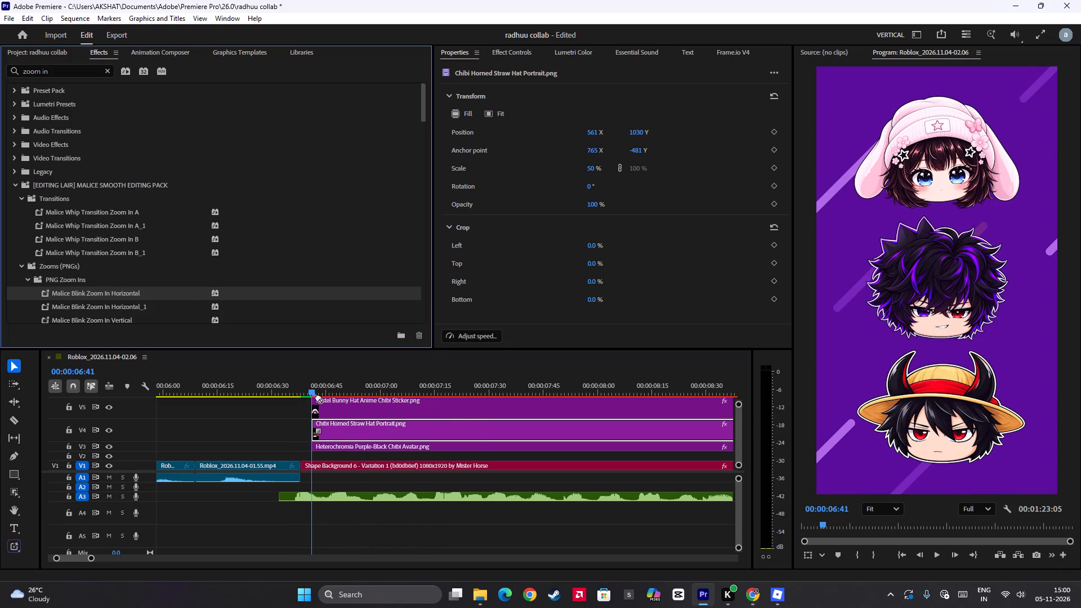
pyautogui.moveTo(318, 397); pyautogui.dragTo(330, 410)
# Trim the straw-hat clip's start on V4 to about 00:00:06:46, just after the bunny-hat head starts, and scrub across that point.
pyautogui.click(327, 427)
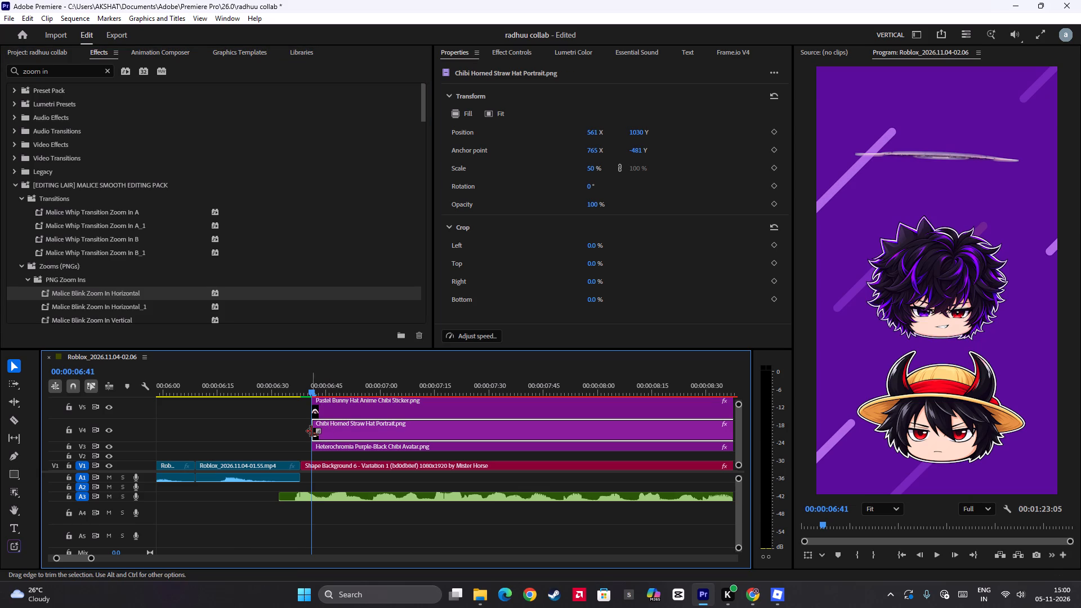
pyautogui.moveTo(312, 431); pyautogui.dragTo(329, 433)
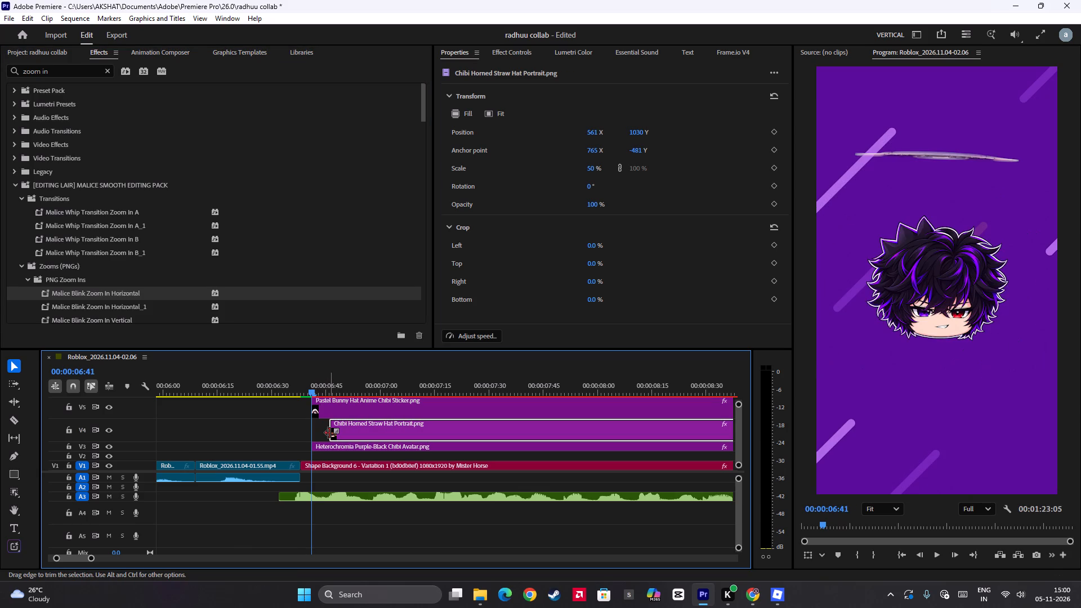
pyautogui.click(335, 383)
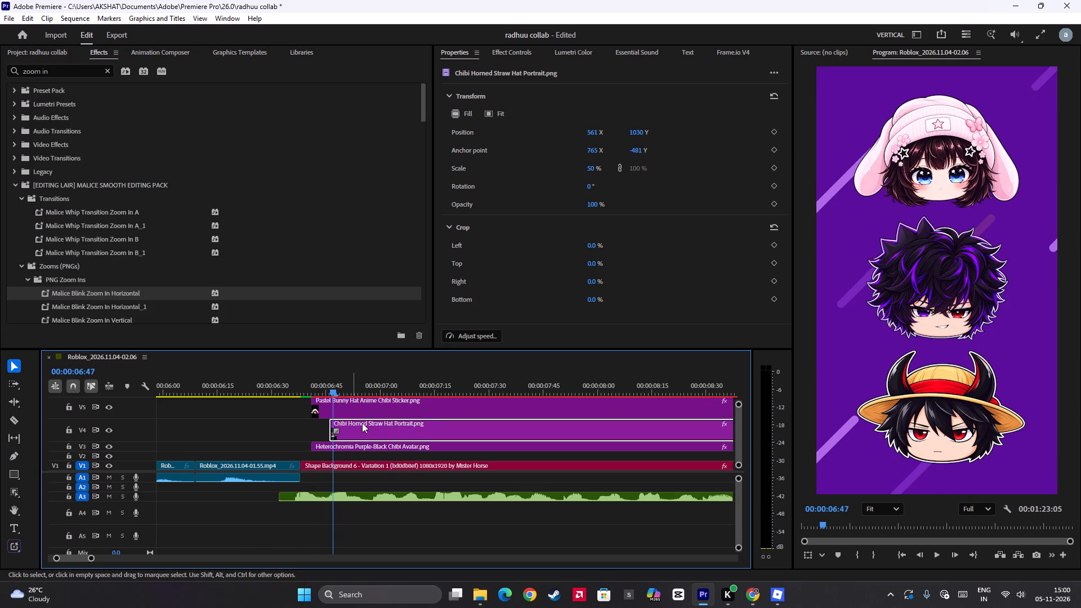
pyautogui.moveTo(331, 392); pyautogui.dragTo(323, 392)
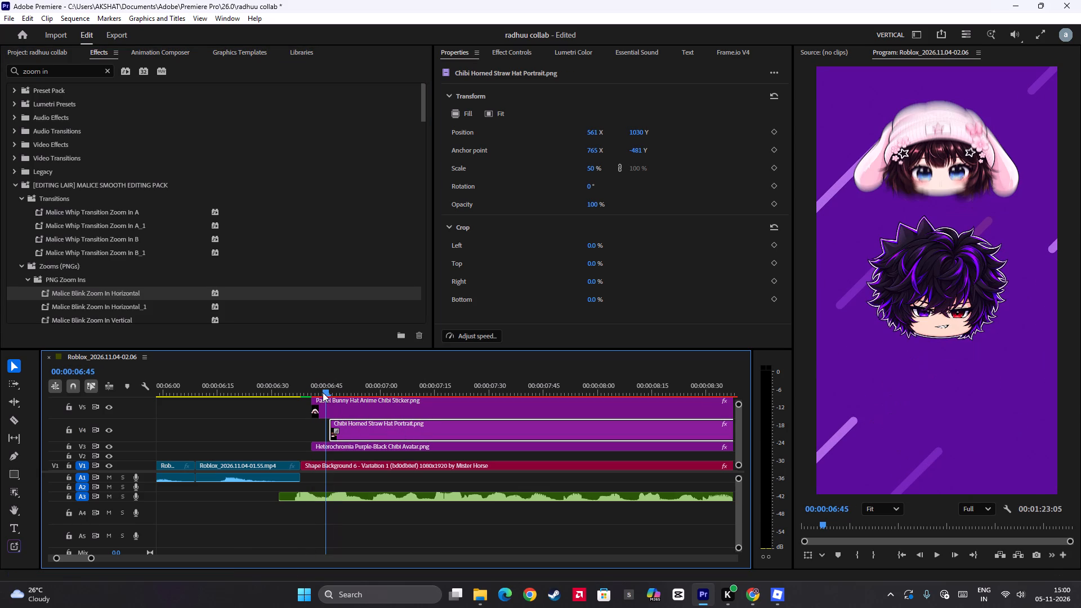
pyautogui.moveTo(323, 392); pyautogui.dragTo(333, 398)
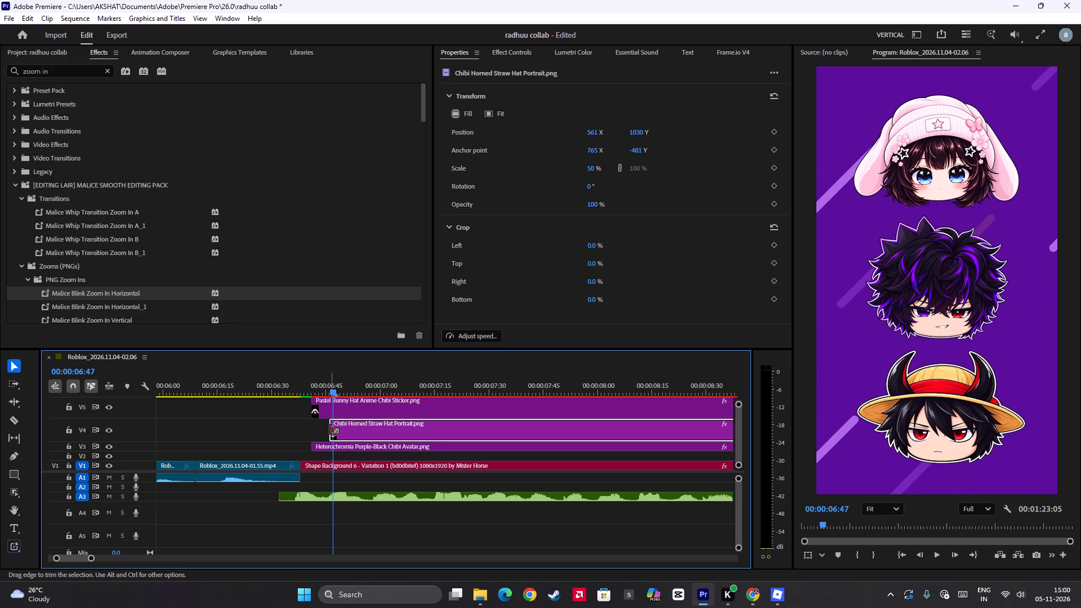
# Trim the purple-haired clip's start on V3 to fall between the bunny-hat and straw-hat clip starts.
pyautogui.click(330, 430)
pyautogui.click(323, 449)
pyautogui.moveTo(312, 449); pyautogui.dragTo(321, 449)
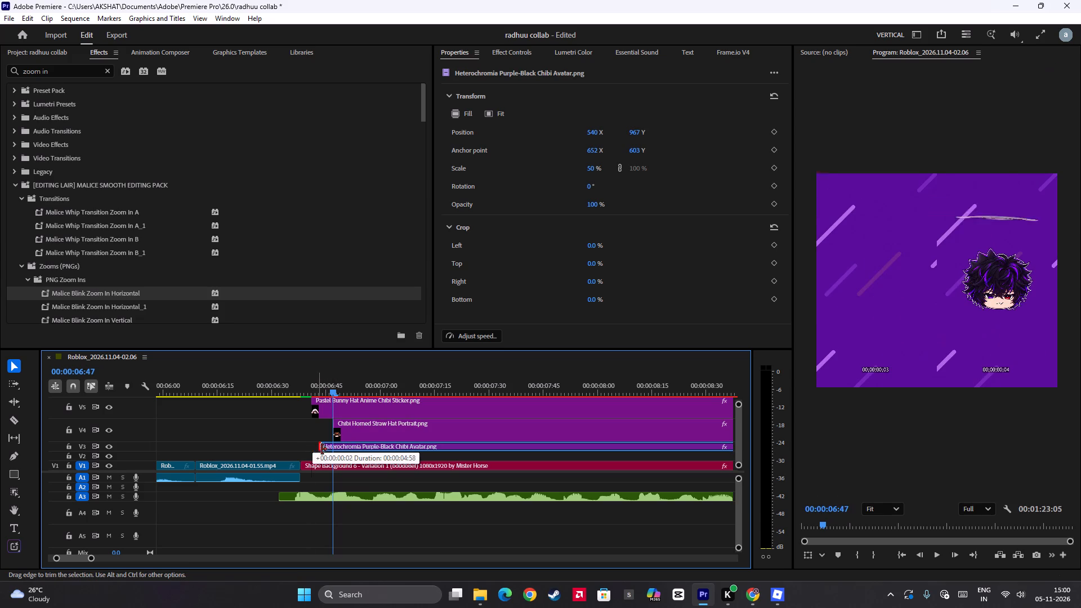
pyautogui.moveTo(321, 449); pyautogui.dragTo(325, 449)
# Apply the Malice Blink Zoom In Horizontal preset to the straw-hat and purple-haired head clips and replay the entrances.
pyautogui.click(344, 430)
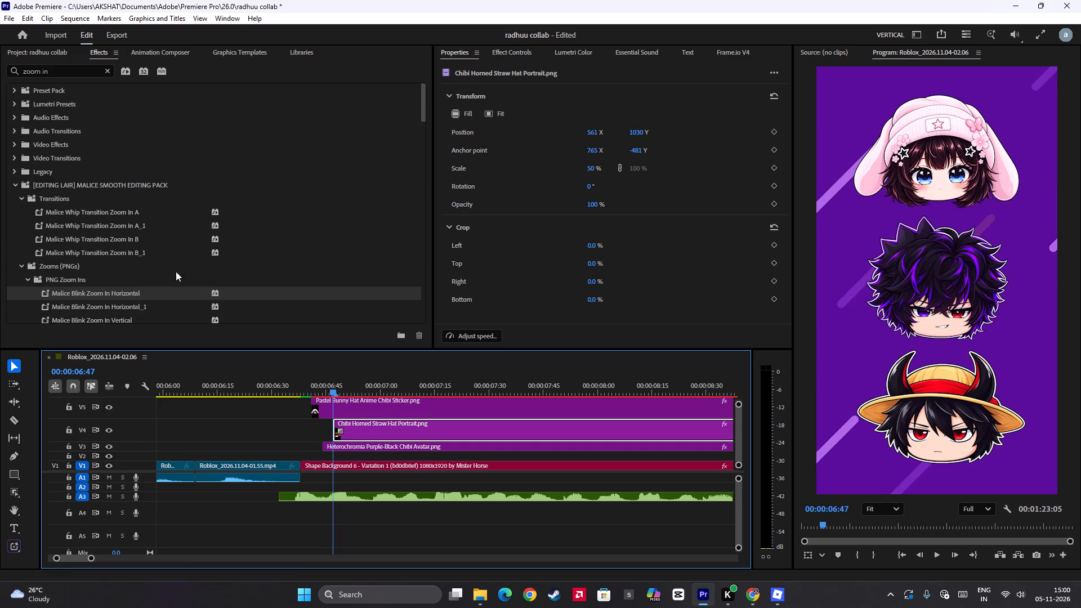
pyautogui.moveTo(129, 293); pyautogui.dragTo(340, 402)
pyautogui.moveTo(131, 292); pyautogui.dragTo(340, 418)
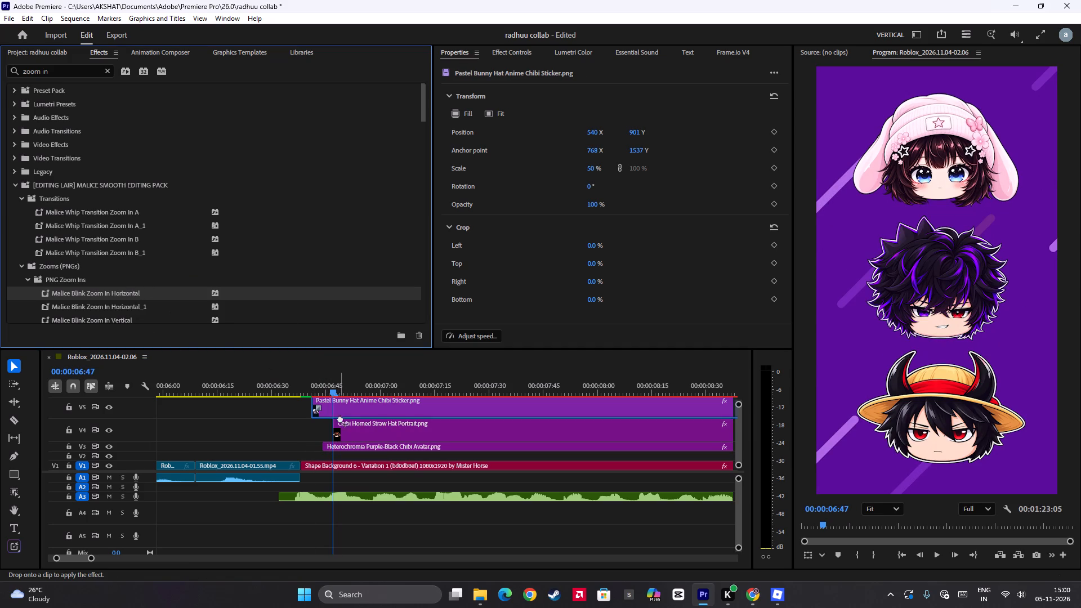
pyautogui.moveTo(340, 418); pyautogui.dragTo(348, 428)
pyautogui.moveTo(137, 289); pyautogui.dragTo(364, 450)
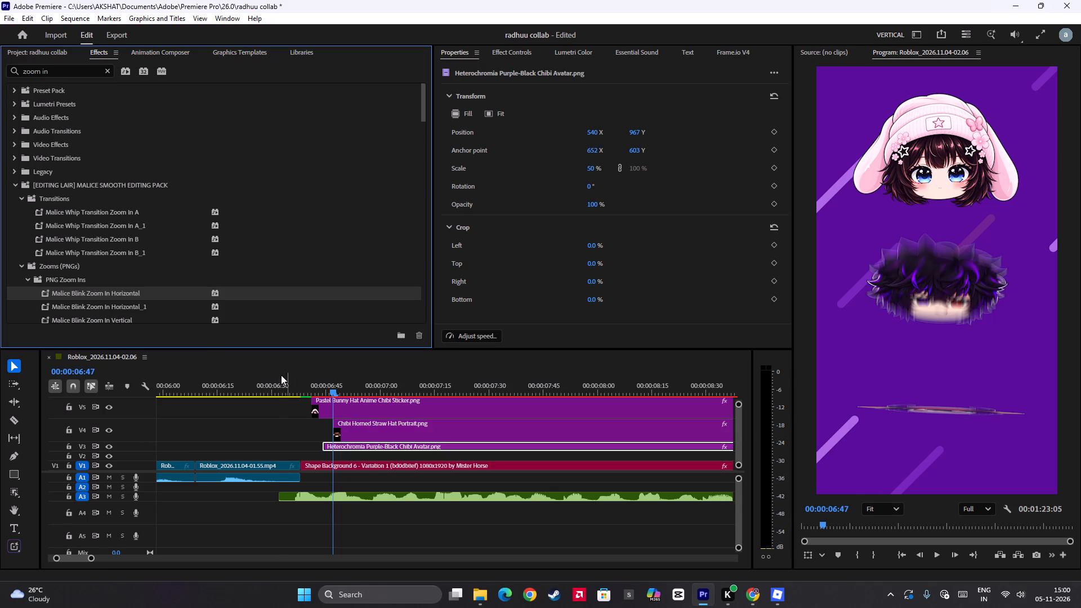
pyautogui.click(281, 375)
pyautogui.press('space')
pyautogui.press('space')
pyautogui.click(285, 377)
pyautogui.press('space')
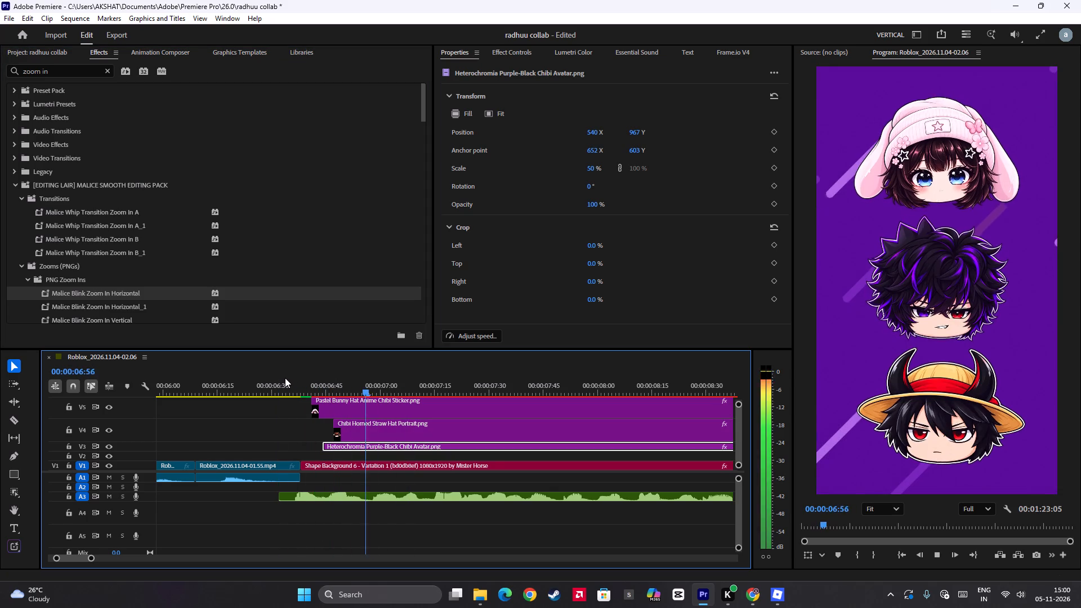
pyautogui.press('space')
# Split all three head clips at 00:00:08:02 and delete the parts after the cut.
pyautogui.press('space')
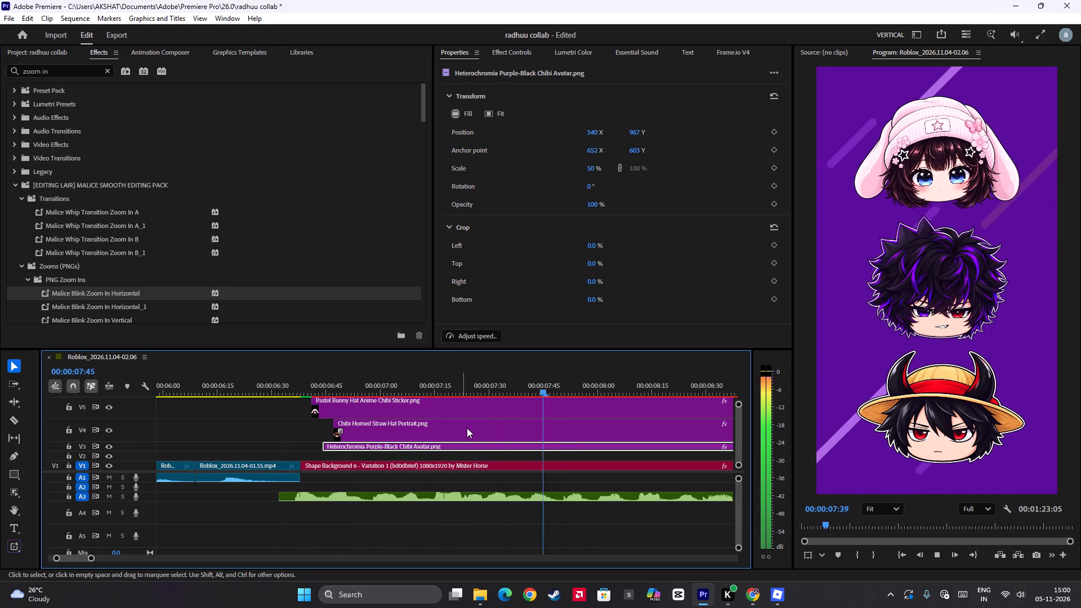
pyautogui.press('space')
pyautogui.scroll(-5, 585, 428)
pyautogui.click(534, 405)
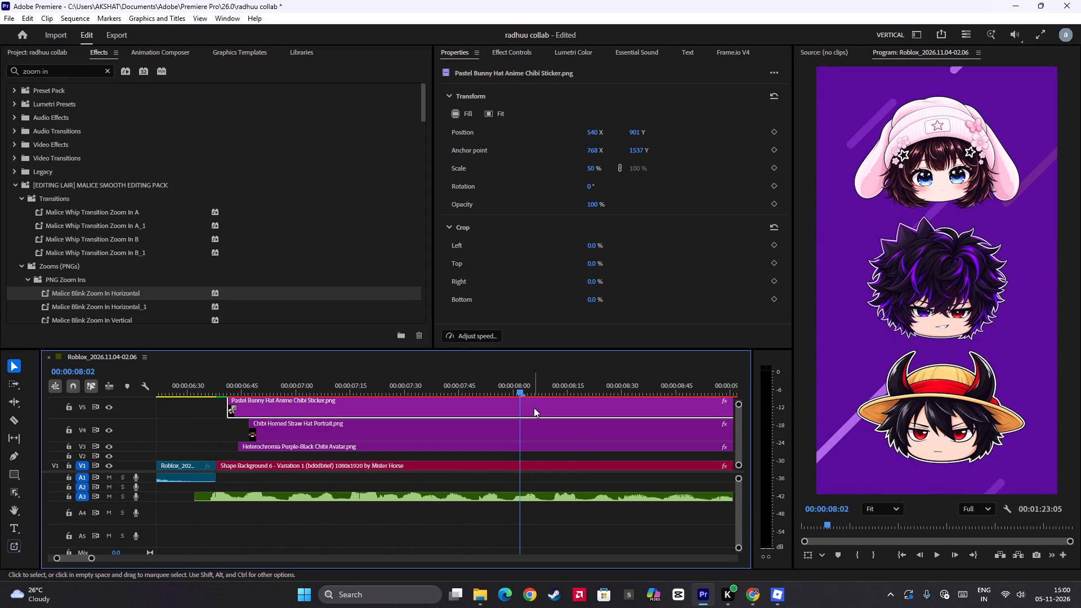
pyautogui.moveTo(552, 452); pyautogui.dragTo(547, 409)
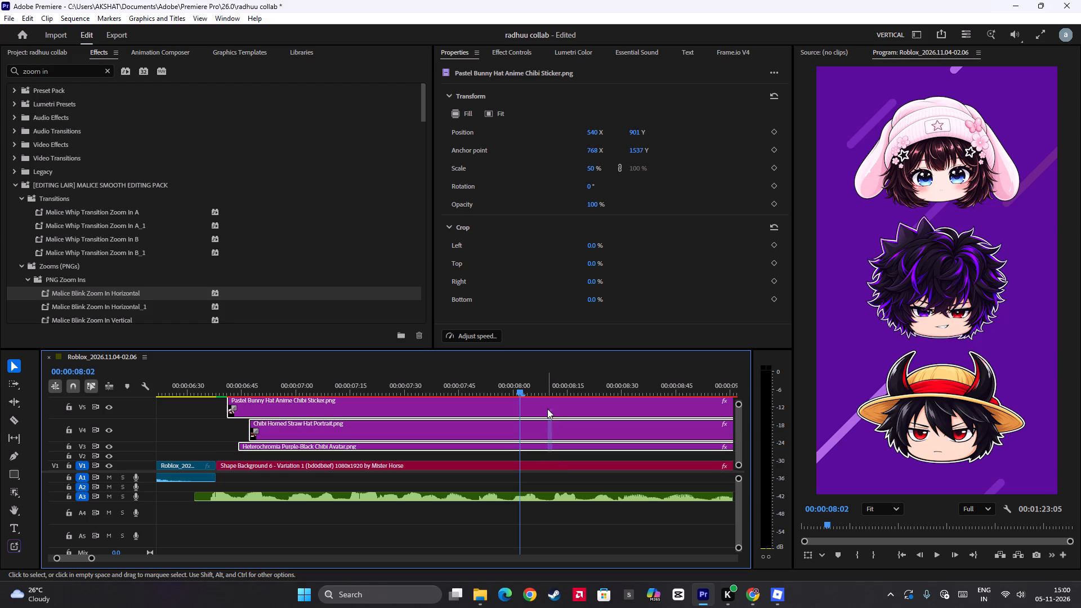
pyautogui.hotkey('ctrl', 'b')
pyautogui.click(569, 413)
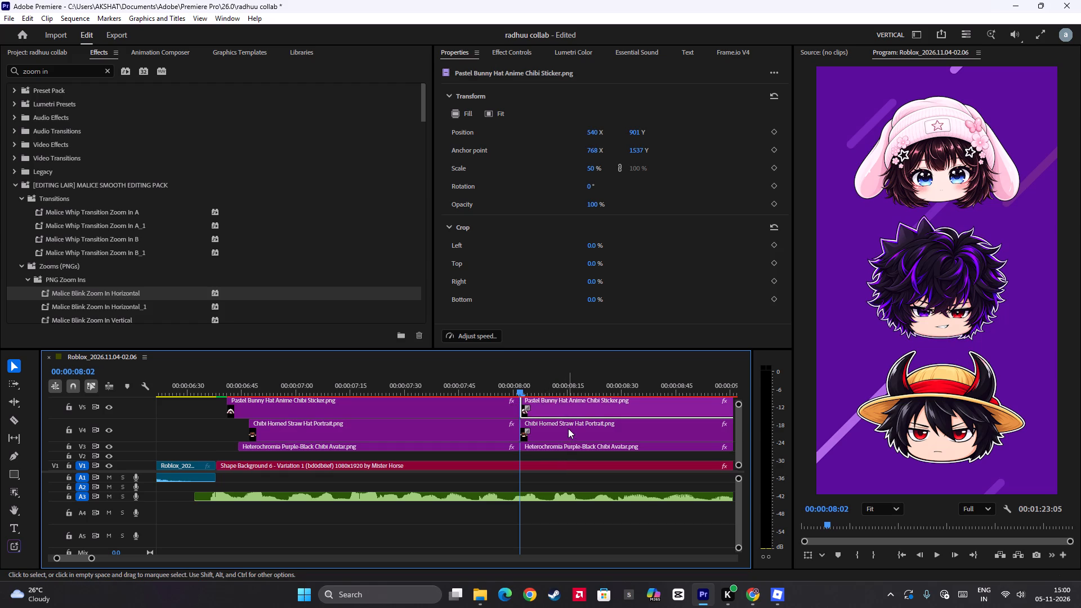
pyautogui.click(568, 426)
pyautogui.press('BackSpace')
pyautogui.click(562, 445)
pyautogui.press('BackSpace')
pyautogui.click(561, 406)
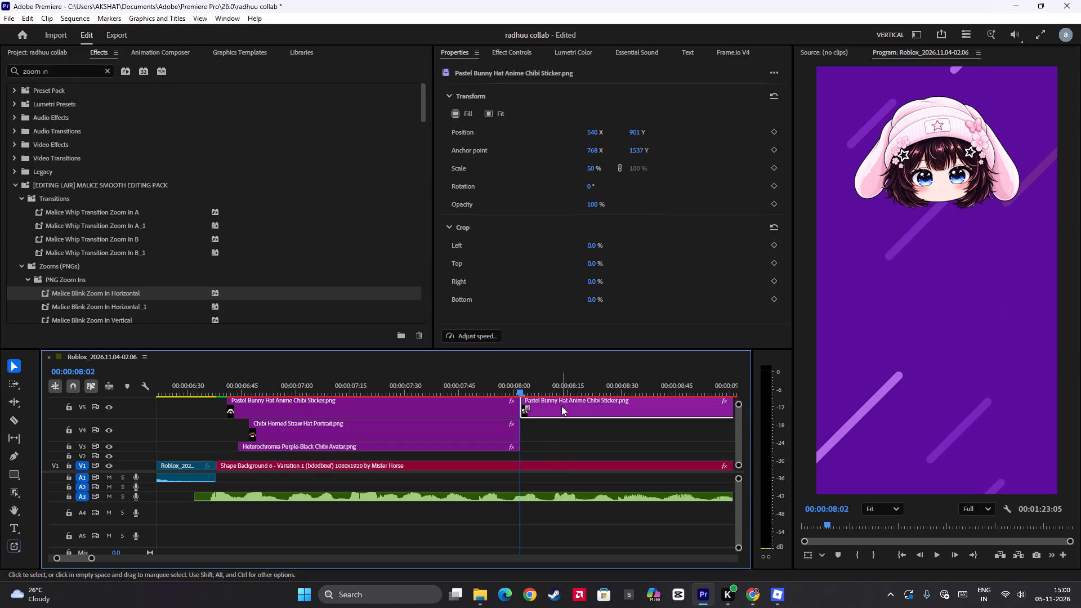
pyautogui.press('BackSpace')
# Place Aetheron.webp on V4 and Voidseer_Pumpkin.webp on V5, both starting at 00:00:08:02 where the head clips end.
pyautogui.click(41, 56)
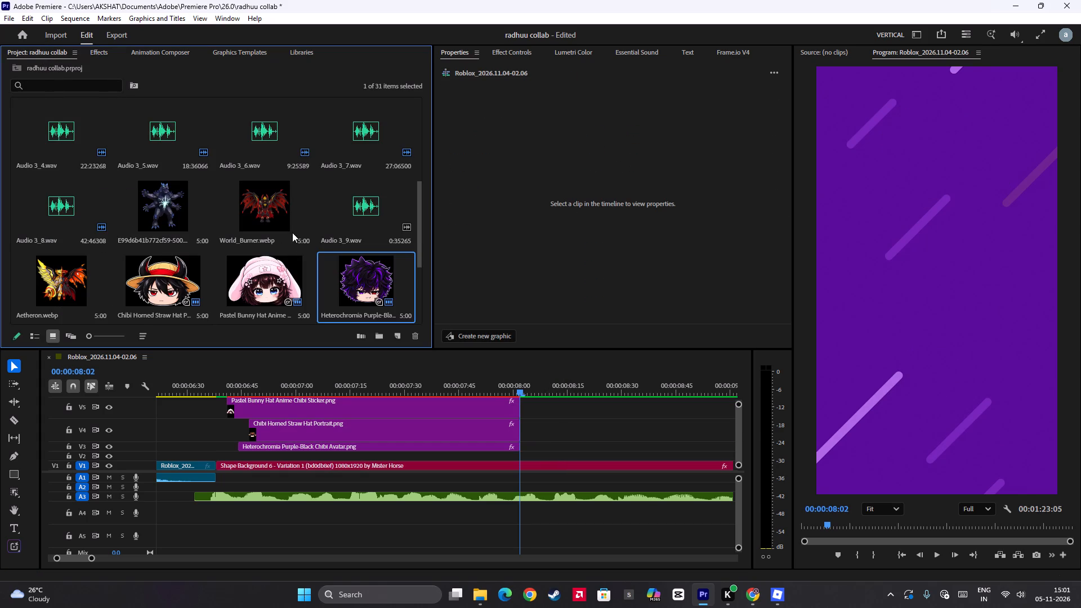
pyautogui.keyDown('alt'); pyautogui.scroll(-6, 508, 366); pyautogui.keyUp('alt')
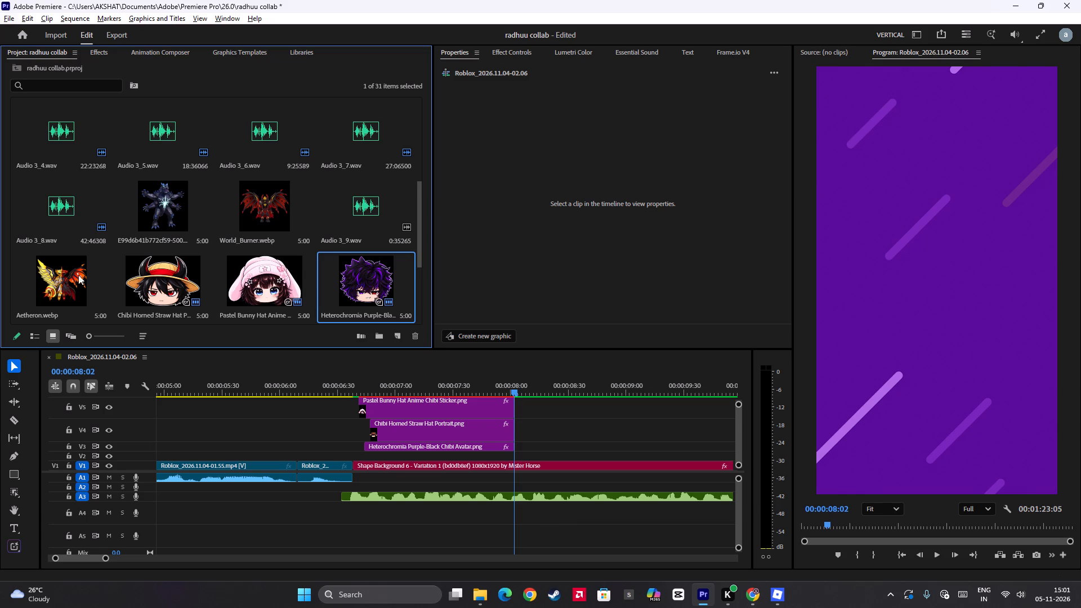
pyautogui.scroll(-4, 253, 238)
pyautogui.moveTo(57, 273); pyautogui.dragTo(512, 428)
pyautogui.click(265, 205)
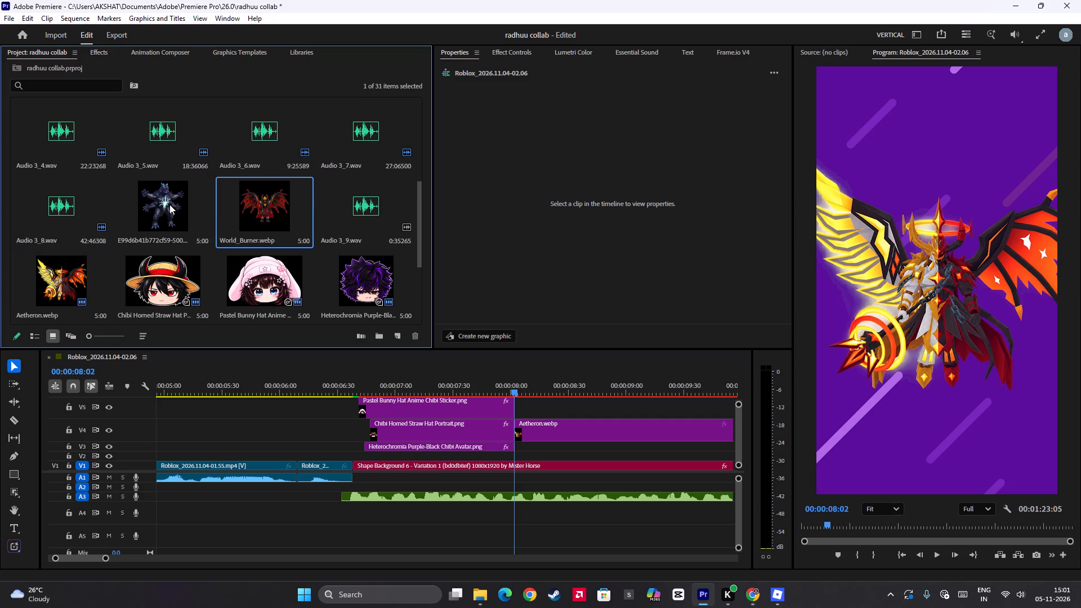
pyautogui.click(169, 204)
pyautogui.click(164, 205)
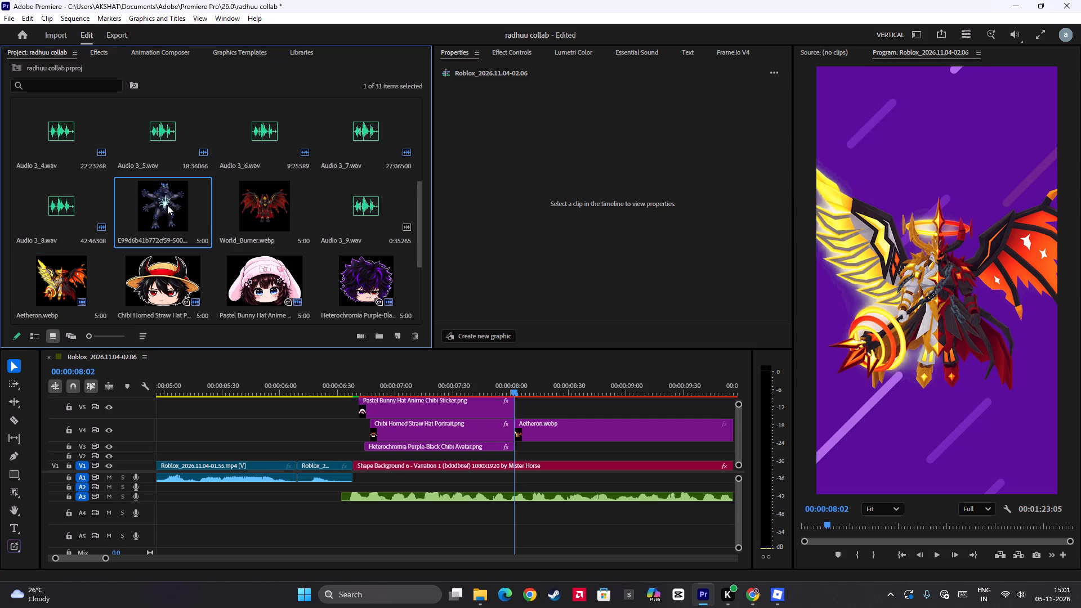
pyautogui.scroll(10, 332, 239)
pyautogui.scroll(-11, 332, 239)
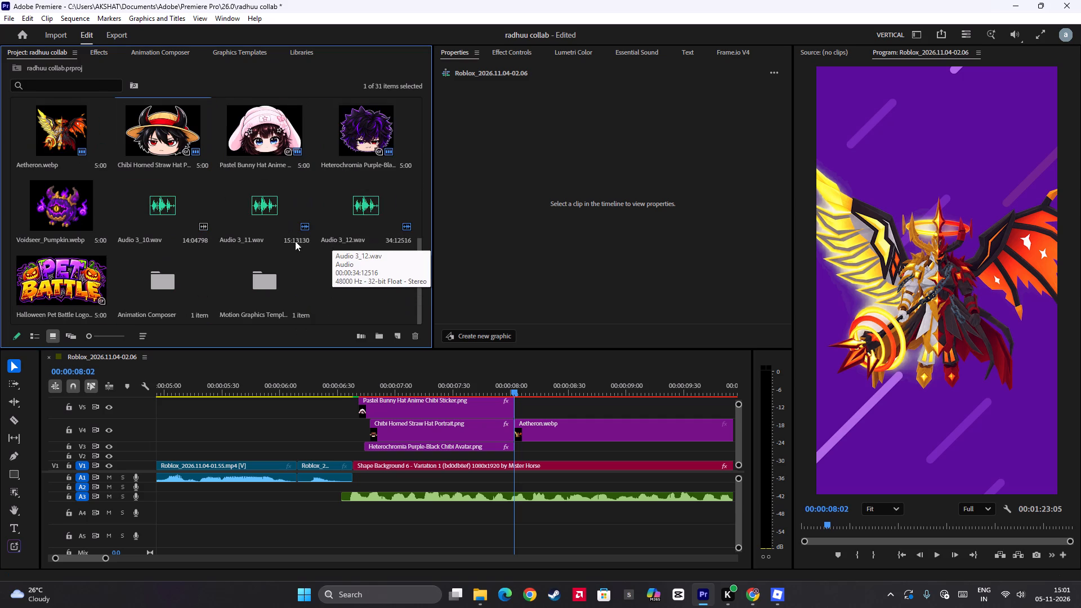
pyautogui.moveTo(75, 207); pyautogui.dragTo(516, 406)
# Move the Aetheron clip to V3 and place World_Burner.webp on V4 at 00:00:08:02.
pyautogui.click(548, 428)
pyautogui.moveTo(552, 426); pyautogui.dragTo(555, 446)
pyautogui.scroll(2, 174, 221)
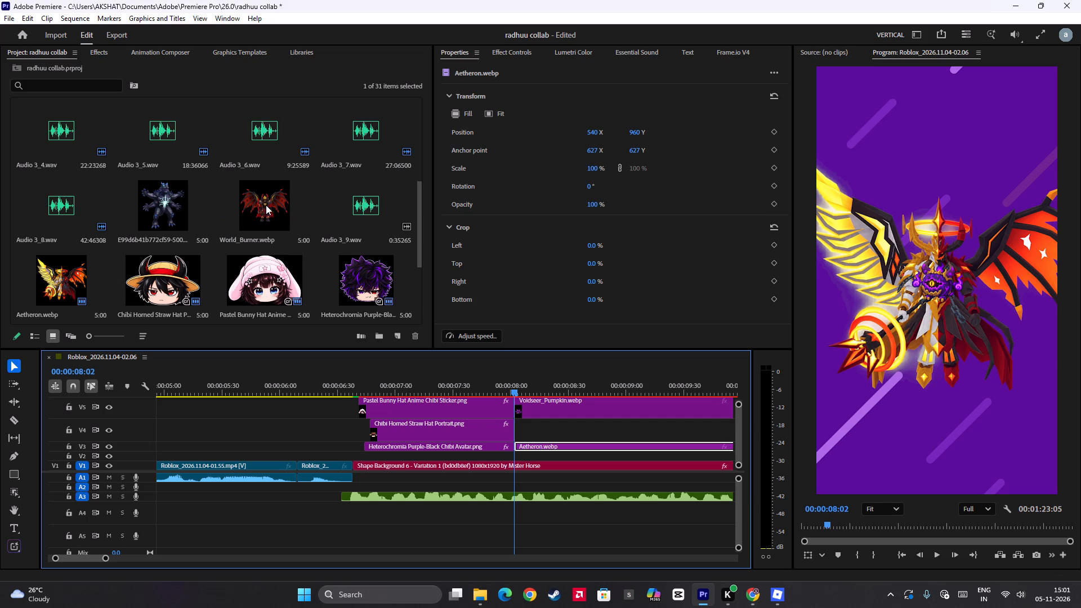
pyautogui.moveTo(266, 204); pyautogui.dragTo(516, 428)
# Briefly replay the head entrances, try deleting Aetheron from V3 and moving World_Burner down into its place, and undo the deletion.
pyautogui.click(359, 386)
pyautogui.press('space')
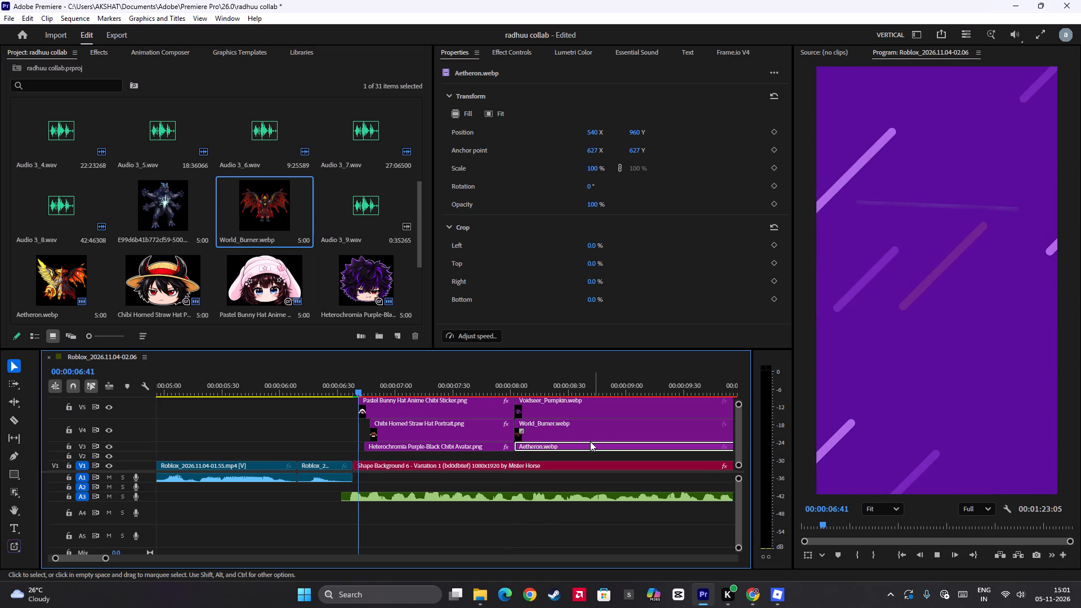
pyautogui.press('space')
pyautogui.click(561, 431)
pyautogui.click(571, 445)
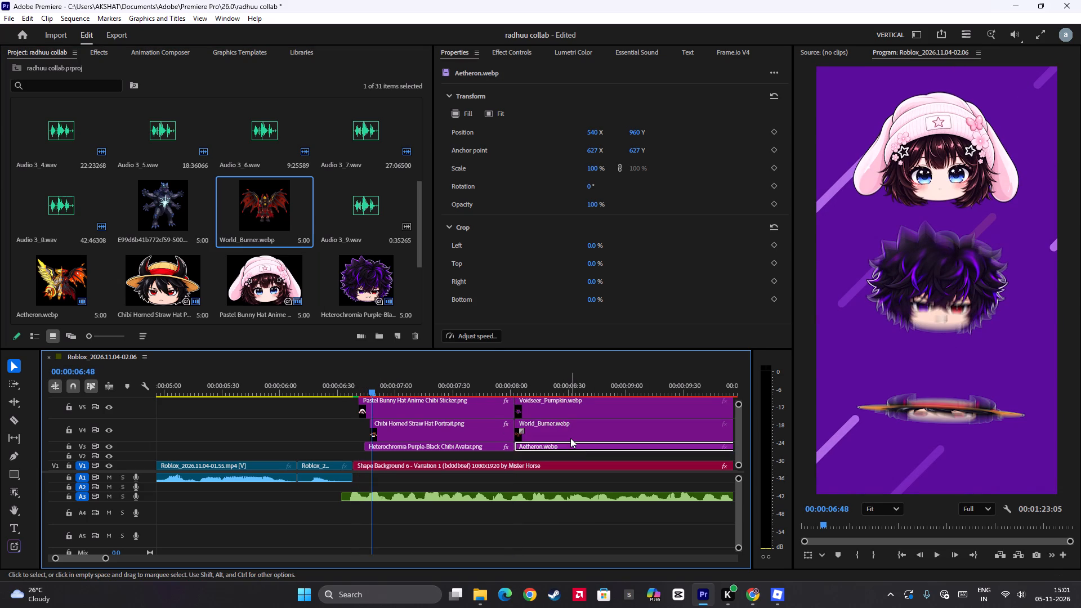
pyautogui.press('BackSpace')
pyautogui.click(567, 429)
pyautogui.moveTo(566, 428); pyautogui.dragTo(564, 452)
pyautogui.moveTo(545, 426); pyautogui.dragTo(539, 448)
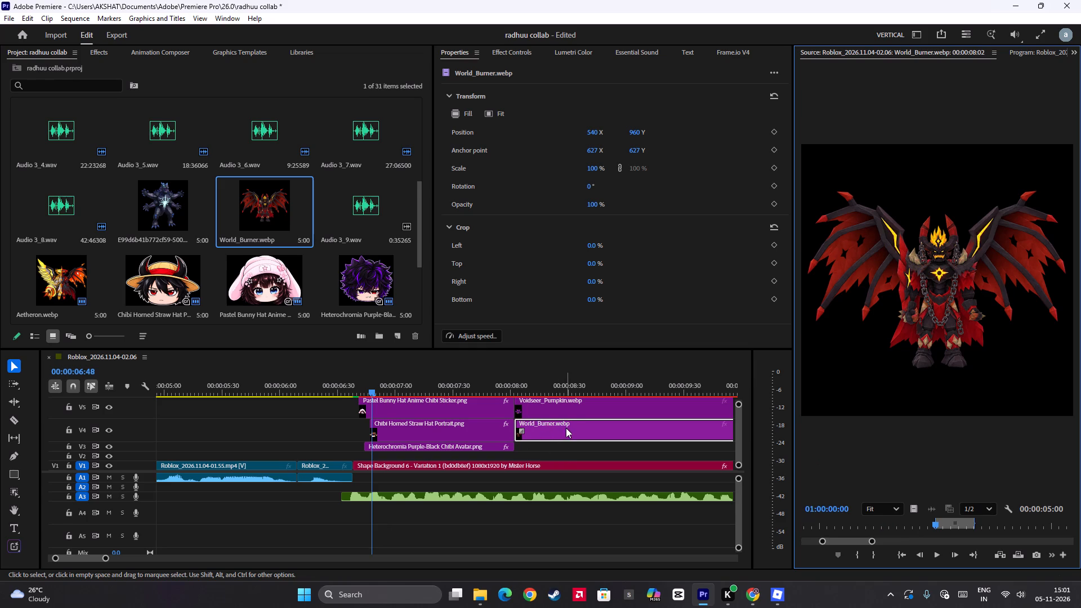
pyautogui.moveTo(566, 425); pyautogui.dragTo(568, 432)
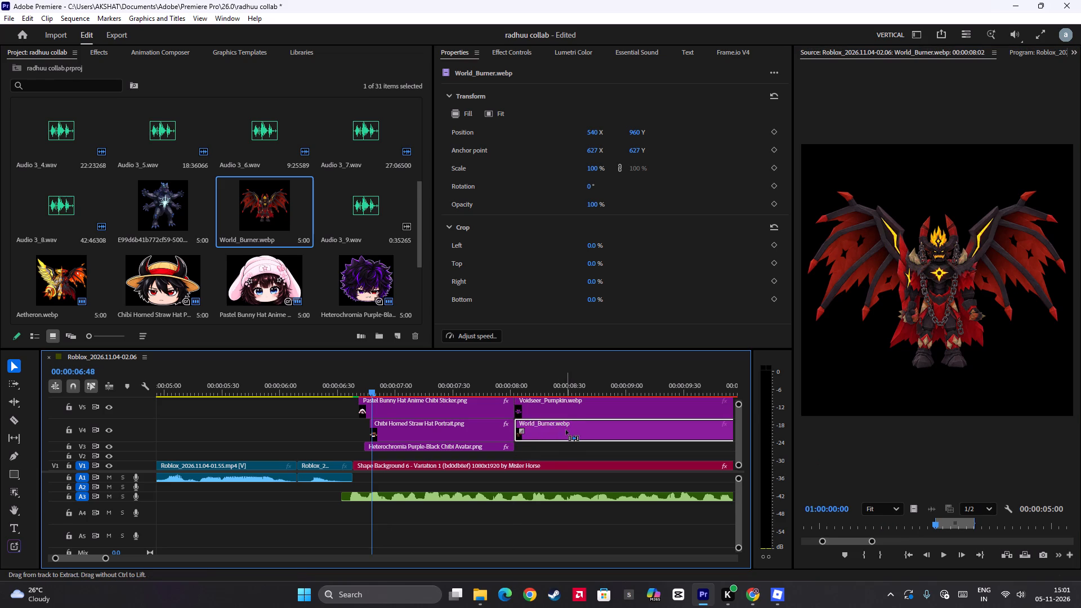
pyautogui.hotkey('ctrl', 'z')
# At 00:00:08:14, scale the Voidseer_Pumpkin clip to 325% and place it in the frame's upper third with position Y 351 and anchor X 137.
pyautogui.press('space')
pyautogui.scroll(-5, 502, 392)
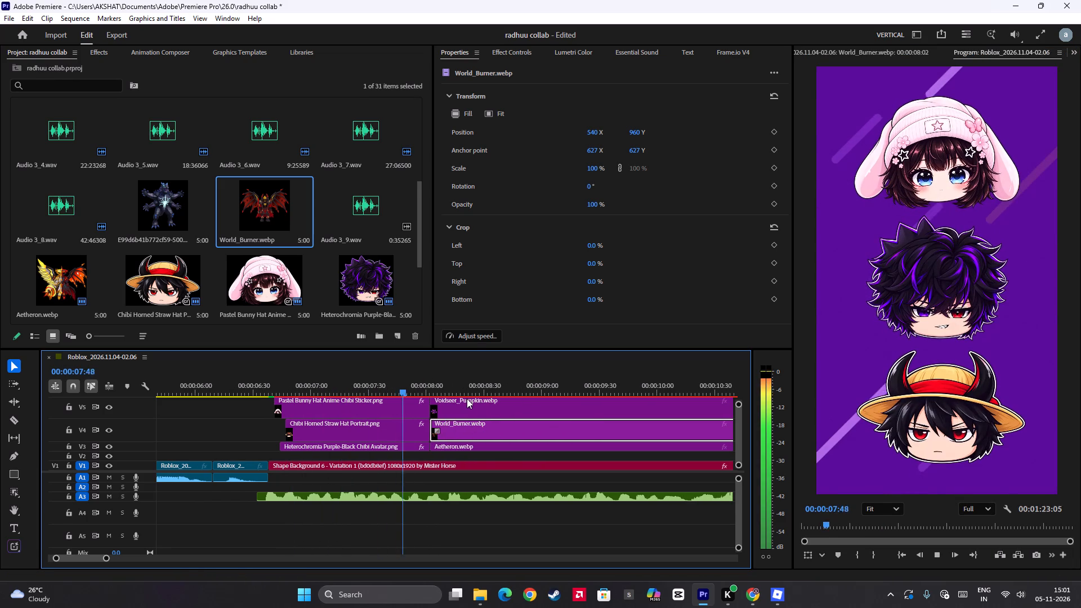
pyautogui.press('space')
pyautogui.click(467, 399)
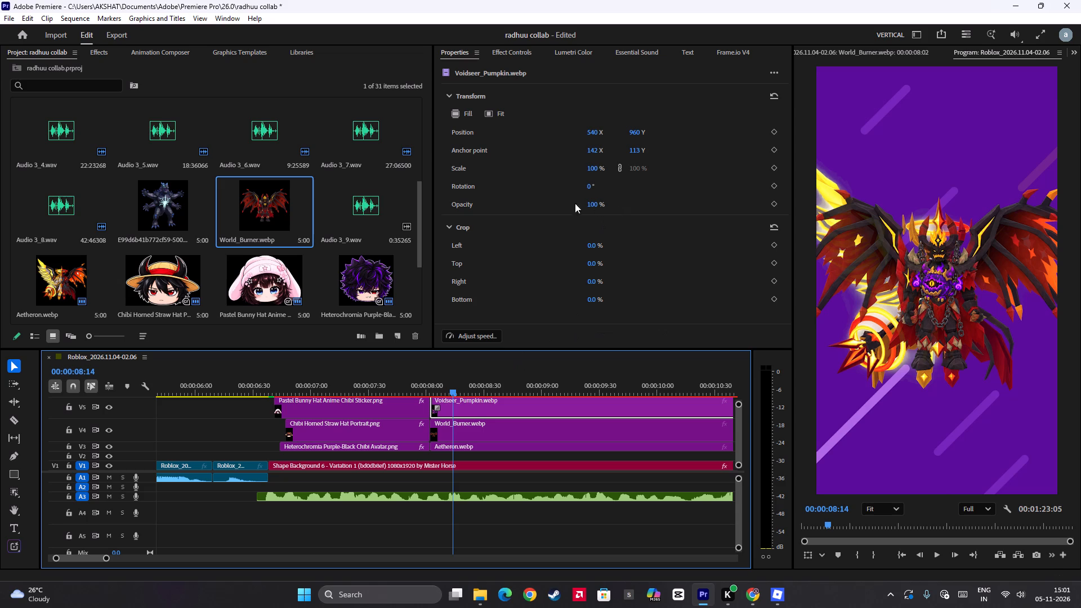
pyautogui.moveTo(594, 169); pyautogui.dragTo(586, 33)
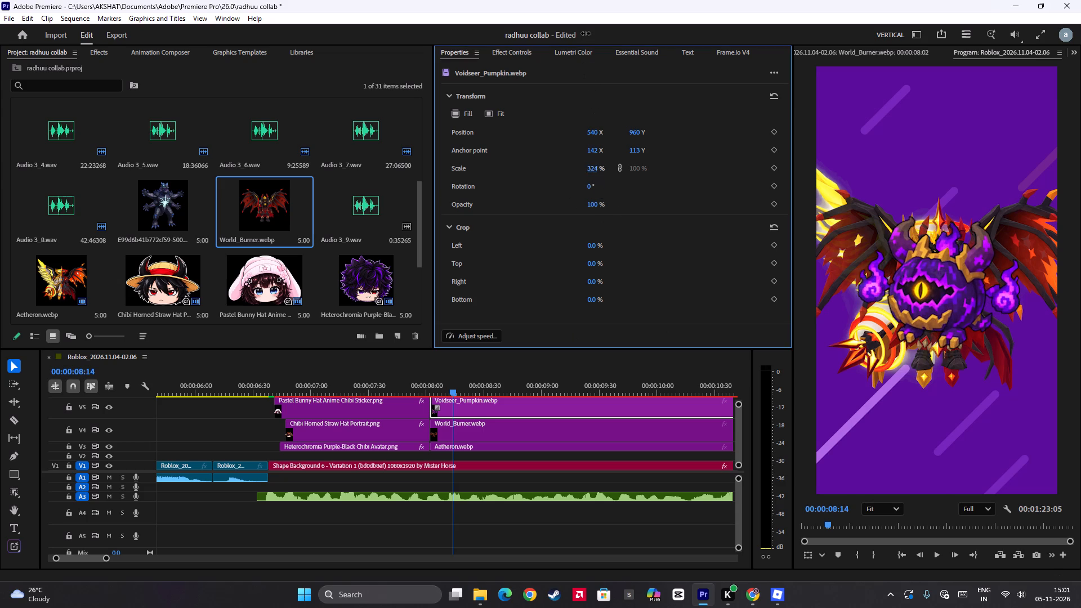
pyautogui.moveTo(586, 33); pyautogui.dragTo(586, 33)
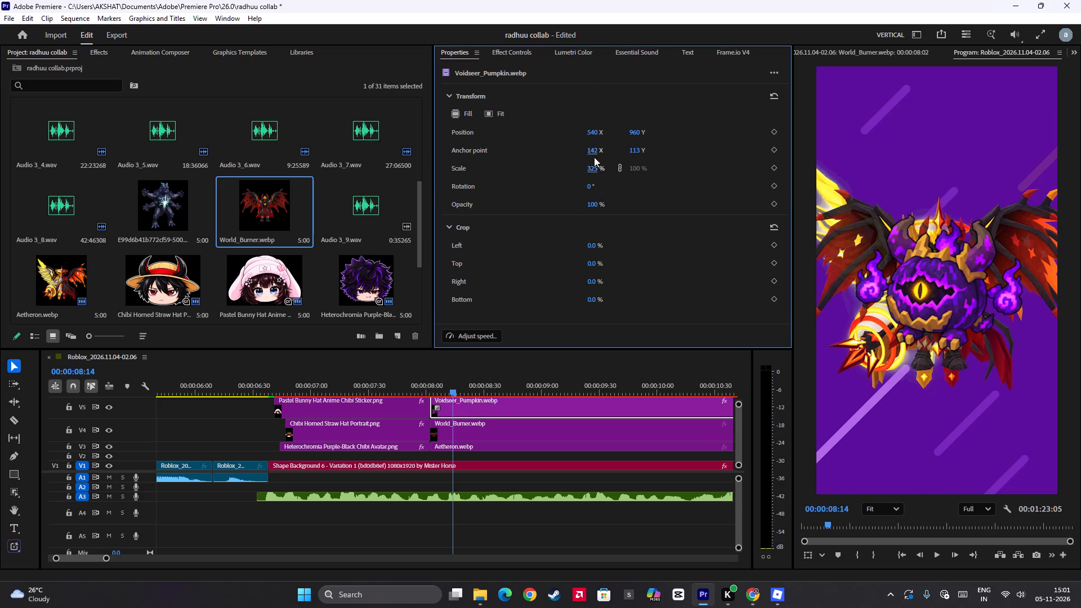
pyautogui.moveTo(639, 131); pyautogui.dragTo(641, 140)
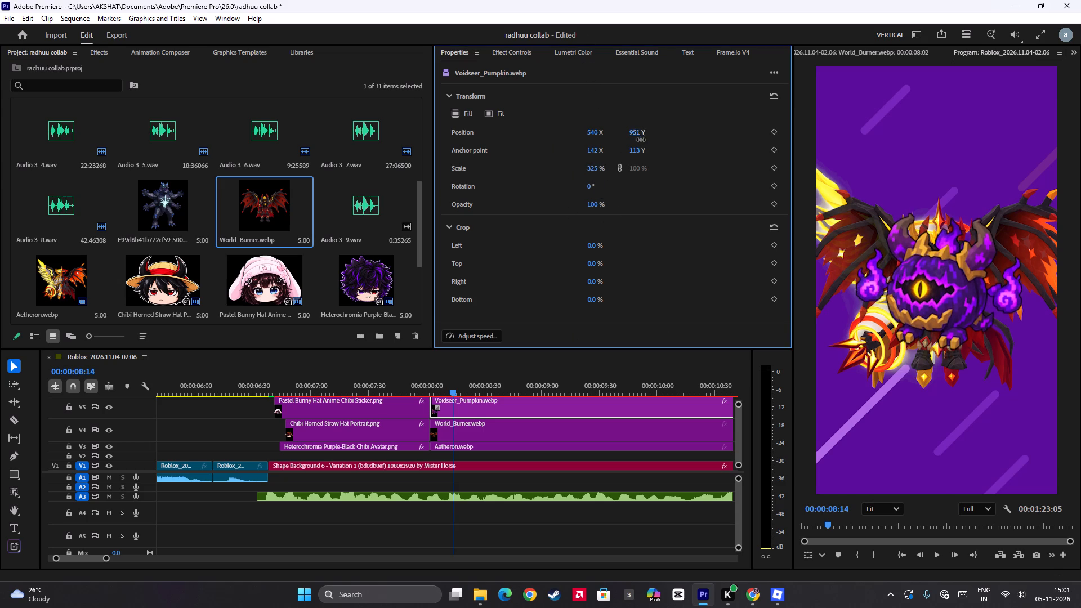
pyautogui.moveTo(641, 140); pyautogui.dragTo(646, 481)
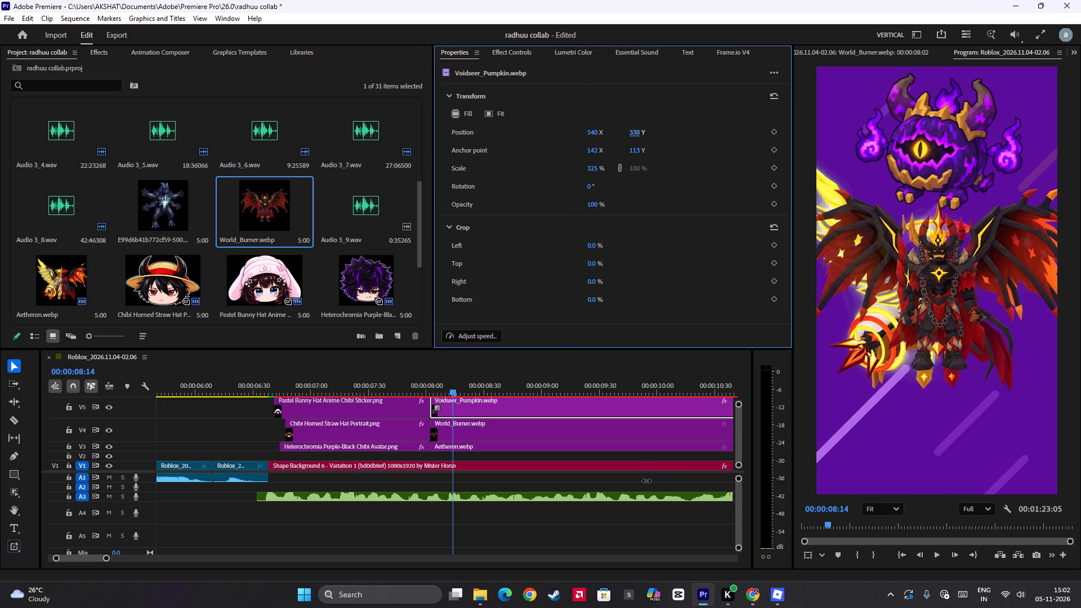
pyautogui.moveTo(646, 481); pyautogui.dragTo(646, 482)
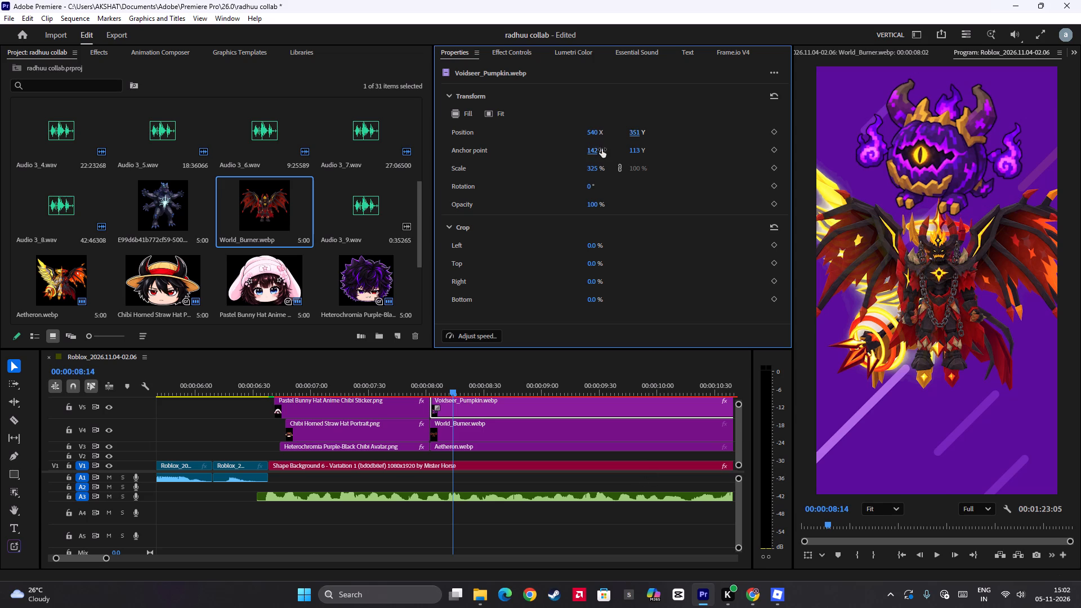
pyautogui.click(598, 150)
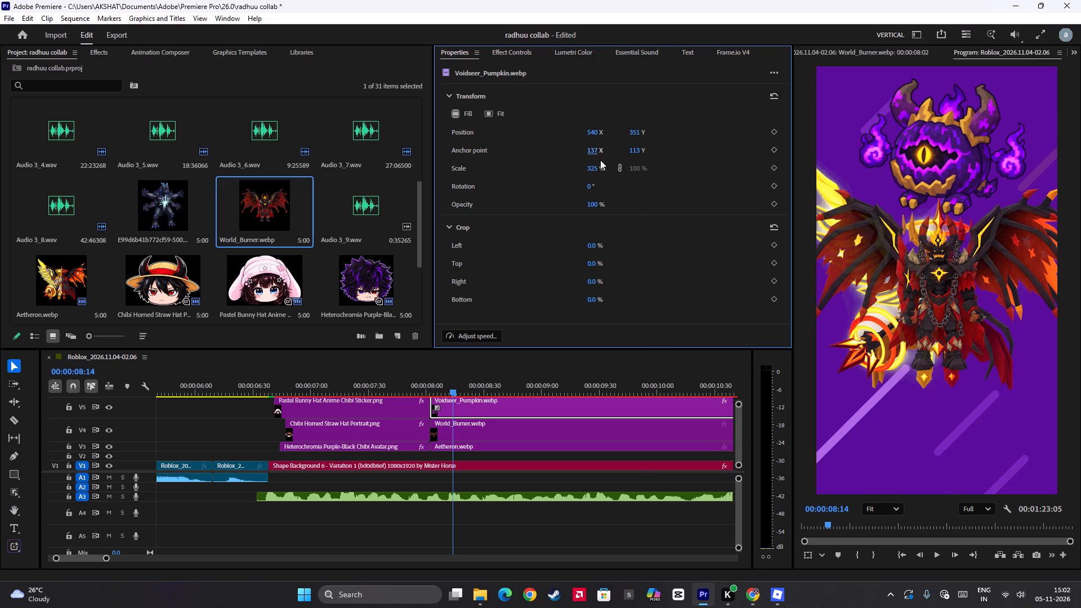
# Scale the World_Burner clip to 76% and lower its vertical position into the bottom third of the video frame.
pyautogui.click(550, 425)
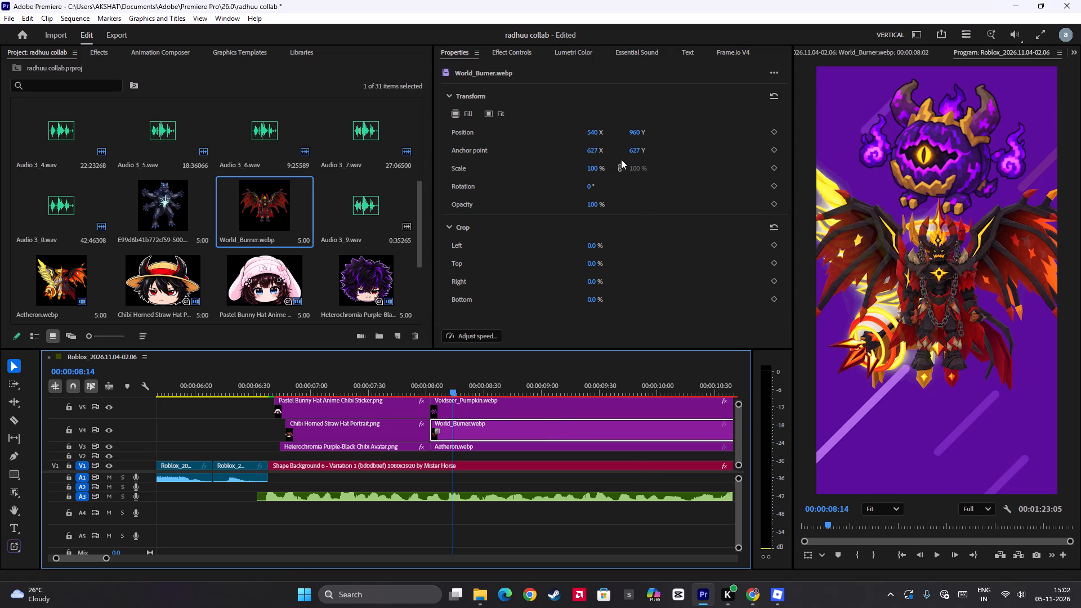
pyautogui.moveTo(595, 163); pyautogui.dragTo(597, 178)
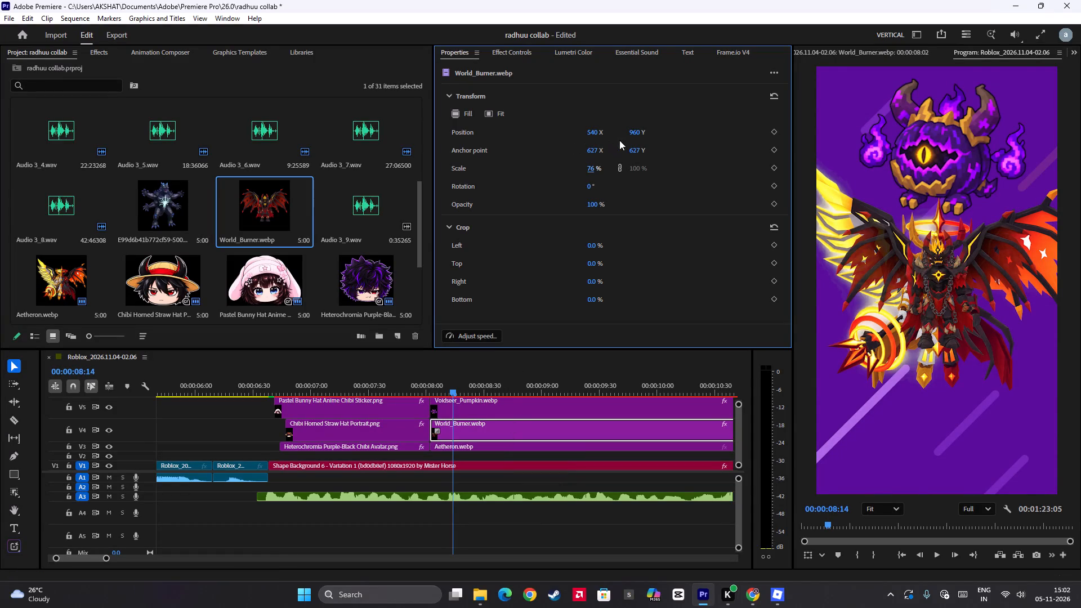
pyautogui.moveTo(641, 129); pyautogui.dragTo(624, 0)
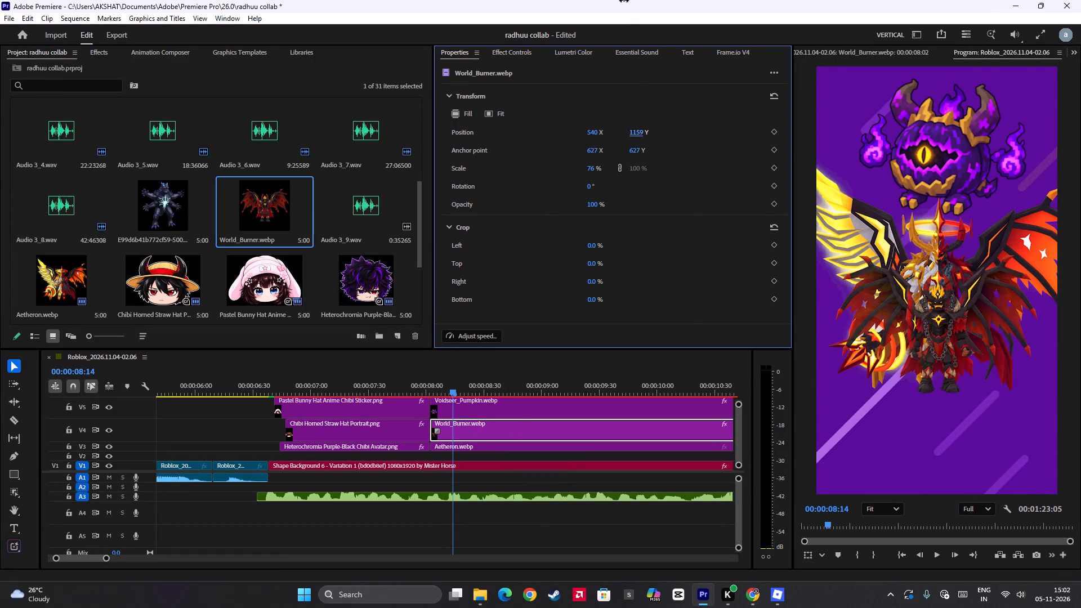
pyautogui.moveTo(624, 0); pyautogui.dragTo(623, 0)
pyautogui.moveTo(638, 135); pyautogui.dragTo(642, 57)
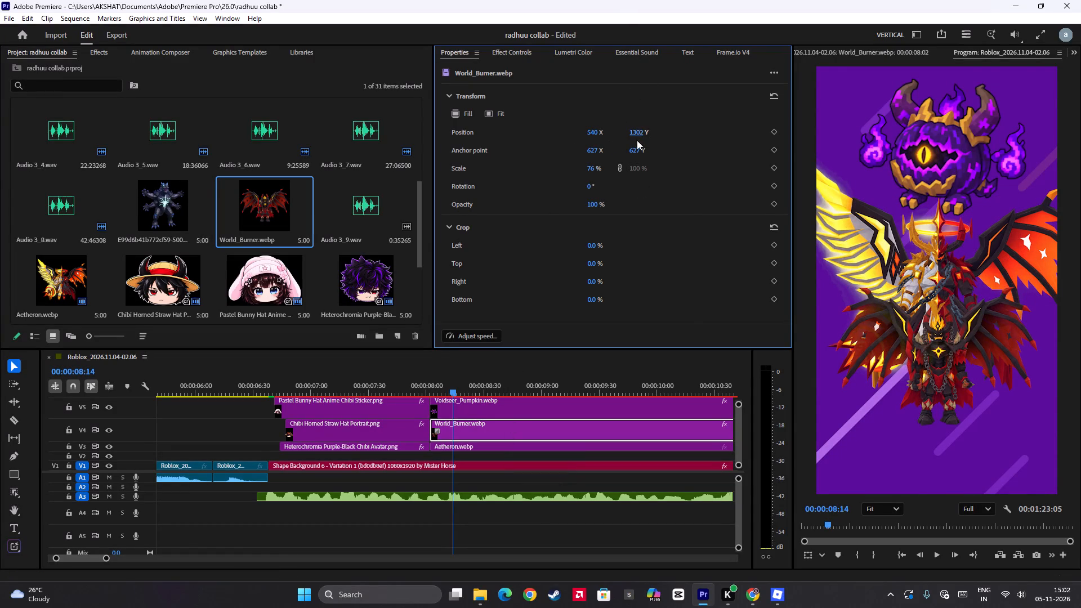
pyautogui.moveTo(637, 140); pyautogui.dragTo(640, 50)
pyautogui.moveTo(640, 132); pyautogui.dragTo(641, 2)
# Scale the Aetheron clip on V3 to 62% so it fits between the other two pets.
pyautogui.click(502, 445)
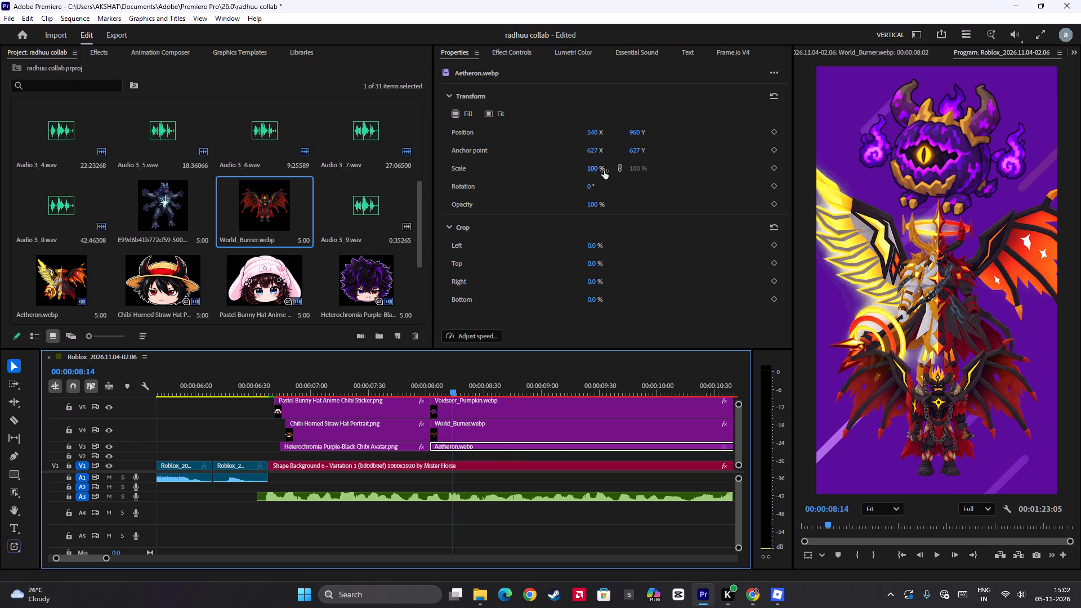
pyautogui.moveTo(599, 168); pyautogui.dragTo(598, 190)
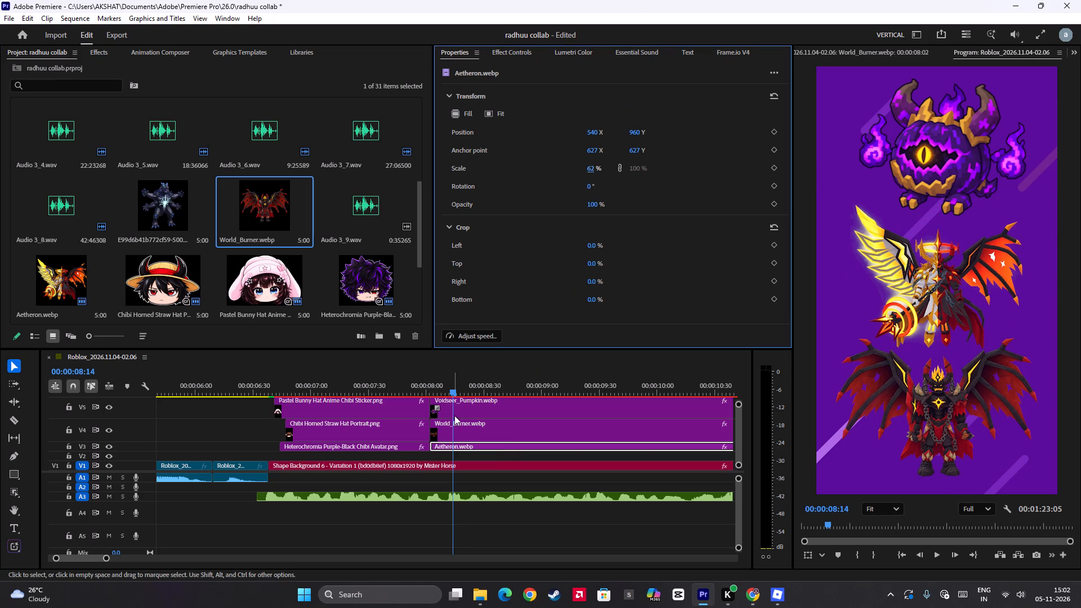
# Play the sequence from 00:00:06:38 through the heads and pets to the end of the purple background.
pyautogui.click(462, 408)
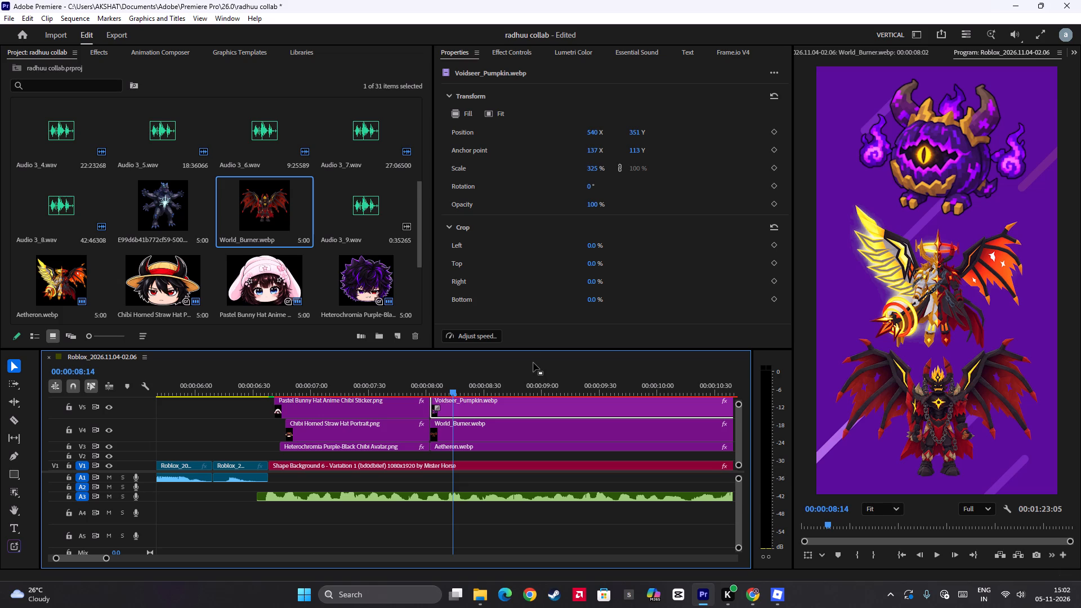
pyautogui.click(270, 392)
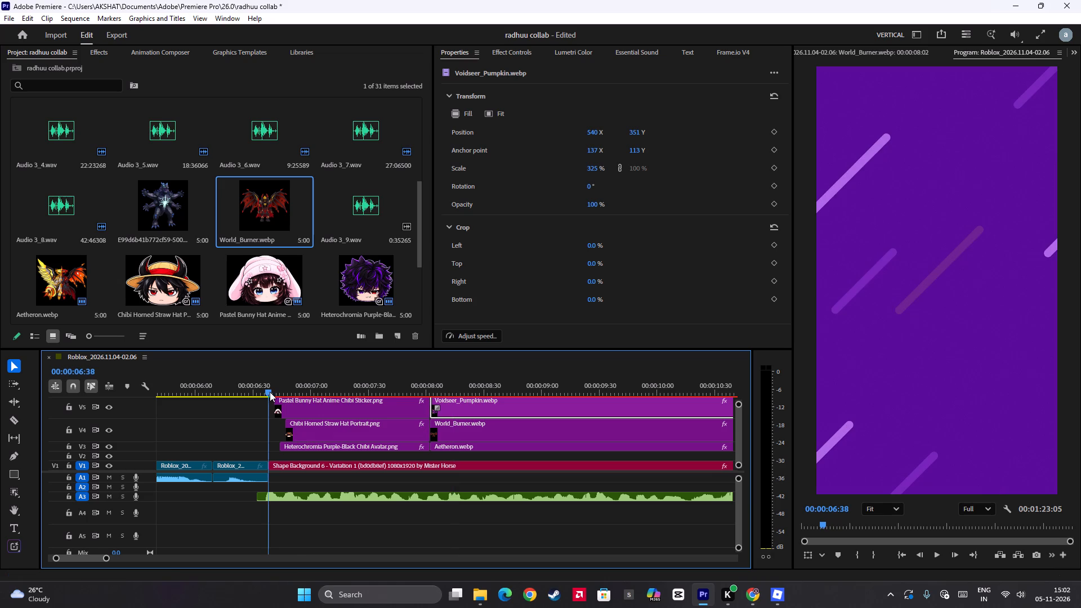
pyautogui.press('space')
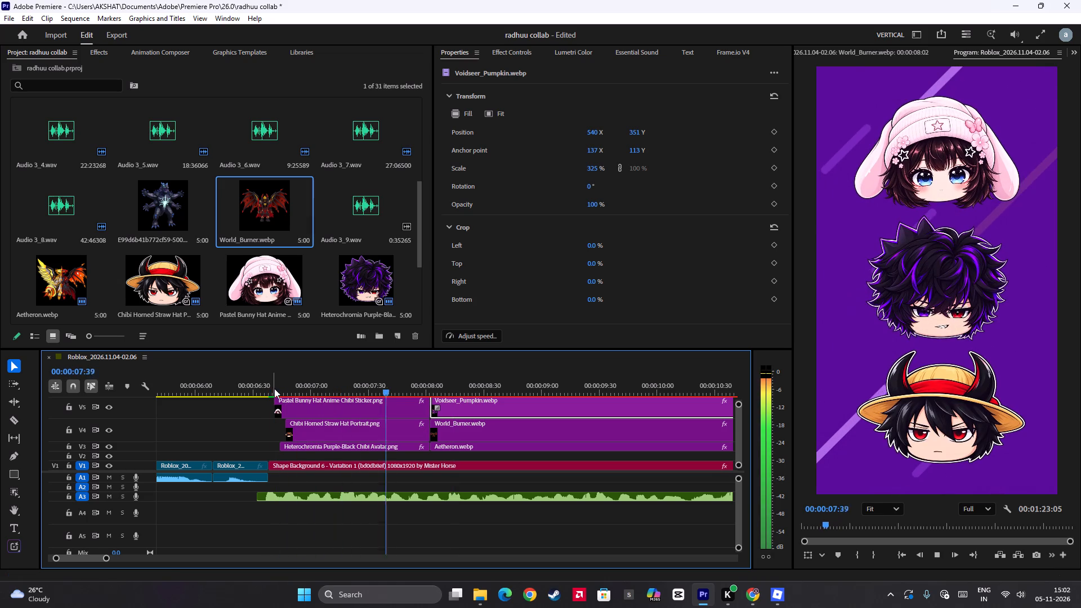
pyautogui.press('space')
pyautogui.press('space')
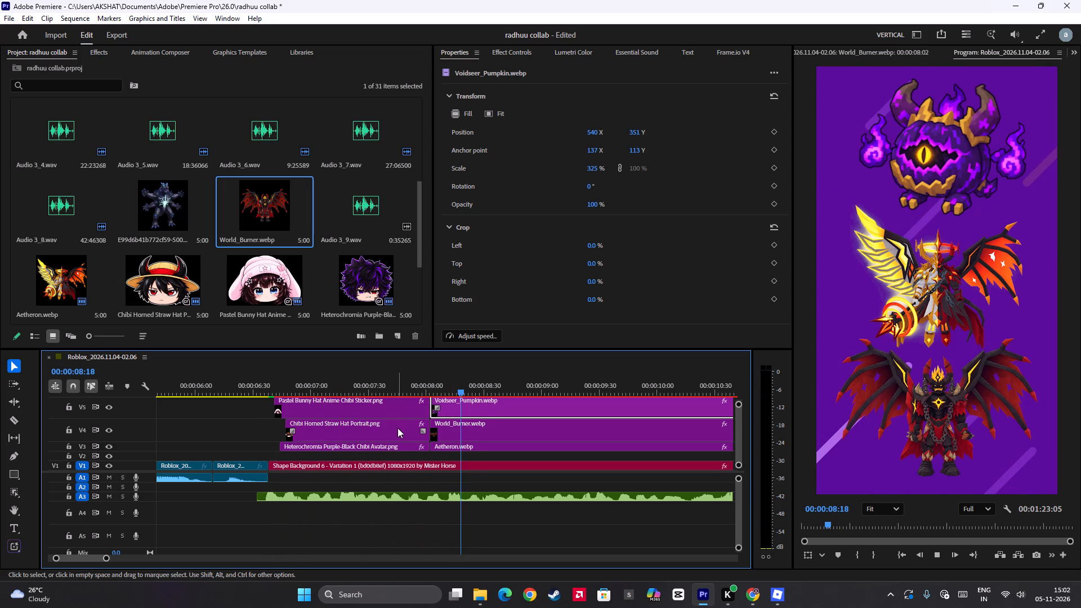
pyautogui.scroll(-6, 405, 430)
pyautogui.press('space')
pyautogui.press('space')
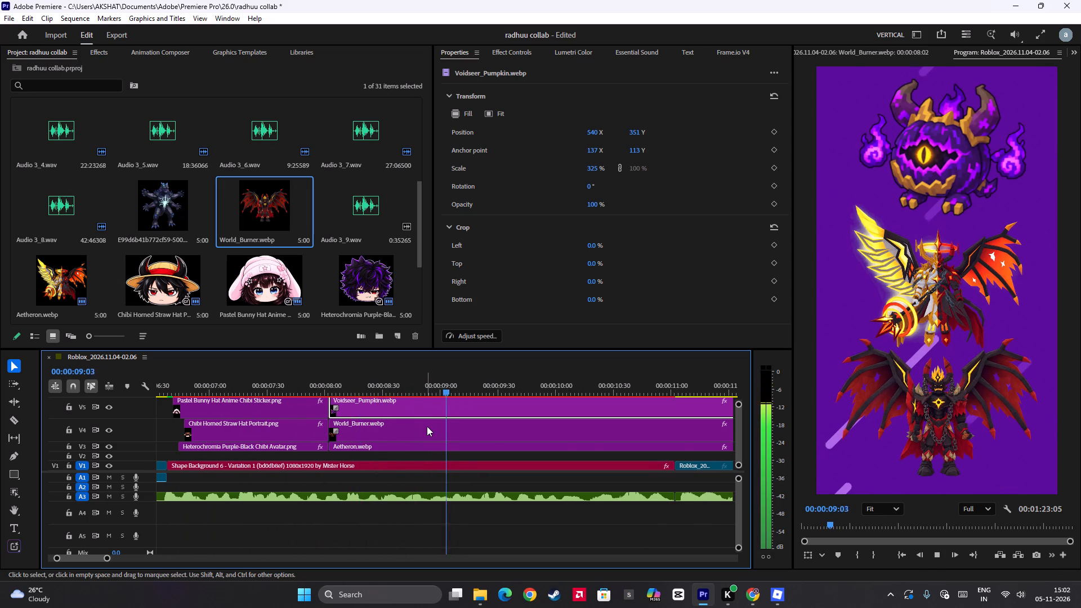
pyautogui.scroll(-5, 427, 426)
pyautogui.press('space')
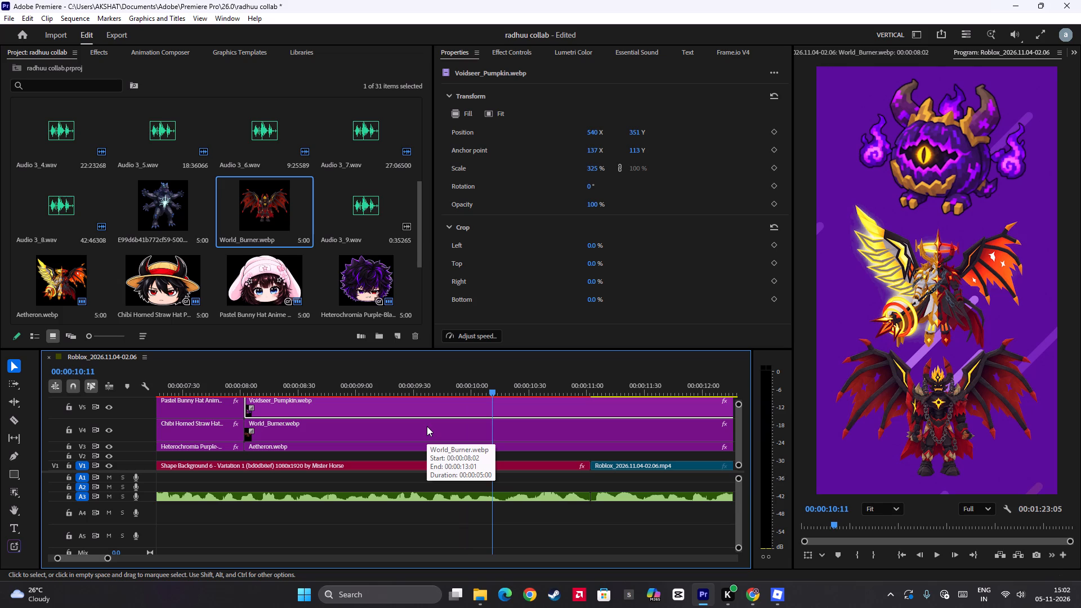
pyautogui.press('space')
pyautogui.press('space')
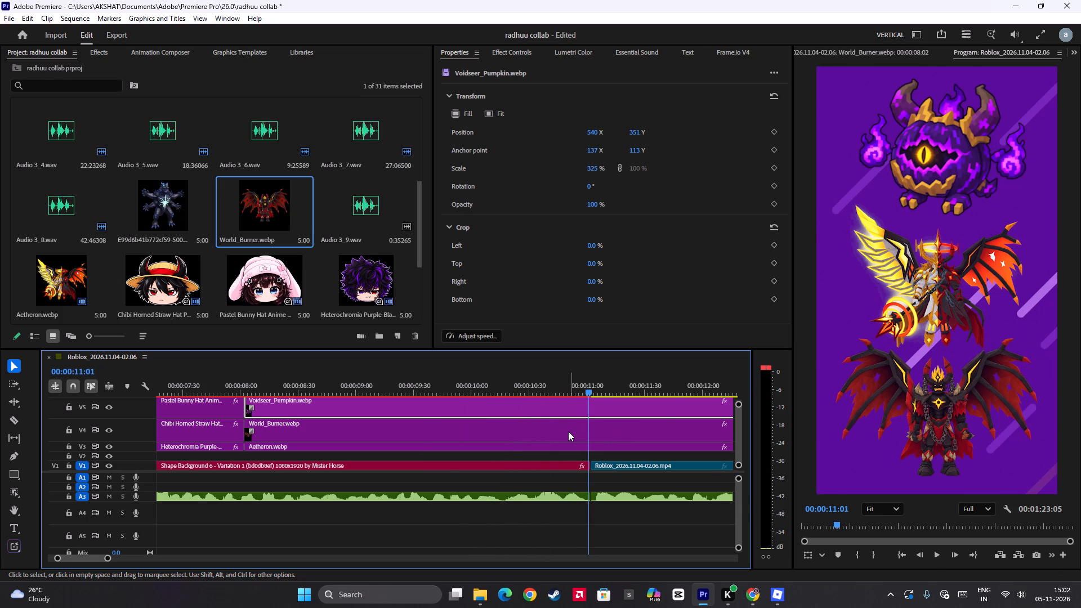
# Split the Voidseer_Pumpkin, World_Burner and Aetheron clips at 00:00:11:02, where the purple background ends, and delete the parts after it.
pyautogui.press('Up')
pyautogui.press('Down')
pyautogui.moveTo(711, 409); pyautogui.dragTo(668, 439)
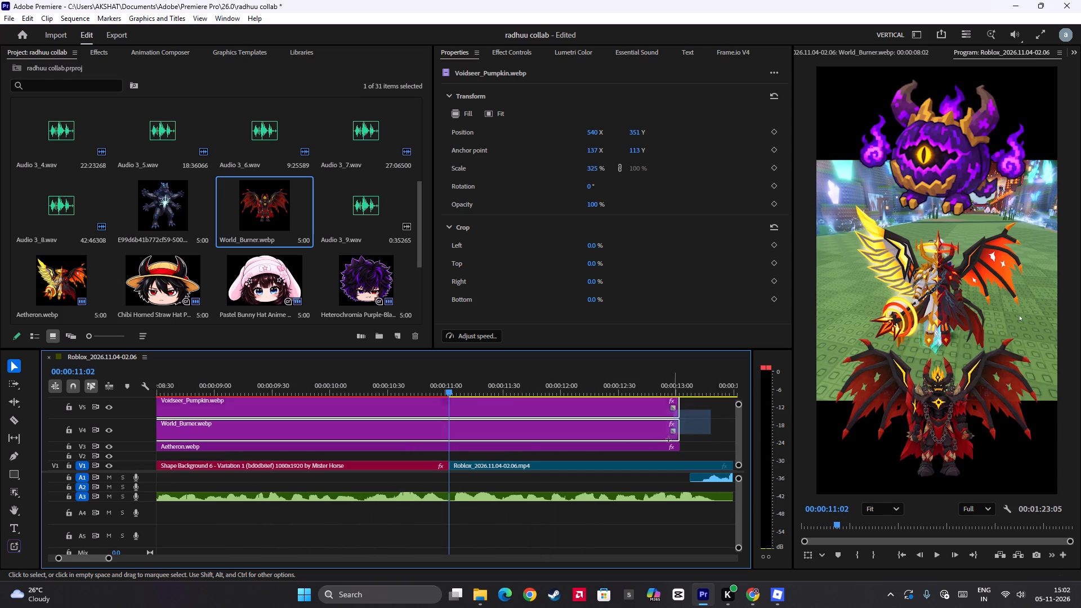
pyautogui.moveTo(668, 439); pyautogui.dragTo(661, 448)
pyautogui.hotkey('ctrl', 'b')
pyautogui.moveTo(704, 412); pyautogui.dragTo(654, 445)
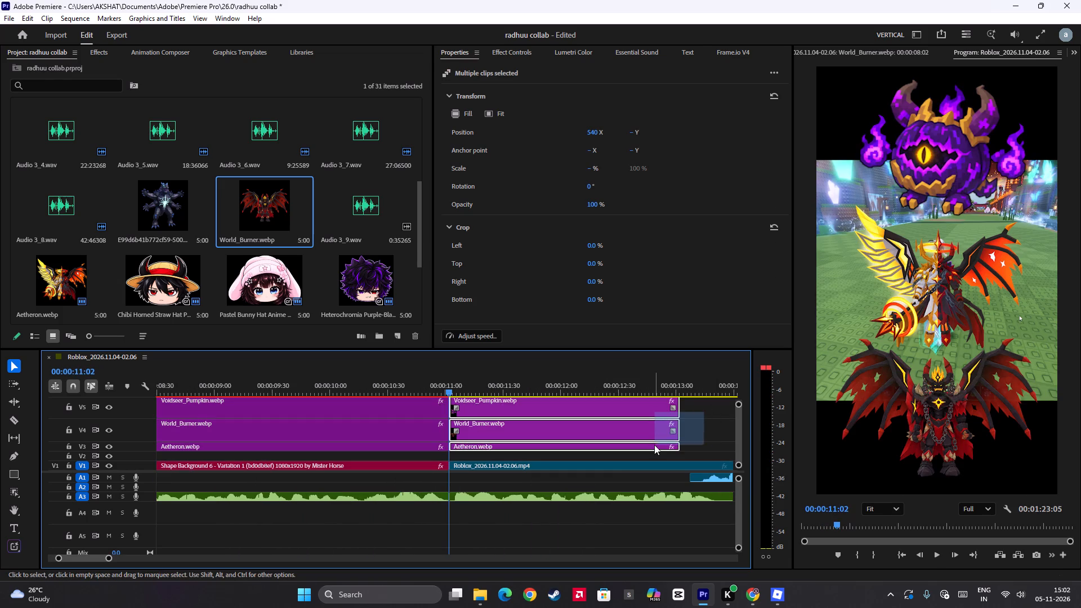
pyautogui.press('BackSpace')
# Replay from 00:00:06:34 through the change from the three heads to the three pets.
pyautogui.scroll(14, 537, 457)
pyautogui.click(170, 375)
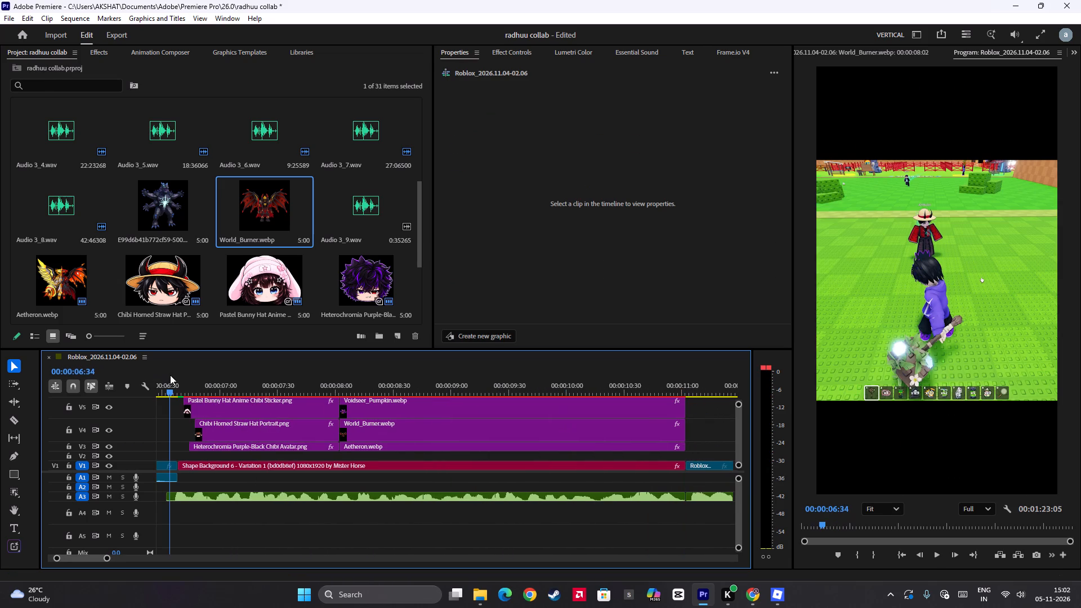
pyautogui.press('space')
pyautogui.press('space')
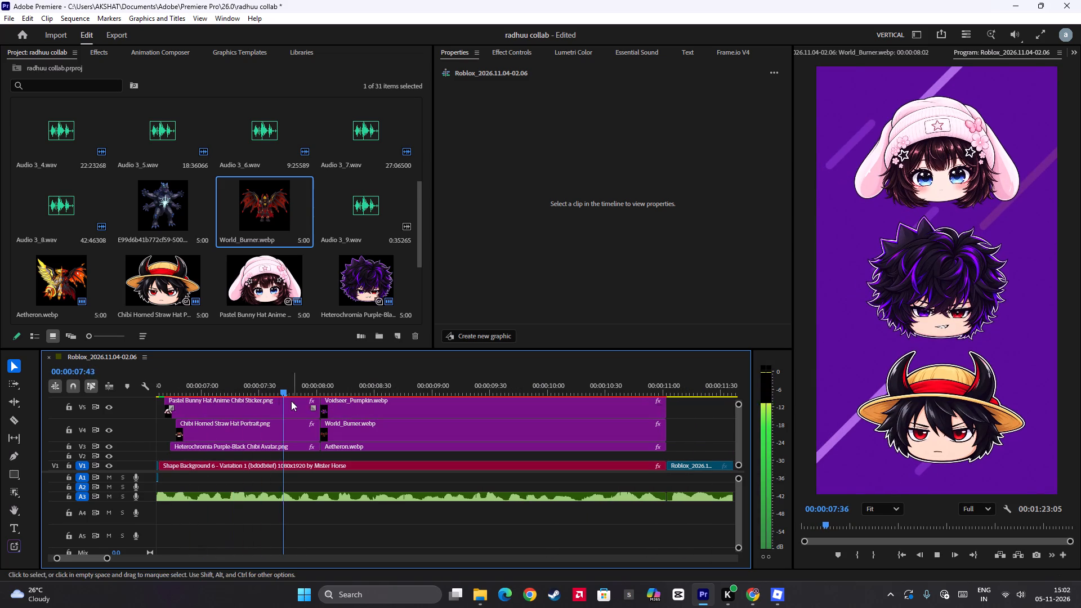
pyautogui.press('space')
pyautogui.press('space')
pyautogui.press('space')
# Apply the Malice Impact Spin Zoom In Anticlockwise preset to the Voidseer_Pumpkin, World_Burner and Aetheron clips.
pyautogui.click(101, 52)
pyautogui.press('space')
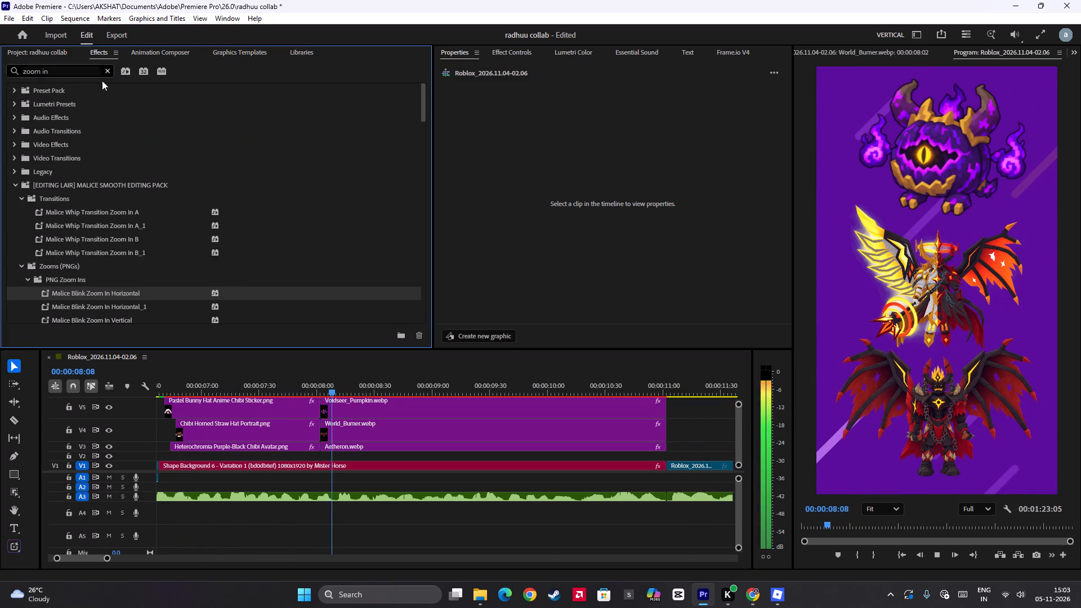
pyautogui.scroll(-6, 164, 268)
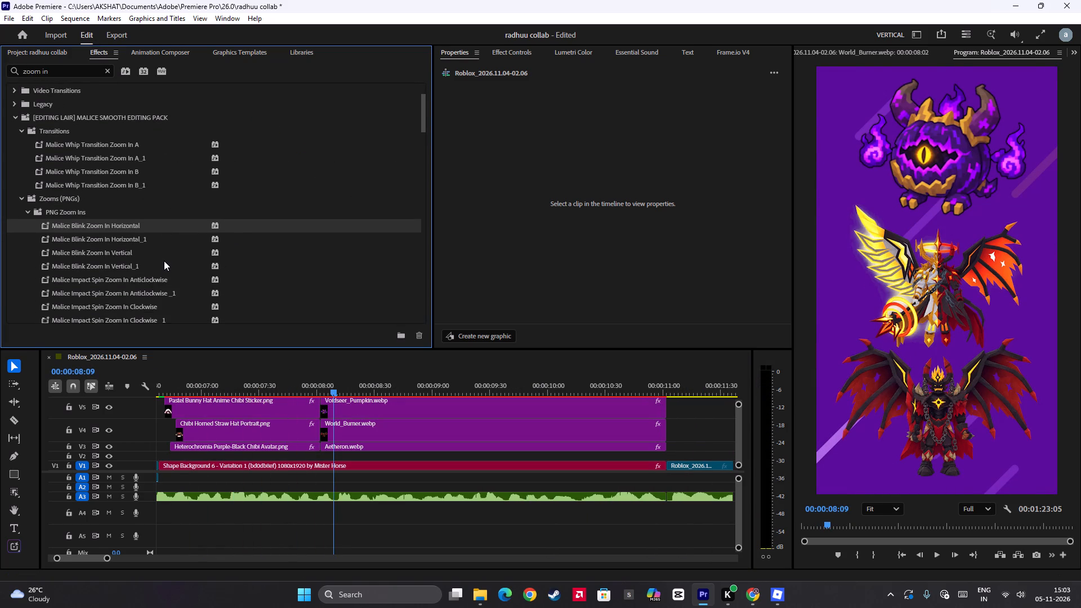
pyautogui.scroll(-1, 159, 278)
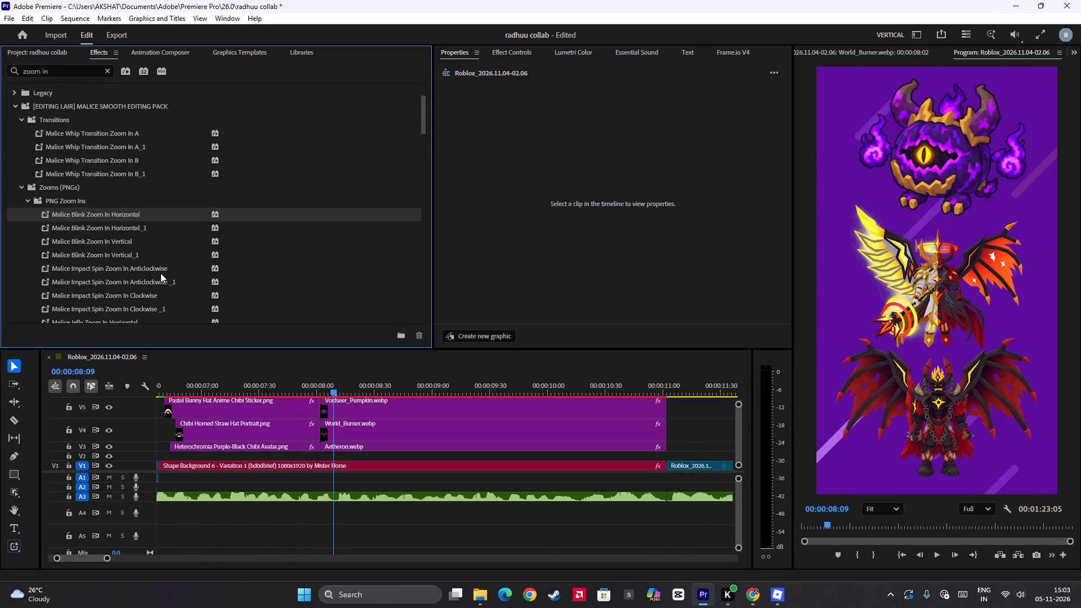
pyautogui.moveTo(145, 262); pyautogui.dragTo(329, 412)
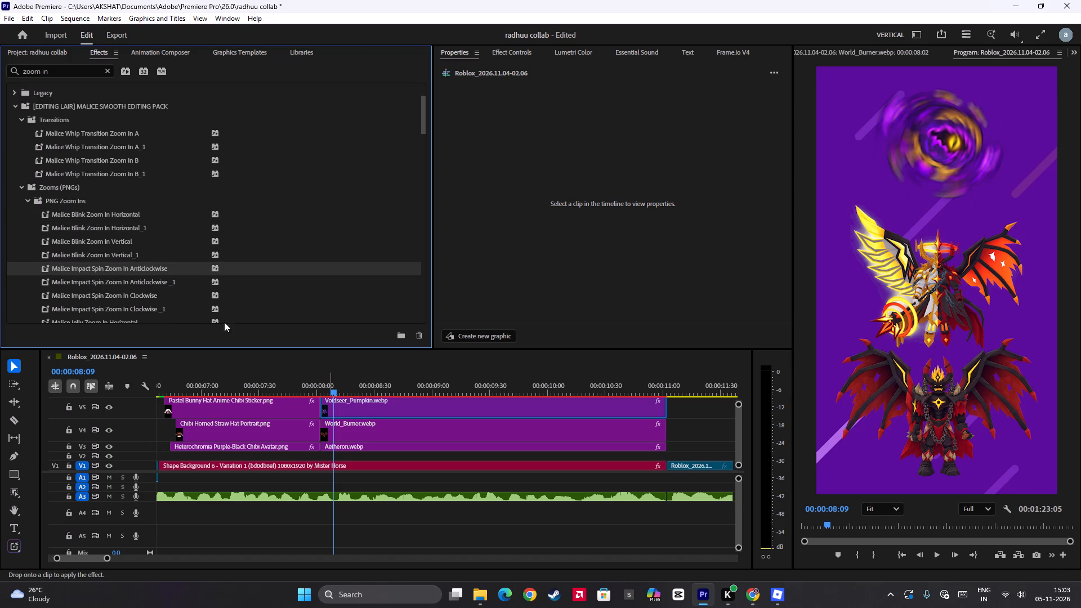
pyautogui.moveTo(157, 263); pyautogui.dragTo(355, 428)
pyautogui.moveTo(136, 268); pyautogui.dragTo(215, 309)
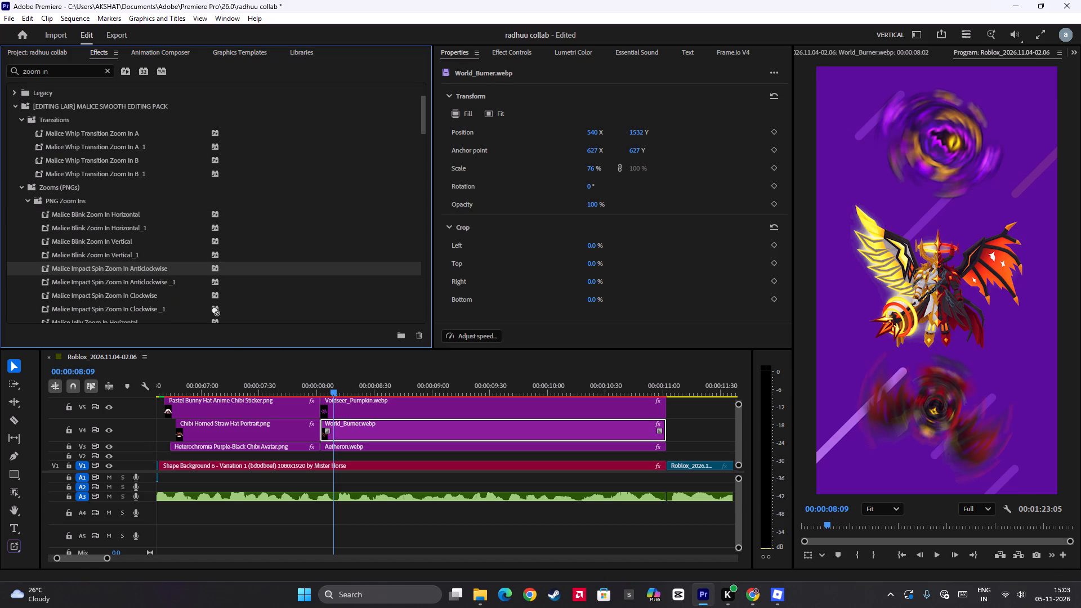
pyautogui.moveTo(215, 309); pyautogui.dragTo(360, 448)
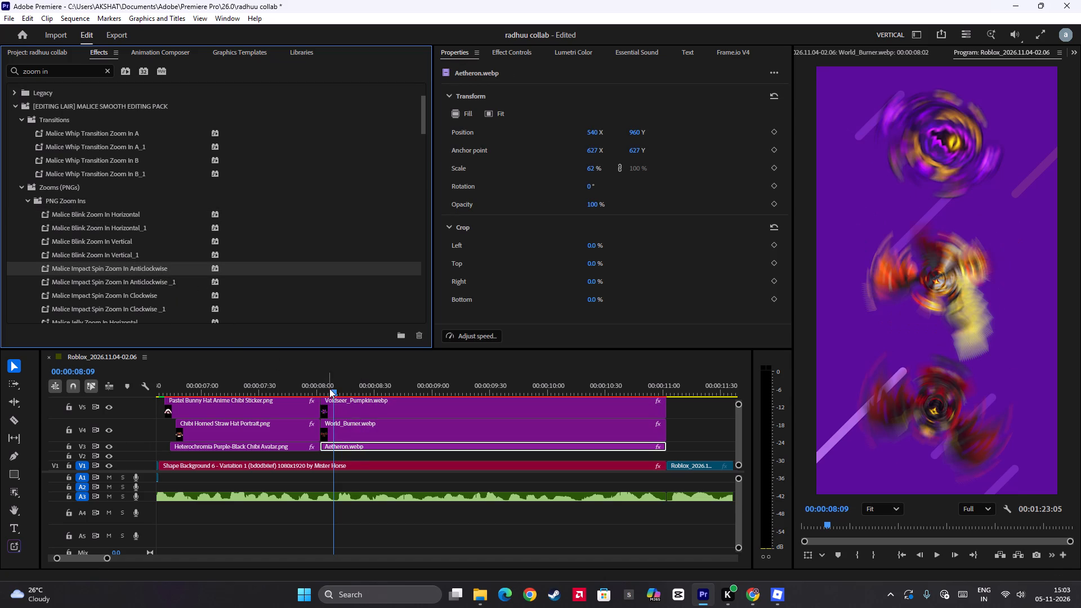
# Replay the switch from heads to pets twice to check the pets' spin zoom-in entrance.
pyautogui.moveTo(332, 390); pyautogui.dragTo(246, 382)
pyautogui.press('space')
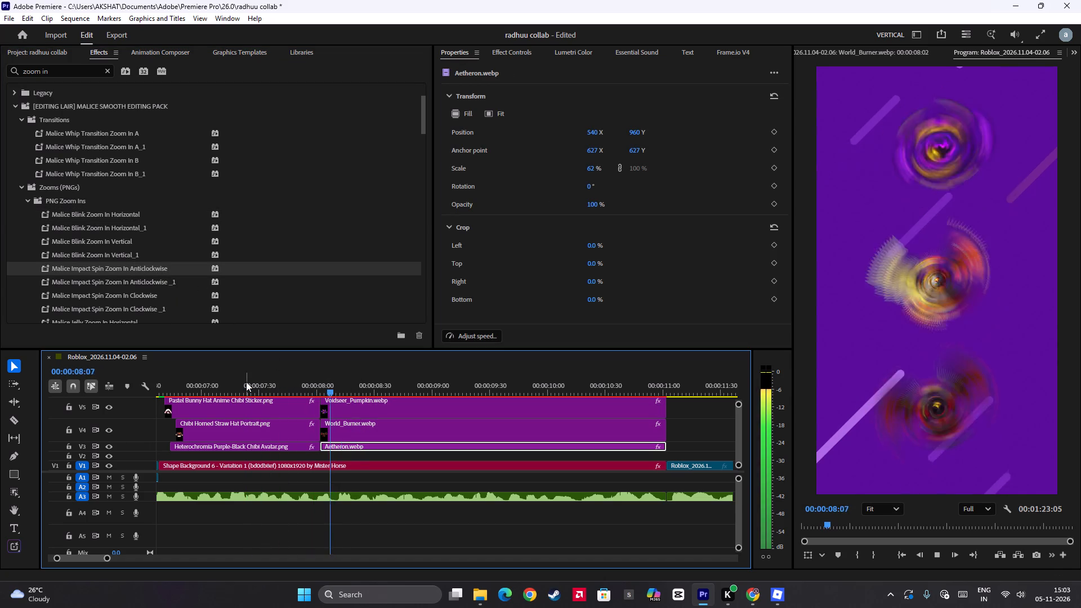
pyautogui.press('space')
pyautogui.press('space')
pyautogui.press('space')
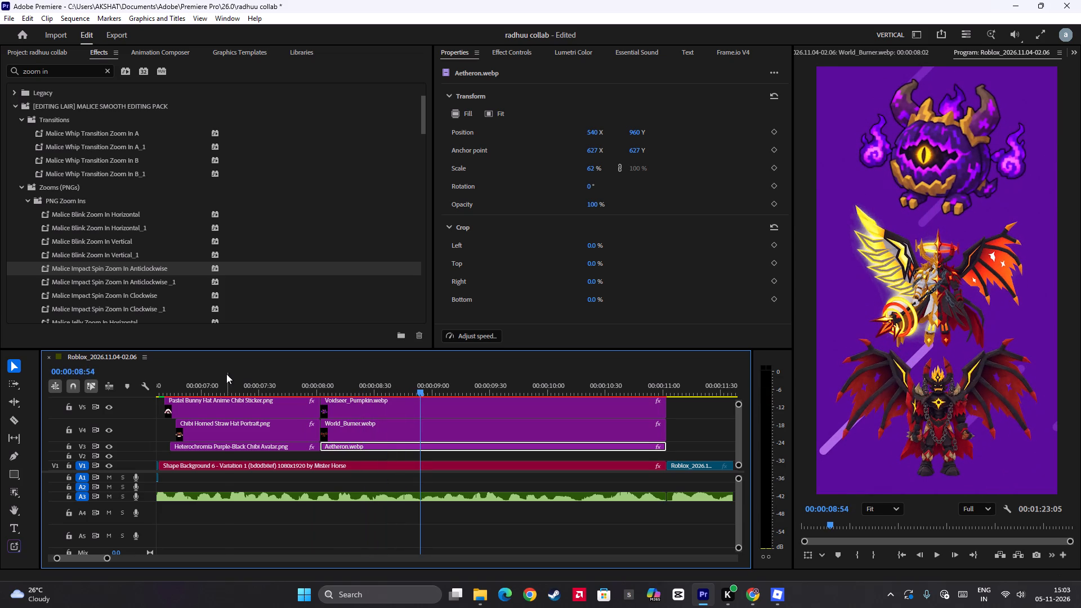
pyautogui.click(226, 373)
pyautogui.press('space')
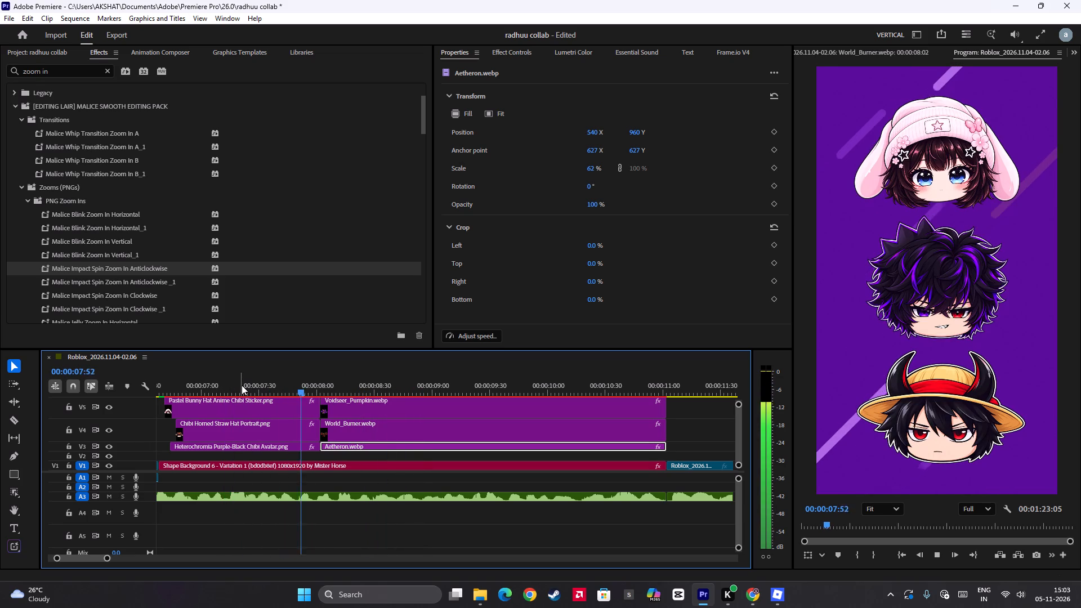
pyautogui.press('space')
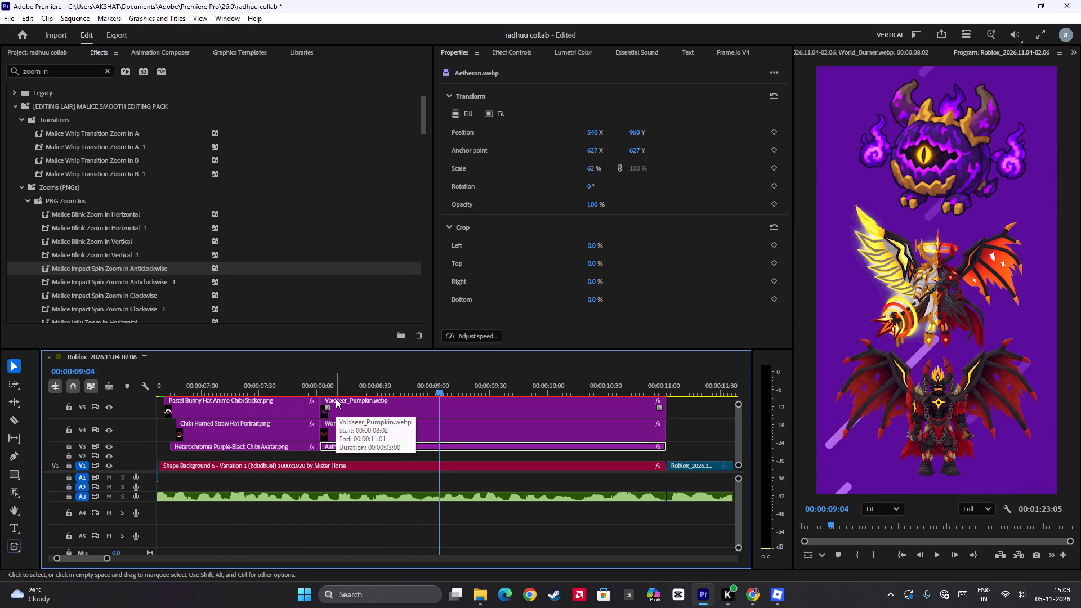
# Play on to 00:00:09:58 and split the Voidseer_Pumpkin clip on V5 there.
pyautogui.click(441, 428)
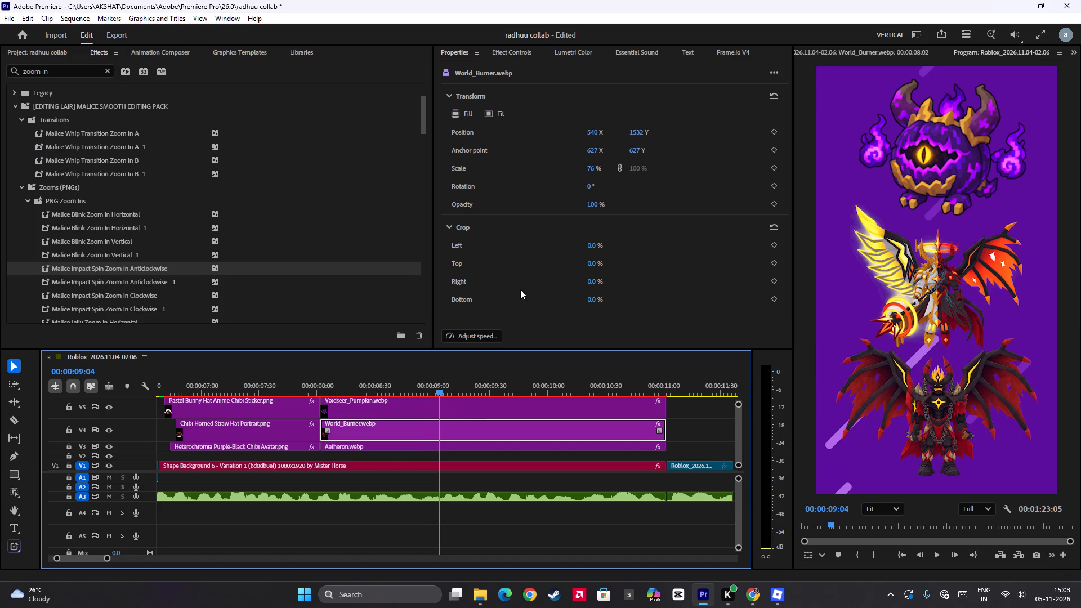
pyautogui.press('space')
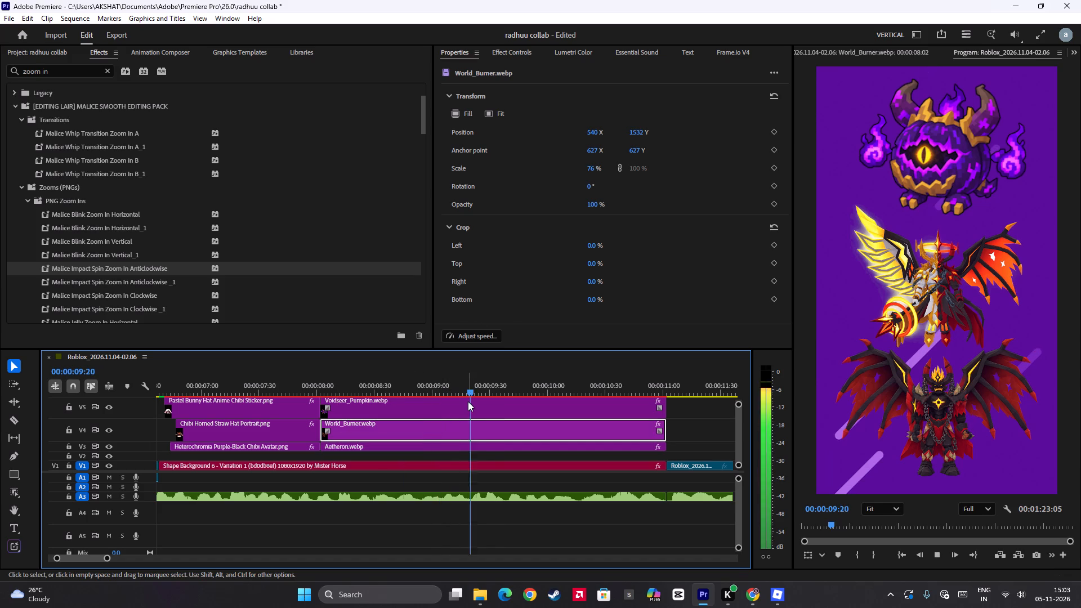
pyautogui.press('space')
pyautogui.click(617, 410)
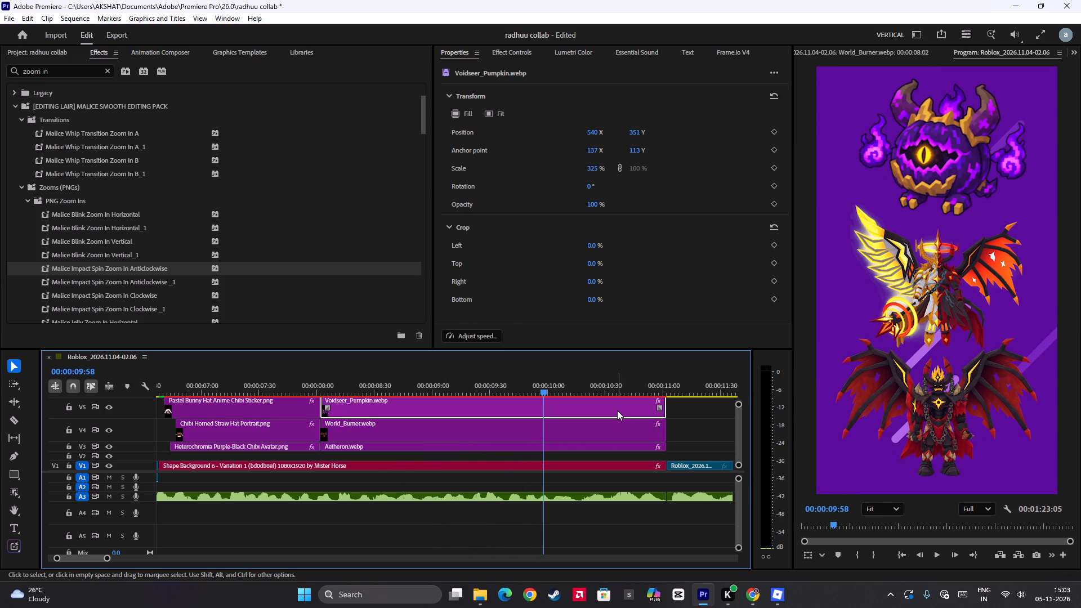
pyautogui.hotkey('ctrl', 'b')
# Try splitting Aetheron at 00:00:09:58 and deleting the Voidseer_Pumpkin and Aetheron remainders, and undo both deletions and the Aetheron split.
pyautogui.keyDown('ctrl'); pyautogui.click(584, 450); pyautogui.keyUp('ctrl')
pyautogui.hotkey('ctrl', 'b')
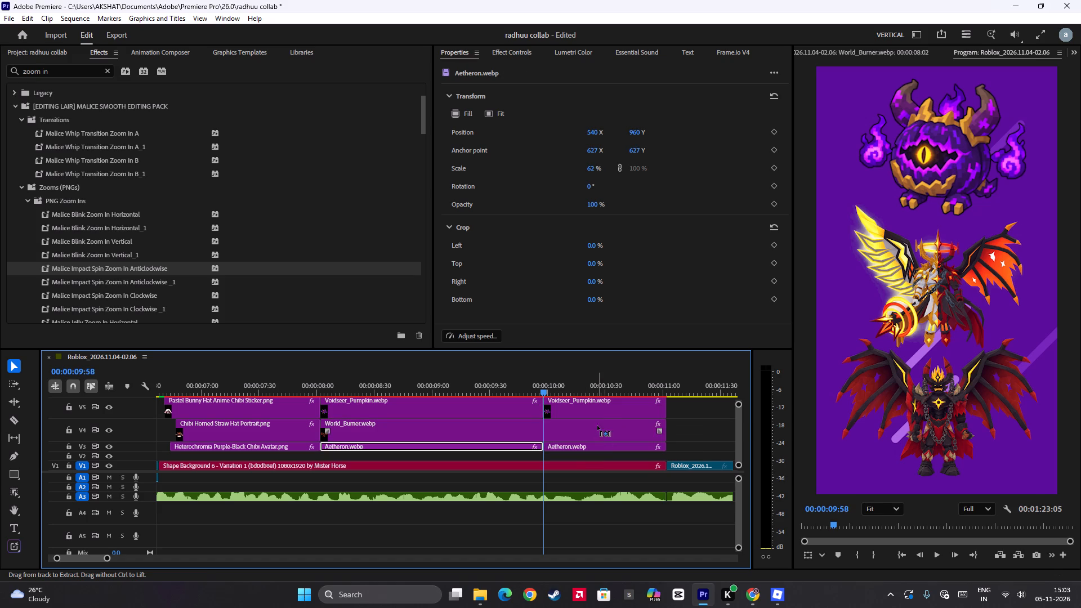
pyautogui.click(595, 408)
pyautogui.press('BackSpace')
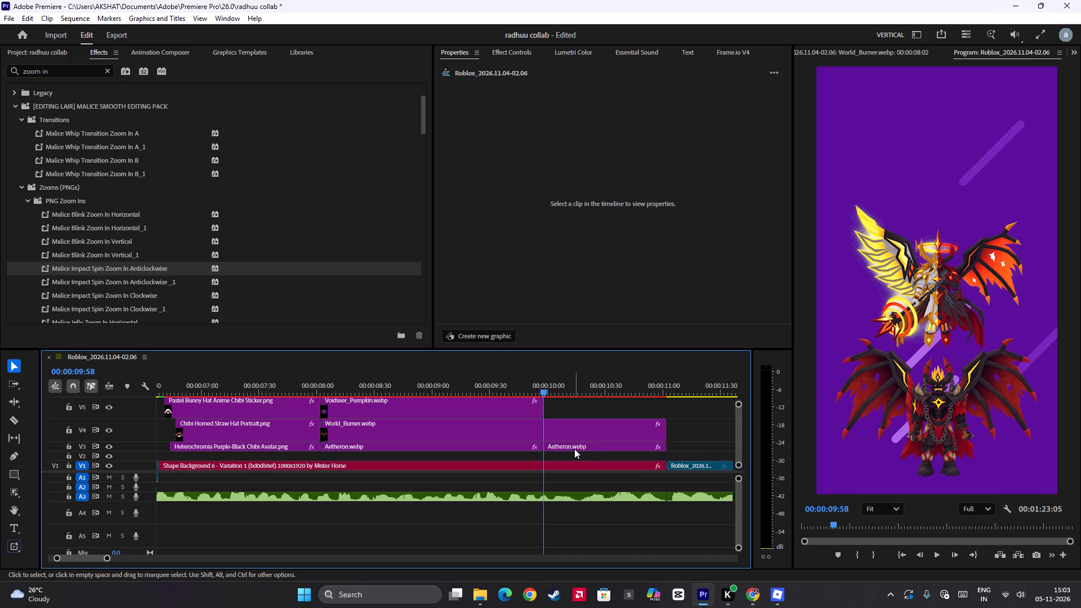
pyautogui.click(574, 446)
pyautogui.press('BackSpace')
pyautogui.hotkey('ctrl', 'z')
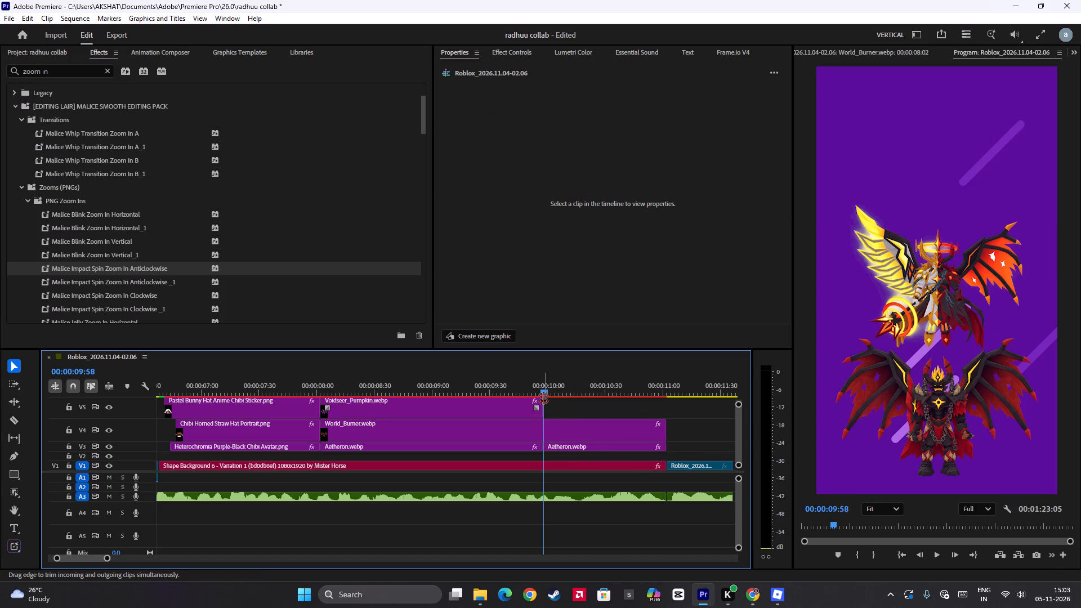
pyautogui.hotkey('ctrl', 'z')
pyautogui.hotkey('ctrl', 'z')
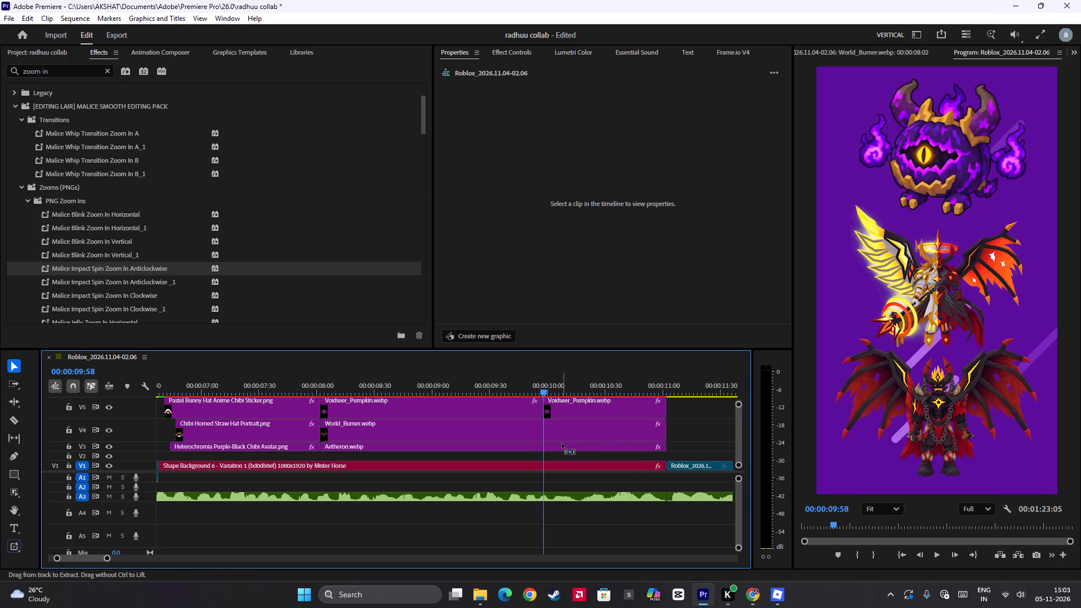
# Split World_Burner at 00:00:09:58 and delete the Voidseer_Pumpkin and World_Burner parts after it, leaving Aetheron on V3 running on.
pyautogui.keyDown('ctrl'); pyautogui.click(561, 433); pyautogui.keyUp('ctrl')
pyautogui.hotkey('ctrl', 'b')
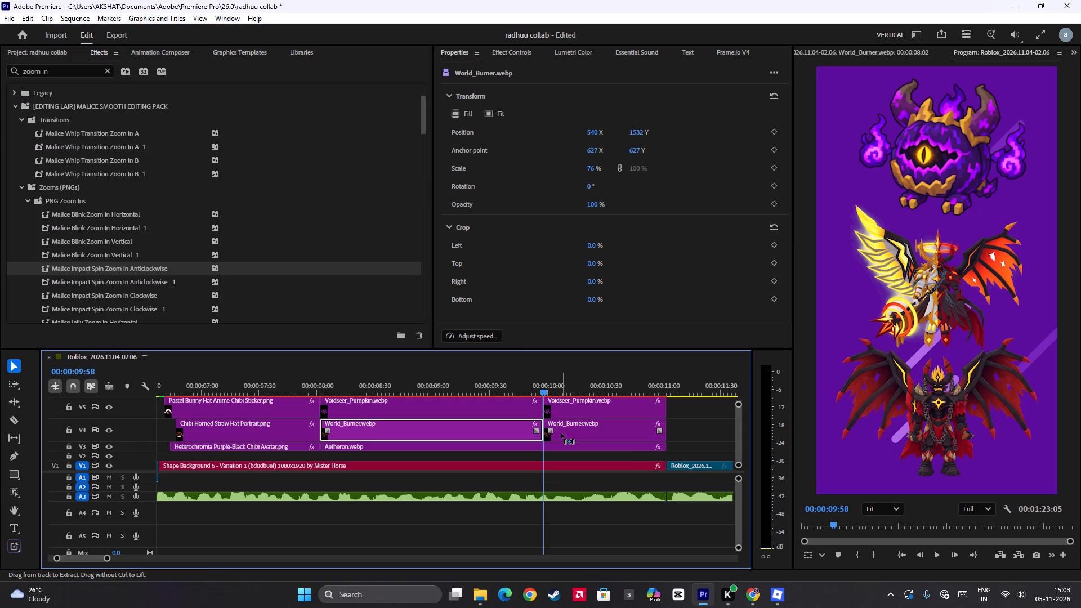
pyautogui.click(570, 401)
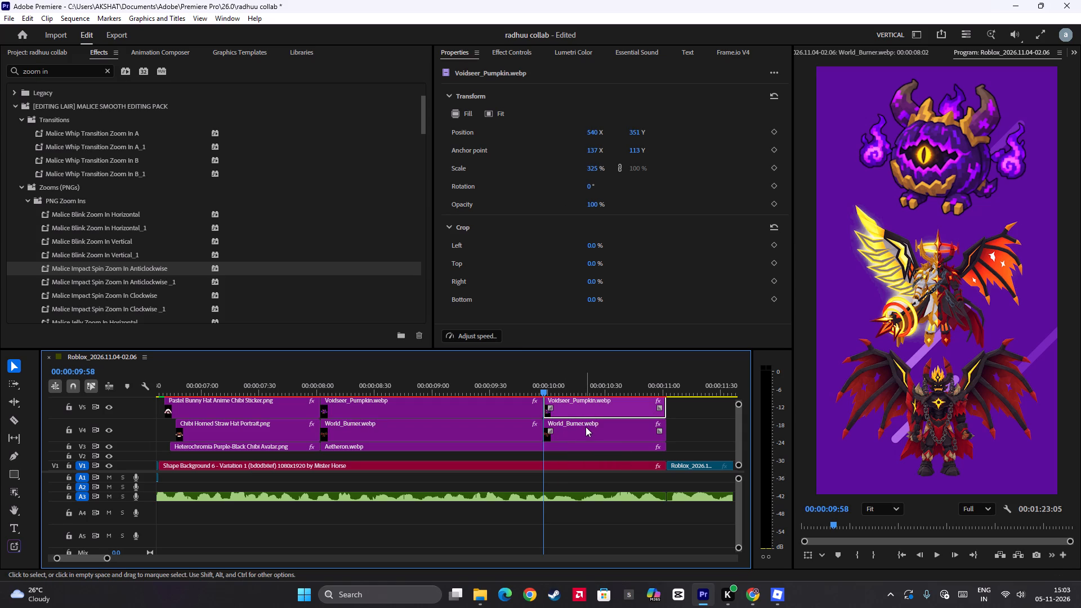
pyautogui.press('BackSpace')
pyautogui.click(584, 427)
pyautogui.press('BackSpace')
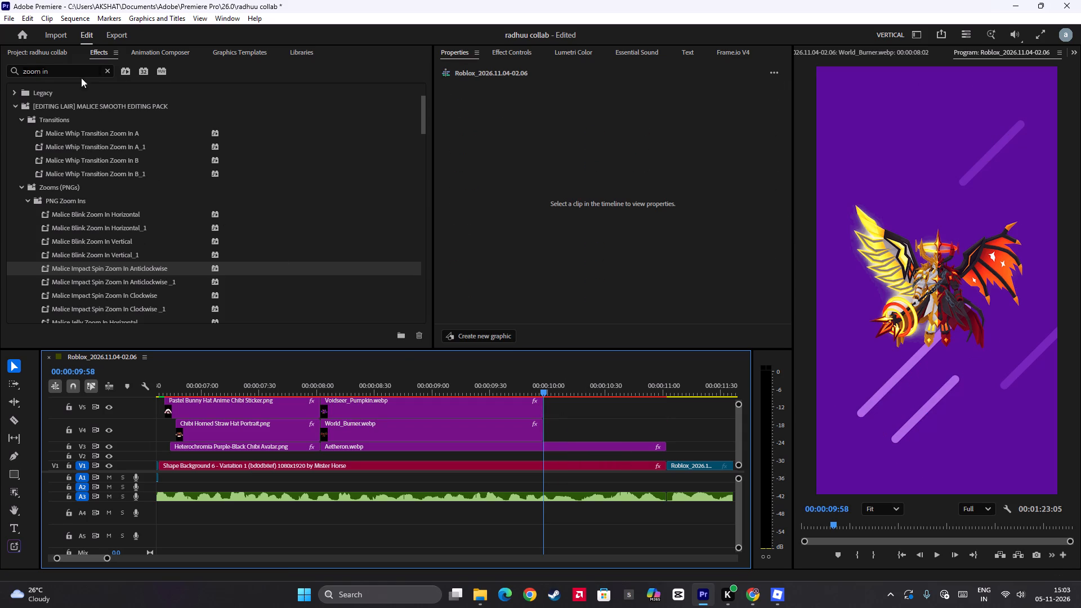
# Search the effects for zoom out and apply Malice Jelly Zoom Out Horizontal to the Voidseer_Pumpkin and World_Burner clips.
pyautogui.moveTo(76, 71); pyautogui.dragTo(0, 65)
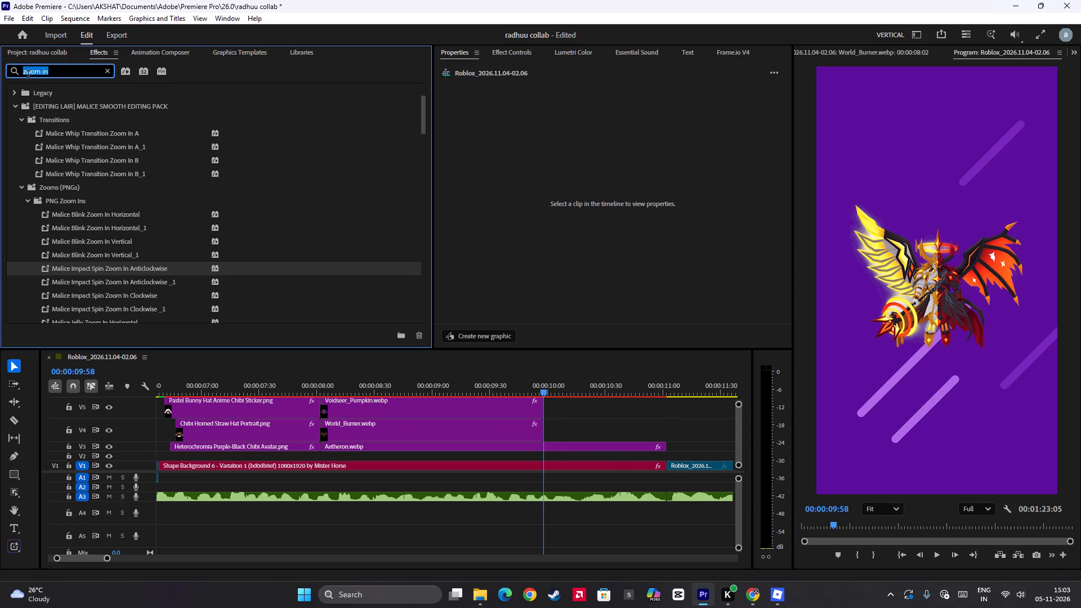
pyautogui.click(60, 68)
pyautogui.press('BackSpace')
pyautogui.press('BackSpace')
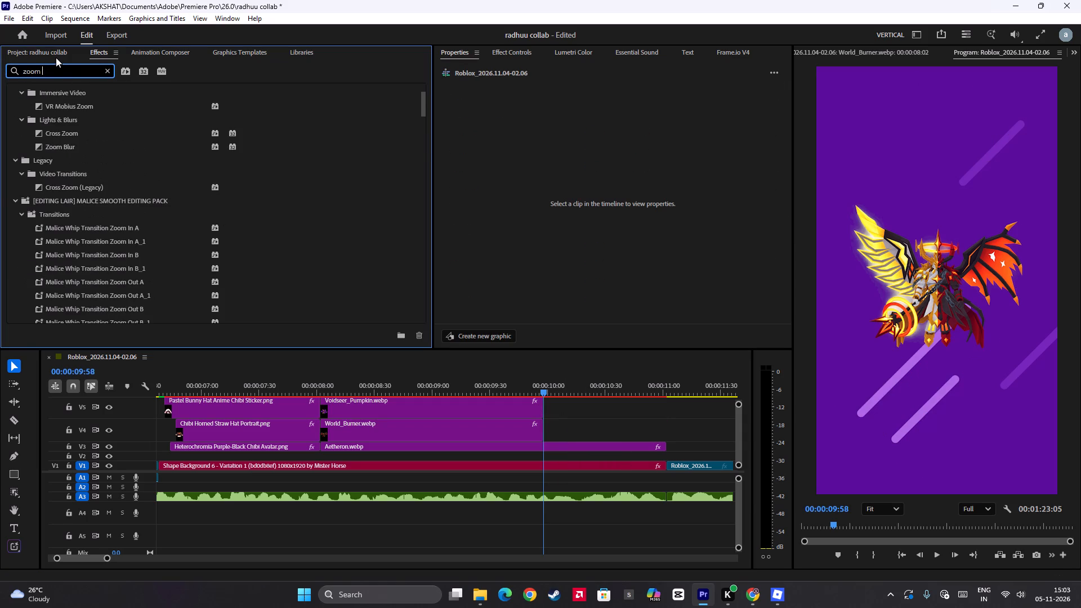
pyautogui.write('ou')
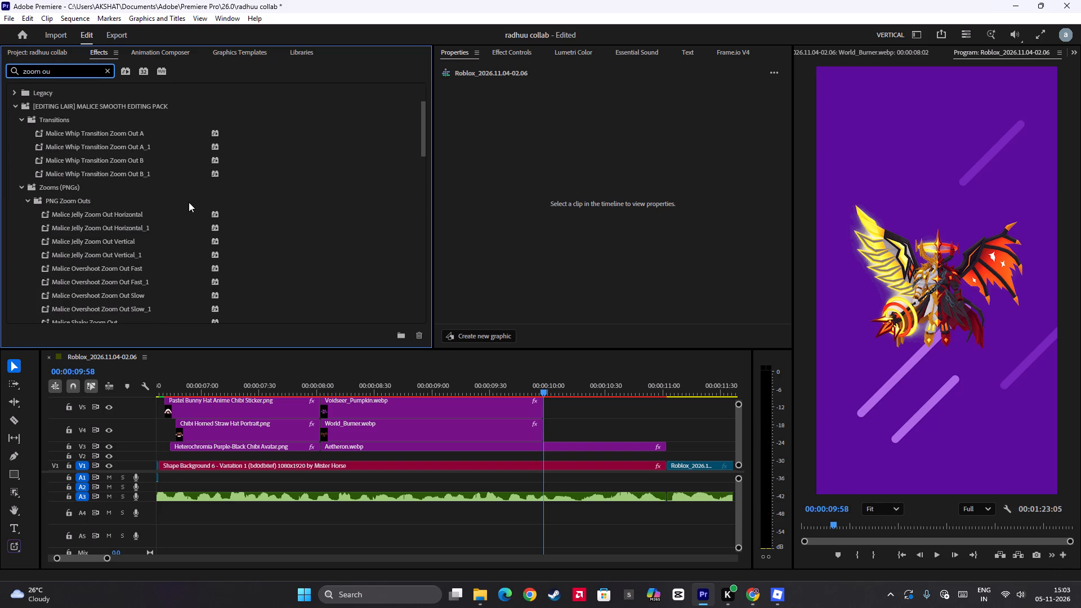
pyautogui.press('t')
pyautogui.scroll(-1, 147, 250)
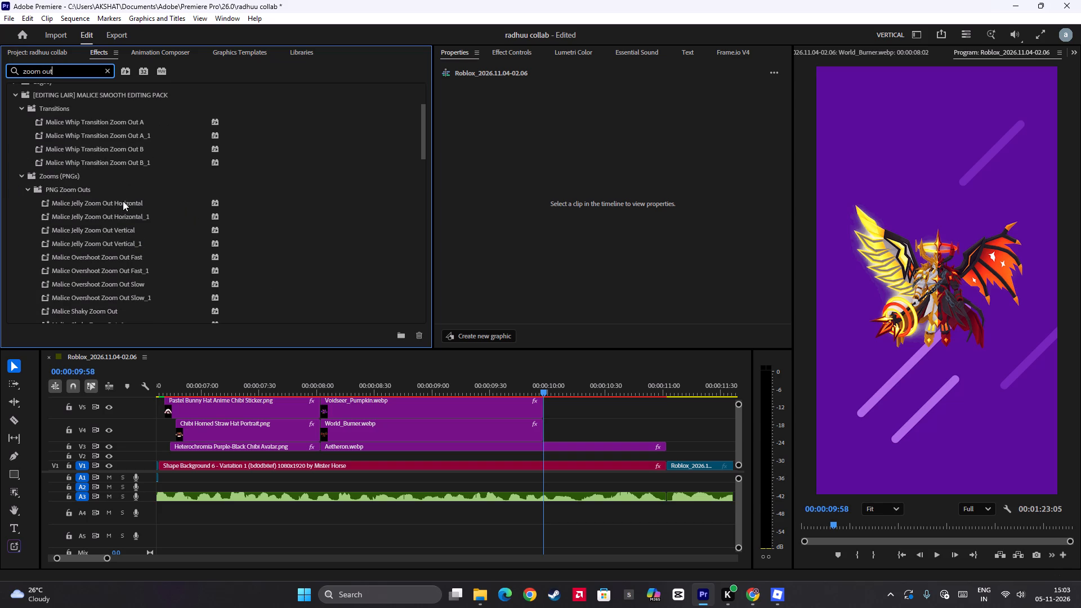
pyautogui.moveTo(123, 201); pyautogui.dragTo(496, 404)
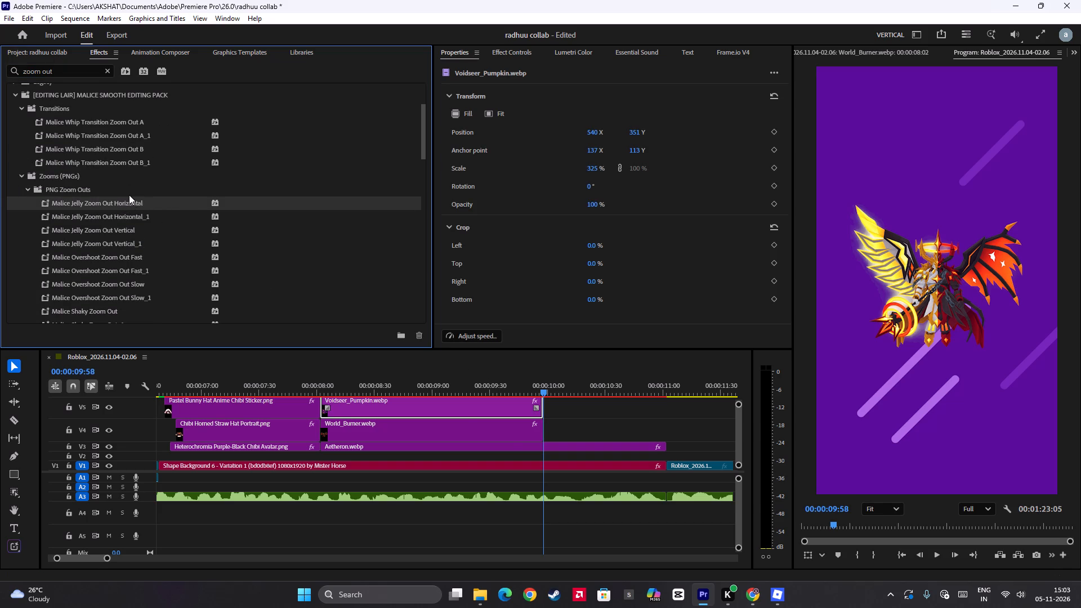
pyautogui.moveTo(132, 203); pyautogui.dragTo(513, 441)
# Play back the end of the pet clips and the switch from heads to pets to check the zoom-out exits.
pyautogui.click(451, 383)
pyautogui.press('space')
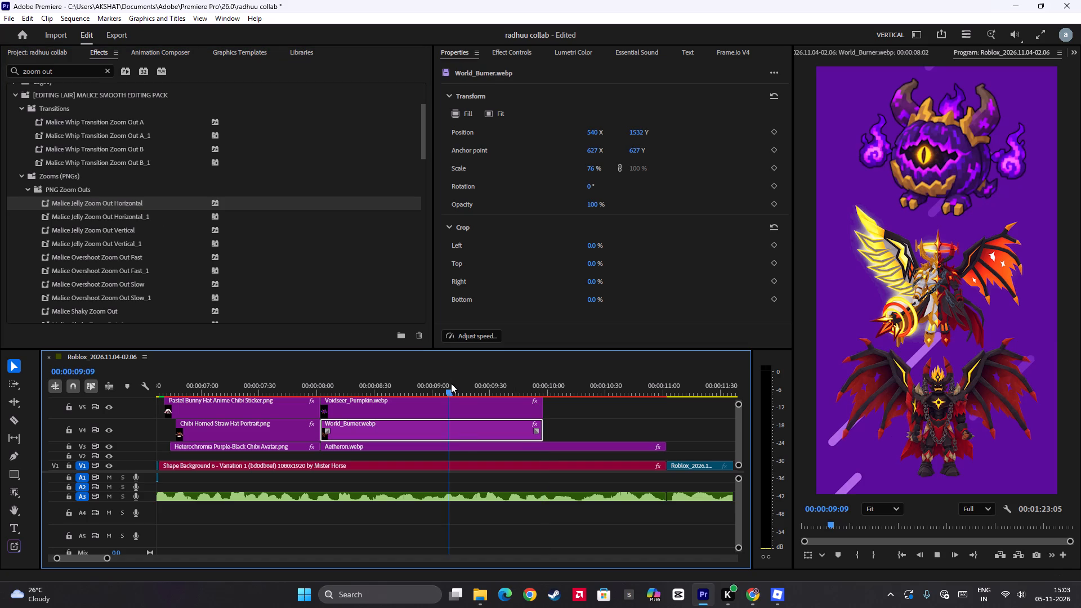
pyautogui.press('space')
pyautogui.press('space')
pyautogui.press('space')
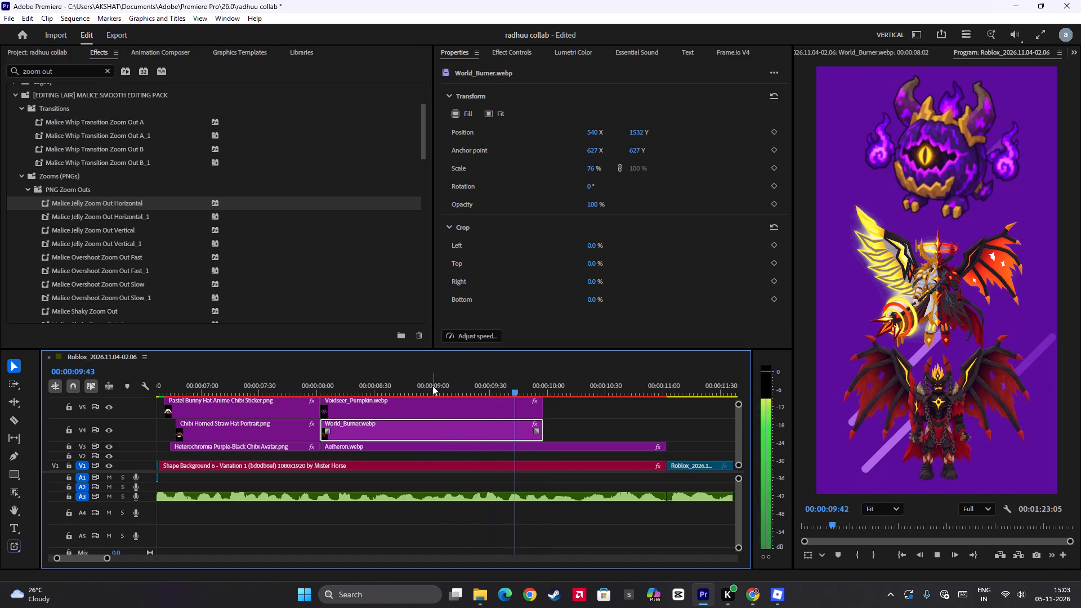
pyautogui.press('space')
pyautogui.press('space')
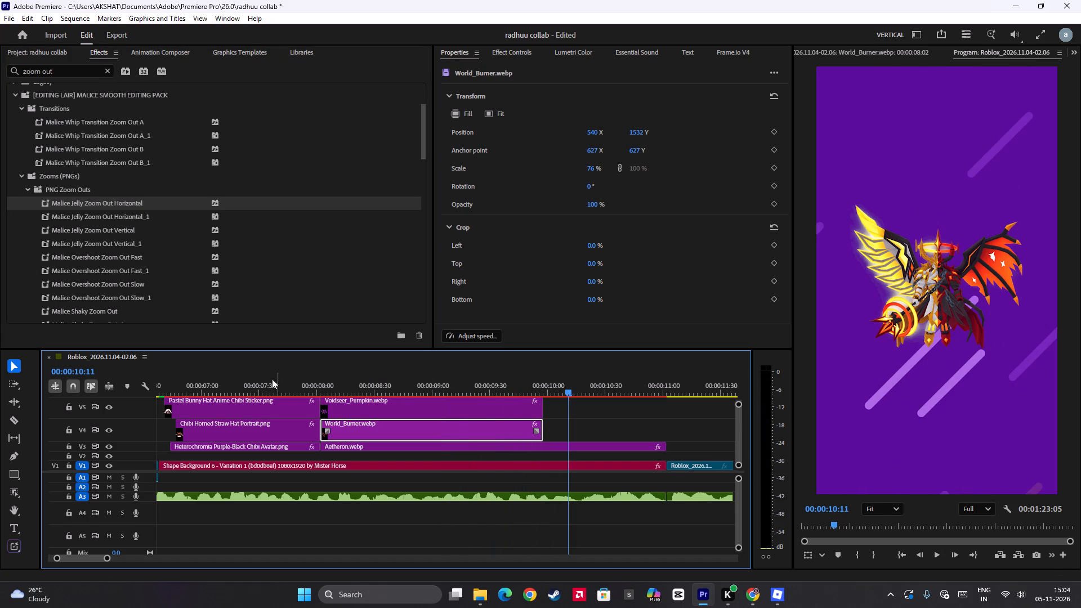
pyautogui.click(187, 377)
pyautogui.press('space')
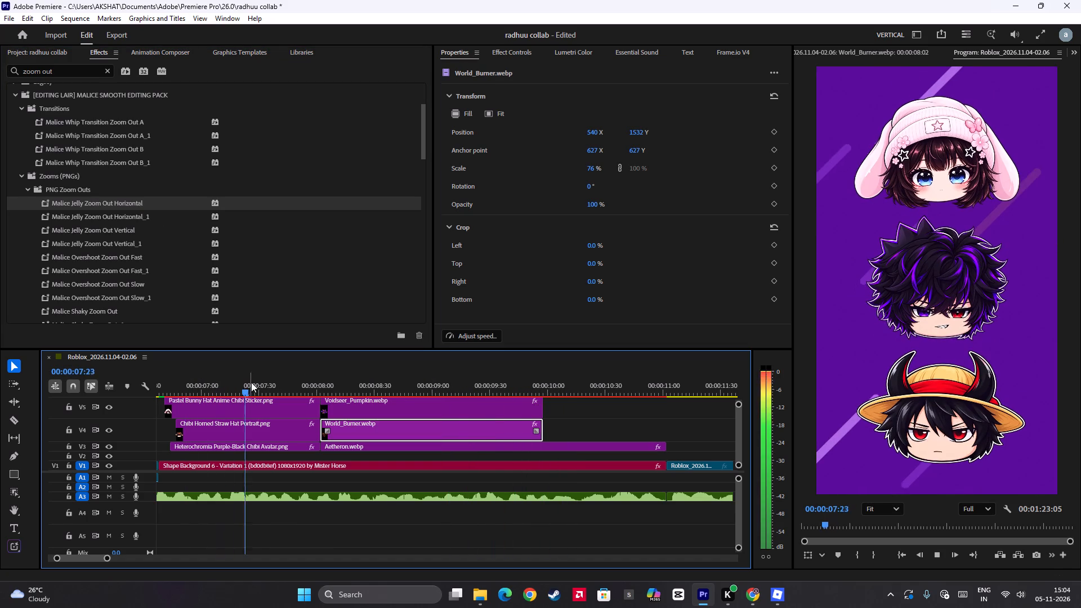
pyautogui.press('space')
pyautogui.click(266, 385)
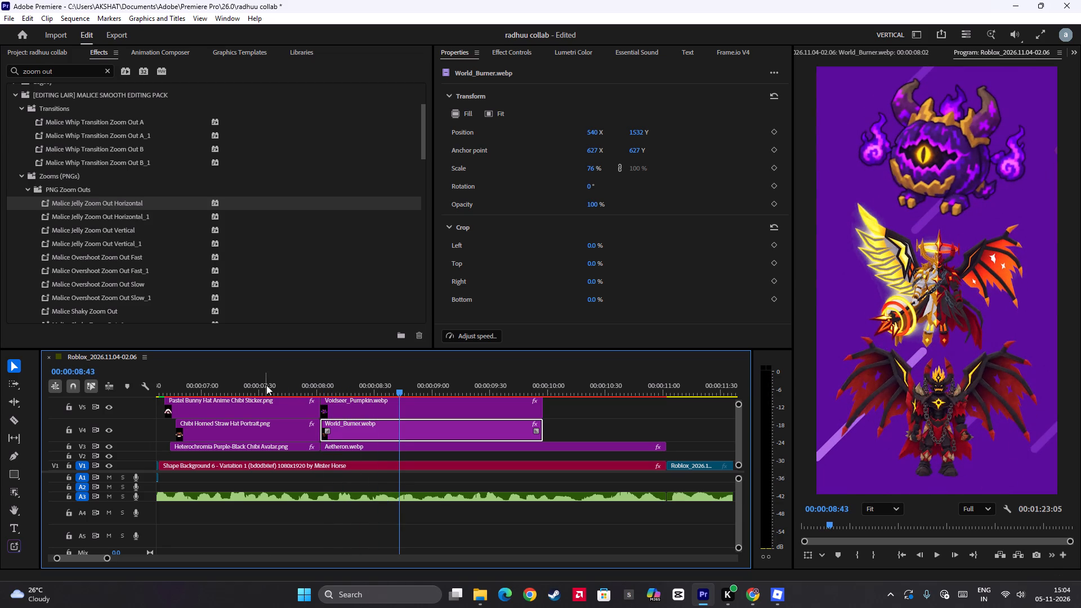
pyautogui.press('space')
pyautogui.press('space')
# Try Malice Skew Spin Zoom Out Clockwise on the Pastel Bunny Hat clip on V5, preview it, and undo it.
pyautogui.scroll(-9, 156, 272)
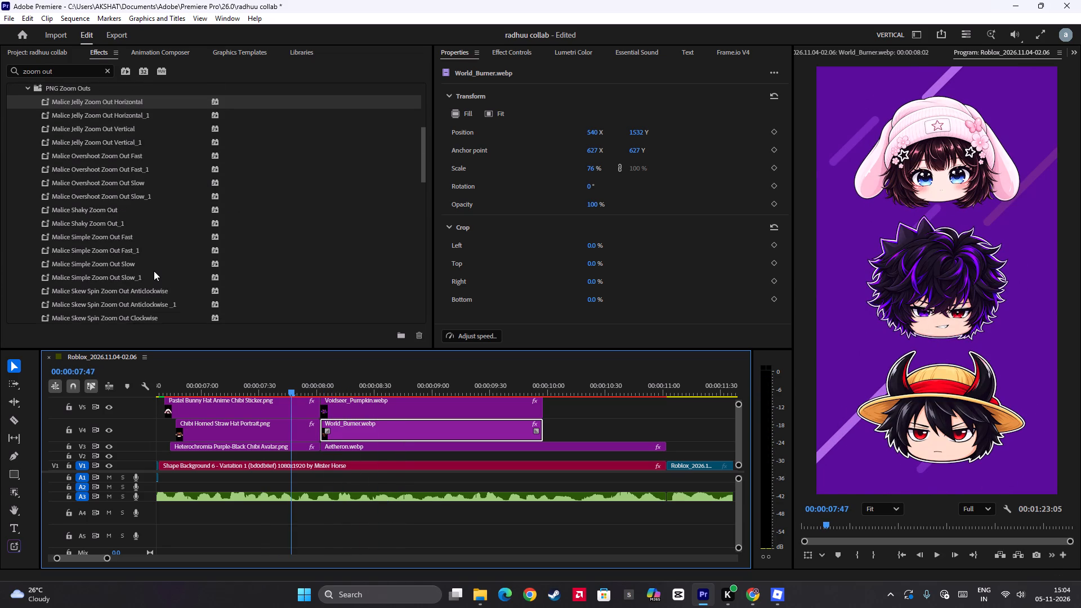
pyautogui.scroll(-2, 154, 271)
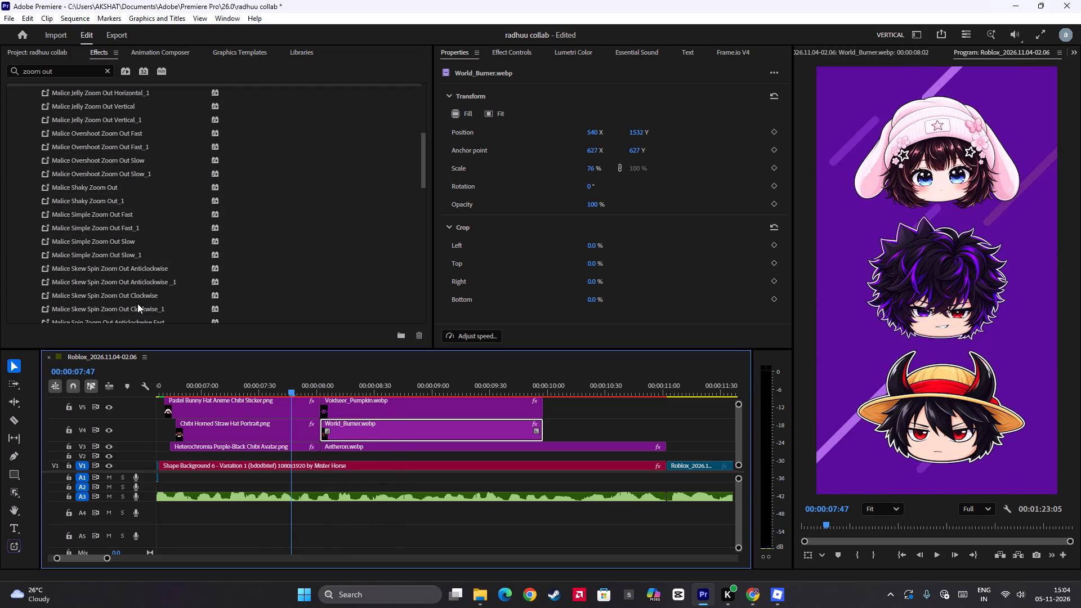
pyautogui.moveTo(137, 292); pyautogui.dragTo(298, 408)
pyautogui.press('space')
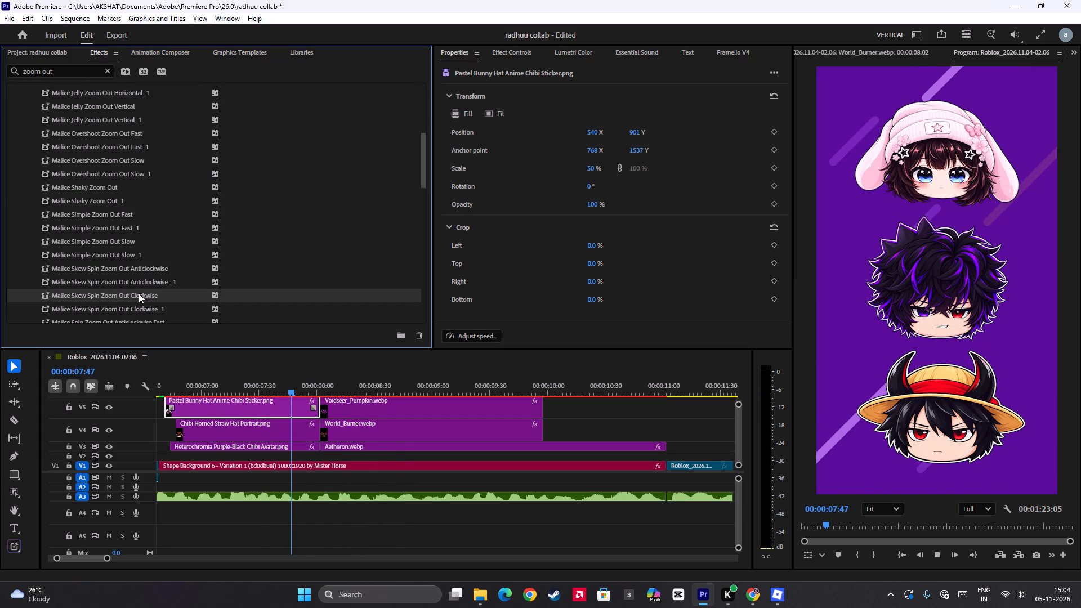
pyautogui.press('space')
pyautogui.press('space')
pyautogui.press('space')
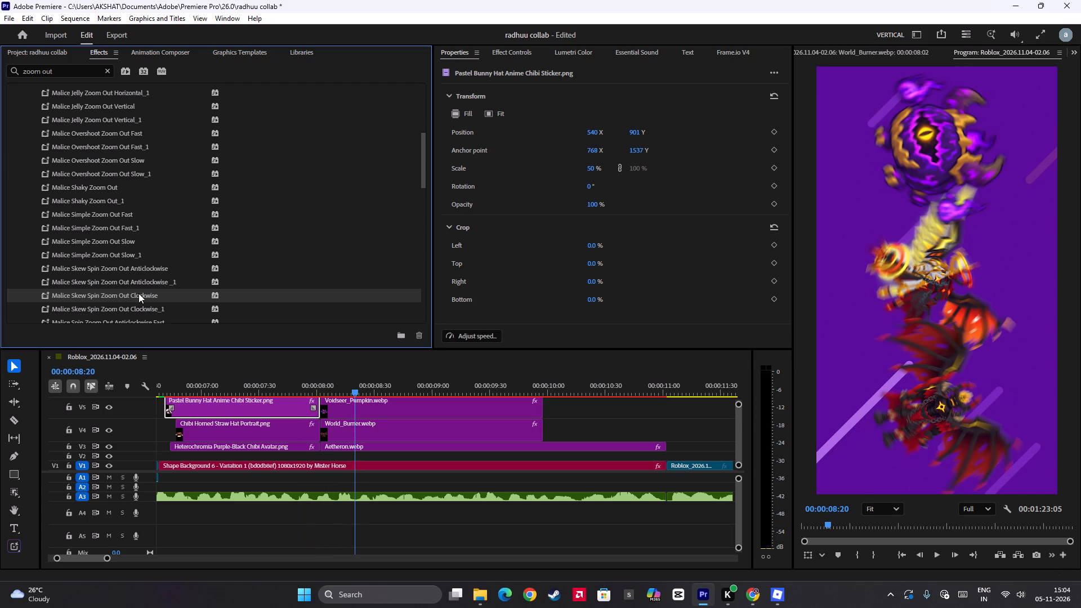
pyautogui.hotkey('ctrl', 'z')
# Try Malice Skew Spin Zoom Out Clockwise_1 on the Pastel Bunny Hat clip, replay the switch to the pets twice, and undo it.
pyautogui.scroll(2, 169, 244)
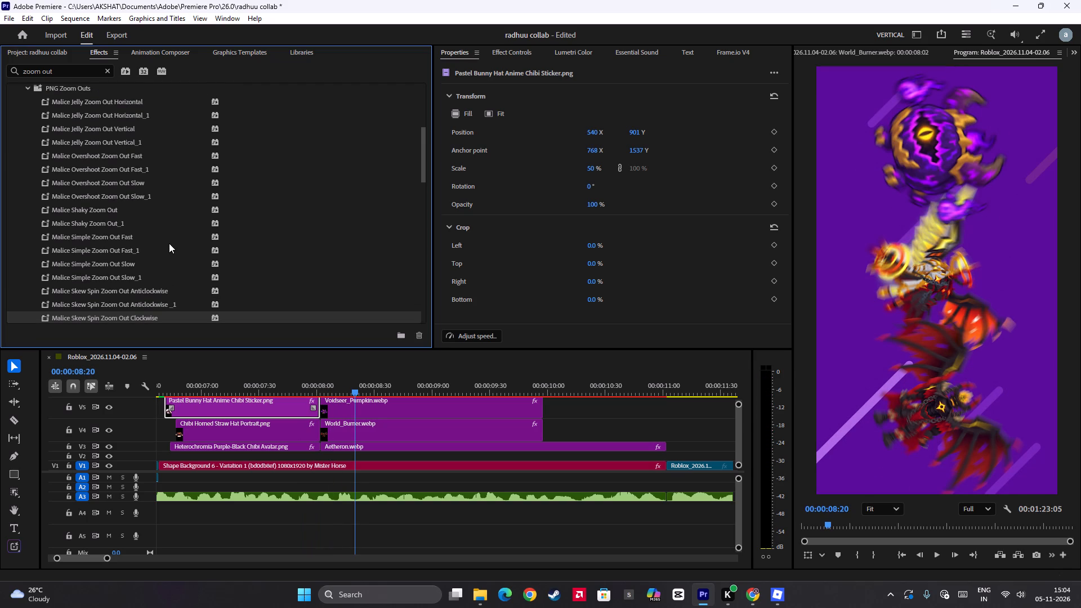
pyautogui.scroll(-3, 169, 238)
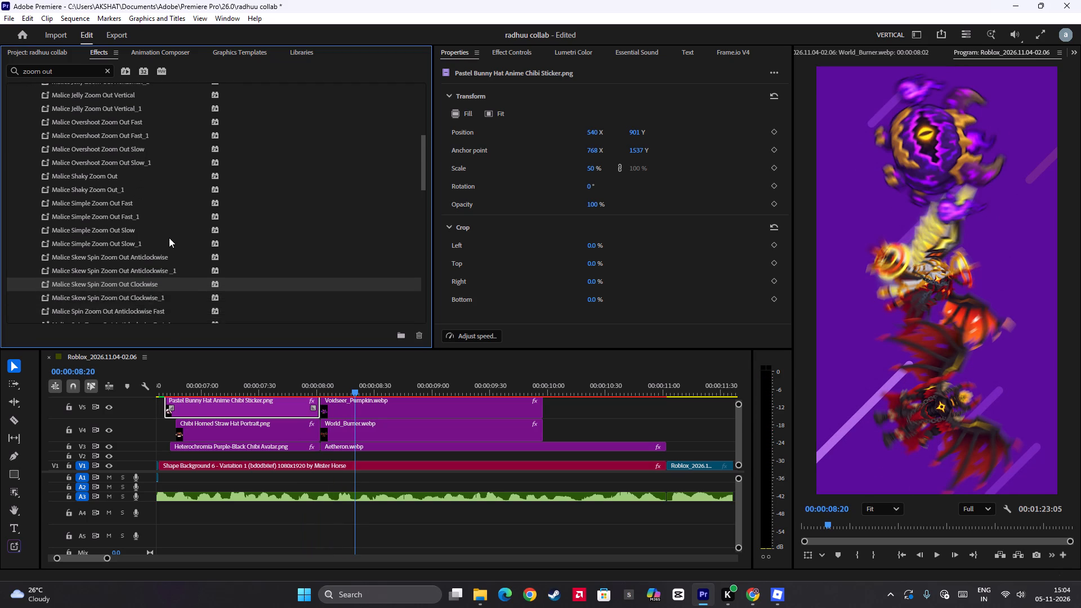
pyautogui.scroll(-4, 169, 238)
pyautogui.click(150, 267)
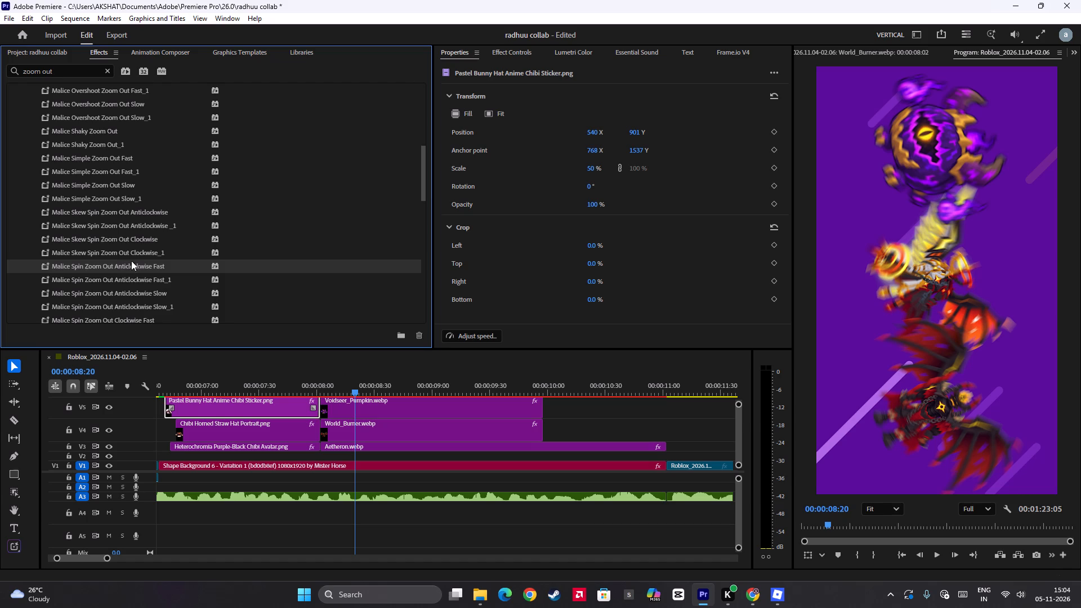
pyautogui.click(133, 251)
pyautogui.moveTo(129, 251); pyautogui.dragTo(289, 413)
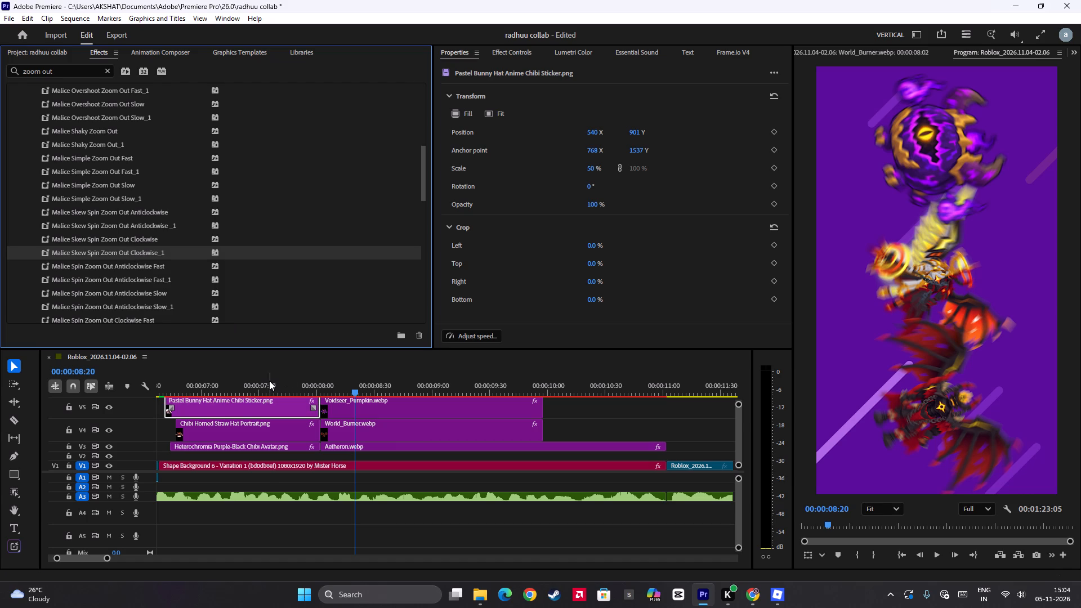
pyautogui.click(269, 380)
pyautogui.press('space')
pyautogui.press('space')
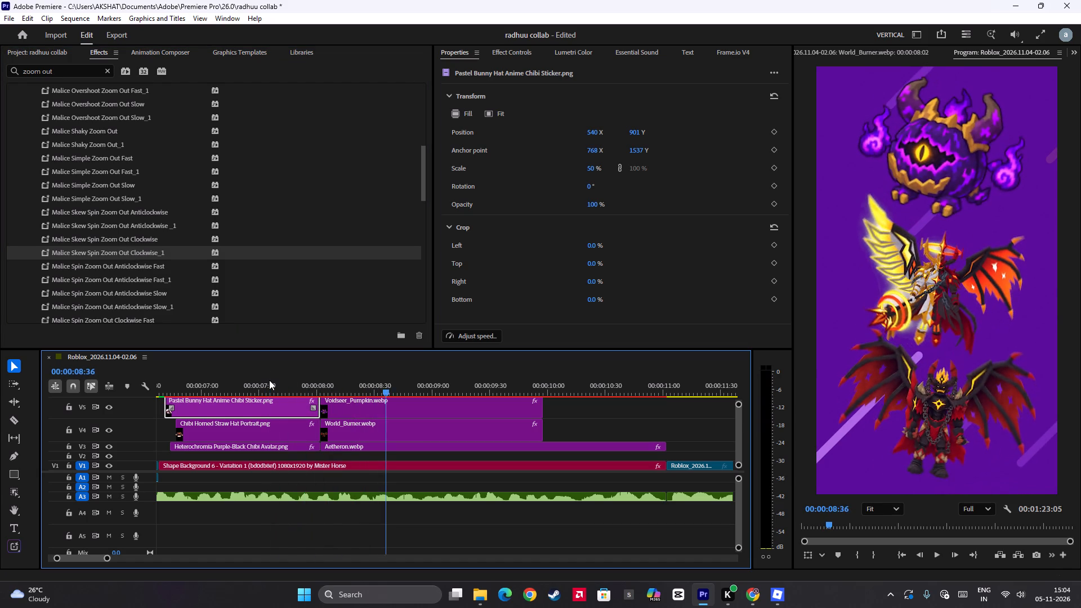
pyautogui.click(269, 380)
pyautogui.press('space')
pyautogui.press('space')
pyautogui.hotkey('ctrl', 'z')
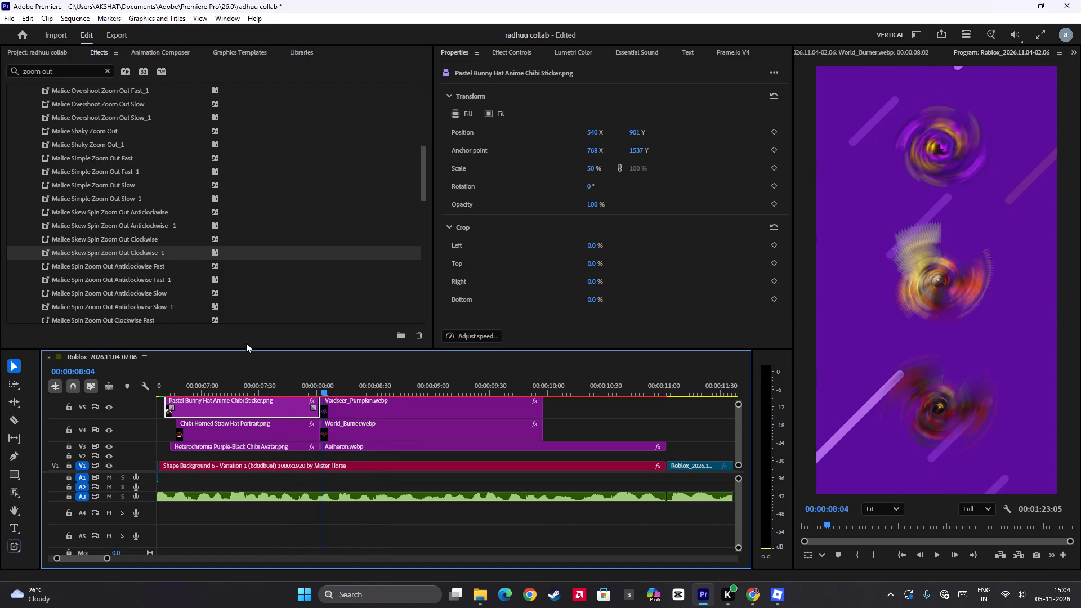
# Apply Malice Spin Zoom Out Anticlockwise Fast to the Pastel Bunny Hat, Chibi Horned Straw Hat and Heterochromia Purple-Black head clips, previewing the first.
pyautogui.click(139, 274)
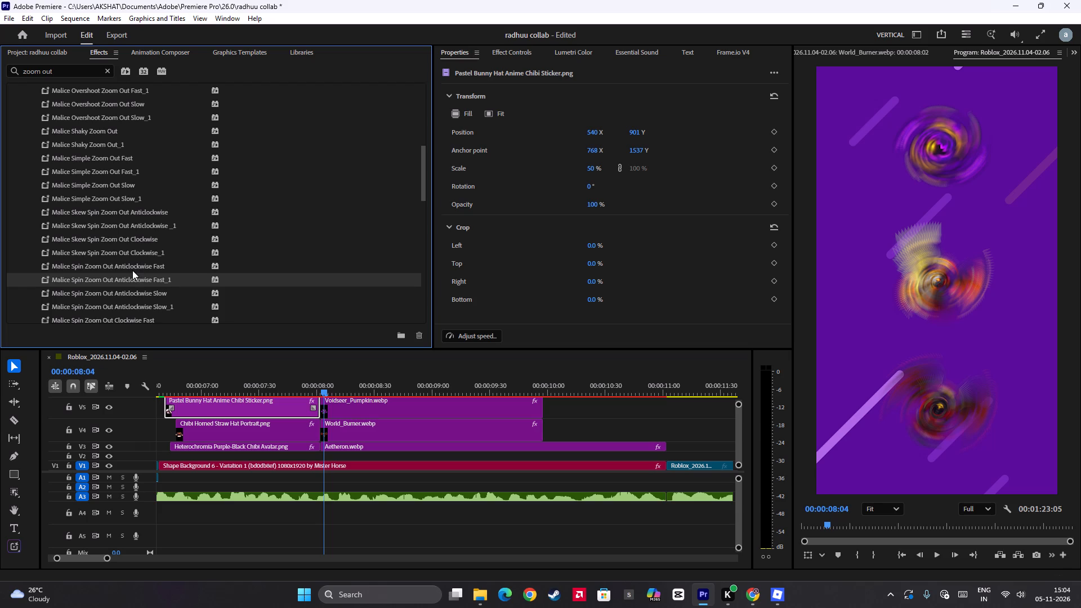
pyautogui.click(132, 266)
pyautogui.moveTo(126, 265); pyautogui.dragTo(307, 414)
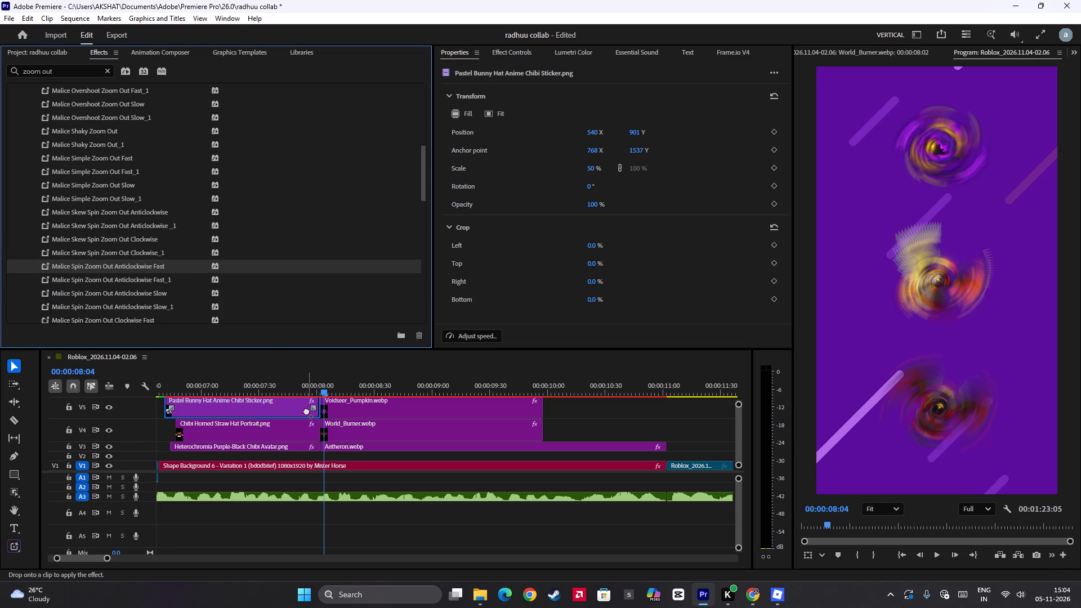
pyautogui.click(274, 384)
pyautogui.press('space')
pyautogui.press('space')
pyautogui.click(274, 384)
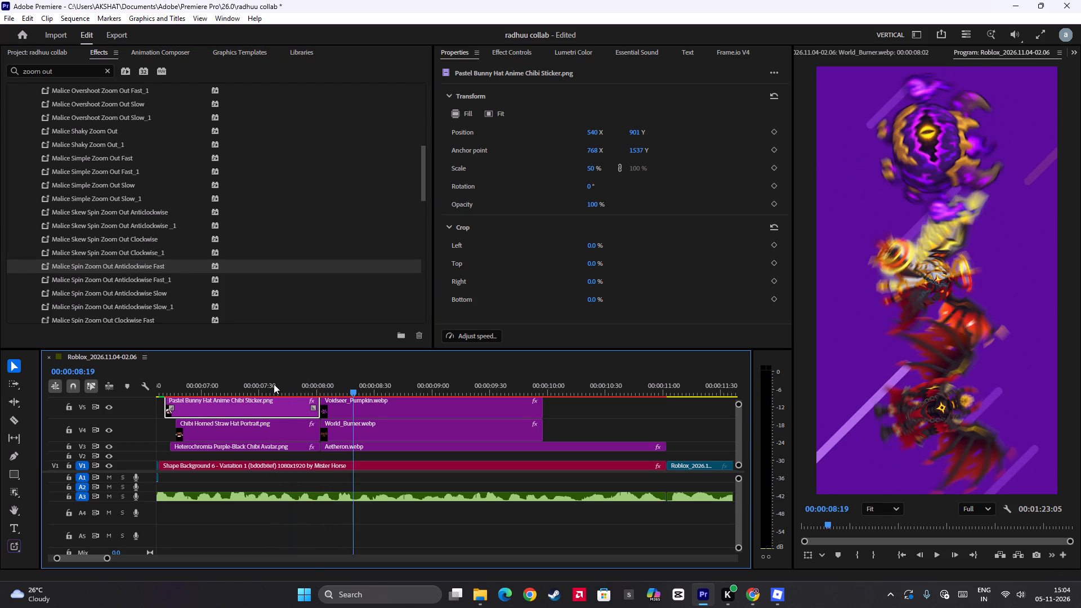
pyautogui.press('space')
pyautogui.press('space')
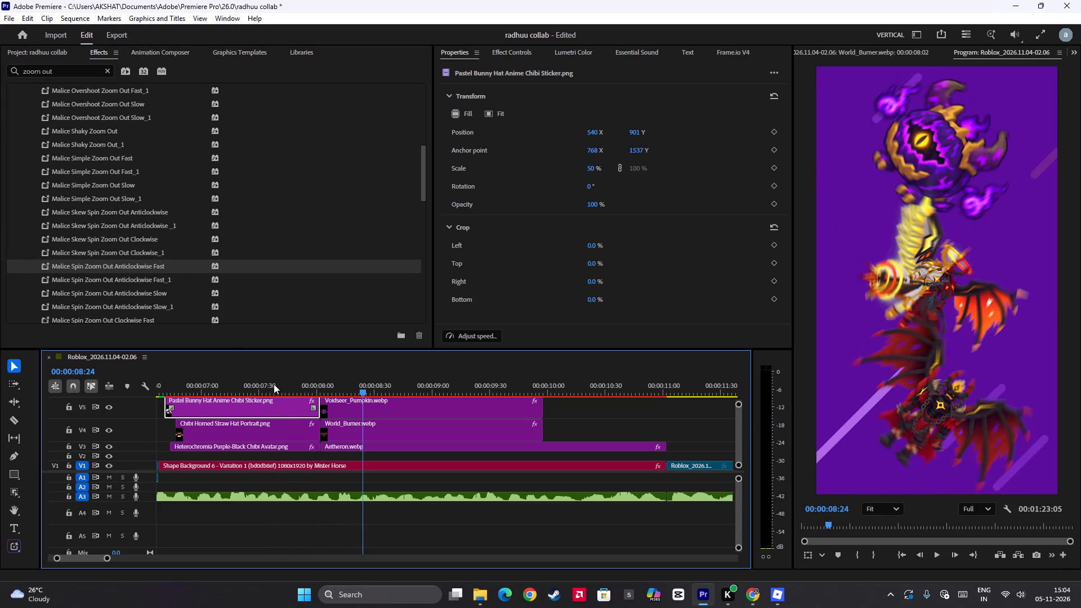
pyautogui.moveTo(142, 266); pyautogui.dragTo(275, 430)
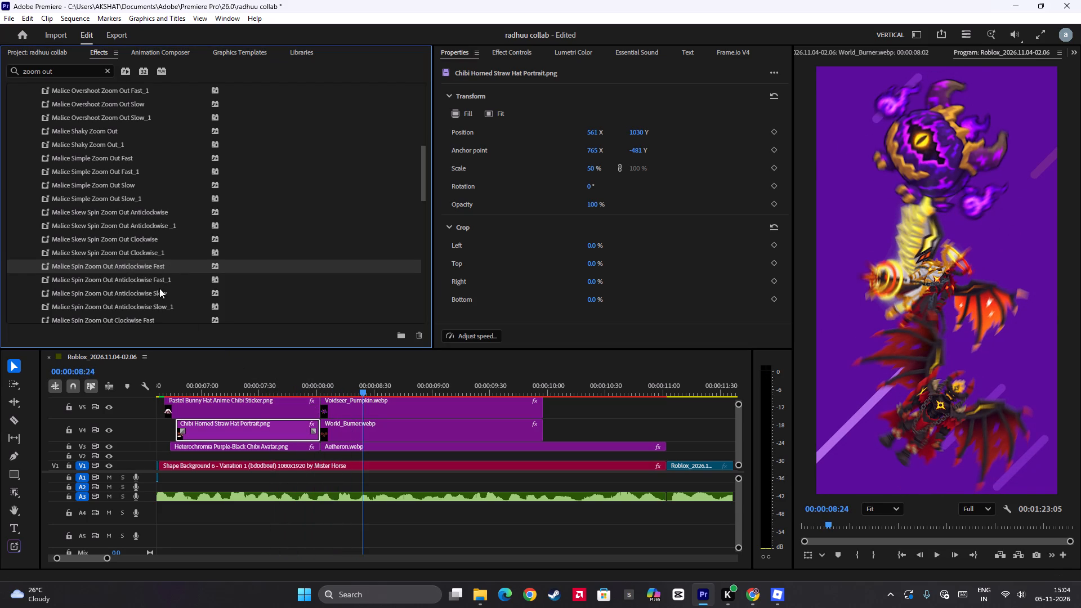
pyautogui.moveTo(148, 267); pyautogui.dragTo(294, 450)
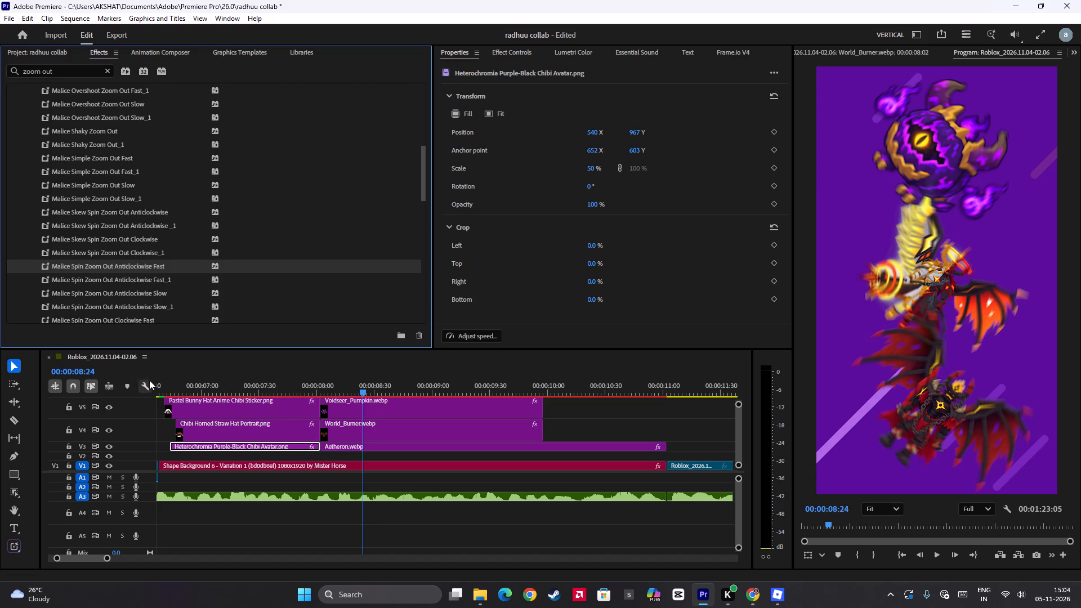
# Replay the heads' spin zoom-out into the pets' entrance several times to check the transition.
pyautogui.click(161, 379)
pyautogui.press('space')
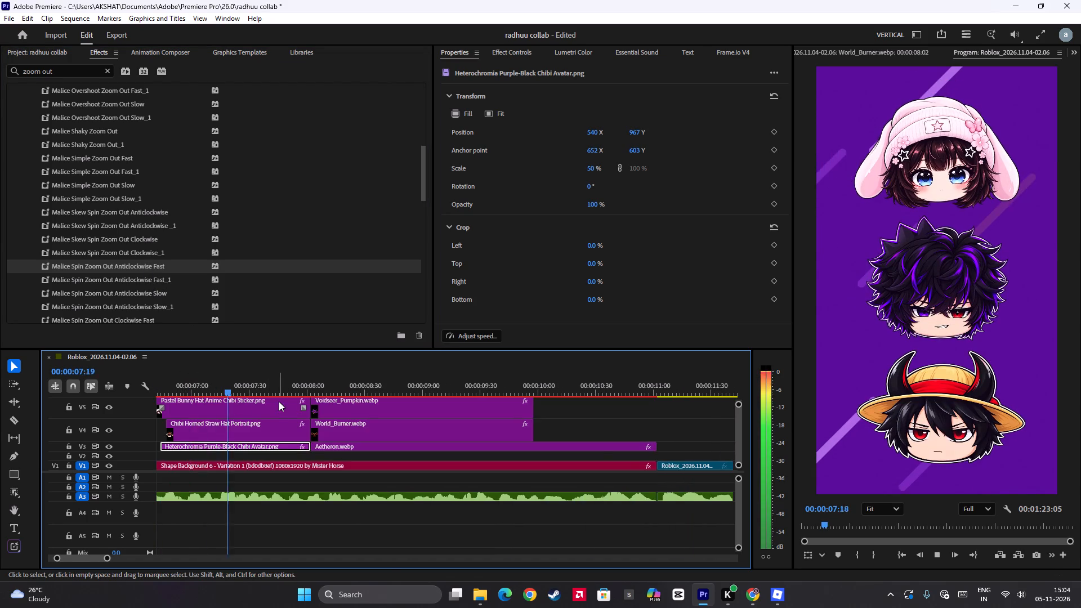
pyautogui.scroll(-6, 279, 401)
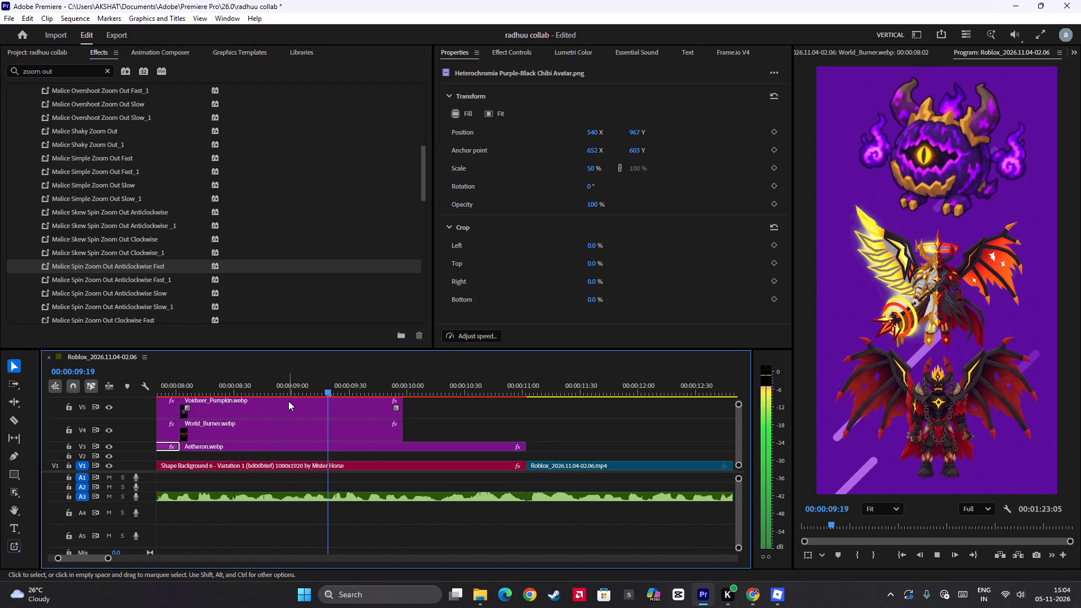
pyautogui.press('space')
pyautogui.click(178, 385)
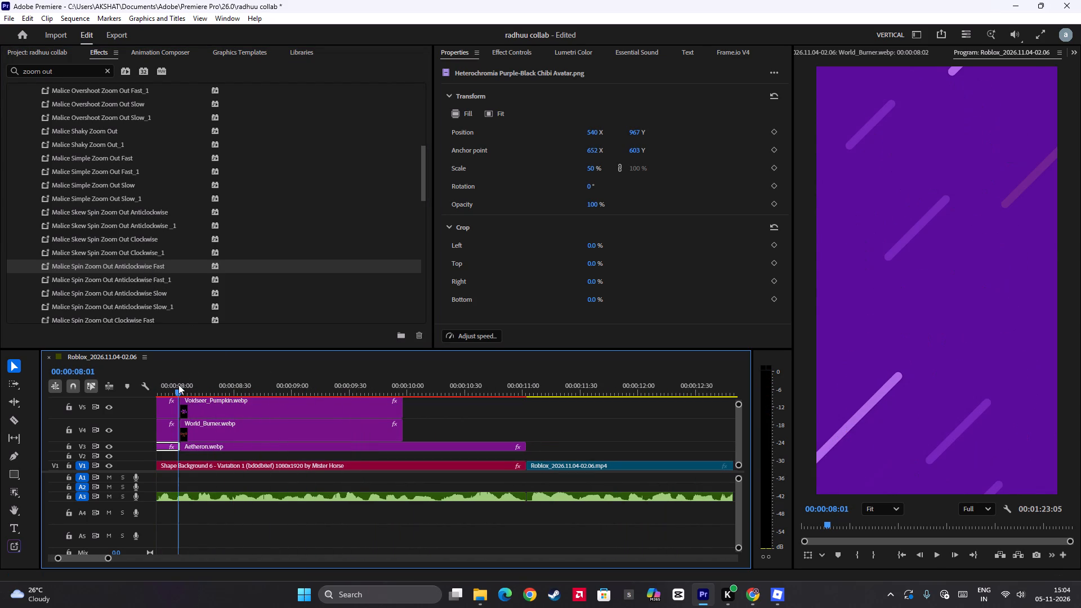
pyautogui.press('space')
pyautogui.scroll(4, 254, 397)
pyautogui.press('space')
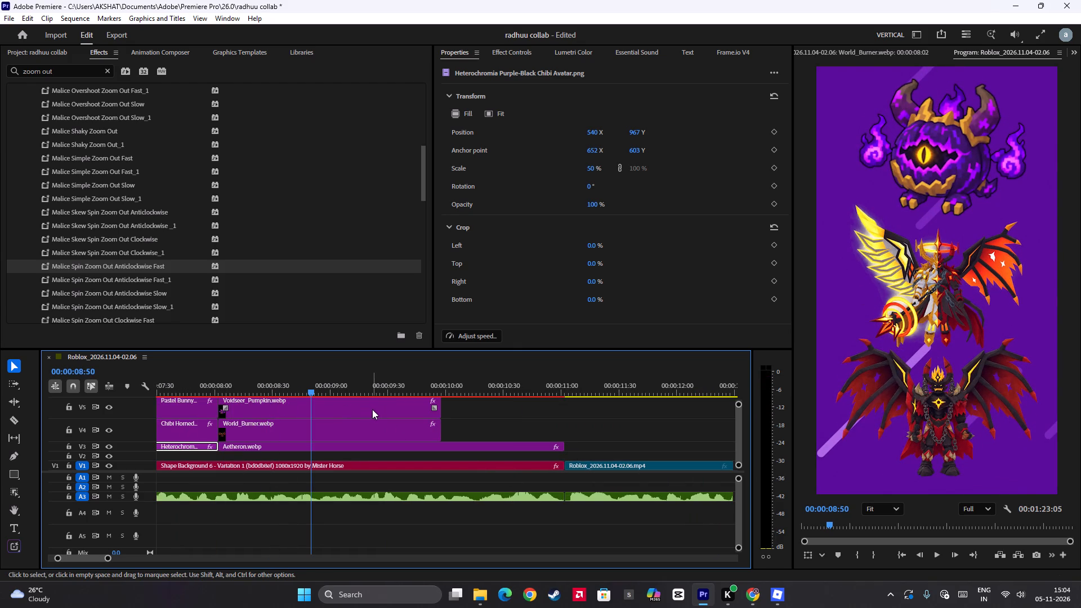
pyautogui.scroll(6, 373, 409)
pyautogui.click(259, 380)
pyautogui.press('space')
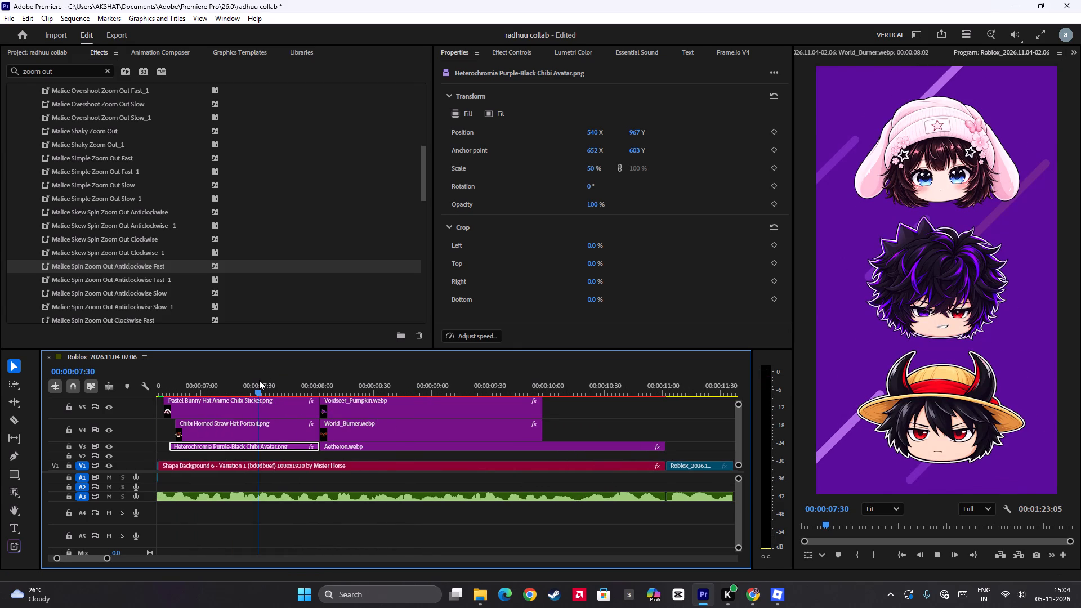
pyautogui.press('space')
pyautogui.press('space')
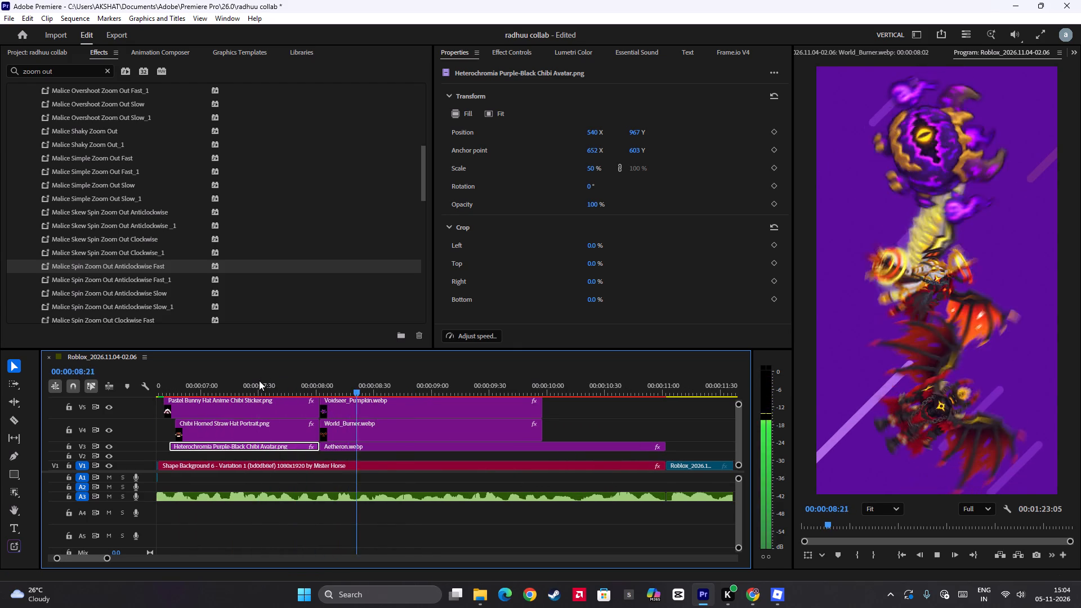
pyautogui.press('space')
pyautogui.press('space')
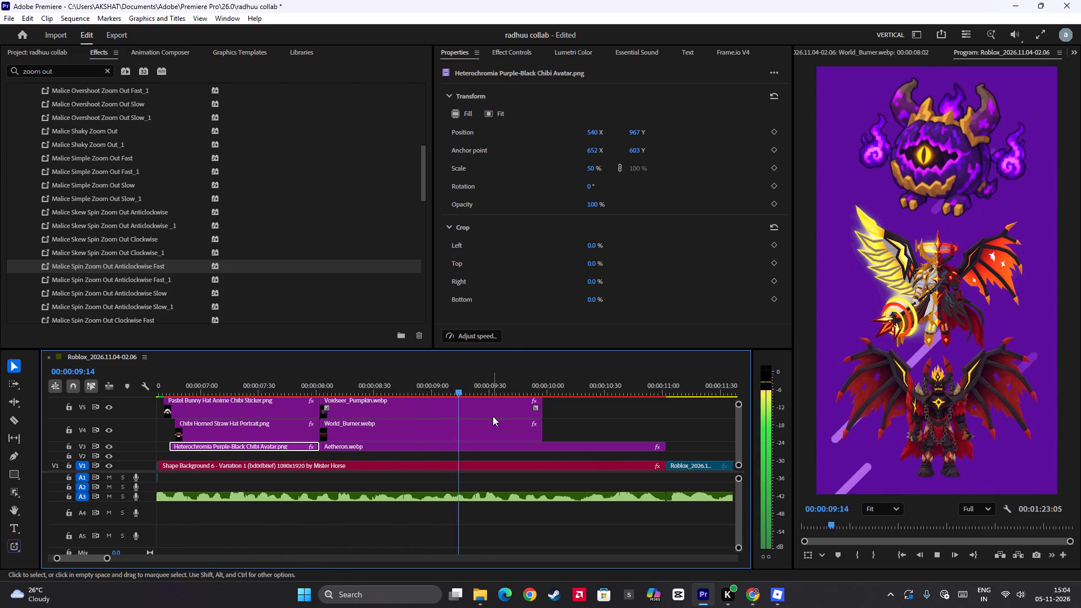
pyautogui.press('space')
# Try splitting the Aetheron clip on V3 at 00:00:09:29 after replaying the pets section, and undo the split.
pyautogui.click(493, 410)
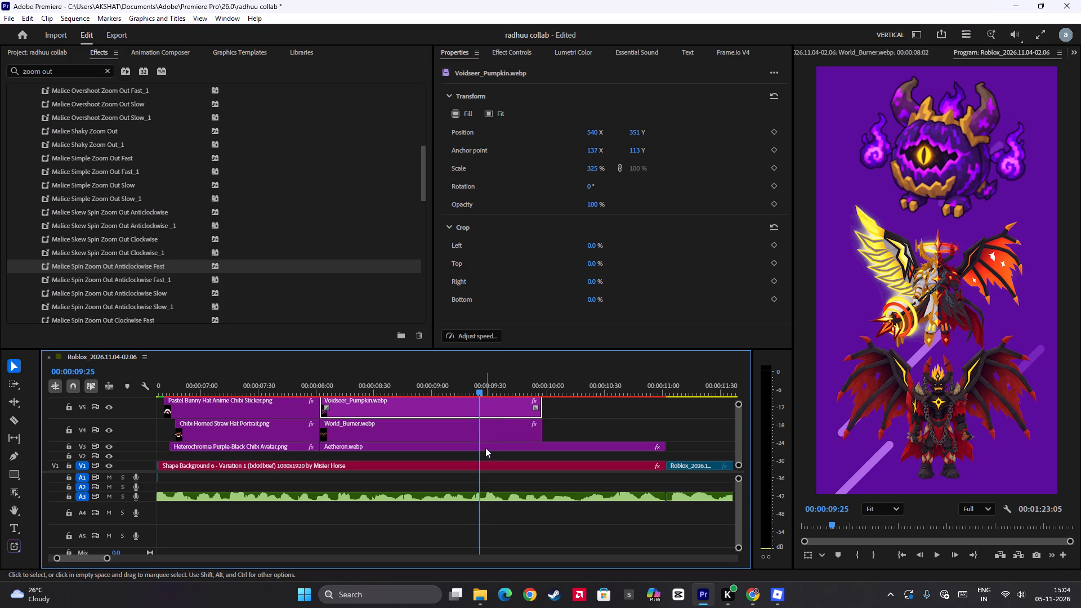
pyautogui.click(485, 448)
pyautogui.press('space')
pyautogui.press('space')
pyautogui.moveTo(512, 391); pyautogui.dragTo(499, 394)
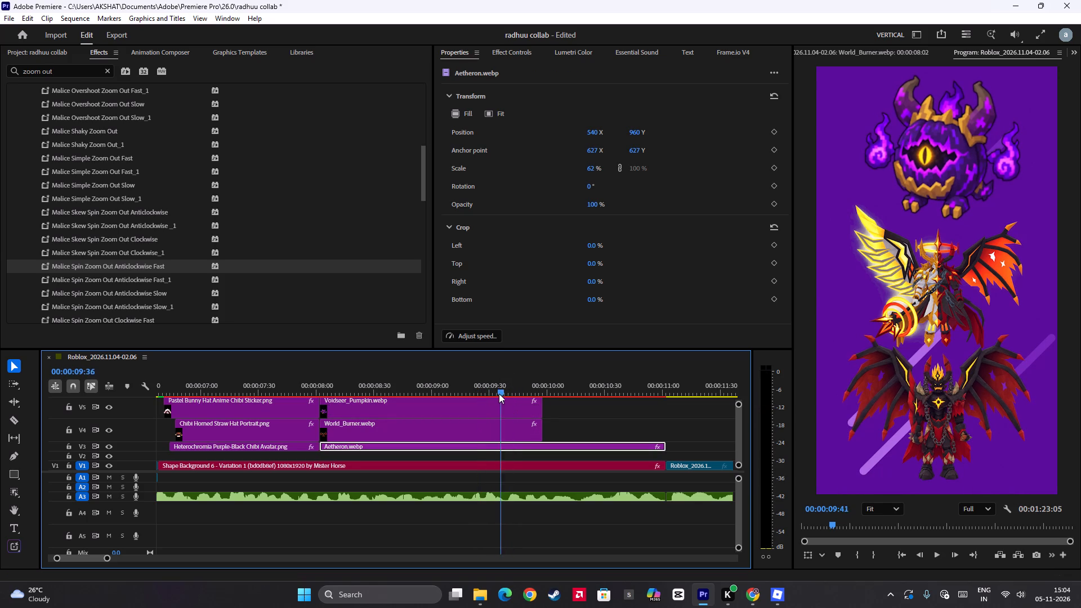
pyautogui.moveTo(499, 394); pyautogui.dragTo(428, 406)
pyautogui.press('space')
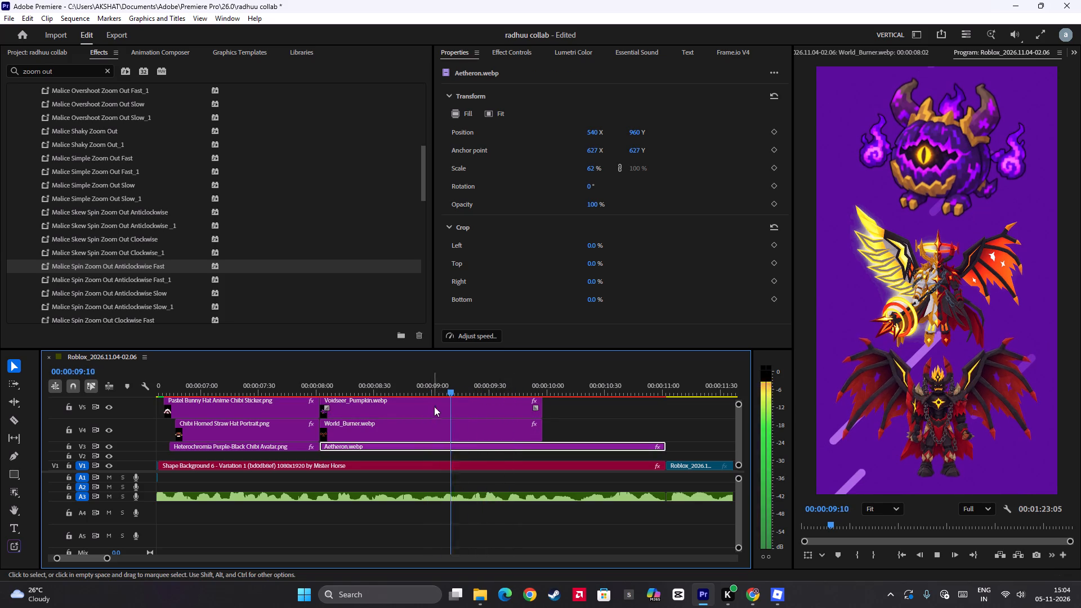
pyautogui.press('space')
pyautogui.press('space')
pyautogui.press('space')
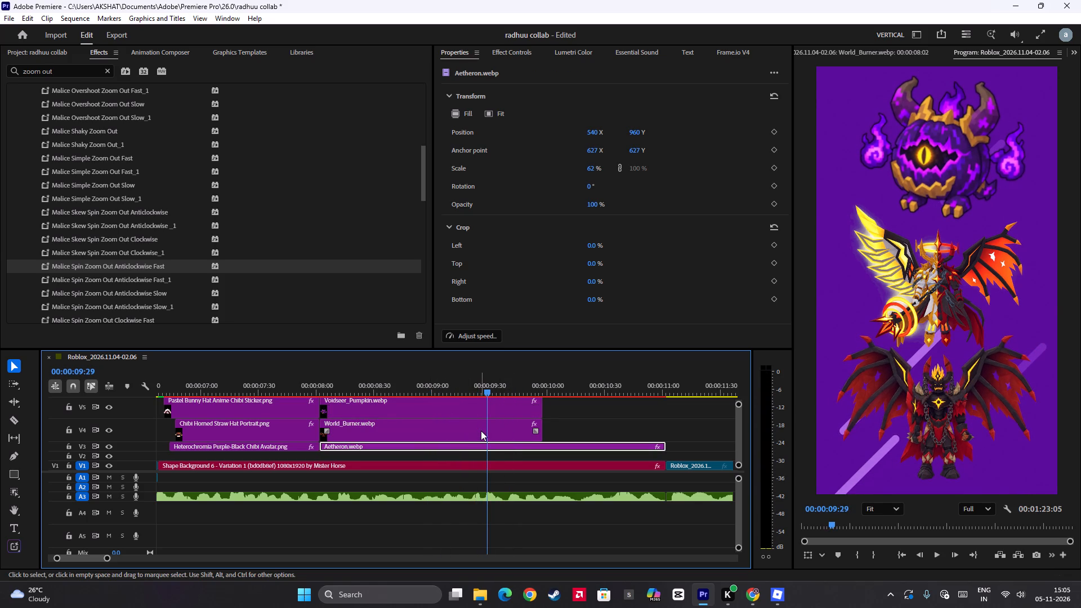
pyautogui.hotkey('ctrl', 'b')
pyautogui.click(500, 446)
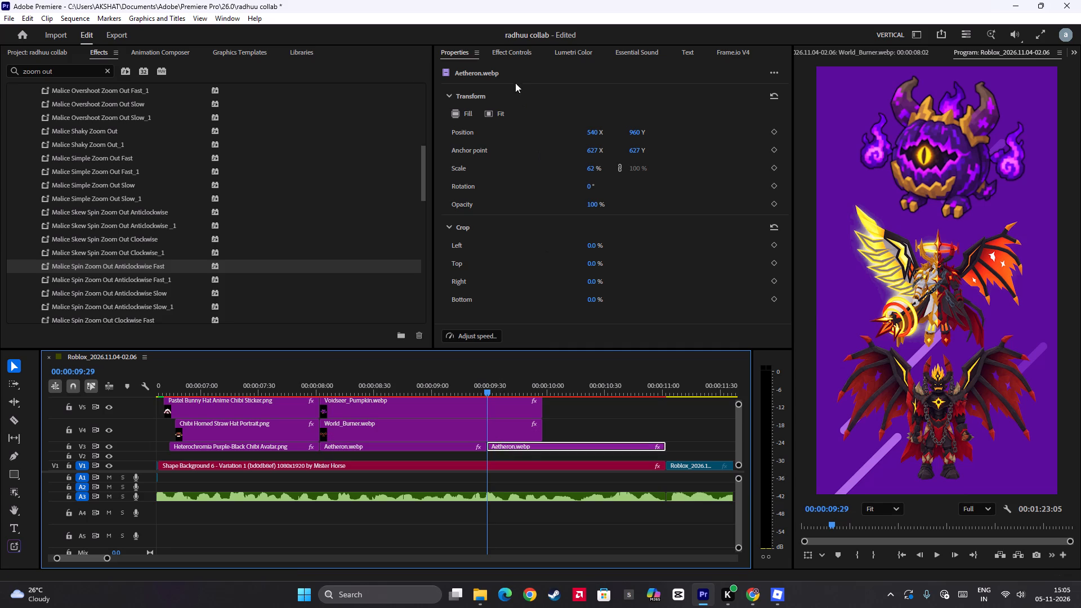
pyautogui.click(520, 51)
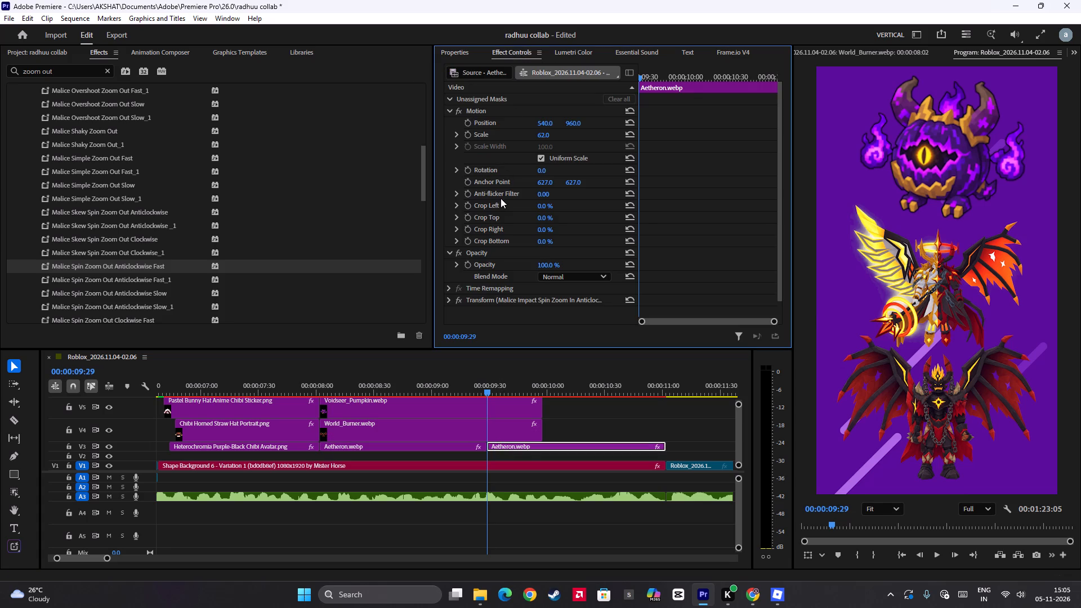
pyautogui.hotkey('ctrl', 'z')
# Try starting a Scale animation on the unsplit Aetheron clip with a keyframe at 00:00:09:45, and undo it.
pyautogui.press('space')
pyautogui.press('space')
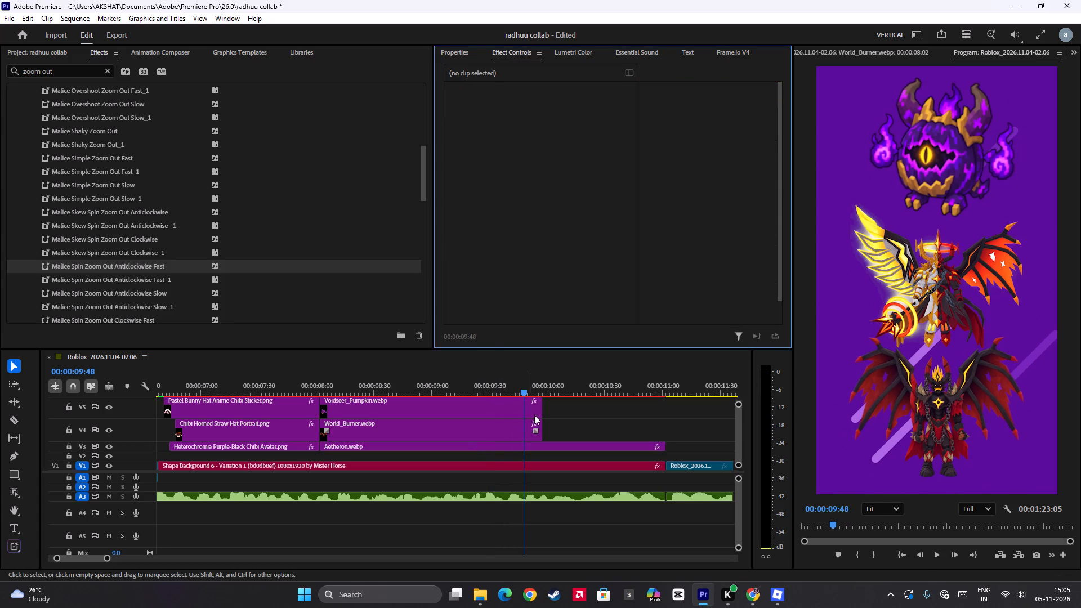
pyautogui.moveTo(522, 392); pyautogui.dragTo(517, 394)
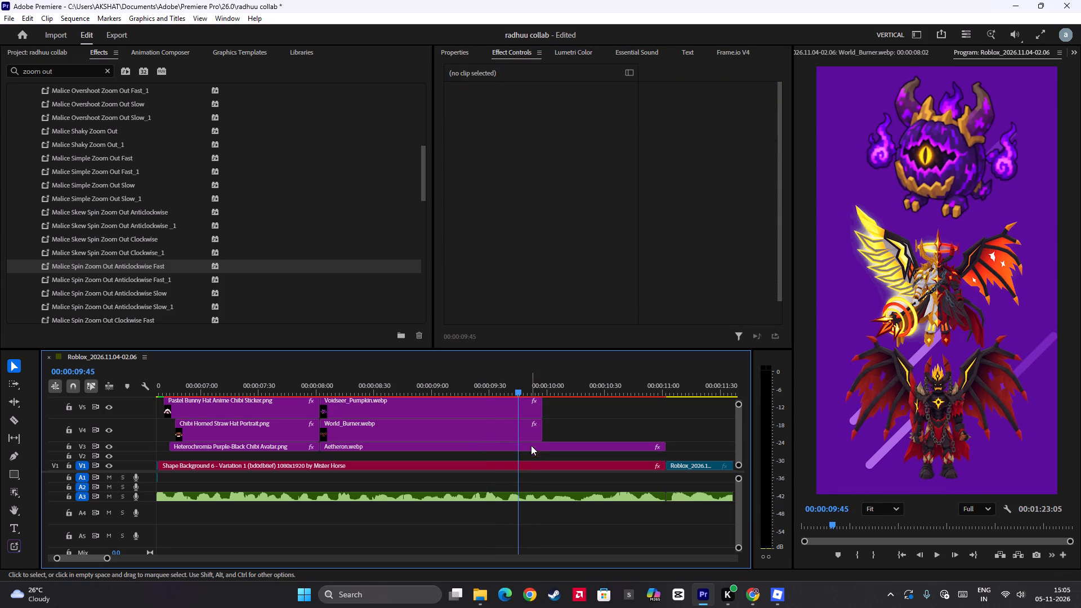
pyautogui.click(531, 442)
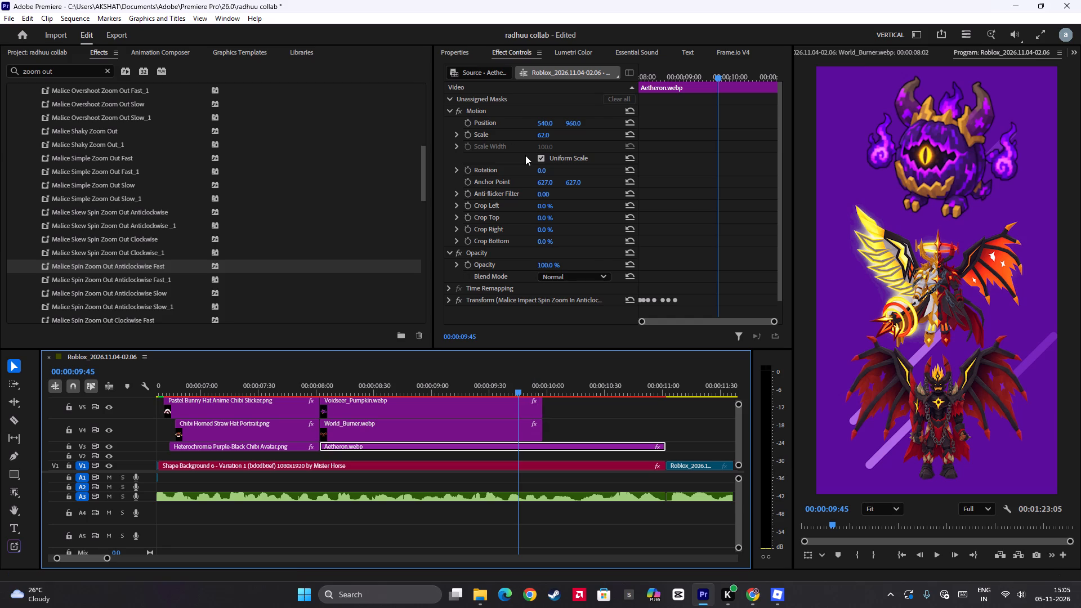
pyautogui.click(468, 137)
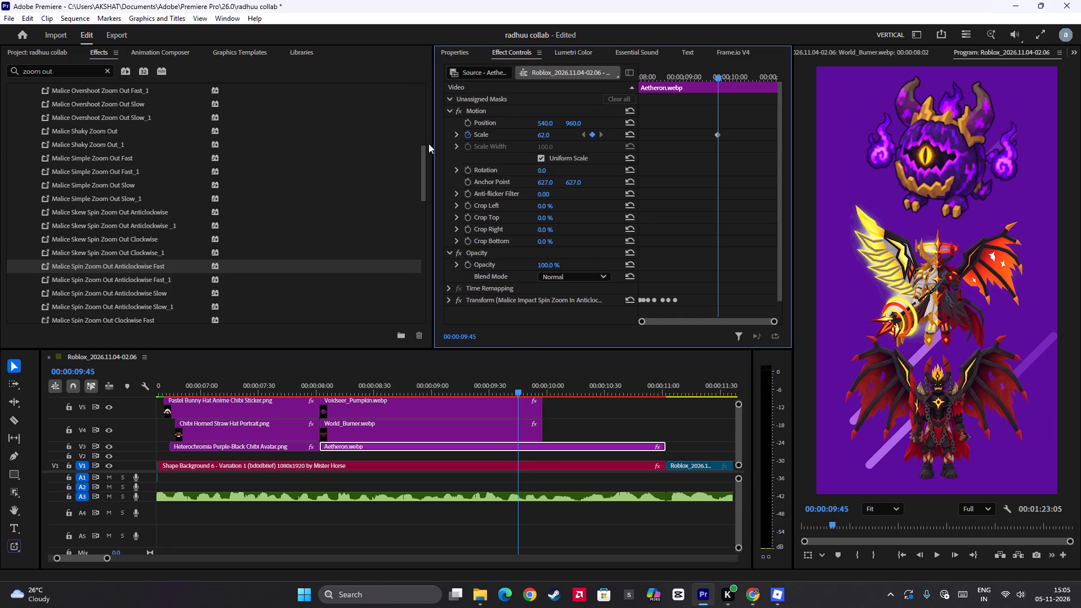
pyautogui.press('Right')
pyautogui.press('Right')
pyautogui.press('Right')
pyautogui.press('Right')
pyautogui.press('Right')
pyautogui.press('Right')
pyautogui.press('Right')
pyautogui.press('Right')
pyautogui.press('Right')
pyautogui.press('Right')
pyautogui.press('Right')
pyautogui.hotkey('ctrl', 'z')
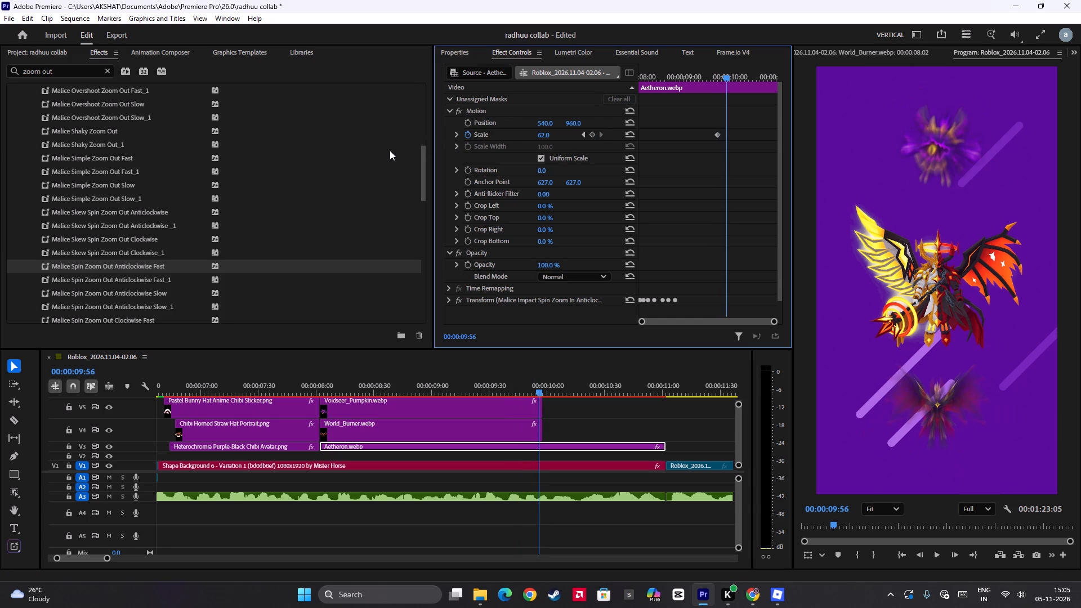
# Split the Aetheron clip on V3 at 00:00:09:42.
pyautogui.moveTo(533, 388); pyautogui.dragTo(486, 392)
pyautogui.press('space')
pyautogui.press('space')
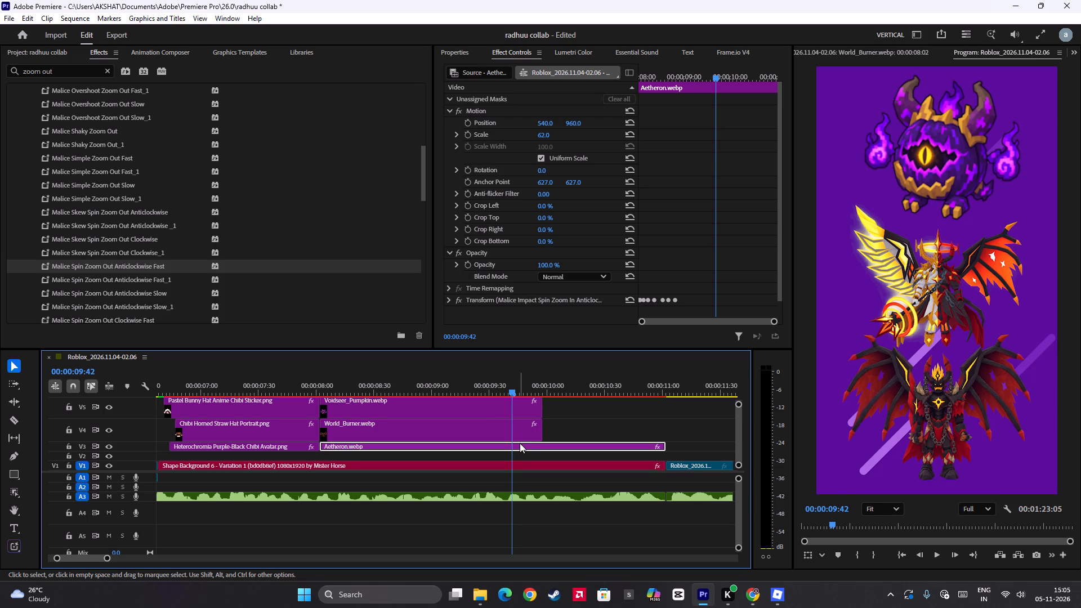
pyautogui.hotkey('ctrl', 'b')
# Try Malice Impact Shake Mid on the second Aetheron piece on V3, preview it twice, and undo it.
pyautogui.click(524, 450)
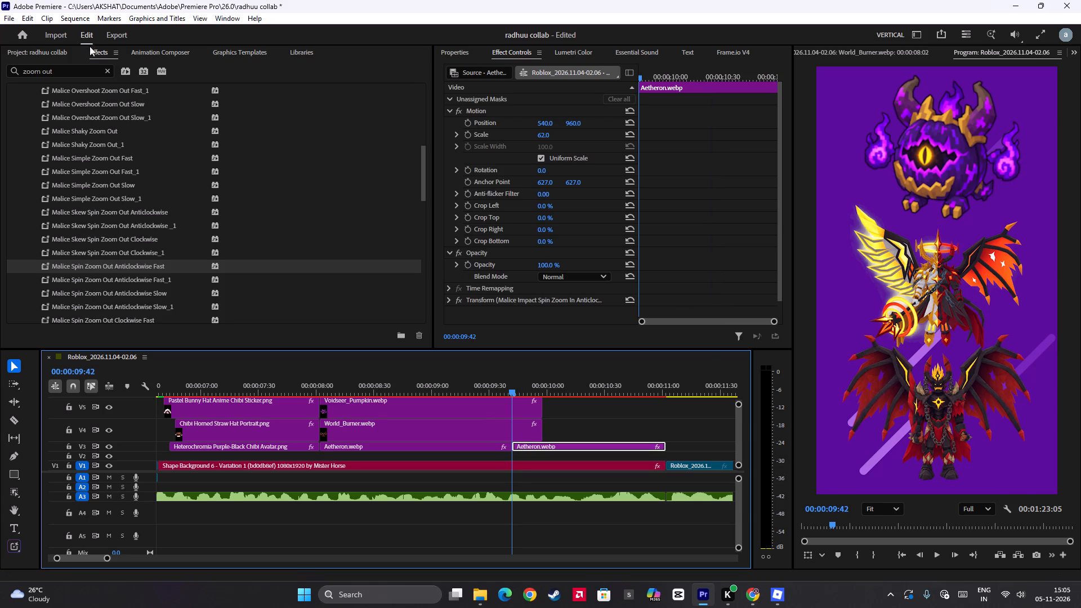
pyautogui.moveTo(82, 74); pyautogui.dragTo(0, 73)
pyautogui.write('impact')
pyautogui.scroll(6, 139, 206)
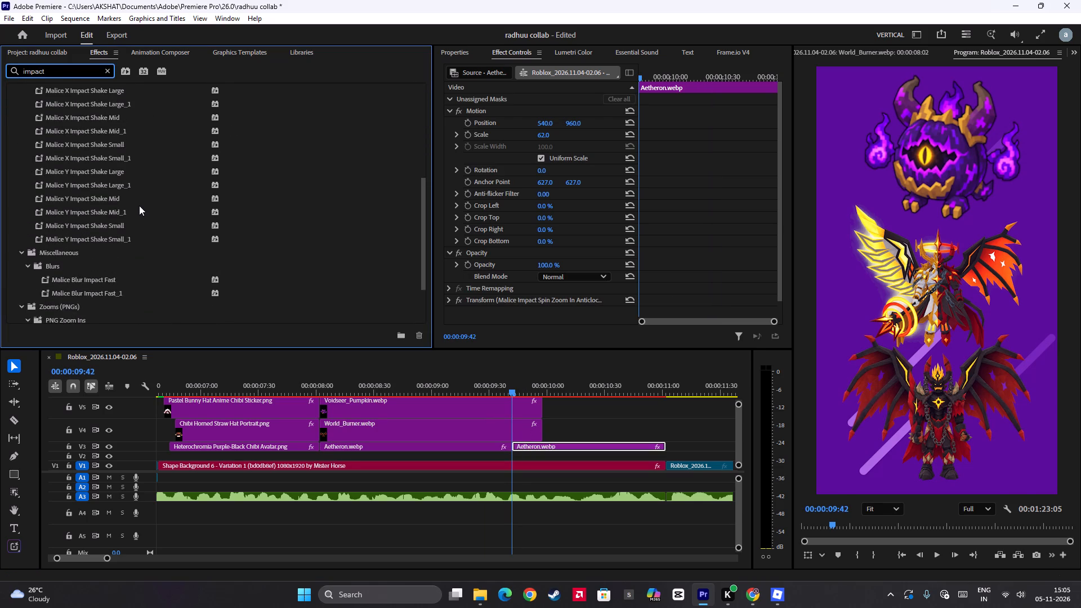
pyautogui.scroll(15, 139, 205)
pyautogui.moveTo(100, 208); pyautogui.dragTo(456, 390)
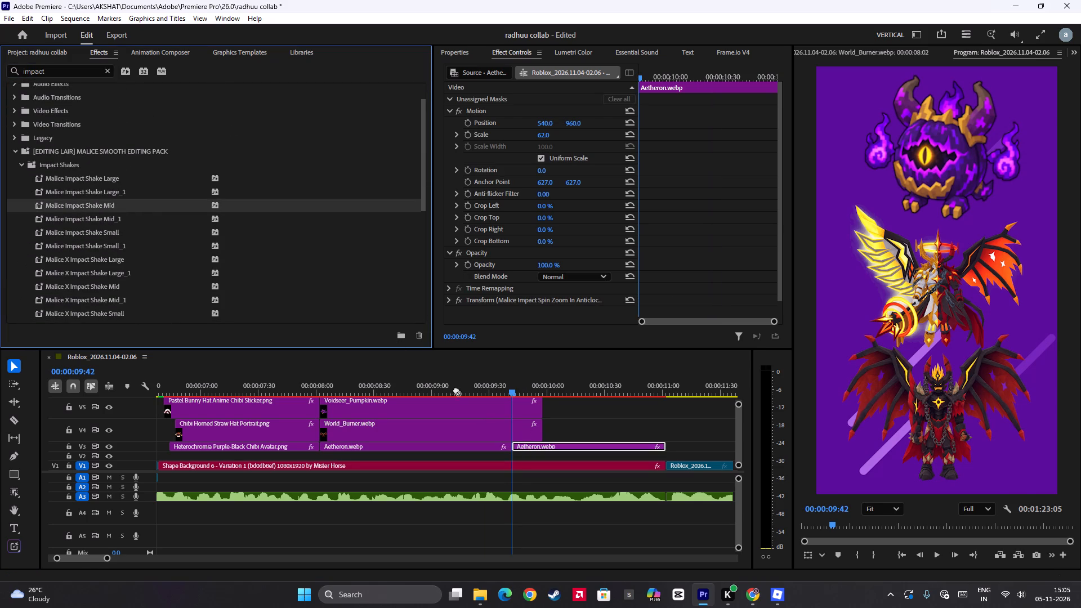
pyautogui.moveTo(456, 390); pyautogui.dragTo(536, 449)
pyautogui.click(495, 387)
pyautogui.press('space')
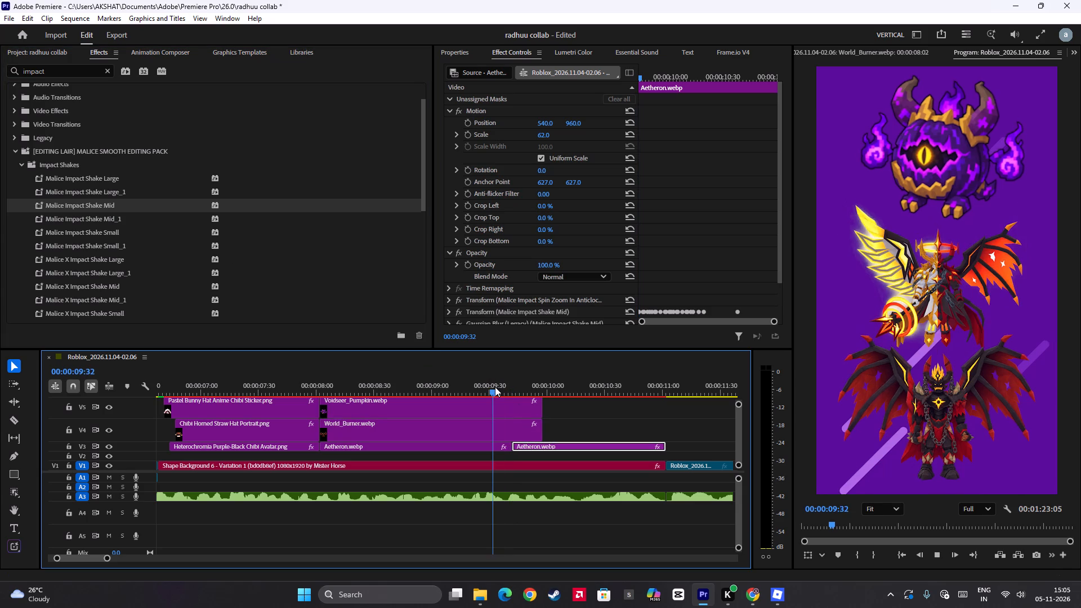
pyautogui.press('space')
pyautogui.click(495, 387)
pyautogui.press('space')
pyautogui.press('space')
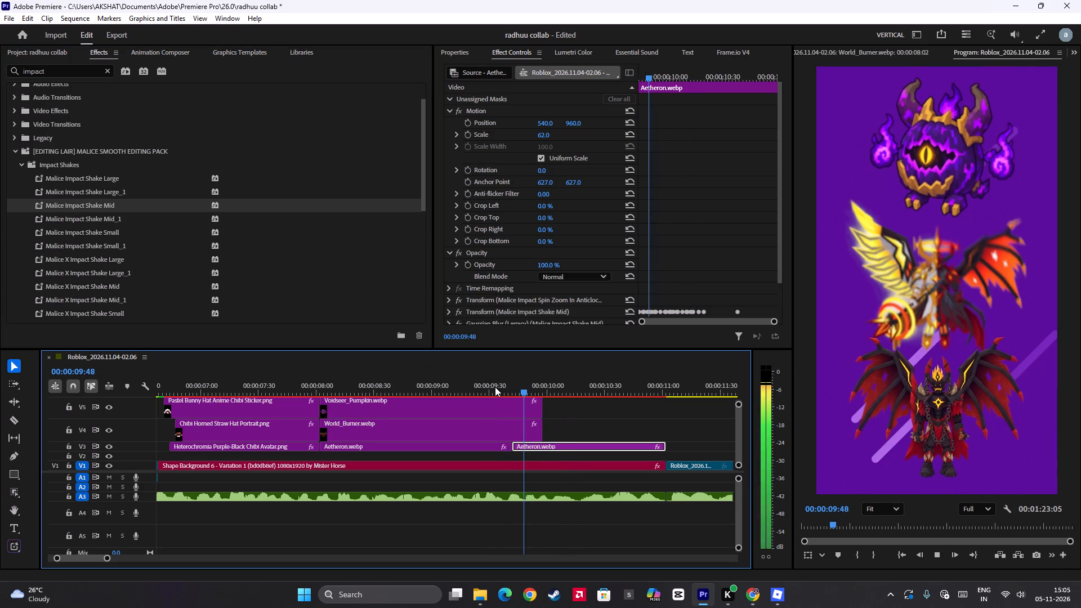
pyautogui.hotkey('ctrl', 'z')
# Apply Malice Impact Shake Large to the second Aetheron piece on V3.
pyautogui.click(106, 179)
pyautogui.moveTo(86, 175); pyautogui.dragTo(523, 408)
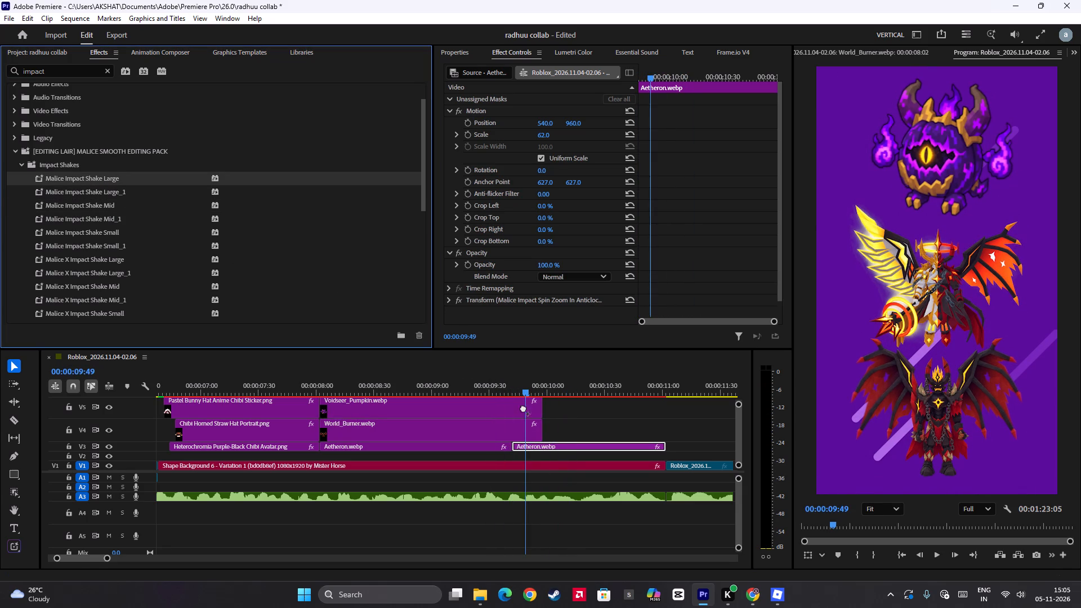
pyautogui.moveTo(523, 408); pyautogui.dragTo(533, 447)
# Start a Scale animation on the second Aetheron piece with a keyframe at 00:00:09:43.
pyautogui.click(523, 388)
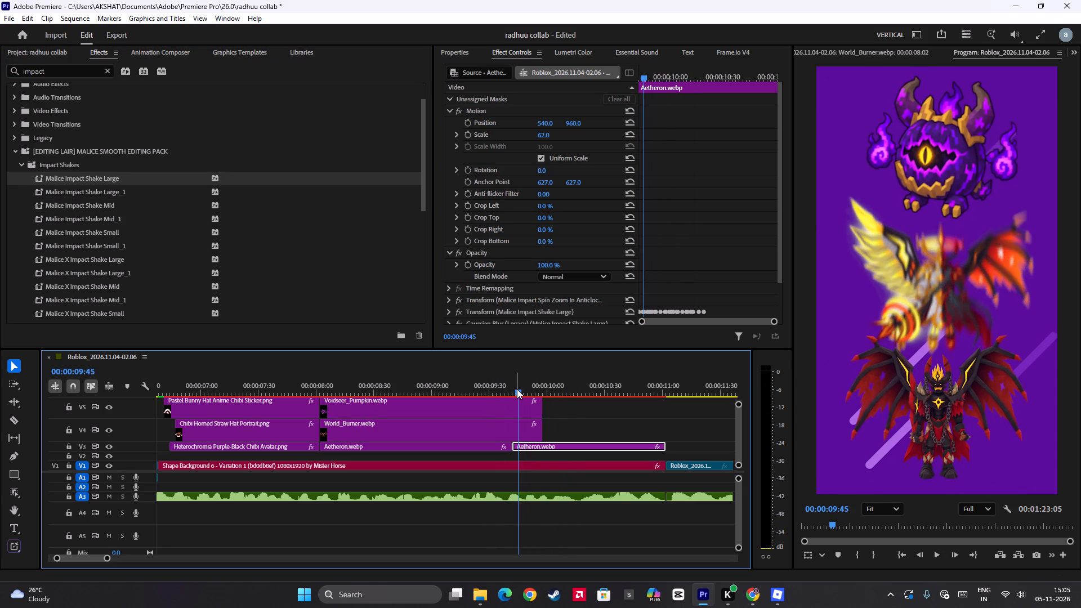
pyautogui.press('Up')
pyautogui.press('Down')
pyautogui.press('Left')
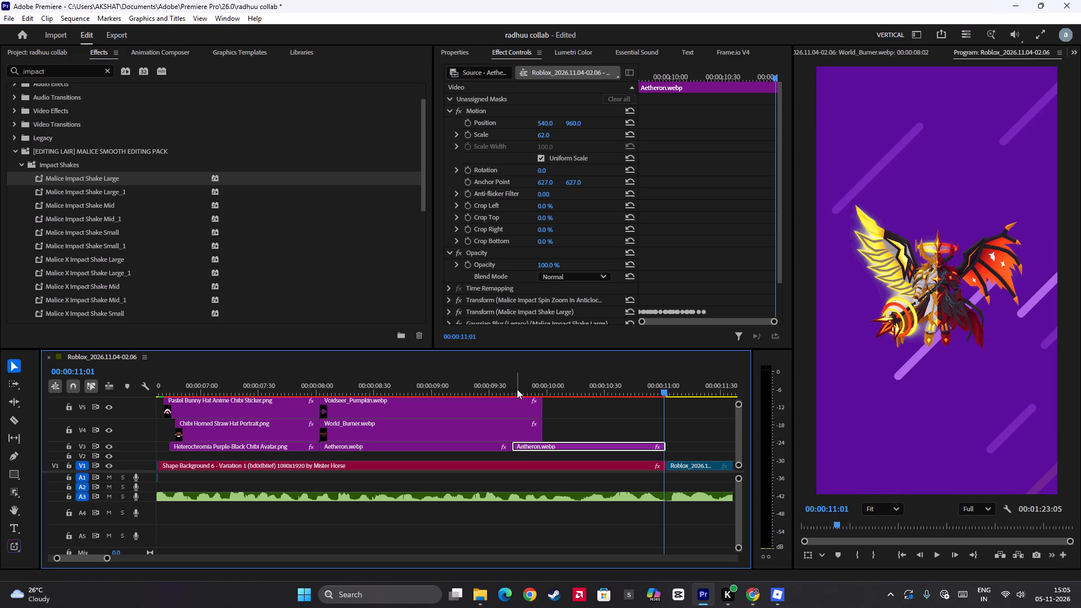
pyautogui.moveTo(665, 422); pyautogui.dragTo(512, 462)
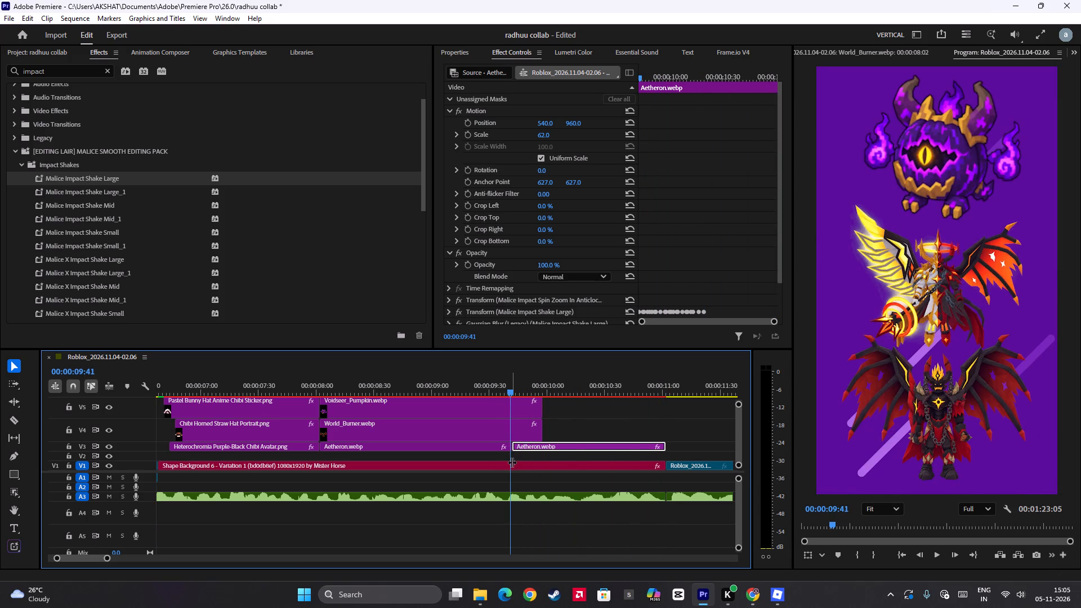
pyautogui.moveTo(512, 462); pyautogui.dragTo(515, 465)
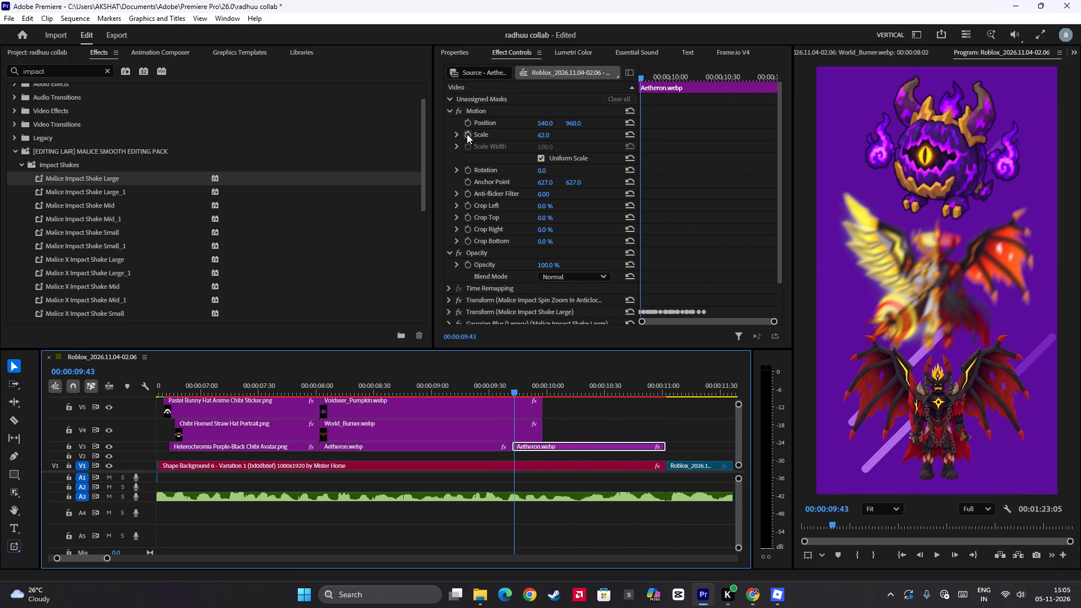
pyautogui.click(466, 134)
# Set the second Aetheron piece's Scale to 84 at 00:00:09:57 and replay the shake and scale-up twice.
pyautogui.press('Right')
pyautogui.press('Right')
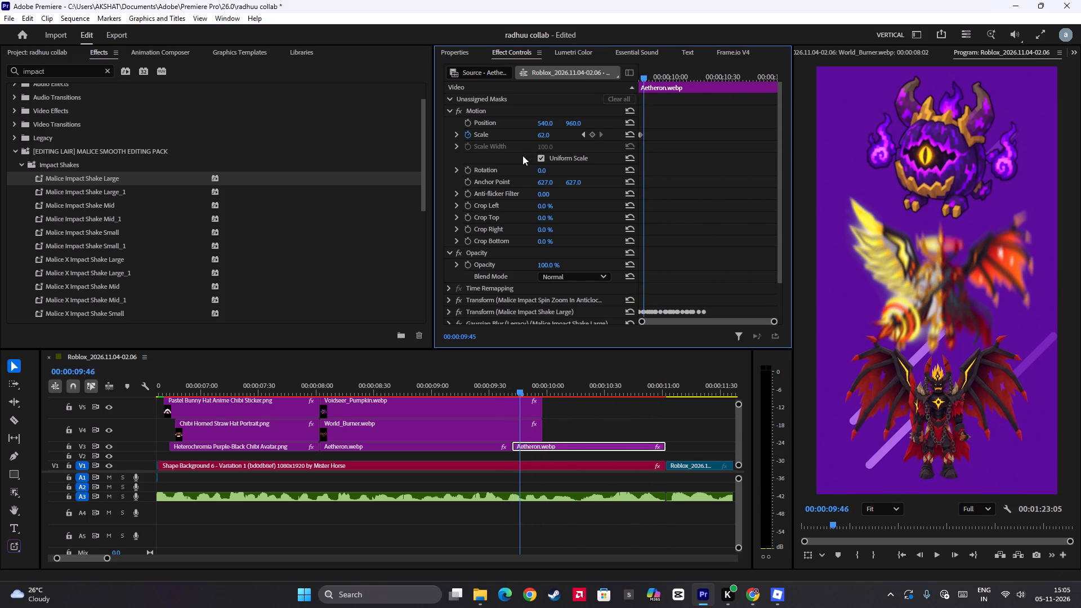
pyautogui.press('Right')
pyautogui.press('Right')
pyautogui.press('Right')
pyautogui.press('Right')
pyautogui.press('Right')
pyautogui.press('Right')
pyautogui.press('Right')
pyautogui.press('Right')
pyautogui.press('Right')
pyautogui.press('Right')
pyautogui.press('Right')
pyautogui.press('Right')
pyautogui.press('Right')
pyautogui.press('Left')
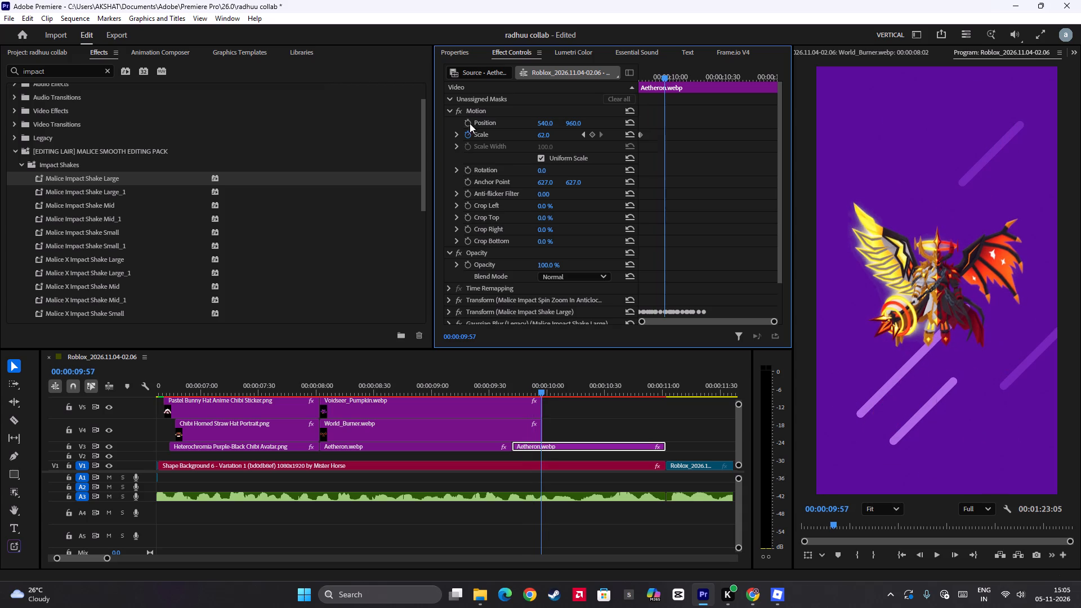
pyautogui.moveTo(542, 138); pyautogui.dragTo(541, 103)
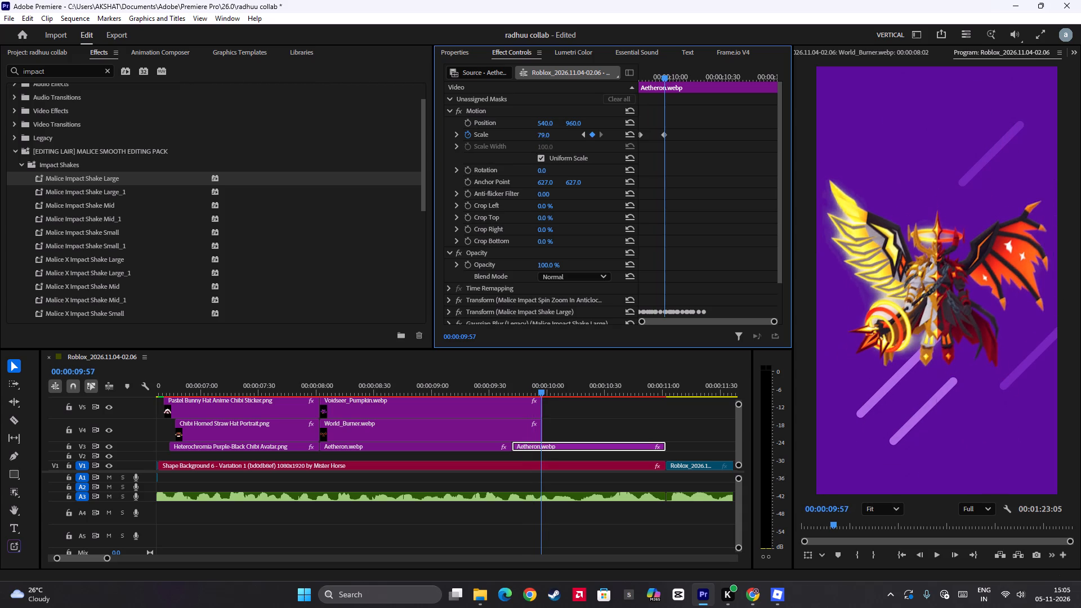
pyautogui.moveTo(541, 103); pyautogui.dragTo(541, 99)
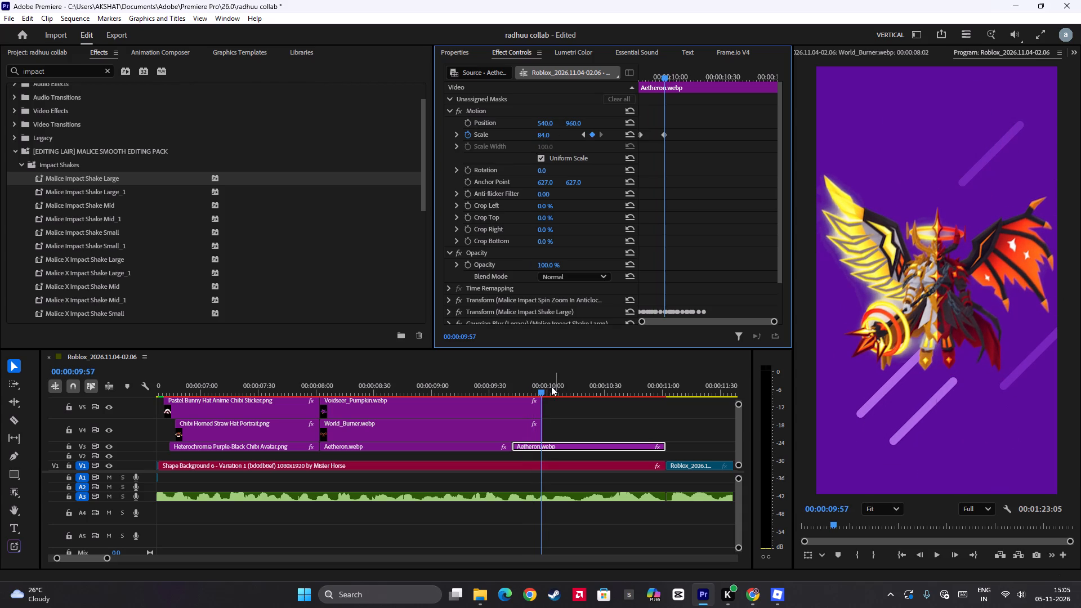
pyautogui.click(498, 381)
pyautogui.press('space')
pyautogui.press('space')
pyautogui.click(501, 383)
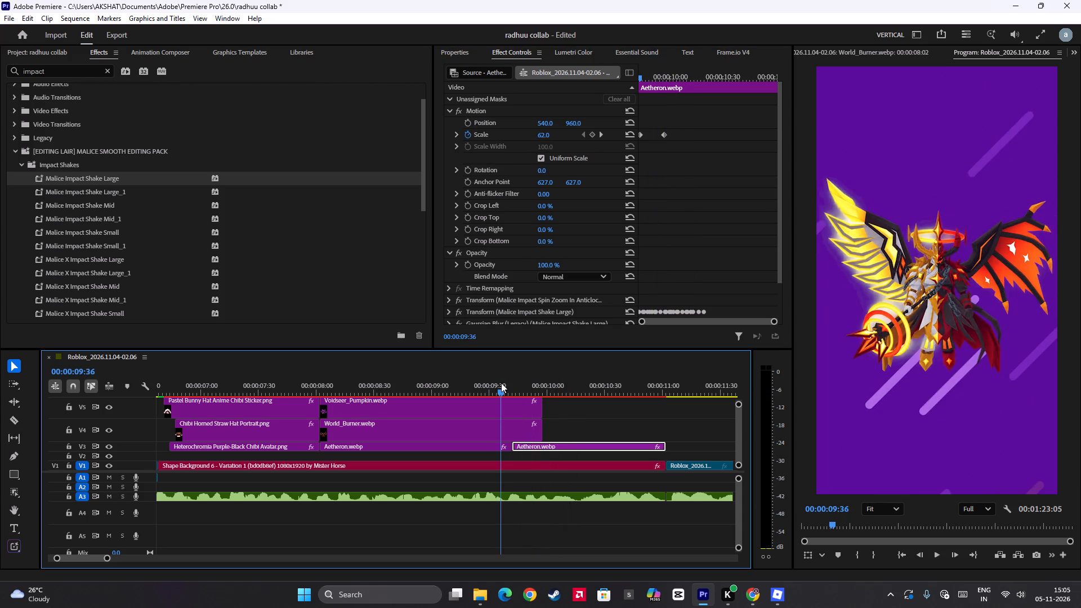
pyautogui.press('space')
pyautogui.press('space')
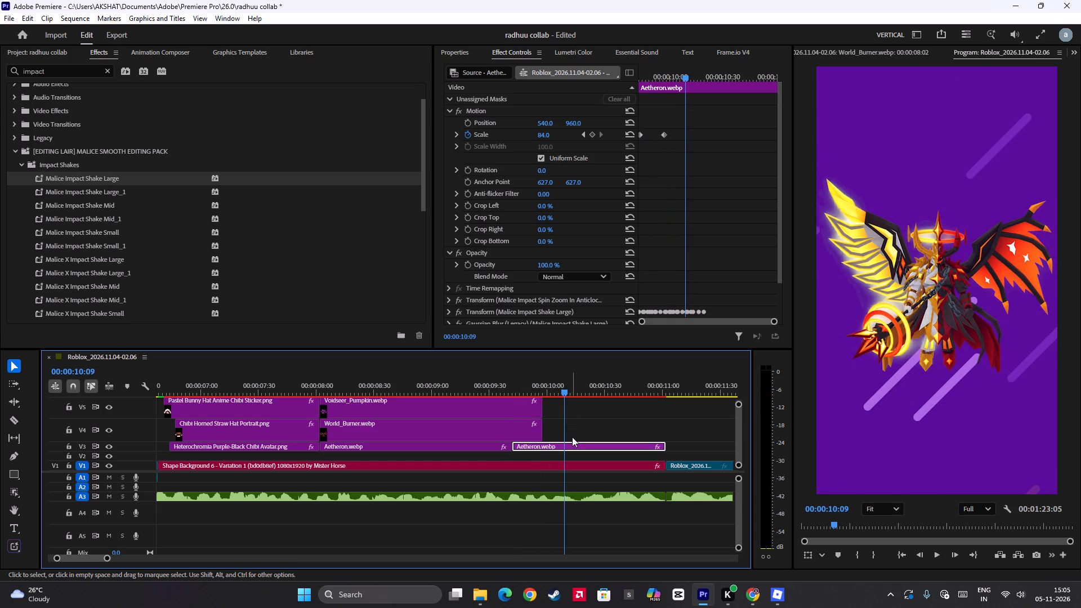
# Duplicate the second Aetheron piece onto V2, directly beneath the original and with the same timing.
pyautogui.hotkey('ctrl', 'c')
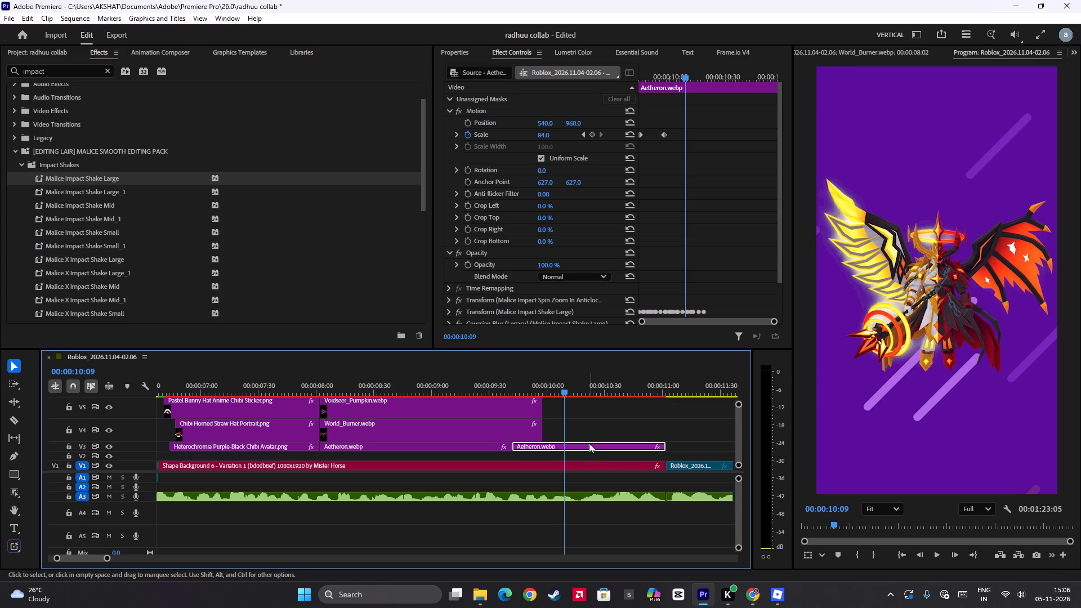
pyautogui.keyDown('alt'); pyautogui.moveTo(589, 443); pyautogui.dragTo(587, 458); pyautogui.keyUp('alt')
pyautogui.click(576, 453)
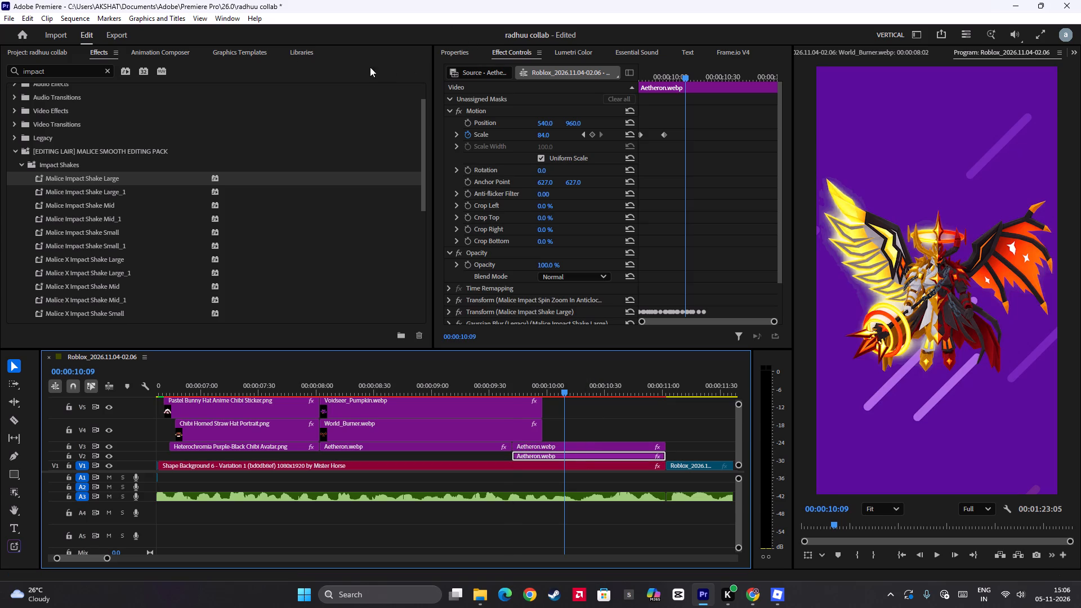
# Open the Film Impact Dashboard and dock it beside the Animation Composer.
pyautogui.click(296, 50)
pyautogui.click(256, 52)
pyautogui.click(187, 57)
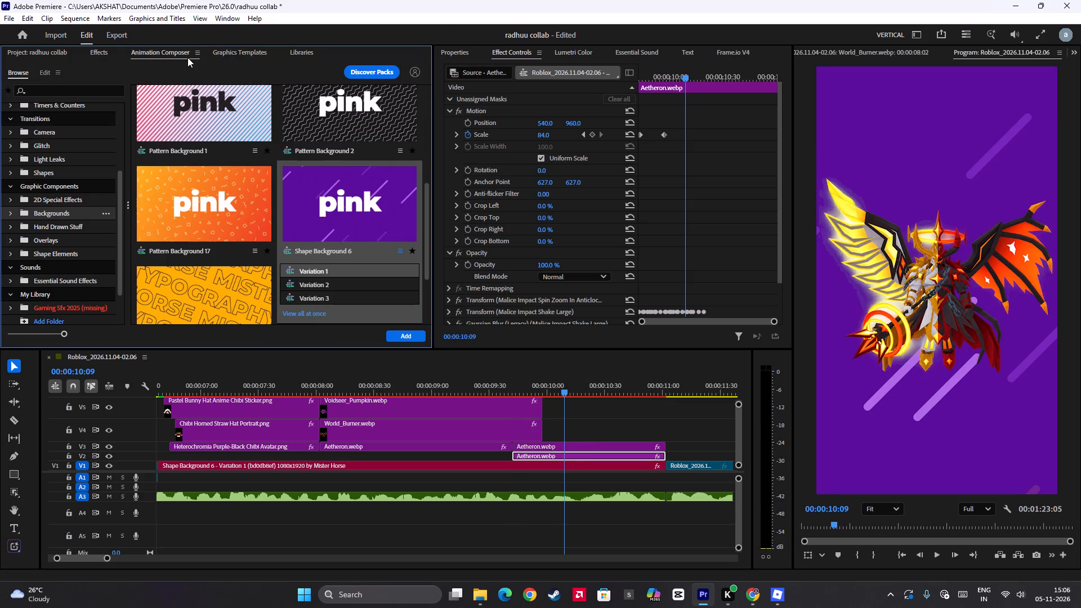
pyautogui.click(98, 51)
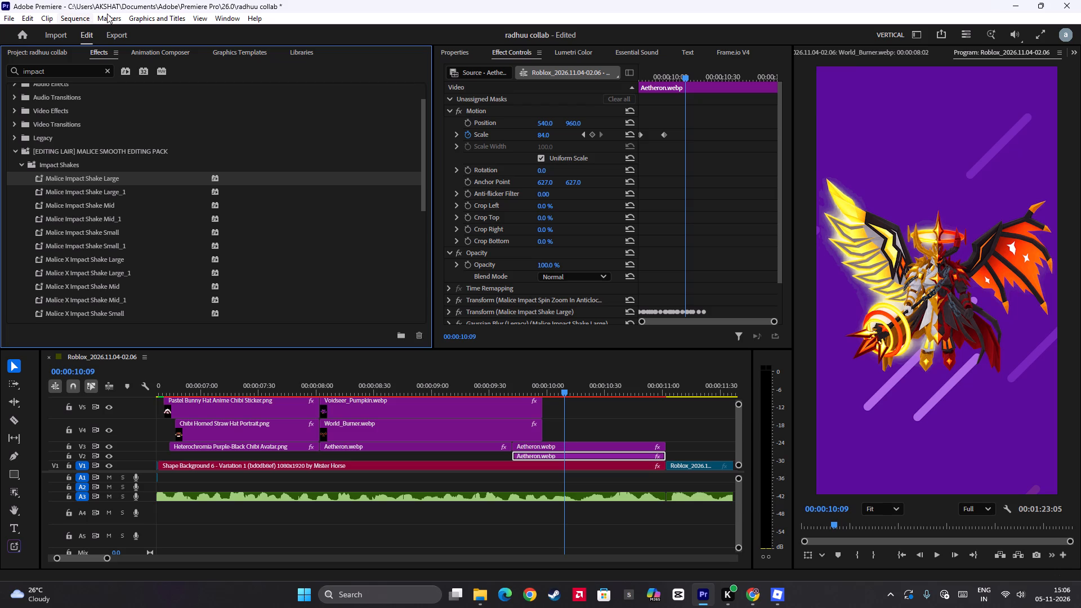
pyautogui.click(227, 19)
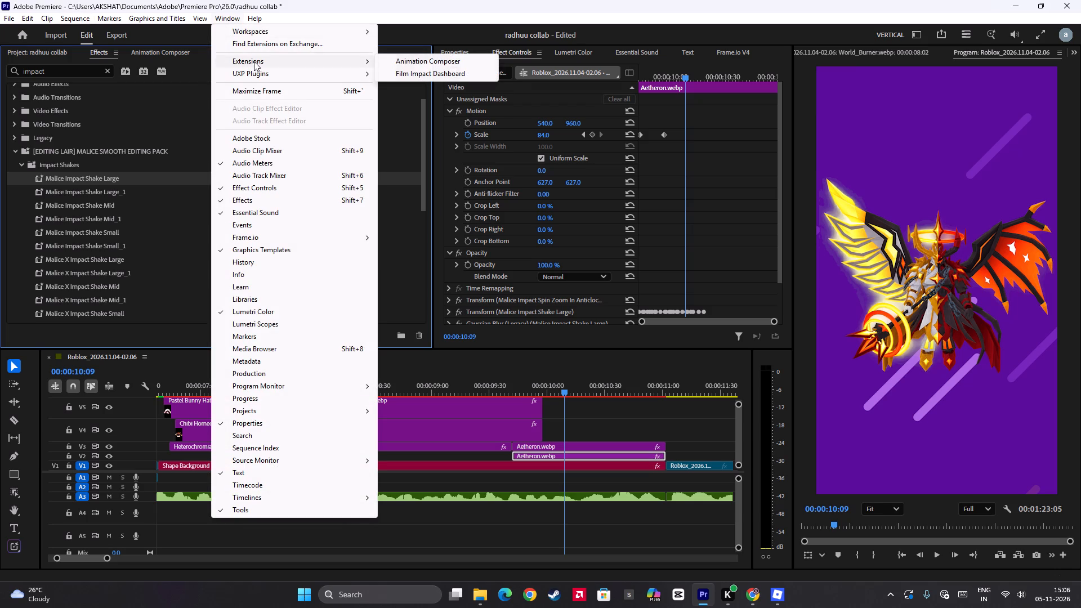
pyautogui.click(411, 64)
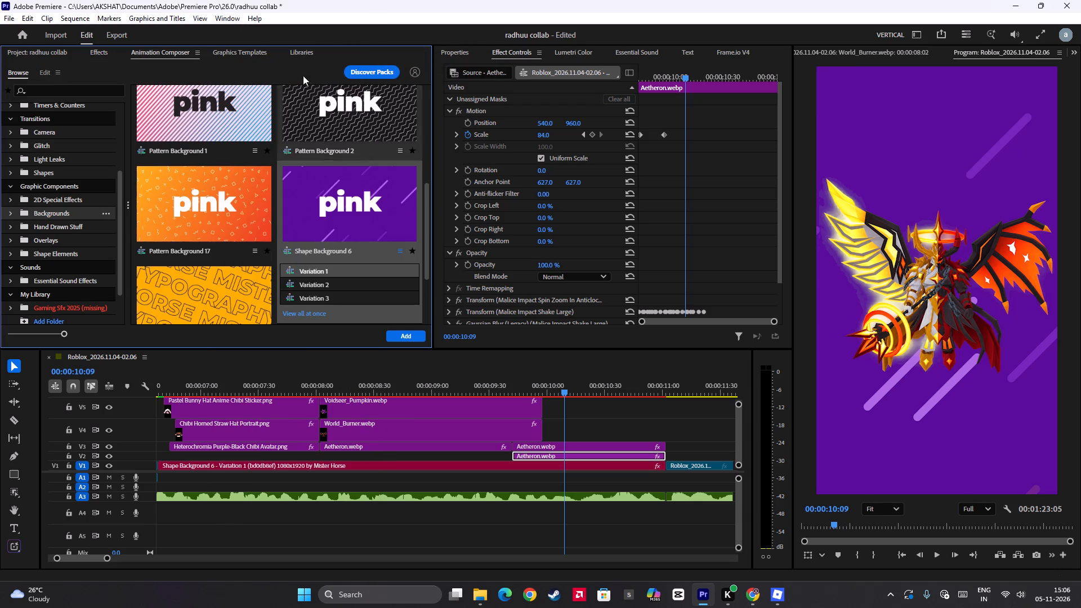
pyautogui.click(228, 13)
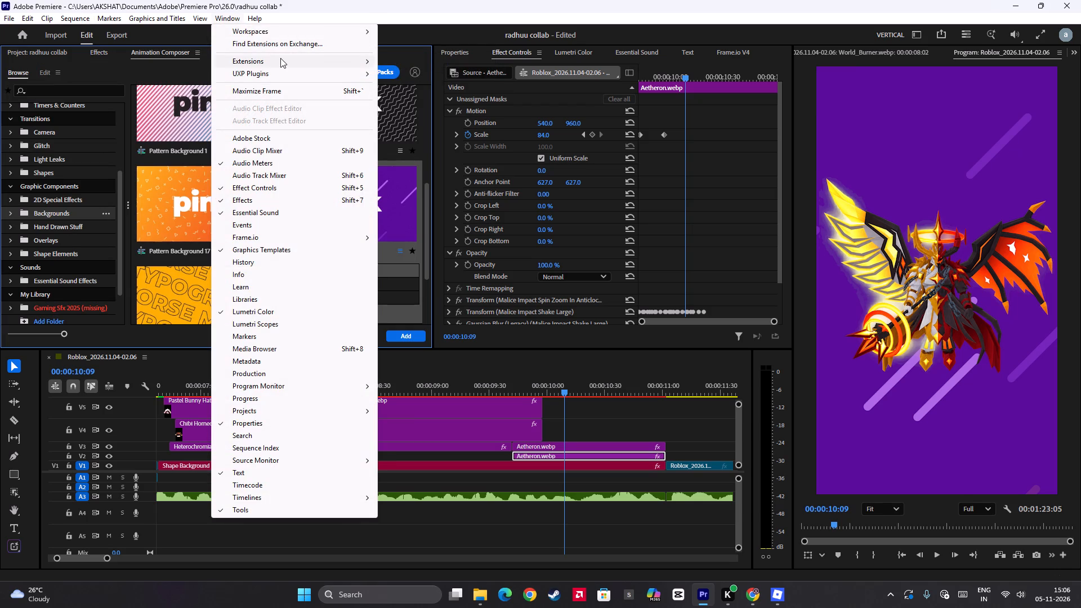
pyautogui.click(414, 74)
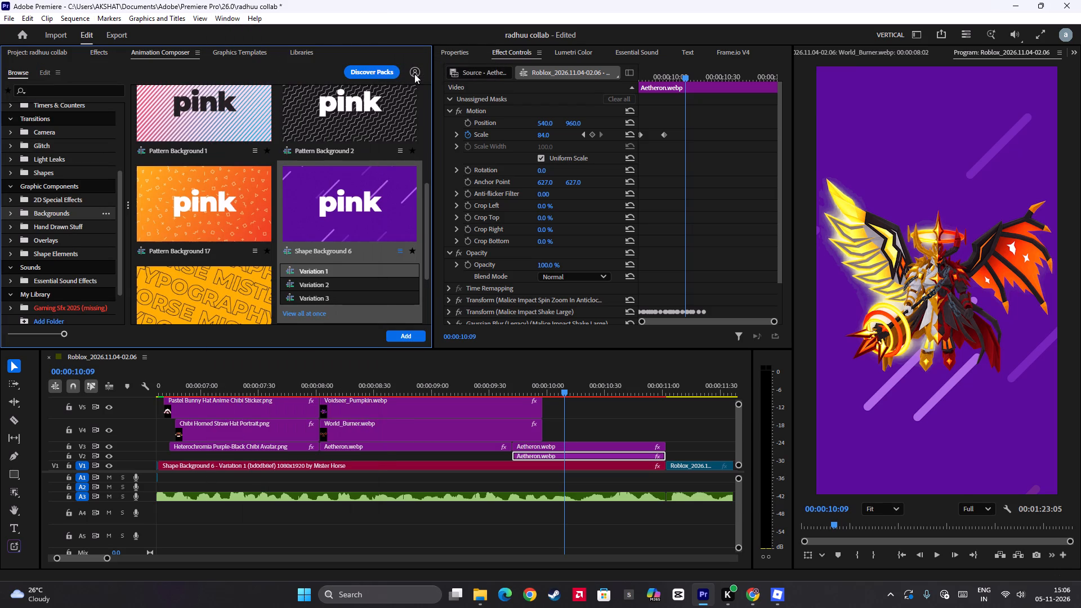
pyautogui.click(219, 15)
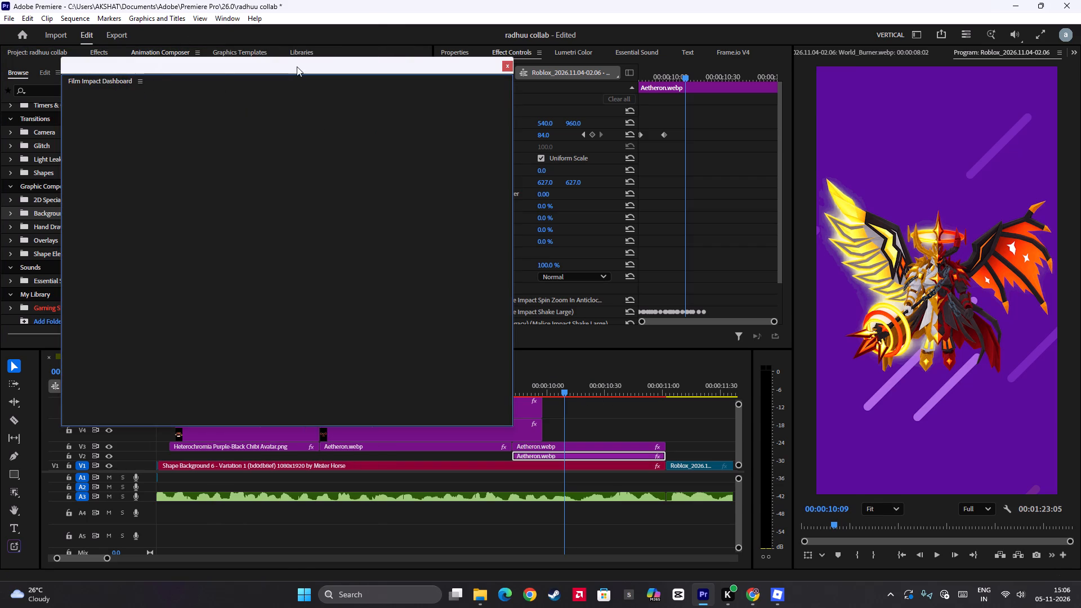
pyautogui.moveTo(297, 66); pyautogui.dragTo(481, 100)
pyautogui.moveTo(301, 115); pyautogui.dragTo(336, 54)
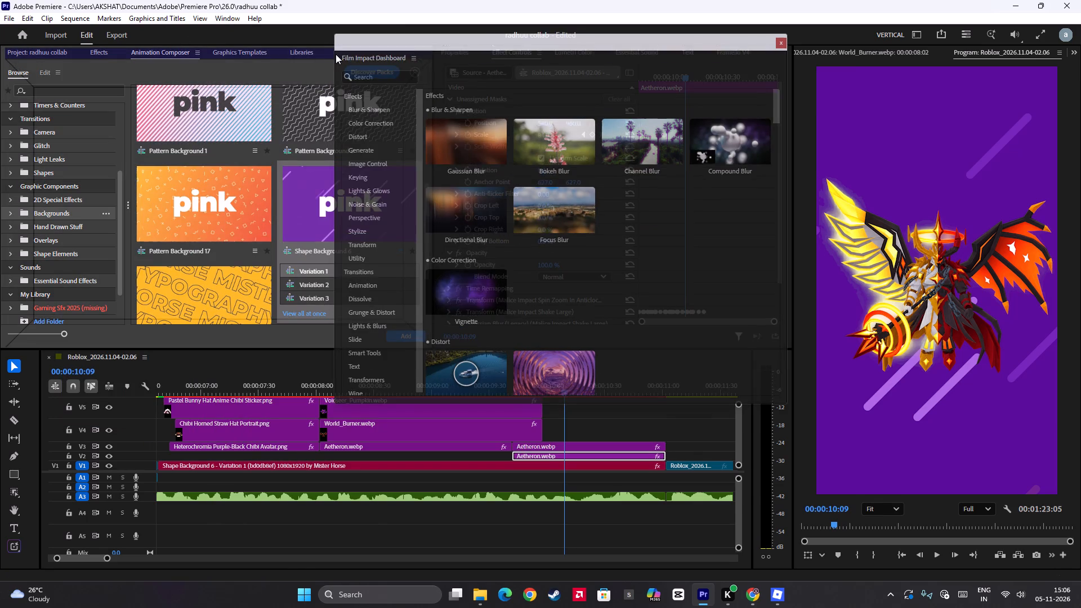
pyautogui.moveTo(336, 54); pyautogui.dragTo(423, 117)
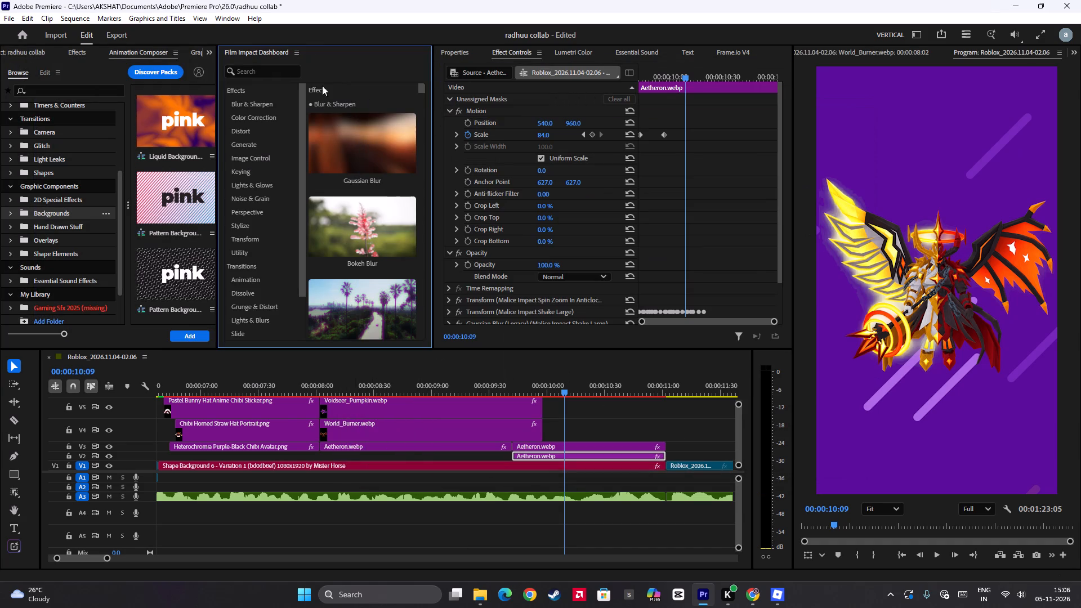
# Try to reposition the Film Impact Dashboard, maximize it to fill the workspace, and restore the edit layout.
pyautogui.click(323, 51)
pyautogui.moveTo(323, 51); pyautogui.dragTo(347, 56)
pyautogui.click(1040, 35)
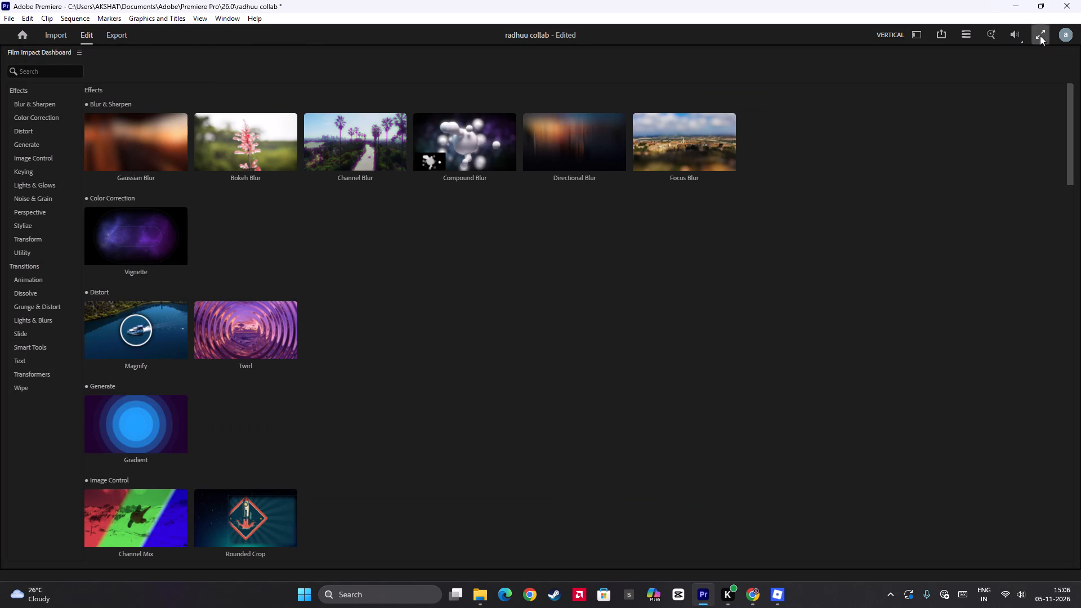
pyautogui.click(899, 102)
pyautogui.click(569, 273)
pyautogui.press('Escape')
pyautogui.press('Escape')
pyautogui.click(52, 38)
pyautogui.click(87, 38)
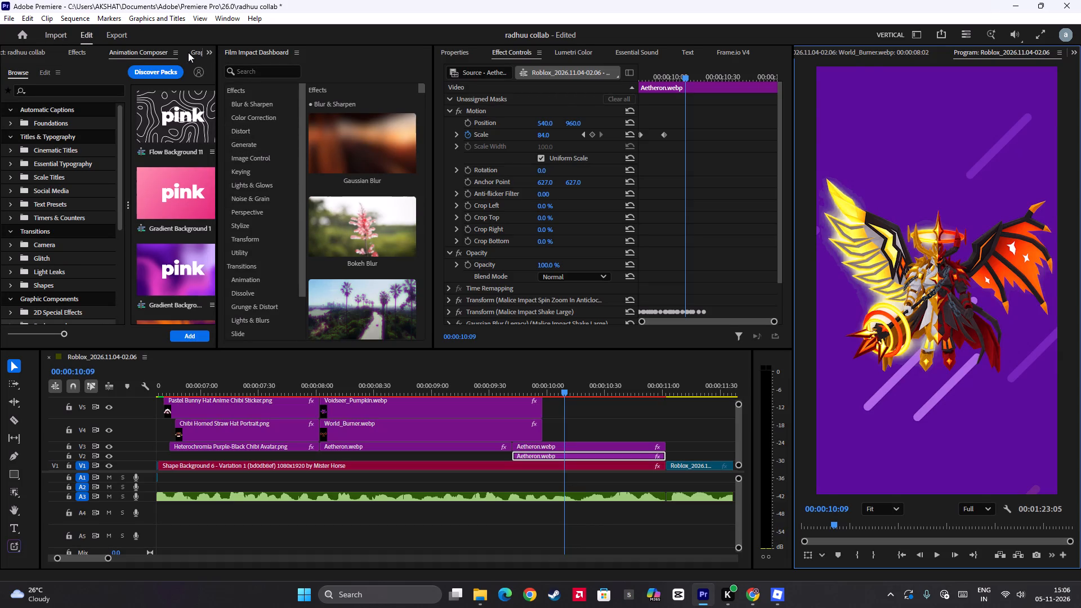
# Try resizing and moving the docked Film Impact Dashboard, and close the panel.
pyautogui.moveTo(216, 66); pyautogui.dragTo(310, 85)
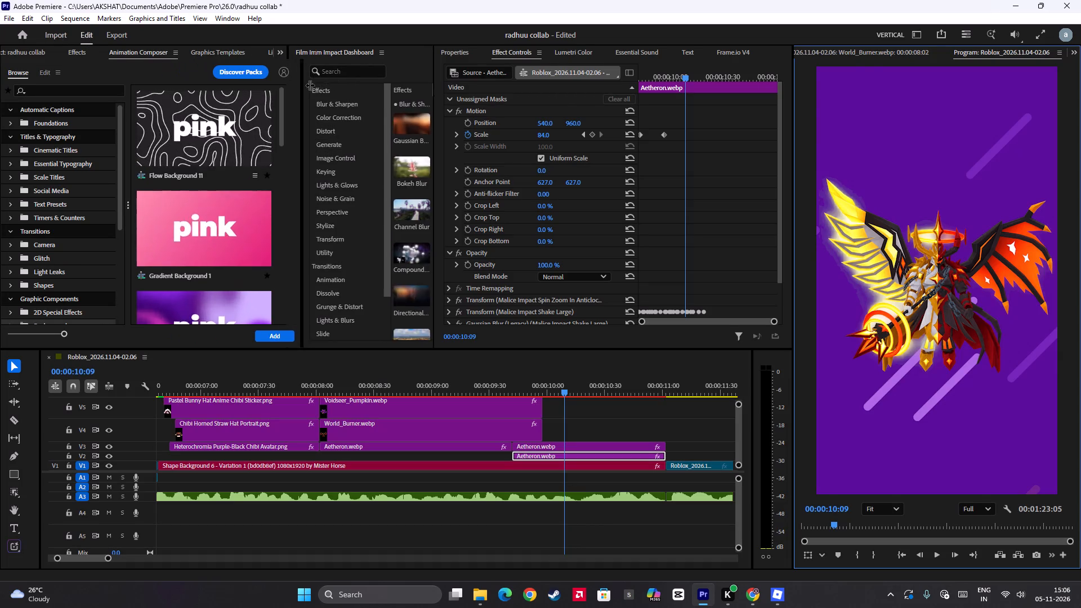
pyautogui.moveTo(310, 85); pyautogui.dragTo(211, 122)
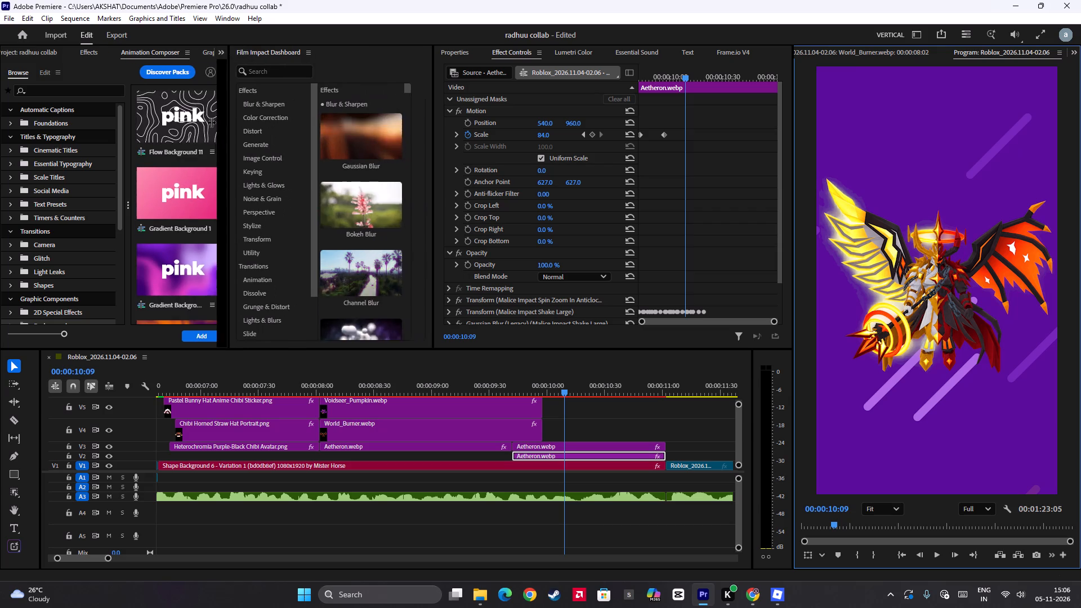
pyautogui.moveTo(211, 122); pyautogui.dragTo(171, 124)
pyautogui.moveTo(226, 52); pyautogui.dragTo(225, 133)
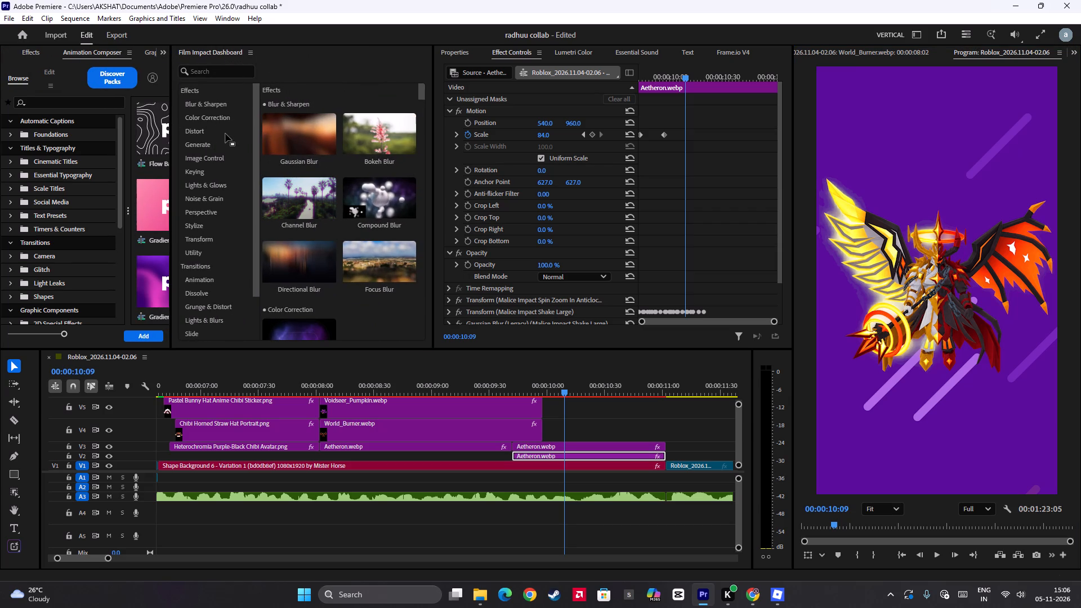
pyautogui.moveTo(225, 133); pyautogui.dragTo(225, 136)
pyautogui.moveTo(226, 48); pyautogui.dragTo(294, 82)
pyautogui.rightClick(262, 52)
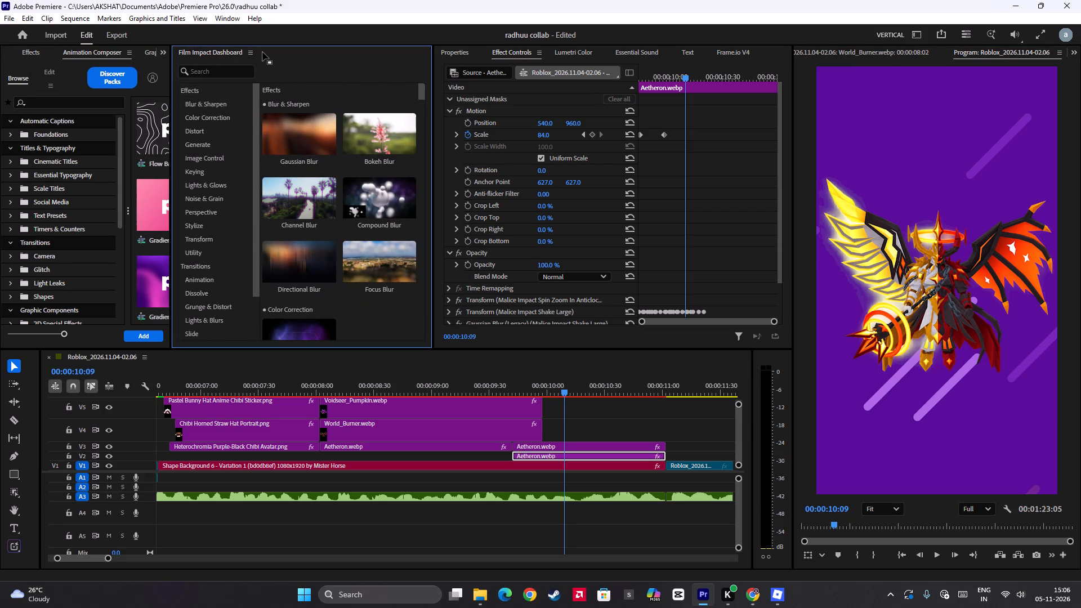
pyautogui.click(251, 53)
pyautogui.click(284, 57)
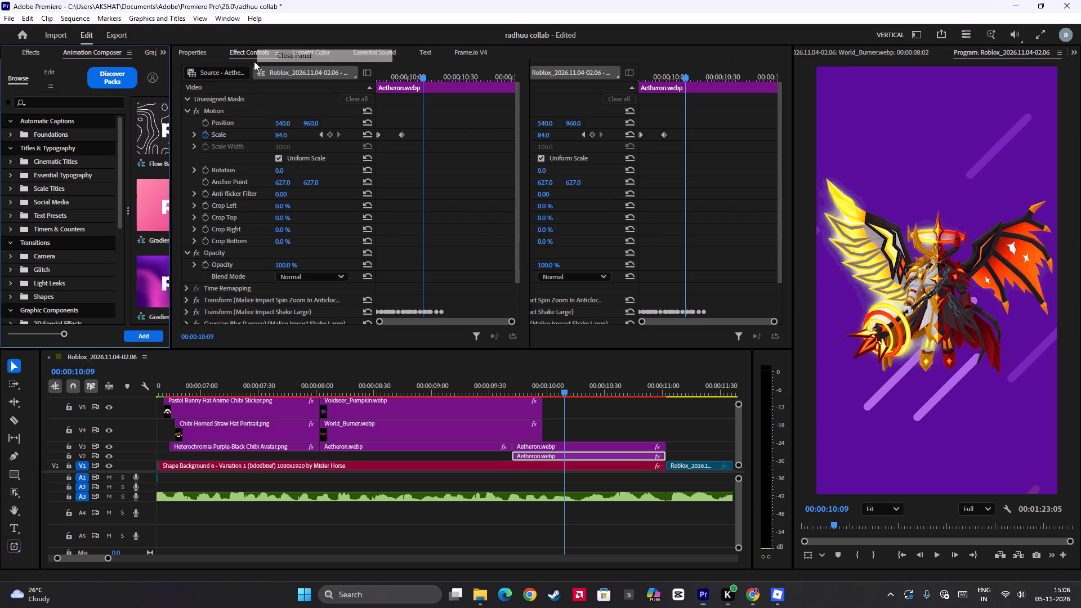
# Widen the effects panel group, reopen the Film Impact Dashboard and dock it inside that group beside Graphics Templates.
pyautogui.moveTo(170, 123); pyautogui.dragTo(370, 154)
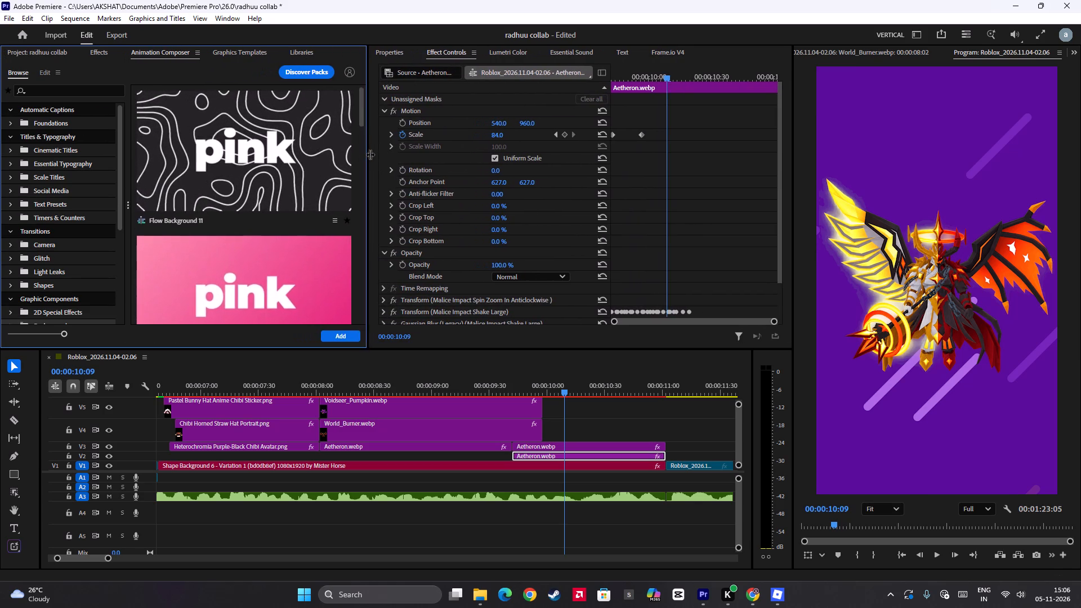
pyautogui.moveTo(370, 154); pyautogui.dragTo(377, 157)
pyautogui.click(215, 15)
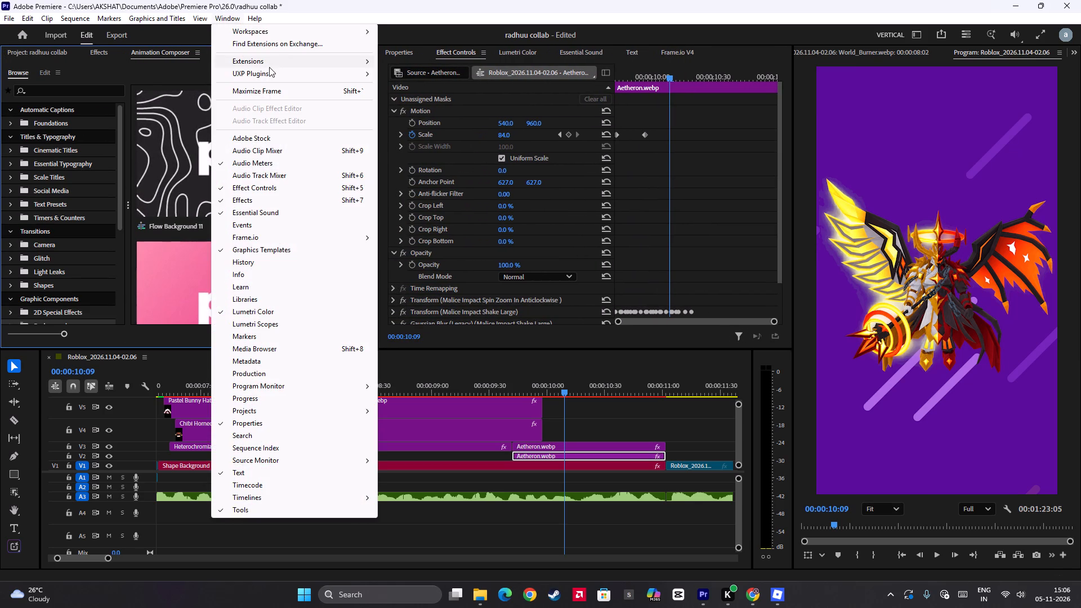
pyautogui.click(403, 74)
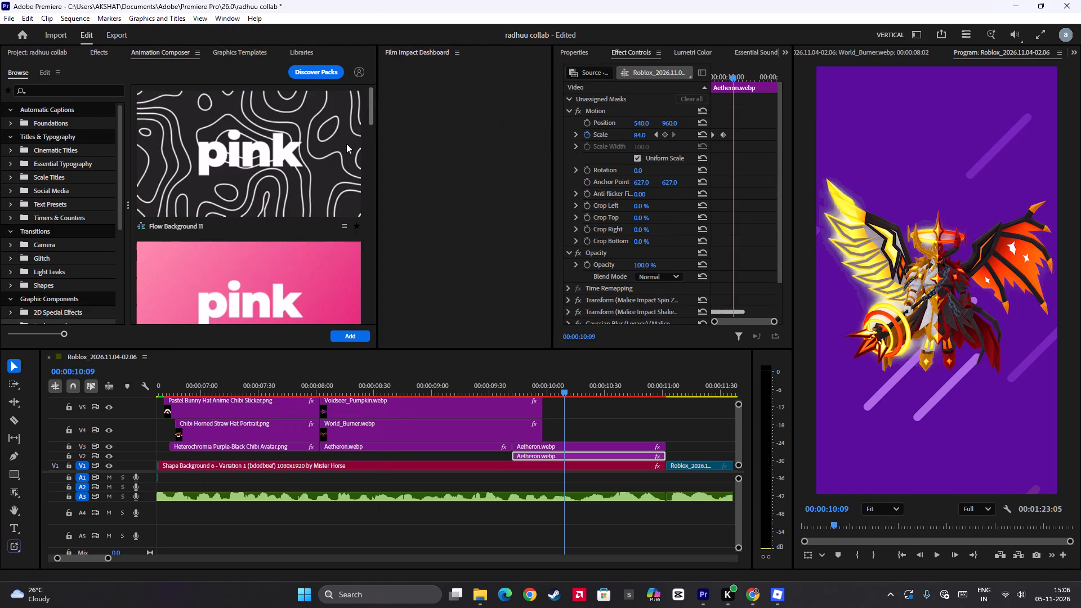
pyautogui.click(453, 51)
pyautogui.click(484, 67)
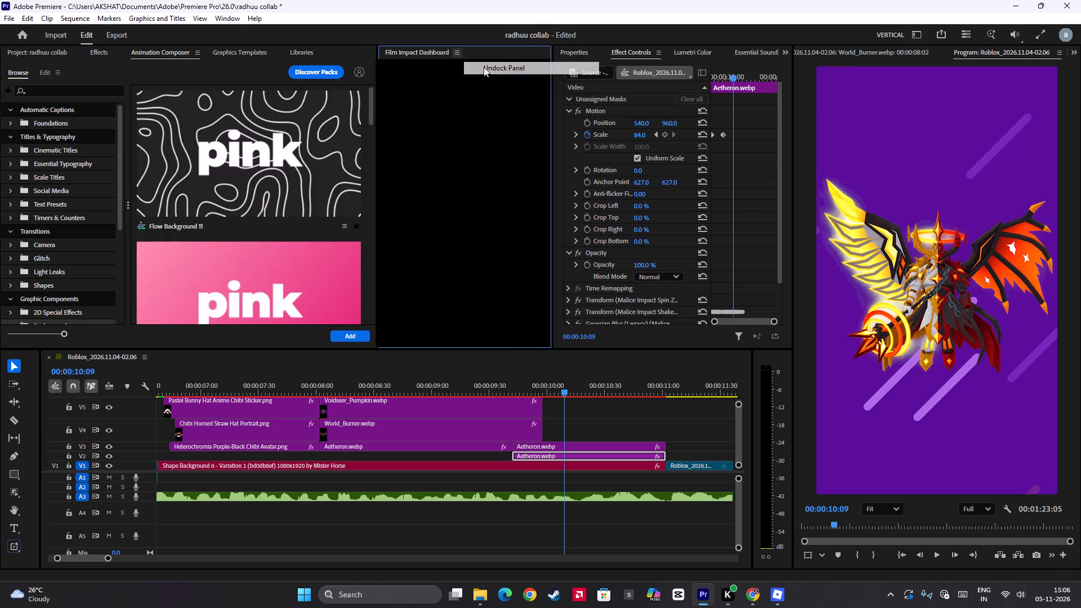
pyautogui.moveTo(416, 50); pyautogui.dragTo(371, 49)
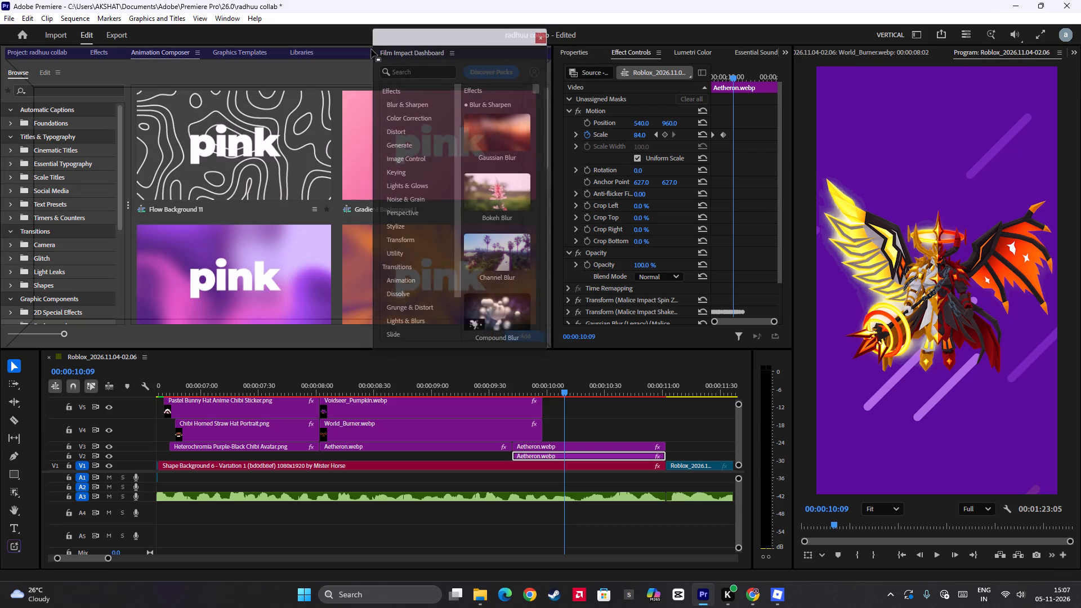
pyautogui.moveTo(371, 49); pyautogui.dragTo(505, 17)
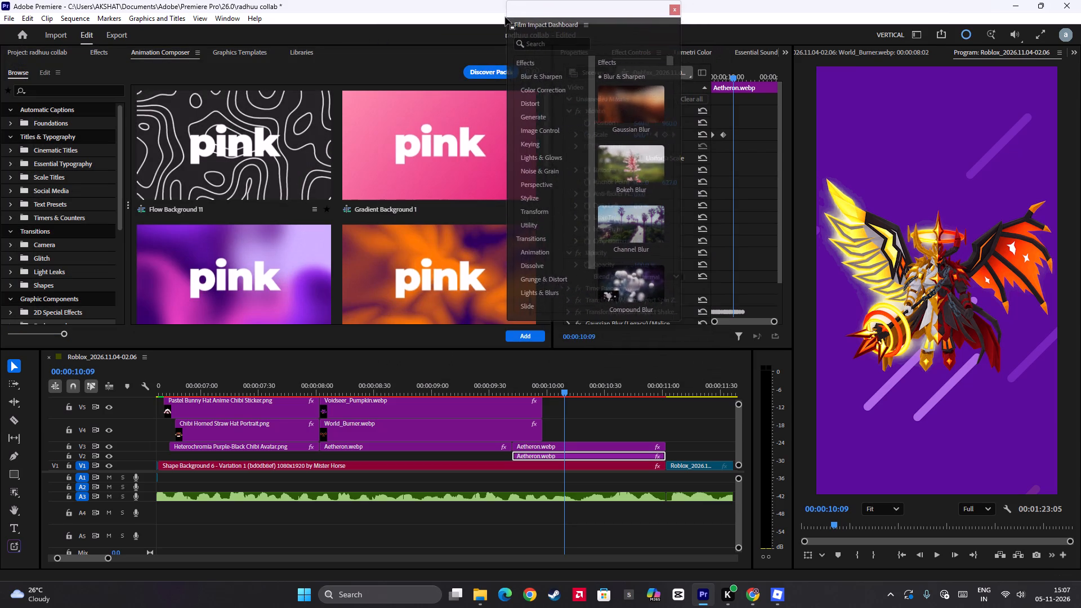
pyautogui.moveTo(505, 17); pyautogui.dragTo(500, 15)
pyautogui.moveTo(558, 21); pyautogui.dragTo(450, 59)
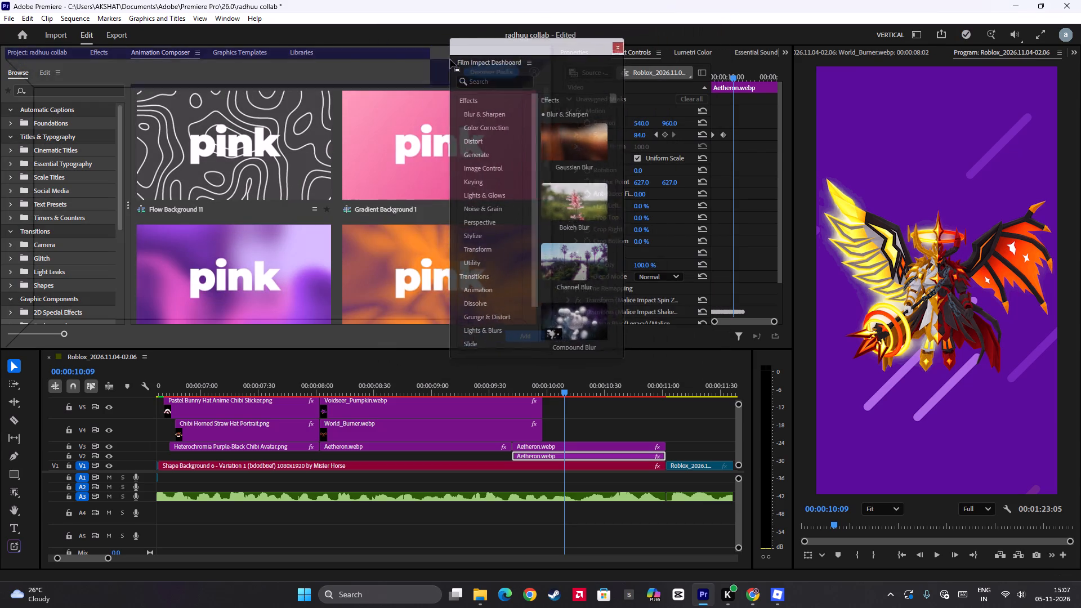
pyautogui.moveTo(450, 59); pyautogui.dragTo(373, 56)
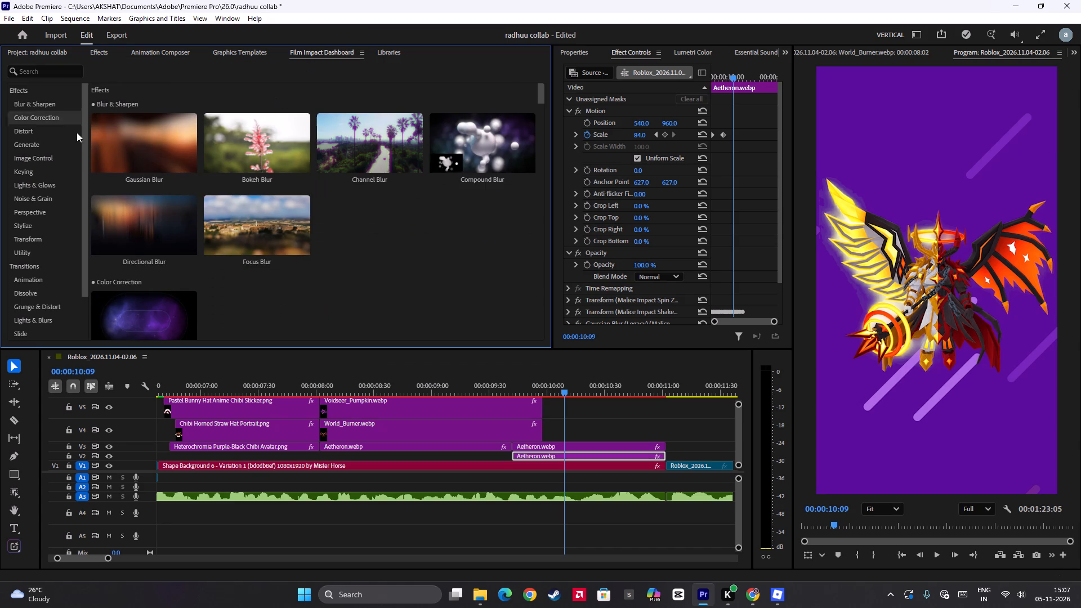
# Search the Film Impact Dashboard for neon.
pyautogui.click(53, 75)
pyautogui.write('neon')
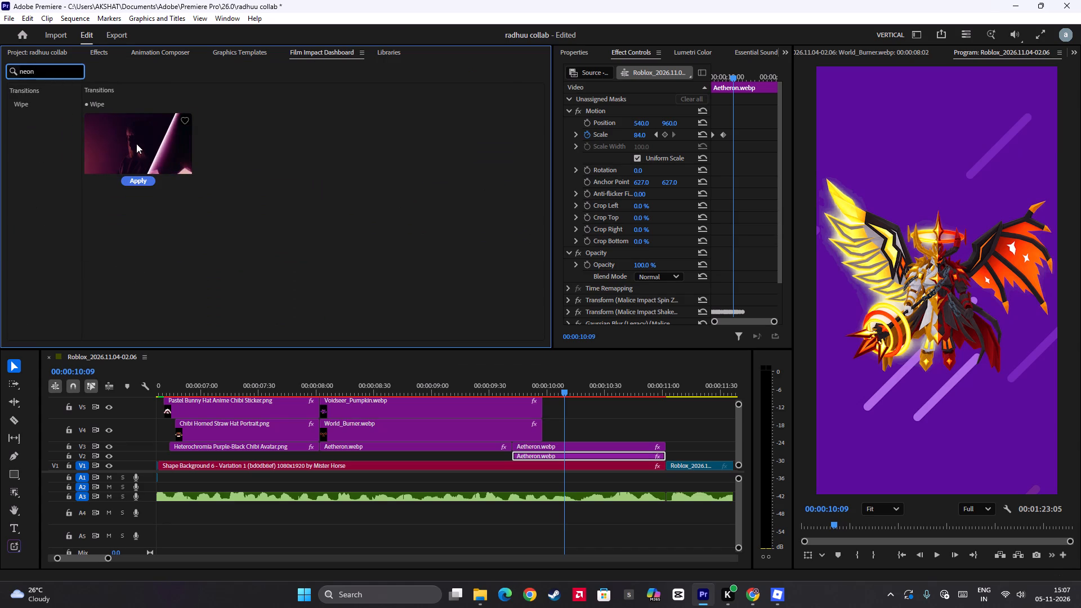
# Replay the second Aetheron piece's impact and cut its V3 and V2 layers at 00:00:10:09.
pyautogui.moveTo(564, 426); pyautogui.dragTo(552, 429)
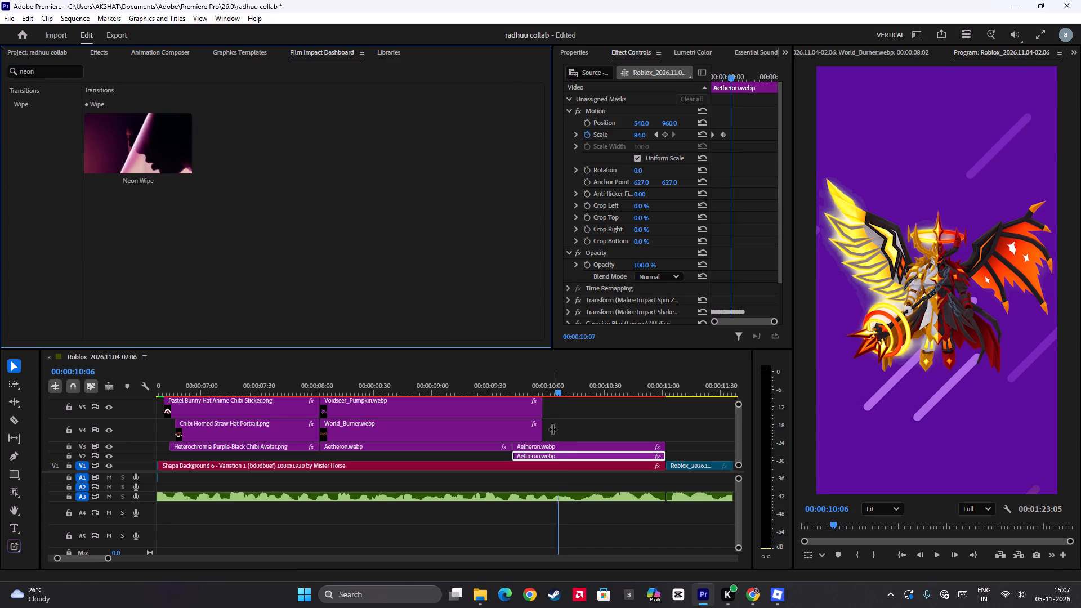
pyautogui.moveTo(552, 429); pyautogui.dragTo(515, 436)
pyautogui.press('space')
pyautogui.press('space')
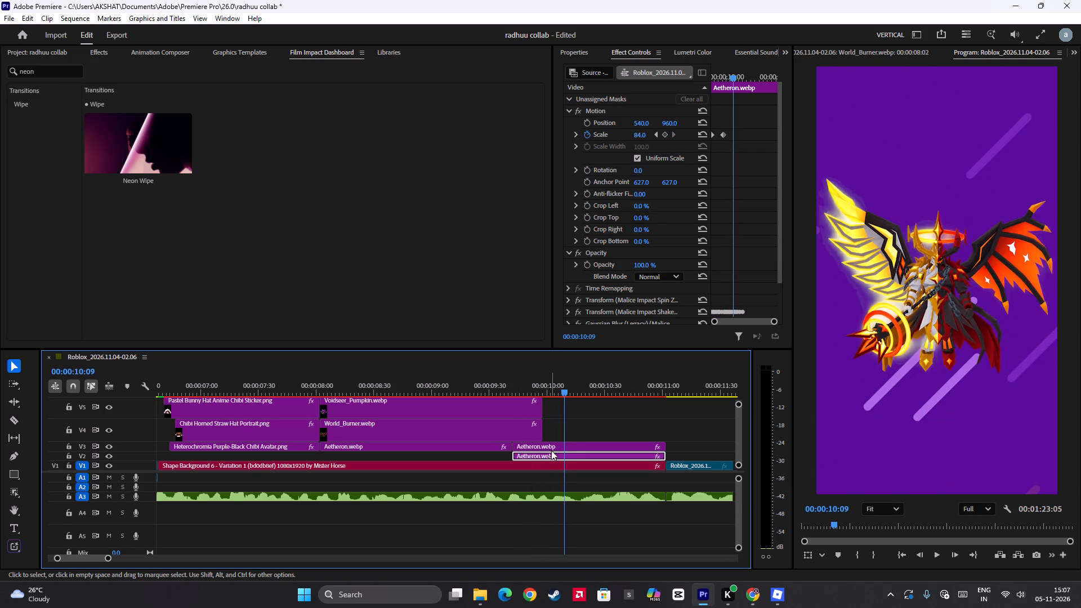
pyautogui.click(566, 444)
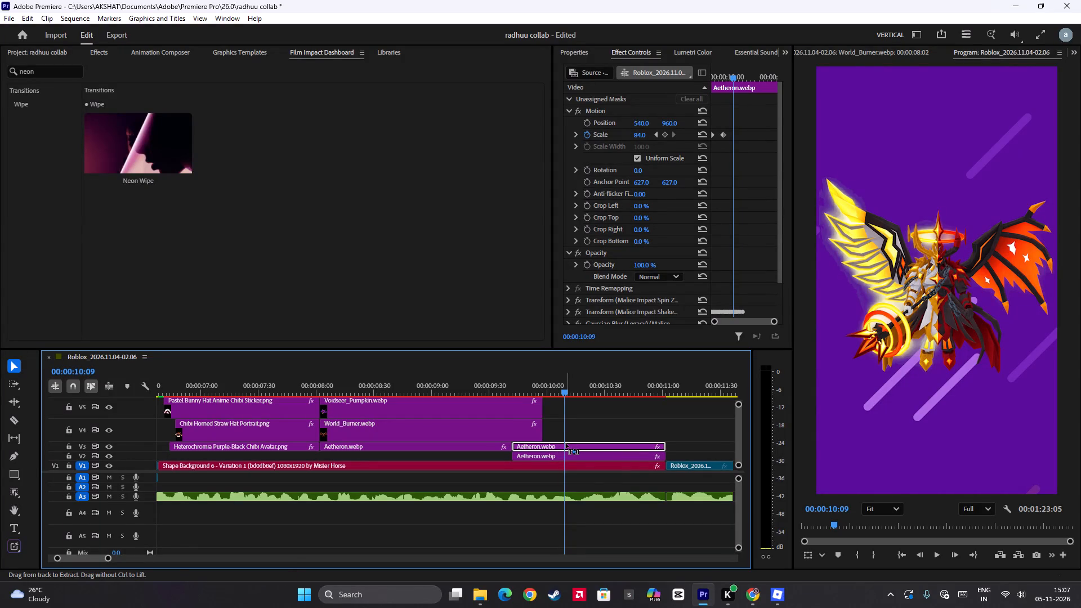
pyautogui.hotkey('ctrl', 'b')
pyautogui.keyDown('ctrl'); pyautogui.click(565, 454); pyautogui.keyUp('ctrl')
pyautogui.hotkey('ctrl', 'b')
# Delete the part of the V2 Aetheron duplicate before the 00:00:10:09 cut.
pyautogui.click(554, 457)
pyautogui.press('BackSpace')
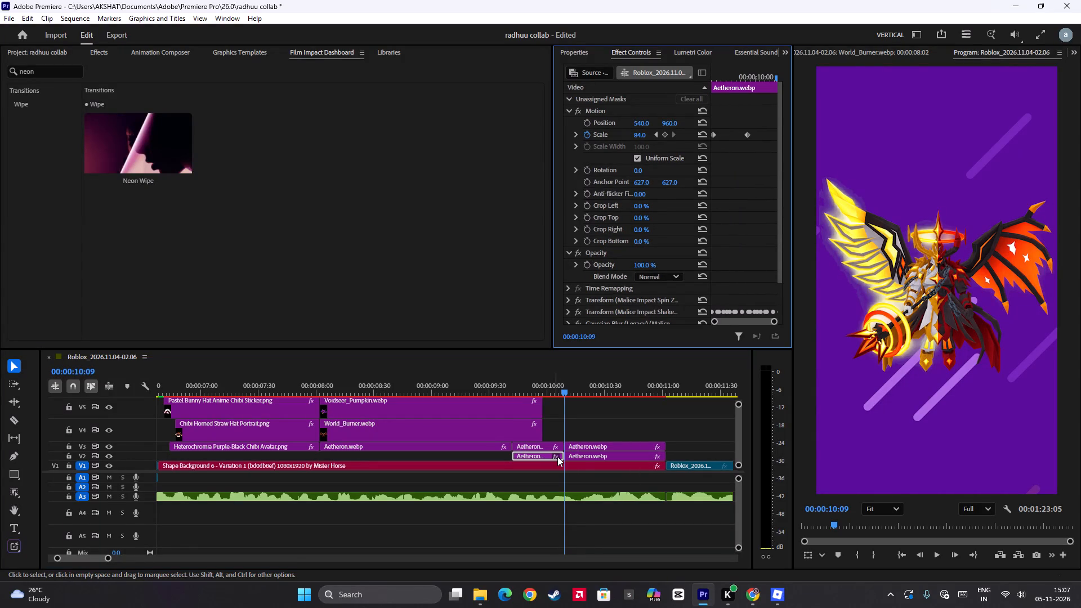
pyautogui.click(547, 458)
pyautogui.press('BackSpace')
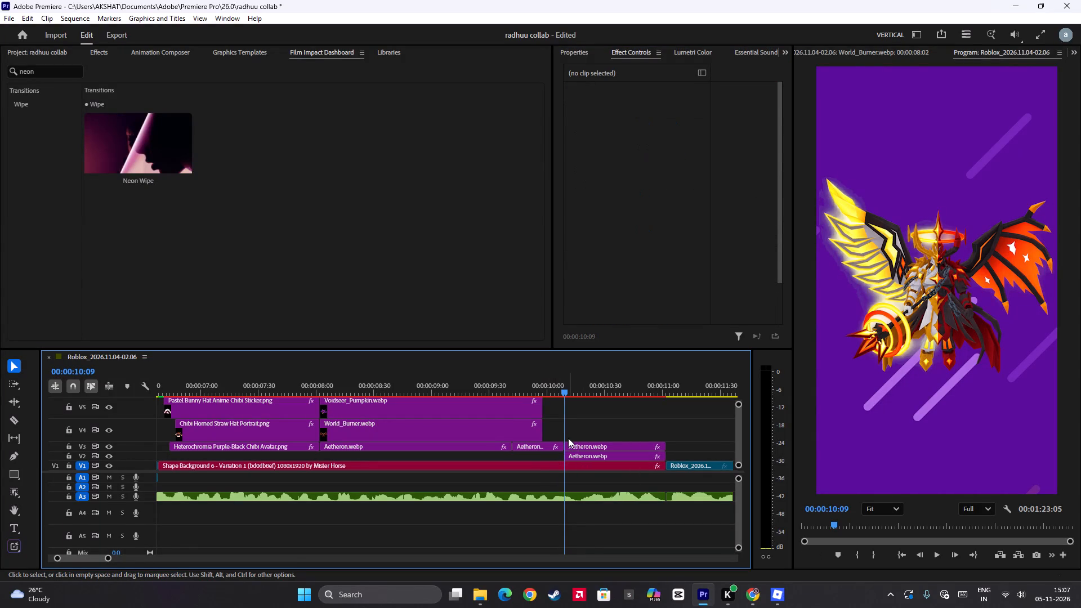
# Apply the Neon Wipe transition to the V3 Aetheron piece that starts at 00:00:10:09.
pyautogui.click(573, 442)
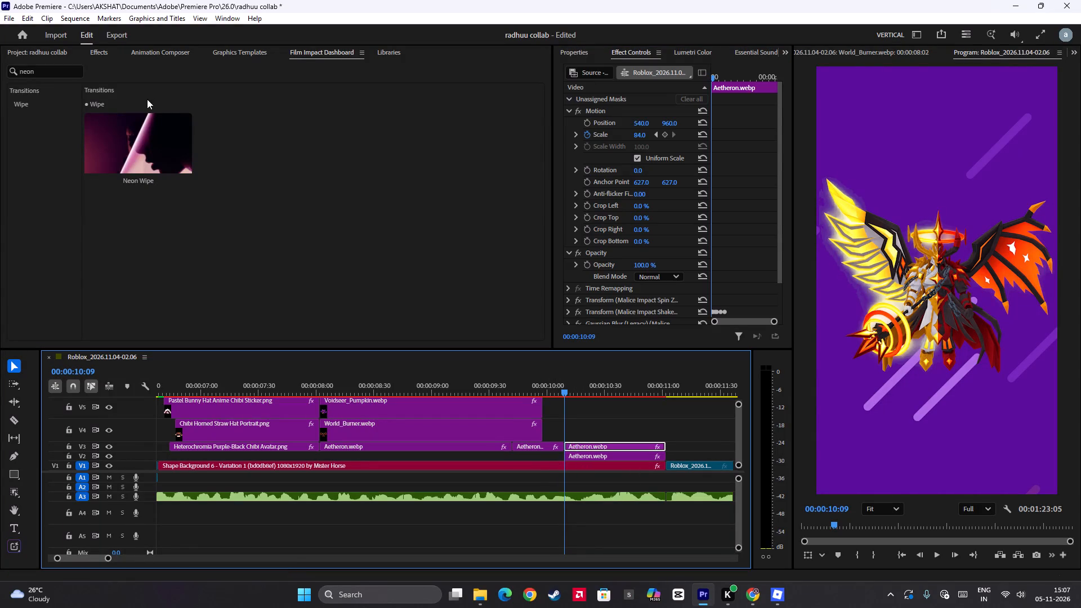
pyautogui.moveTo(146, 155); pyautogui.dragTo(602, 445)
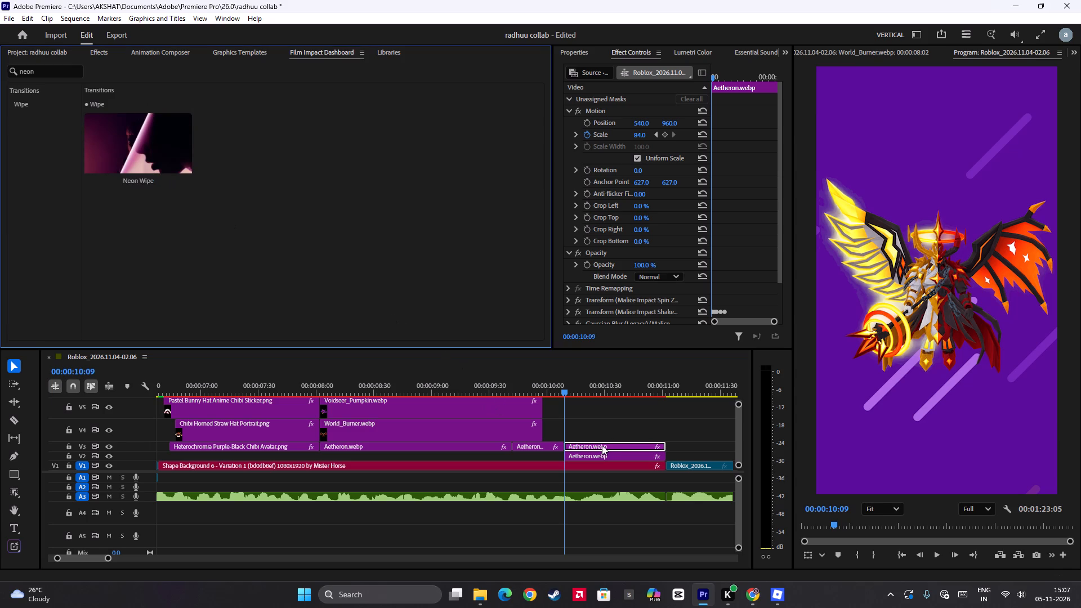
pyautogui.moveTo(602, 445); pyautogui.dragTo(601, 445)
pyautogui.click(145, 179)
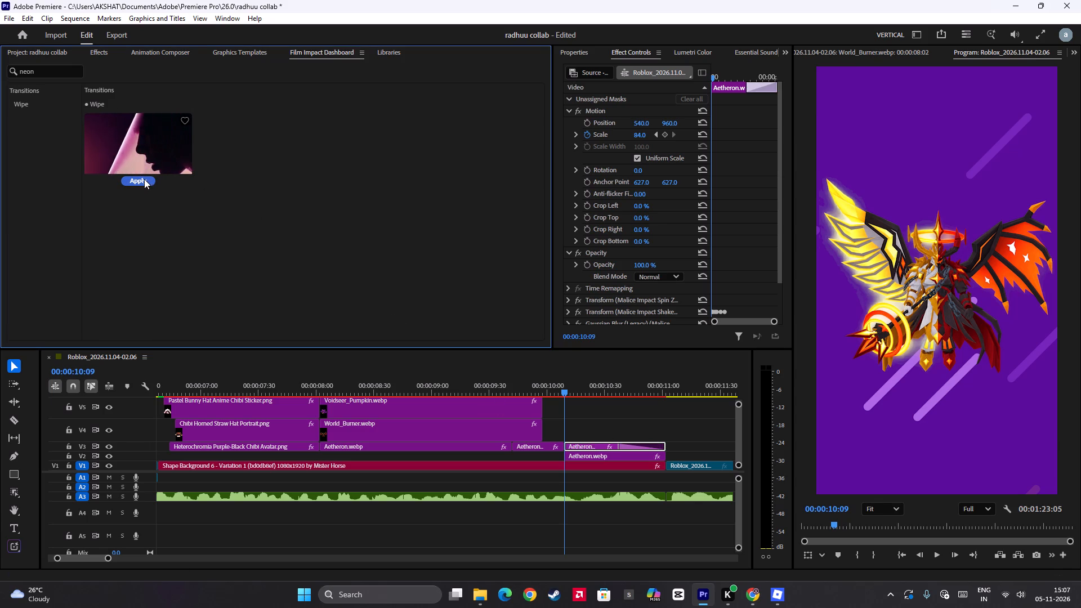
# Preview the Neon Wipe over the V3 Aetheron piece, replaying it from about 00:00:10:06.
pyautogui.click(142, 181)
pyautogui.press('space')
pyautogui.press('space')
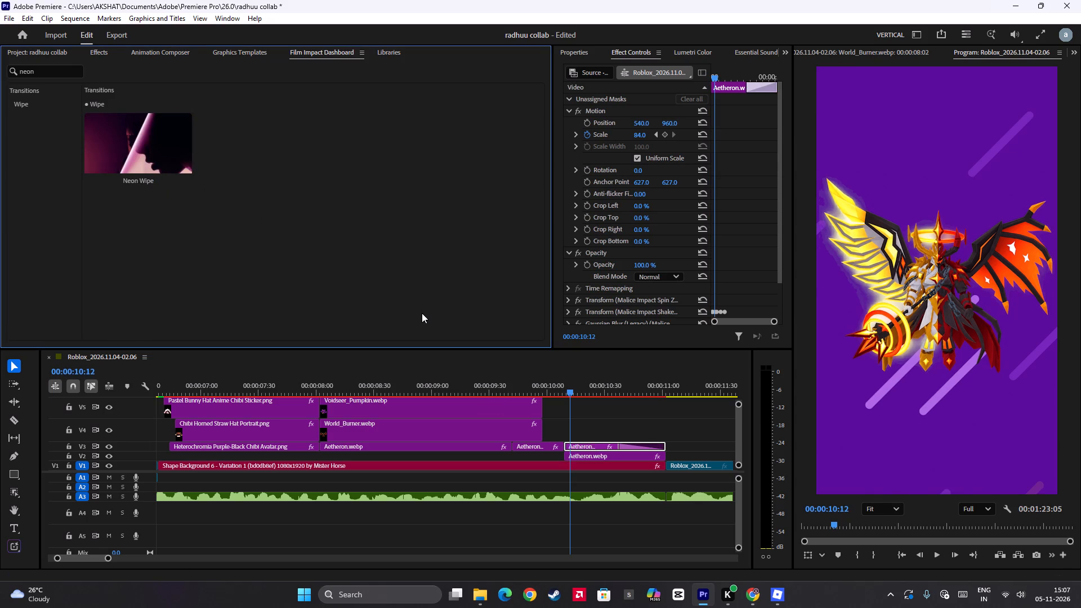
pyautogui.press('space')
pyautogui.press('space')
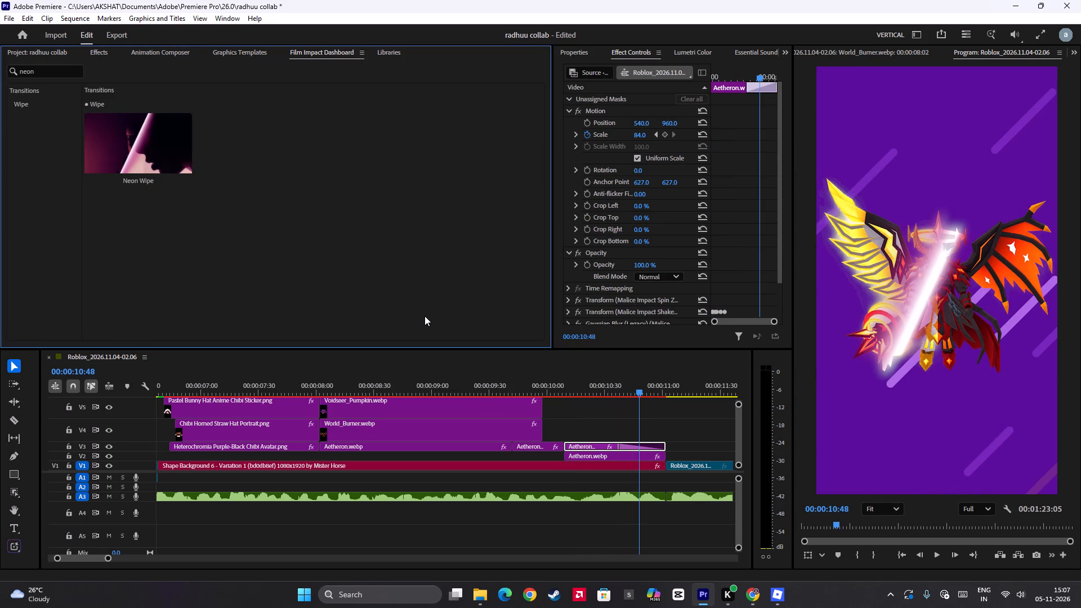
pyautogui.hotkey('ctrl', 'z')
pyautogui.press('space')
pyautogui.press('space')
pyautogui.click(560, 385)
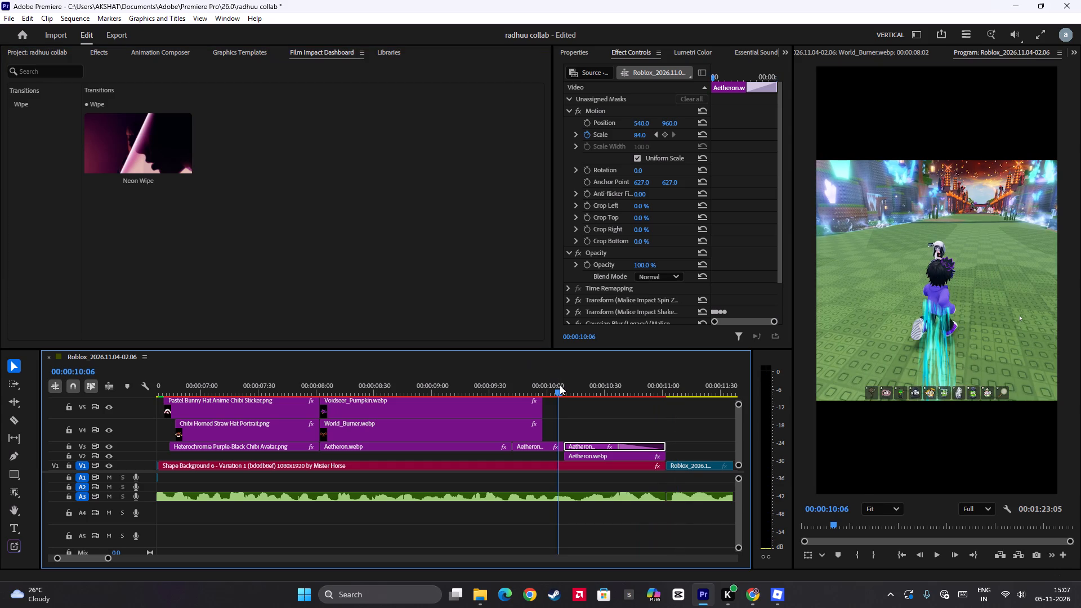
pyautogui.press('space')
pyautogui.press('space')
pyautogui.press('space')
pyautogui.press('space')
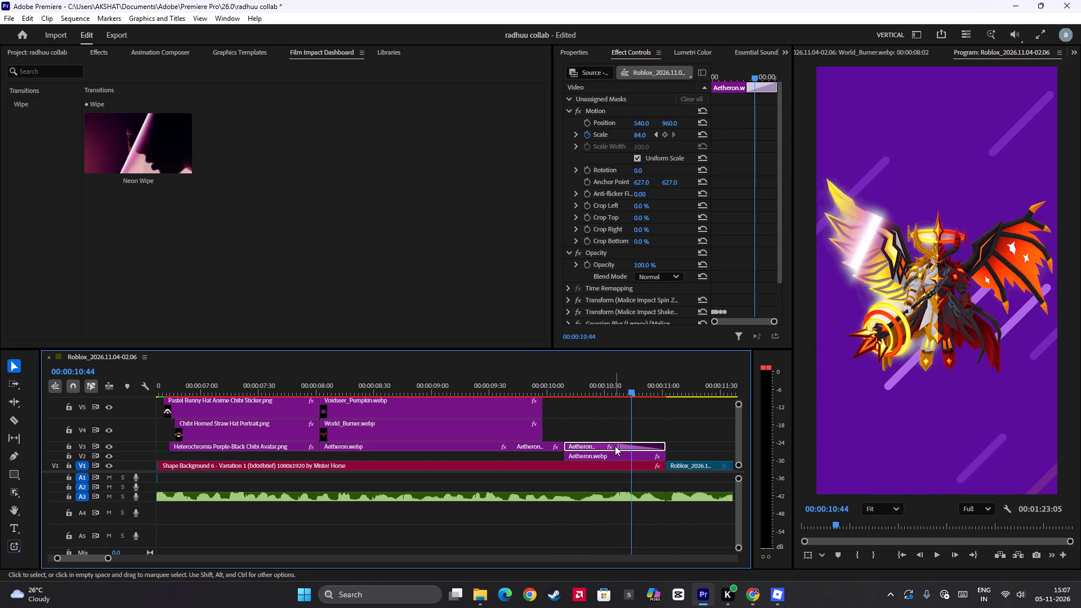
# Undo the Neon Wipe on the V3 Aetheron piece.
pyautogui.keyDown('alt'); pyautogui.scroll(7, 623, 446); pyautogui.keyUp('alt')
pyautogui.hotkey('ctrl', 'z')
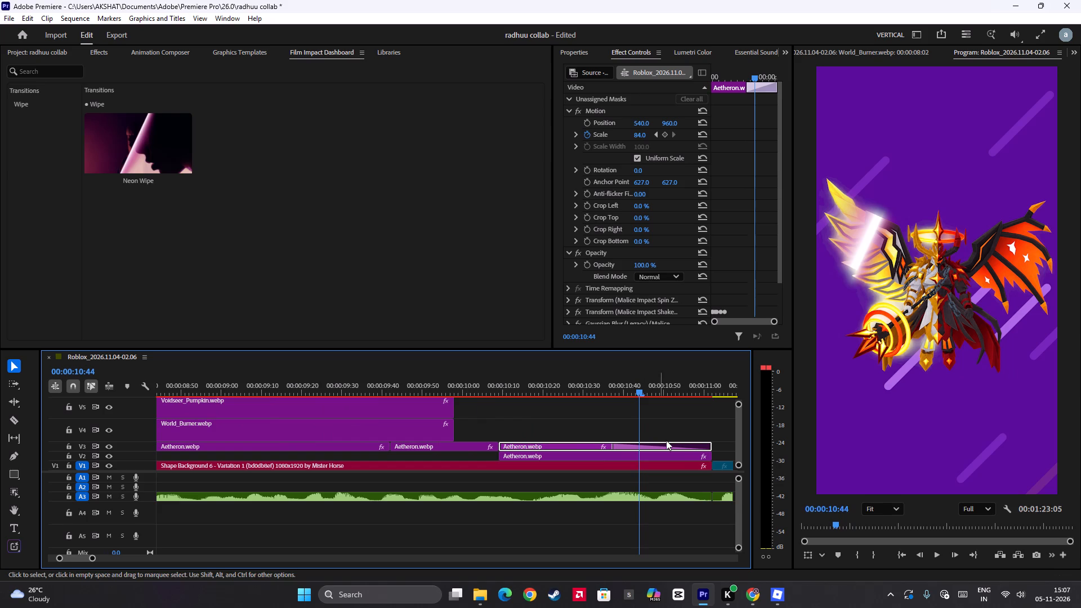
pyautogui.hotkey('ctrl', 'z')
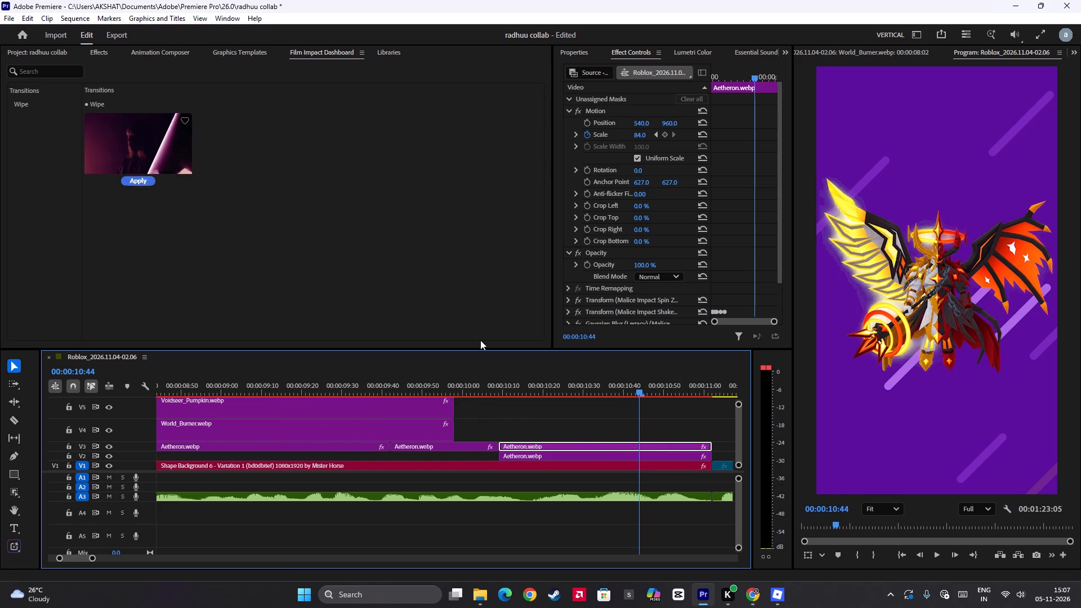
# Apply the Neon Wipe transition afresh to the V3 Aetheron piece that starts at 00:00:10:09, and preview it.
pyautogui.moveTo(640, 426); pyautogui.dragTo(500, 467)
pyautogui.click(144, 180)
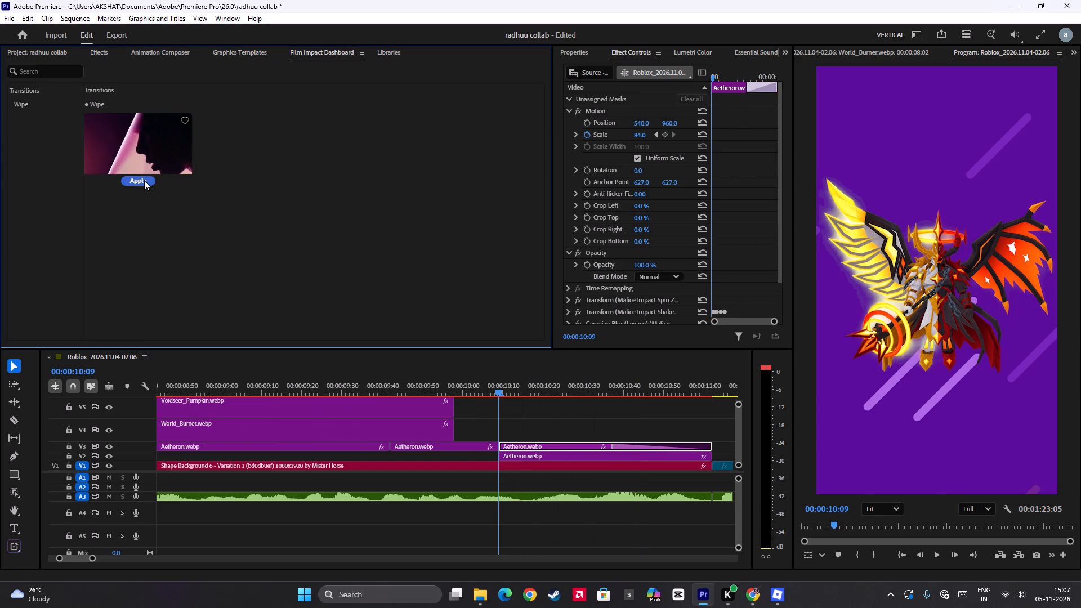
pyautogui.press('space')
pyautogui.press('space')
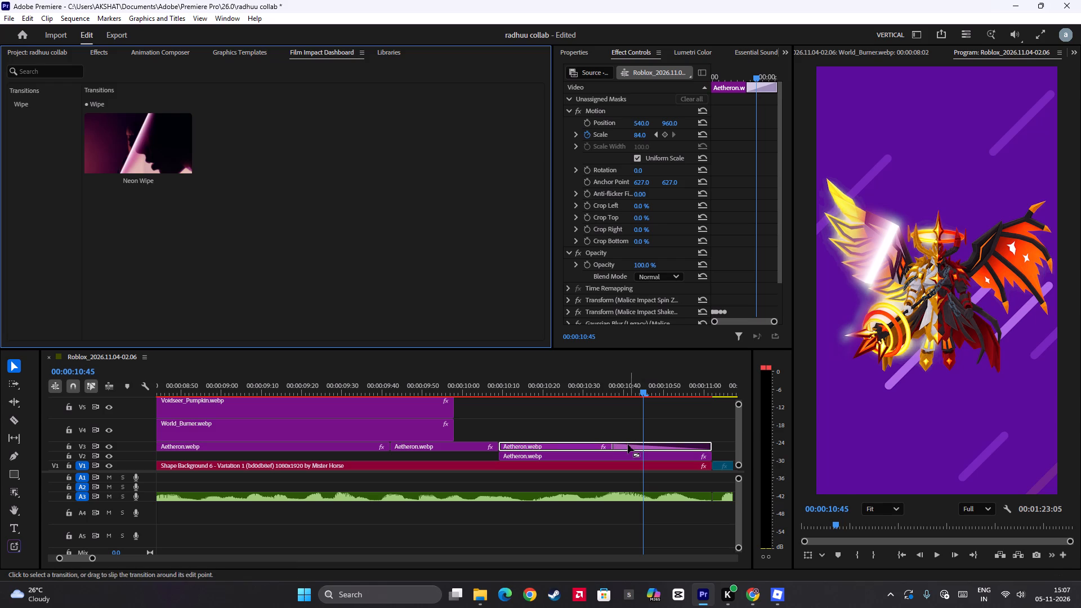
# Extend the Neon Wipe back to the V3 Aetheron piece's start so it lasts 00:00:00:53, and replay it.
pyautogui.click(611, 445)
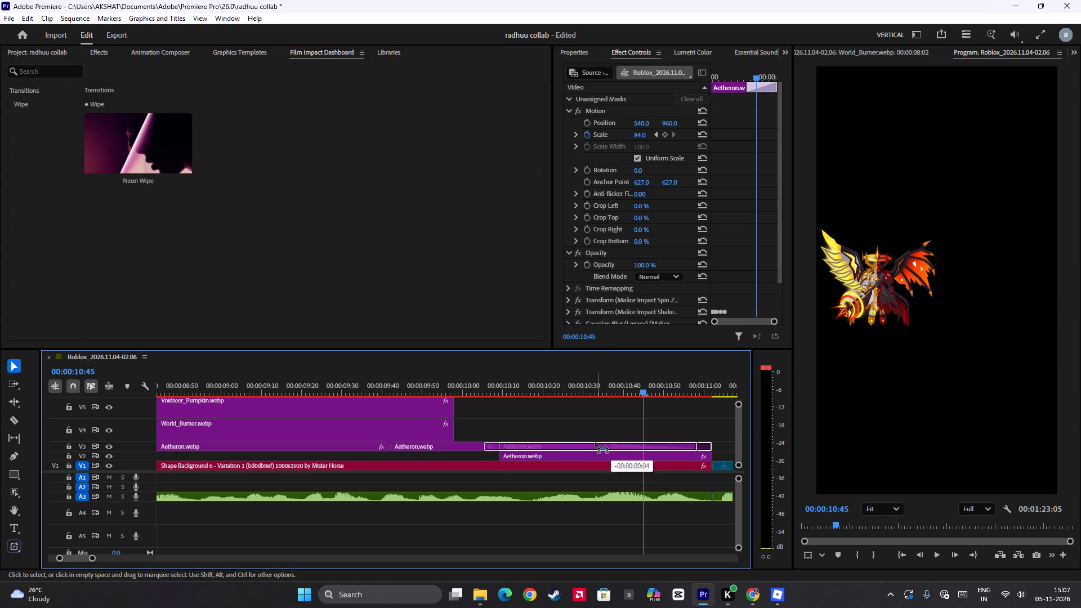
pyautogui.moveTo(707, 444); pyautogui.dragTo(705, 451)
pyautogui.moveTo(612, 446); pyautogui.dragTo(550, 442)
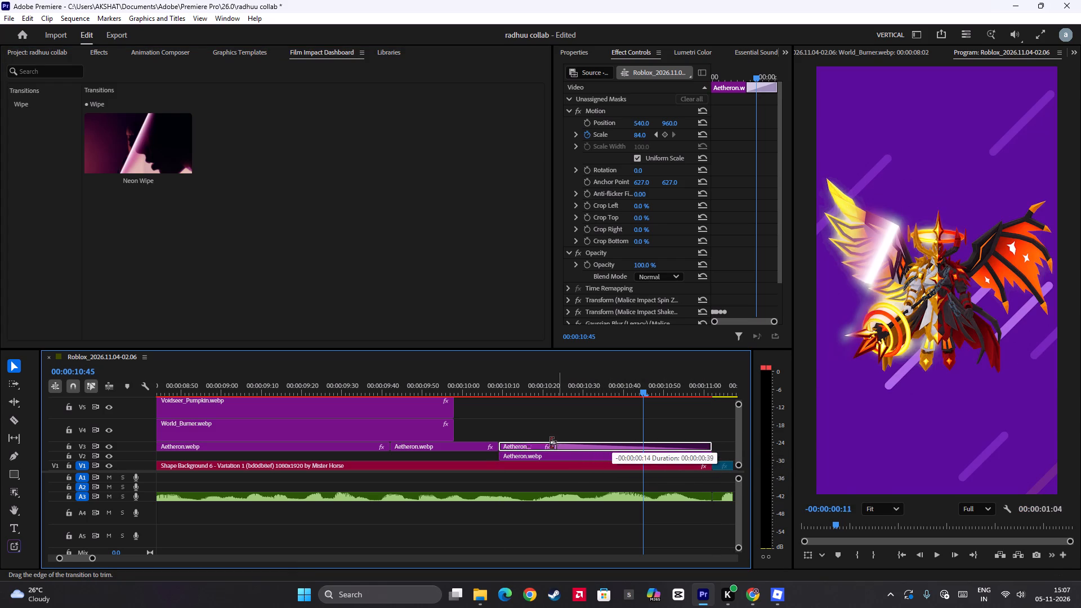
pyautogui.moveTo(550, 442); pyautogui.dragTo(498, 439)
pyautogui.click(494, 388)
pyautogui.press('space')
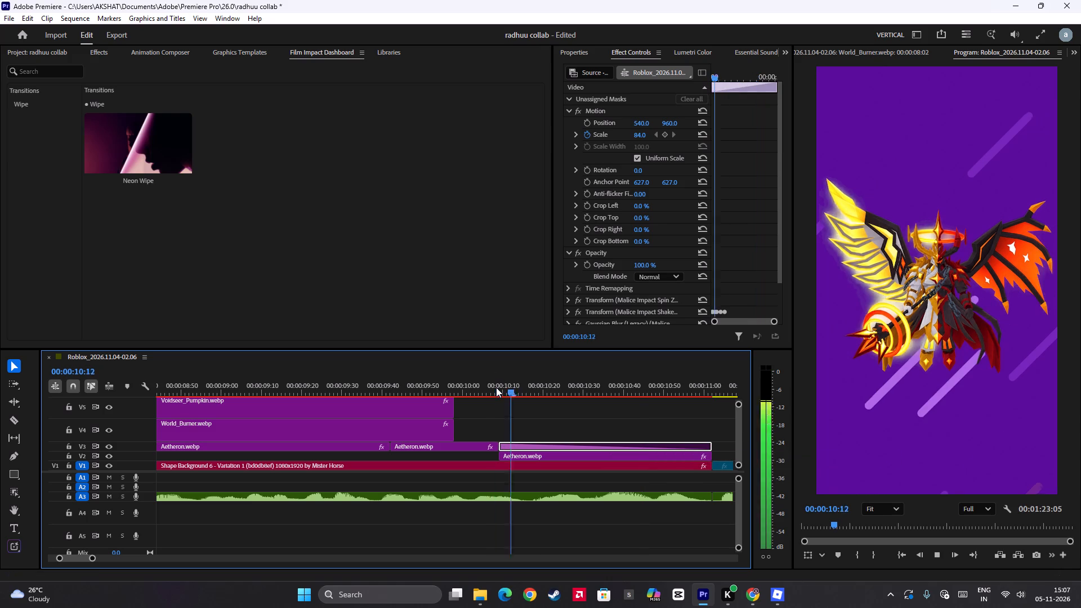
pyautogui.press('space')
pyautogui.press('space')
pyautogui.press('space')
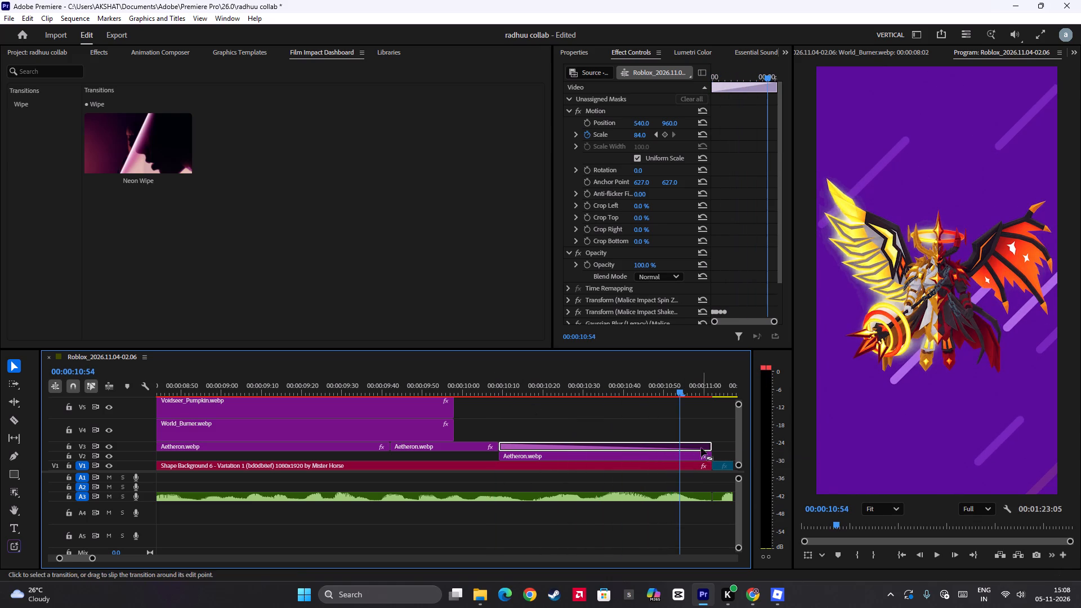
# Enlarge the effect settings area and look for the Neon Wipe's options among the clip's properties, effects and colour settings.
pyautogui.click(499, 388)
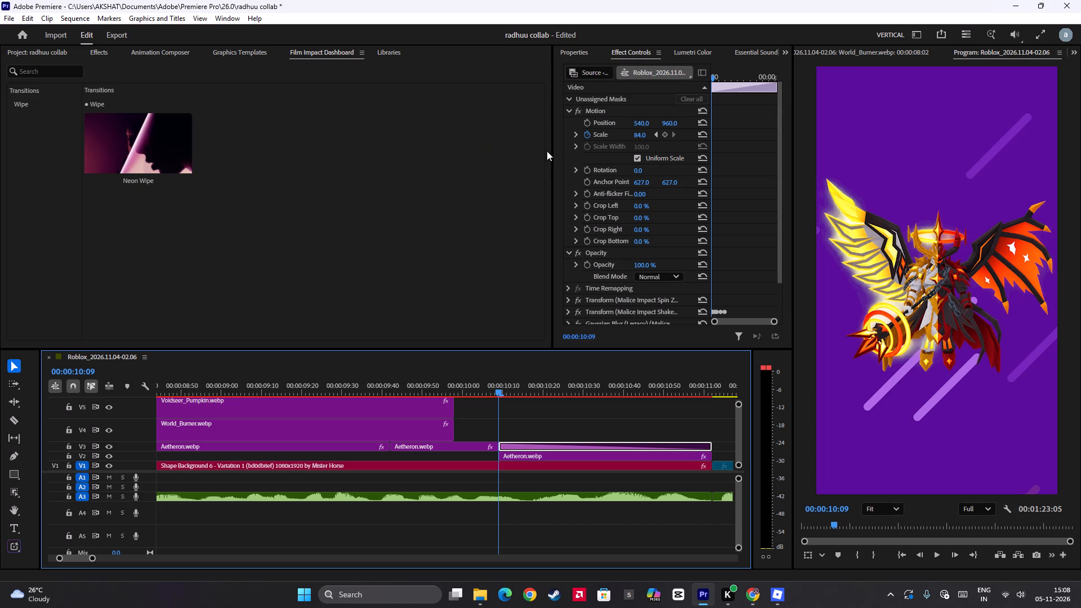
pyautogui.moveTo(551, 170); pyautogui.dragTo(417, 185)
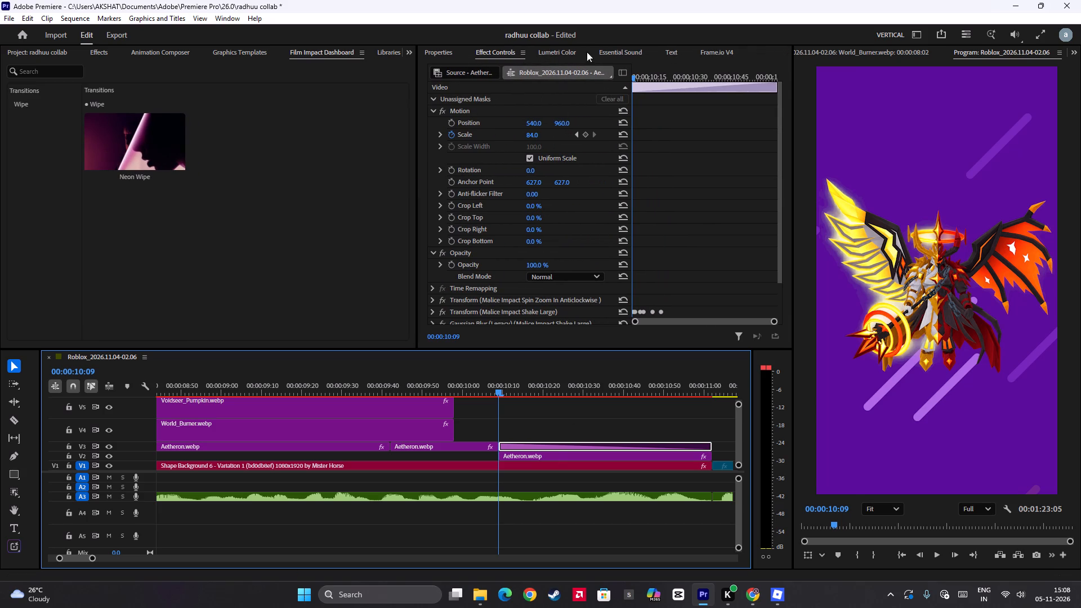
pyautogui.scroll(-7, 514, 238)
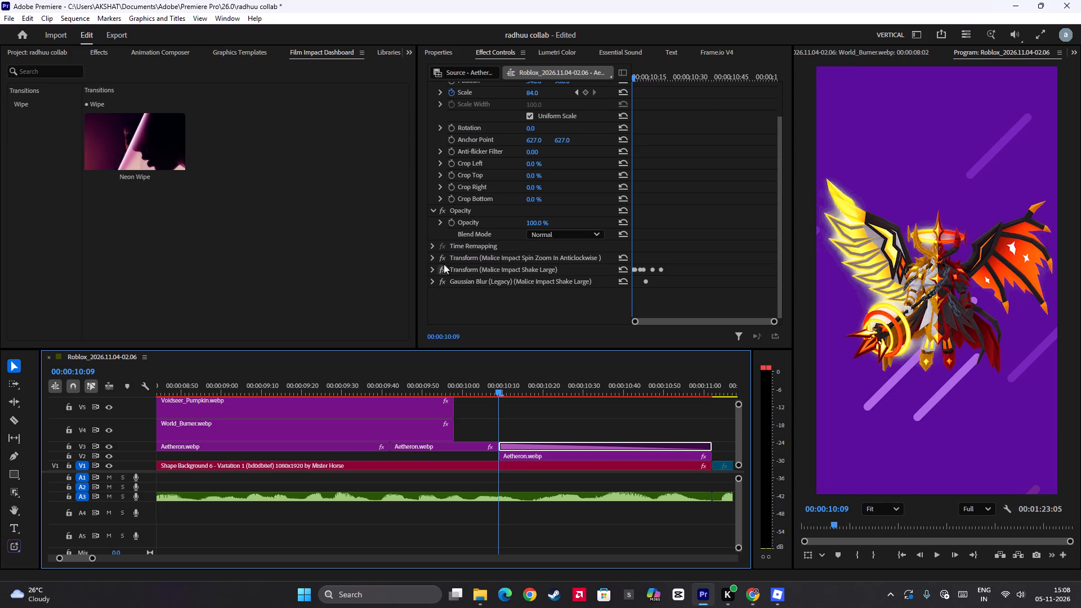
pyautogui.scroll(4, 496, 189)
pyautogui.scroll(6, 500, 235)
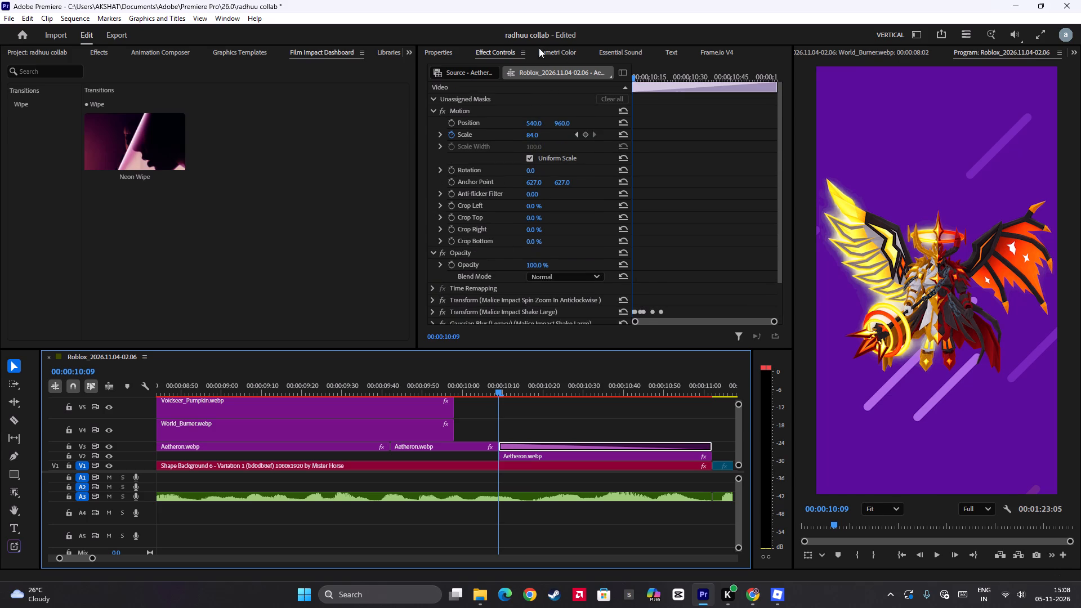
pyautogui.click(434, 55)
pyautogui.scroll(-4, 582, 213)
pyautogui.click(609, 52)
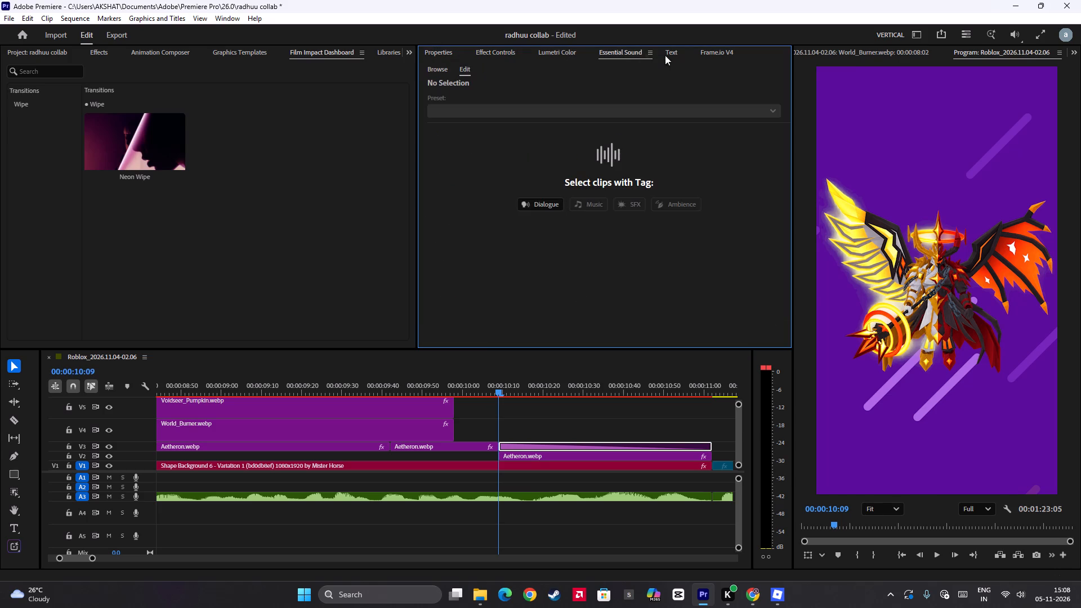
pyautogui.click(683, 52)
pyautogui.click(712, 52)
pyautogui.click(555, 50)
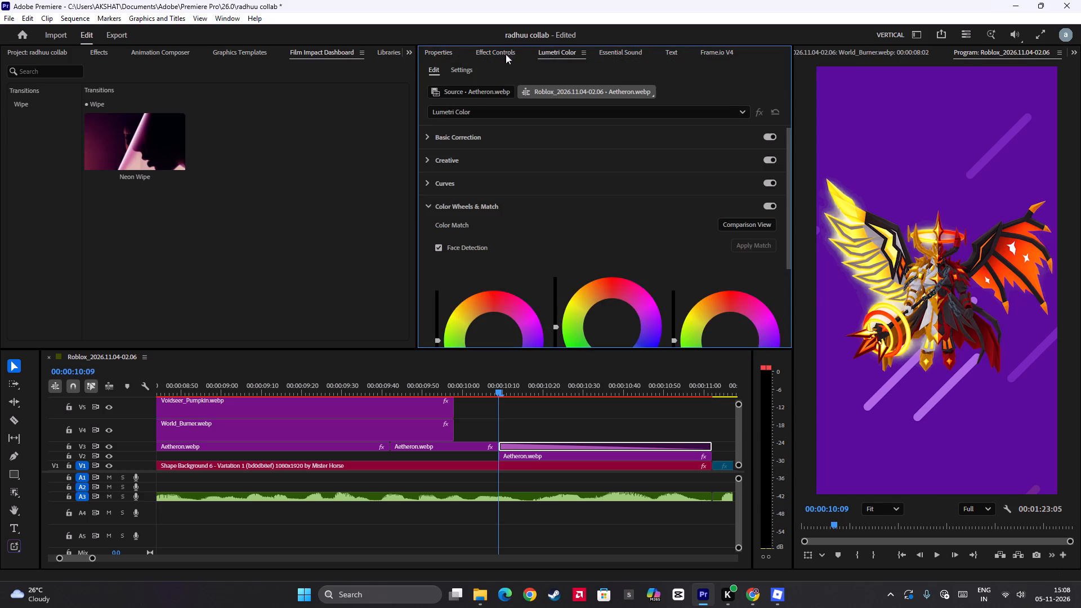
pyautogui.click(494, 56)
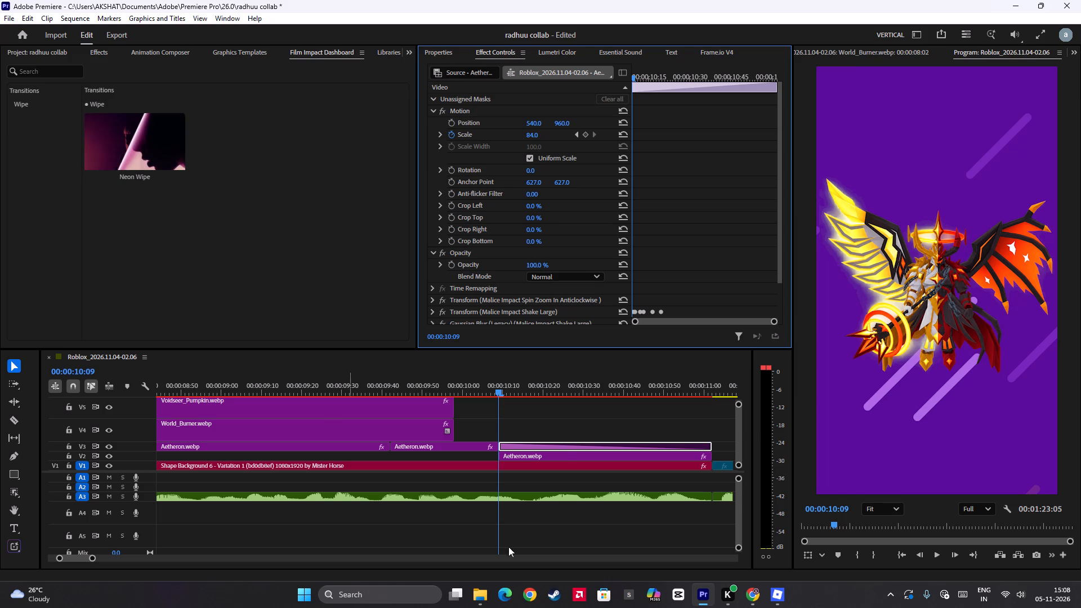
# Examine the V3 Aetheron clip's Time Remapping and Malice Impact Spin Zoom In Anticlockwise Transform settings, and replay the wipe.
pyautogui.click(544, 442)
pyautogui.scroll(-3, 495, 269)
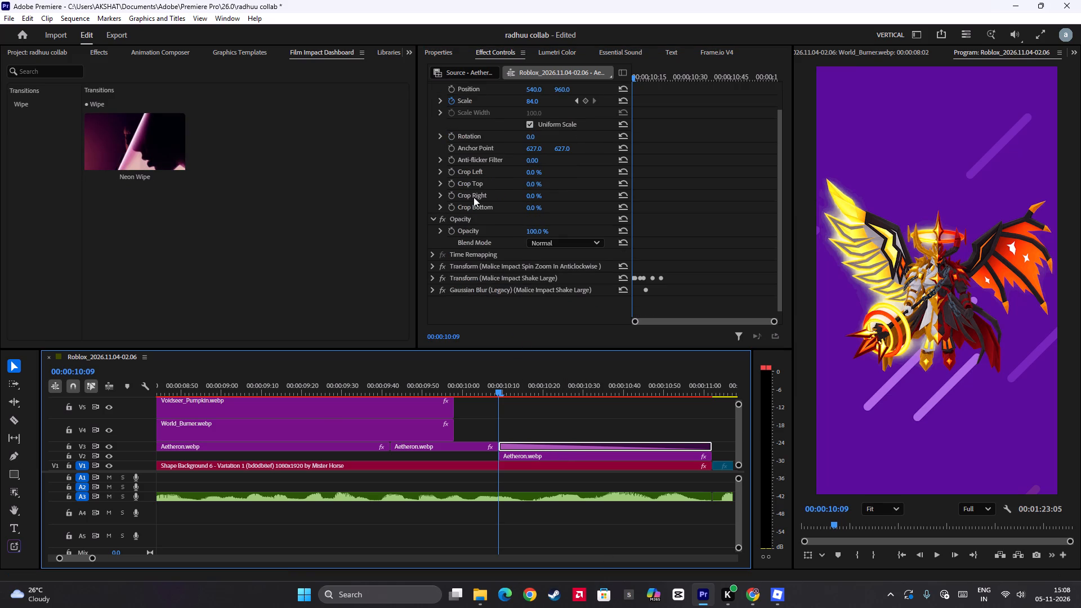
pyautogui.click(463, 77)
pyautogui.click(525, 71)
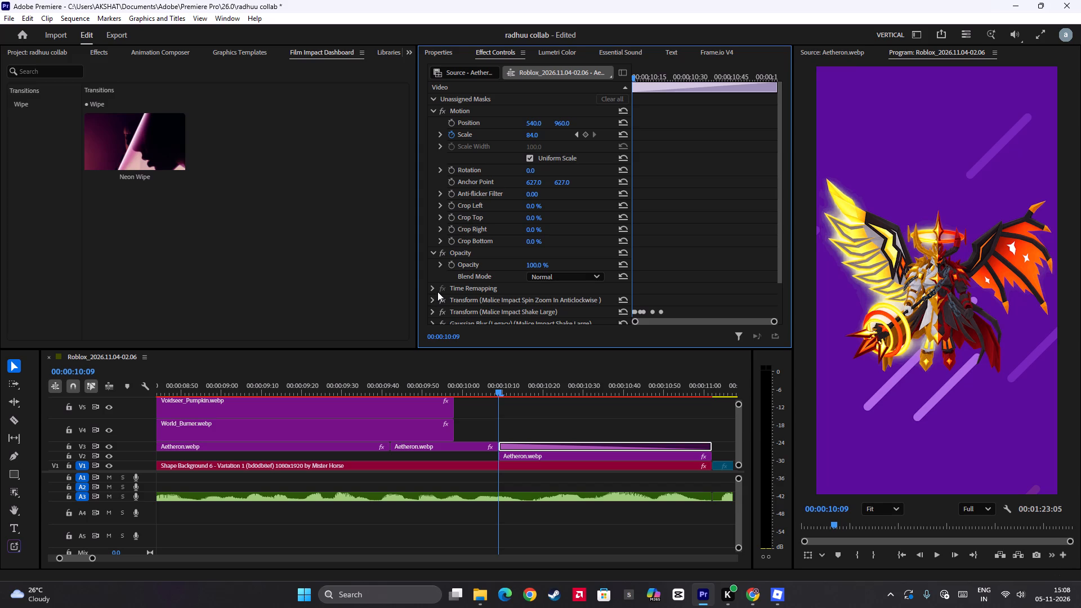
pyautogui.click(435, 289)
pyautogui.scroll(-3, 494, 289)
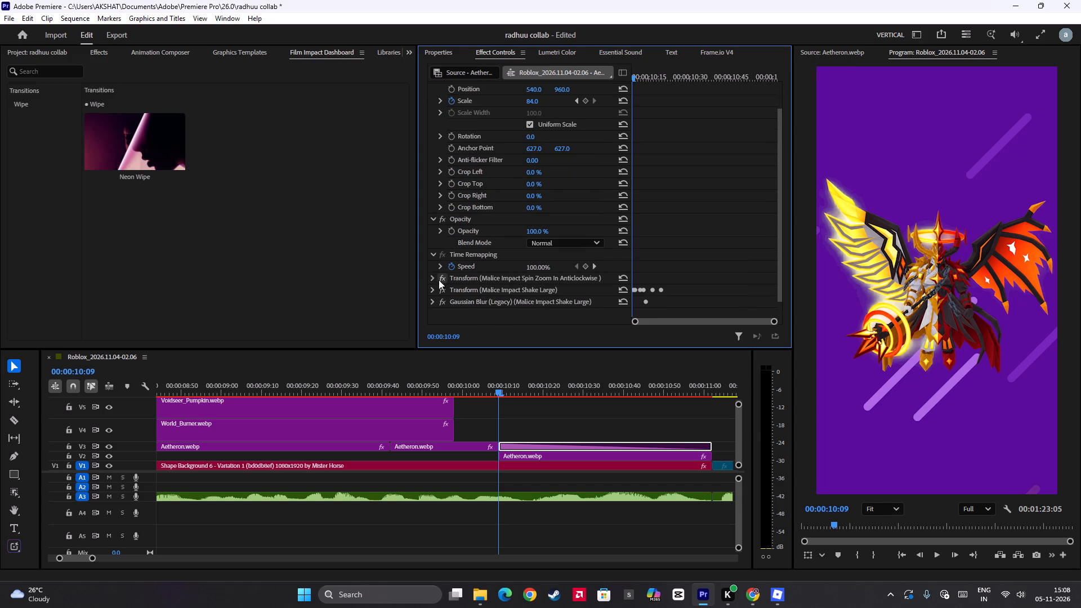
pyautogui.click(437, 281)
pyautogui.click(441, 280)
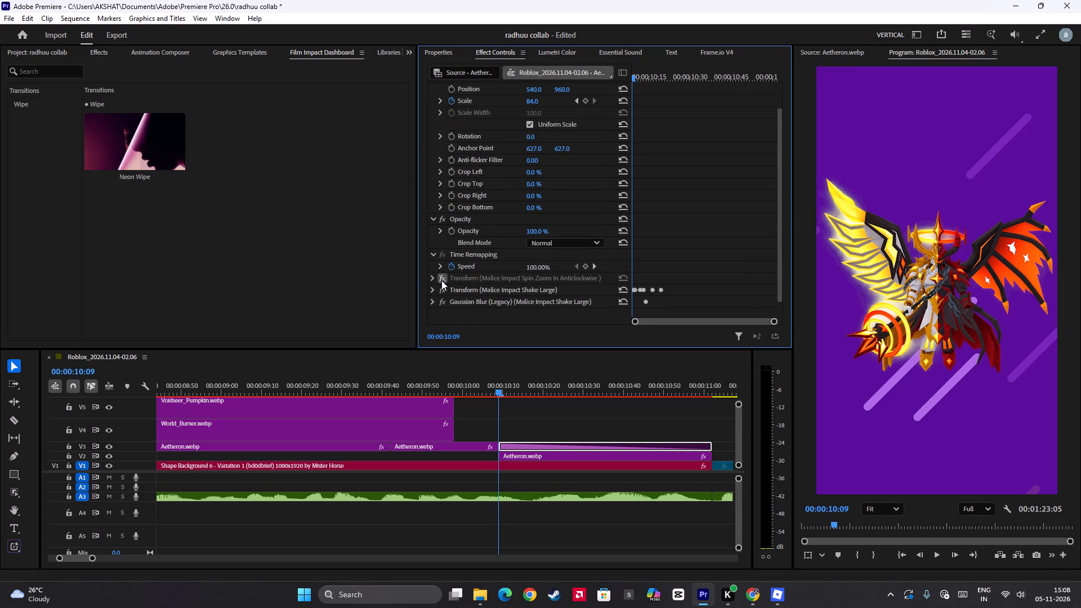
pyautogui.click(432, 279)
pyautogui.scroll(-9, 466, 285)
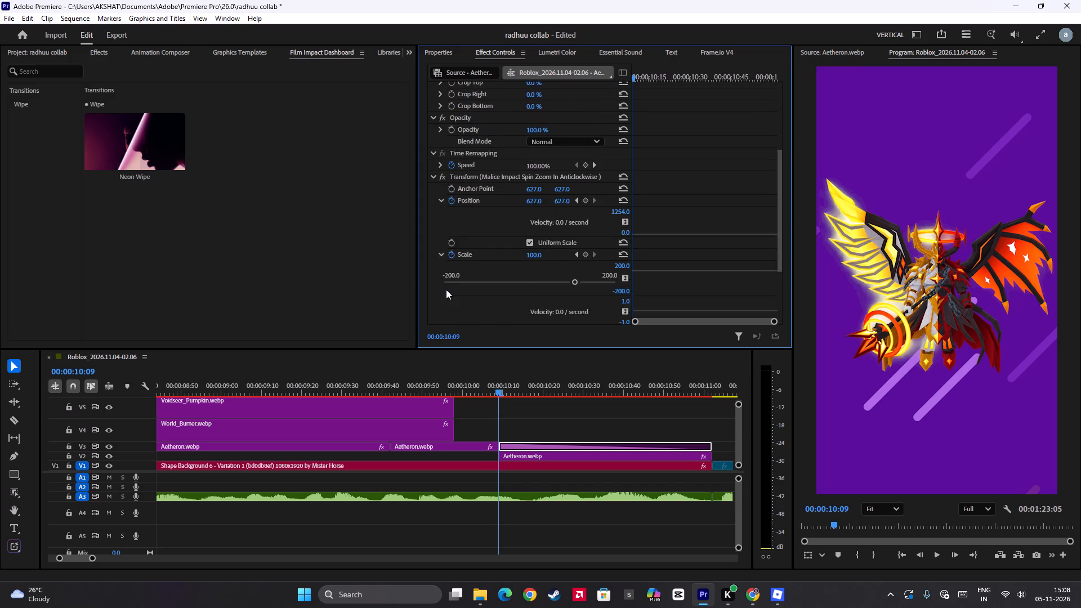
pyautogui.scroll(-18, 446, 289)
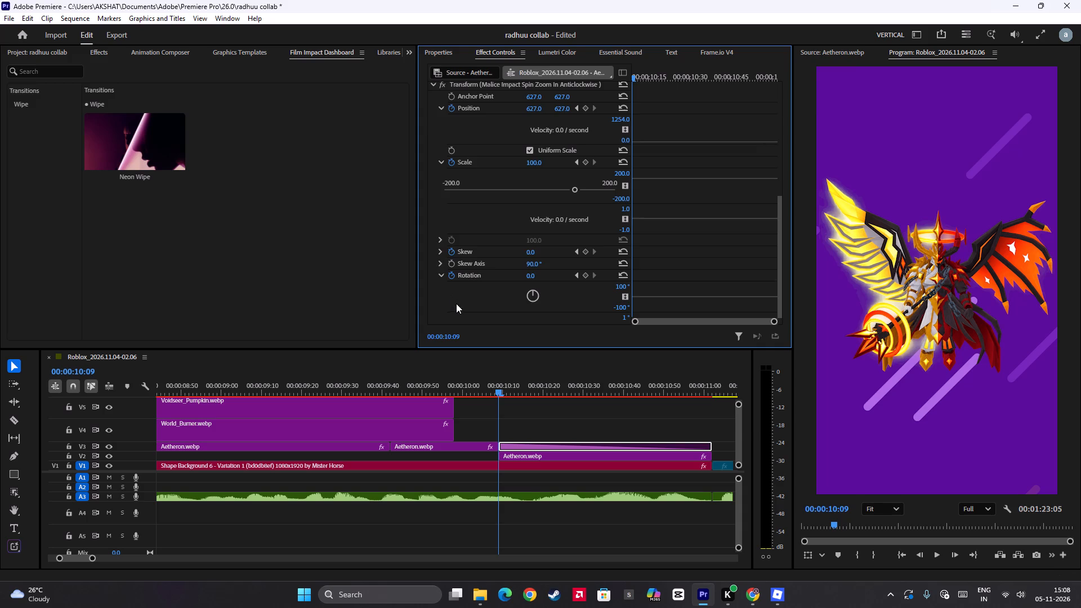
pyautogui.scroll(9, 456, 304)
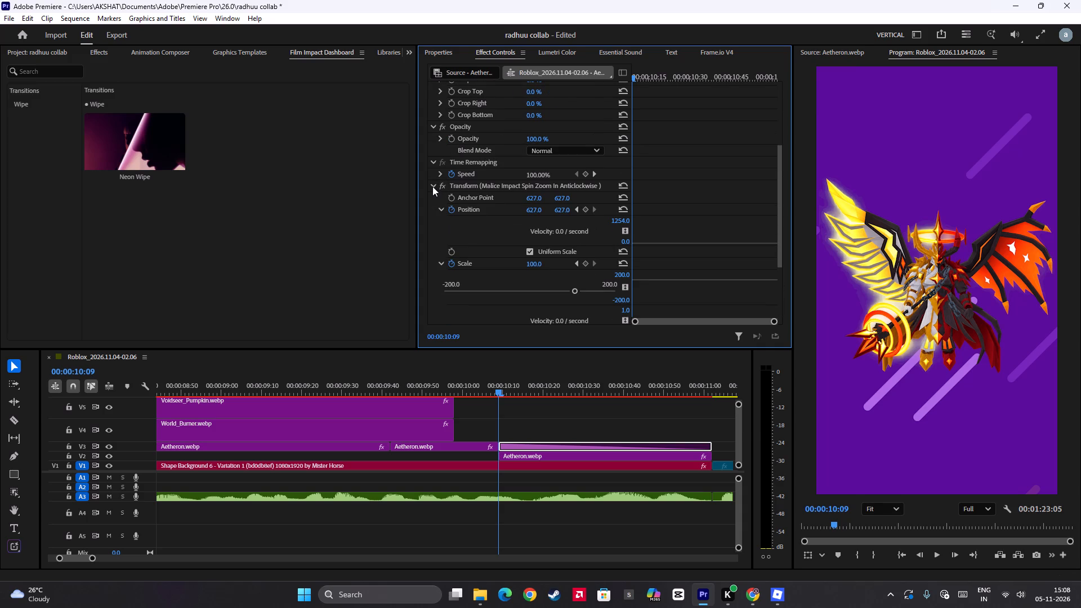
pyautogui.click(432, 186)
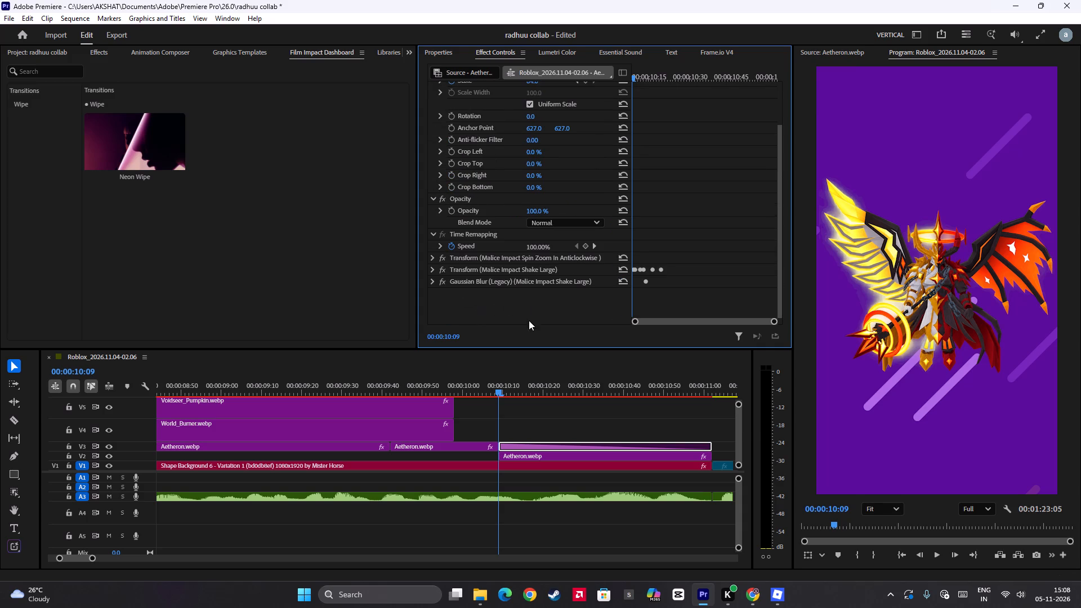
pyautogui.press('space')
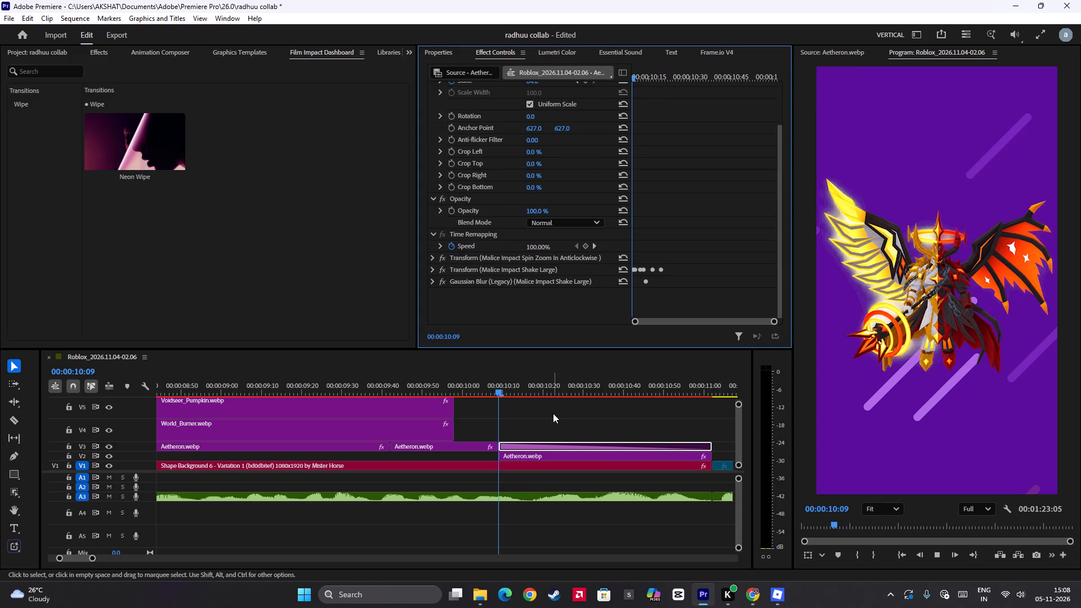
pyautogui.press('space')
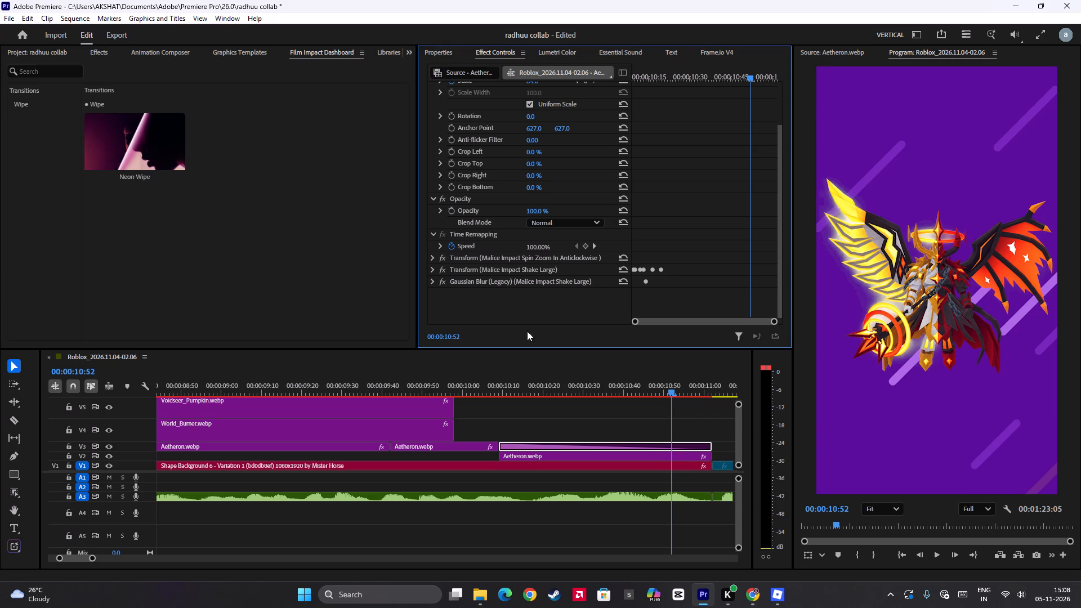
# Set the colour of the V3 Aetheron piece's Neon Wipe transition to white (FFFFFF).
pyautogui.rightClick(147, 133)
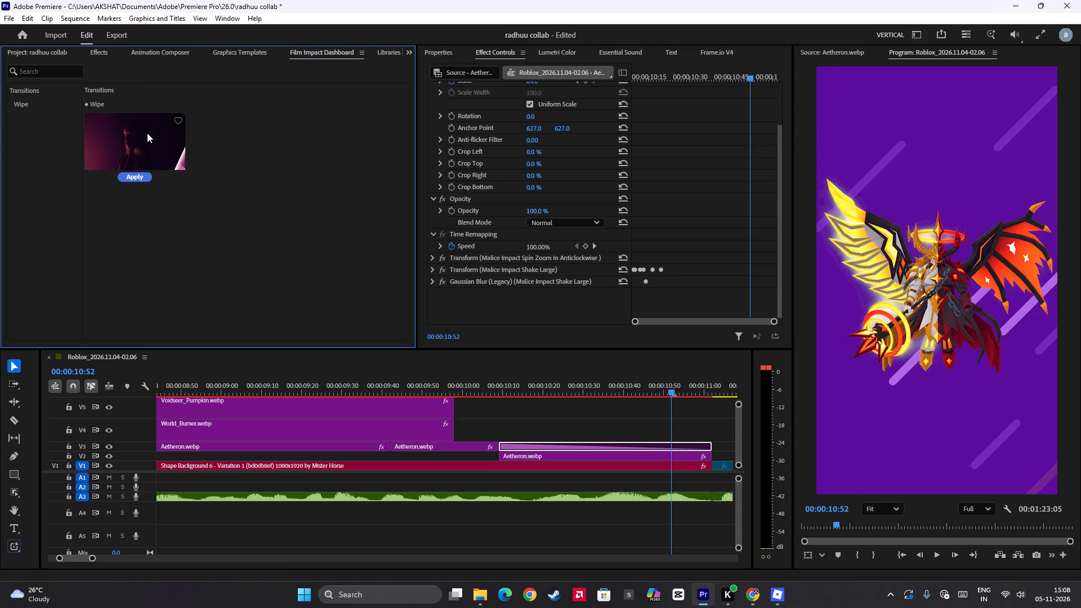
pyautogui.click(575, 446)
pyautogui.rightClick(575, 446)
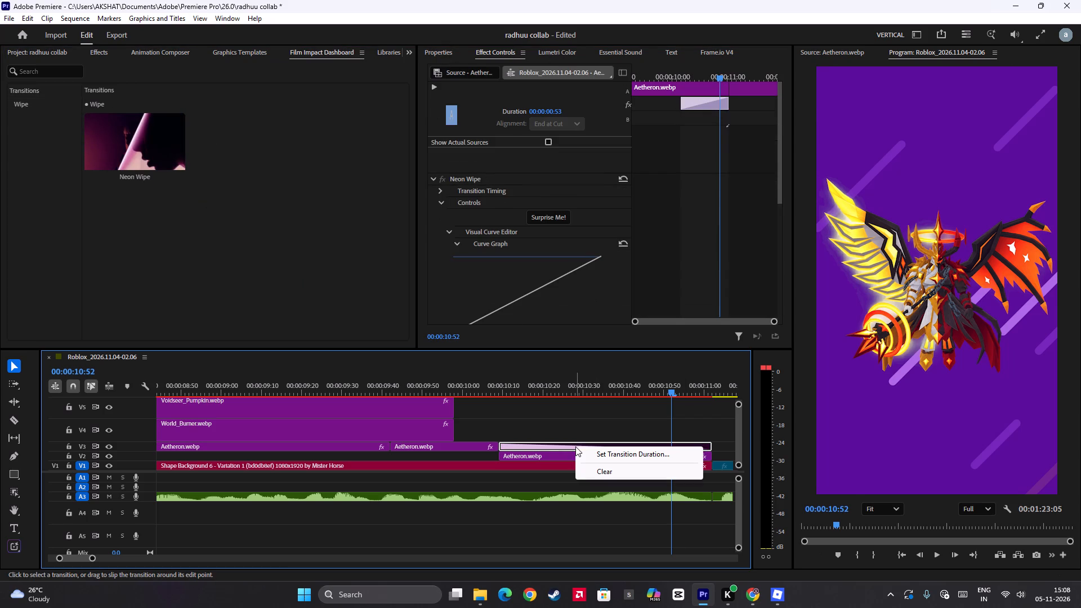
pyautogui.scroll(-4, 691, 242)
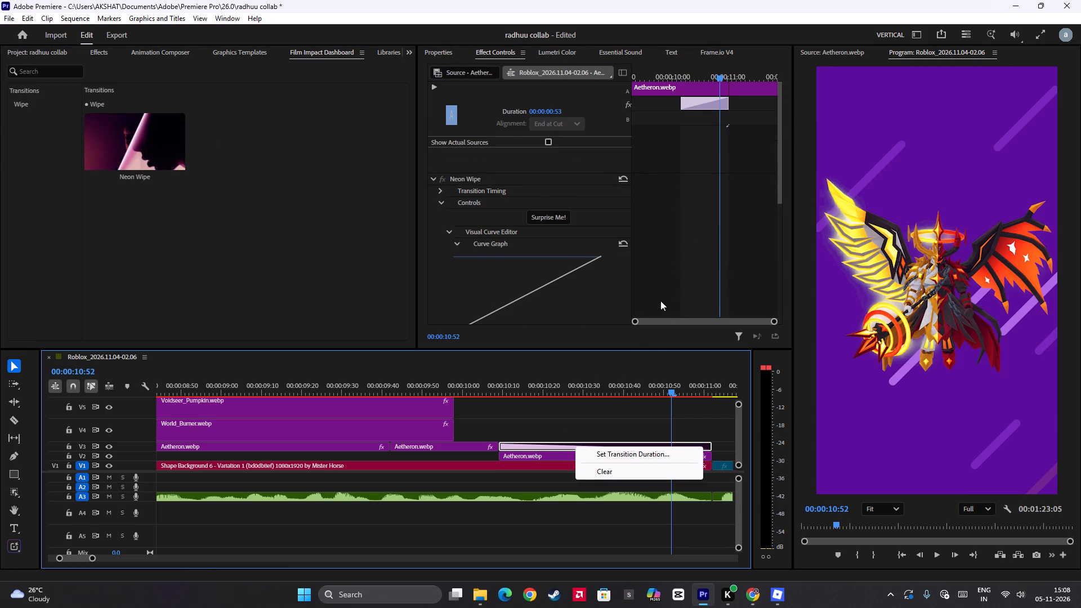
pyautogui.click(647, 387)
pyautogui.scroll(-12, 485, 225)
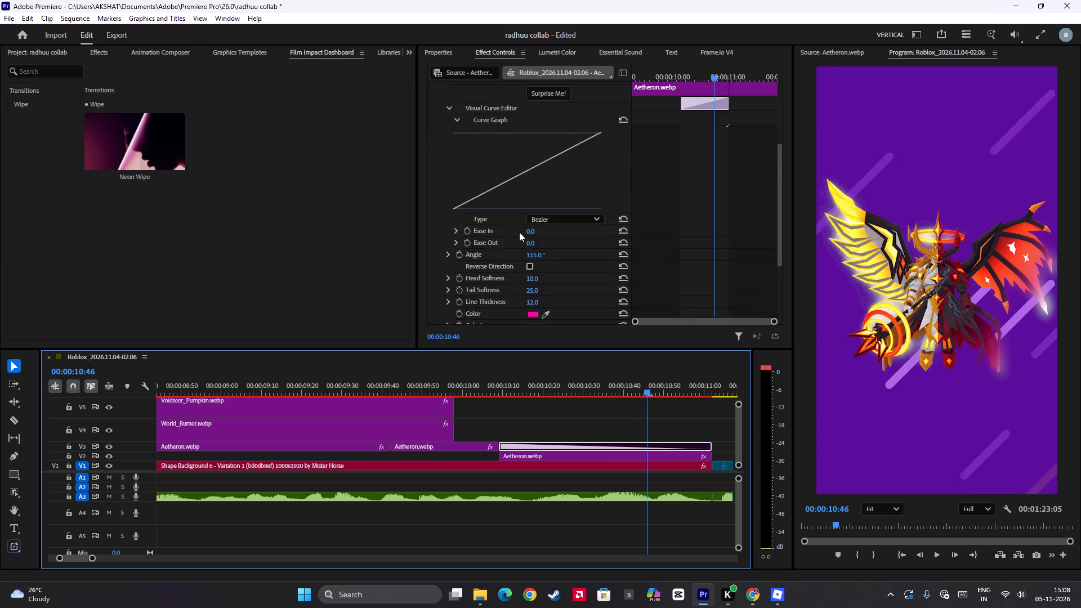
pyautogui.scroll(-4, 519, 232)
pyautogui.click(529, 260)
pyautogui.moveTo(507, 309); pyautogui.dragTo(385, 381)
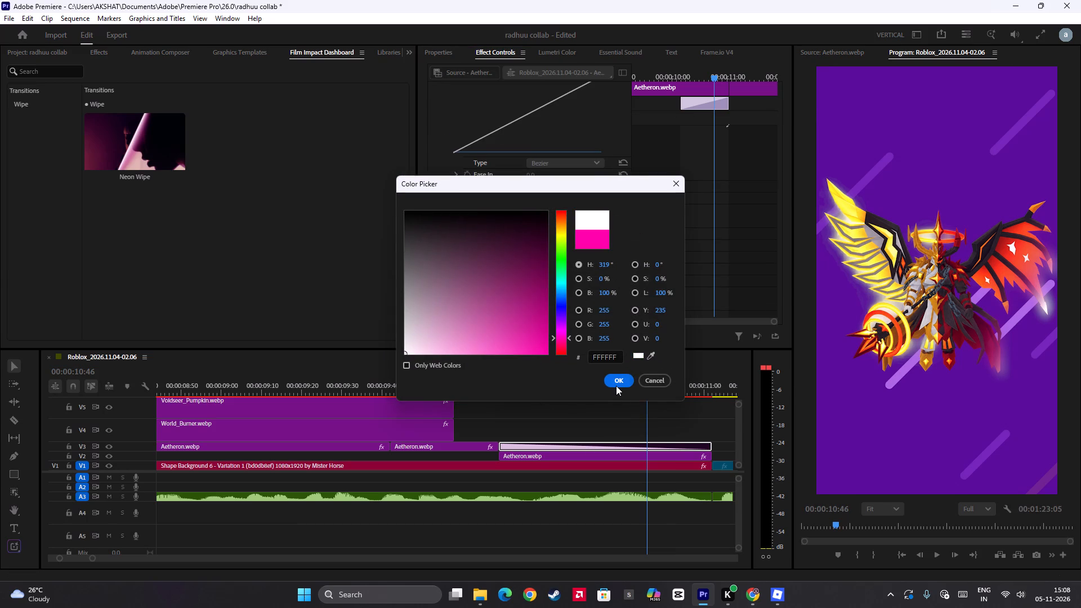
pyautogui.click(616, 385)
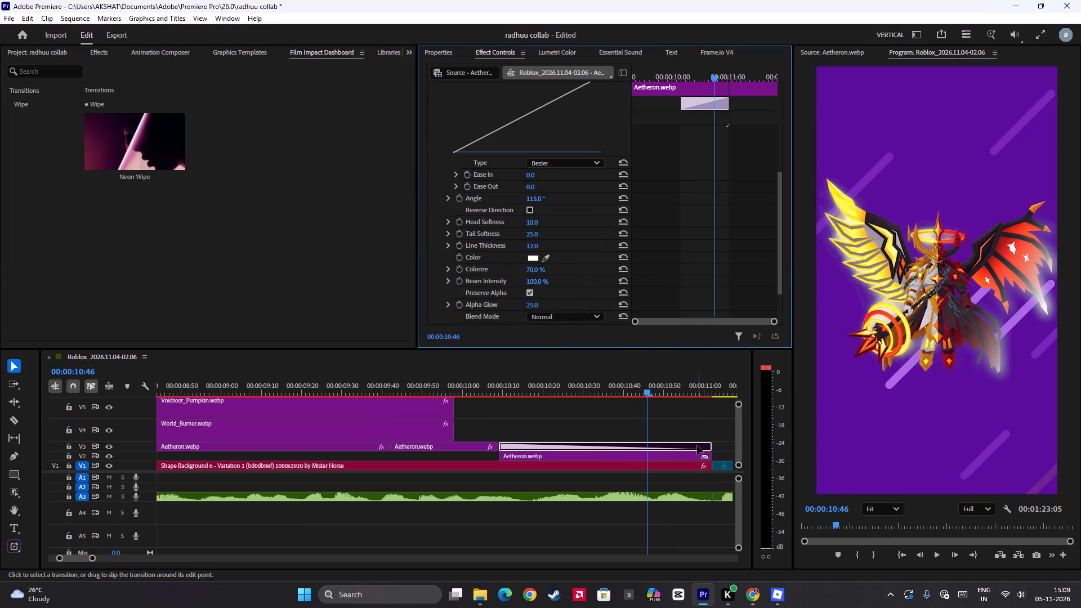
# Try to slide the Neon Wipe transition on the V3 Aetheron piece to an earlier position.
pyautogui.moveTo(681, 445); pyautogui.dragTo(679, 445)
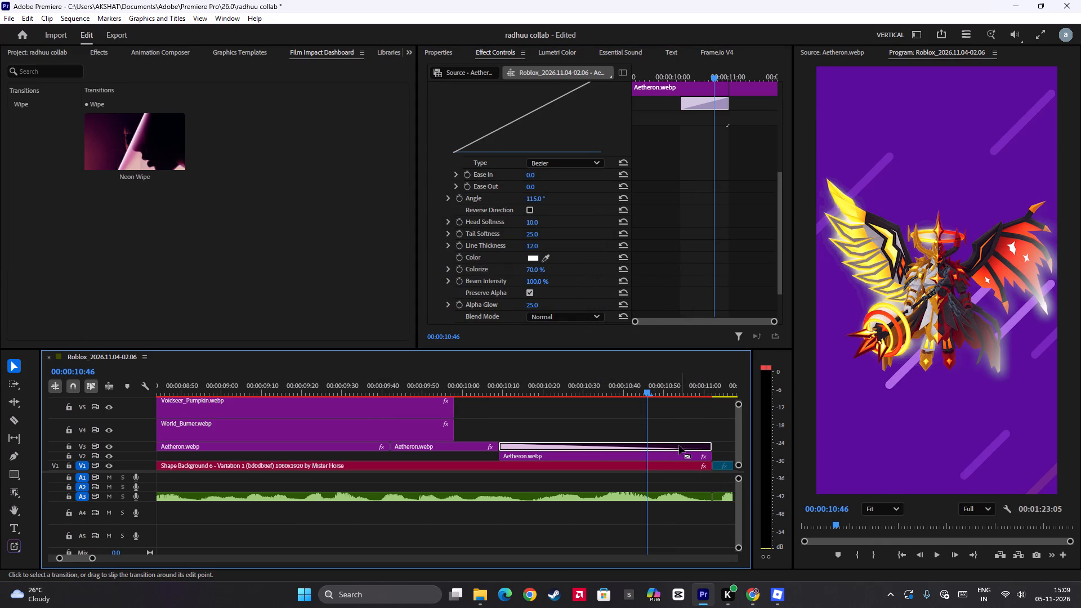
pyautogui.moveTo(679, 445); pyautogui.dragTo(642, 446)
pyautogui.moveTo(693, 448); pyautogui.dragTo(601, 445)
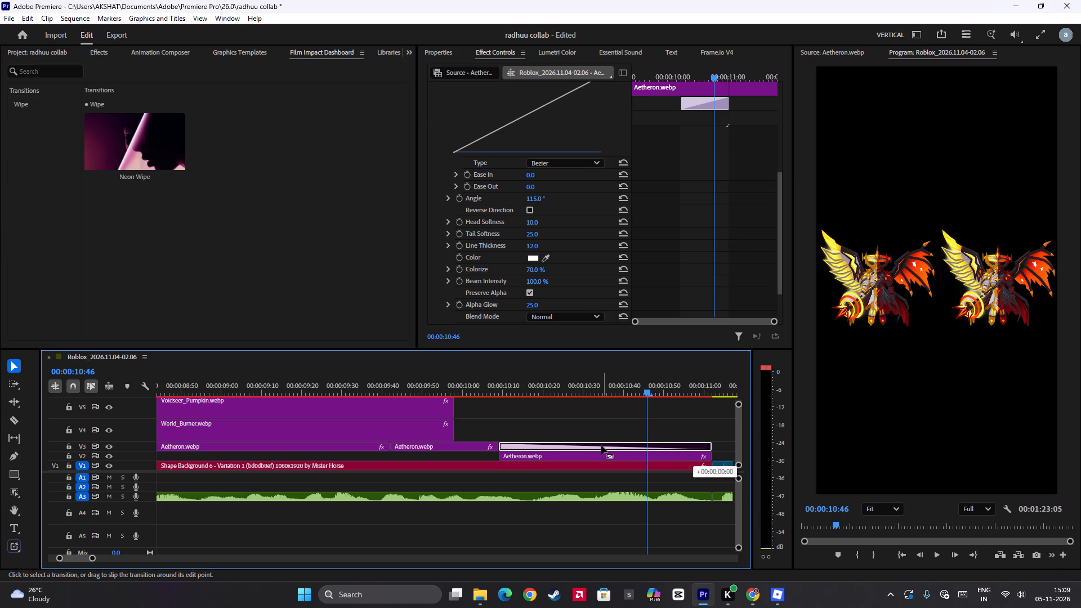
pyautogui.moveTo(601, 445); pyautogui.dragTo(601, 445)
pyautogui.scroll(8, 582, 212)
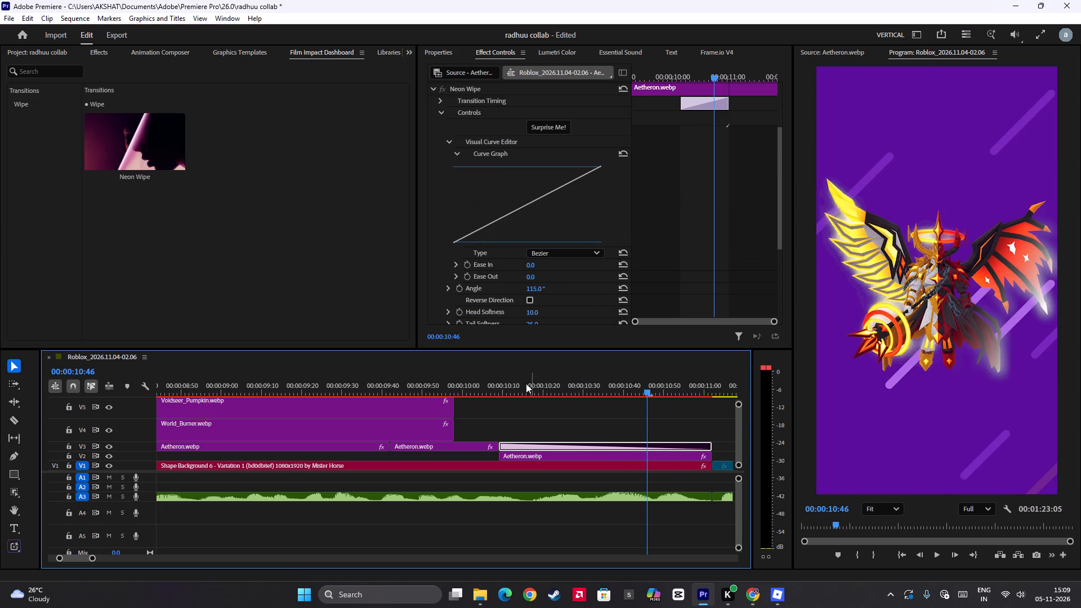
# Replay the white Neon Wipe on Aetheron, and play the sequence's opening gameplay from the start.
pyautogui.click(504, 382)
pyautogui.press('space')
pyautogui.press('space')
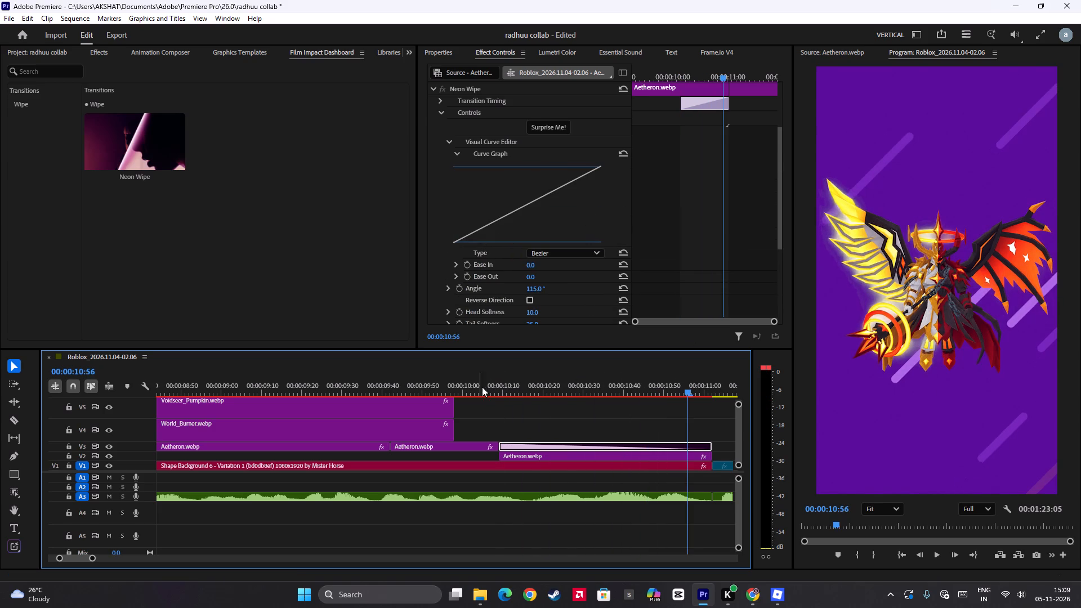
pyautogui.click(491, 383)
pyautogui.keyDown('alt'); pyautogui.scroll(-14, 496, 413); pyautogui.keyUp('alt')
pyautogui.moveTo(486, 418); pyautogui.dragTo(436, 426)
pyautogui.hotkey('ctrl', 'z')
pyautogui.click(207, 388)
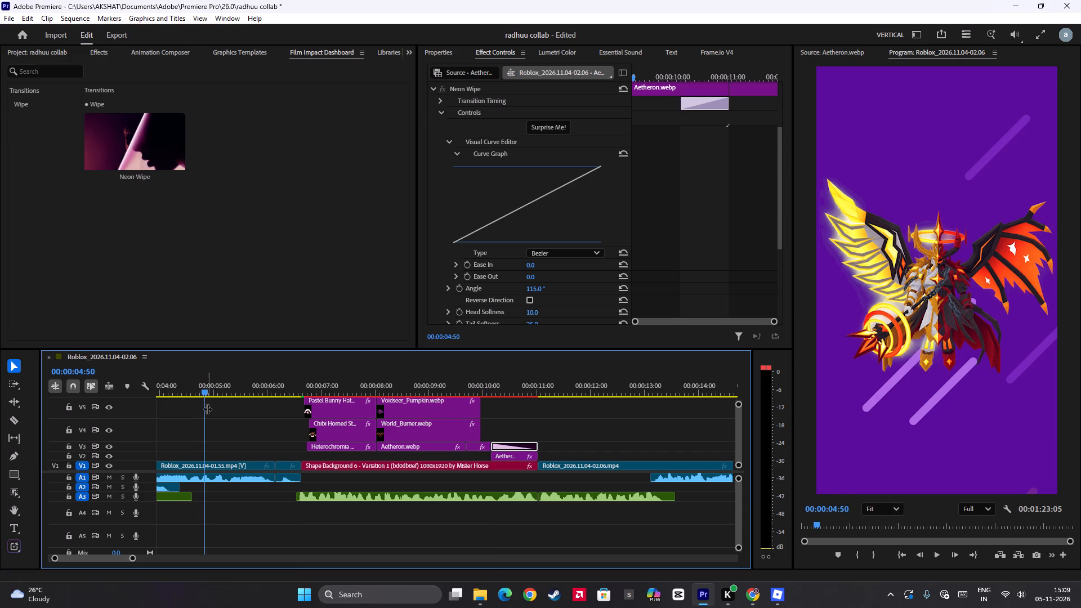
pyautogui.moveTo(205, 419); pyautogui.dragTo(122, 424)
pyautogui.press('space')
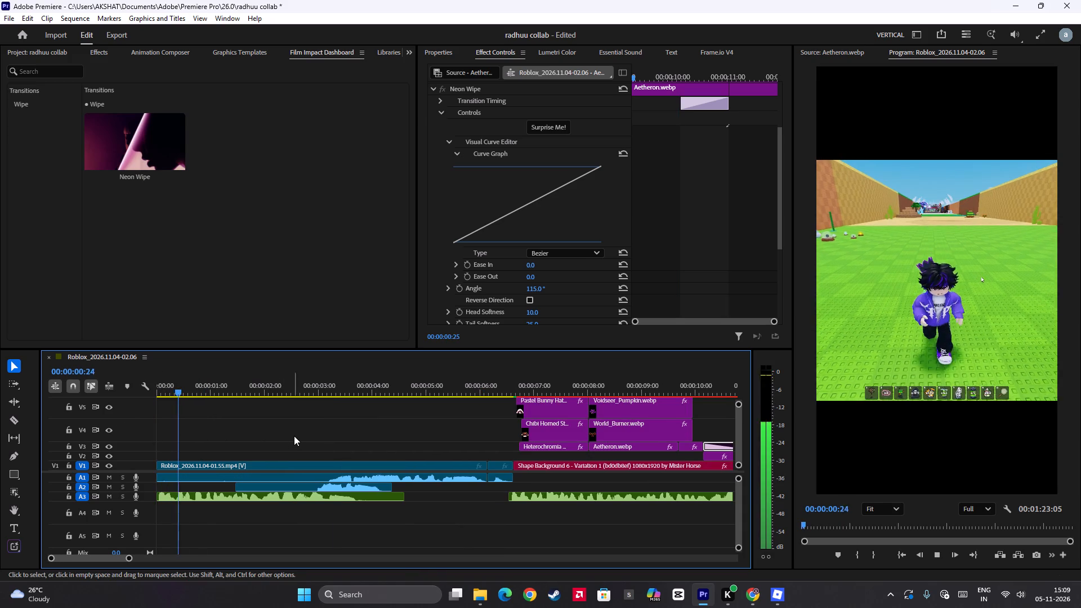
pyautogui.scroll(-7, 294, 436)
pyautogui.press('space')
# Crop 6.5% off the bottom of all V1 Roblox gameplay clips after the purple background section and scale them to fill the frame.
pyautogui.keyDown('alt'); pyautogui.scroll(-7, 341, 436); pyautogui.keyUp('alt')
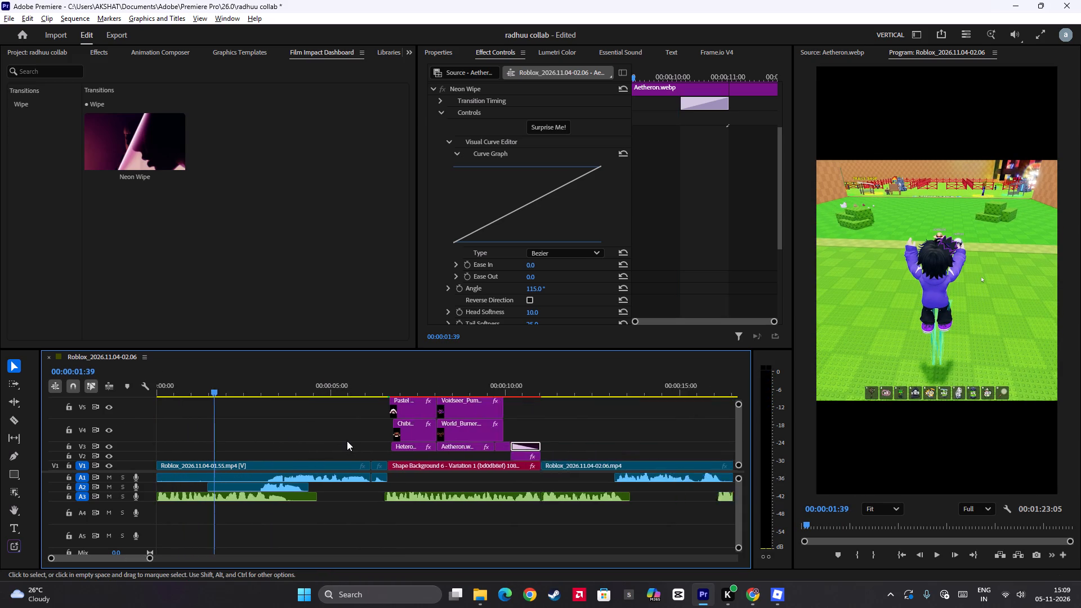
pyautogui.keyDown('alt'); pyautogui.scroll(-3, 347, 441); pyautogui.keyUp('alt')
pyautogui.keyDown('alt'); pyautogui.scroll(-10, 627, 441); pyautogui.keyUp('alt')
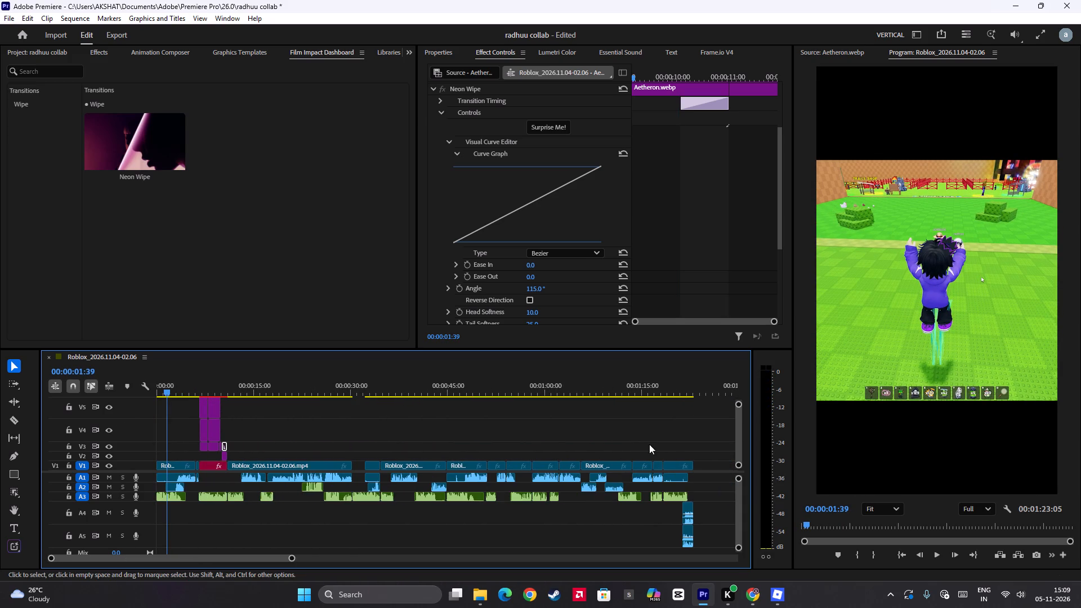
pyautogui.moveTo(702, 453); pyautogui.dragTo(288, 482)
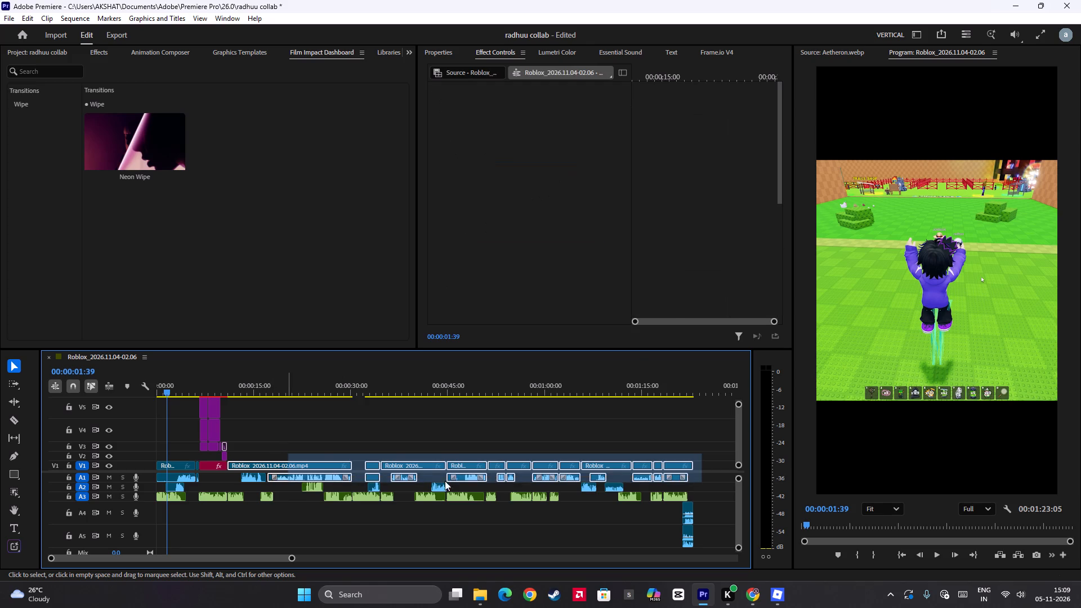
pyautogui.click(732, 461)
pyautogui.moveTo(712, 461); pyautogui.dragTo(260, 480)
pyautogui.click(431, 56)
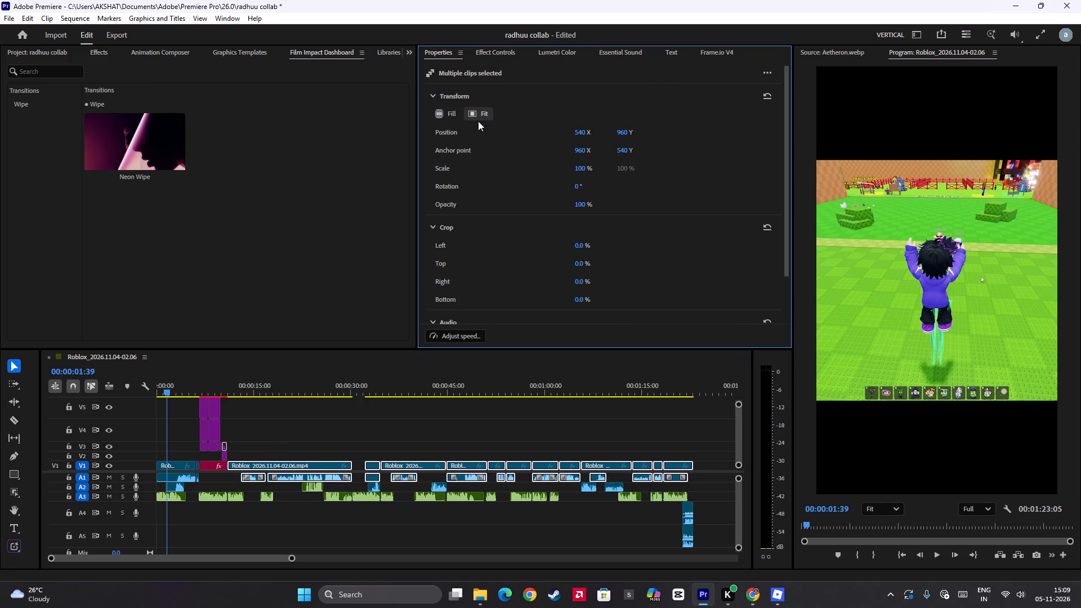
pyautogui.click(584, 303)
pyautogui.write('6.')
pyautogui.press('5')
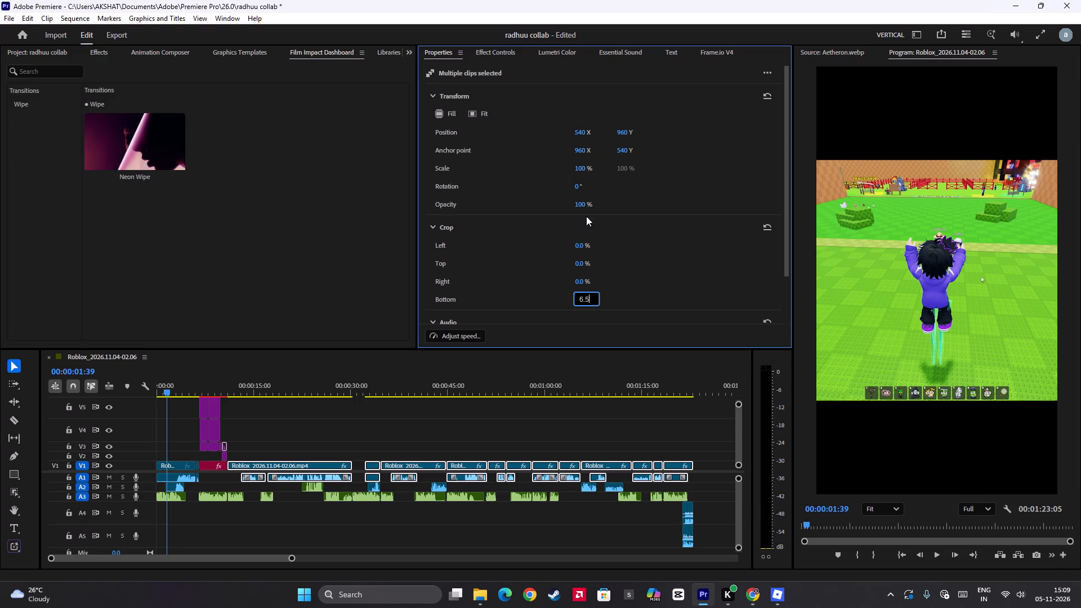
pyautogui.click(445, 113)
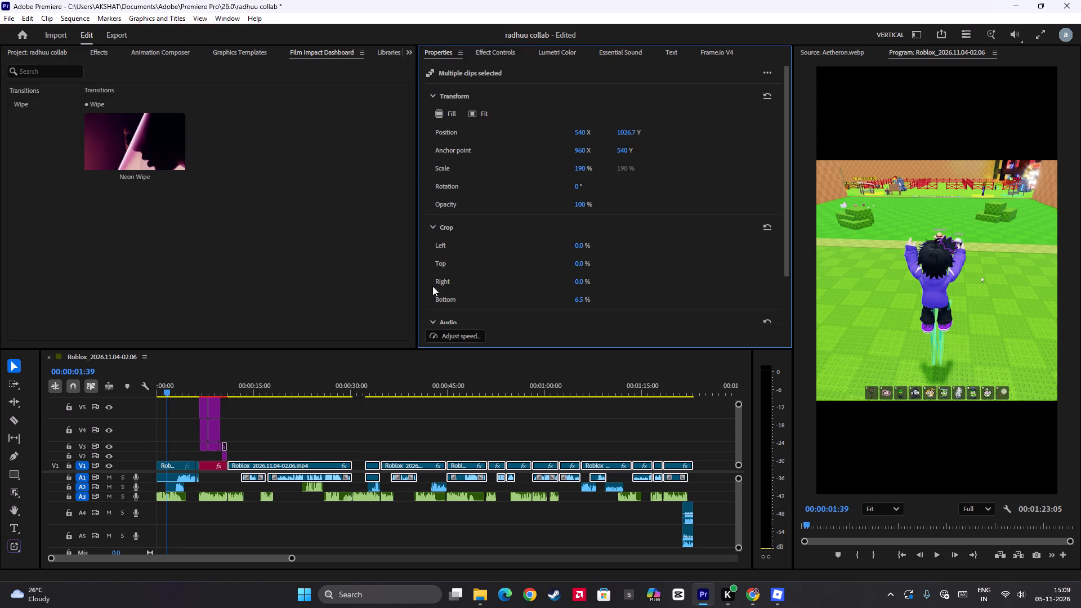
pyautogui.click(449, 111)
# Crop 6.5% off the bottom of the opening V1 Roblox clips before the purple background and scale them to fill the frame.
pyautogui.scroll(7, 192, 444)
pyautogui.moveTo(181, 444); pyautogui.dragTo(195, 470)
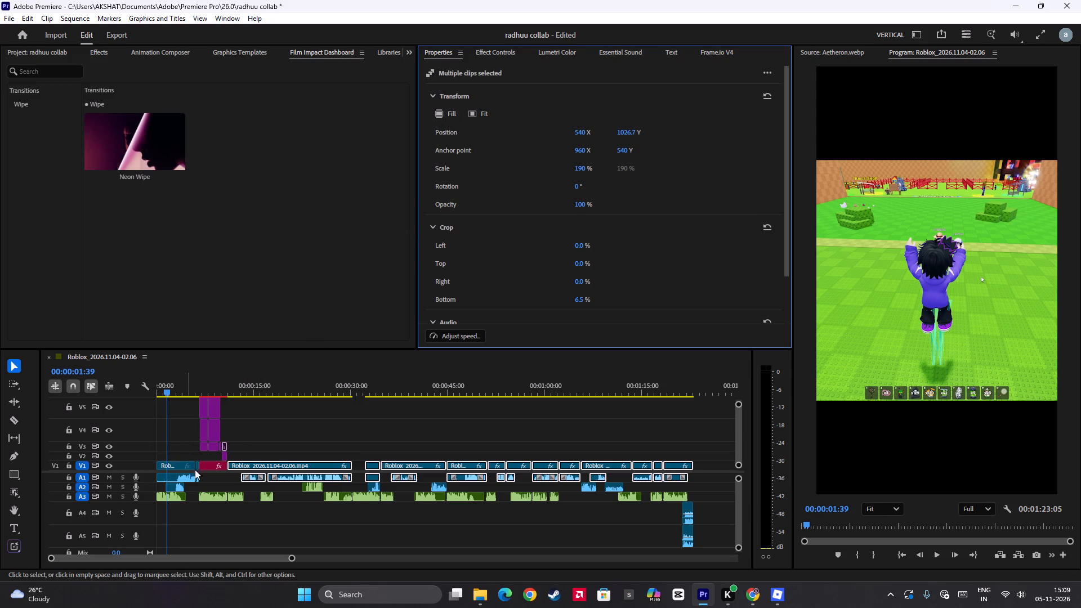
pyautogui.moveTo(195, 470); pyautogui.dragTo(196, 471)
pyautogui.moveTo(164, 446); pyautogui.dragTo(181, 463)
pyautogui.moveTo(167, 454); pyautogui.dragTo(195, 471)
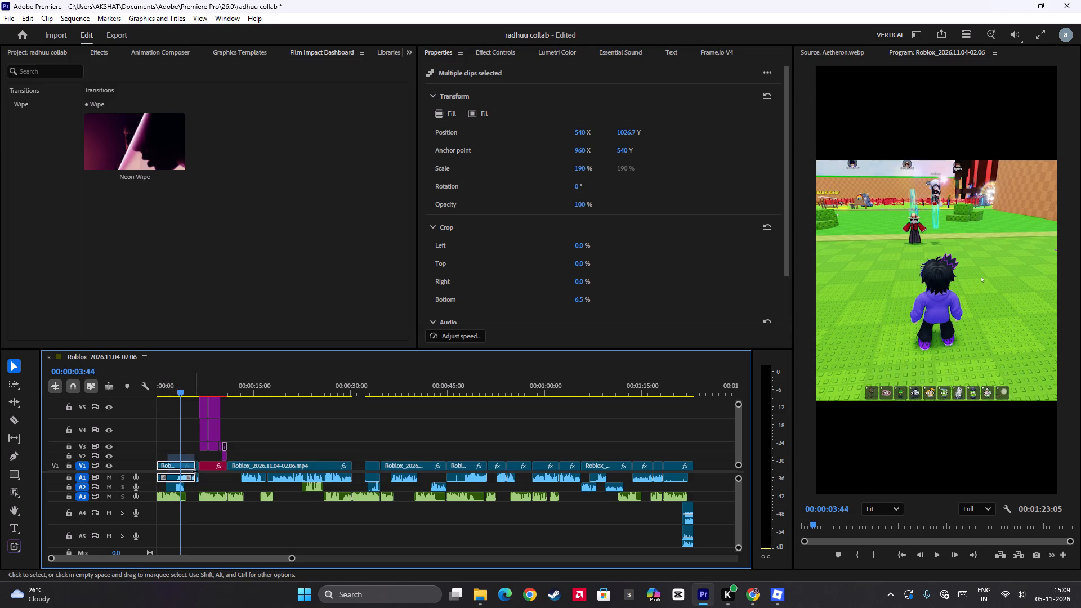
pyautogui.moveTo(195, 471); pyautogui.dragTo(197, 476)
pyautogui.scroll(-2, 501, 275)
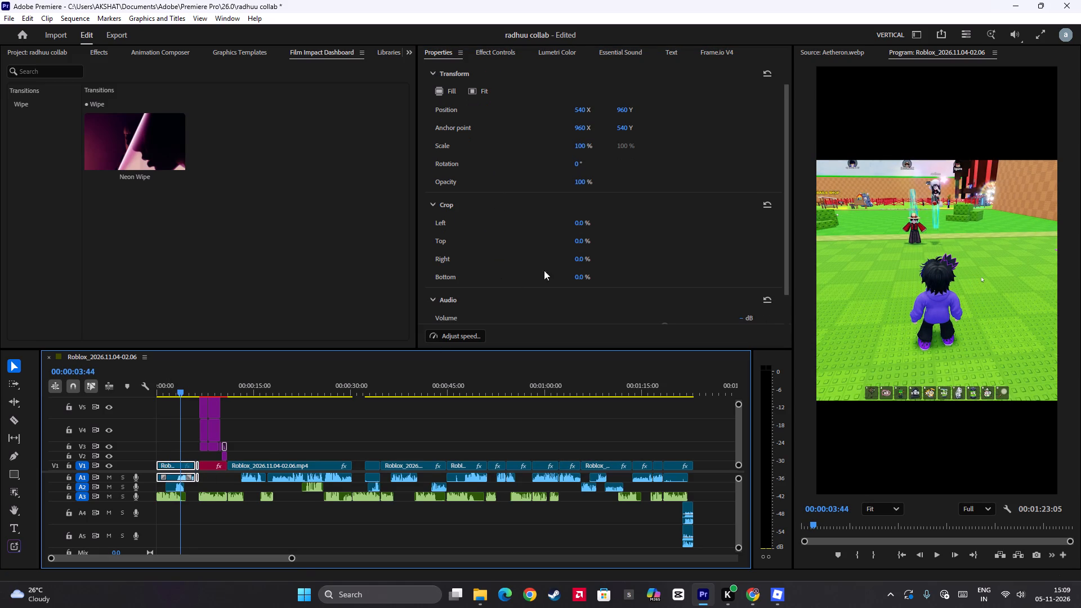
pyautogui.click(584, 276)
pyautogui.write('6.5')
pyautogui.click(442, 93)
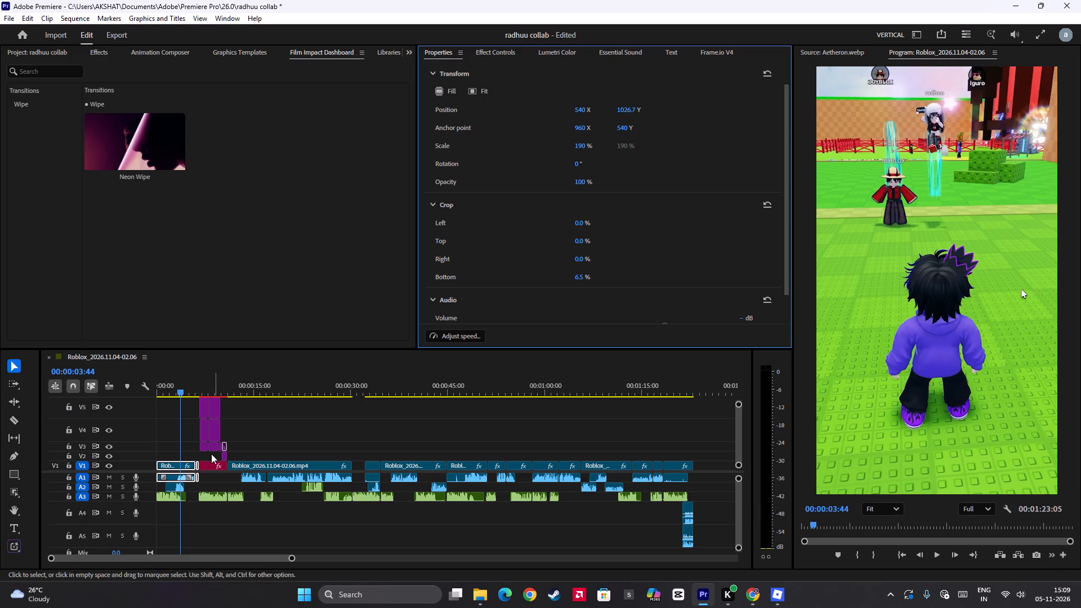
# Play the sequence from the start through the creator heads, pets and Aetheron wipe, and replay the pets section.
pyautogui.moveTo(179, 431); pyautogui.dragTo(145, 442)
pyautogui.press('space')
pyautogui.press('space')
pyautogui.keyDown('alt'); pyautogui.scroll(8, 240, 435); pyautogui.keyUp('alt')
pyautogui.press('space')
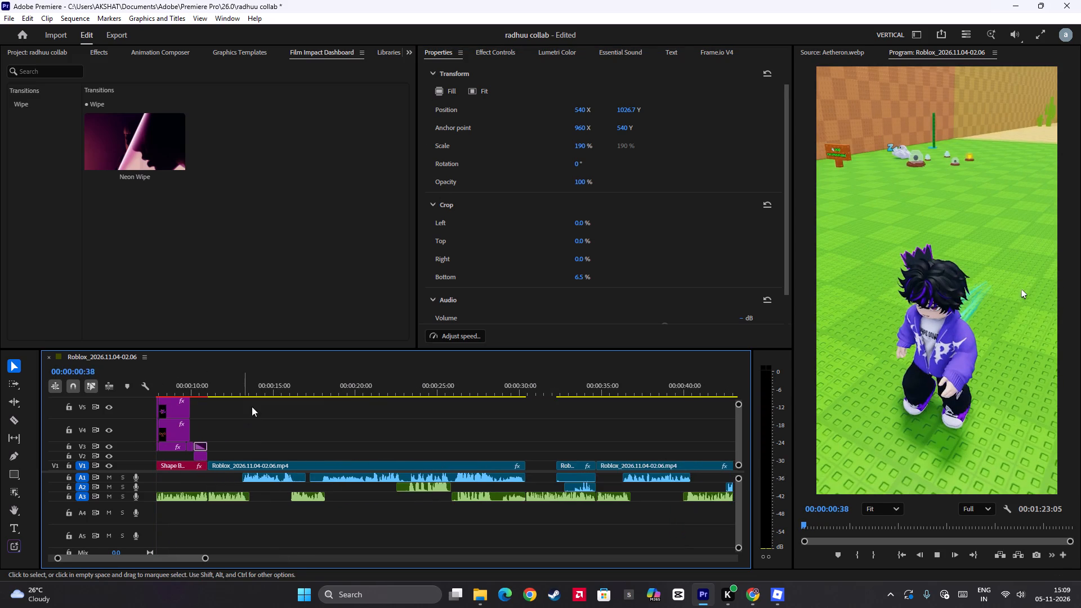
pyautogui.scroll(8, 276, 428)
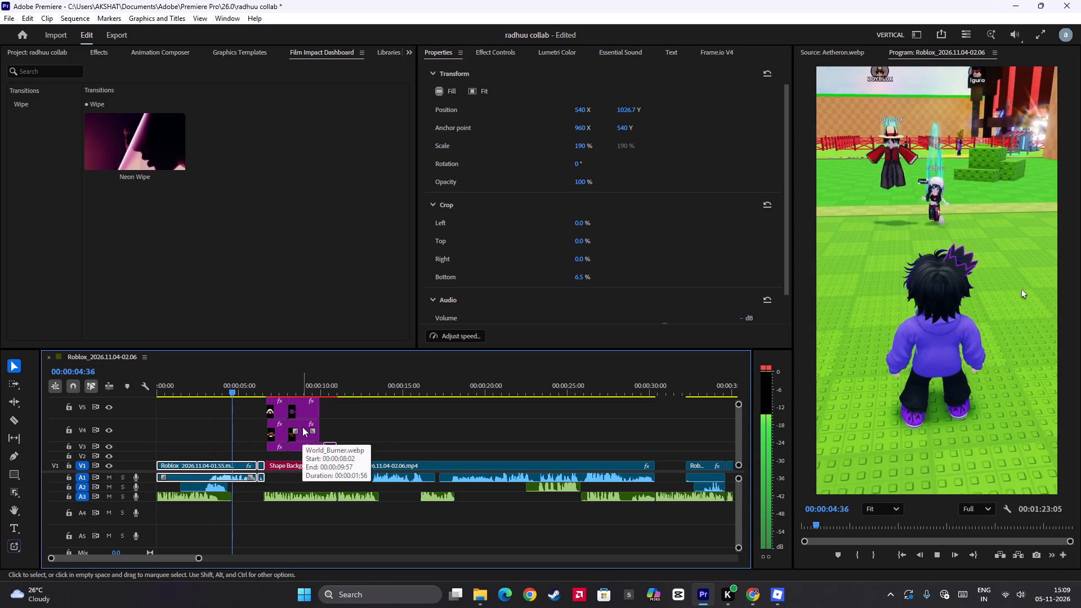
pyautogui.keyDown('alt'); pyautogui.scroll(6, 303, 427); pyautogui.keyUp('alt')
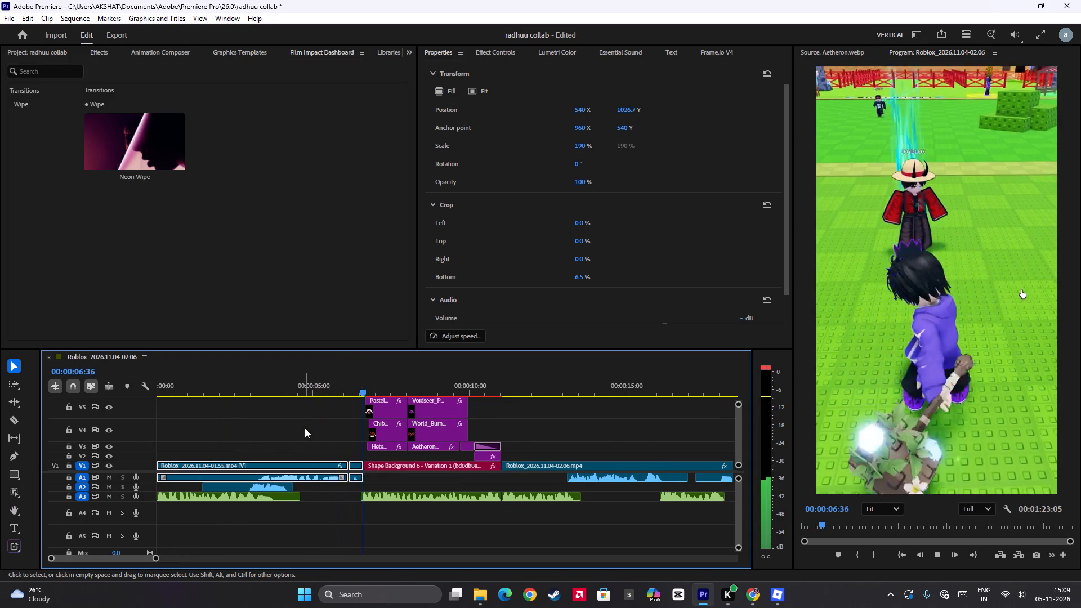
pyautogui.scroll(-6, 305, 428)
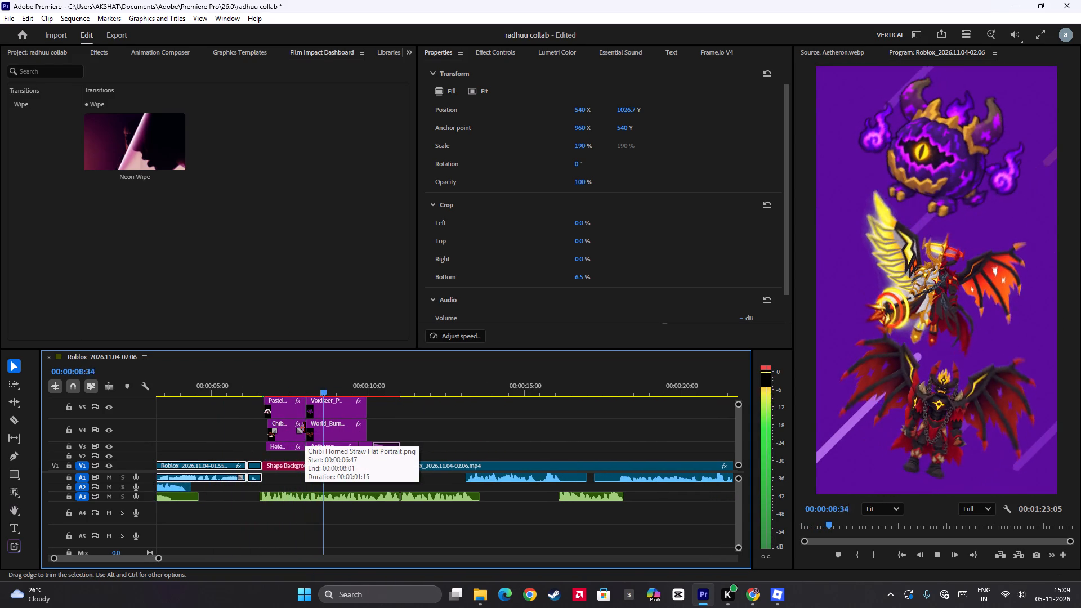
pyautogui.press('space')
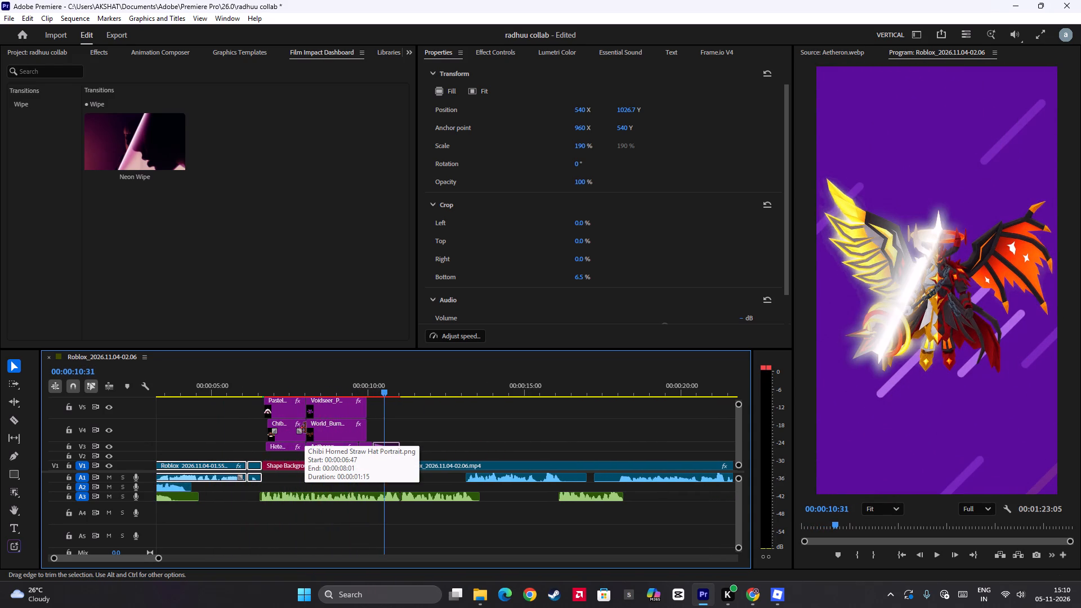
pyautogui.click(311, 388)
pyautogui.press('space')
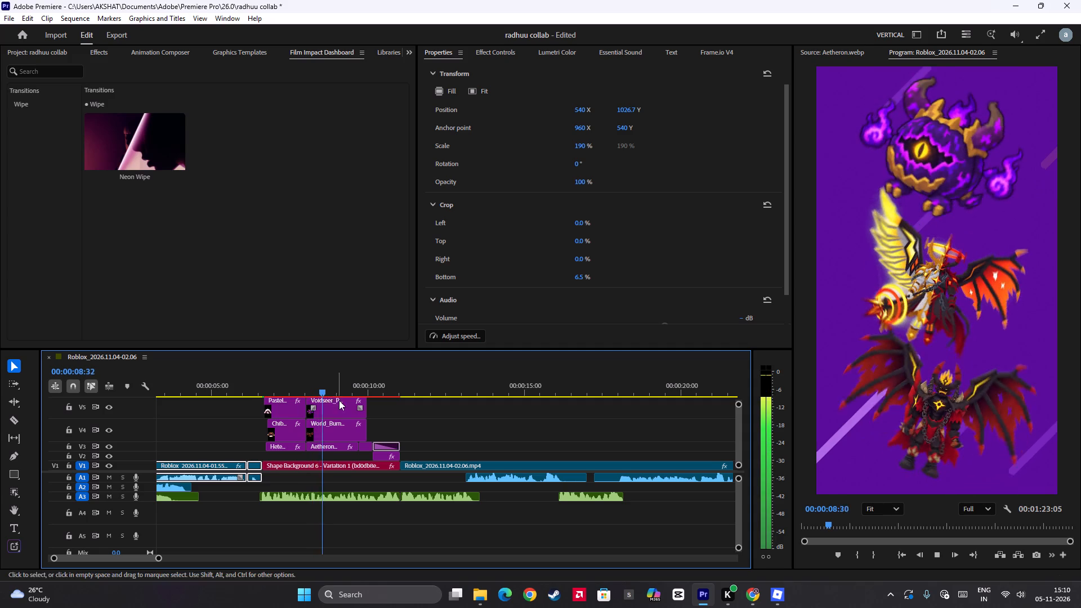
pyautogui.keyDown('alt'); pyautogui.scroll(8, 364, 430); pyautogui.keyUp('alt')
pyautogui.press('space')
# Move the cut between the first two V3 Aetheron pieces 12 frames earlier by trimming the first and extending the second back to it.
pyautogui.click(302, 453)
pyautogui.click(303, 445)
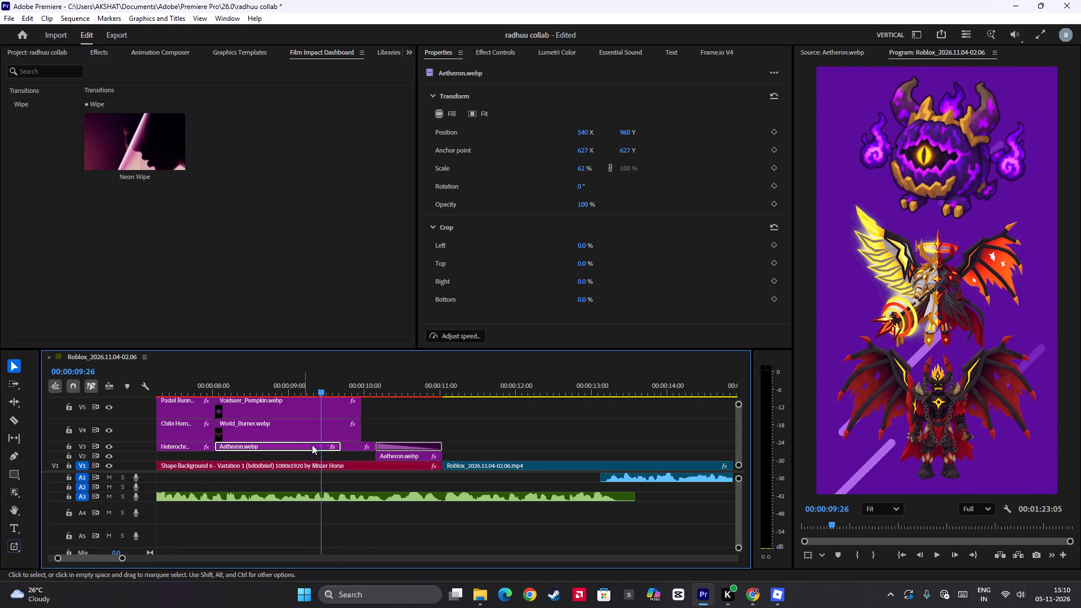
pyautogui.moveTo(338, 445); pyautogui.dragTo(323, 447)
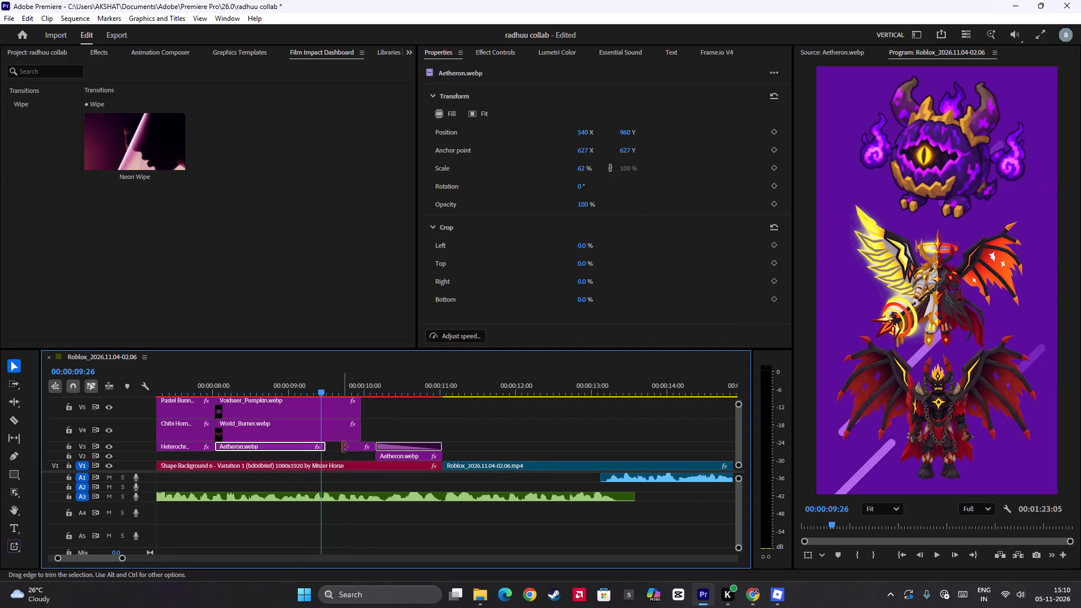
pyautogui.click(343, 447)
pyautogui.click(352, 449)
pyautogui.moveTo(342, 447); pyautogui.dragTo(325, 448)
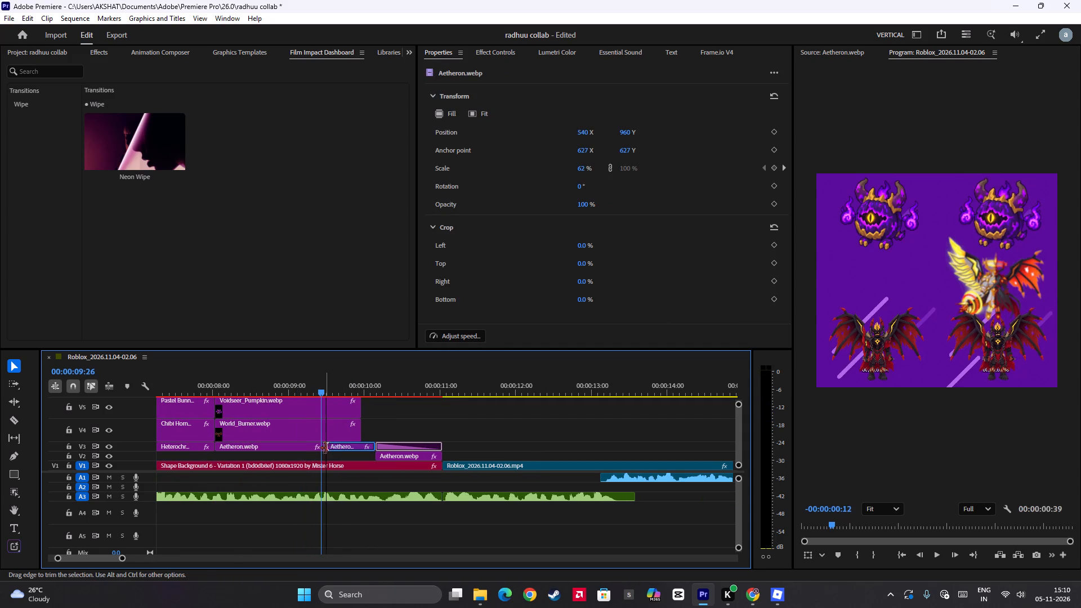
# Replay the pets section through Aetheron's scale-up to check the timing of the moved cut.
pyautogui.press('space')
pyautogui.press('space')
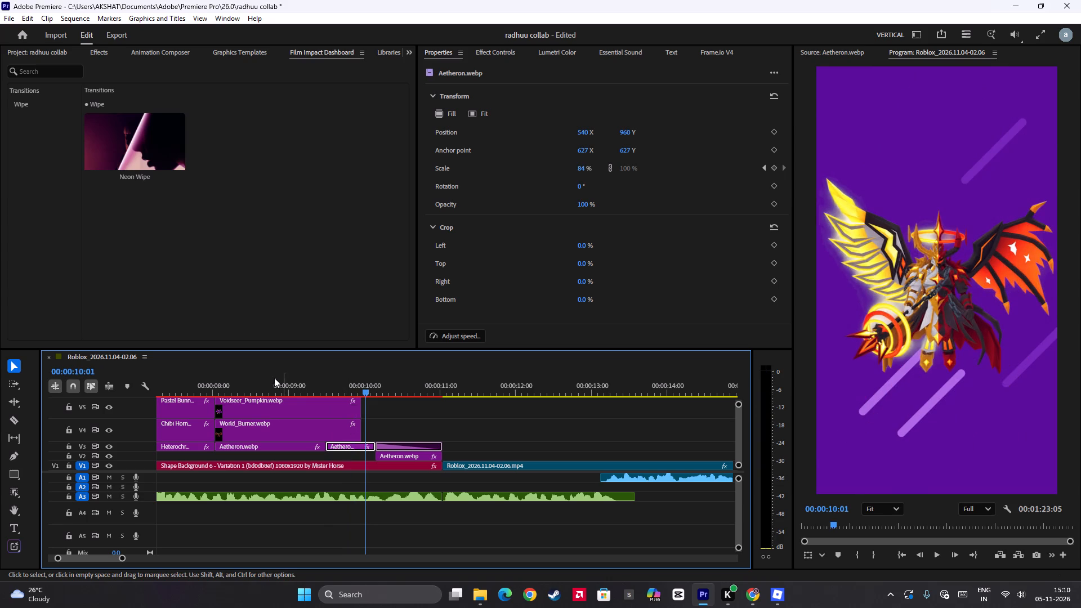
pyautogui.click(272, 377)
pyautogui.press('space')
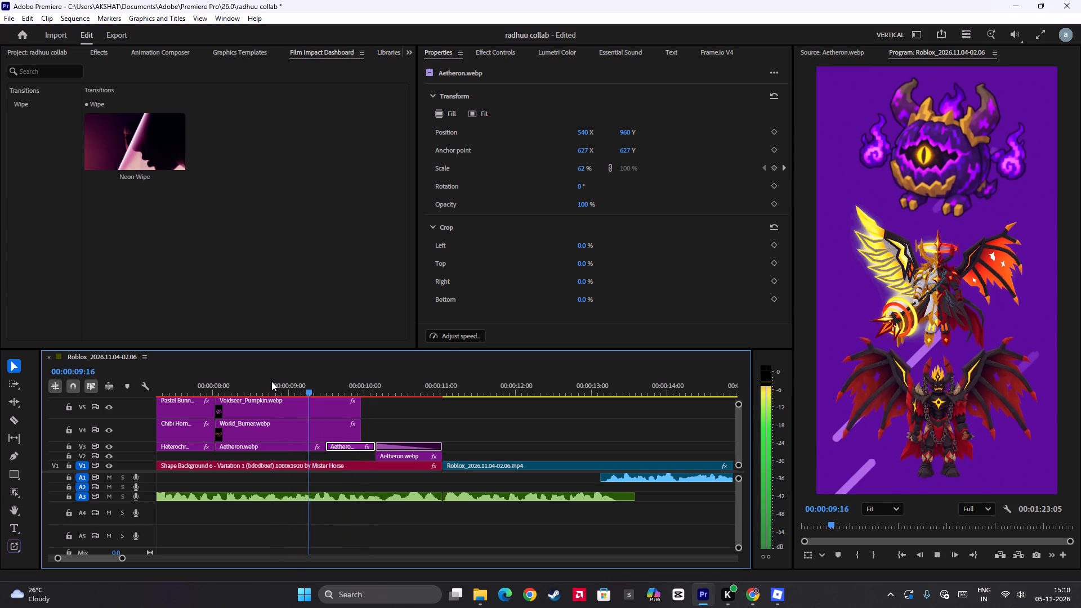
pyautogui.press('space')
pyautogui.click(271, 381)
pyautogui.press('space')
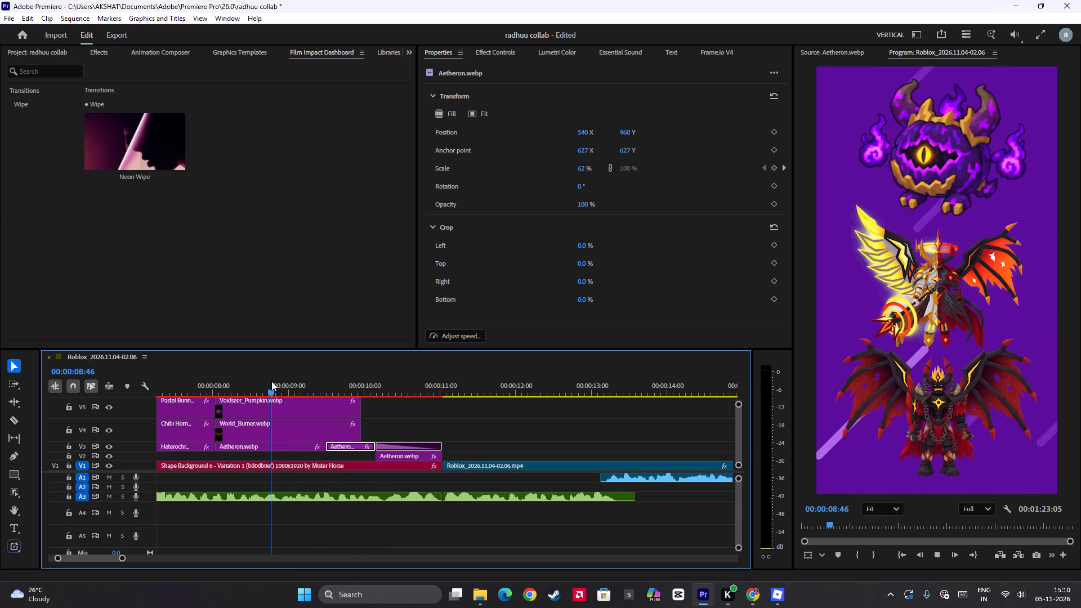
pyautogui.press('space')
# Remove the Malice Spin Zoom In Transform, Impact Shake Large Transform and Gaussian Blur effects from the second V3 Aetheron piece.
pyautogui.click(484, 51)
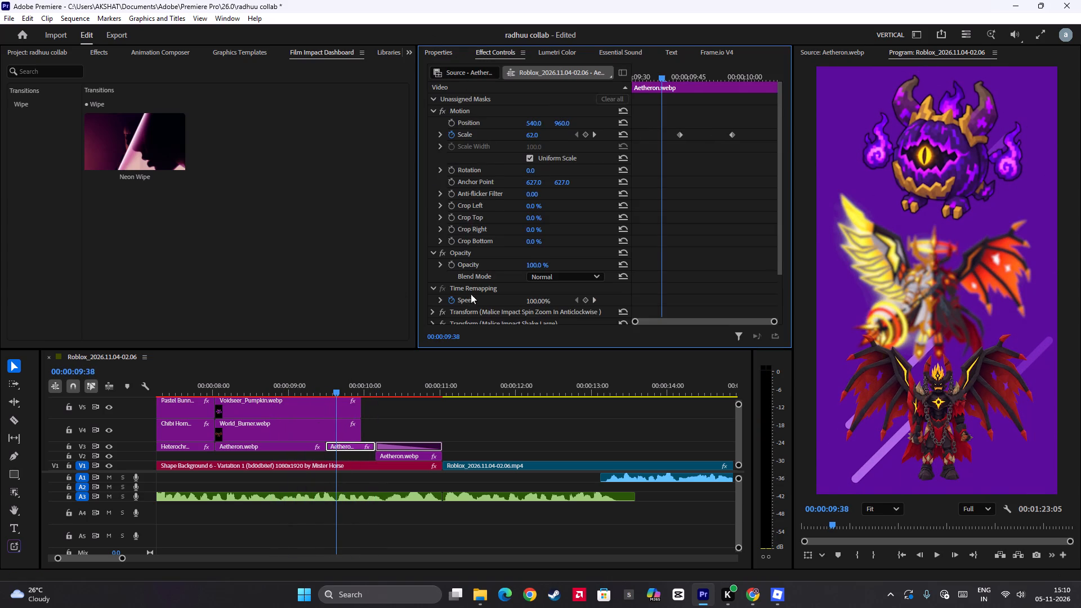
pyautogui.scroll(-9, 471, 298)
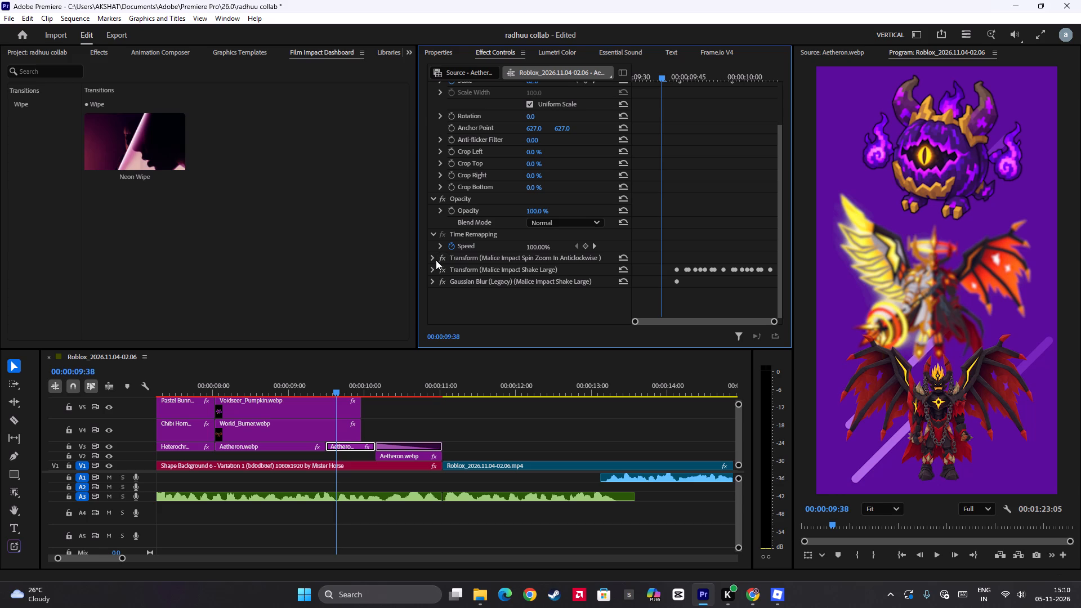
pyautogui.rightClick(448, 256)
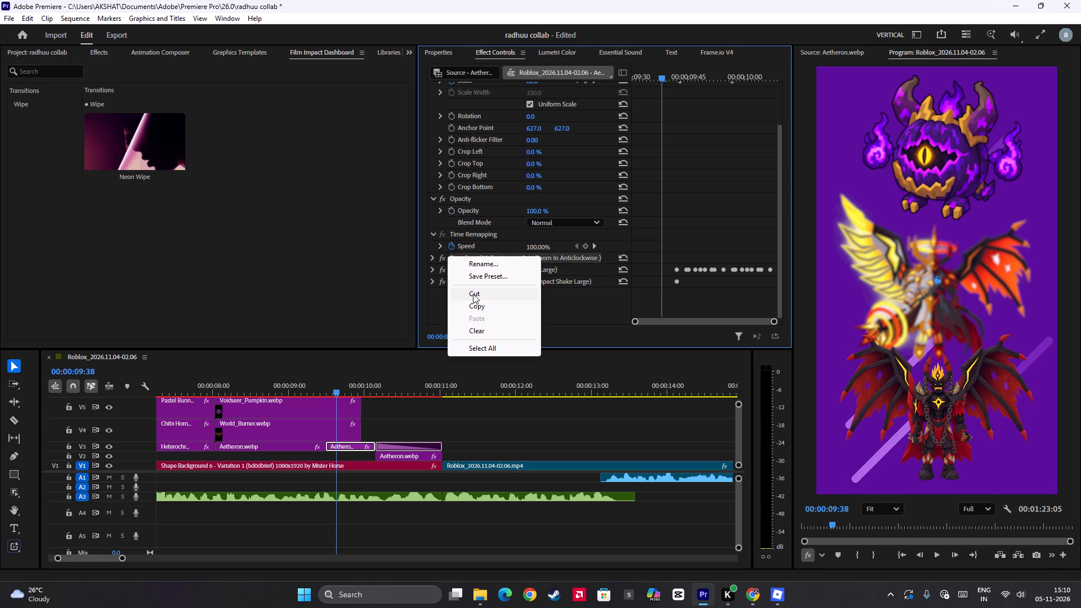
pyautogui.click(475, 327)
pyautogui.rightClick(472, 269)
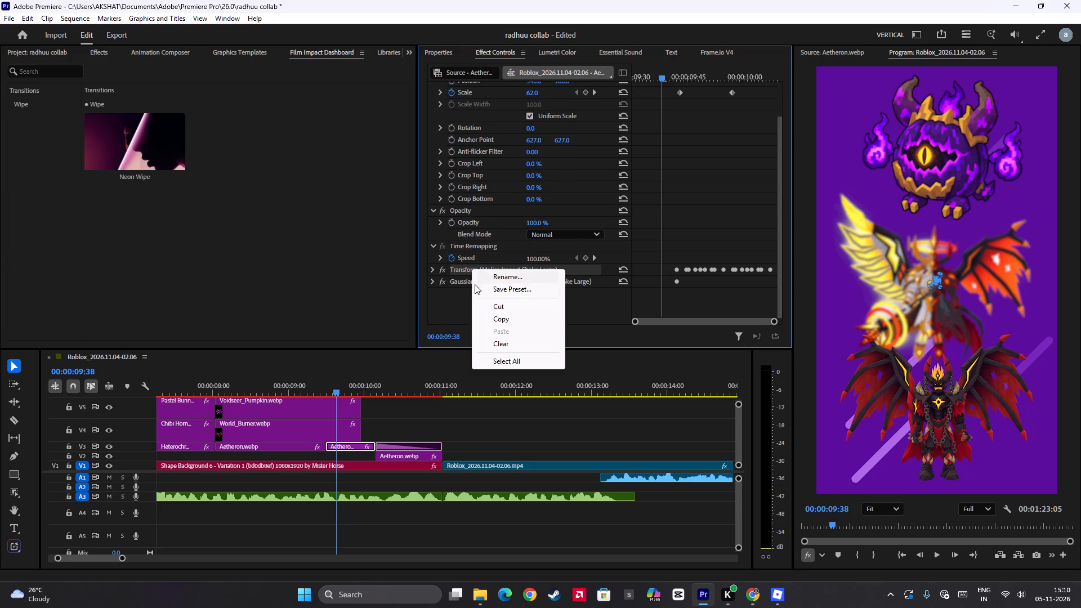
pyautogui.click(485, 338)
pyautogui.rightClick(477, 284)
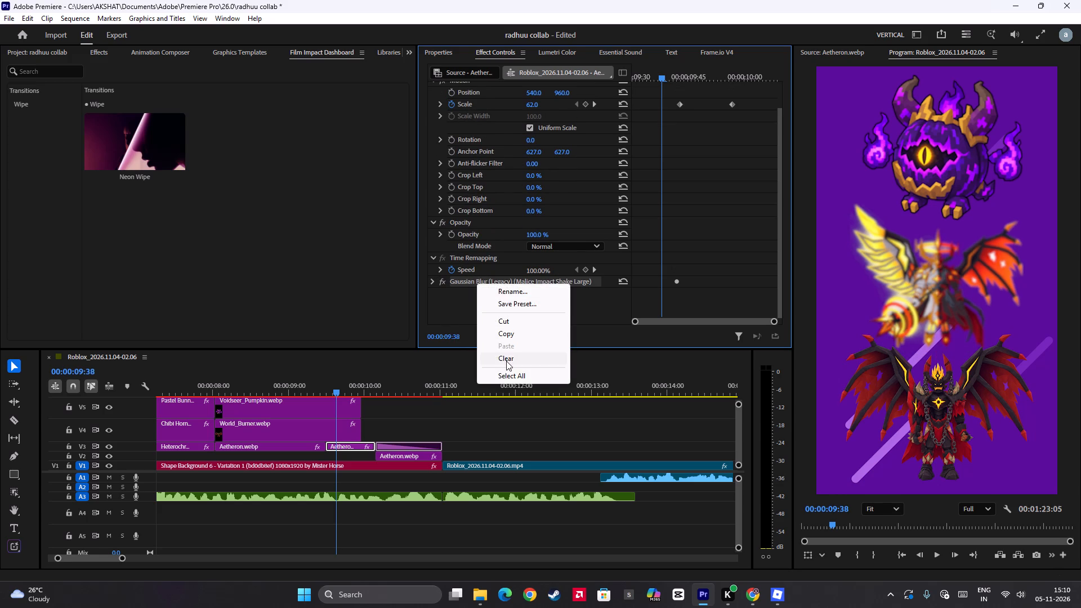
pyautogui.click(506, 361)
# Apply the Malice Impact Shake Large preset to the second V3 Aetheron piece and play that section.
pyautogui.click(107, 52)
pyautogui.click(89, 70)
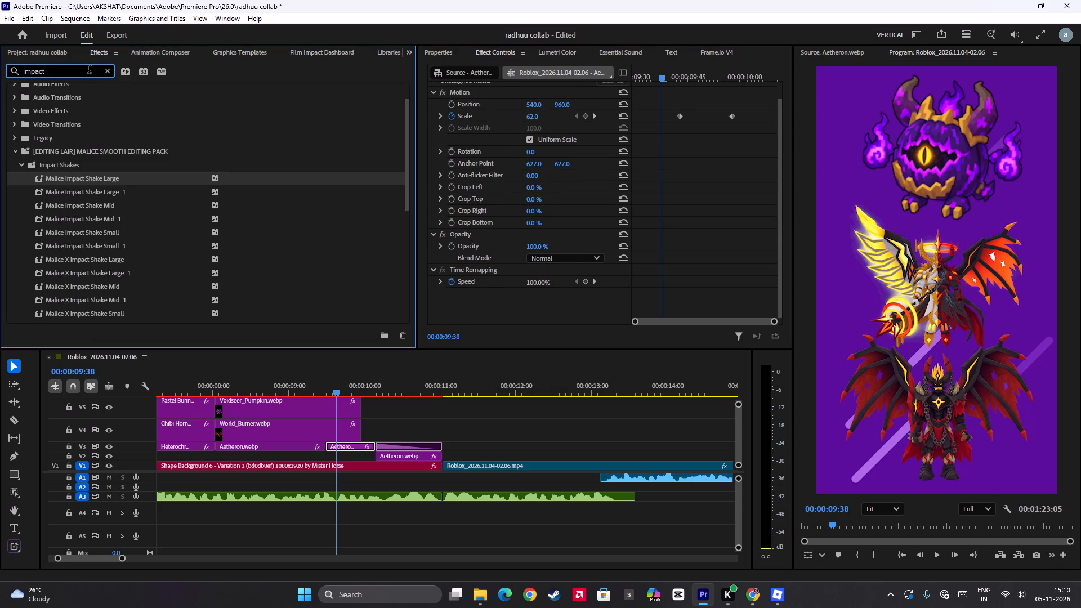
pyautogui.moveTo(111, 175); pyautogui.dragTo(342, 447)
pyautogui.click(300, 385)
pyautogui.press('space')
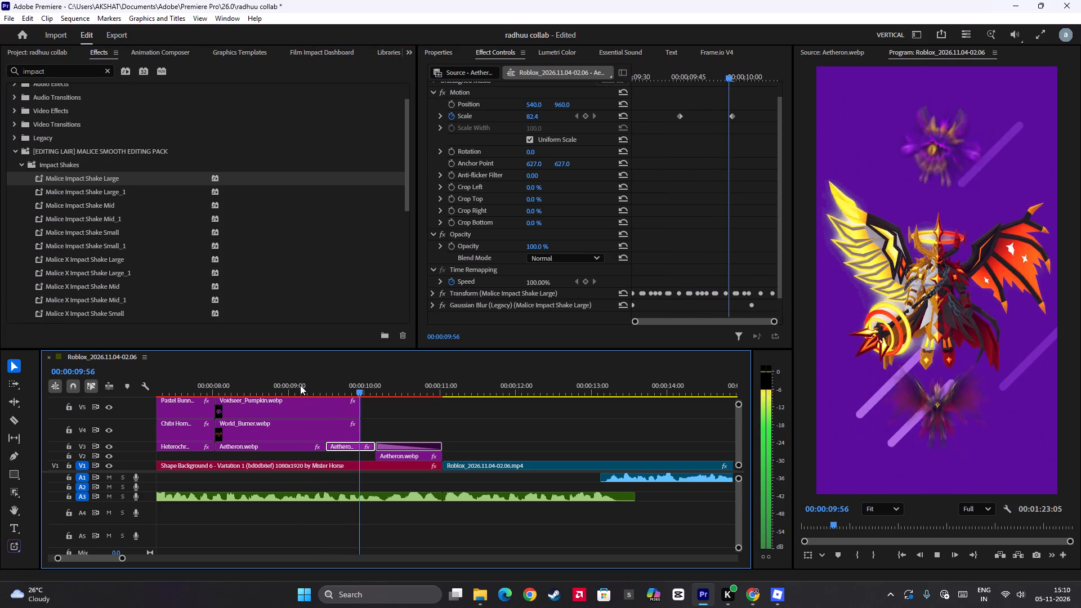
pyautogui.press('space')
pyautogui.click(300, 385)
pyautogui.press('space')
pyautogui.press('space')
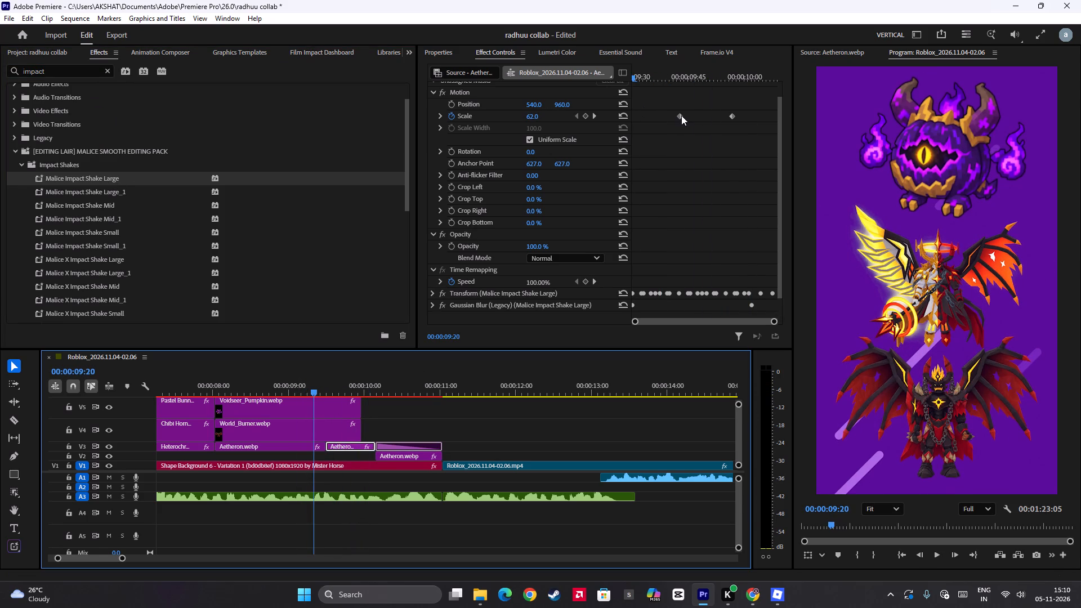
# Move the second Aetheron piece's first Scale keyframe to the clip start and the second to about 00:00:09:47, and replay the section.
pyautogui.moveTo(681, 115); pyautogui.dragTo(632, 115)
pyautogui.moveTo(733, 117); pyautogui.dragTo(698, 120)
pyautogui.click(290, 382)
pyautogui.press('space')
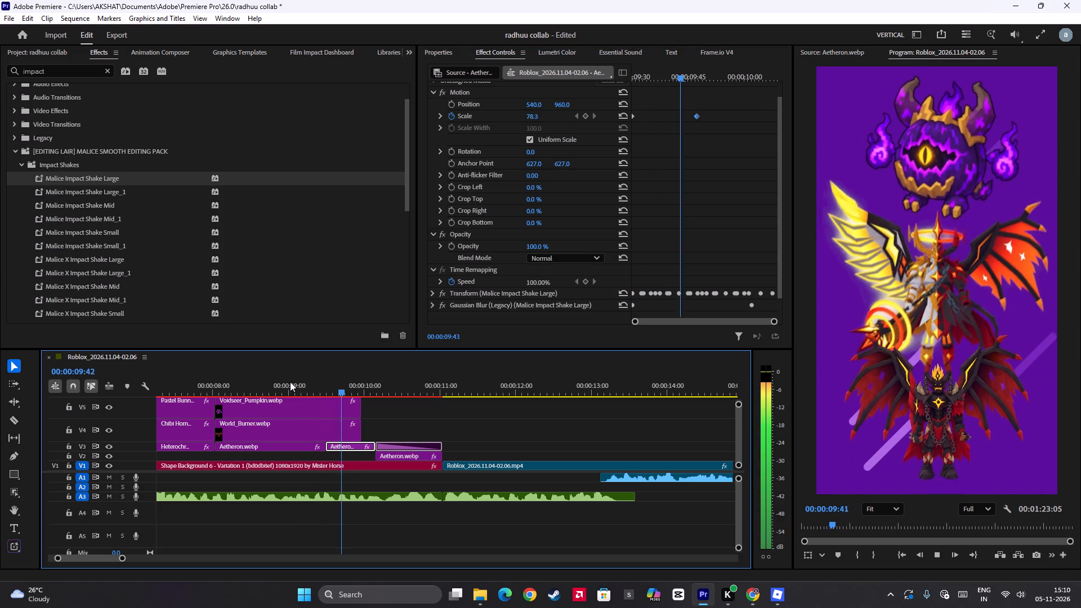
pyautogui.press('space')
pyautogui.click(284, 386)
pyautogui.press('space')
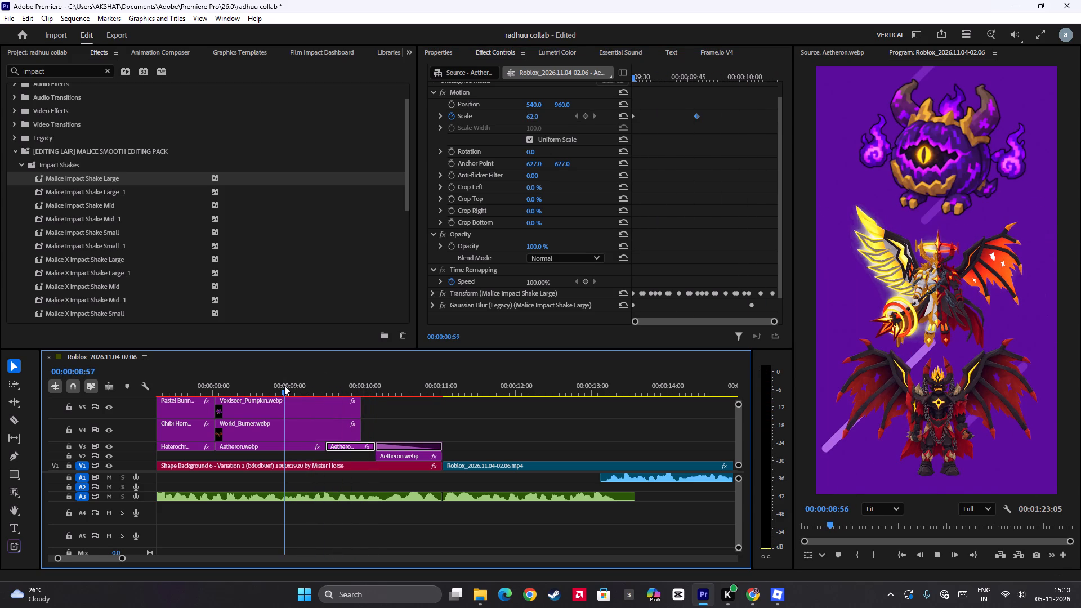
pyautogui.press('space')
pyautogui.press('space')
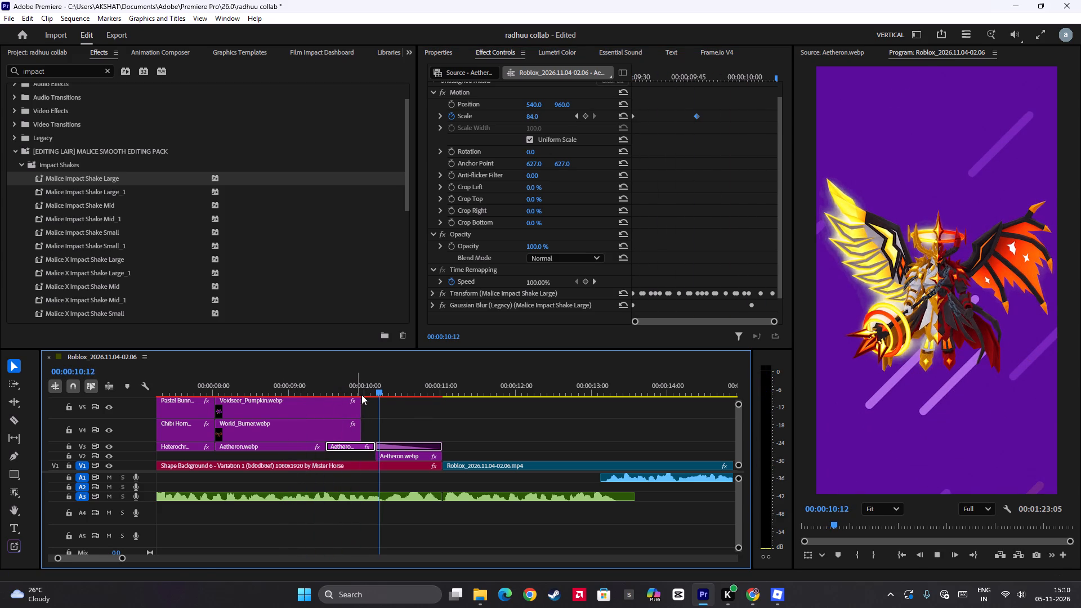
pyautogui.press('space')
# Place Halloween Pet Battle Logo.png on V3 at 00:00:00:41 over the opening gameplay and trim it to about 1.7 seconds.
pyautogui.moveTo(436, 417); pyautogui.dragTo(105, 408)
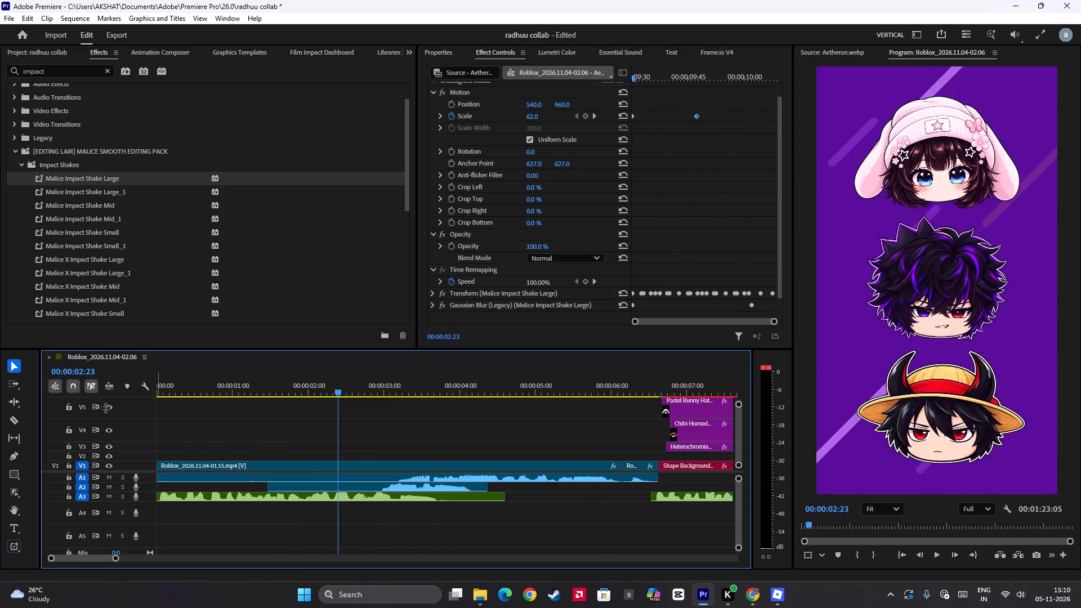
pyautogui.moveTo(105, 408); pyautogui.dragTo(101, 408)
pyautogui.keyDown('alt'); pyautogui.scroll(-7, 315, 416); pyautogui.keyUp('alt')
pyautogui.press('space')
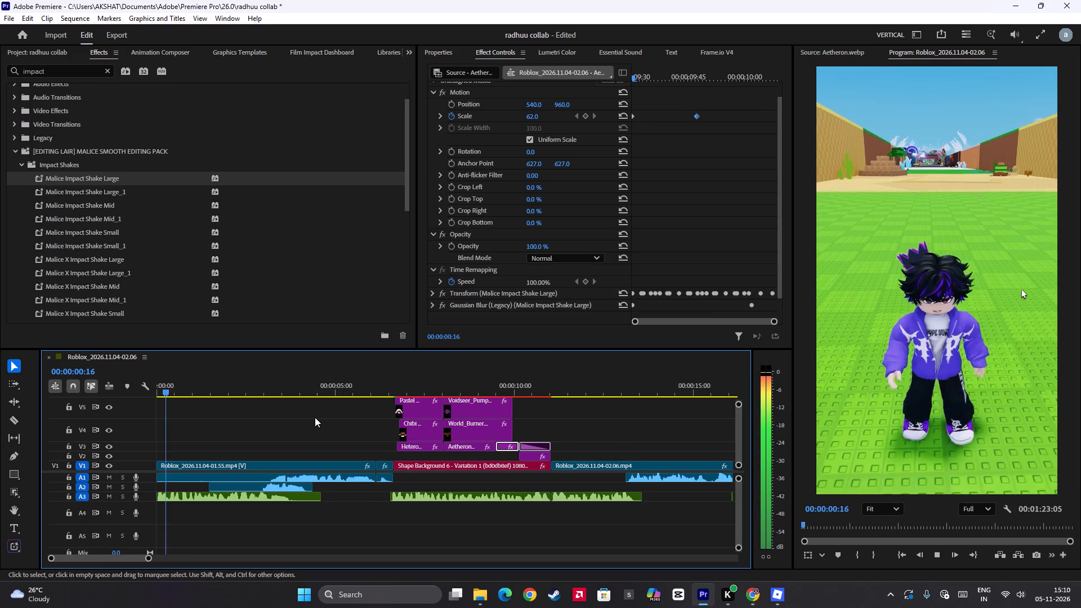
pyautogui.press('space')
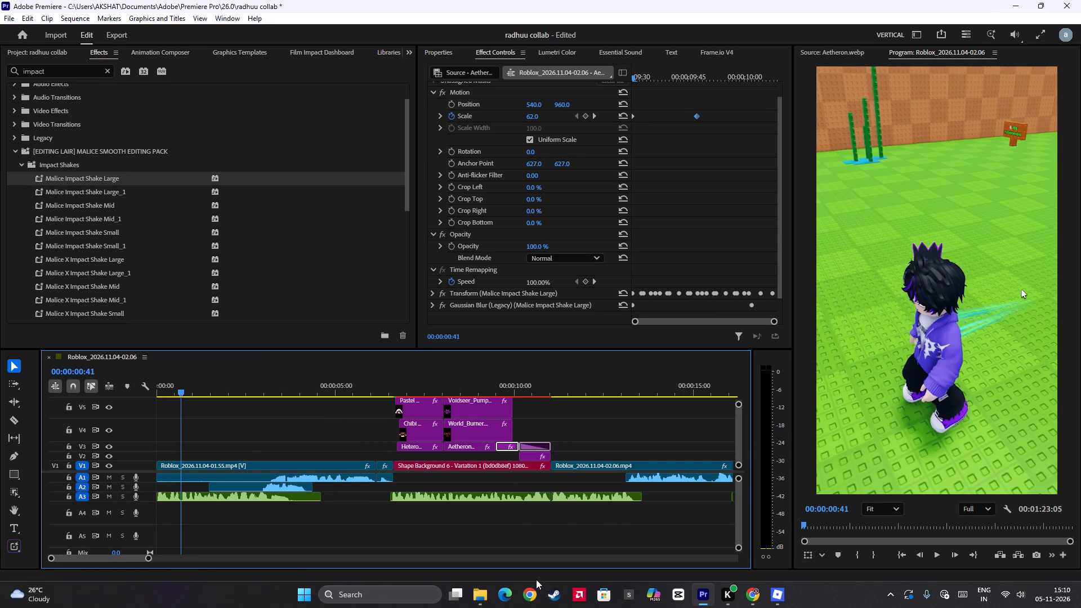
pyautogui.click(46, 51)
pyautogui.scroll(-9, 216, 217)
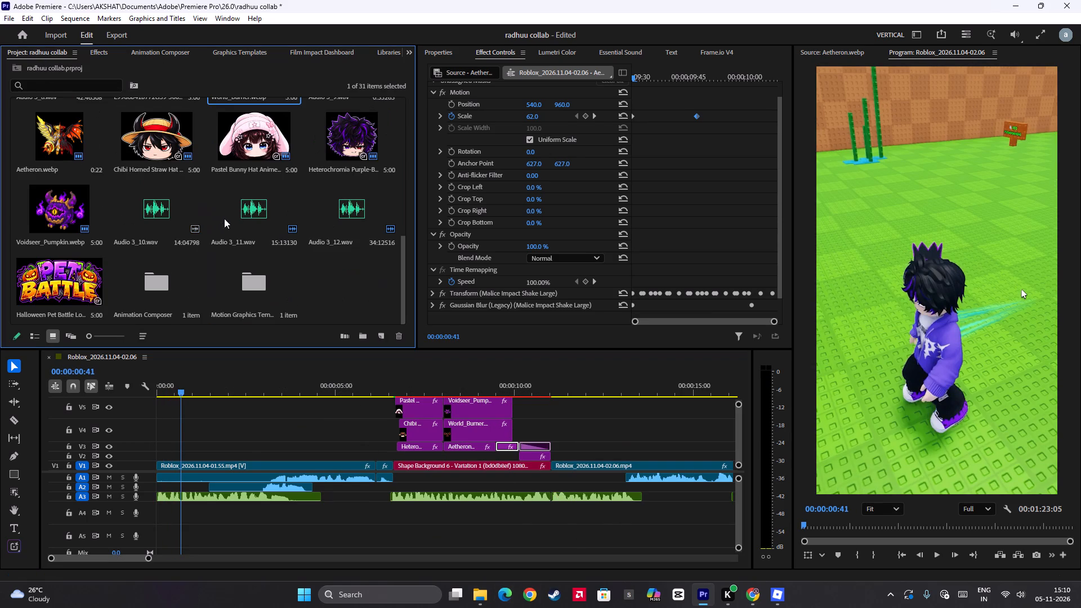
pyautogui.moveTo(76, 278); pyautogui.dragTo(184, 449)
pyautogui.click(199, 446)
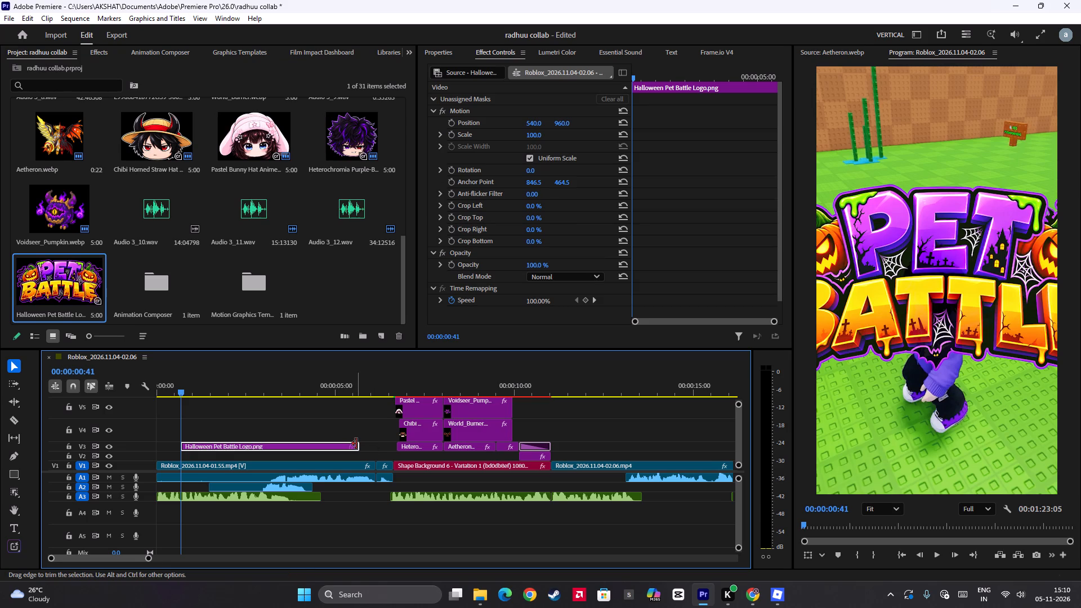
pyautogui.moveTo(357, 444); pyautogui.dragTo(240, 453)
# Search the effects for "zoom in", apply Malice Blink Zoom In Horizontal to the Pet Battle logo clip, and play it.
pyautogui.click(92, 55)
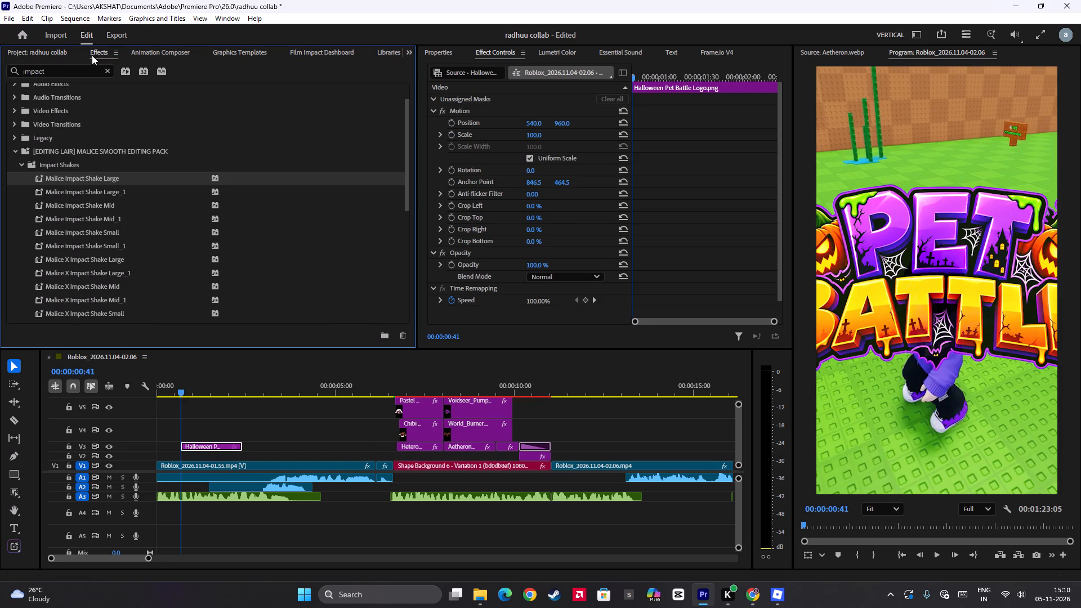
pyautogui.moveTo(68, 70); pyautogui.dragTo(0, 74)
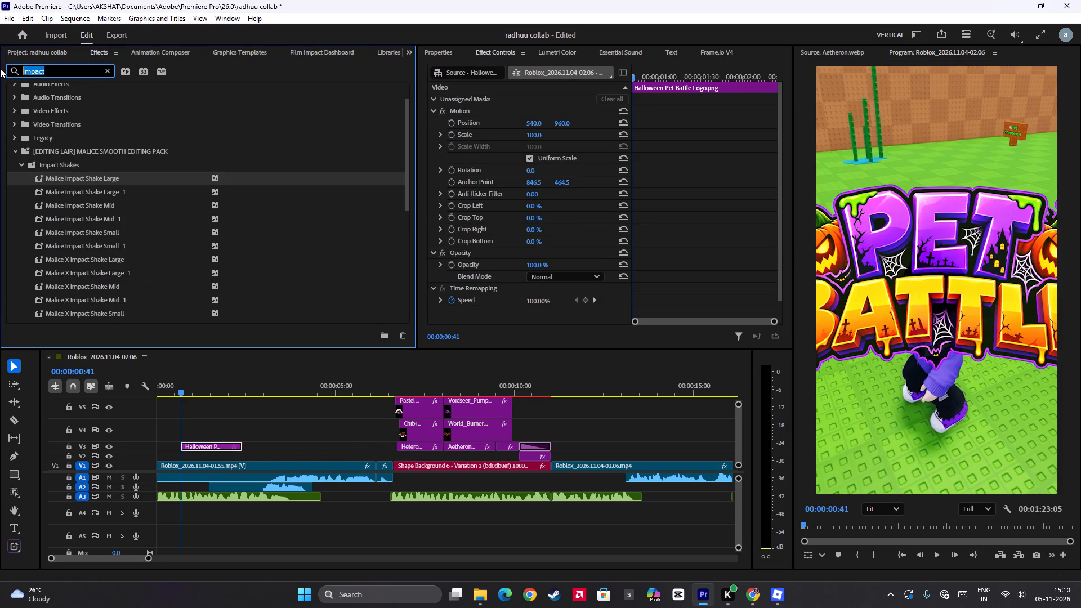
pyautogui.write('zoom in')
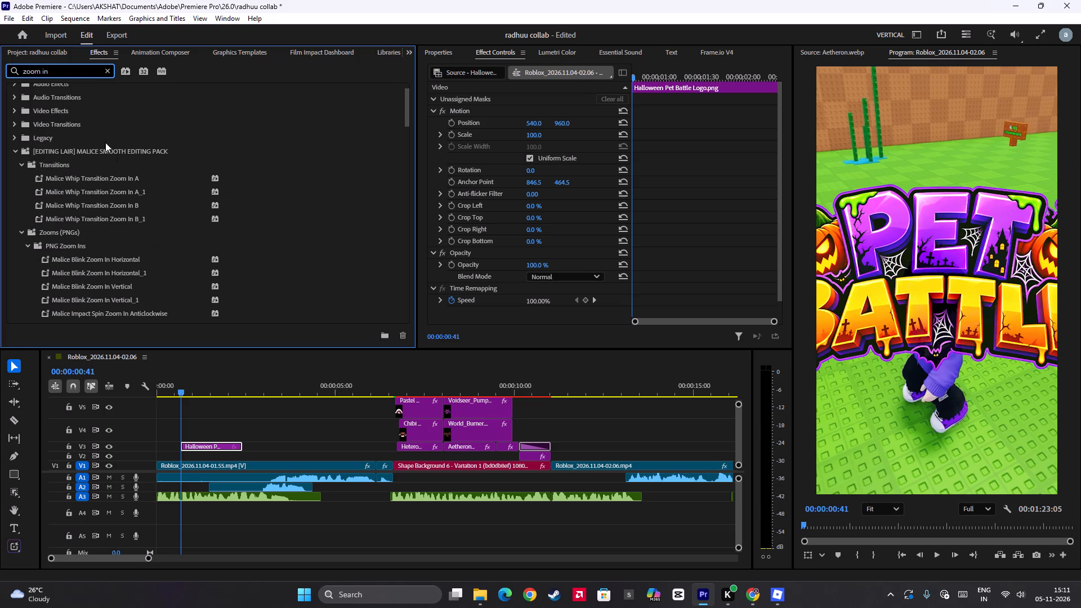
pyautogui.moveTo(118, 253); pyautogui.dragTo(196, 447)
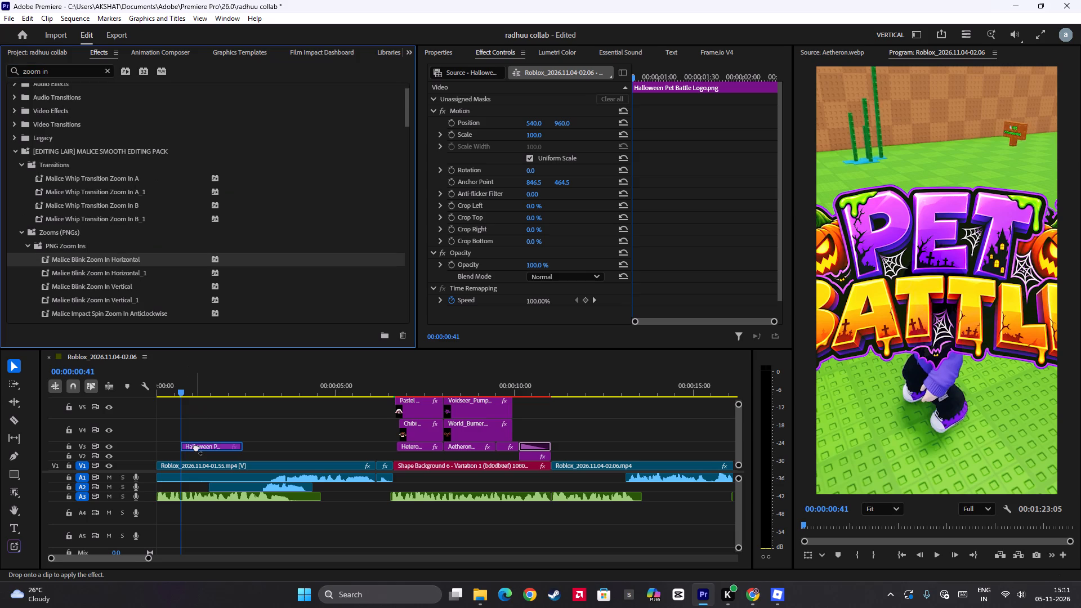
pyautogui.moveTo(196, 447); pyautogui.dragTo(197, 448)
pyautogui.press('space')
pyautogui.press('space')
pyautogui.press('space')
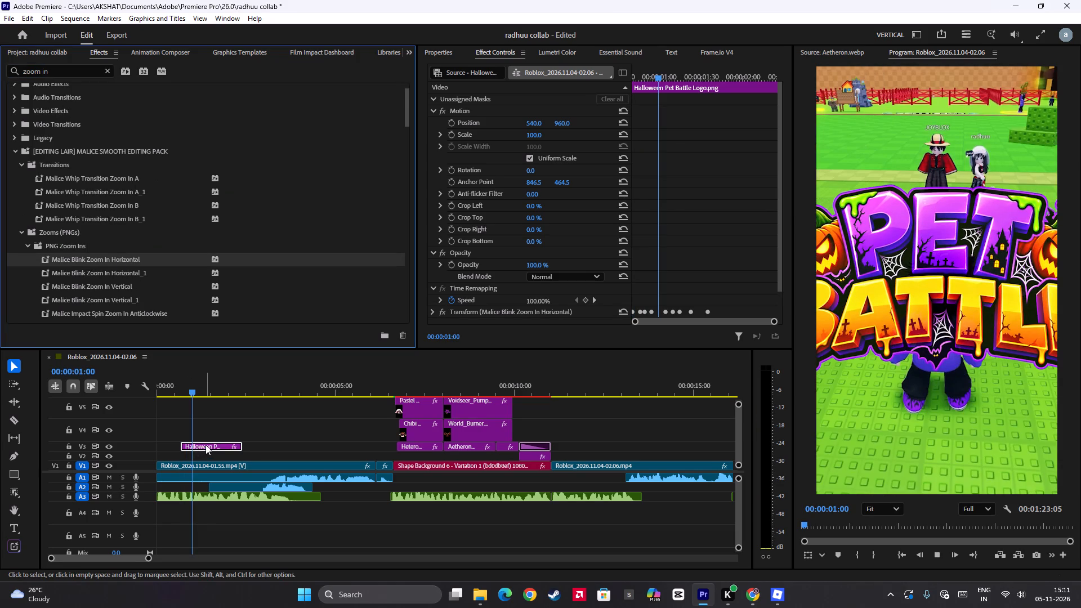
pyautogui.press('space')
pyautogui.press('space')
pyautogui.press('space')
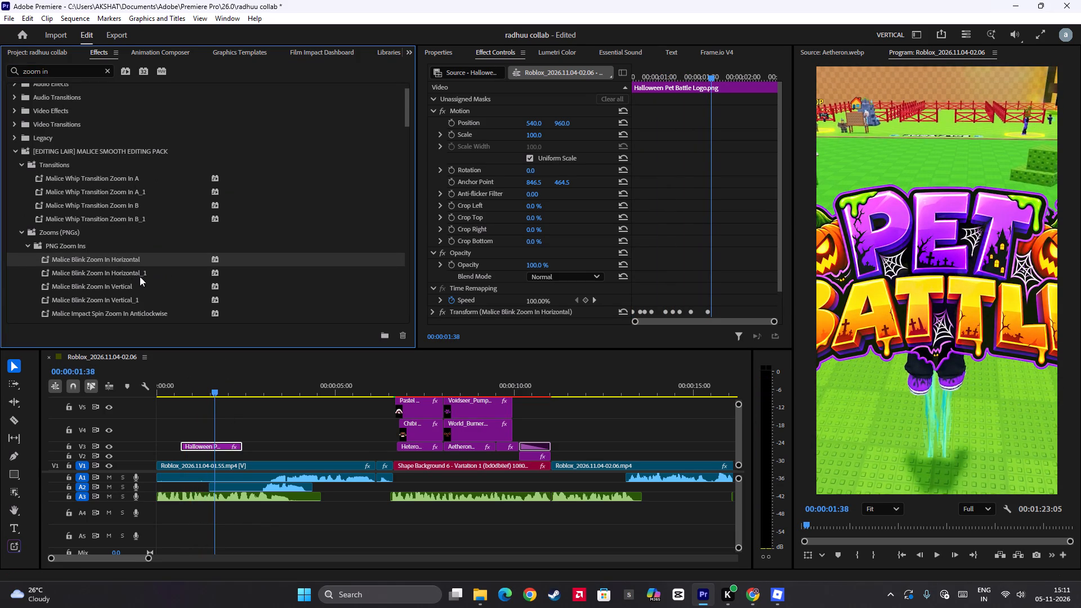
# Apply the Malice Blink Zoom In Vertical preset to the Pet Battle logo clip and preview its entrance.
pyautogui.moveTo(123, 287); pyautogui.dragTo(219, 446)
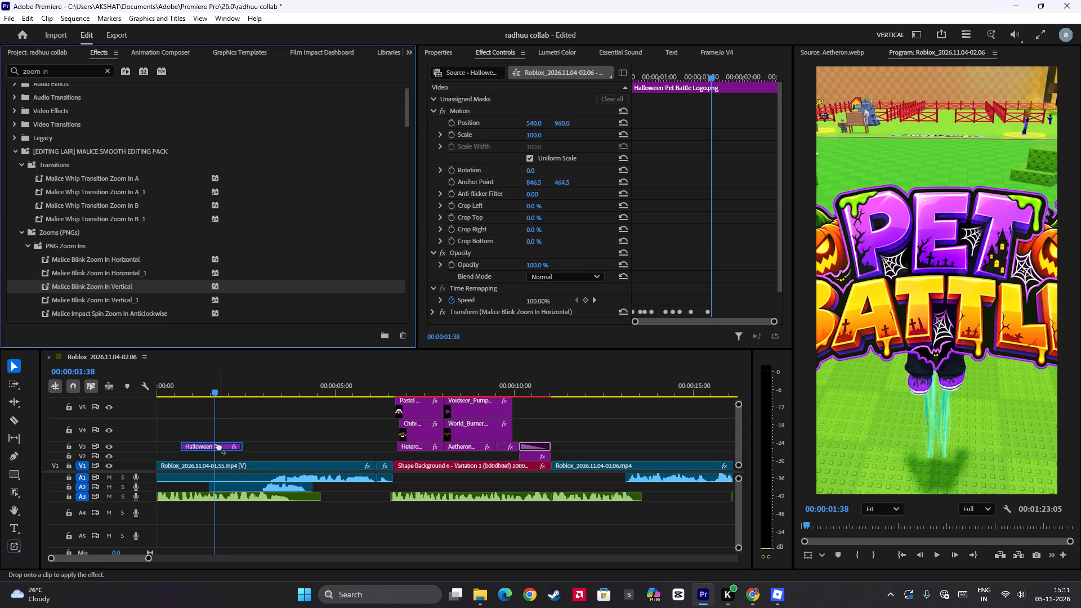
pyautogui.moveTo(219, 446); pyautogui.dragTo(220, 446)
pyautogui.moveTo(217, 428); pyautogui.dragTo(180, 431)
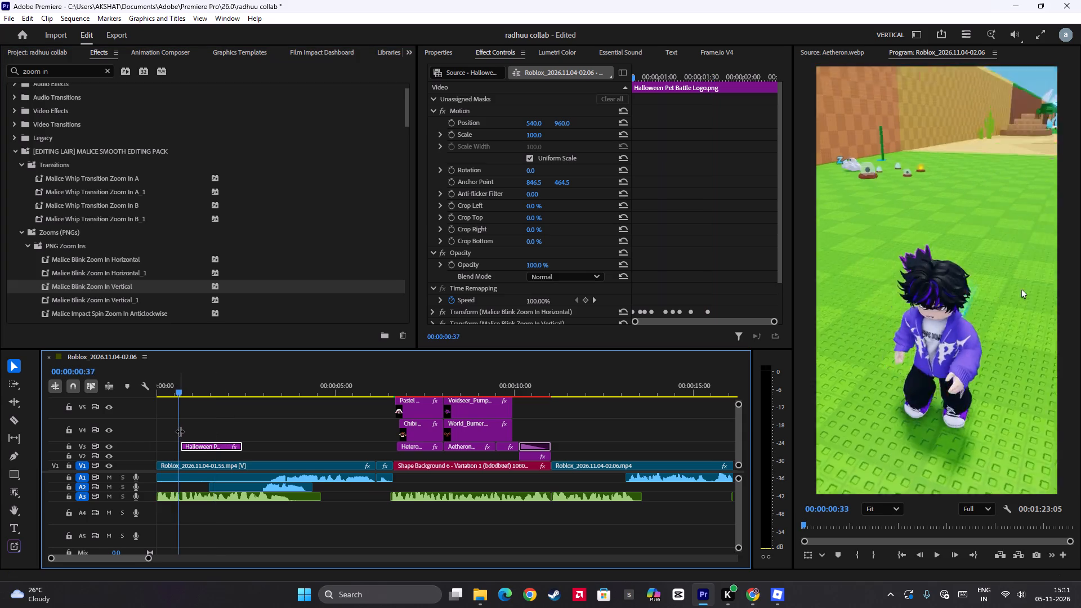
pyautogui.moveTo(180, 431); pyautogui.dragTo(180, 431)
pyautogui.press('space')
pyautogui.press('space')
# Set the Pet Battle logo's scale to 50% and its Y position to 264.
pyautogui.click(443, 52)
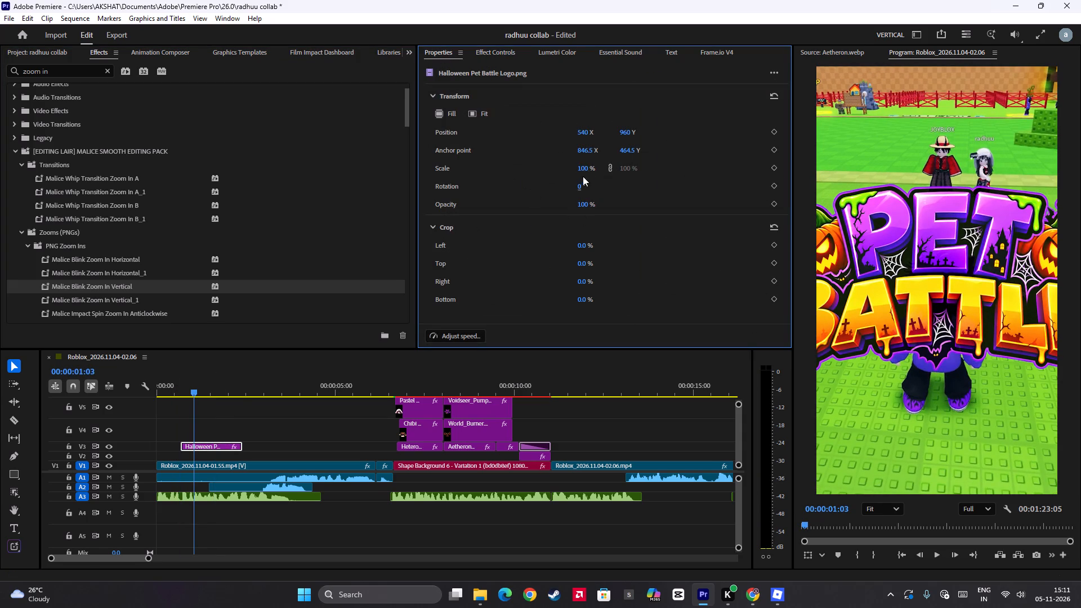
pyautogui.moveTo(588, 169); pyautogui.dragTo(593, 204)
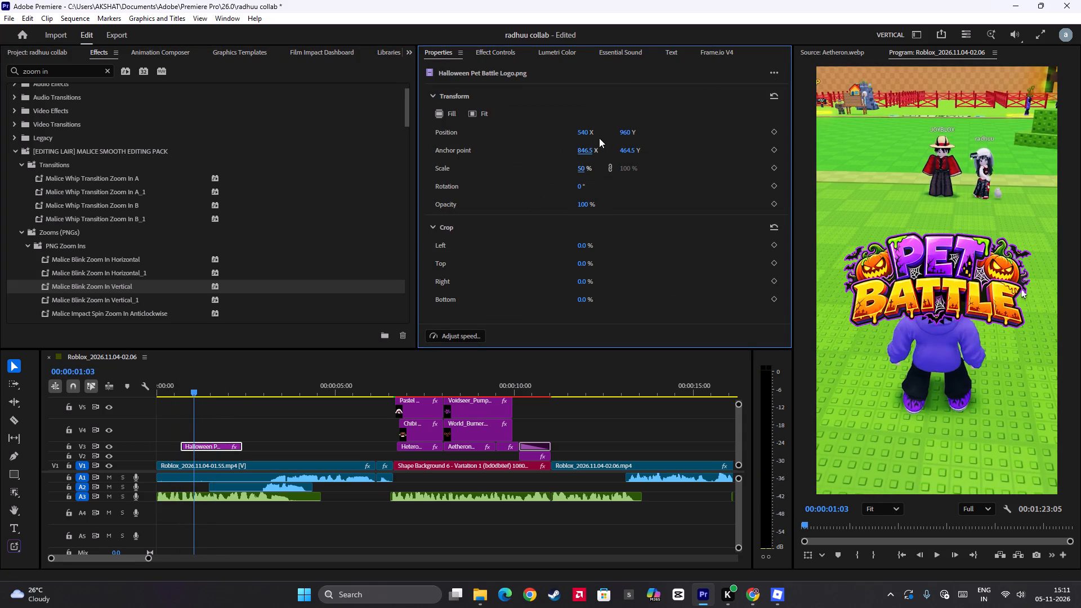
pyautogui.moveTo(630, 131); pyautogui.dragTo(615, 491)
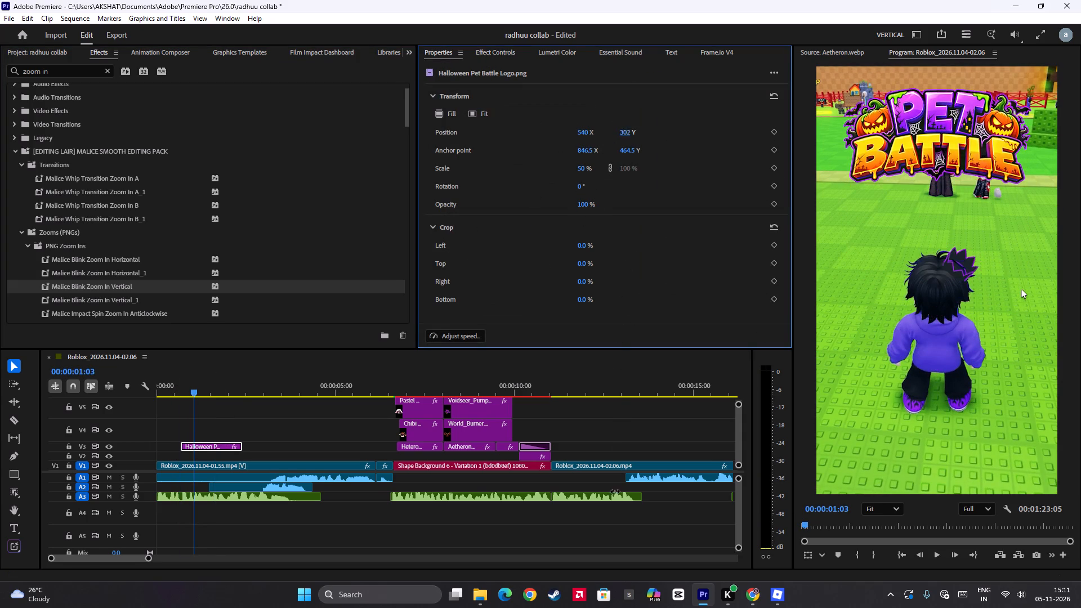
pyautogui.moveTo(615, 491); pyautogui.dragTo(615, 509)
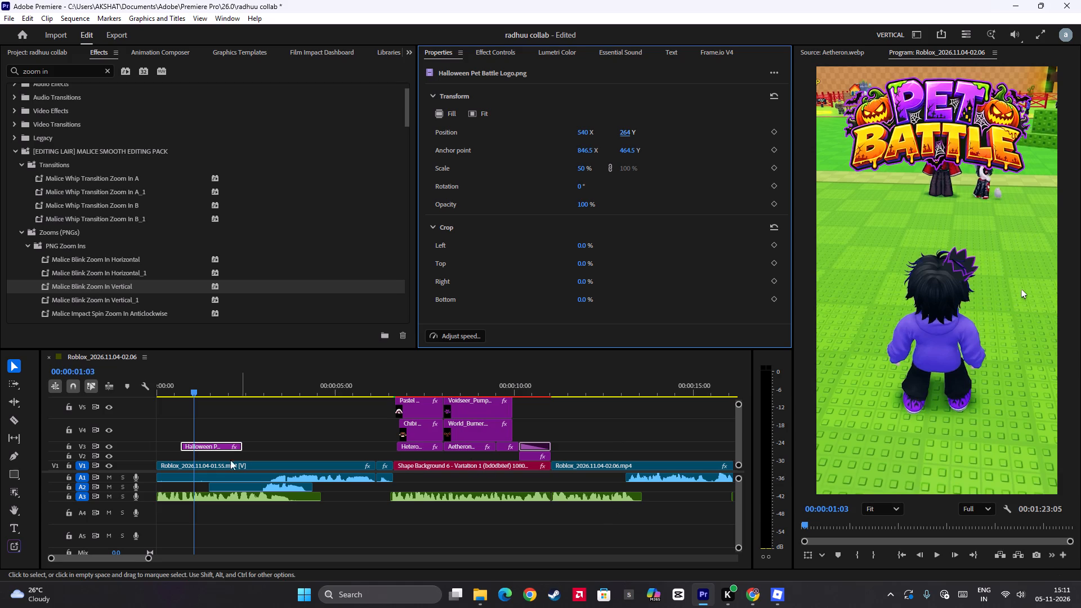
# Play the opening to find the logo's cue, move the logo clip to V4 starting at 00:00:00:32, and replay it.
pyautogui.click(162, 387)
pyautogui.press('space')
pyautogui.keyDown('alt'); pyautogui.scroll(6, 217, 450); pyautogui.keyUp('alt')
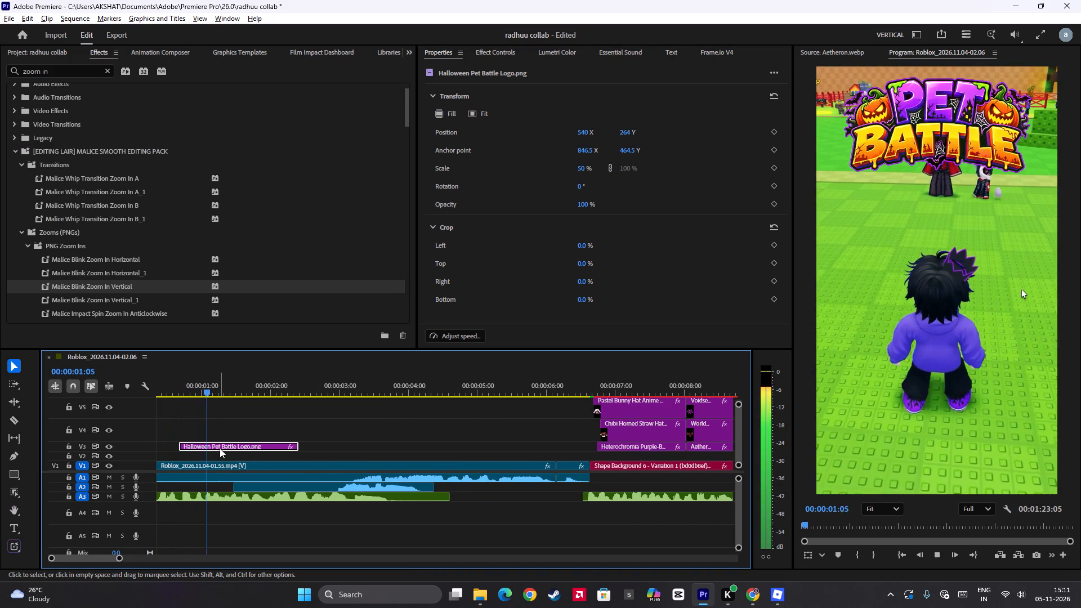
pyautogui.press('space')
pyautogui.click(176, 396)
pyautogui.click(173, 387)
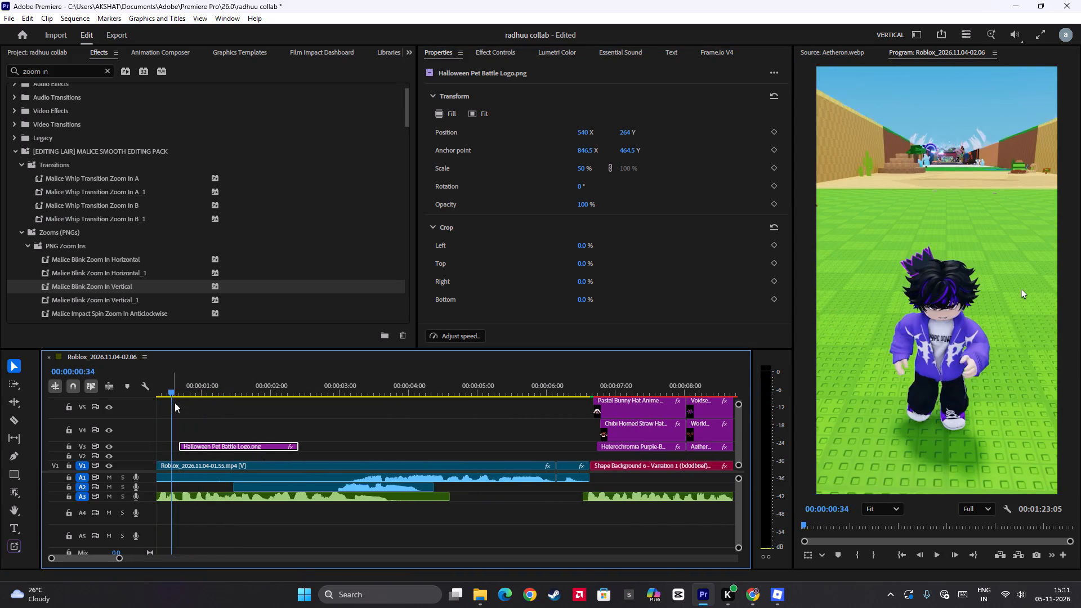
pyautogui.moveTo(170, 412); pyautogui.dragTo(135, 419)
pyautogui.press('space')
pyautogui.press('space')
pyautogui.moveTo(220, 442); pyautogui.dragTo(217, 442)
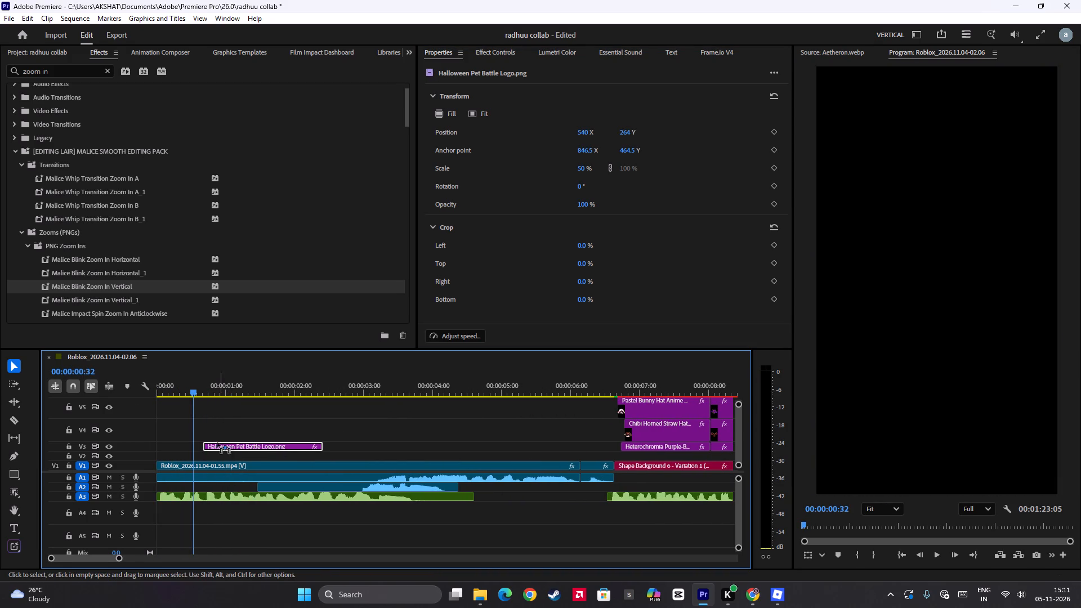
pyautogui.moveTo(217, 442); pyautogui.dragTo(209, 441)
pyautogui.click(209, 441)
pyautogui.press('space')
pyautogui.press('space')
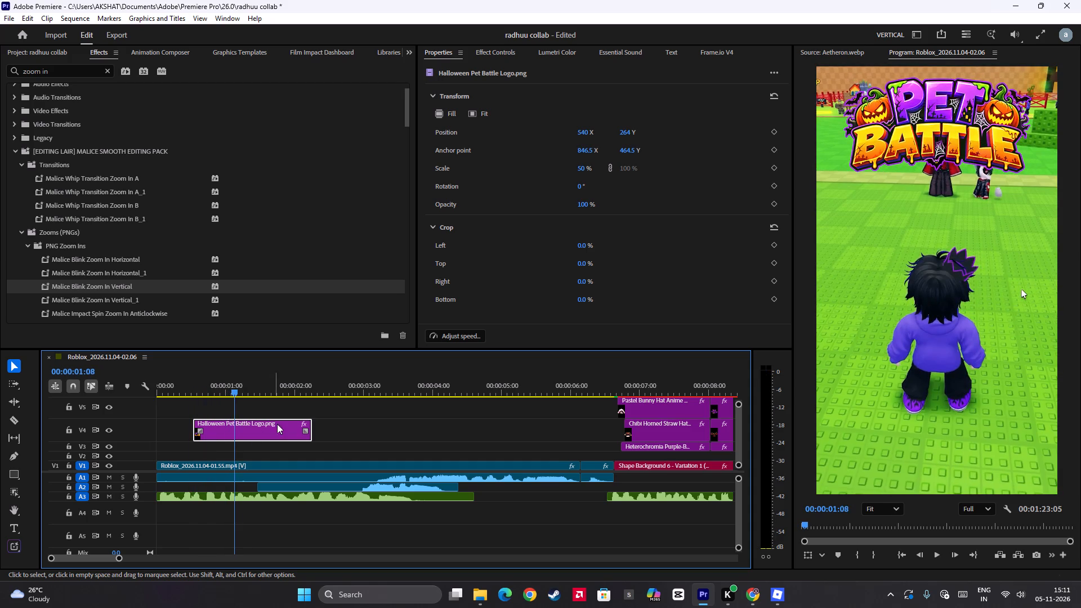
# Trim the end of the Pet Battle logo clip back to about 00:00:01:08 and replay it to check the timing.
pyautogui.moveTo(311, 431); pyautogui.dragTo(236, 441)
pyautogui.click(191, 386)
pyautogui.press('space')
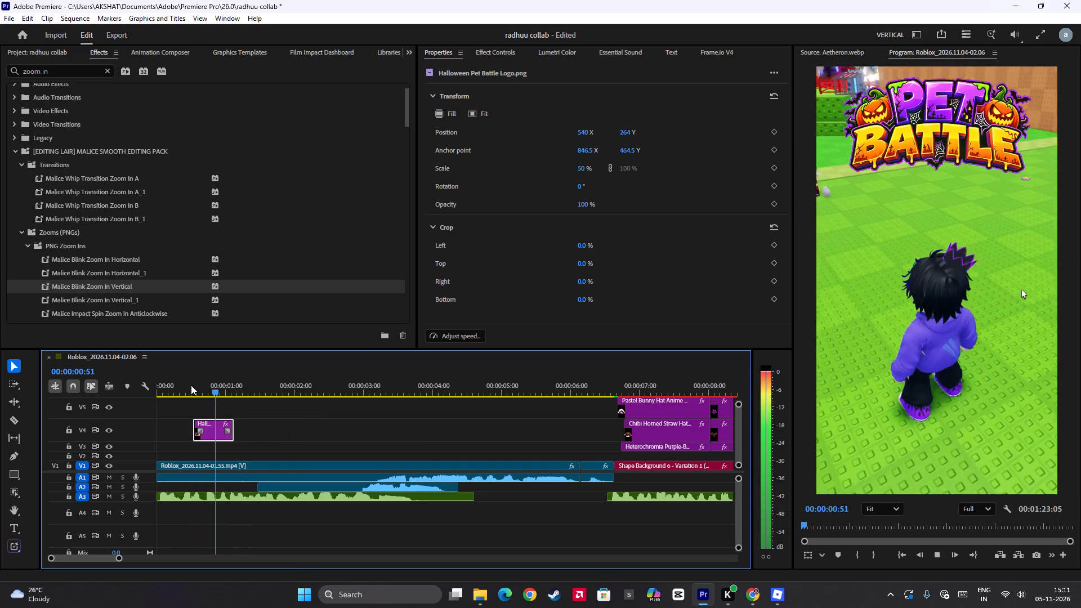
pyautogui.press('space')
pyautogui.press('space')
pyautogui.press('space')
pyautogui.click(191, 385)
pyautogui.press('space')
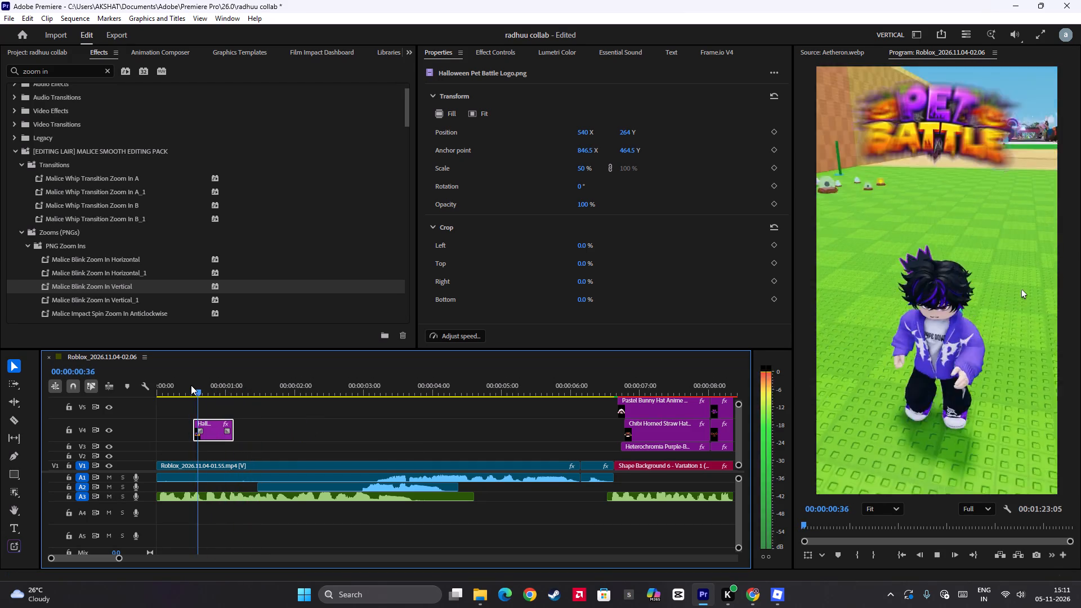
pyautogui.press('space')
pyautogui.press('space')
pyautogui.press('space')
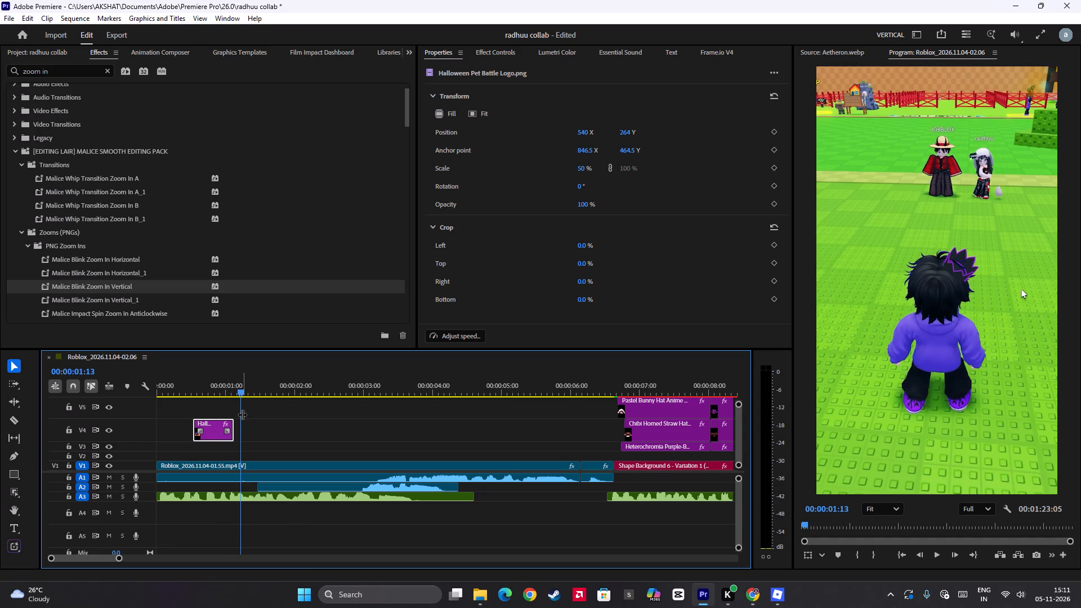
# Search the effects for "zoom out", apply Malice Jelly Zoom Out Horizontal to the Pet Battle logo clip, and replay the opening.
pyautogui.moveTo(242, 414); pyautogui.dragTo(227, 416)
pyautogui.moveTo(69, 73); pyautogui.dragTo(0, 69)
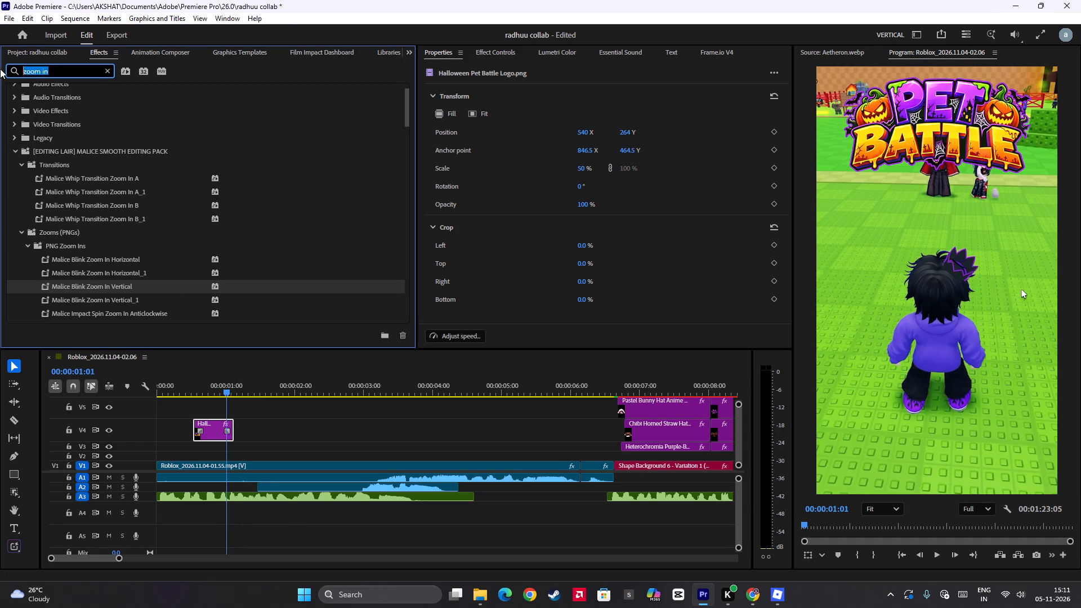
pyautogui.write('zoom out')
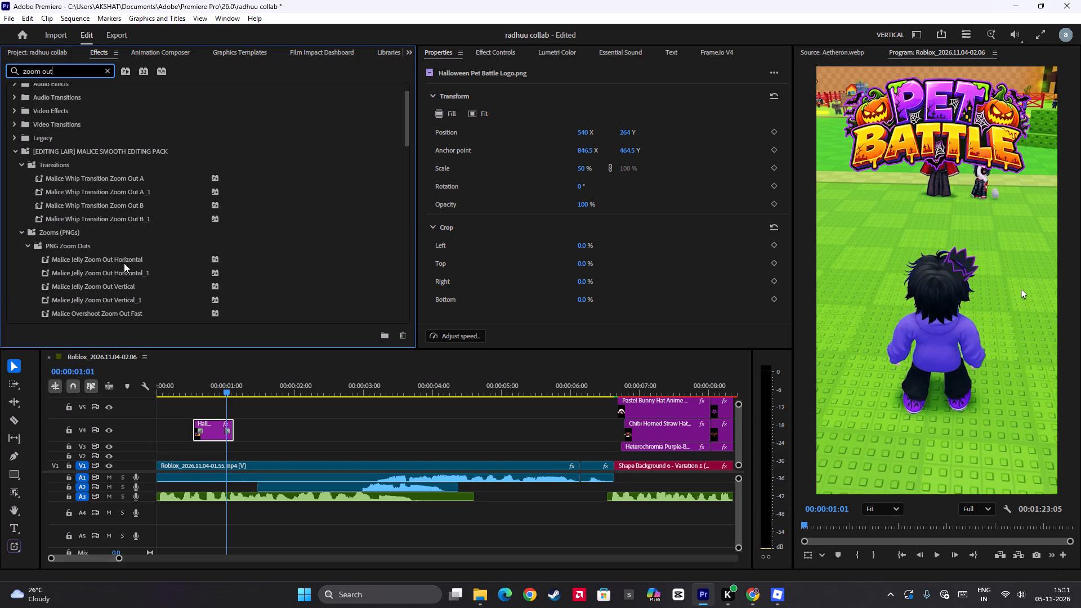
pyautogui.moveTo(123, 257); pyautogui.dragTo(183, 391)
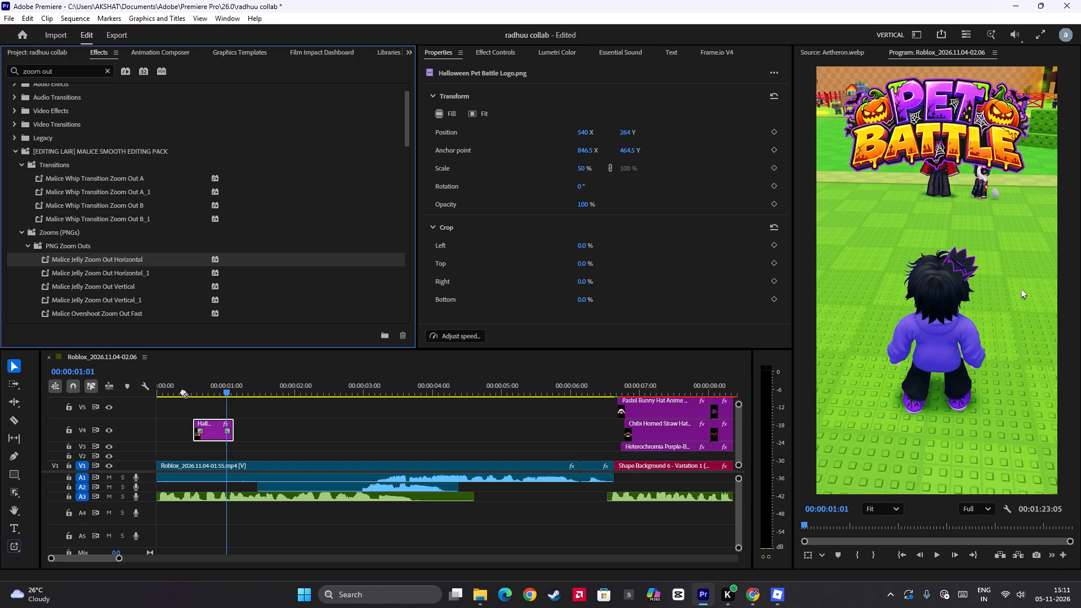
pyautogui.moveTo(183, 391); pyautogui.dragTo(208, 426)
pyautogui.click(187, 388)
pyautogui.press('space')
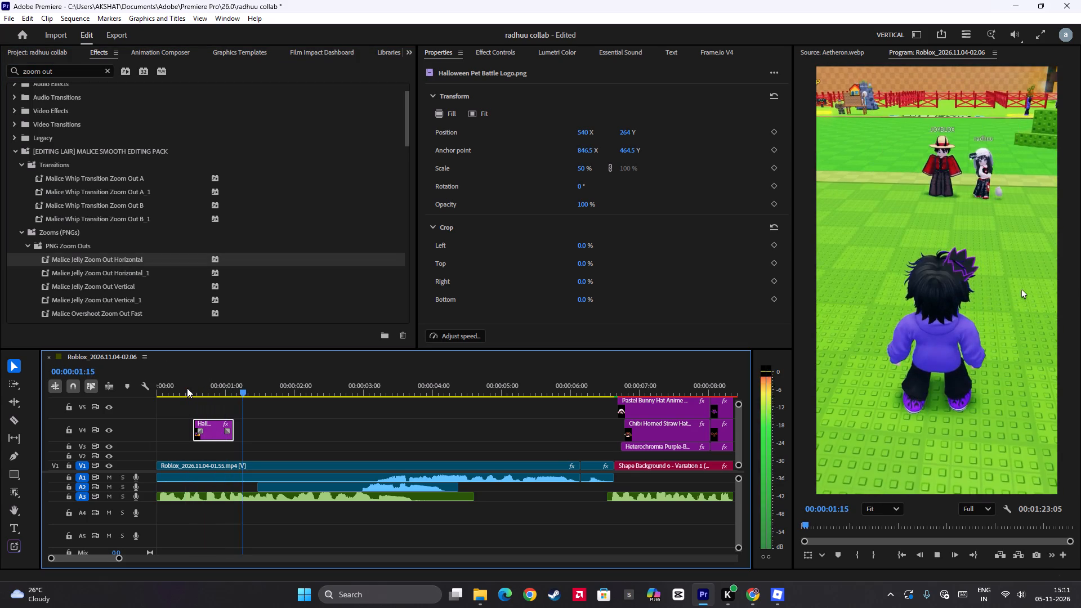
pyautogui.press('space')
pyautogui.click(188, 388)
pyautogui.moveTo(187, 401); pyautogui.dragTo(122, 403)
pyautogui.press('space')
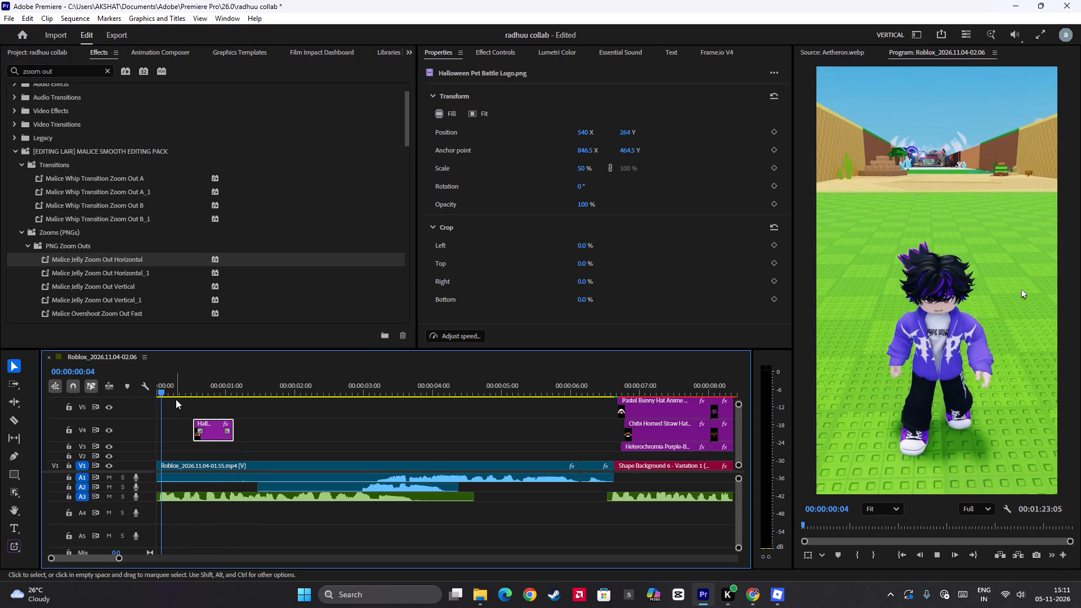
# Play the sequence from the Pet Battle logo opening through the heads and pets section to review the timing and animations.
pyautogui.press('space')
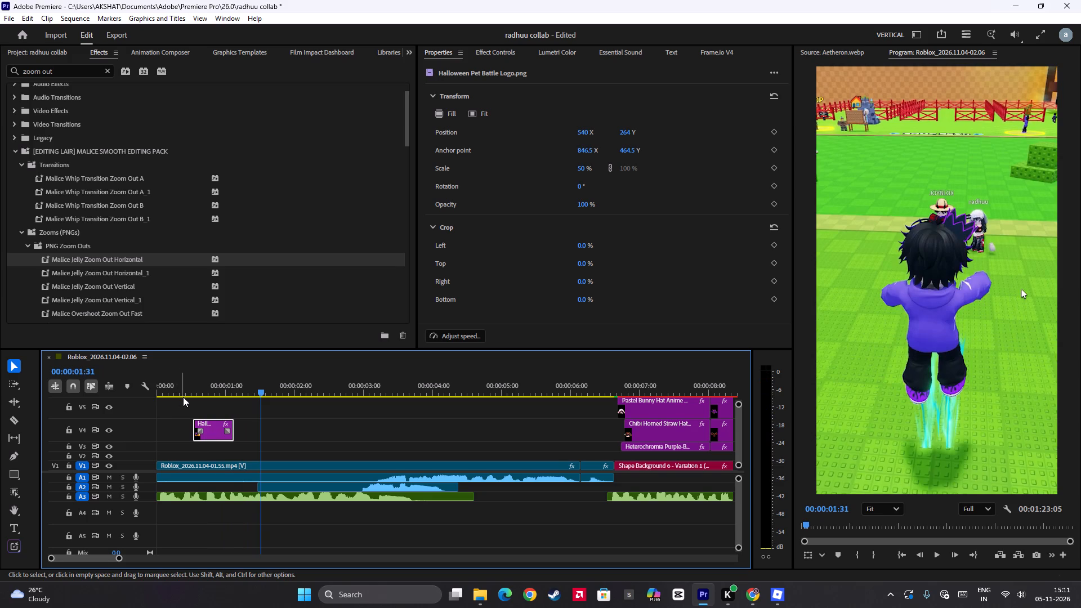
pyautogui.press('space')
pyautogui.press('space')
pyautogui.press('space')
pyautogui.scroll(-4, 289, 427)
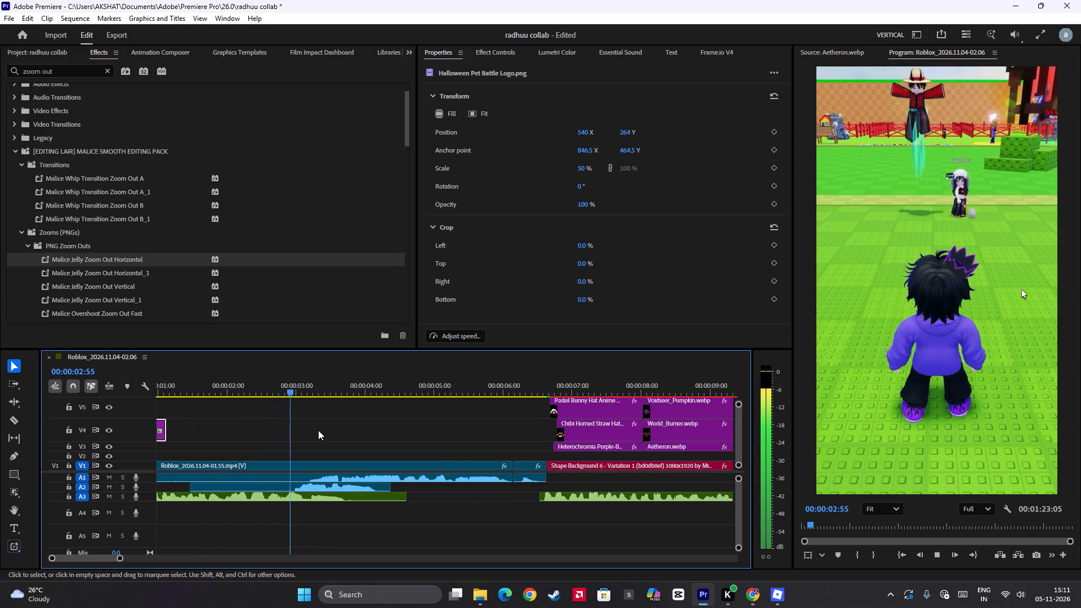
pyautogui.keyDown('alt'); pyautogui.scroll(-7, 383, 442); pyautogui.keyUp('alt')
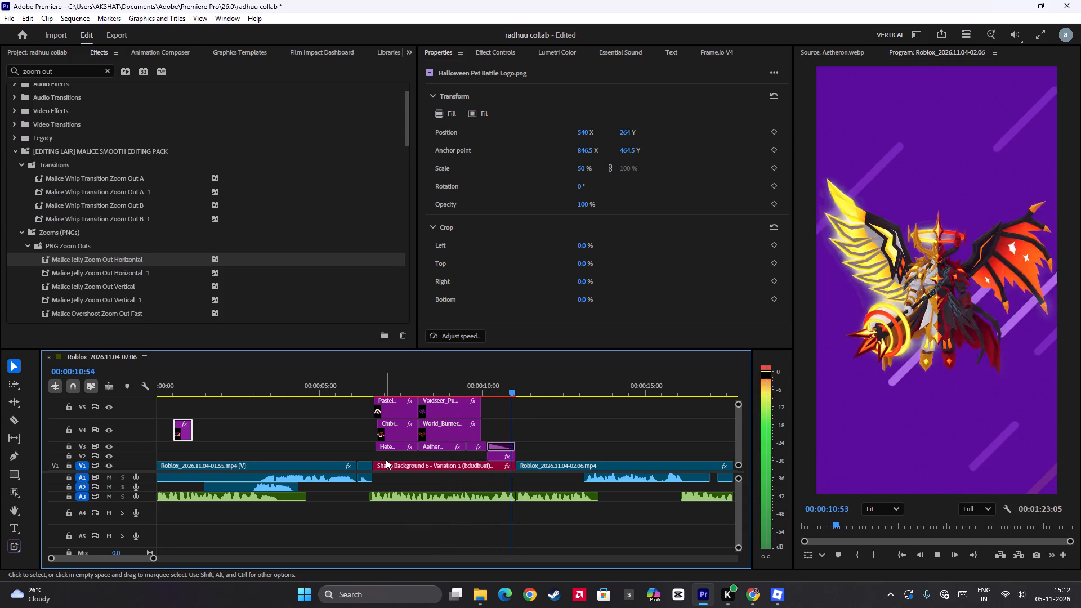
pyautogui.press('space')
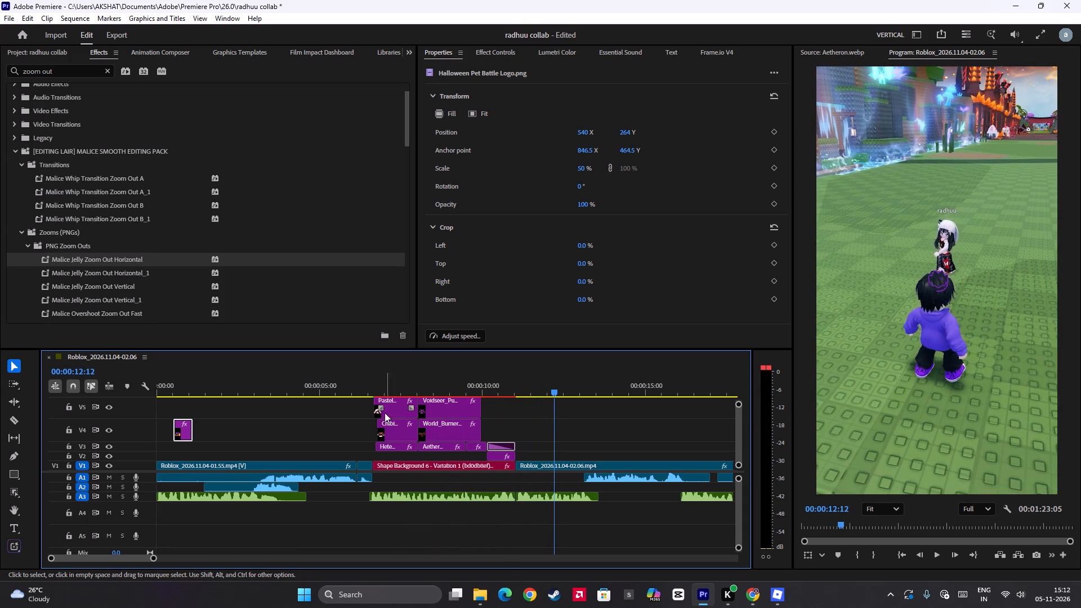
# Select the head and pet clips on V2 to V5 above Shape Background 6 and render the sequence's effect previews.
pyautogui.moveTo(364, 402); pyautogui.dragTo(514, 457)
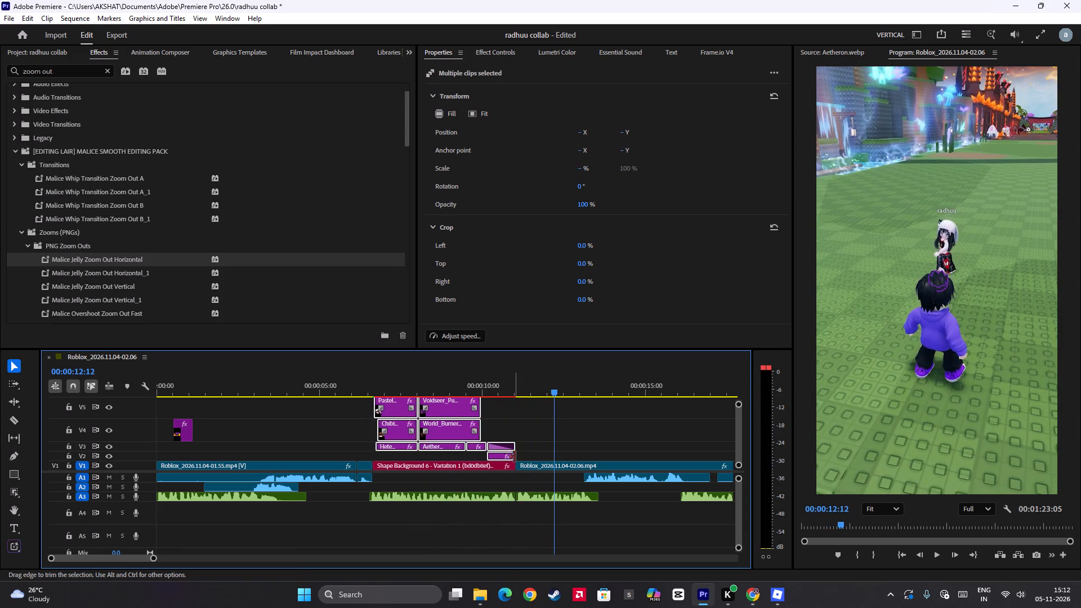
pyautogui.press('Return')
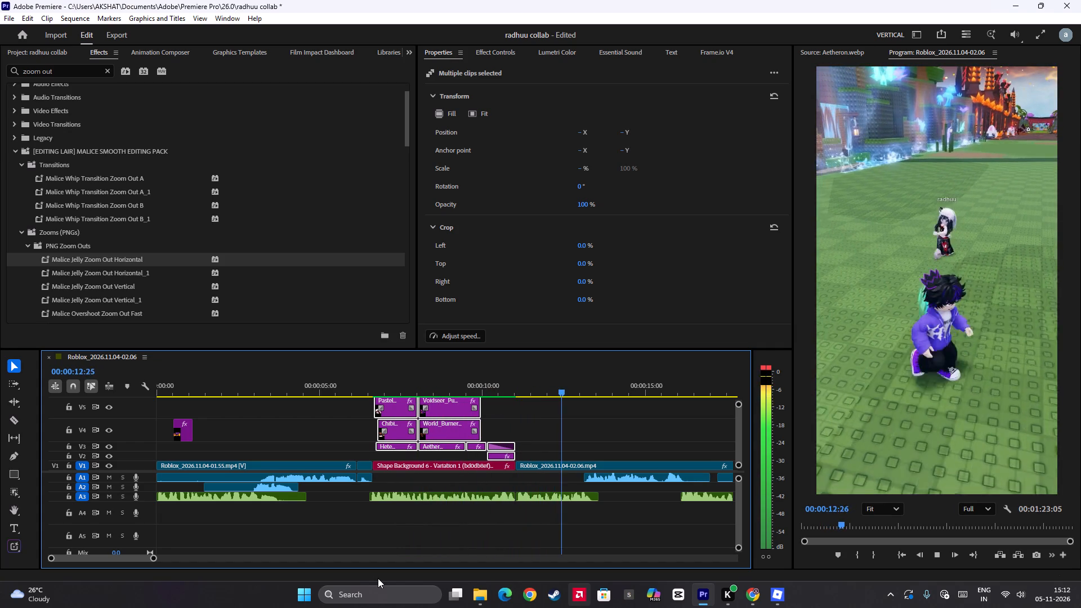
pyautogui.press('space')
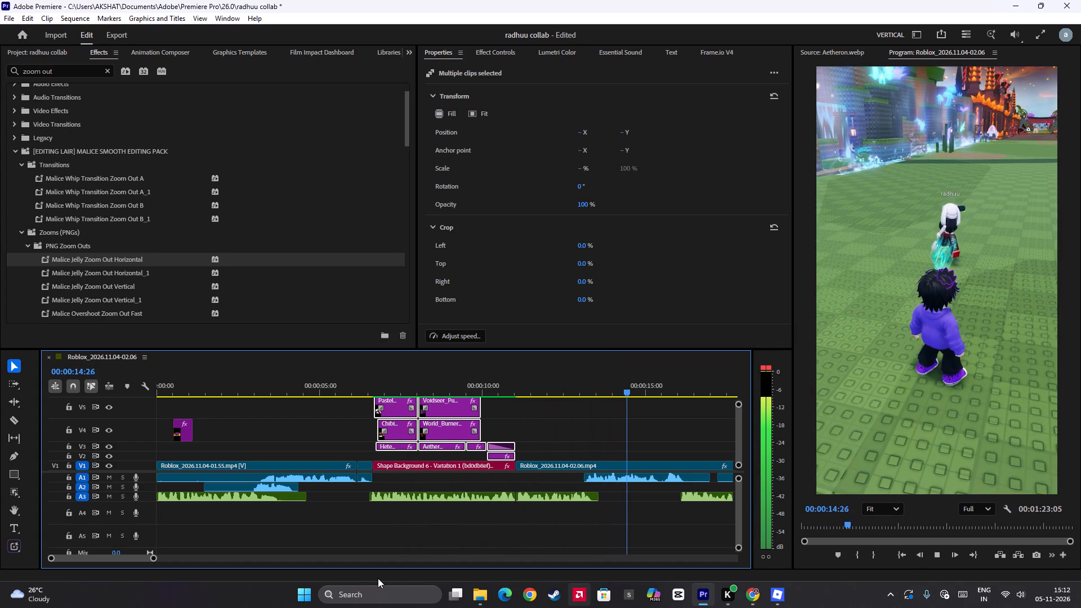
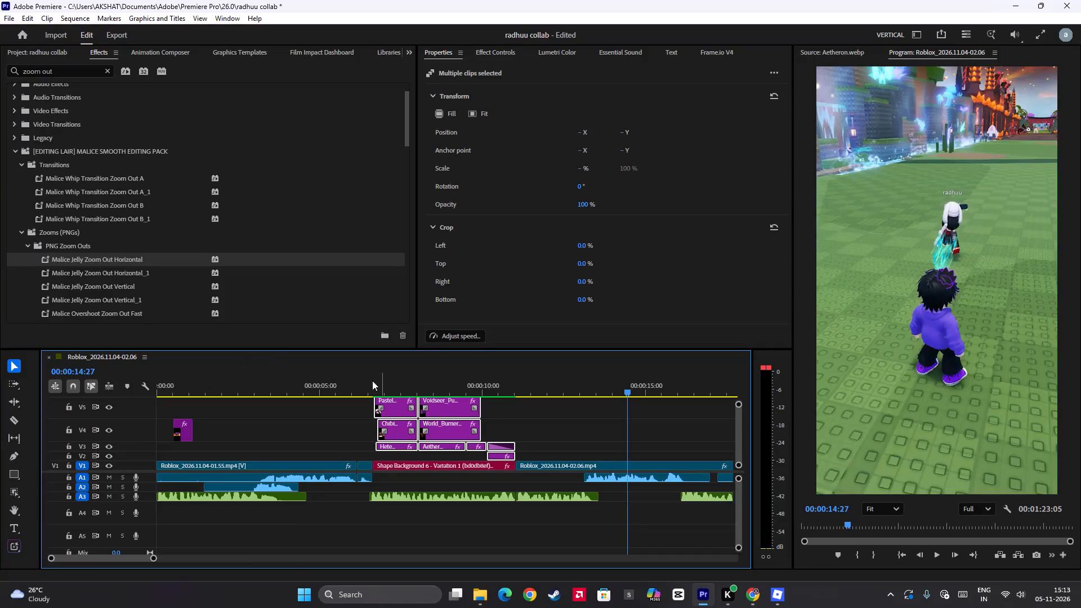
# Replay the start of the purple background section, from about 00:00:06:37, to examine the three chibi stickers' entrance animation.
pyautogui.click(351, 391)
pyautogui.rightClick(351, 391)
pyautogui.press('space')
pyautogui.keyDown('alt'); pyautogui.scroll(7, 464, 455); pyautogui.keyUp('alt')
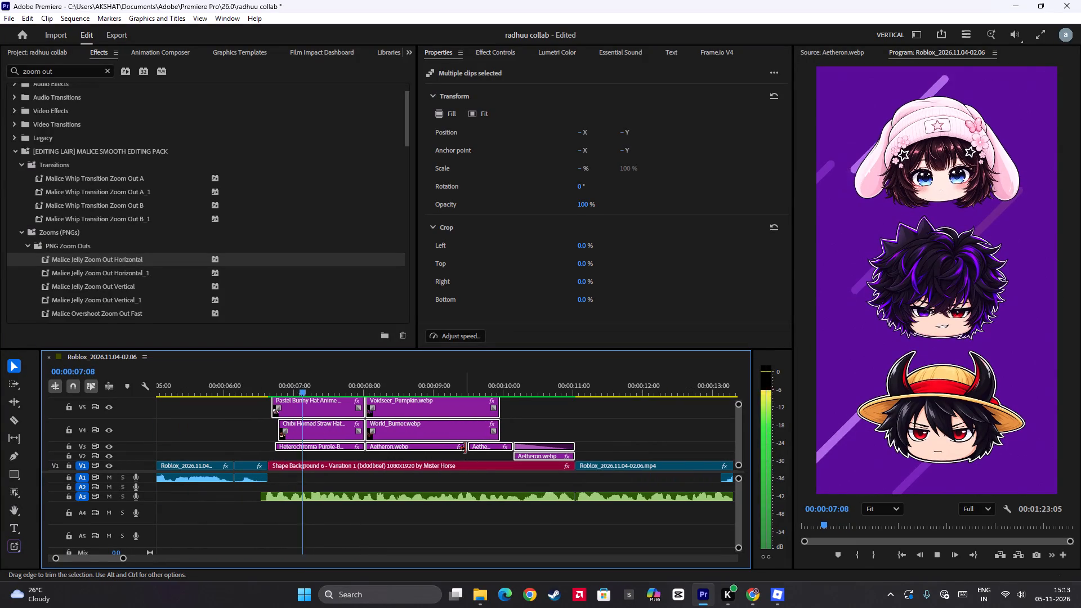
pyautogui.press('space')
pyautogui.click(245, 391)
pyautogui.press('space')
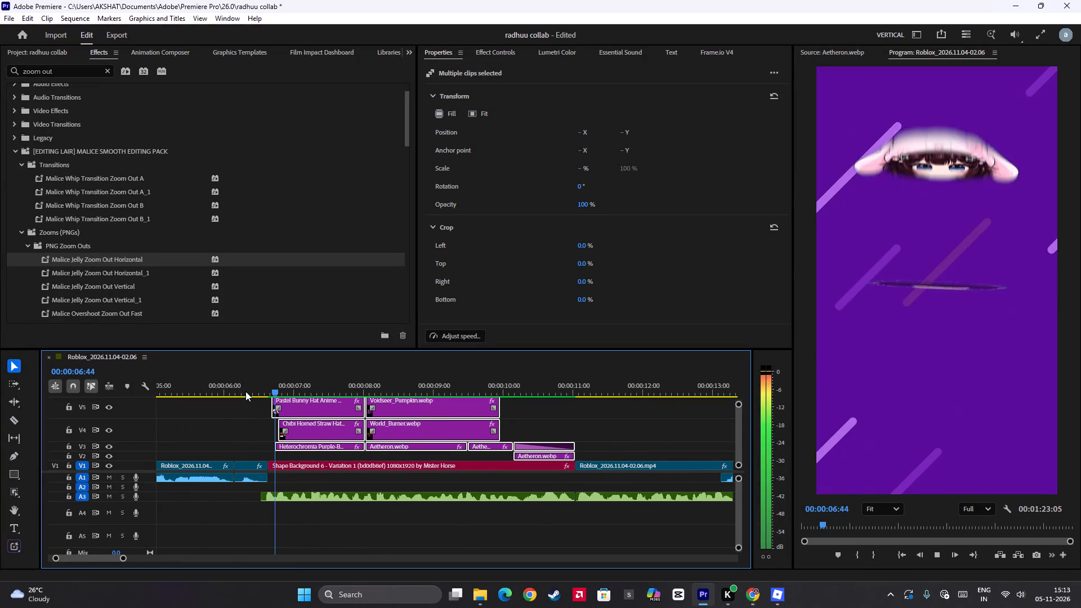
pyautogui.press('space')
pyautogui.press('space')
pyautogui.press('space')
pyautogui.press('space')
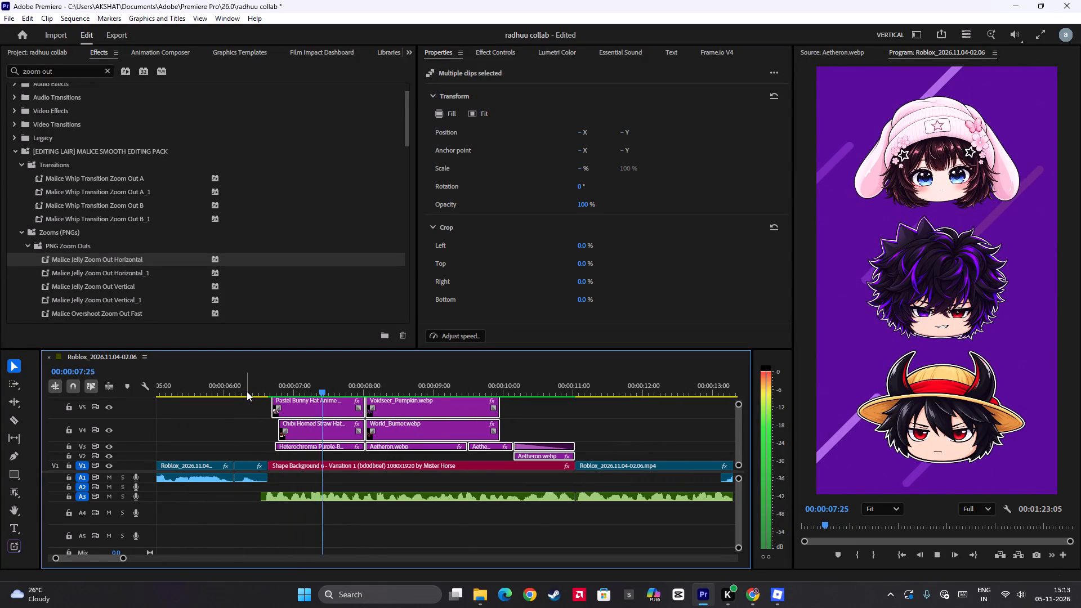
pyautogui.press('space')
pyautogui.click(263, 393)
pyautogui.moveTo(262, 410); pyautogui.dragTo(268, 419)
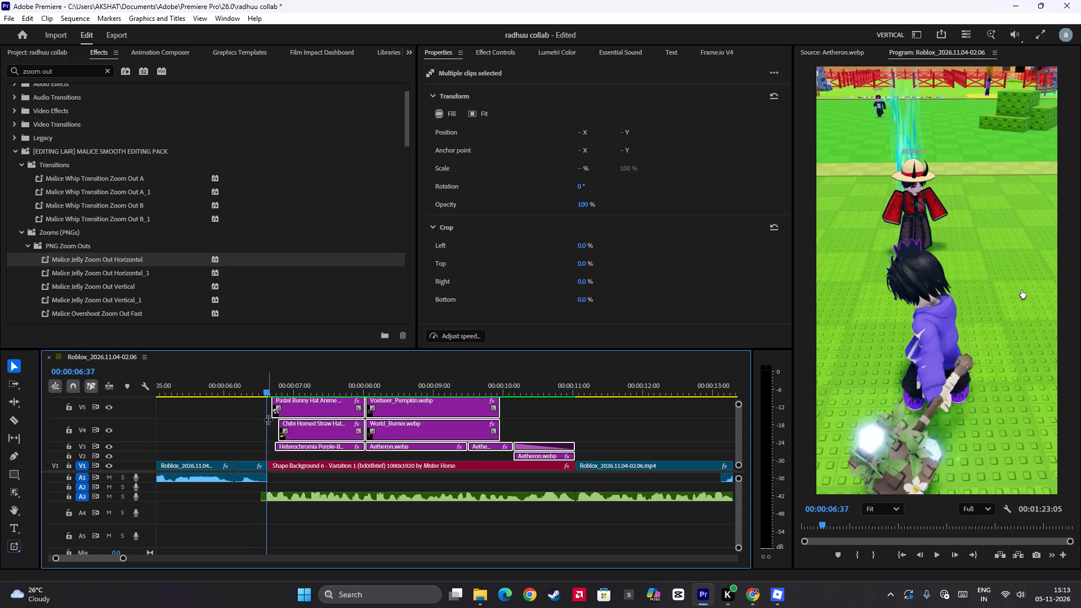
pyautogui.moveTo(268, 419); pyautogui.dragTo(273, 423)
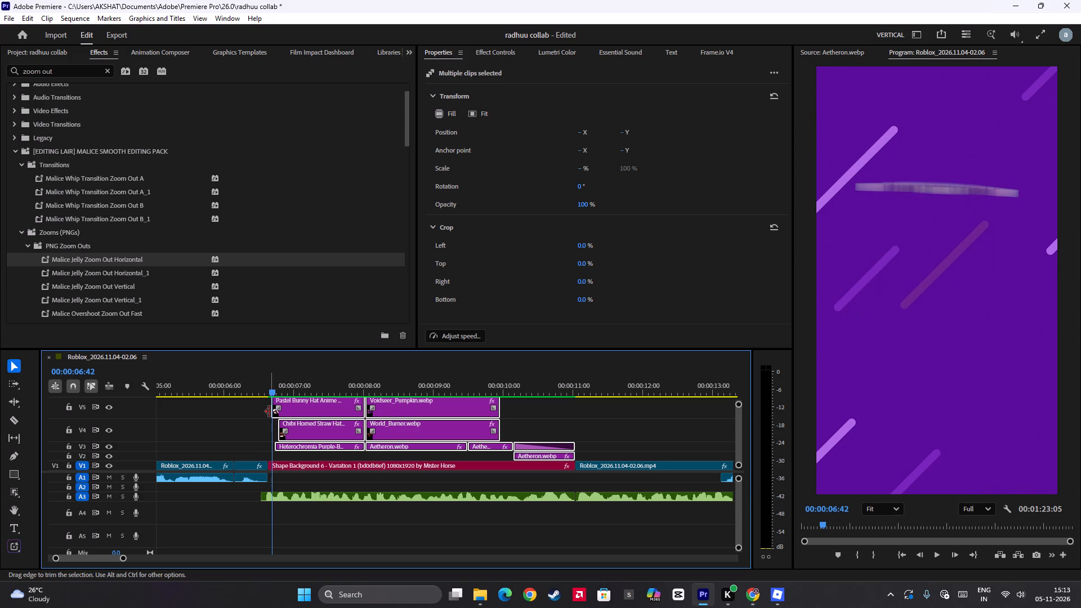
pyautogui.press('space')
pyautogui.press('space')
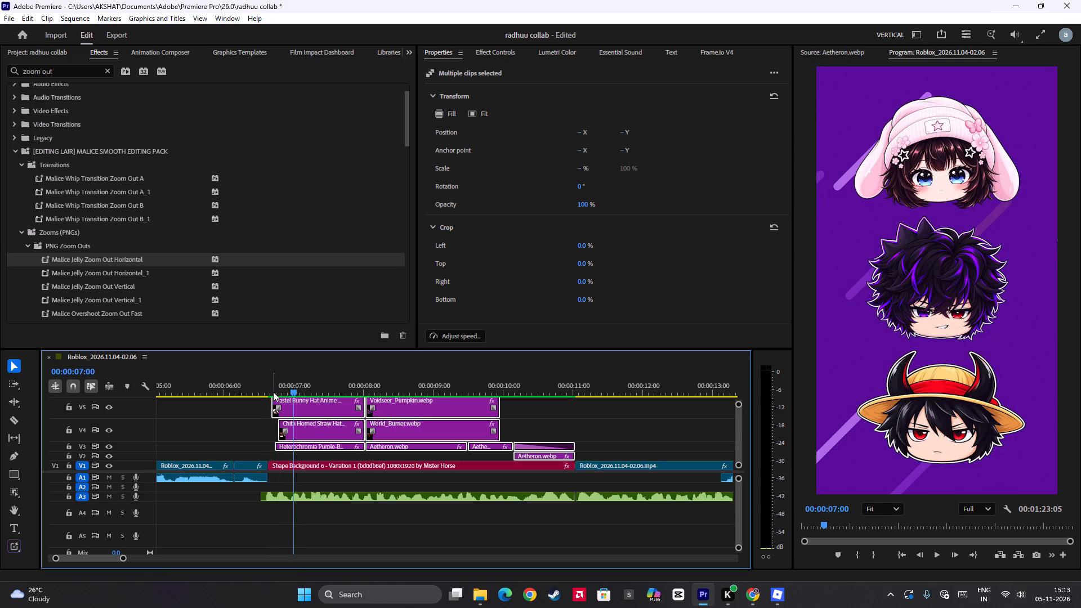
# Play the purple background section through from the chibi stickers to the Aetheron clips to check its animation and timing.
pyautogui.click(273, 392)
pyautogui.press('space')
pyautogui.press('space')
pyautogui.press('space')
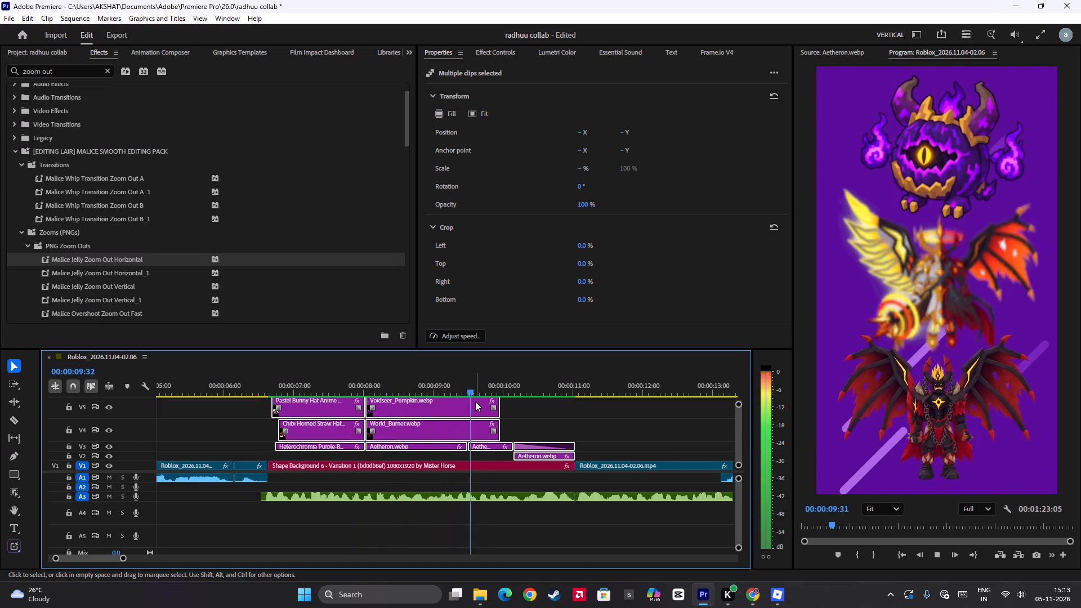
pyautogui.press('space')
pyautogui.press('space')
pyautogui.press('space')
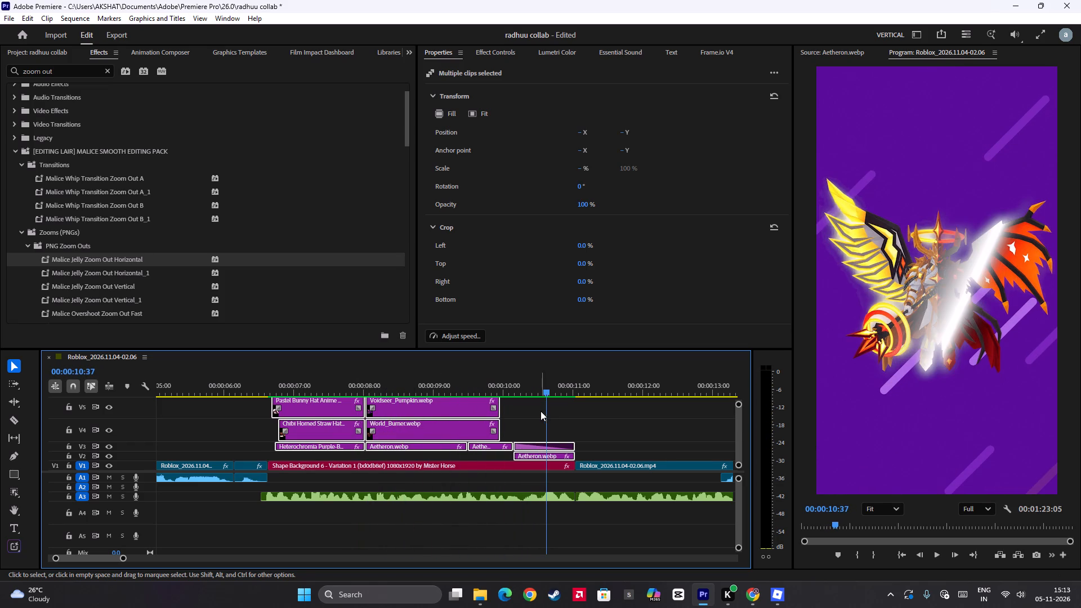
# Import the sound effect folder from Local Disk (D:) into the project's Animation Composer bin.
pyautogui.moveTo(547, 420); pyautogui.dragTo(126, 439)
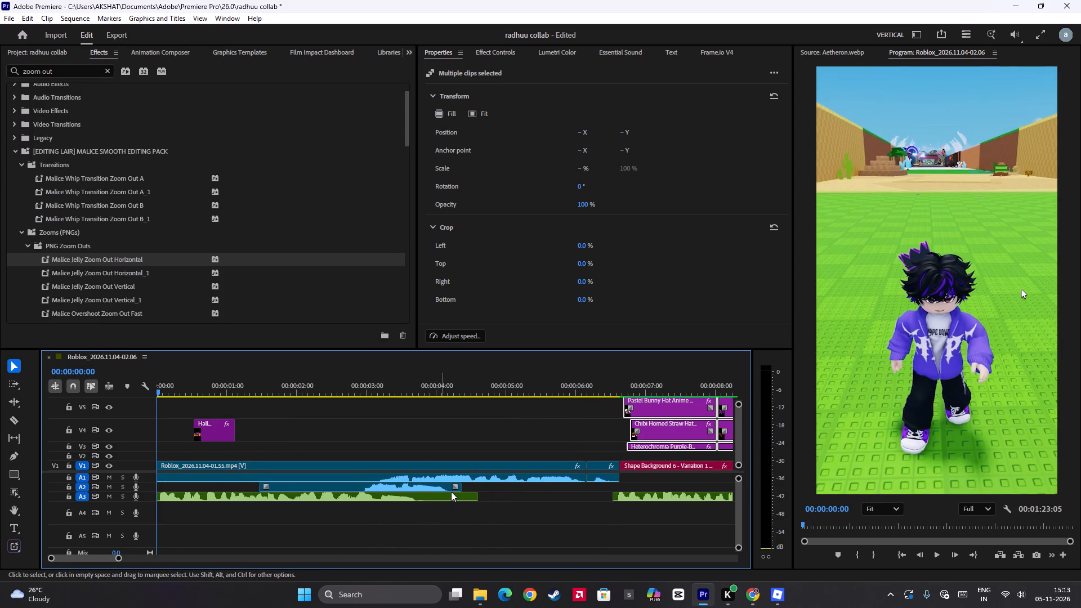
pyautogui.scroll(-6, 476, 493)
pyautogui.keyDown('alt'); pyautogui.scroll(-8, 476, 493); pyautogui.keyUp('alt')
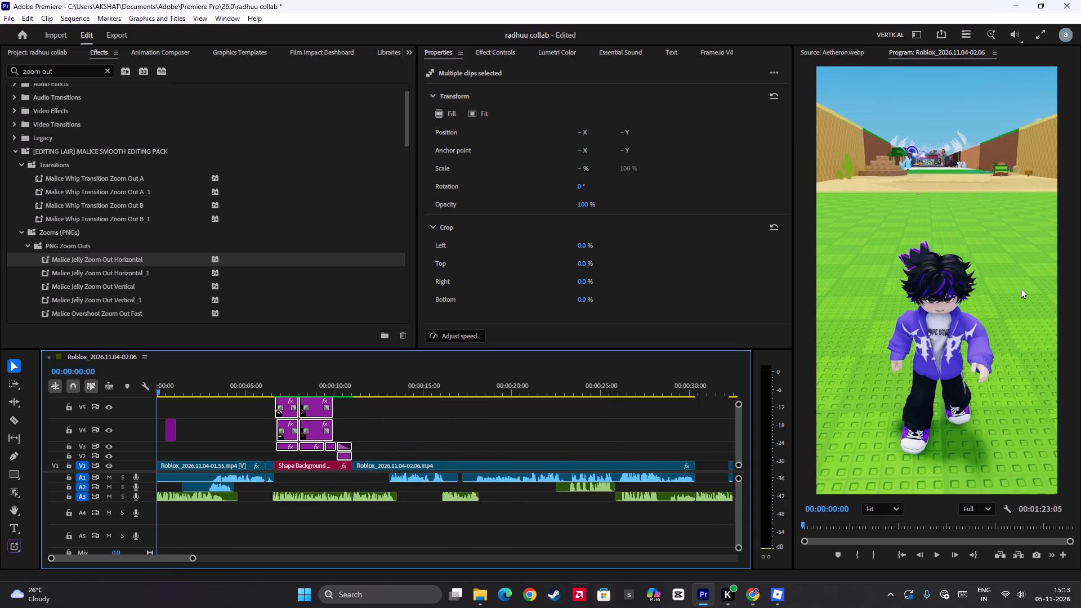
pyautogui.click(485, 602)
pyautogui.scroll(-4, 405, 395)
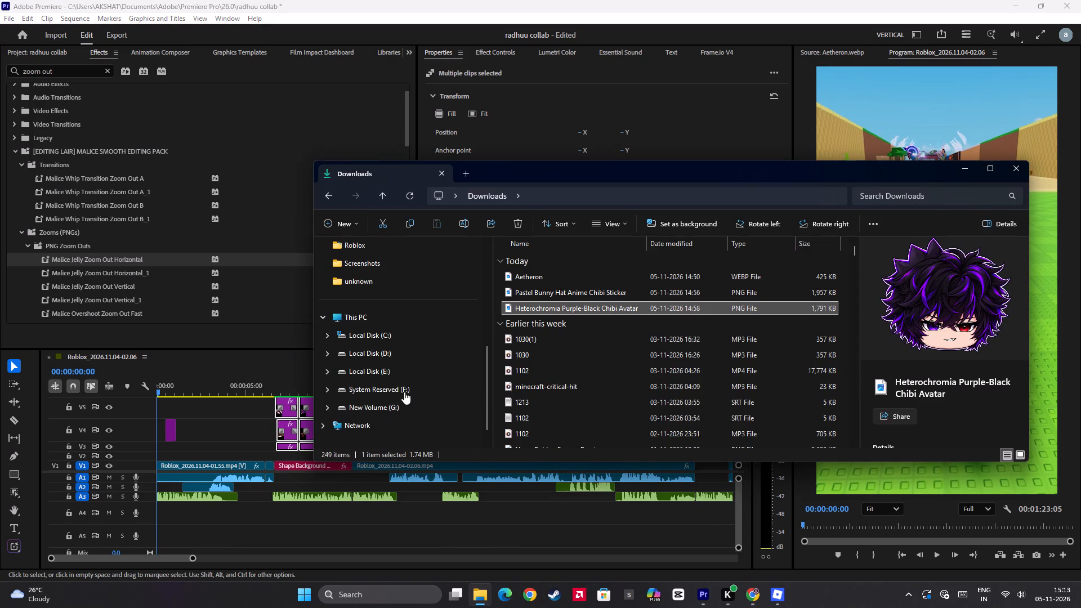
pyautogui.click(391, 355)
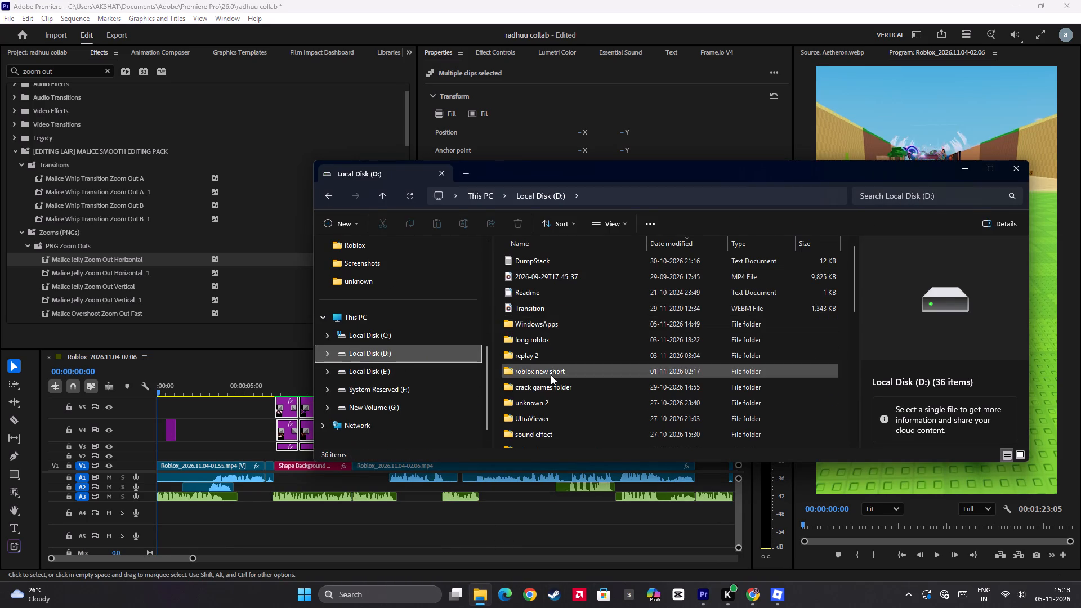
pyautogui.scroll(-2, 564, 374)
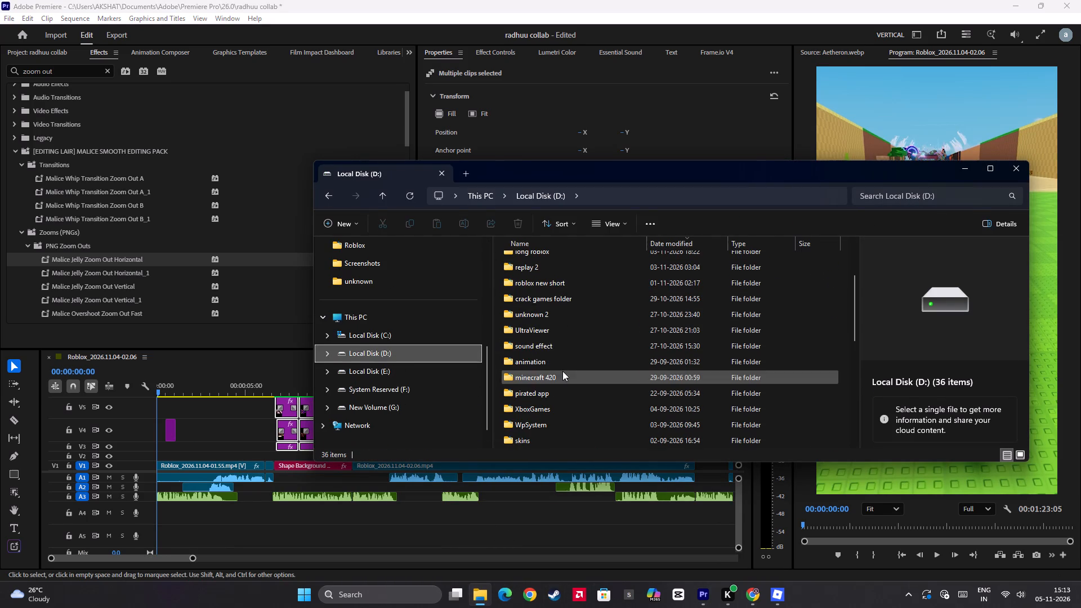
pyautogui.scroll(-1, 562, 371)
pyautogui.click(540, 310)
pyautogui.click(544, 296)
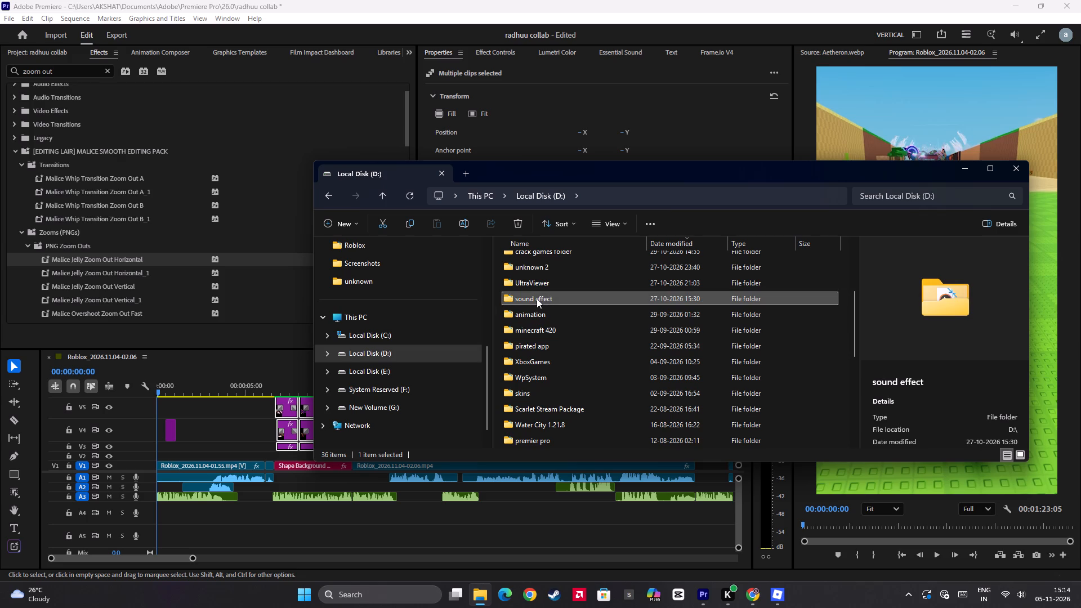
pyautogui.click(537, 298)
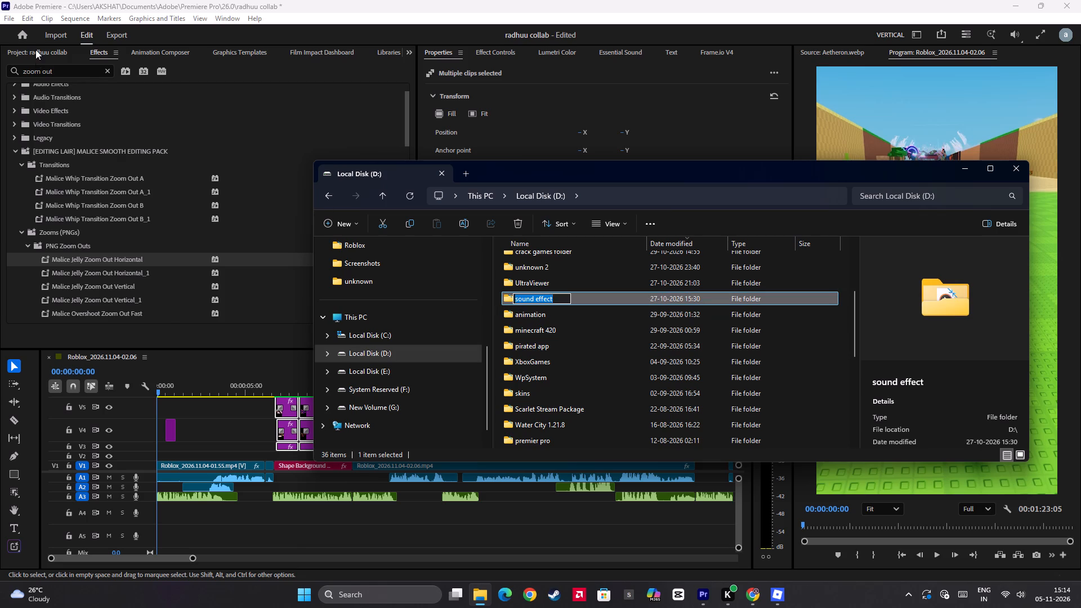
pyautogui.click(35, 50)
pyautogui.click(480, 596)
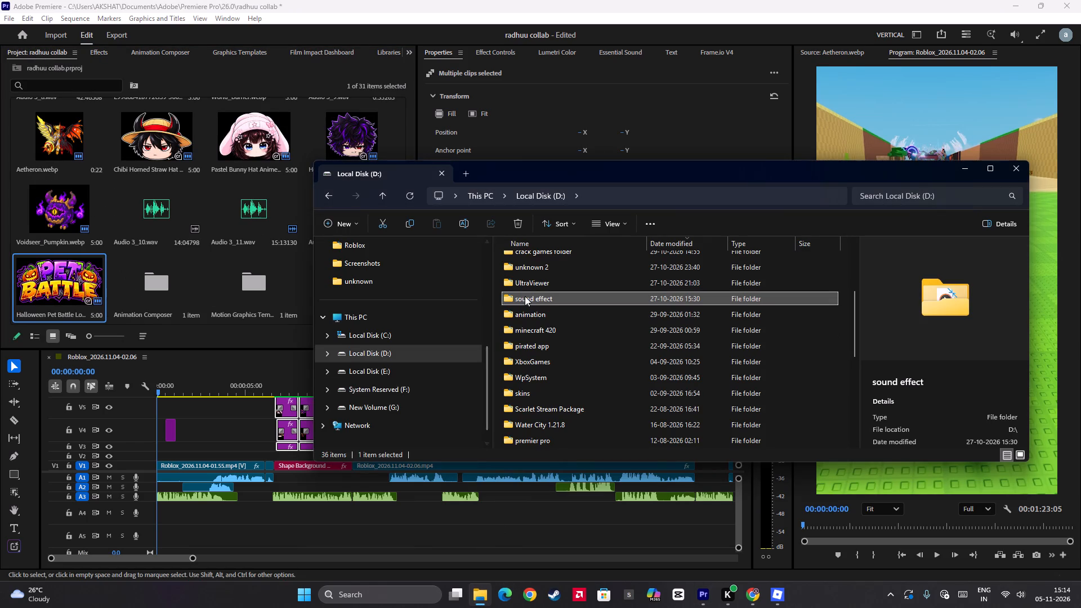
pyautogui.moveTo(524, 298); pyautogui.dragTo(150, 263)
pyautogui.click(283, 0)
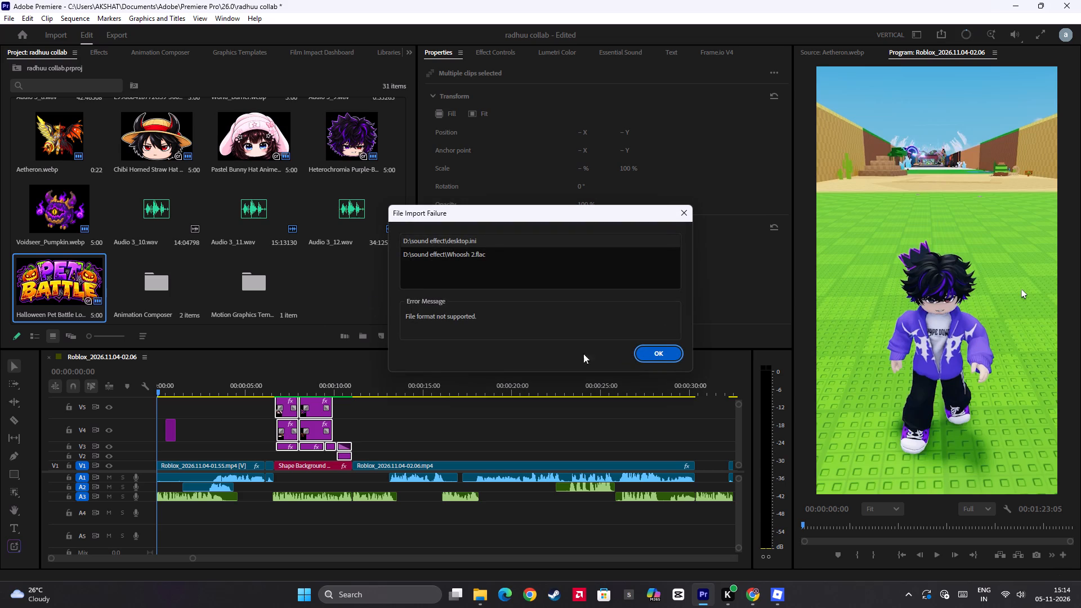
pyautogui.click(658, 356)
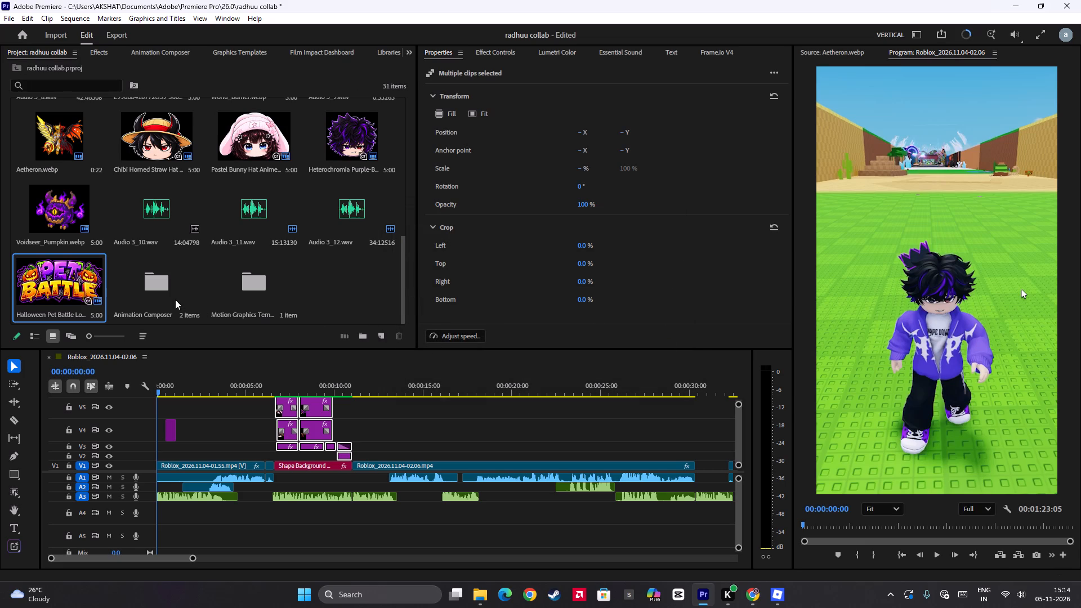
# Look through the project's items and the Motion Graphics Template Media bin for the imported sound effect folder.
pyautogui.scroll(10, 260, 285)
pyautogui.scroll(-7, 264, 283)
pyautogui.doubleClick(264, 283)
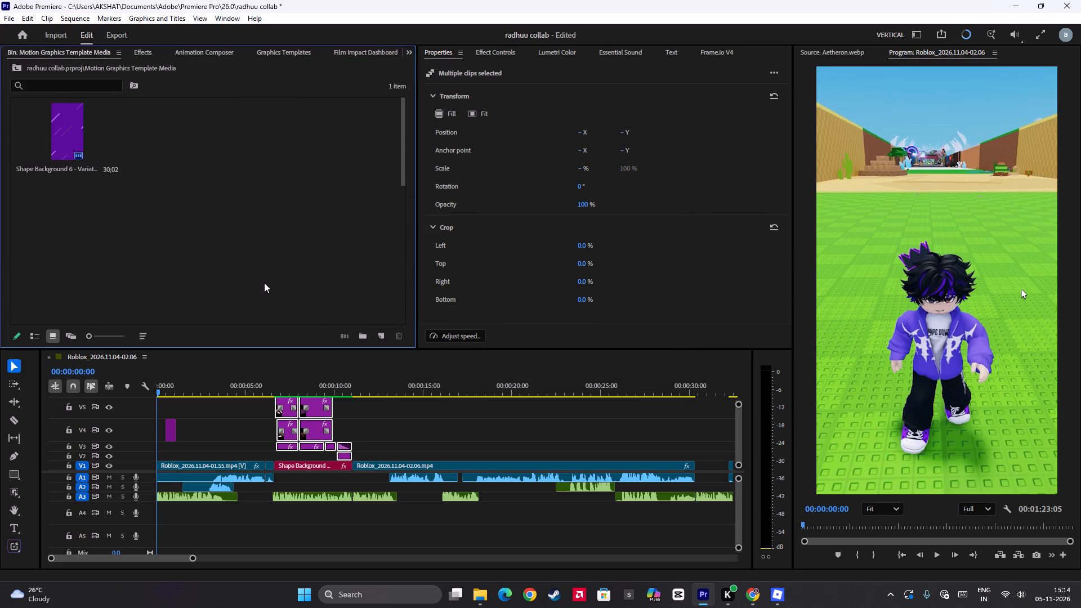
pyautogui.click(21, 65)
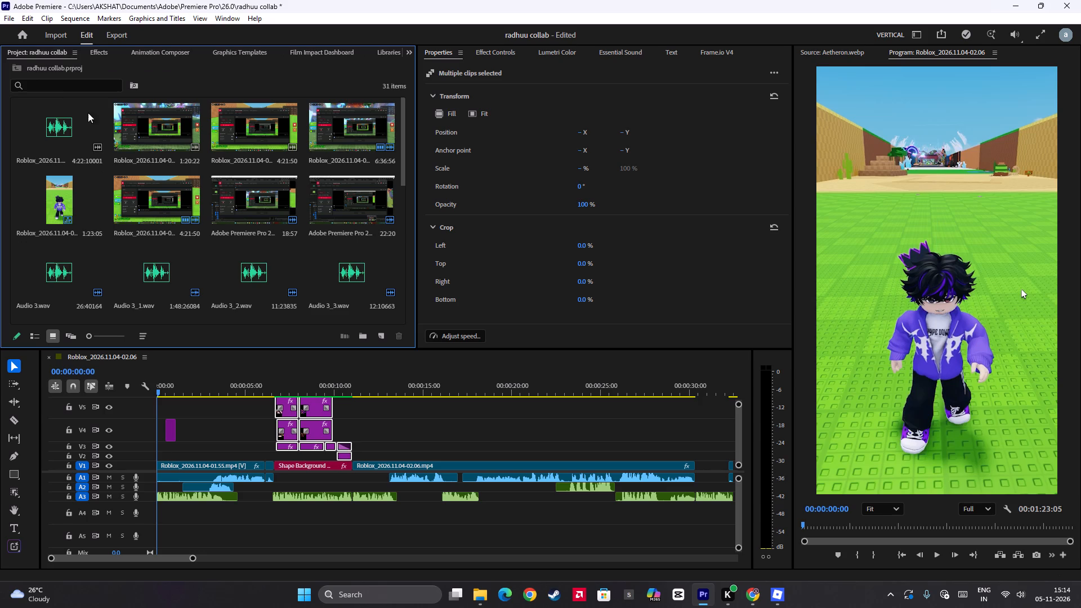
pyautogui.scroll(6, 260, 258)
pyautogui.scroll(-5, 226, 217)
pyautogui.scroll(-3, 296, 275)
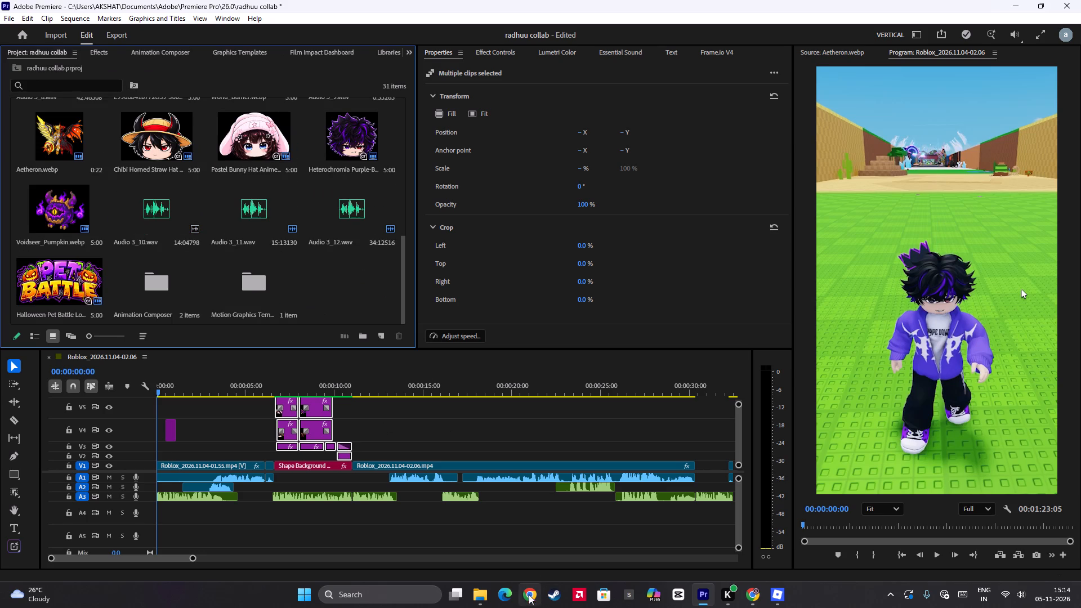
# Import the sound effect folder from Local Disk (D:) into the project's top level.
pyautogui.click(485, 596)
pyautogui.moveTo(524, 301); pyautogui.dragTo(297, 290)
pyautogui.click(360, 0)
pyautogui.click(653, 352)
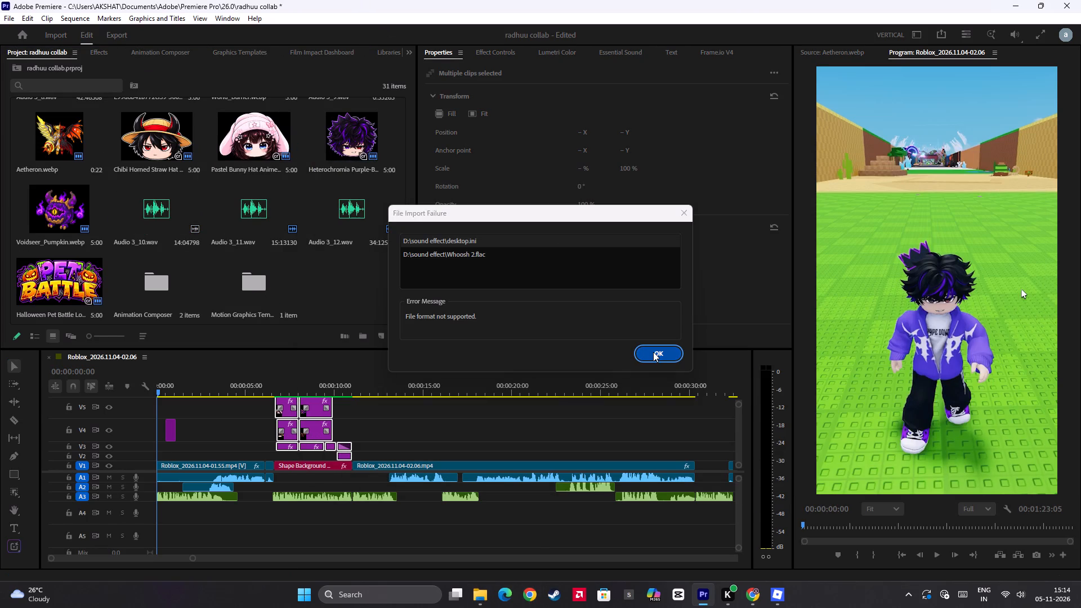
# Audition The Fly Guy Five - Hold the Elevator! in the sound effect folder's bgm bin and place it on A4 at the sequence start.
pyautogui.doubleClick(351, 275)
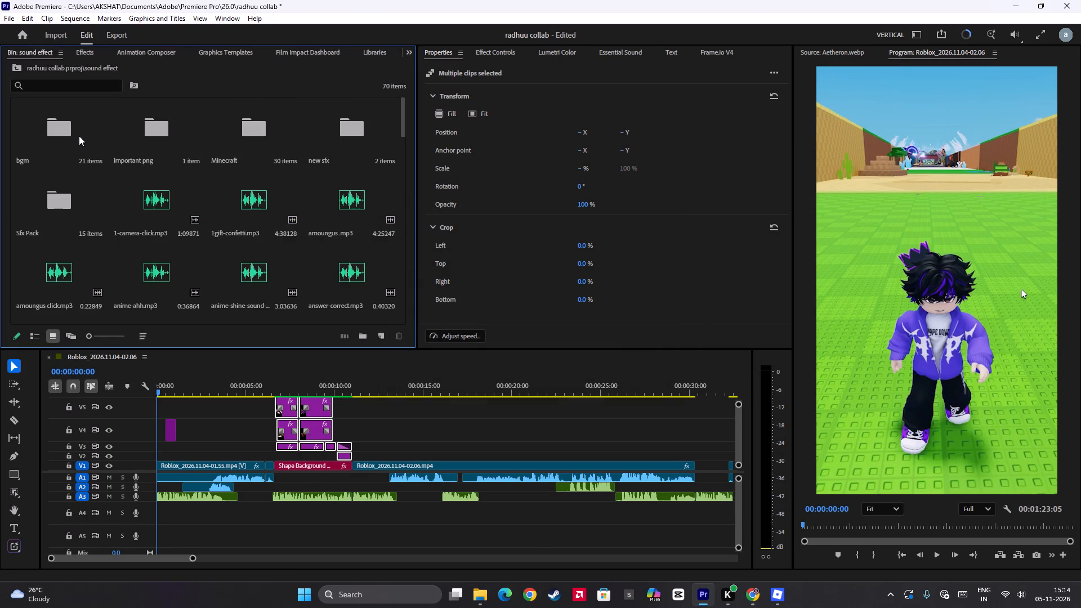
pyautogui.doubleClick(76, 135)
pyautogui.scroll(-4, 260, 237)
pyautogui.click(320, 149)
pyautogui.press('space')
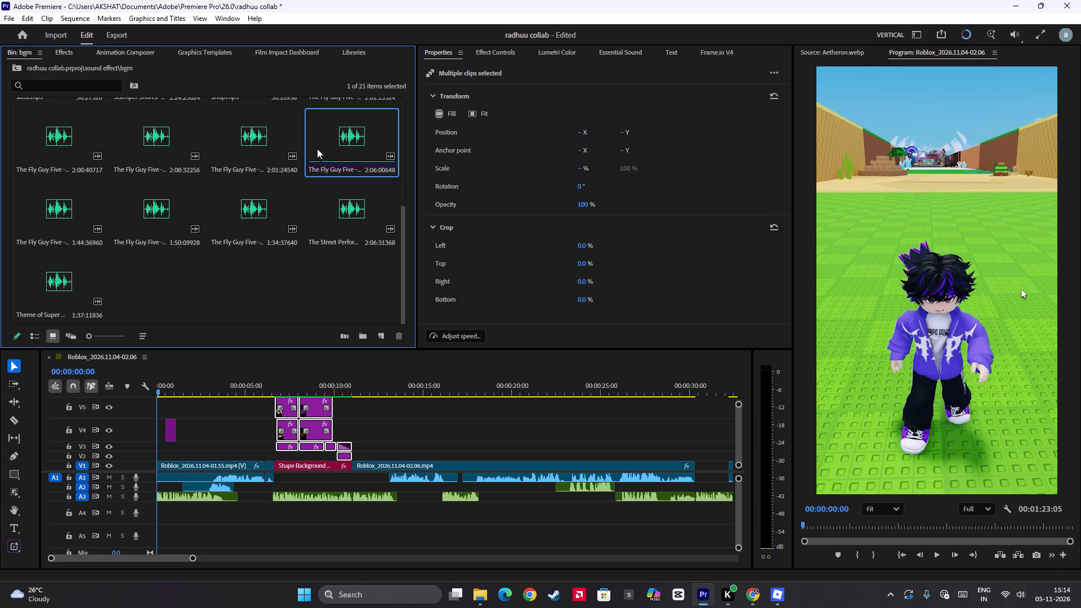
pyautogui.click(338, 137)
pyautogui.press('space')
pyautogui.press('space')
pyautogui.press('space')
pyautogui.moveTo(333, 136); pyautogui.dragTo(153, 515)
# Split the A4 music clip at 00:00:00:14, delete the opening piece and move the remainder back to the sequence start.
pyautogui.click(189, 512)
pyautogui.keyDown('alt'); pyautogui.scroll(20, 212, 471); pyautogui.keyUp('alt')
pyautogui.keyDown('alt'); pyautogui.scroll(1, 212, 471); pyautogui.keyUp('alt')
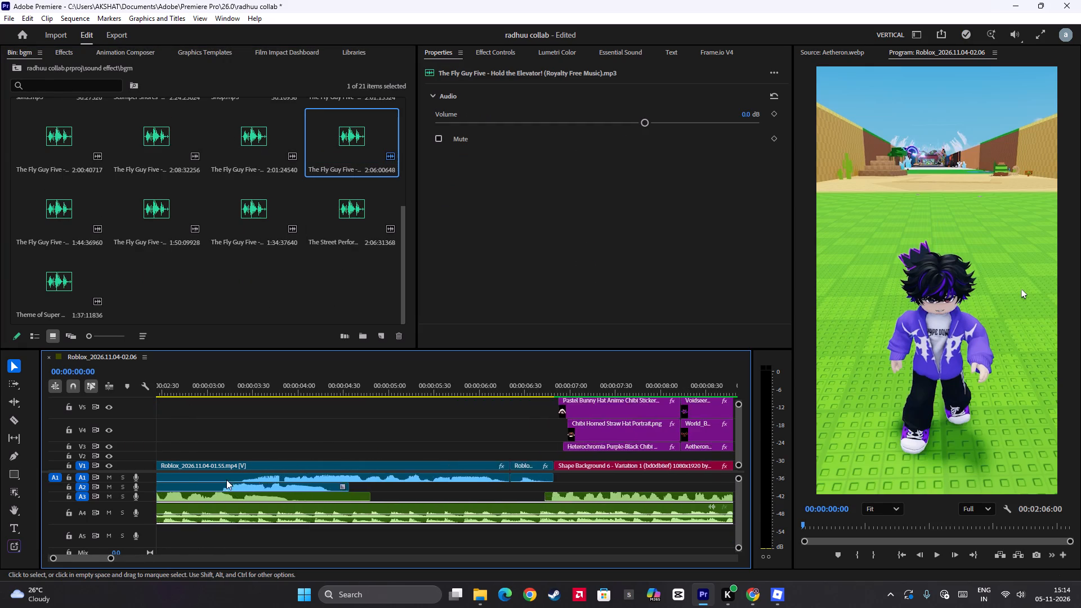
pyautogui.keyDown('alt'); pyautogui.scroll(18, 226, 480); pyautogui.keyUp('alt')
pyautogui.click(178, 381)
pyautogui.moveTo(180, 415); pyautogui.dragTo(178, 421)
pyautogui.hotkey('ctrl', 'b')
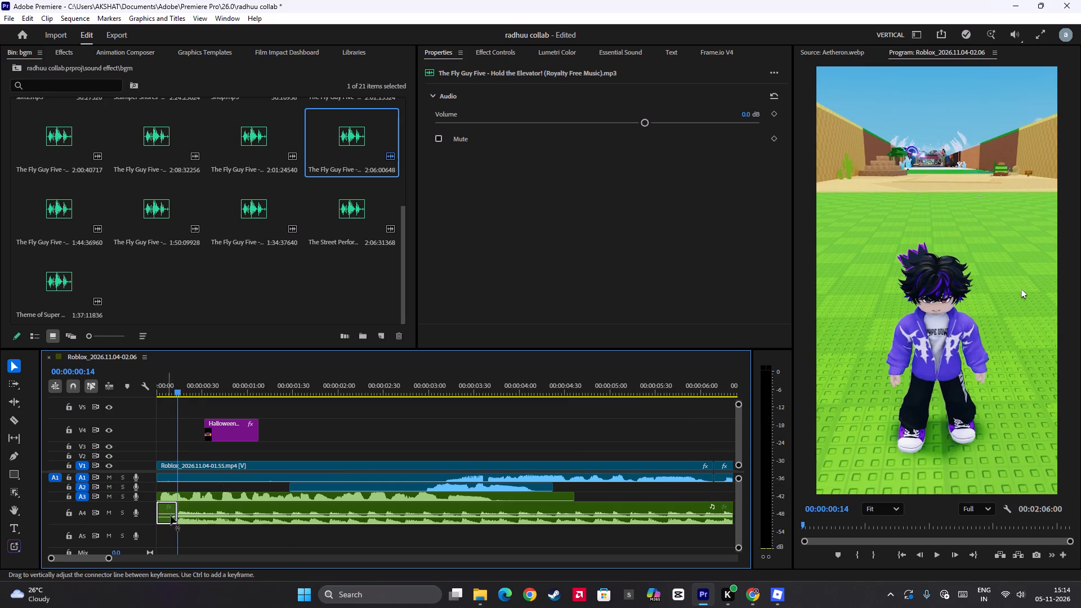
pyautogui.press('BackSpace')
pyautogui.click(208, 509)
pyautogui.moveTo(212, 508); pyautogui.dragTo(172, 510)
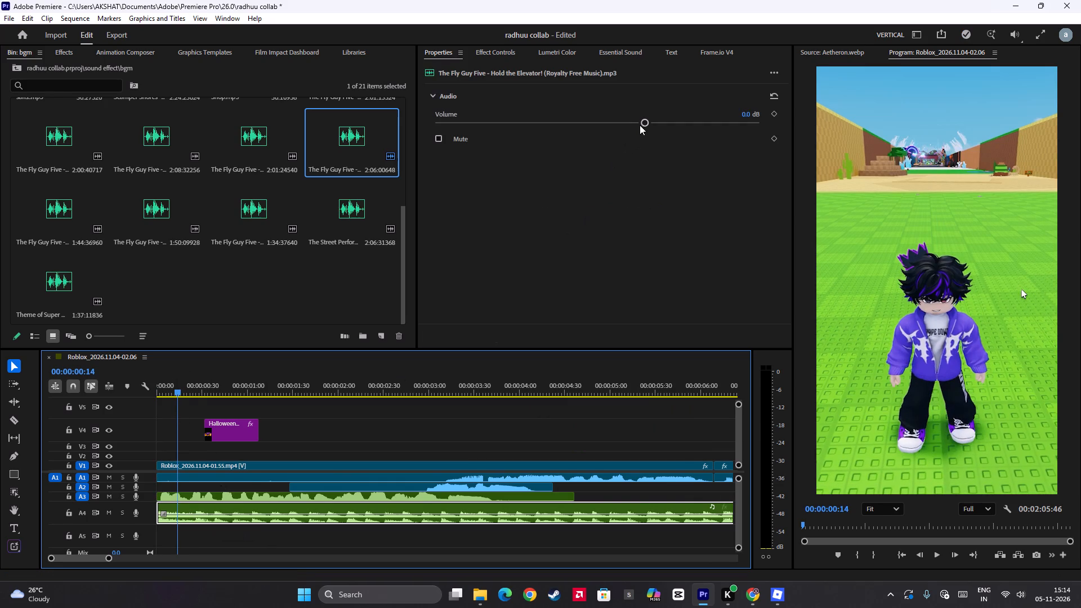
# Lower the A4 music clip's volume to -10.5 dB, playing the sequence to judge the level against the other audio.
pyautogui.moveTo(639, 122); pyautogui.dragTo(588, 133)
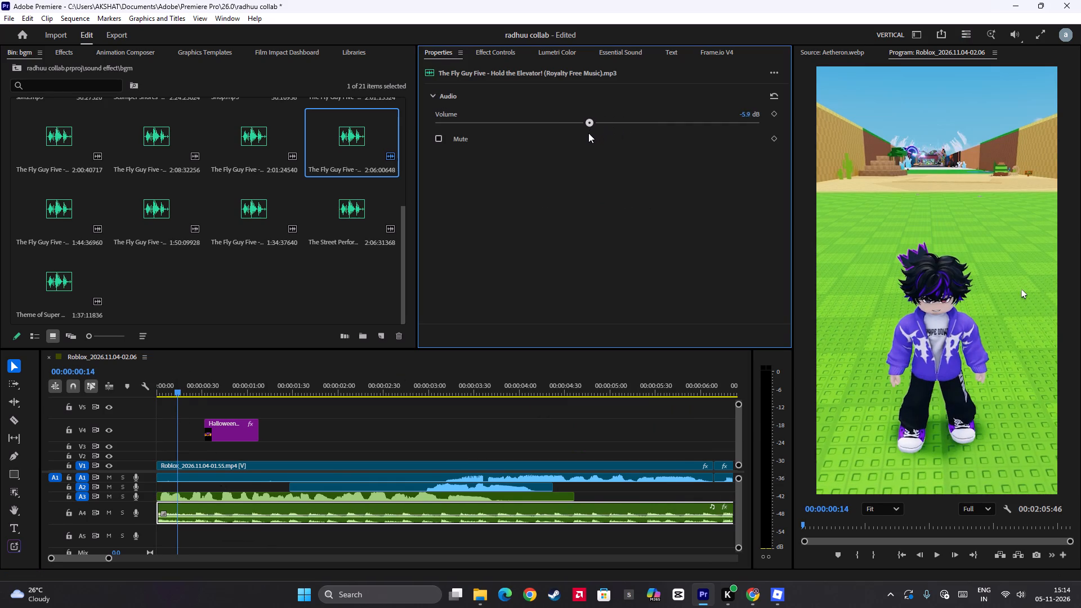
pyautogui.moveTo(588, 133); pyautogui.dragTo(566, 136)
pyautogui.press('space')
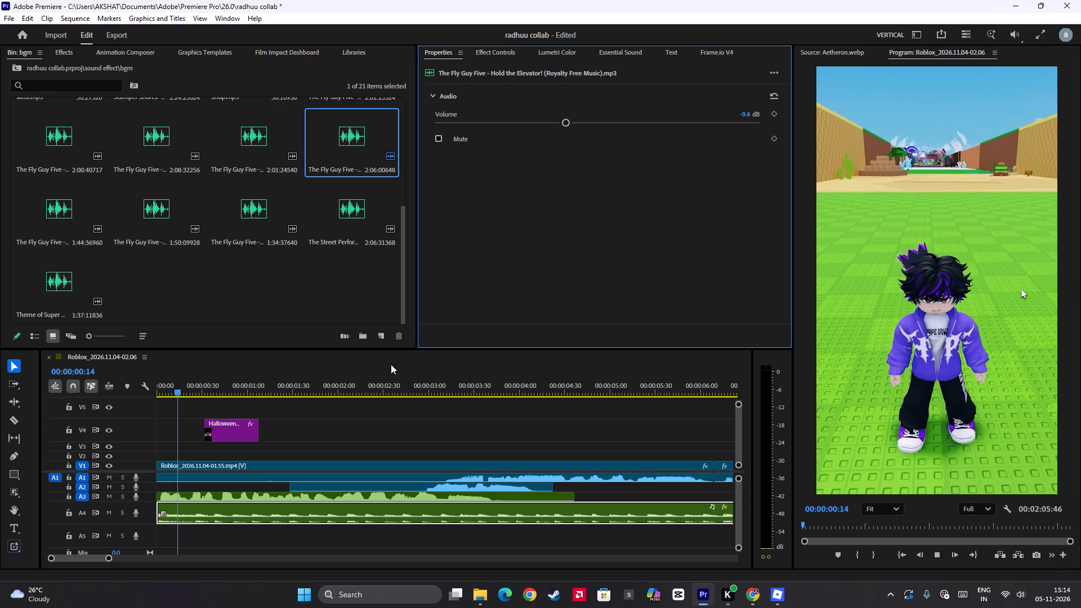
pyautogui.press('space')
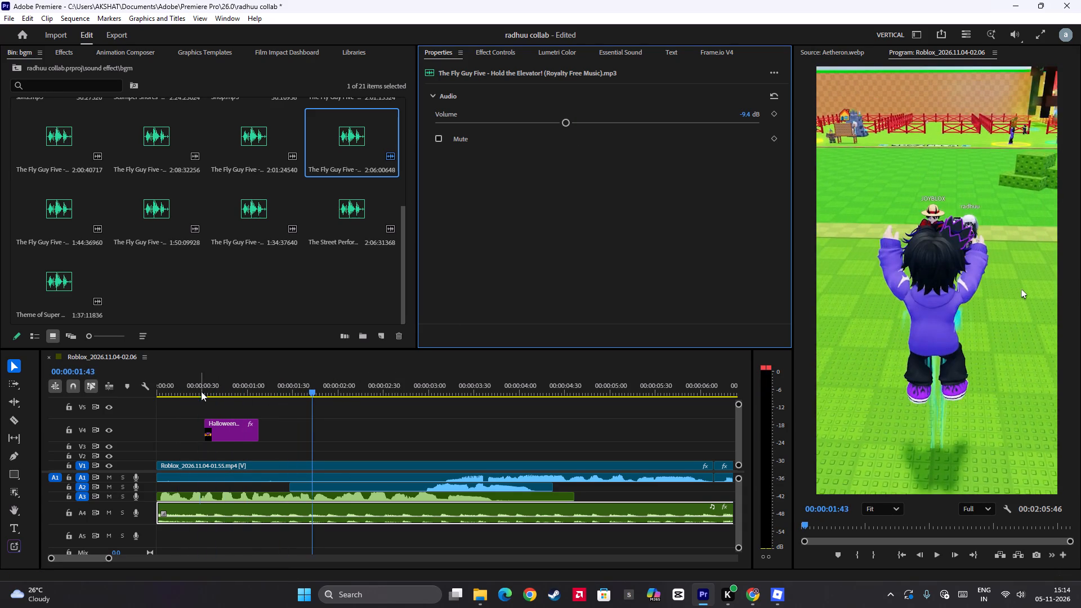
pyautogui.click(201, 391)
pyautogui.moveTo(199, 403); pyautogui.dragTo(127, 408)
pyautogui.press('space')
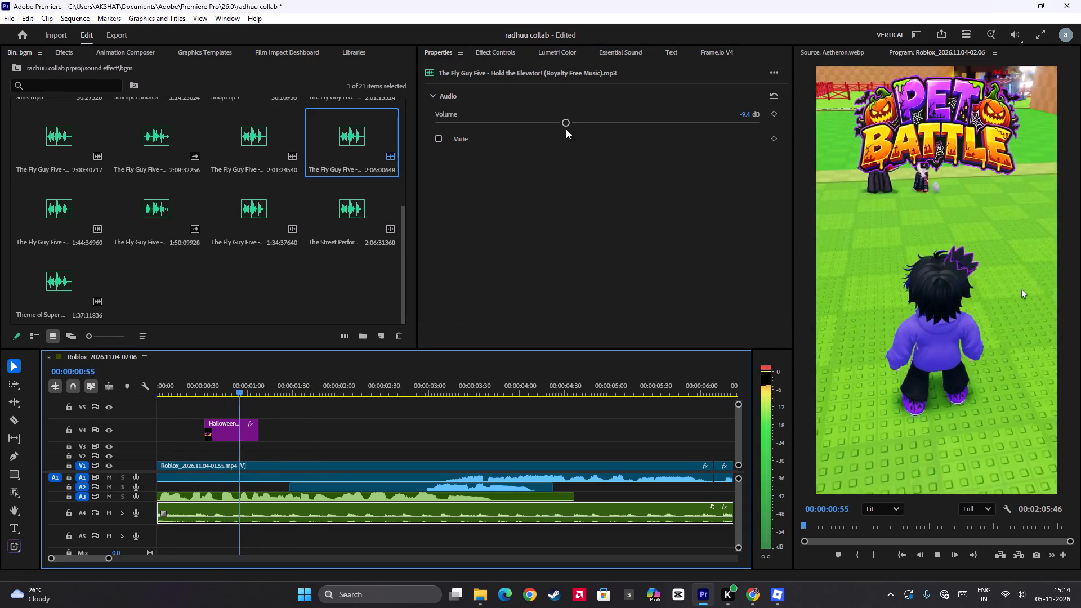
pyautogui.scroll(-4, 551, 378)
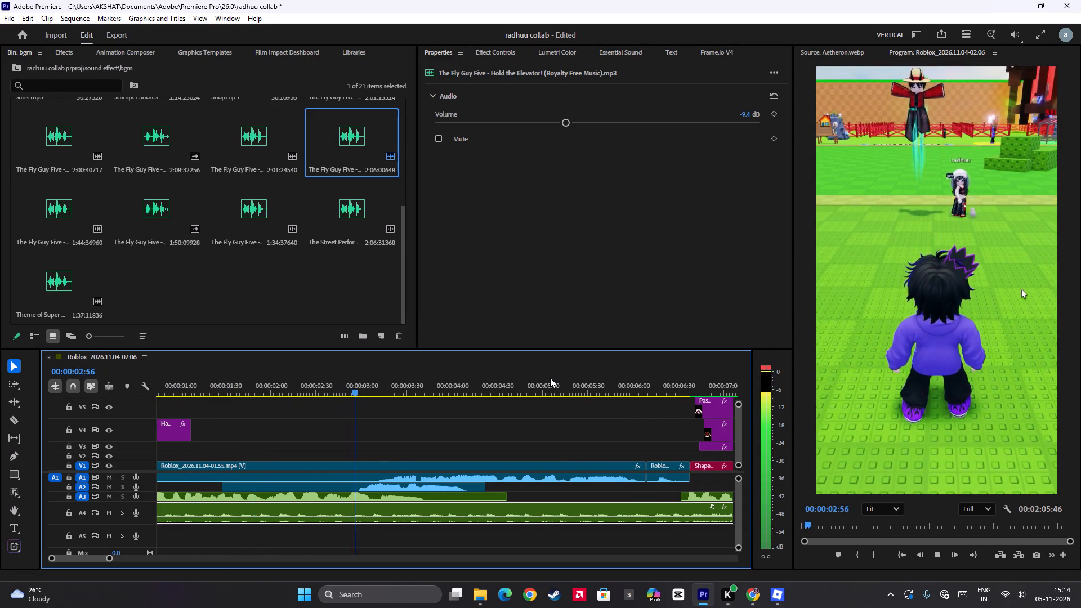
pyautogui.keyDown('alt'); pyautogui.scroll(-7, 575, 397); pyautogui.keyUp('alt')
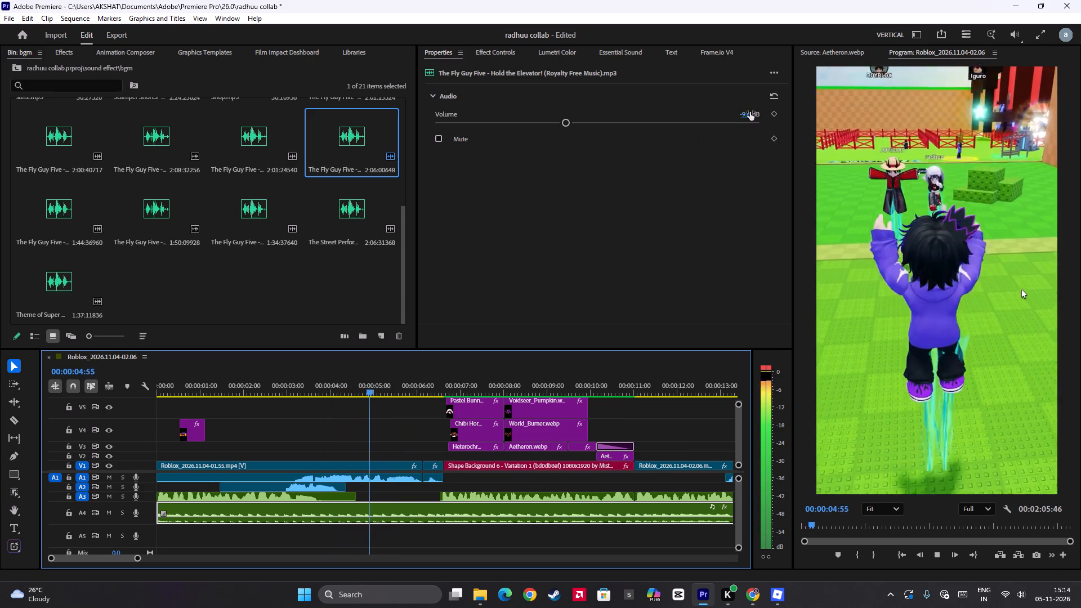
pyautogui.press('space')
pyautogui.moveTo(744, 114); pyautogui.dragTo(744, 122)
pyautogui.press('space')
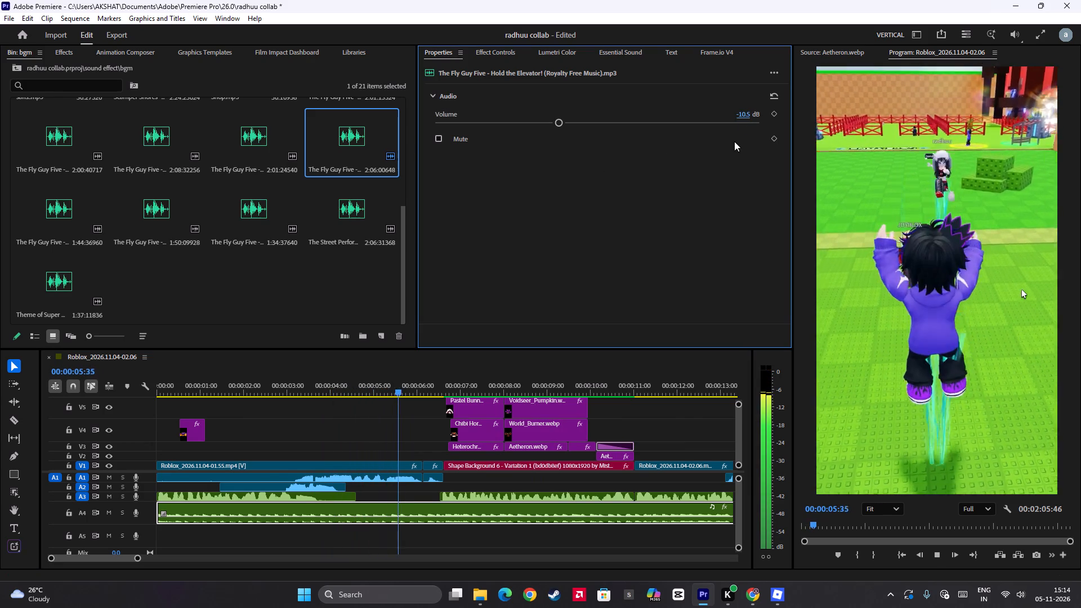
# Set the volume of all the clips on audio tracks A2 and A3 to 2.5 dB.
pyautogui.scroll(-2, 592, 486)
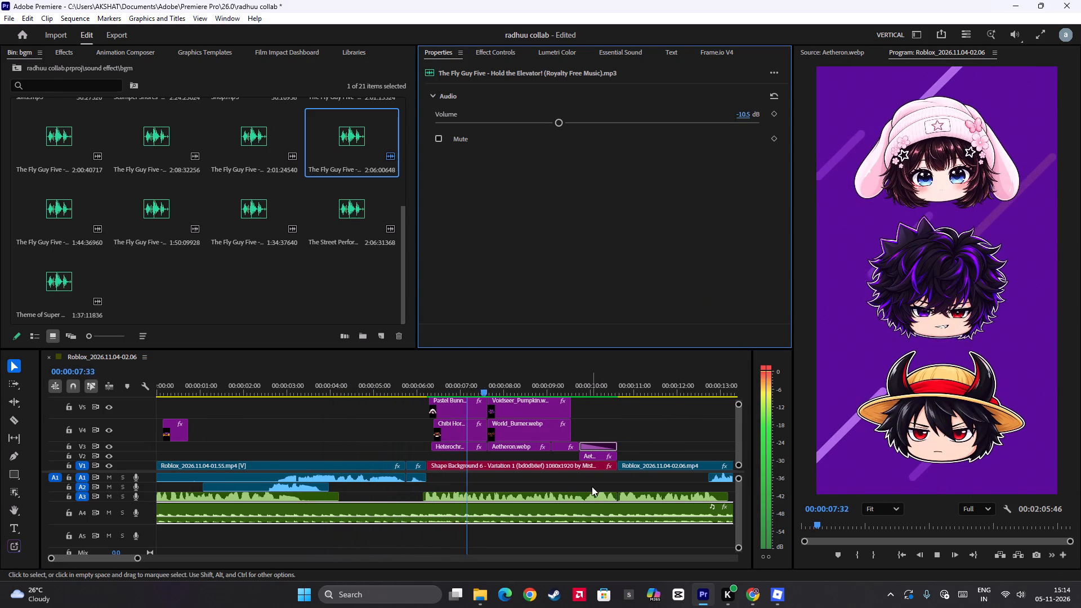
pyautogui.scroll(-4, 592, 486)
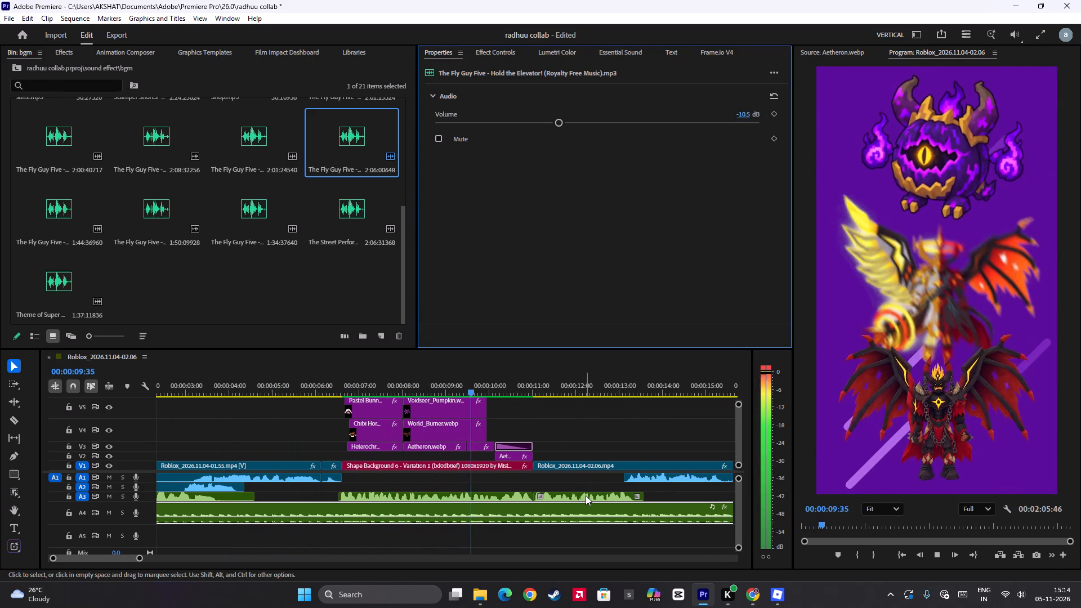
pyautogui.keyDown('alt'); pyautogui.scroll(-7, 592, 493); pyautogui.keyUp('alt')
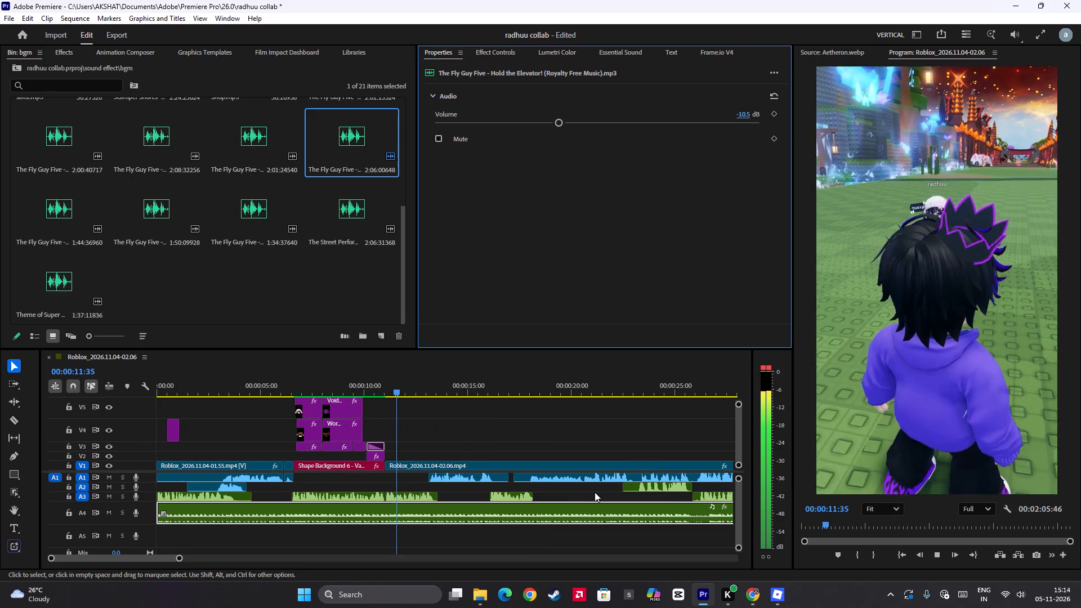
pyautogui.scroll(-5, 595, 492)
pyautogui.keyDown('alt'); pyautogui.scroll(-7, 618, 488); pyautogui.keyUp('alt')
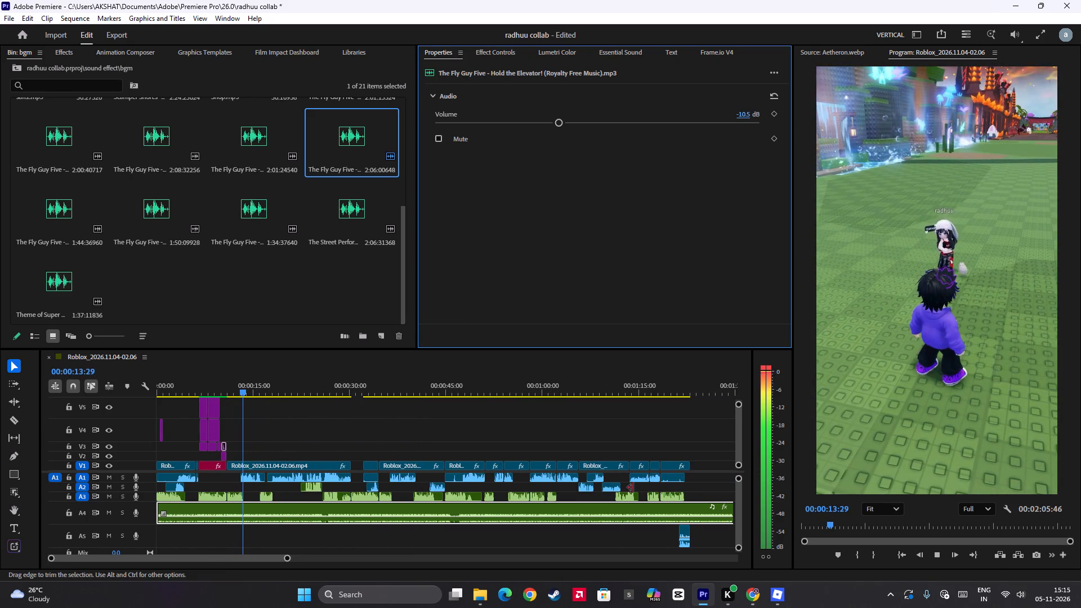
pyautogui.press('space')
pyautogui.moveTo(698, 489); pyautogui.dragTo(231, 494)
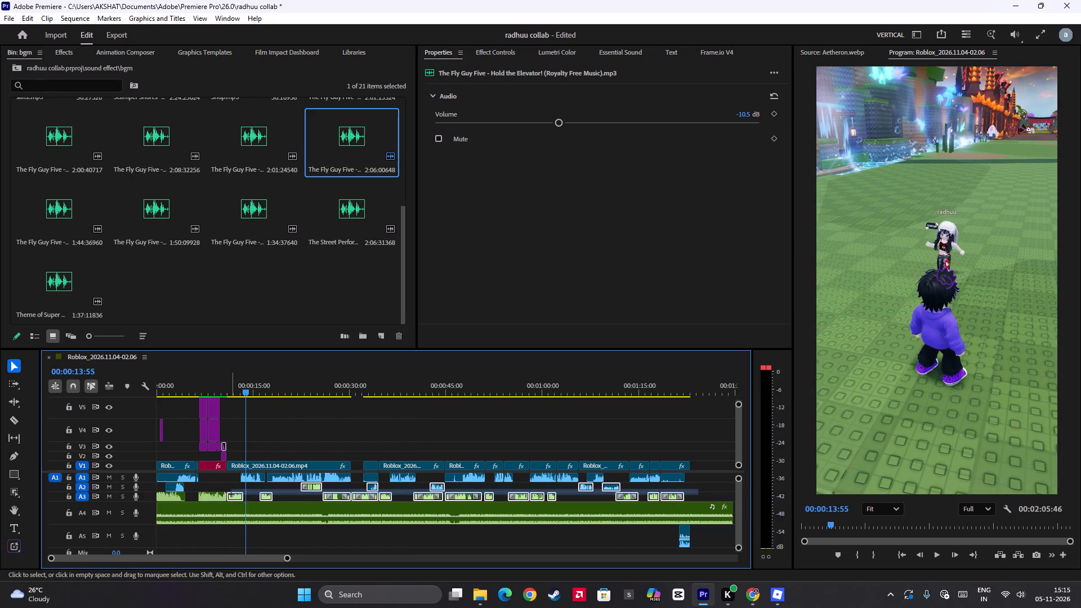
pyautogui.moveTo(231, 494); pyautogui.dragTo(151, 495)
pyautogui.click(748, 113)
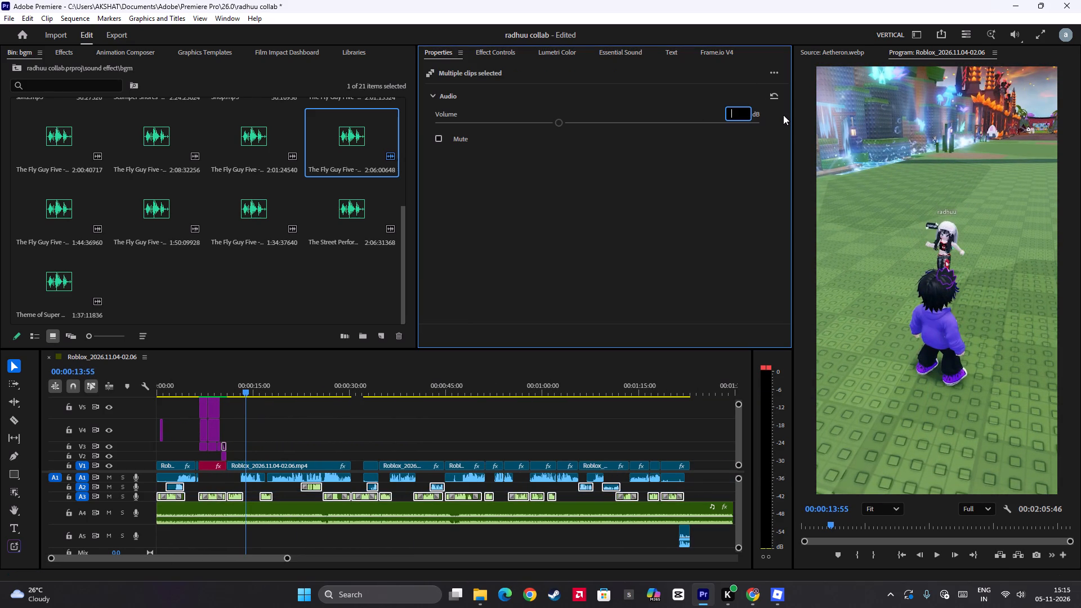
pyautogui.write('2.5')
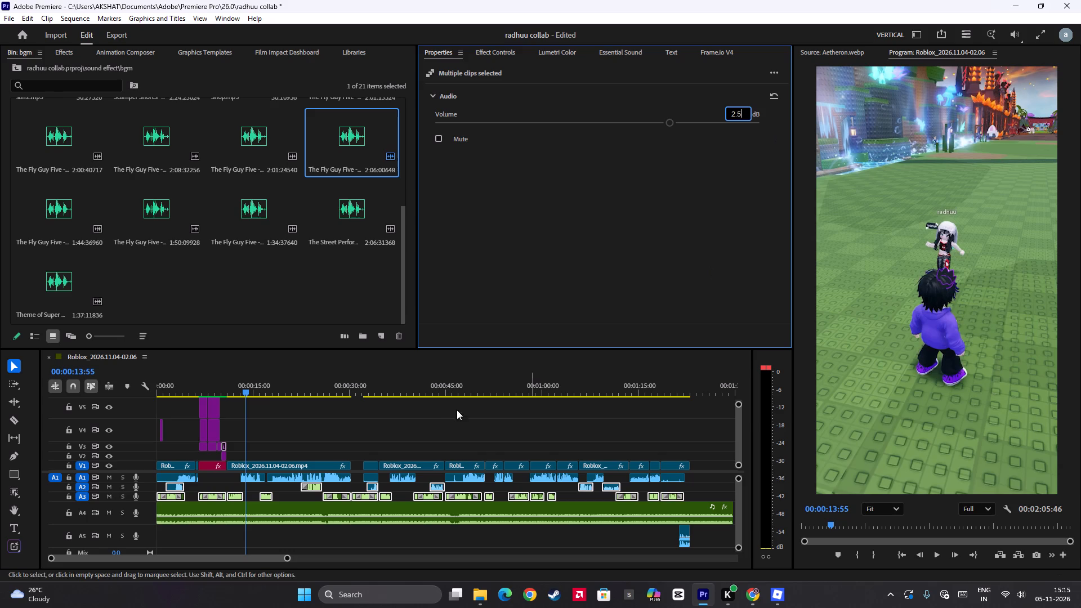
pyautogui.click(273, 408)
pyautogui.click(591, 329)
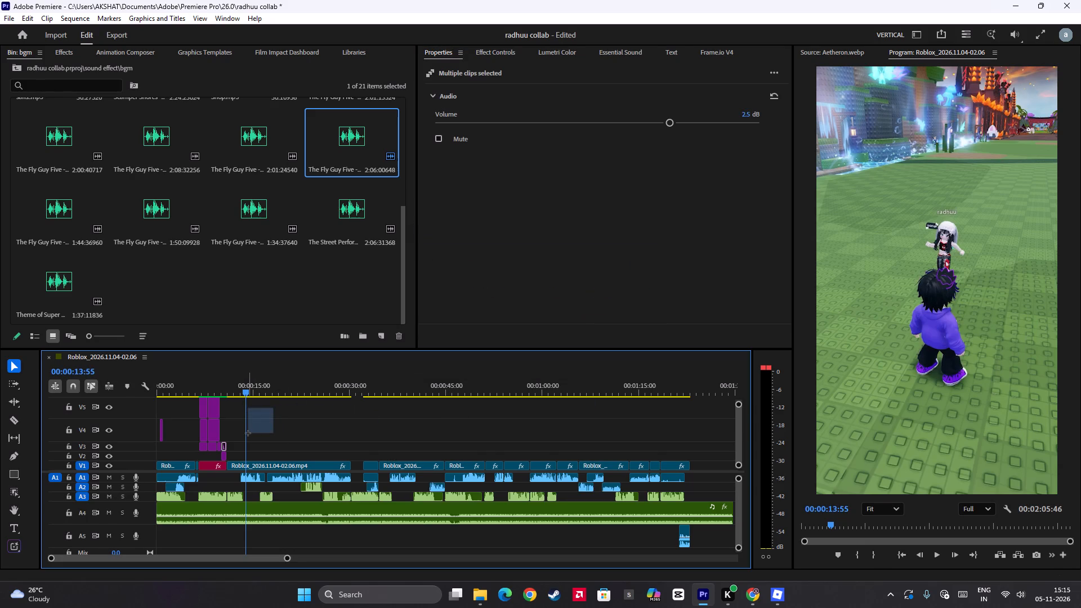
# Play the opening seconds from the sequence start to check the voice clips against the music.
pyautogui.click(242, 375)
pyautogui.click(259, 437)
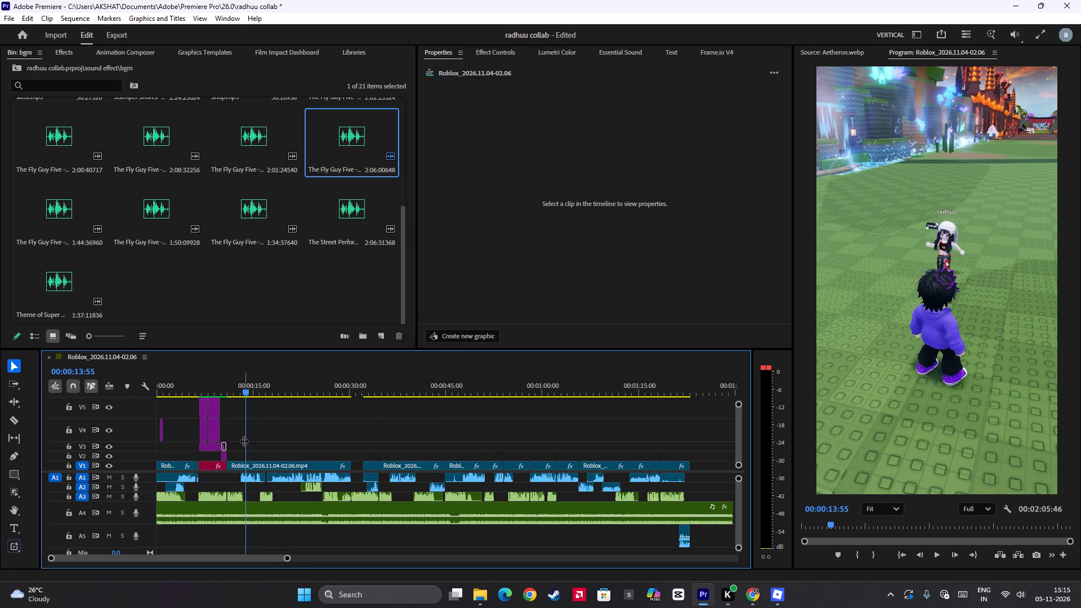
pyautogui.moveTo(244, 441); pyautogui.dragTo(123, 430)
pyautogui.keyDown('alt'); pyautogui.scroll(9, 247, 433); pyautogui.keyUp('alt')
pyautogui.press('space')
pyautogui.scroll(5, 338, 426)
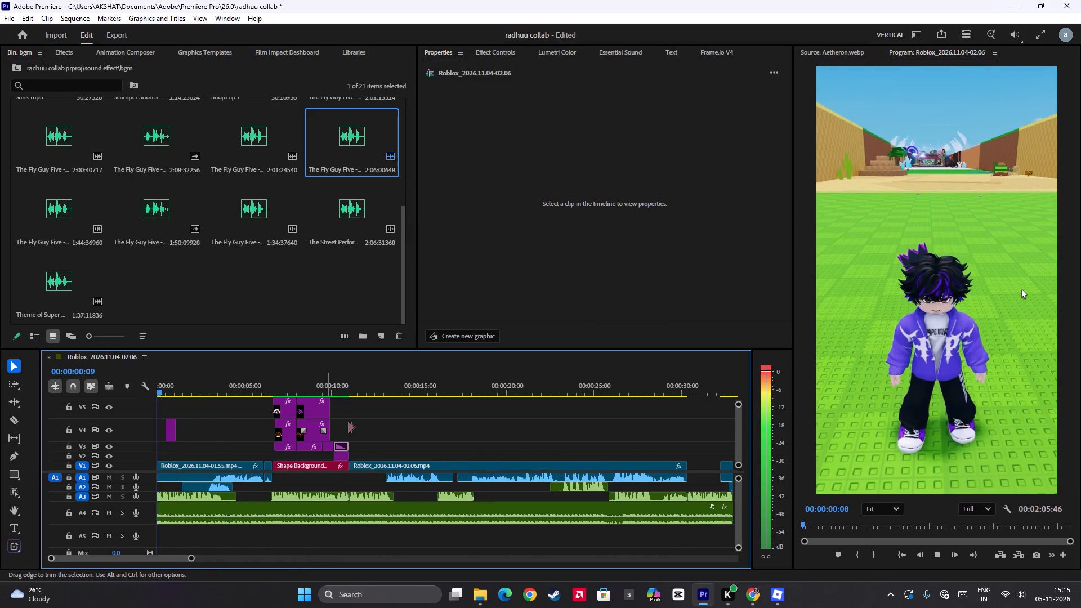
pyautogui.press('space')
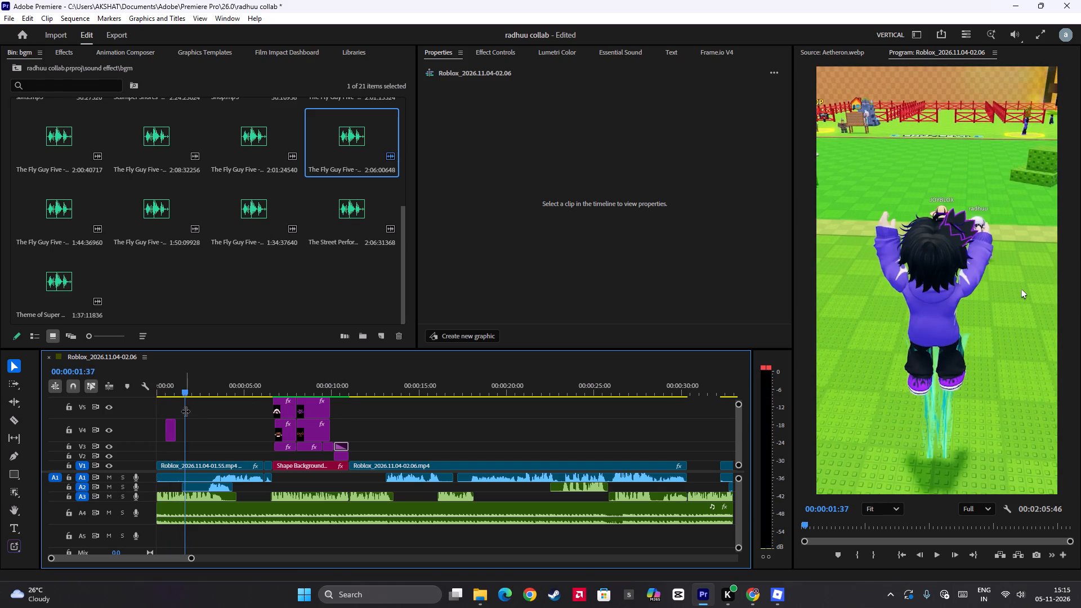
pyautogui.moveTo(185, 411); pyautogui.dragTo(165, 435)
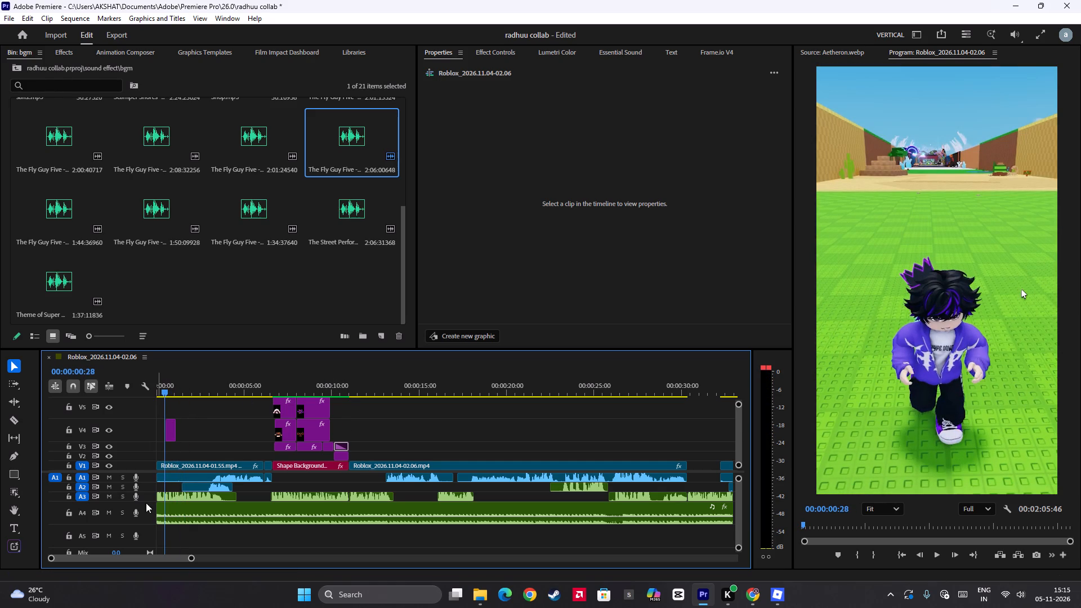
pyautogui.press('space')
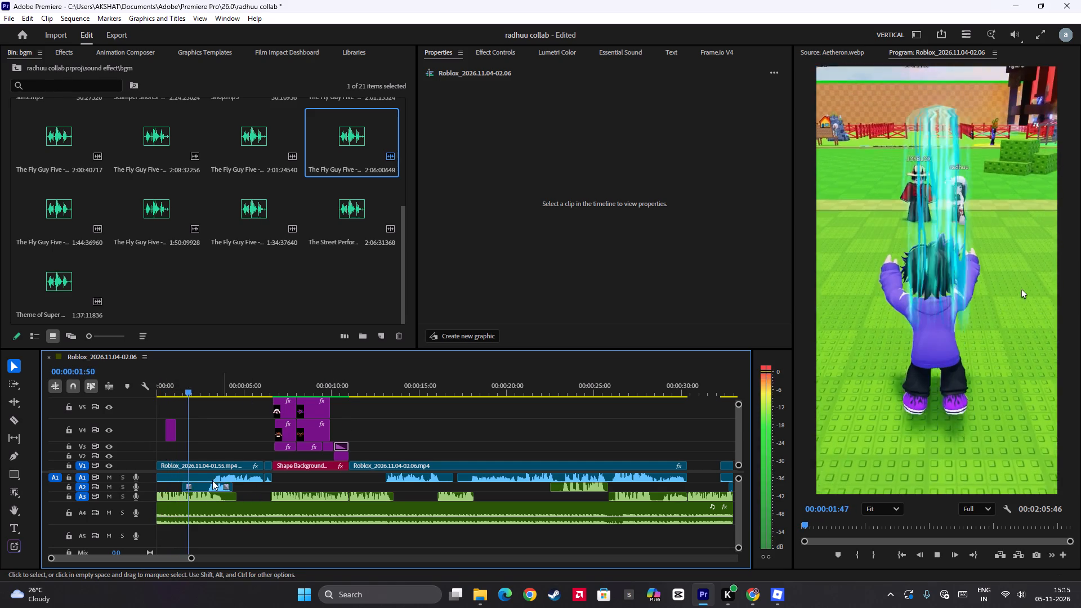
pyautogui.press('space')
# Extend the end of the Halloween Pet Battle Logo clip on V4 to 00:00:01:21 and replay the opening.
pyautogui.click(162, 383)
pyautogui.keyDown('alt'); pyautogui.scroll(8, 213, 474); pyautogui.keyUp('alt')
pyautogui.press('space')
pyautogui.scroll(4, 251, 450)
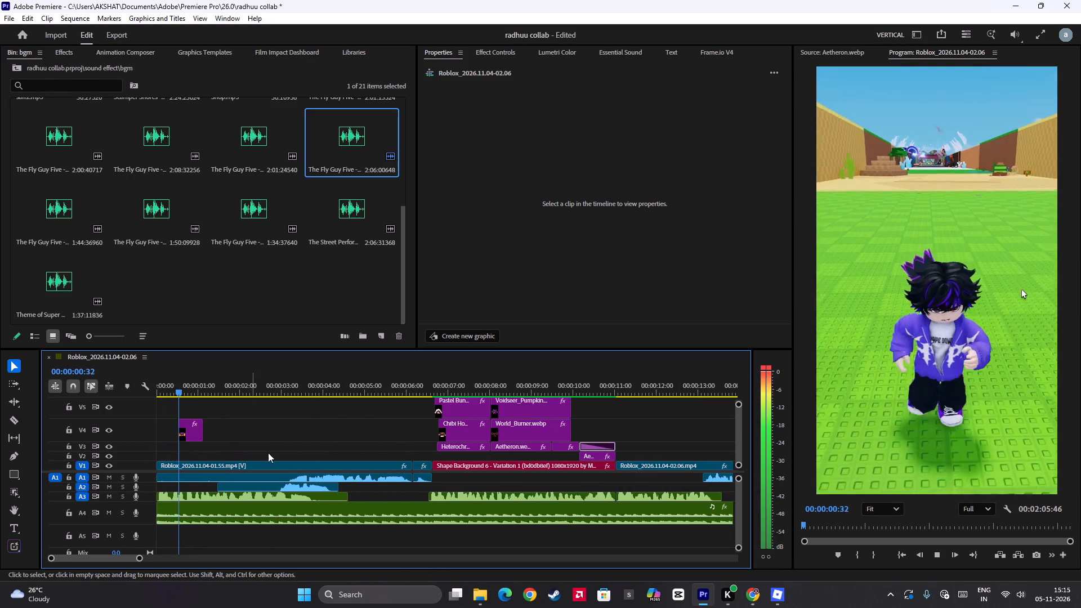
pyautogui.scroll(2, 268, 453)
pyautogui.press('space')
pyautogui.click(186, 427)
pyautogui.press('space')
pyautogui.press('space')
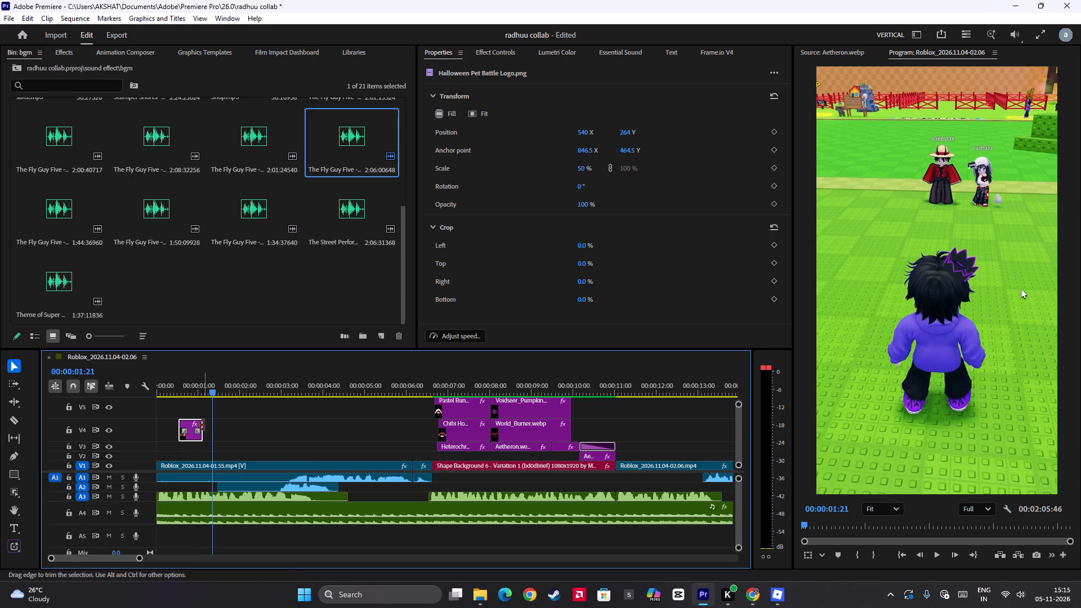
pyautogui.moveTo(203, 425); pyautogui.dragTo(213, 431)
pyautogui.click(178, 389)
pyautogui.press('space')
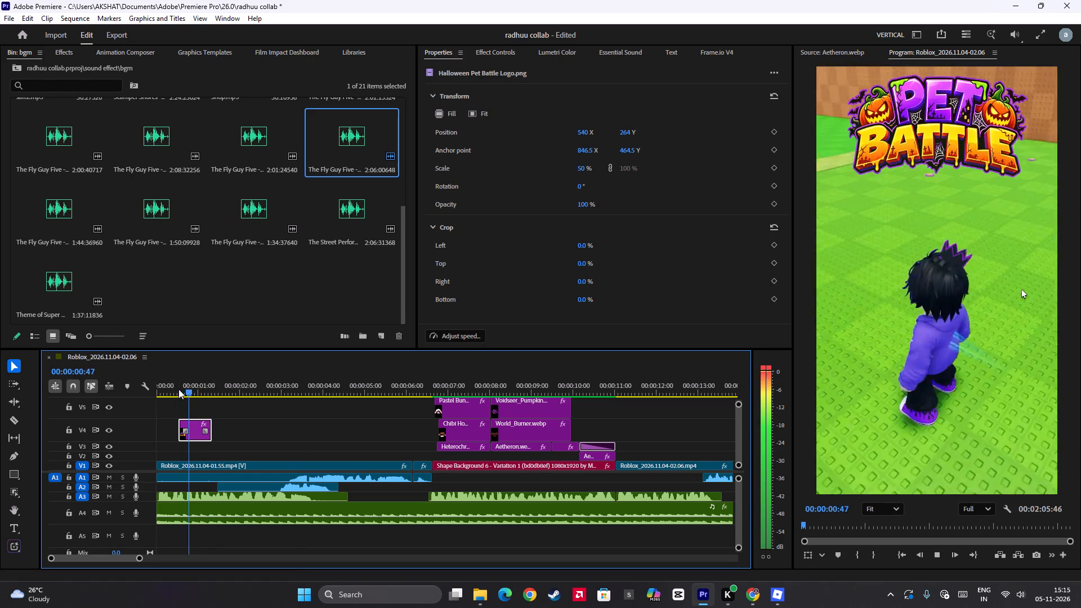
pyautogui.press('space')
pyautogui.press('space')
pyautogui.press('space')
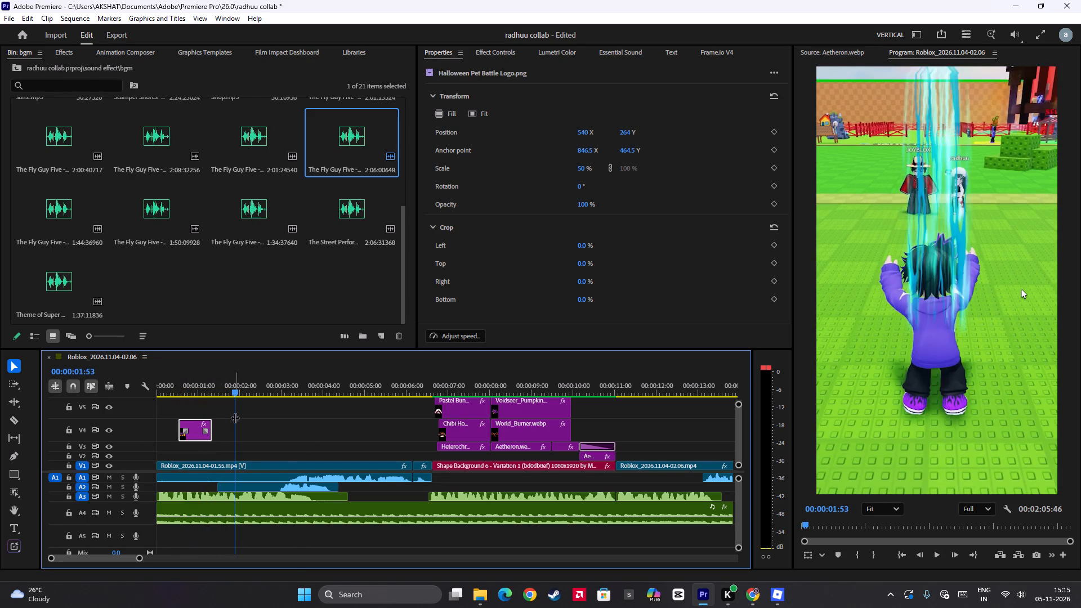
# Search the Gaming Sfx 2025 bin inside new sfx for "br" and place Breast Twitch.mp3 on A5 at 00:00:00:34, where the logo appears.
pyautogui.moveTo(237, 437); pyautogui.dragTo(122, 443)
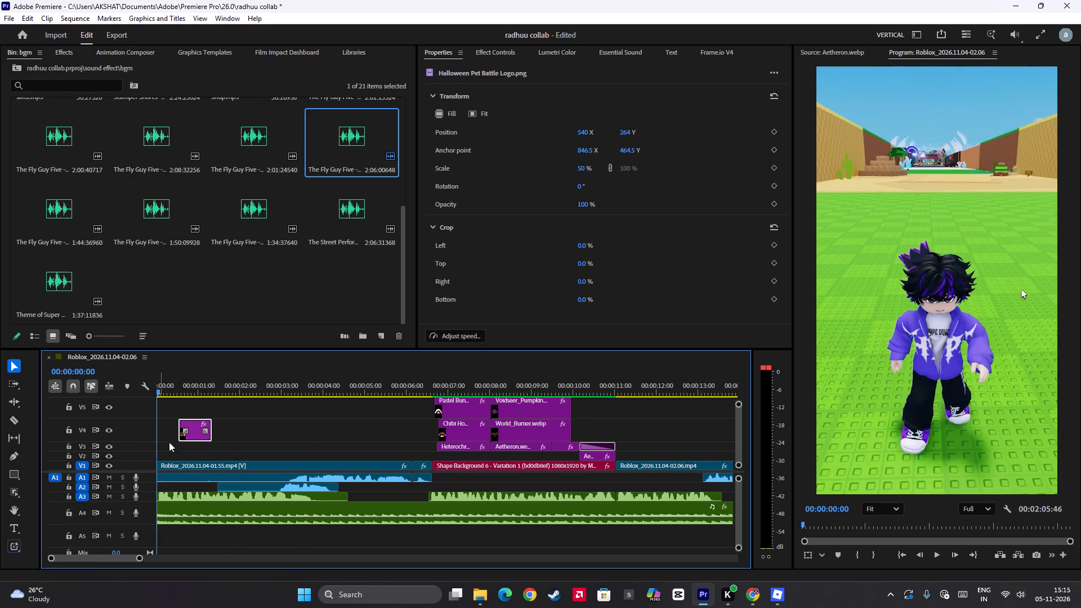
pyautogui.press('space')
pyautogui.press('space')
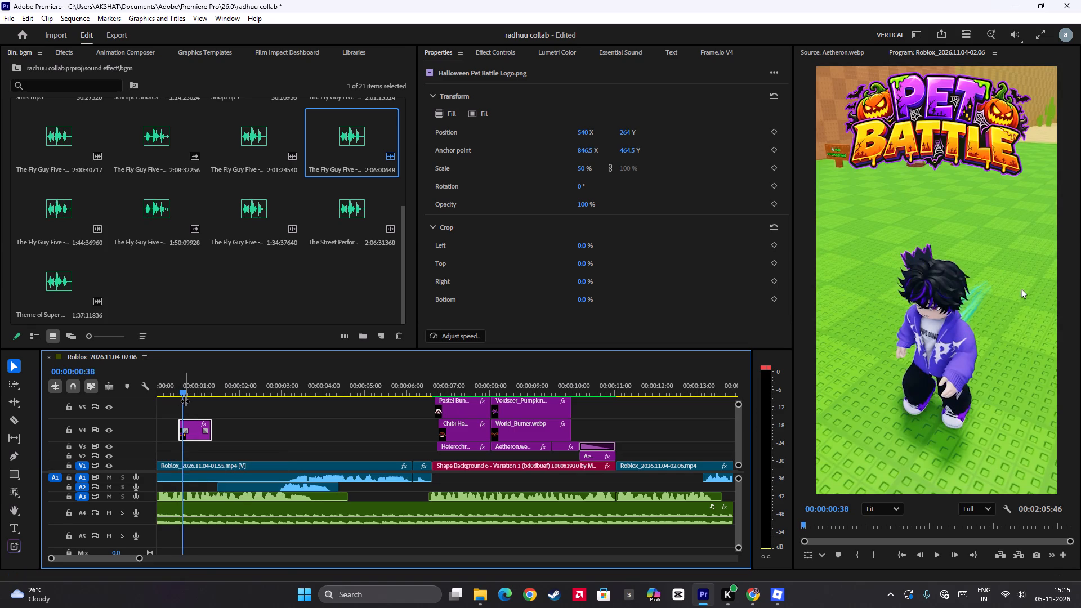
pyautogui.moveTo(185, 401); pyautogui.dragTo(180, 410)
pyautogui.scroll(10, 145, 203)
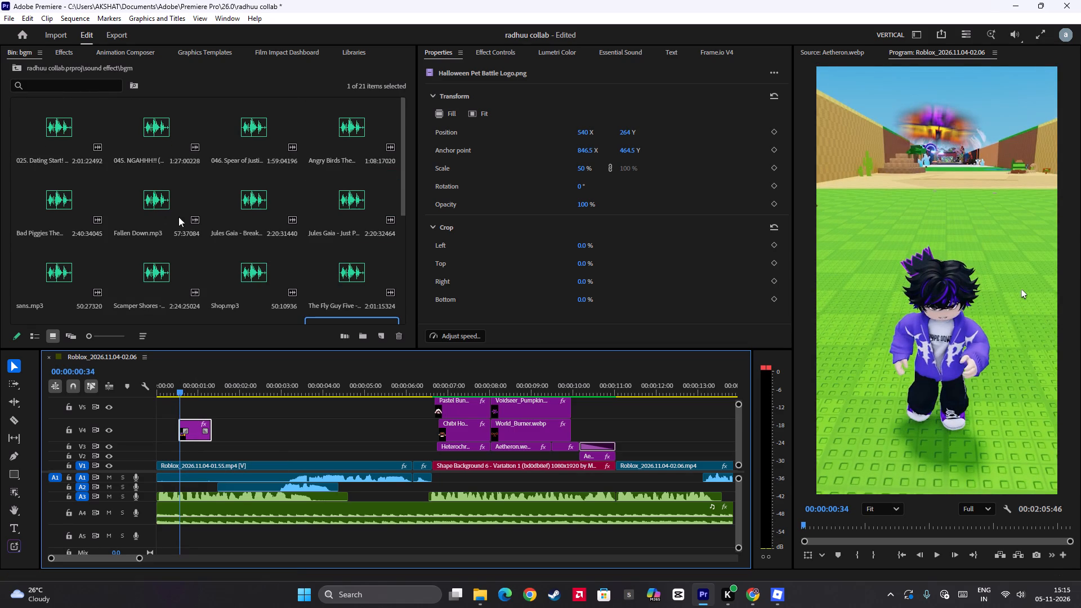
pyautogui.scroll(7, 178, 217)
pyautogui.scroll(5, 136, 181)
pyautogui.click(12, 71)
pyautogui.doubleClick(334, 142)
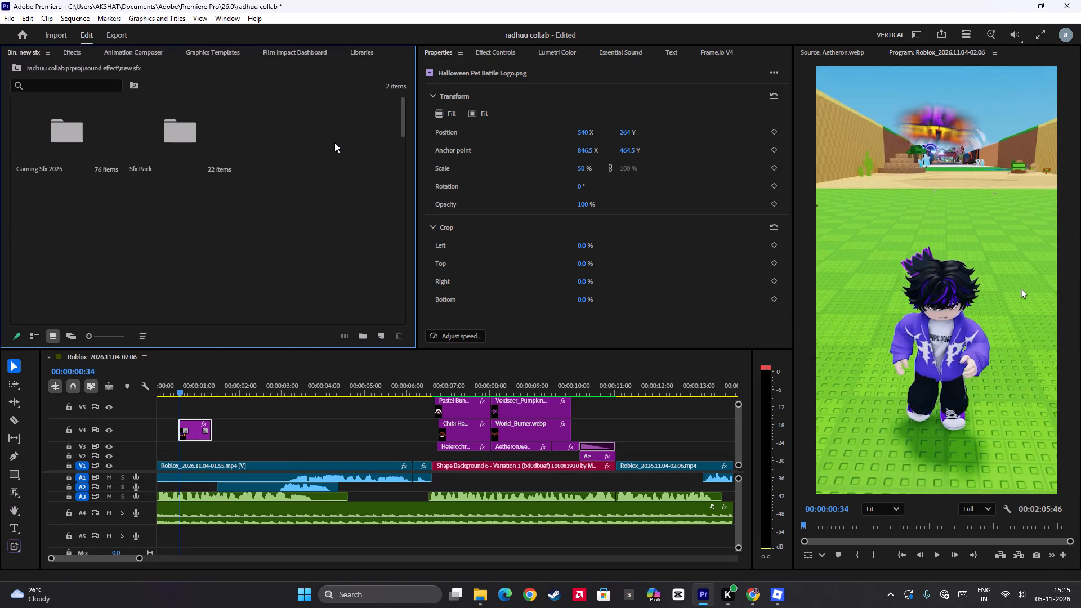
pyautogui.doubleClick(51, 147)
pyautogui.click(65, 85)
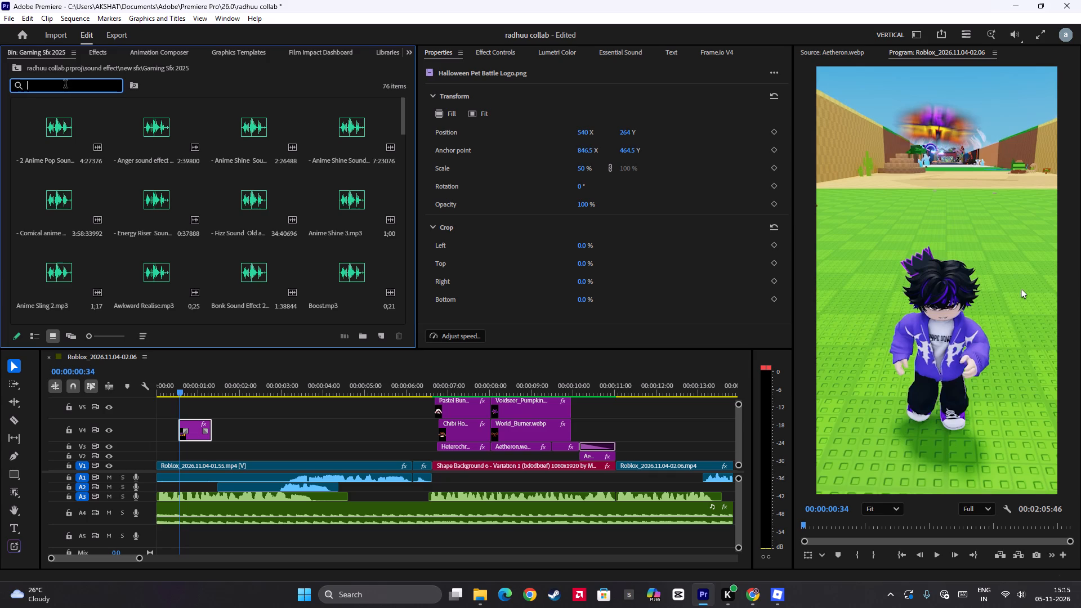
pyautogui.write('brr')
pyautogui.press('BackSpace')
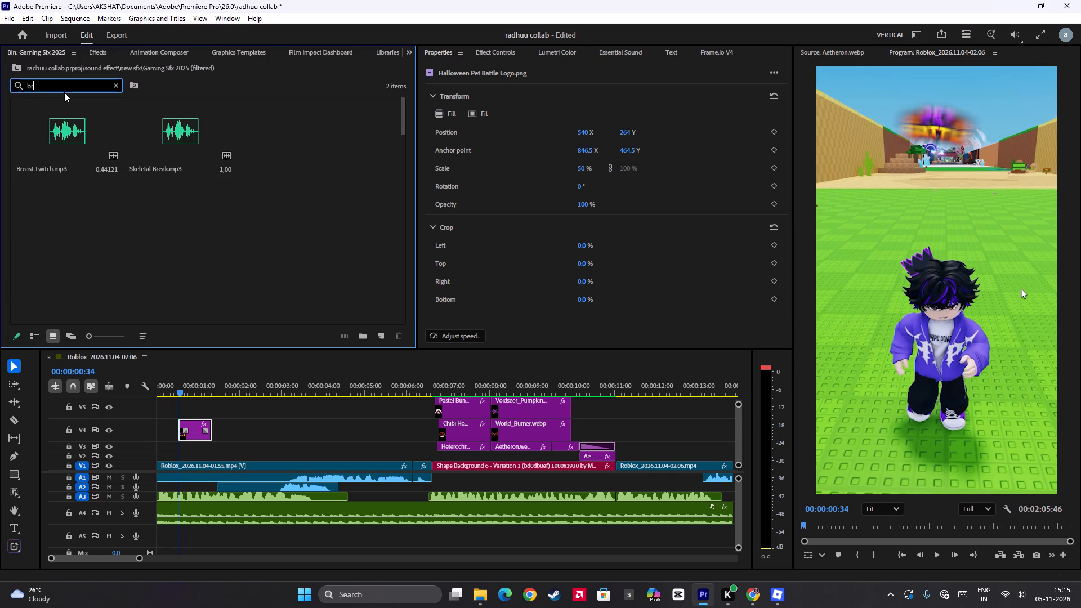
pyautogui.moveTo(65, 144); pyautogui.dragTo(187, 490)
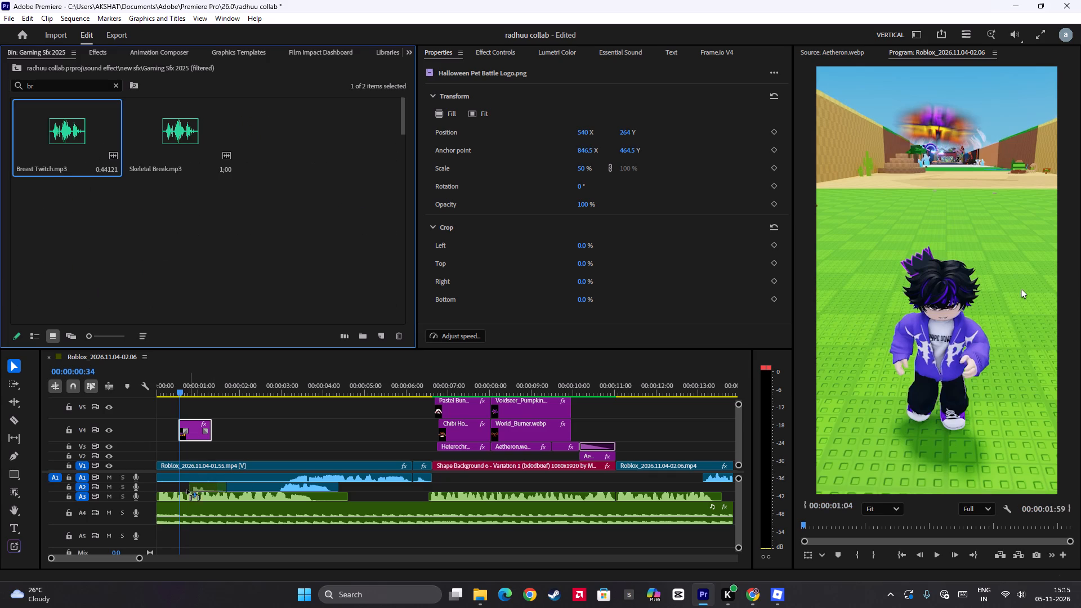
pyautogui.moveTo(187, 490); pyautogui.dragTo(184, 540)
# Minimize all tracks in the timeline.
pyautogui.click(144, 384)
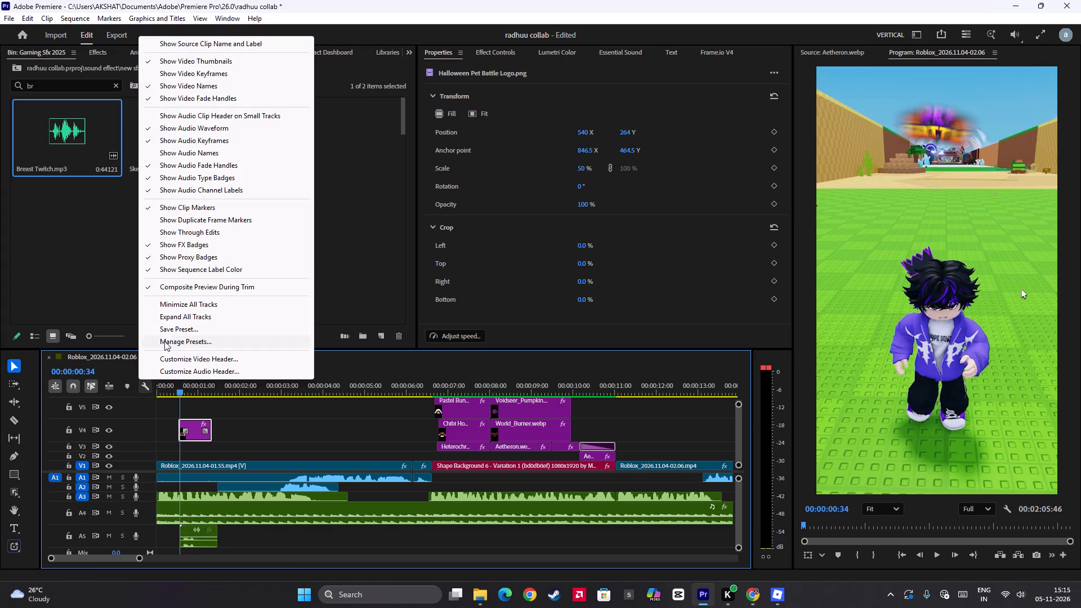
pyautogui.click(166, 305)
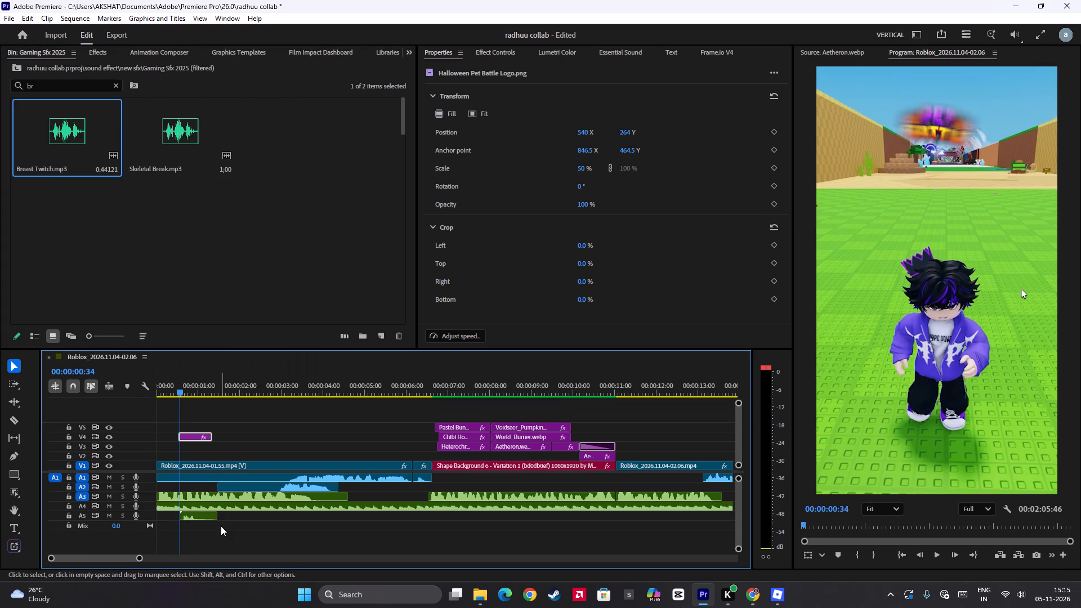
# Move the Breast Twitch.mp3 clip on A5 8 frames earlier, so it ends with the logo clip.
pyautogui.scroll(13, 215, 513)
pyautogui.click(219, 512)
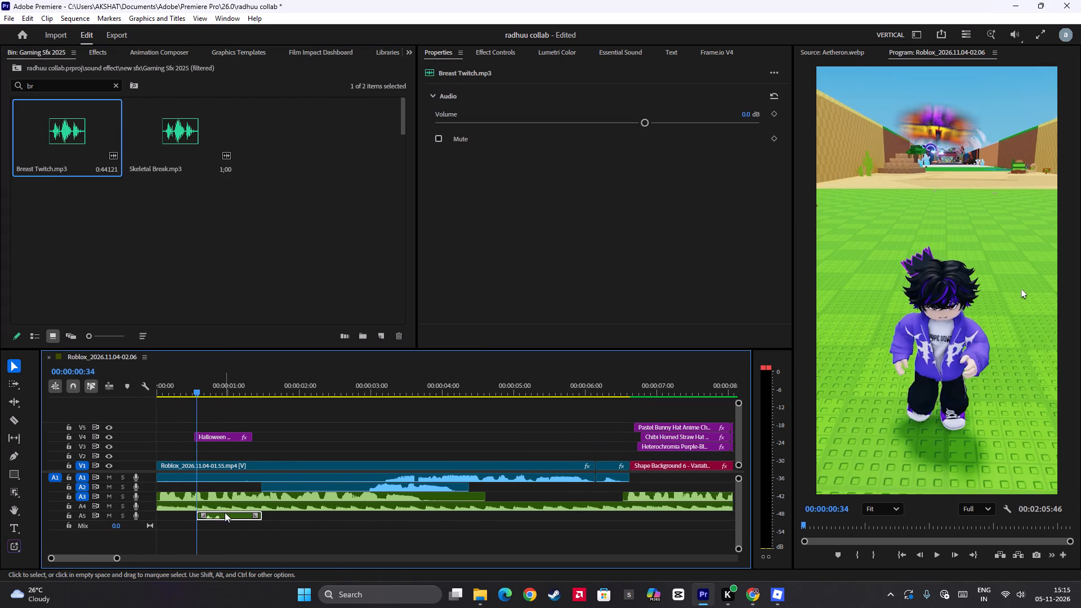
pyautogui.moveTo(229, 515); pyautogui.dragTo(221, 516)
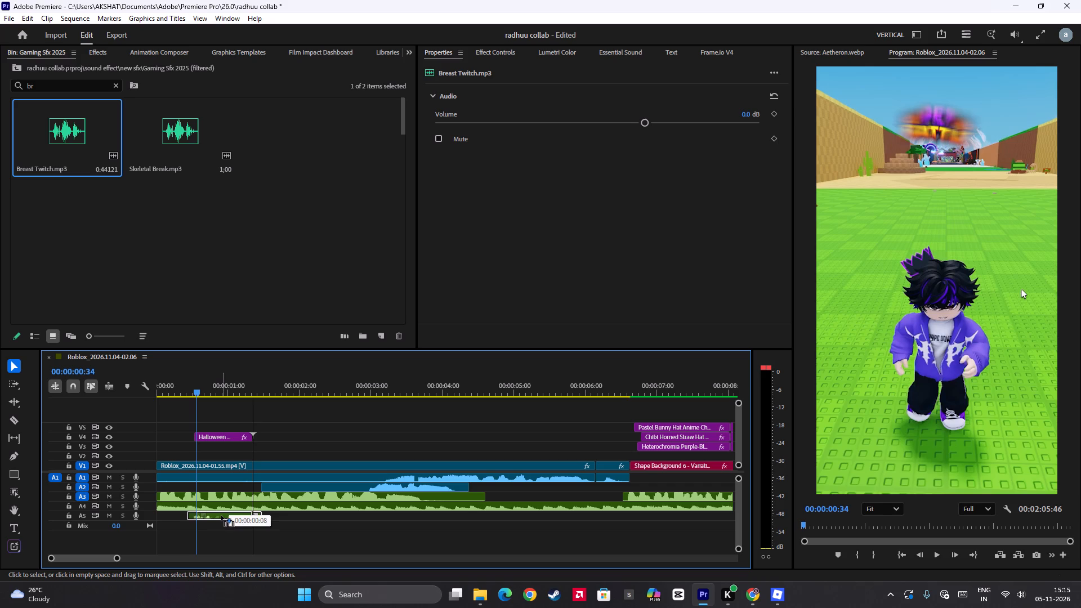
pyautogui.moveTo(221, 516); pyautogui.dragTo(222, 516)
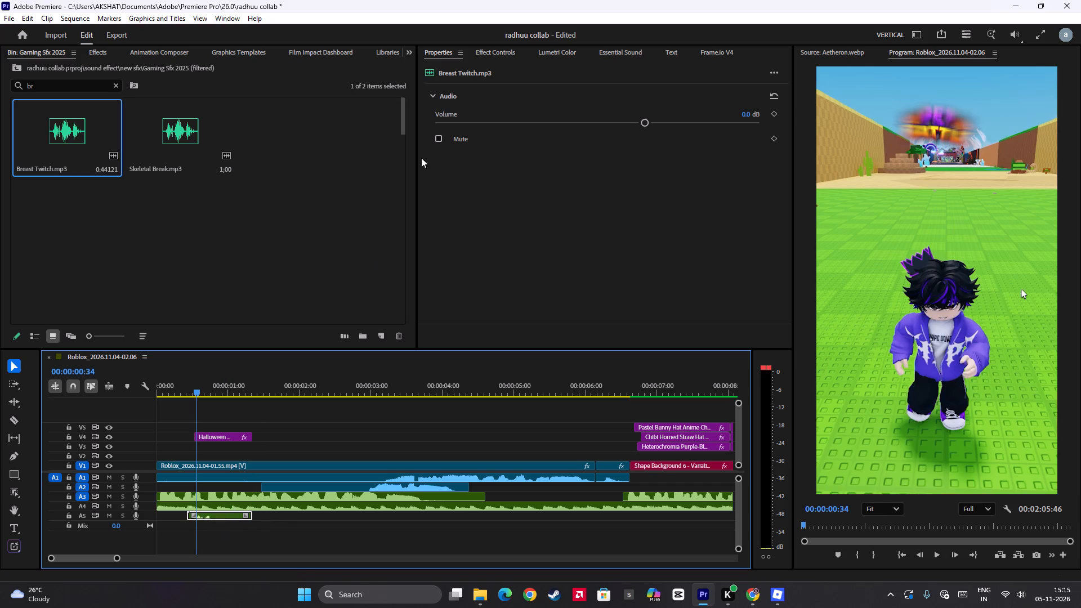
# Raise the Breast Twitch.mp3 clip's volume to 2.4 dB and play the opening to hear it with the logo.
pyautogui.click(668, 123)
pyautogui.click(158, 384)
pyautogui.press('space')
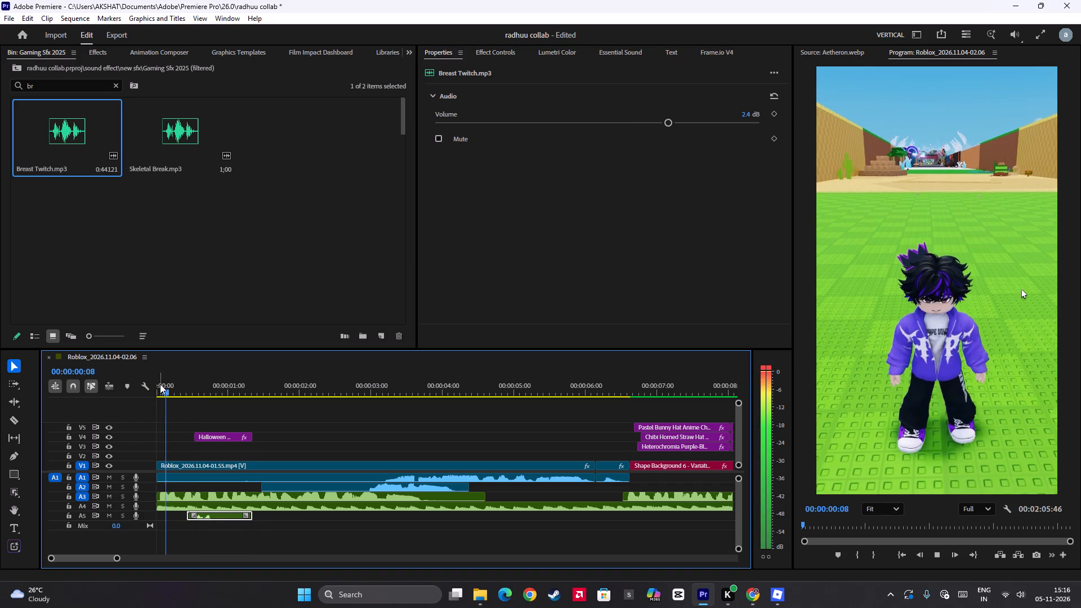
pyautogui.press('space')
pyautogui.press('space')
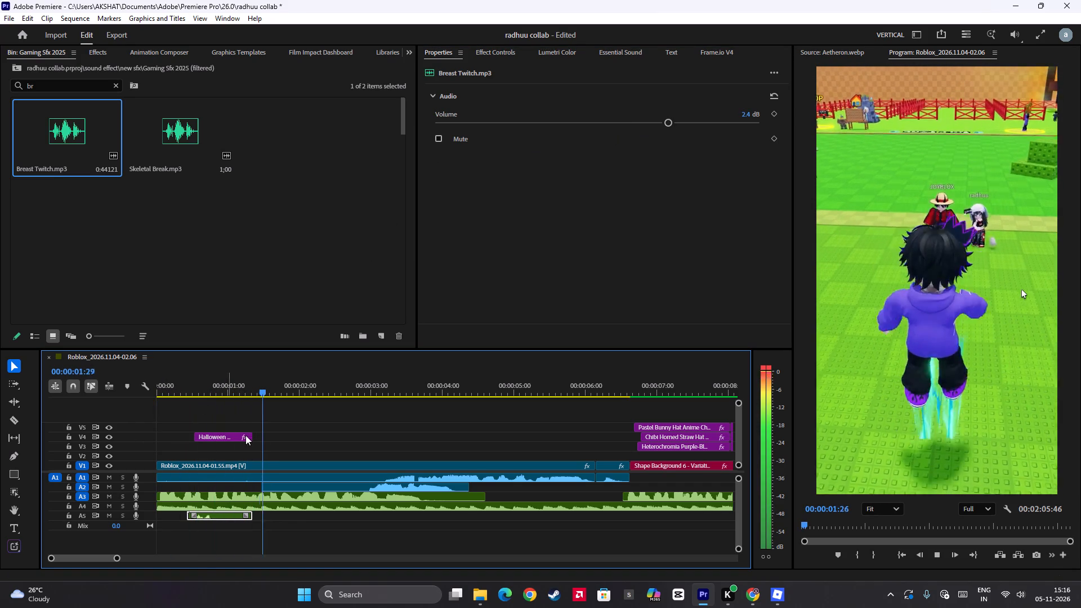
pyautogui.press('space')
pyautogui.press('space')
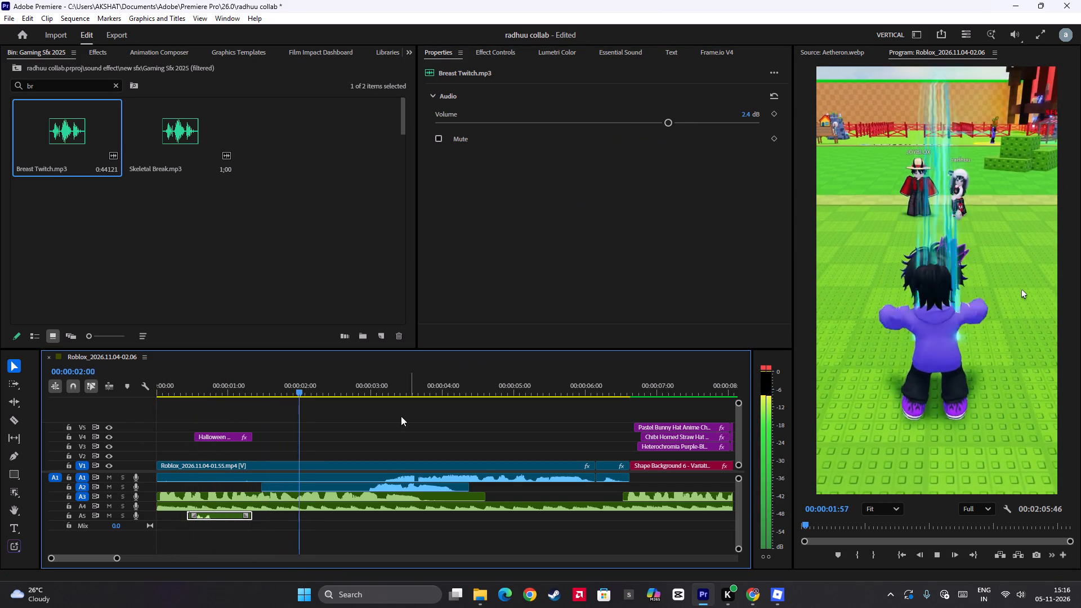
pyautogui.press('space')
# Start Scale keyframing in Motion for the first Roblox gameplay clip on V1 at 00:00:01:37, where the purple character jumps.
pyautogui.moveTo(306, 440); pyautogui.dragTo(240, 455)
pyautogui.press('space')
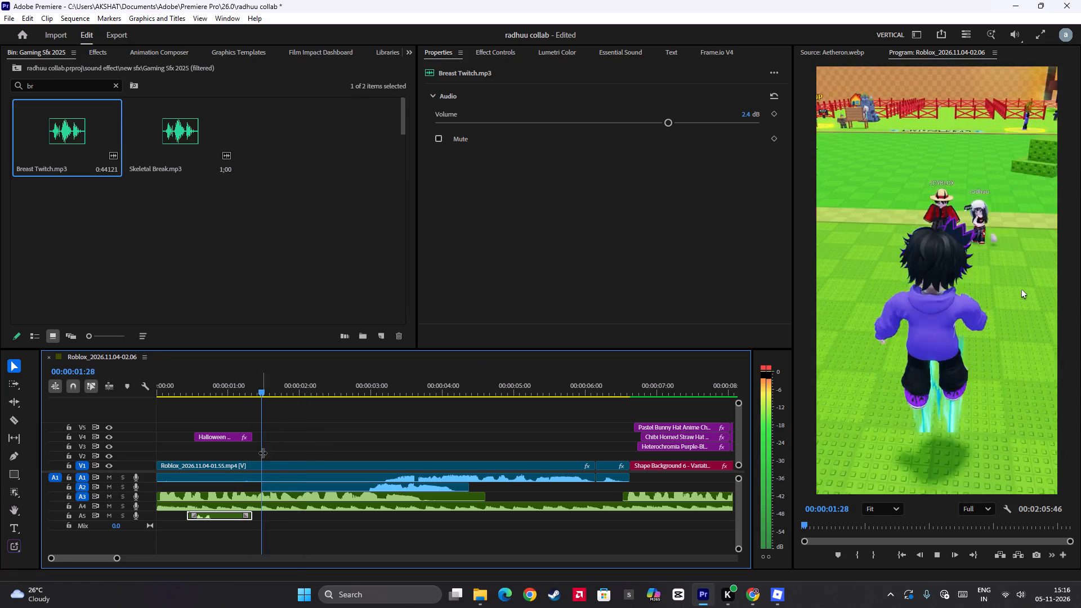
pyautogui.press('space')
pyautogui.click(289, 464)
pyautogui.click(507, 50)
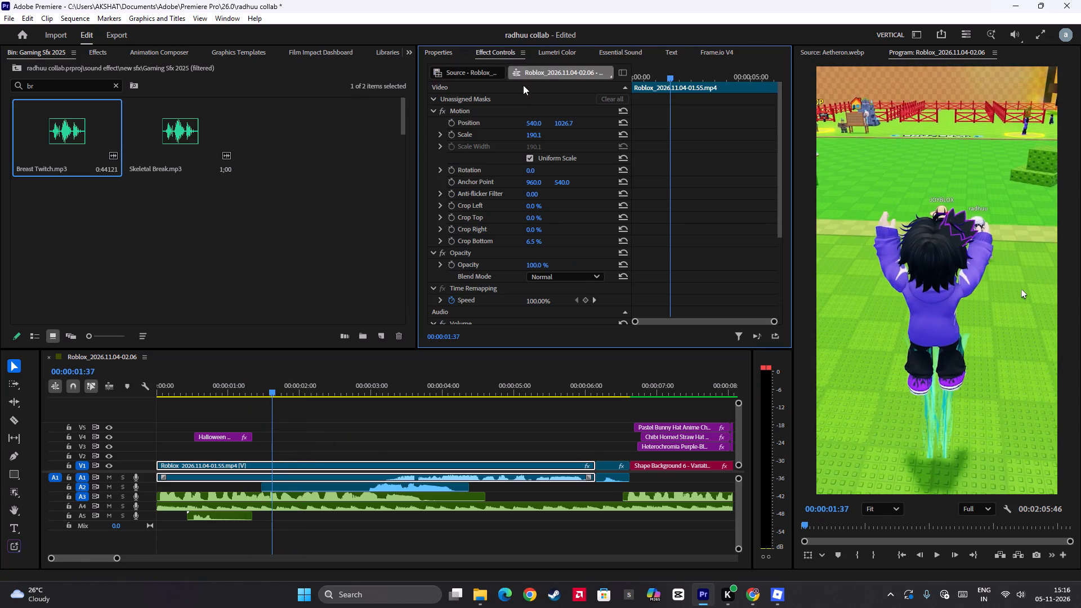
pyautogui.click(453, 137)
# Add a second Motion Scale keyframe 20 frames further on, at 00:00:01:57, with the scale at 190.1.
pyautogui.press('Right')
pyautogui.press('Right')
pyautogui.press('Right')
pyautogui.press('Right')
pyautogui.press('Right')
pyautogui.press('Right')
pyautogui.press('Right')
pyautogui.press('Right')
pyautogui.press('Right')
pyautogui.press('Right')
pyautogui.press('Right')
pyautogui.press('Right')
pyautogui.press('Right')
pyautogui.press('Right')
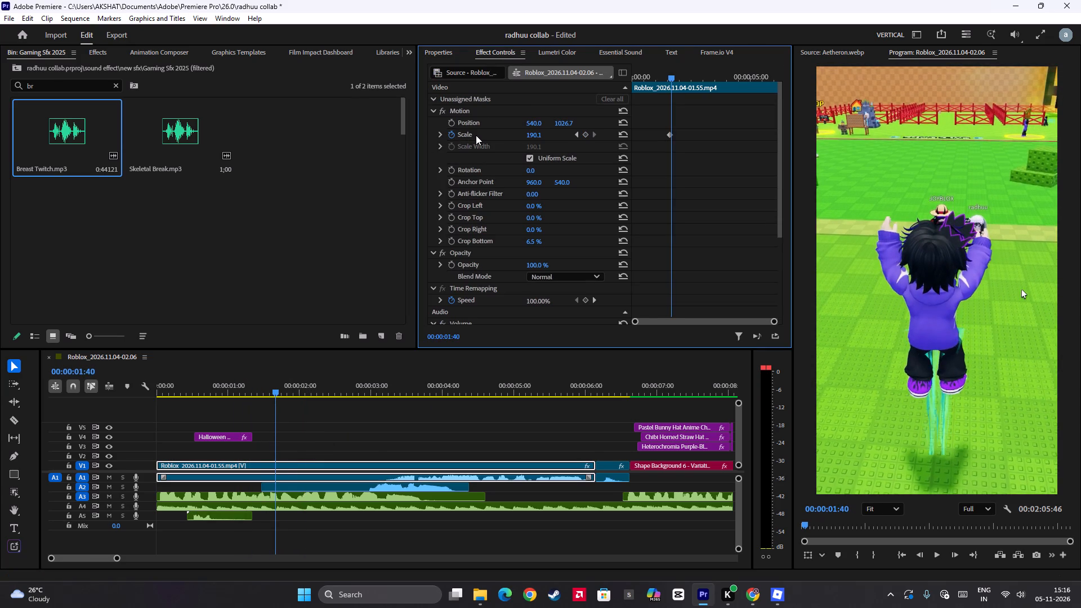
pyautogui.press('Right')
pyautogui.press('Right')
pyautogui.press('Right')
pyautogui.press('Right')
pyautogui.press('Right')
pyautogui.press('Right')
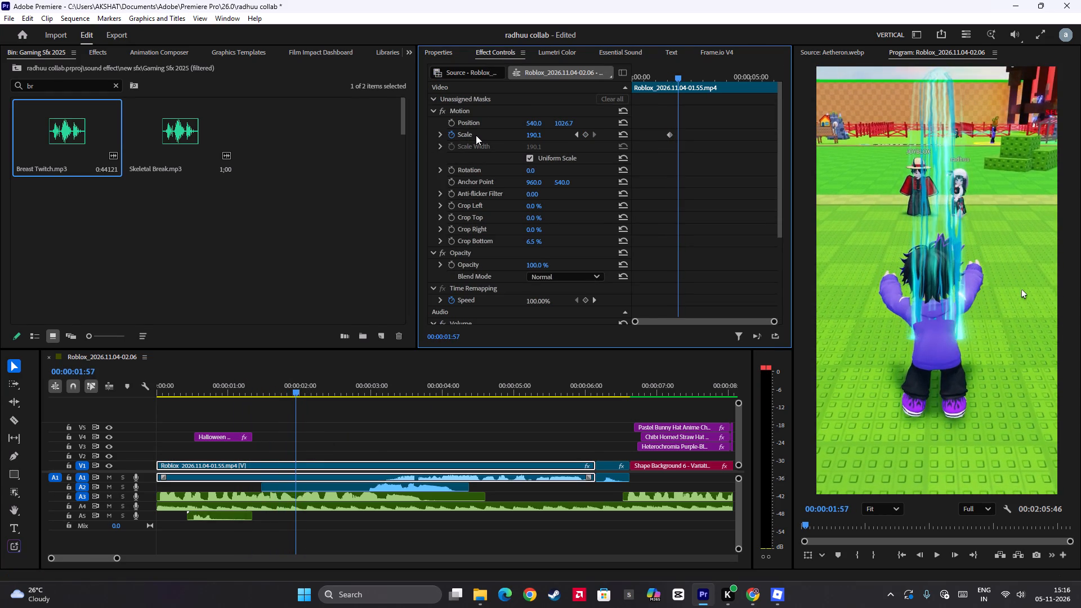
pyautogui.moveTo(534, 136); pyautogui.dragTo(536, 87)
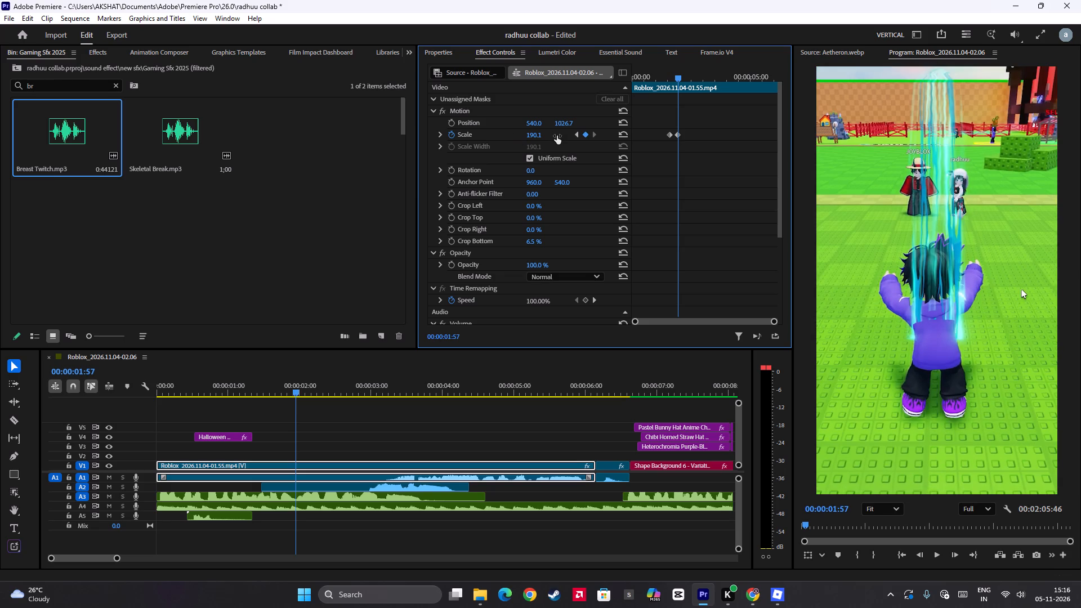
# Start Position keyframing in Motion at the first Scale keyframe, 00:00:01:37.
pyautogui.click(577, 136)
pyautogui.click(449, 122)
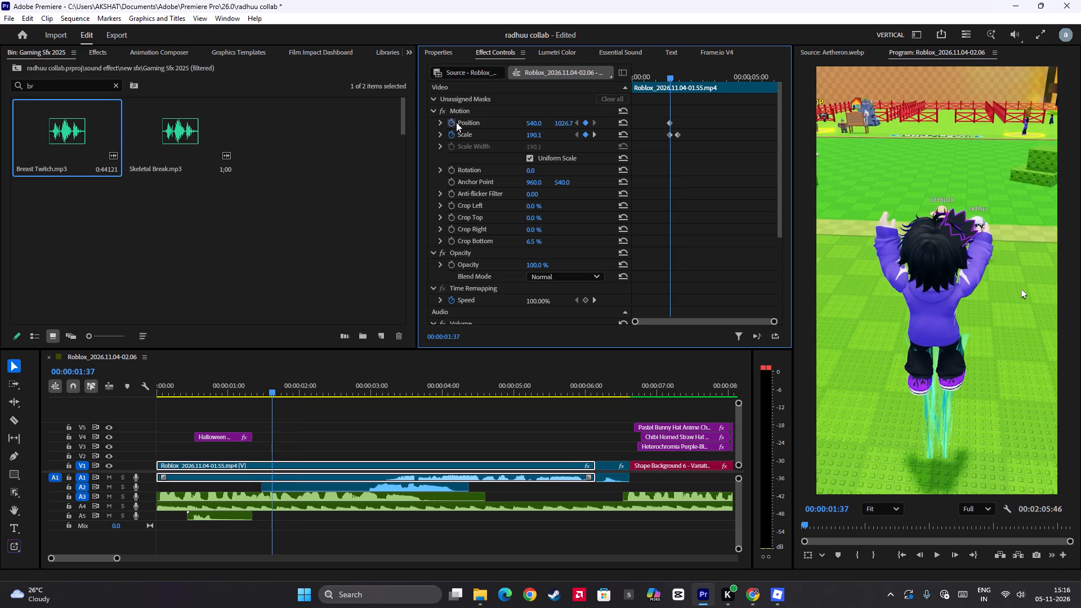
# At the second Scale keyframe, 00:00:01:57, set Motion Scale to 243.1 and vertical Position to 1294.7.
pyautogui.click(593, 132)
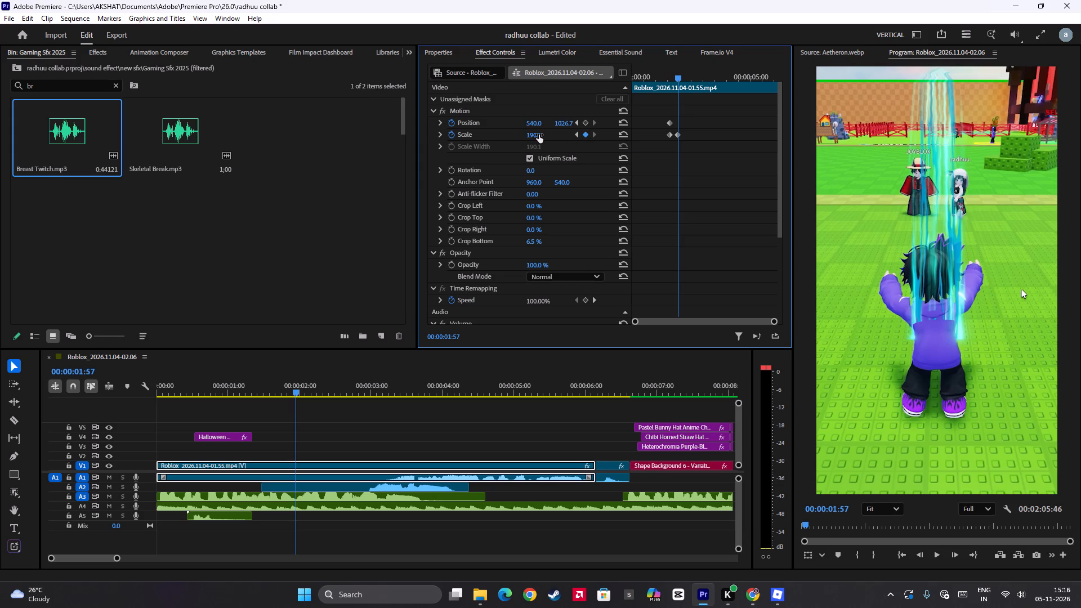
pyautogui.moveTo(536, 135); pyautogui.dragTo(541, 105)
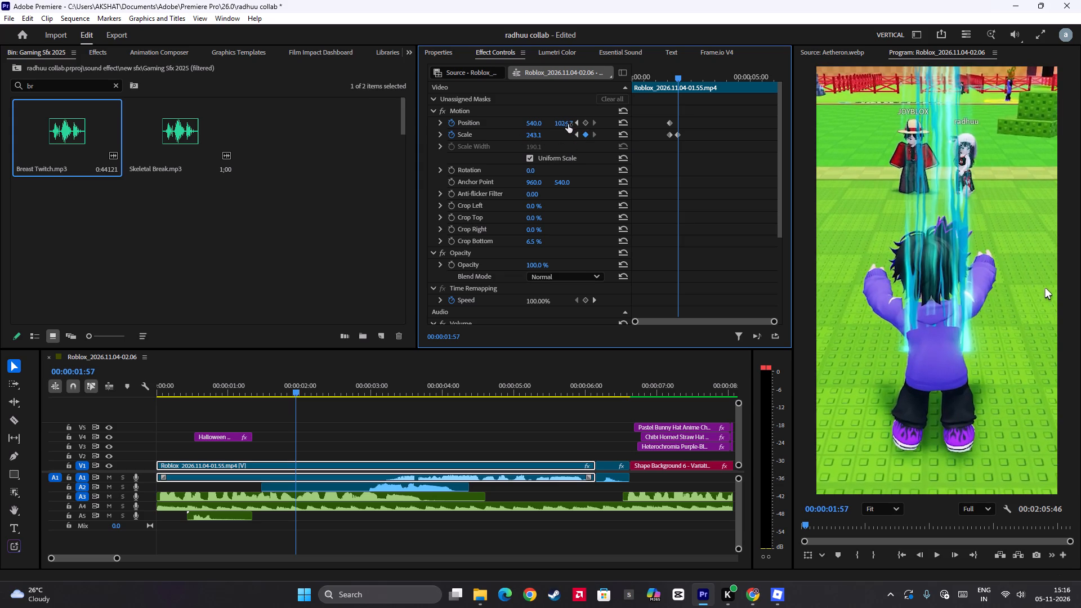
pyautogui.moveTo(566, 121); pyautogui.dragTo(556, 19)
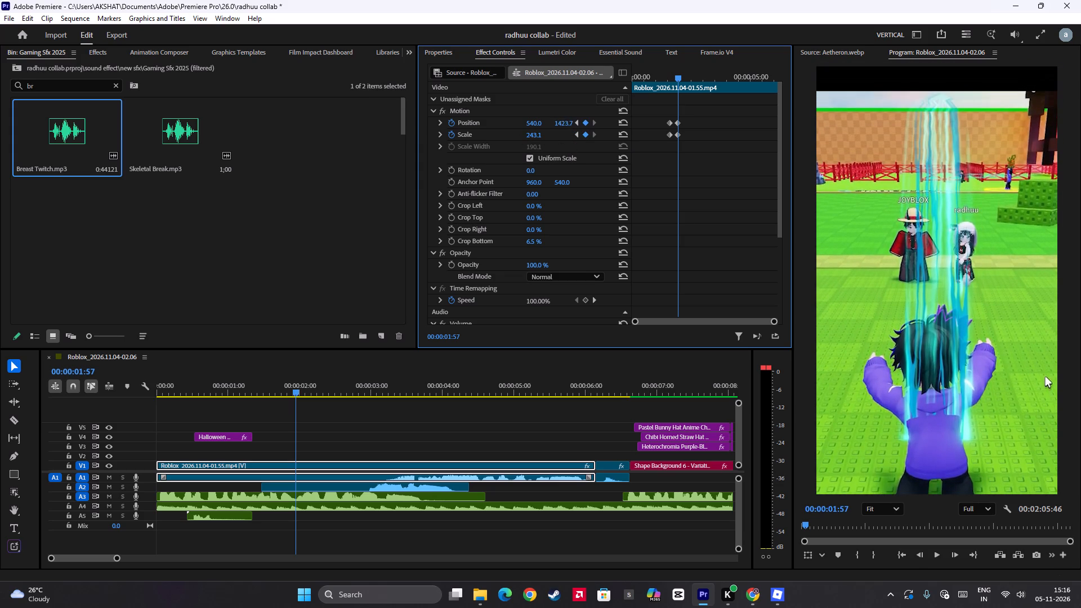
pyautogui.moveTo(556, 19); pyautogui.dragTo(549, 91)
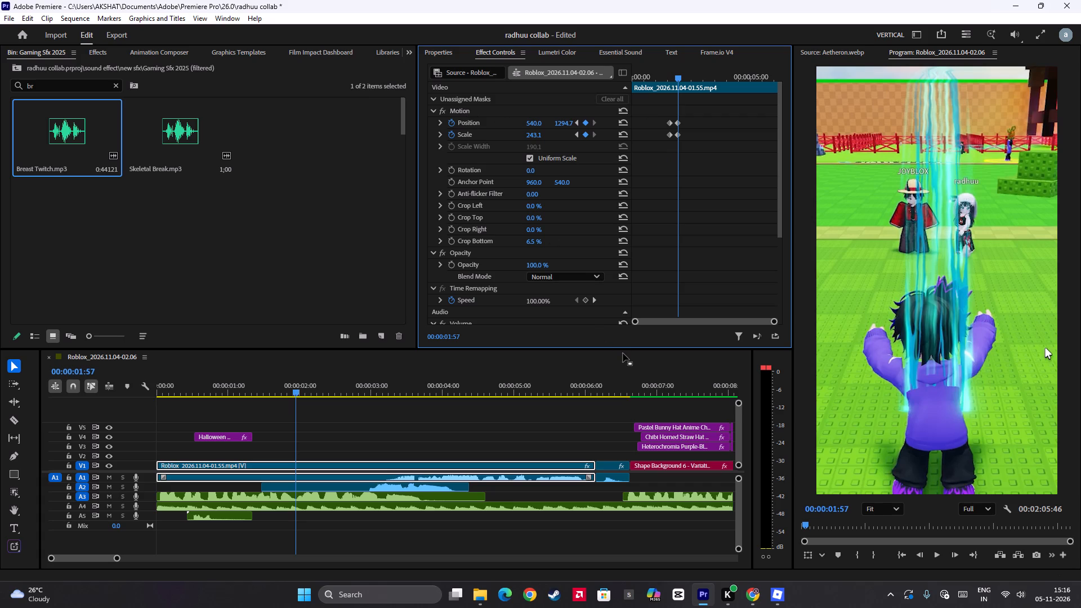
# Play the opening gameplay several times to check the zoom and how the framing looks in the rest of the clip.
pyautogui.press('space')
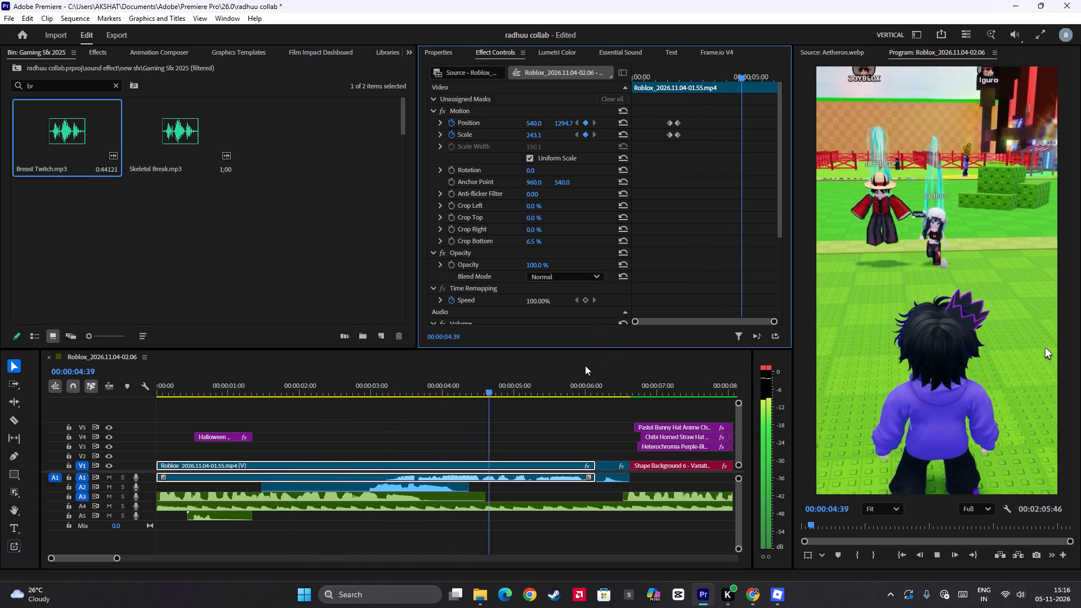
pyautogui.press('space')
pyautogui.click(276, 388)
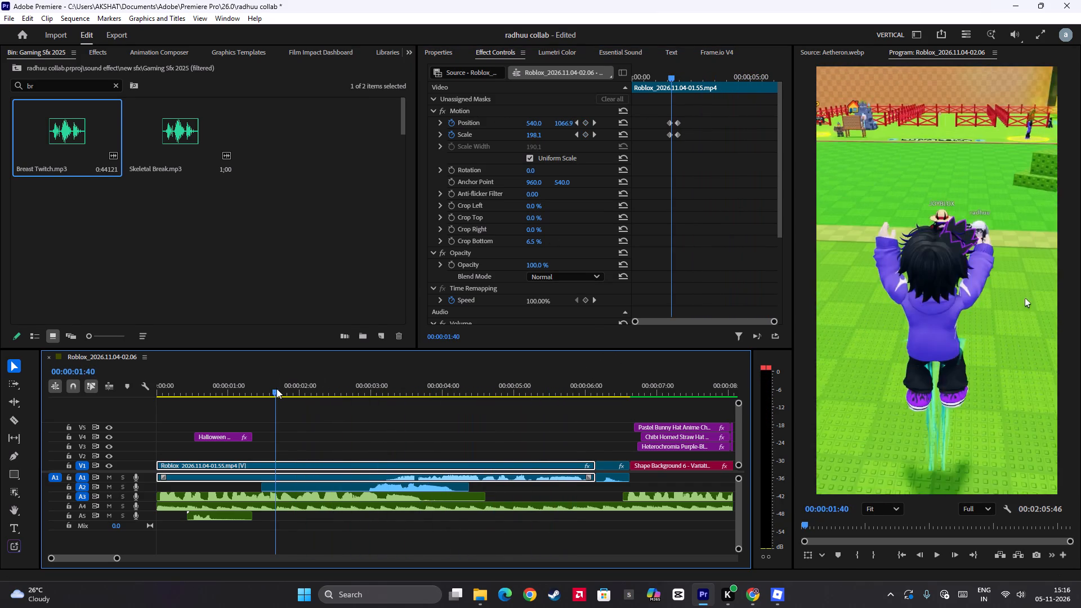
pyautogui.press('space')
pyautogui.press('space')
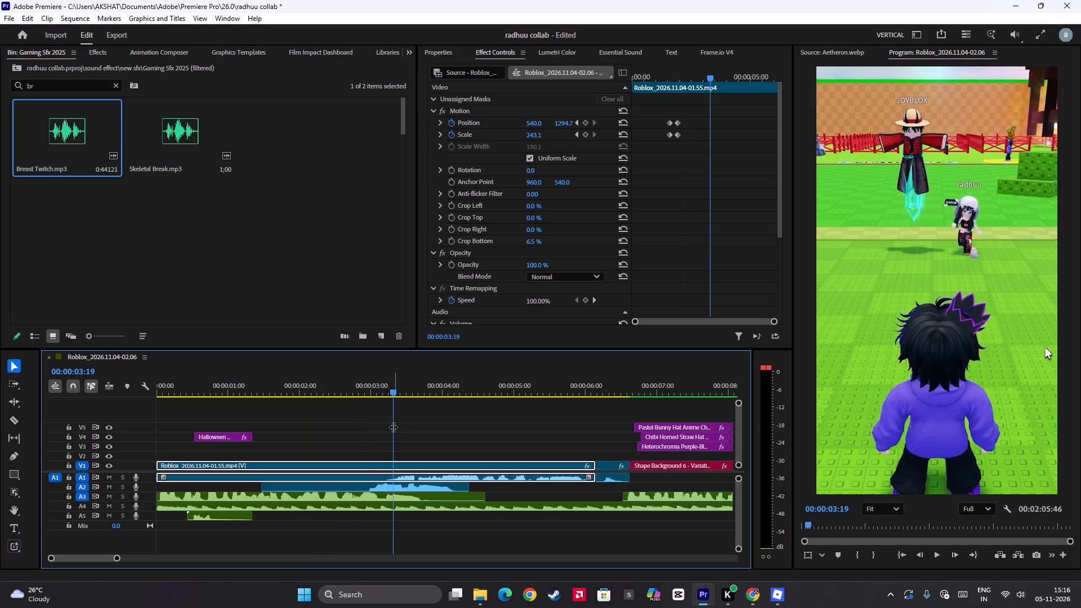
pyautogui.moveTo(393, 427); pyautogui.dragTo(336, 430)
pyautogui.press('space')
pyautogui.press('space')
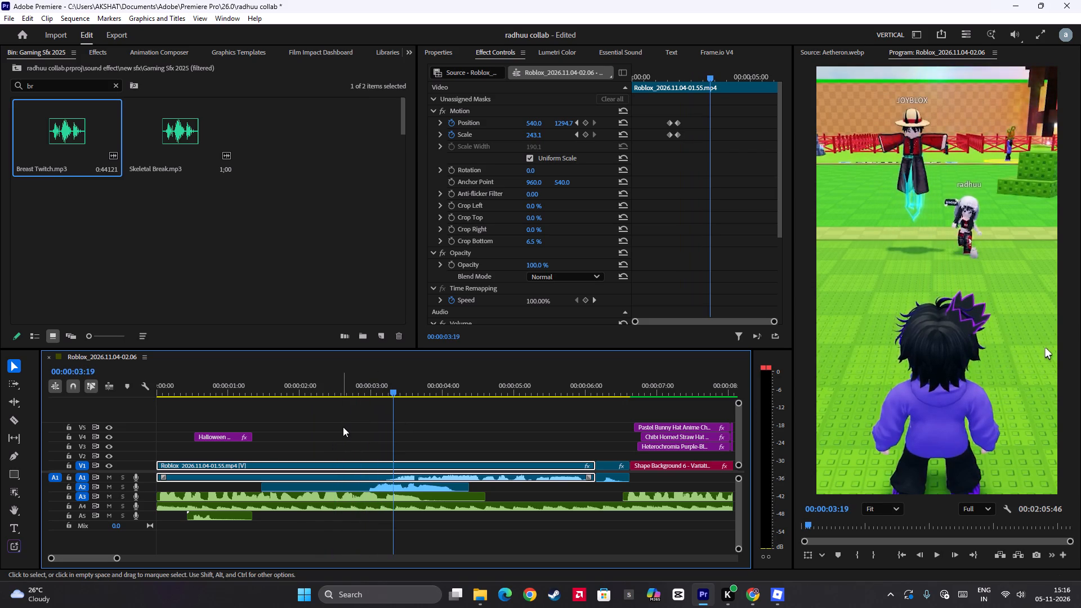
pyautogui.press('space')
pyautogui.press('space')
pyautogui.press('space')
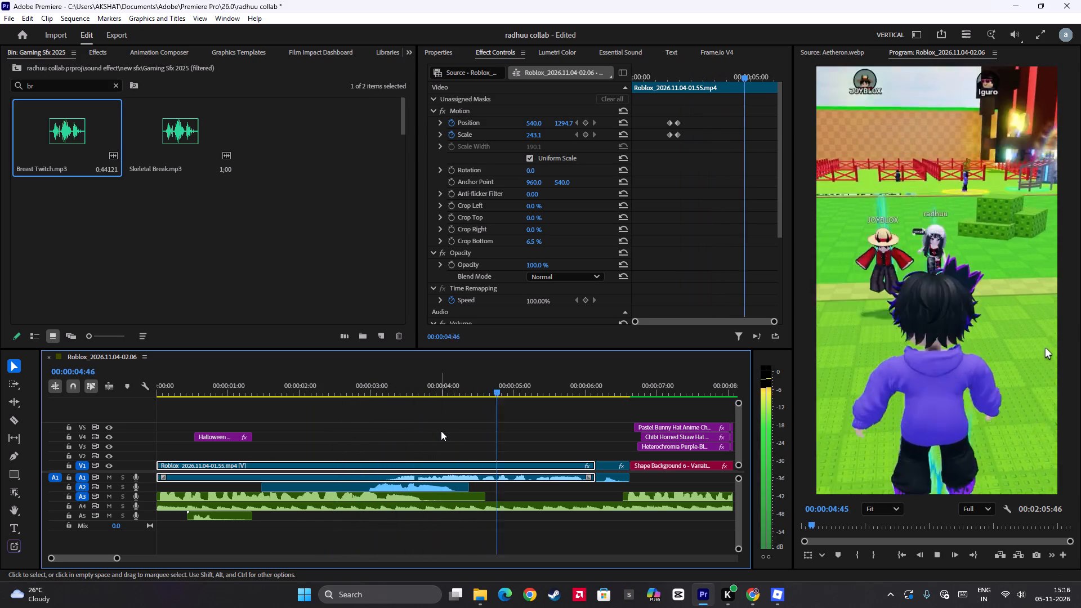
pyautogui.scroll(-6, 506, 443)
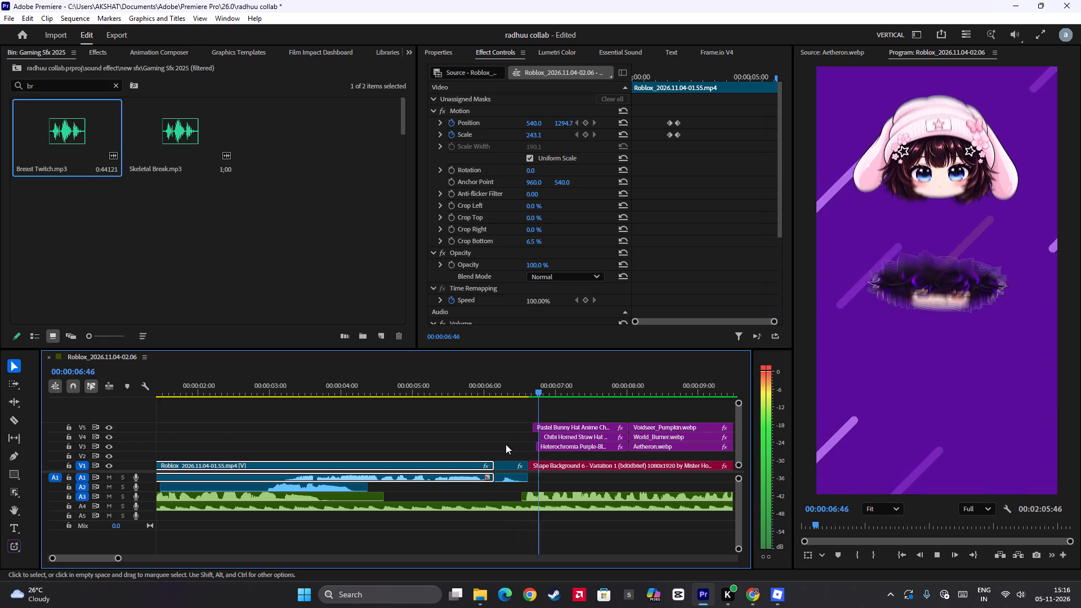
pyautogui.press('space')
pyautogui.click(215, 391)
pyautogui.moveTo(213, 417); pyautogui.dragTo(200, 418)
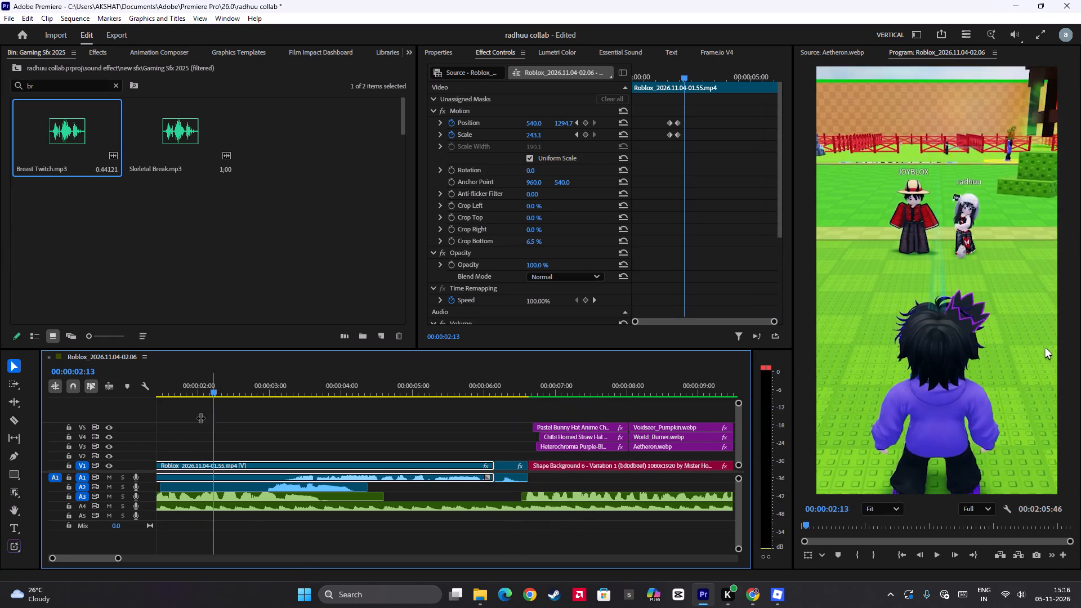
pyautogui.moveTo(200, 418); pyautogui.dragTo(145, 420)
pyautogui.press('space')
pyautogui.scroll(-6, 274, 351)
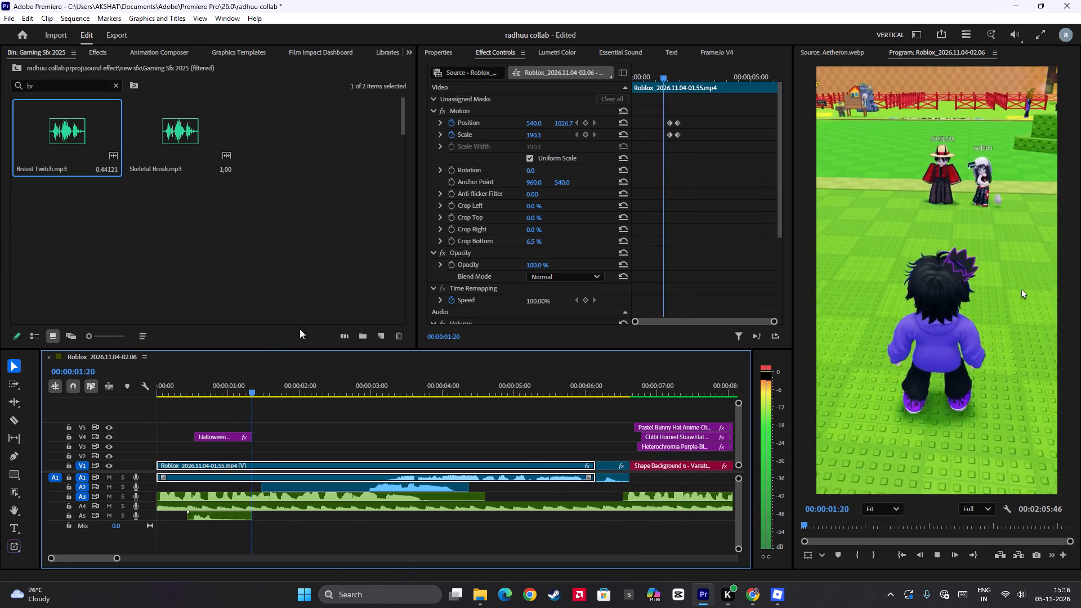
pyautogui.press('space')
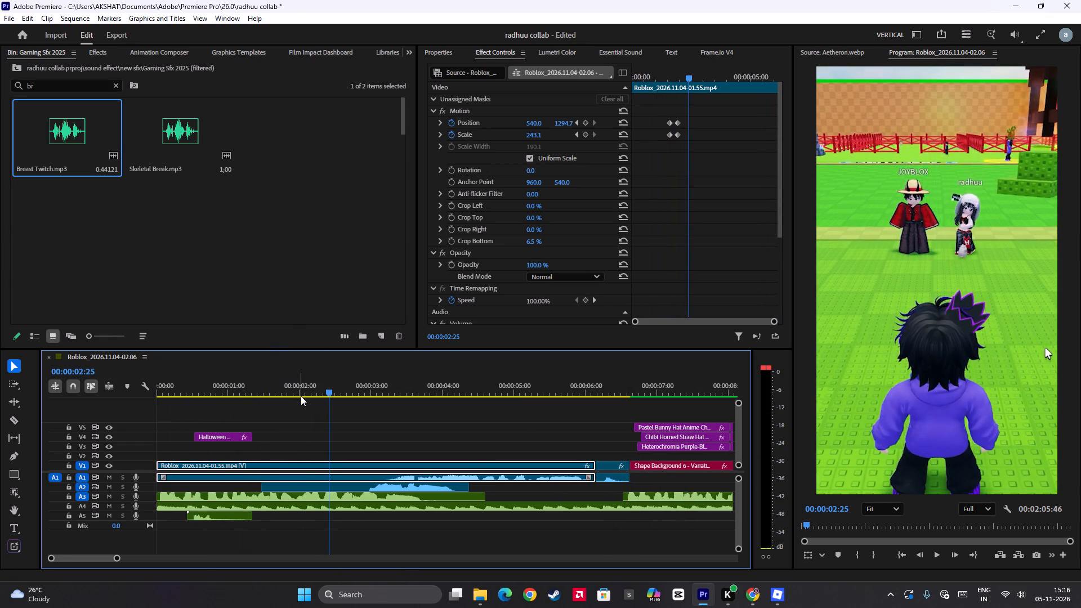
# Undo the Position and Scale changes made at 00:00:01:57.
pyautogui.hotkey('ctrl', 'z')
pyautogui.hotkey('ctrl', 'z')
# Search the effects for "trans" and apply the Transform video effect to the first Roblox gameplay clip on V1.
pyautogui.click(242, 386)
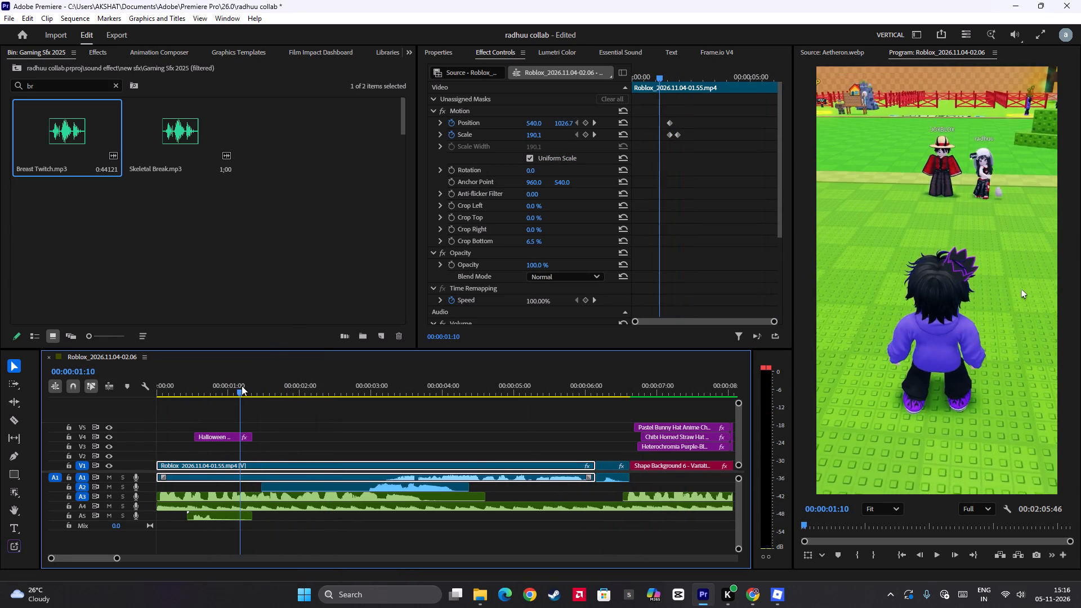
pyautogui.press('space')
pyautogui.press('space')
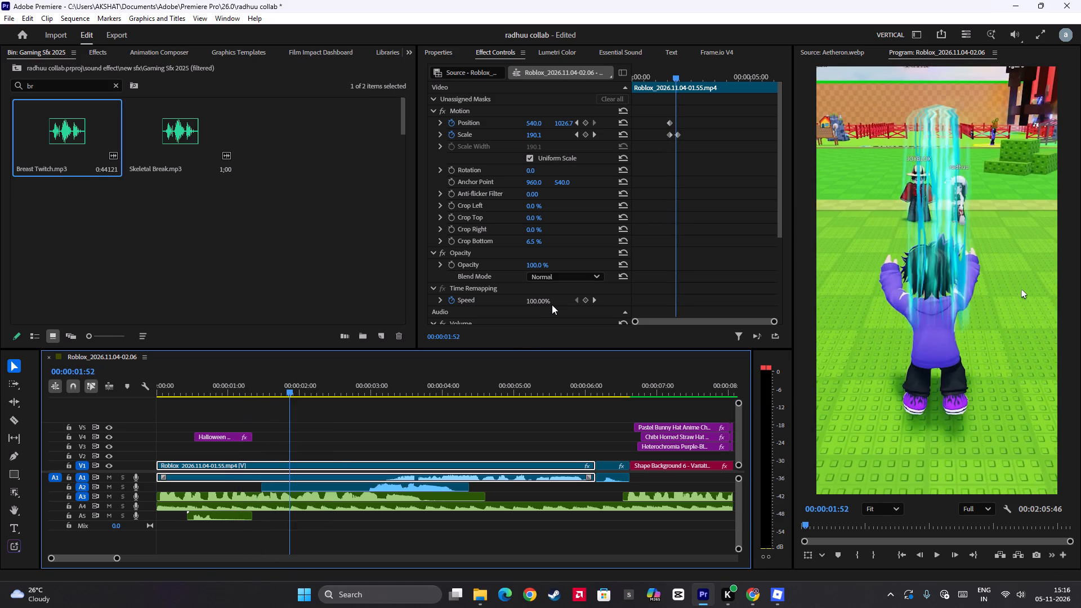
pyautogui.click(93, 55)
pyautogui.moveTo(75, 68); pyautogui.dragTo(0, 74)
pyautogui.write('tr')
pyautogui.write('ans')
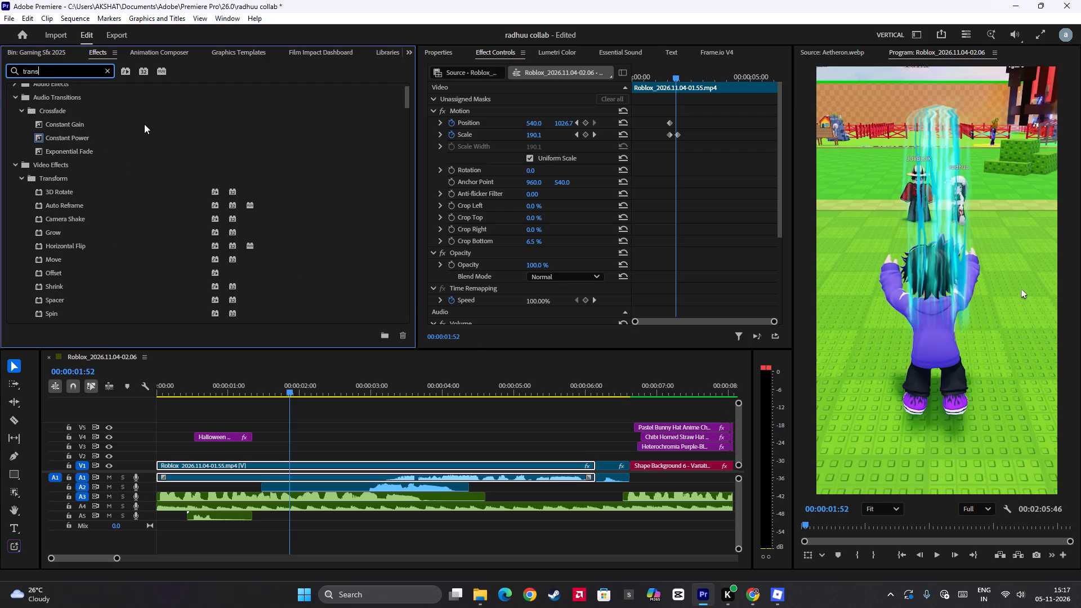
pyautogui.scroll(-6, 145, 287)
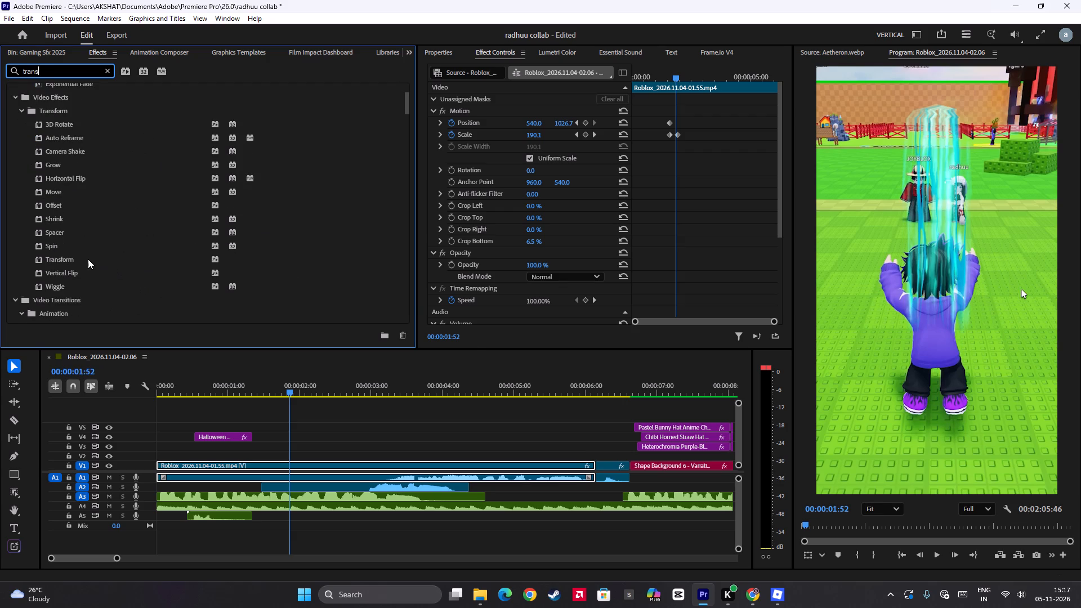
pyautogui.moveTo(82, 257); pyautogui.dragTo(346, 467)
# Play through to 00:00:03:21, where the straw-hat character is in the air, and split the V1 gameplay clip there.
pyautogui.press('space')
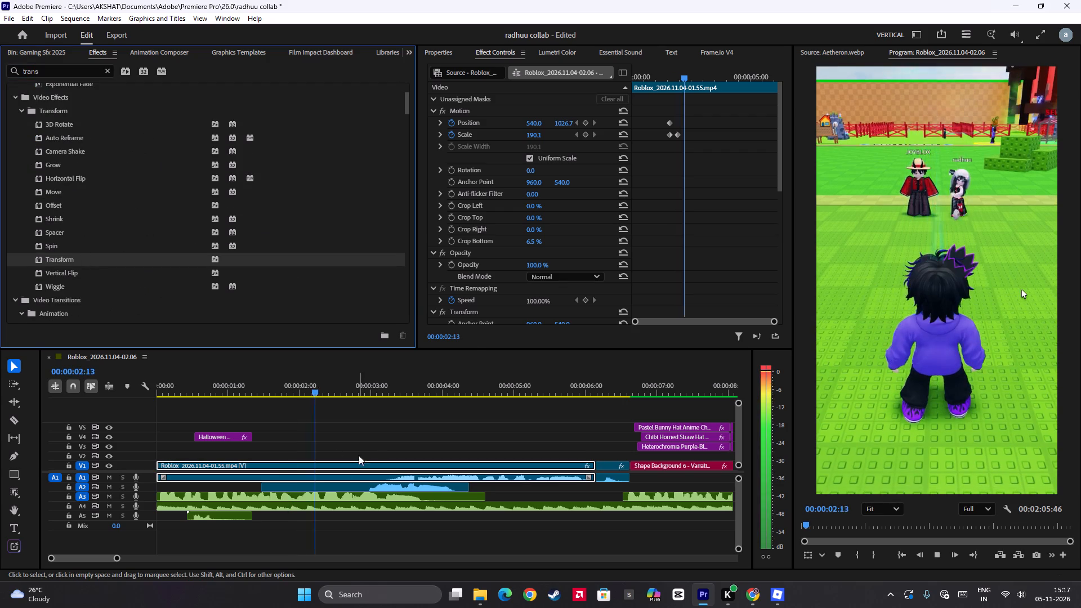
pyautogui.press('space')
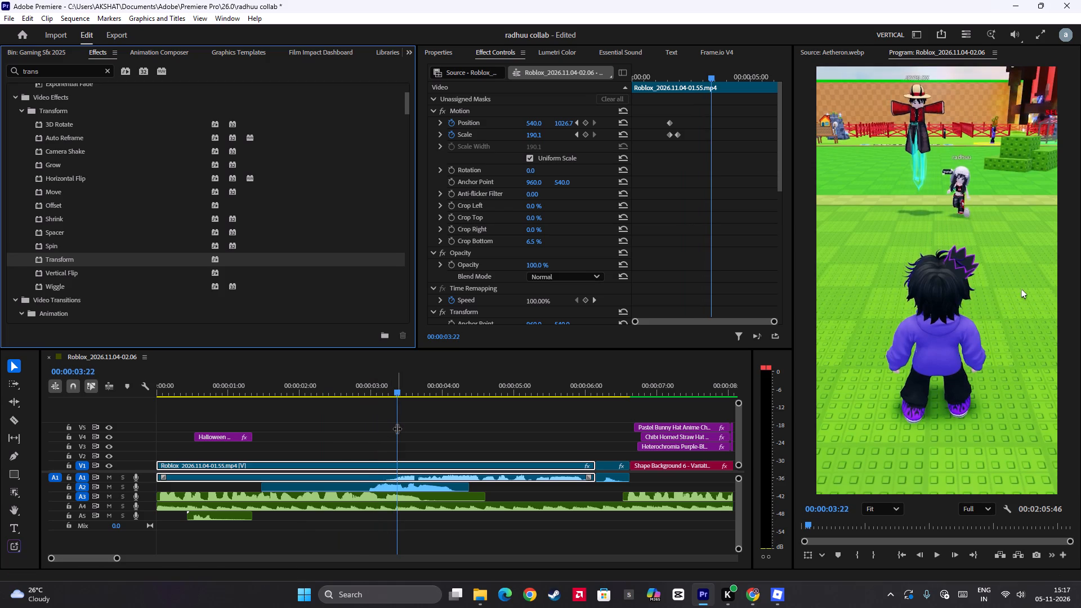
pyautogui.press('space')
pyautogui.press('space')
pyautogui.click(390, 382)
pyautogui.press('space')
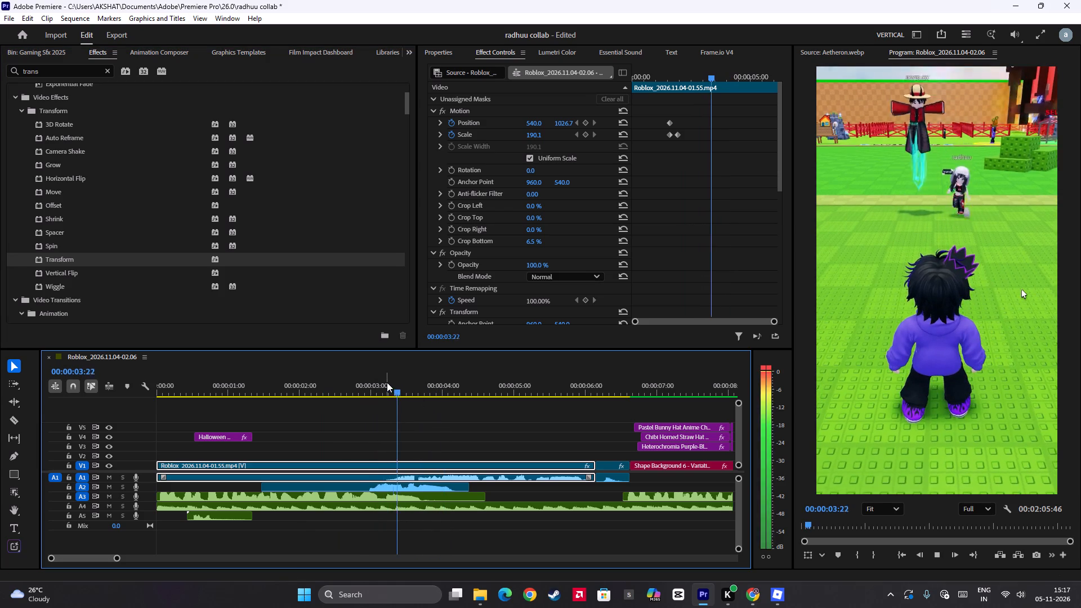
pyautogui.press('space')
pyautogui.click(359, 381)
pyautogui.press('space')
pyautogui.press('space')
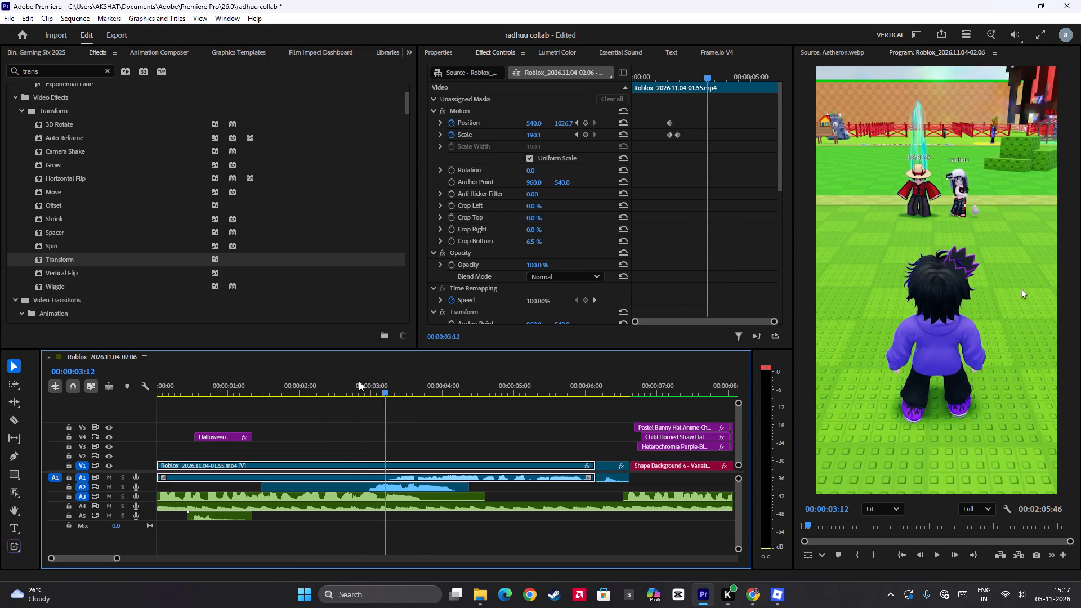
pyautogui.press('space')
pyautogui.press('space')
pyautogui.hotkey('ctrl', 'b')
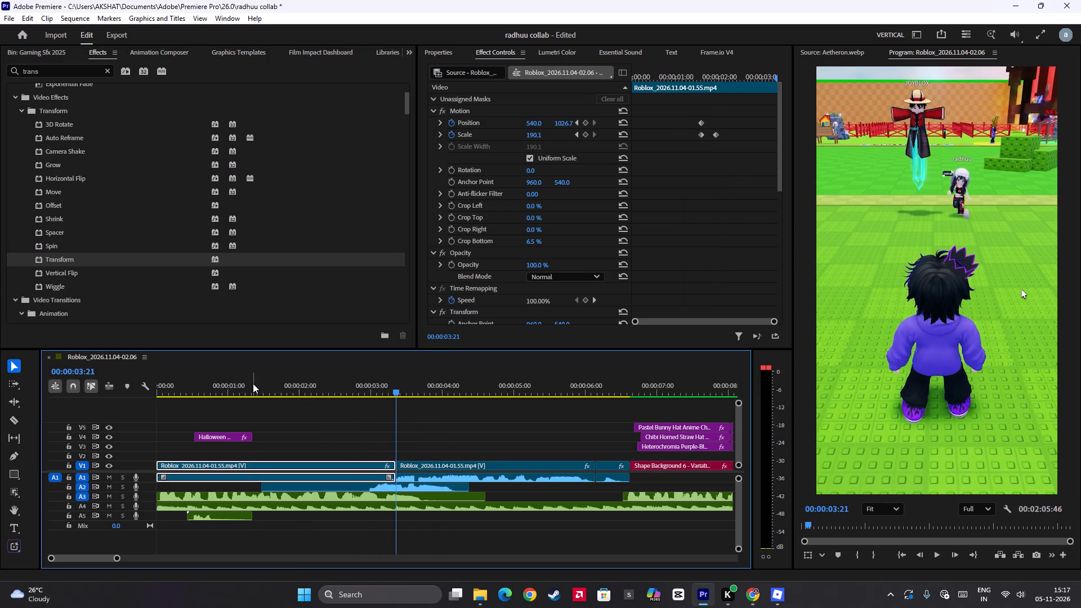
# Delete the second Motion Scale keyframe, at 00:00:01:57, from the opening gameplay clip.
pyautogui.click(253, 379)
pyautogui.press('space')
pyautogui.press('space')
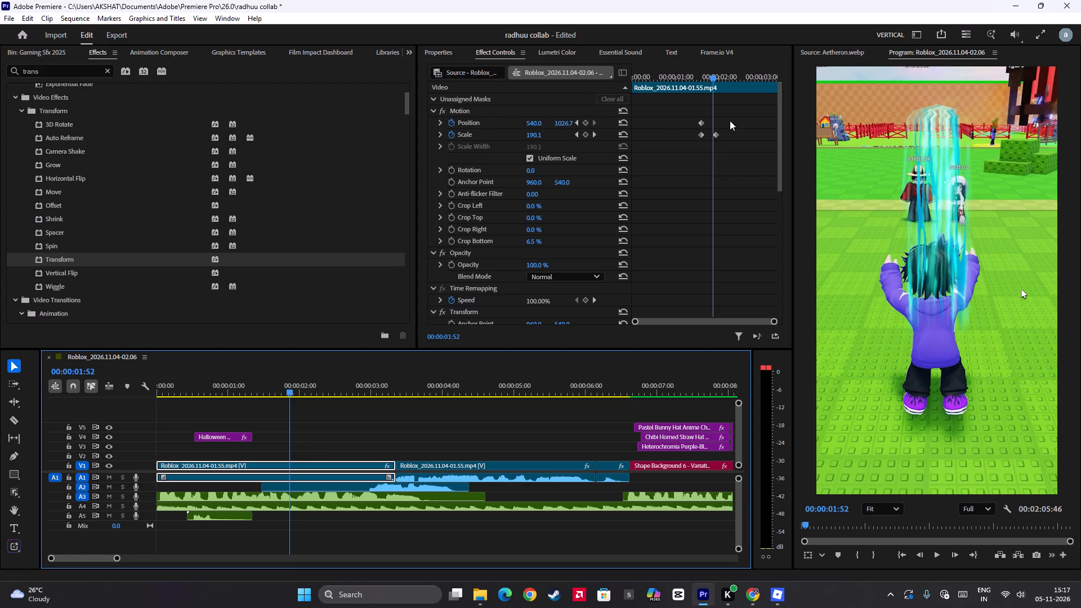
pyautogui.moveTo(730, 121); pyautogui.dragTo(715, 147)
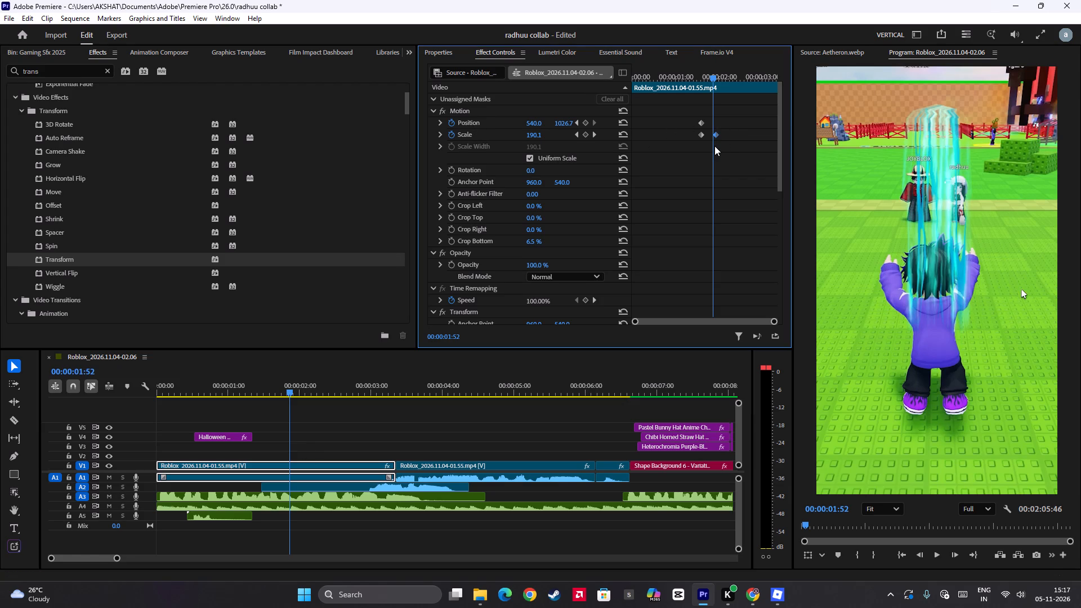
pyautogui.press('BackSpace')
# Start Position and Scale keyframing in the Transform effect of the opening gameplay clip at 00:00:01:50.
pyautogui.moveTo(288, 446); pyautogui.dragTo(230, 445)
pyautogui.press('space')
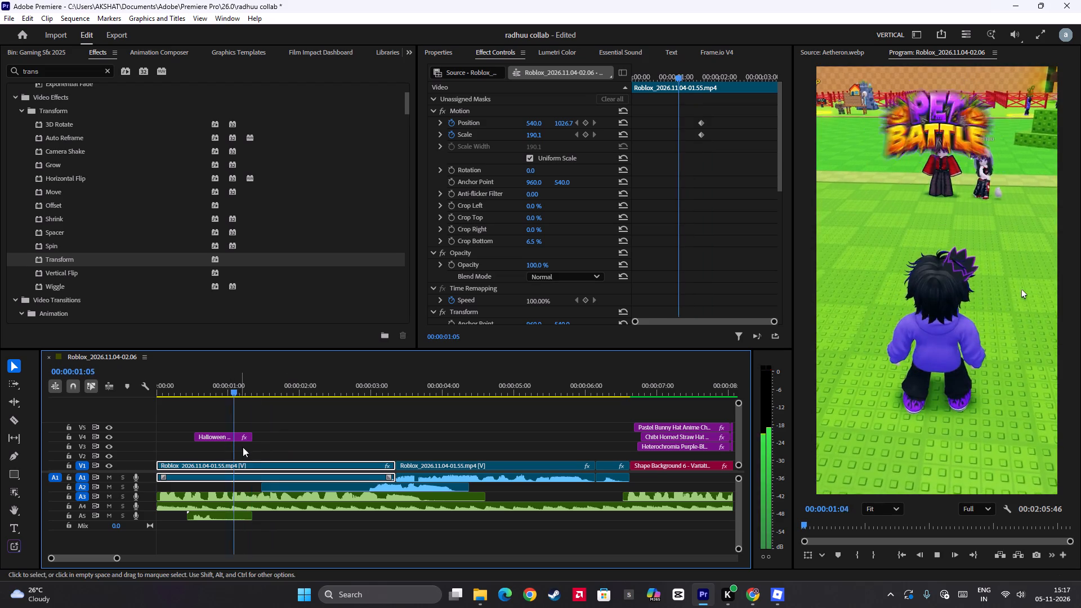
pyautogui.press('space')
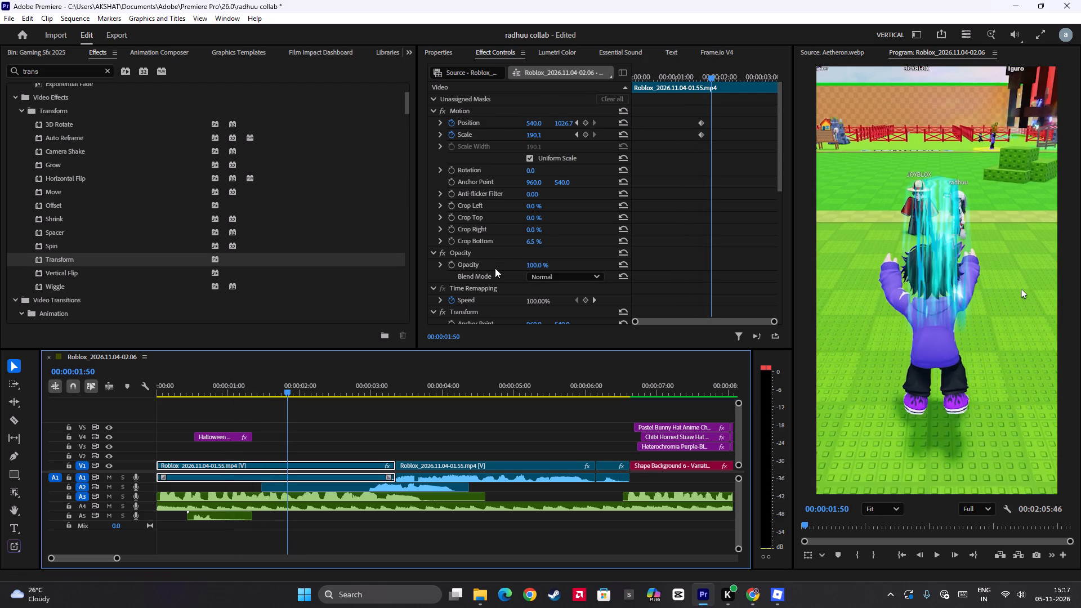
pyautogui.scroll(-17, 495, 269)
pyautogui.scroll(-5, 494, 274)
pyautogui.scroll(5, 494, 270)
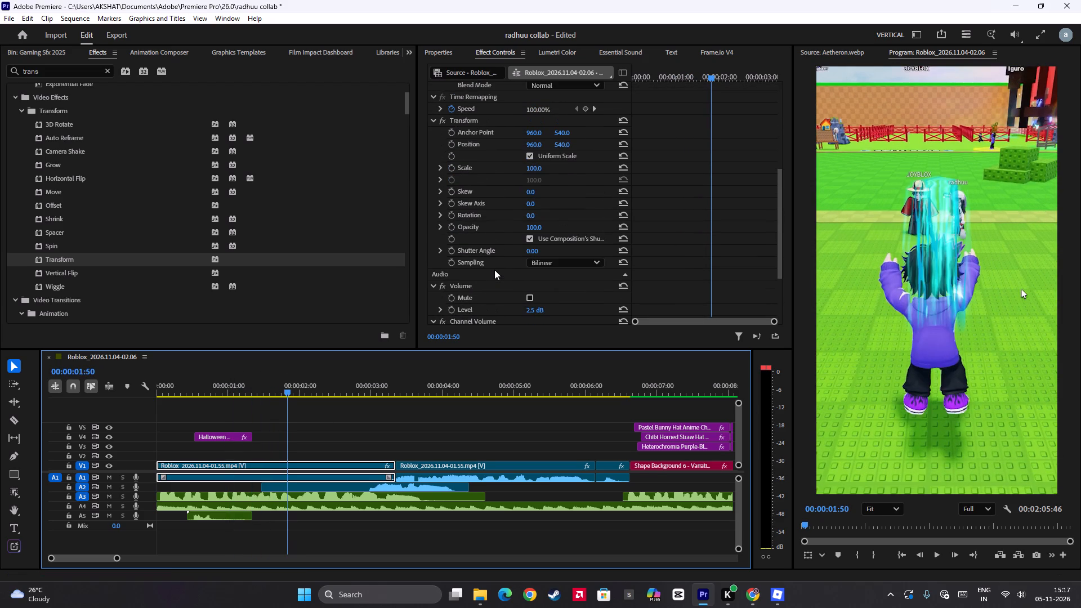
pyautogui.click(452, 144)
pyautogui.click(453, 166)
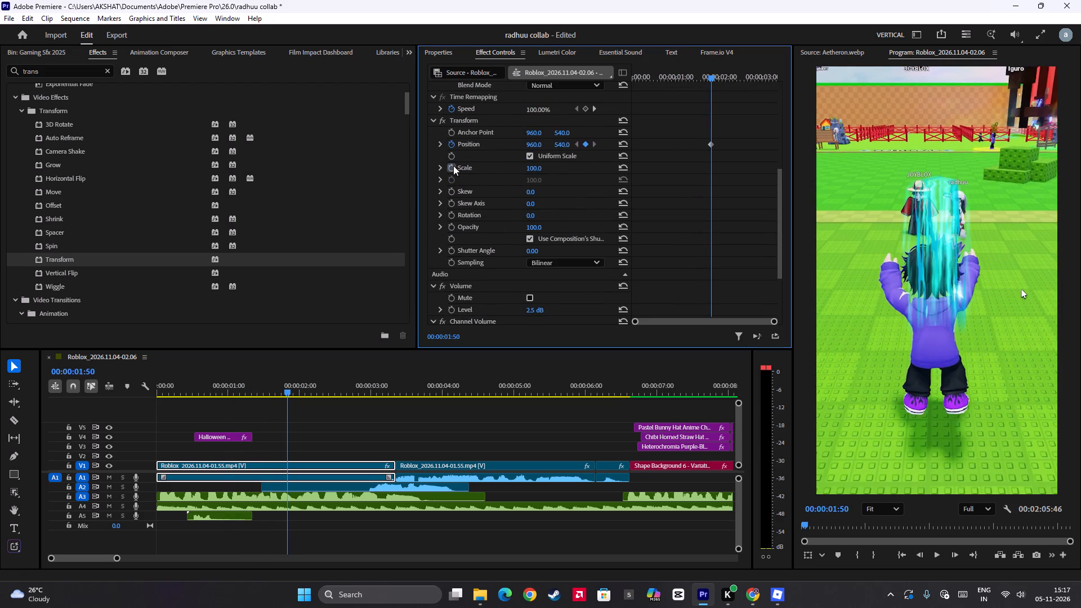
# At 00:00:02:07 on the opening gameplay clip, set the Transform effect's Scale to 192 and Position to 1052, 1023.
pyautogui.press('space')
pyautogui.press('space')
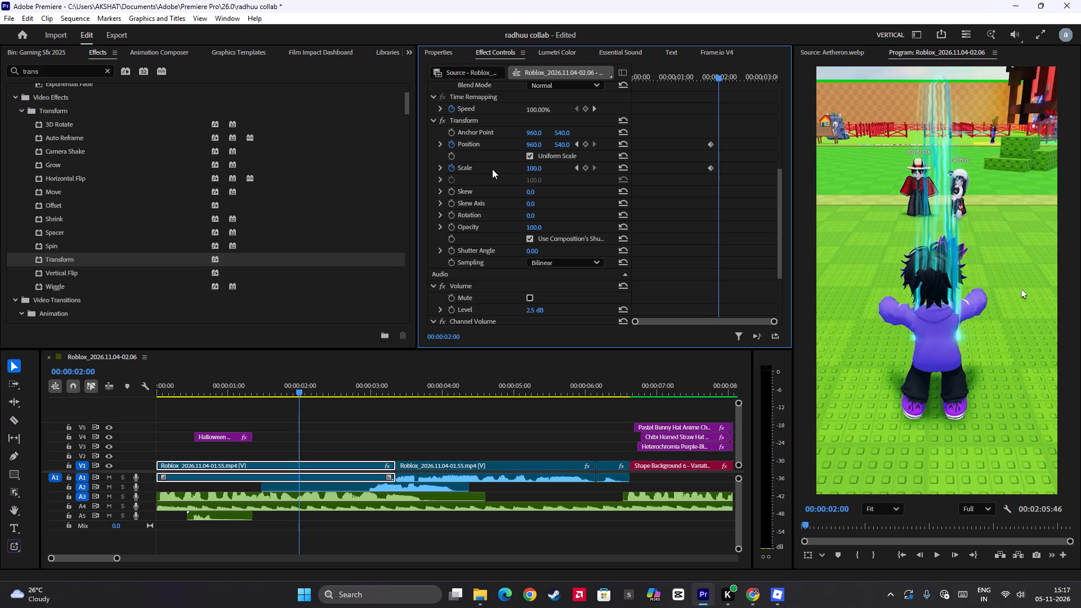
pyautogui.press('space')
pyautogui.press('space')
pyautogui.moveTo(535, 167); pyautogui.dragTo(531, 98)
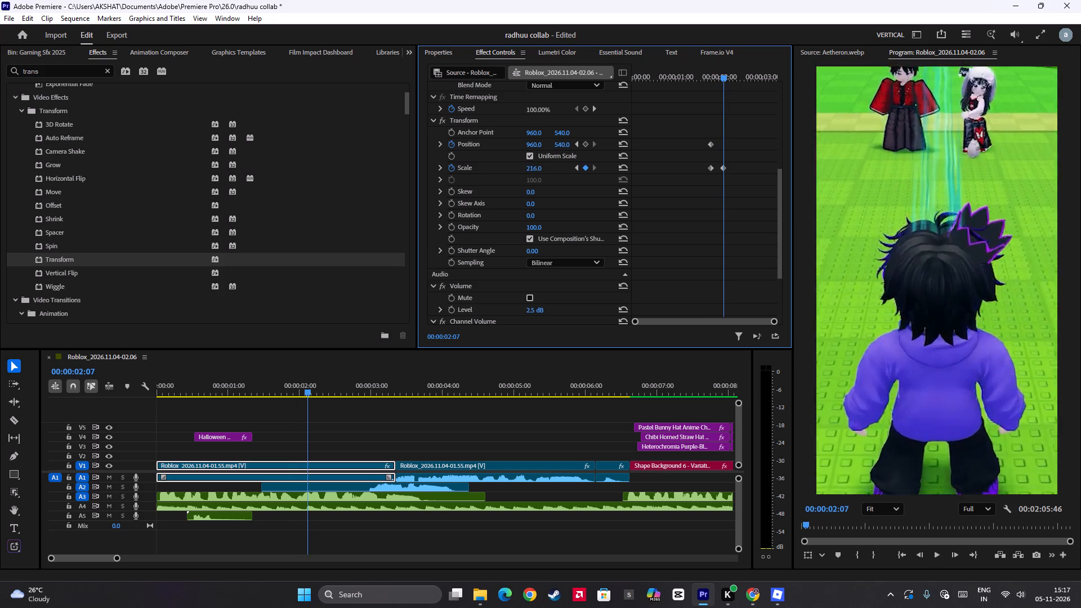
pyautogui.moveTo(531, 98); pyautogui.dragTo(534, 115)
pyautogui.moveTo(533, 141); pyautogui.dragTo(534, 133)
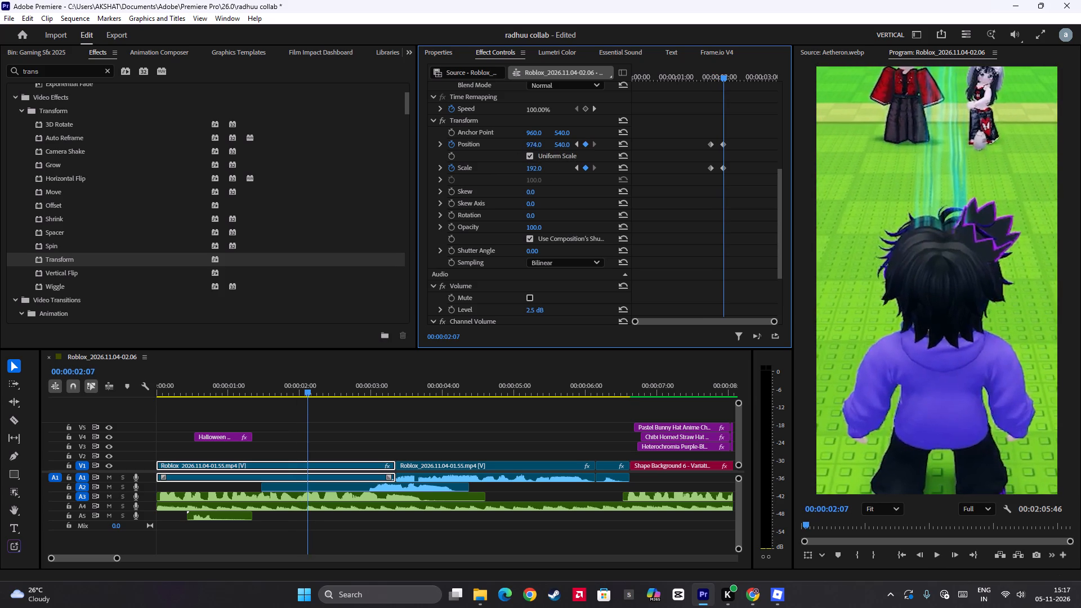
pyautogui.moveTo(534, 133); pyautogui.dragTo(541, 147)
pyautogui.moveTo(566, 144); pyautogui.dragTo(538, 2)
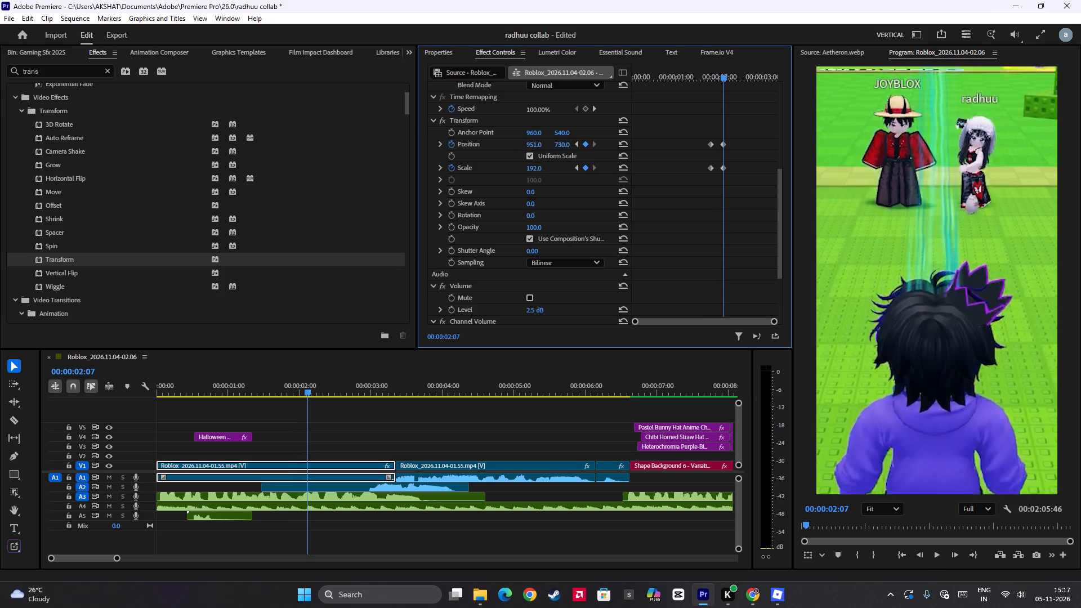
pyautogui.moveTo(538, 2); pyautogui.dragTo(548, 15)
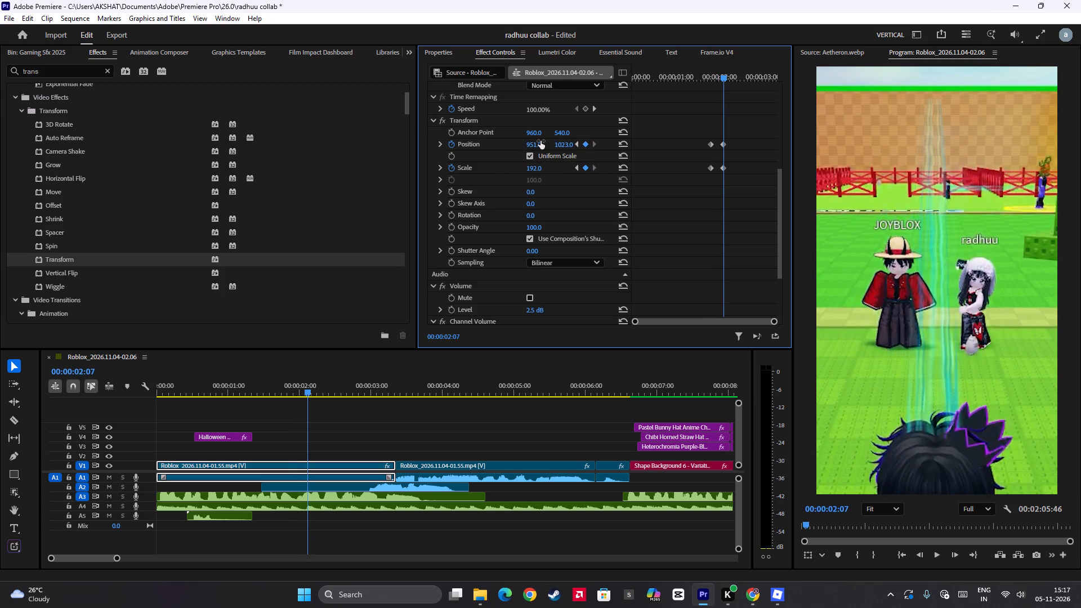
pyautogui.moveTo(540, 141); pyautogui.dragTo(597, 148)
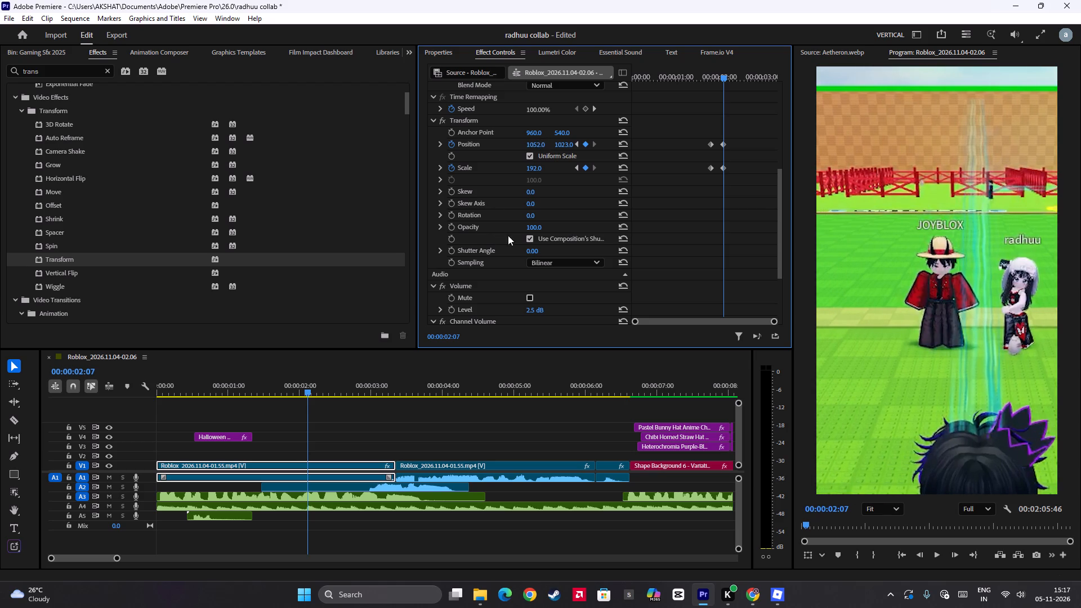
# Add a Transform Position keyframe at 00:00:02:33, holding the framing on the straw-hat character.
pyautogui.press('space')
pyautogui.press('space')
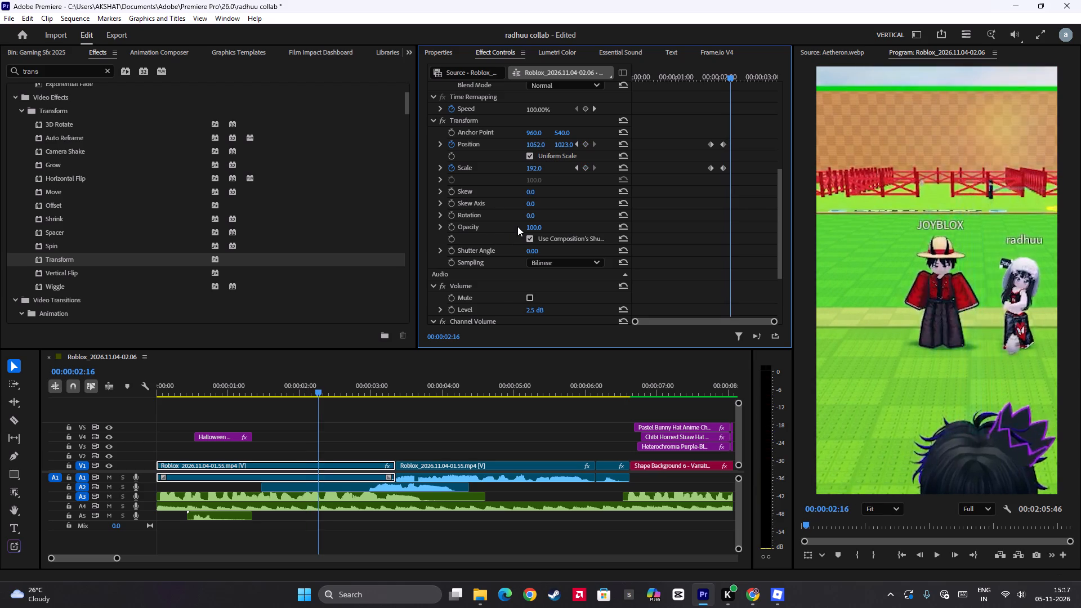
pyautogui.press('space')
pyautogui.press('space')
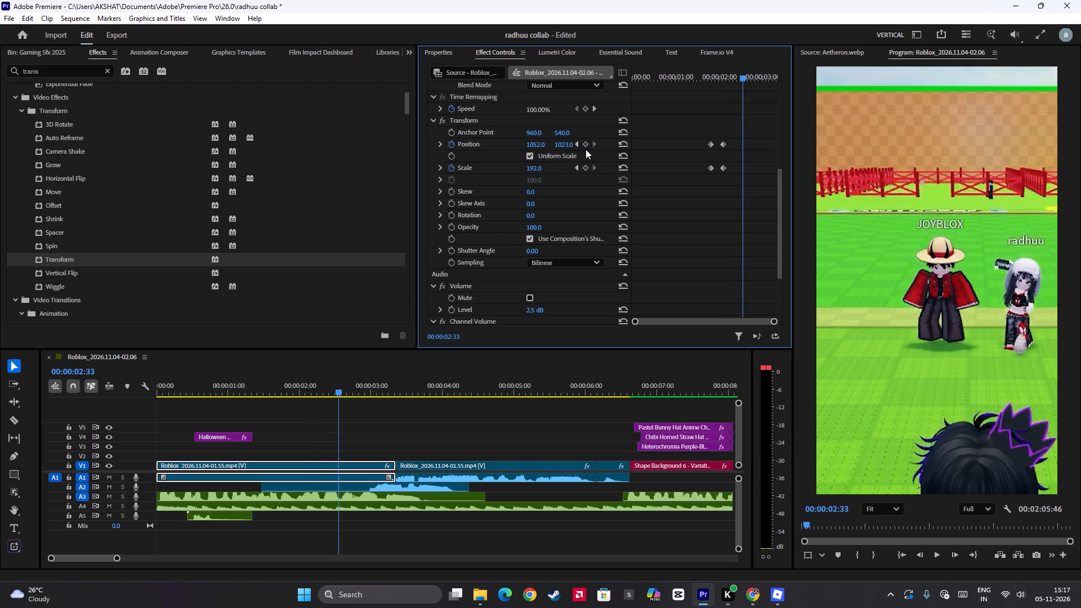
pyautogui.click(583, 144)
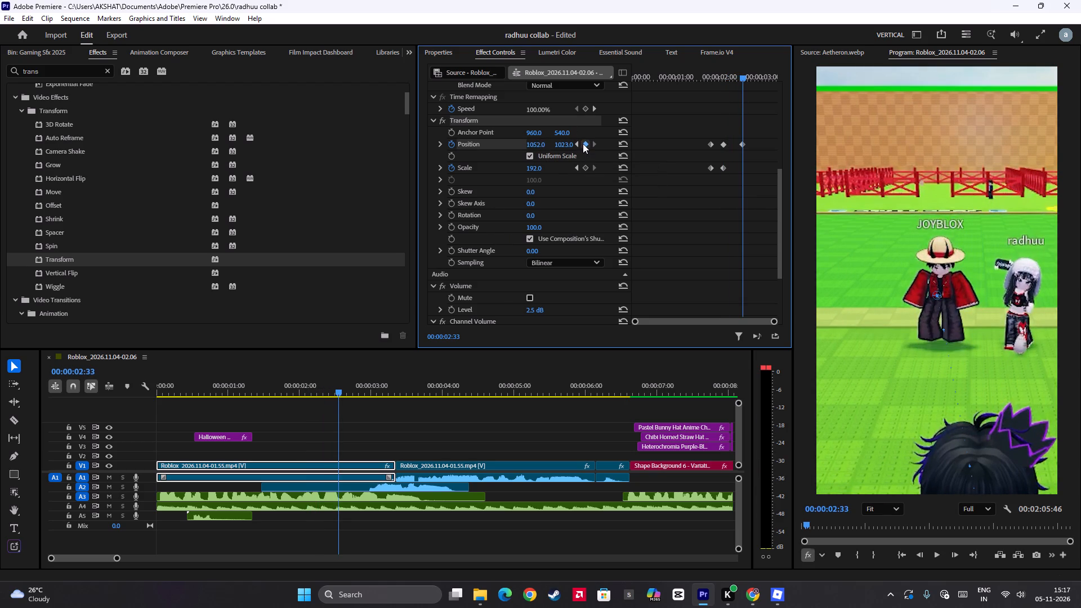
# At 00:00:02:42, set the Transform Position's horizontal value to 849 to pan the framing onto the white-haired character.
pyautogui.press('space')
pyautogui.press('space')
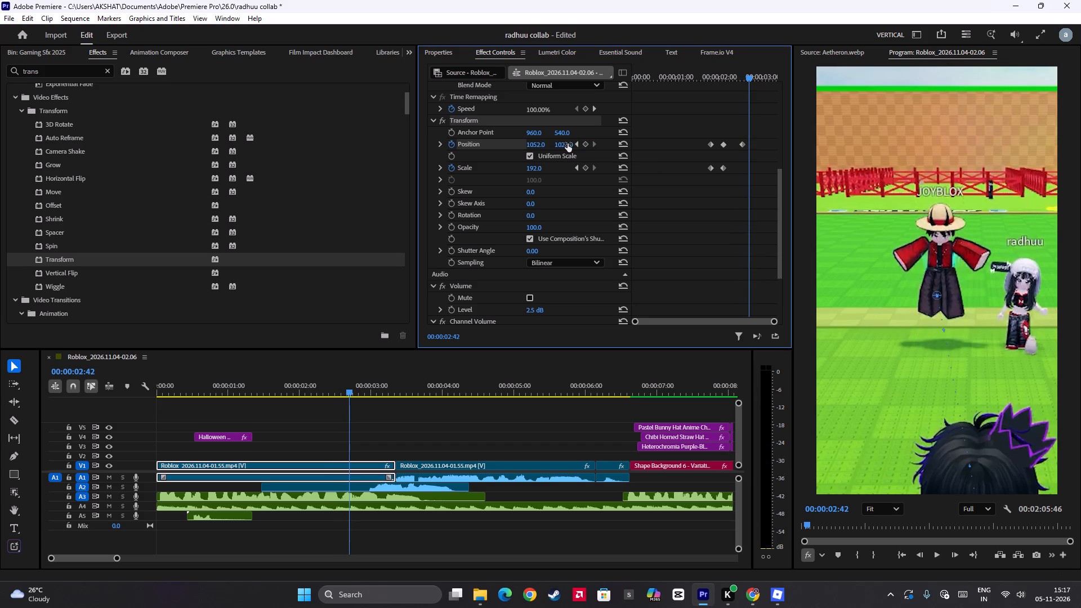
pyautogui.moveTo(540, 147); pyautogui.dragTo(416, 160)
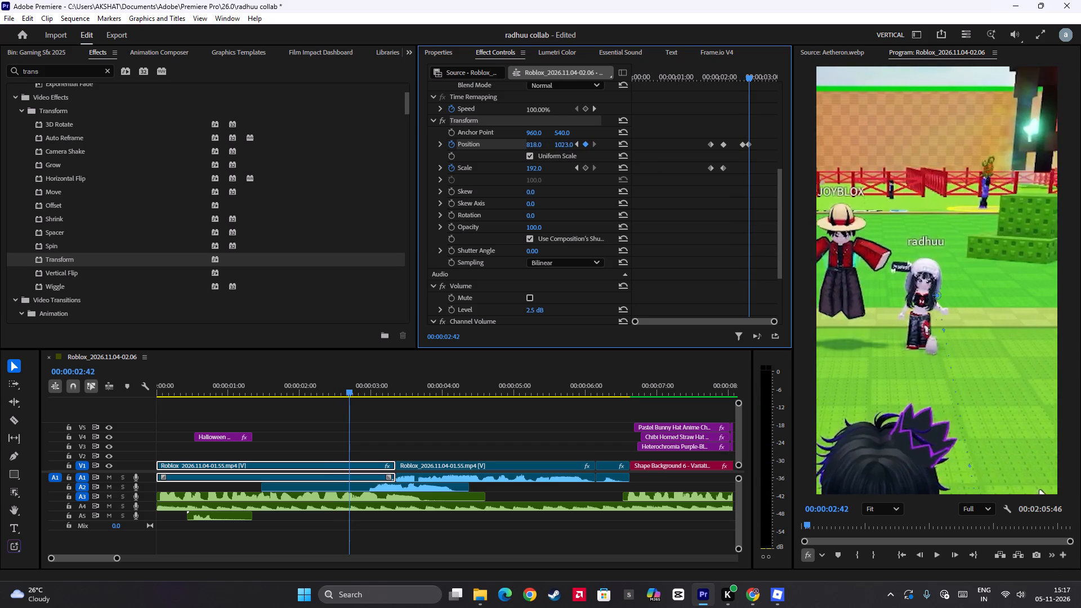
pyautogui.moveTo(416, 160); pyautogui.dragTo(426, 161)
# Play back the keyframed zoom and pan on the opening gameplay clip to check its motion.
pyautogui.press('space')
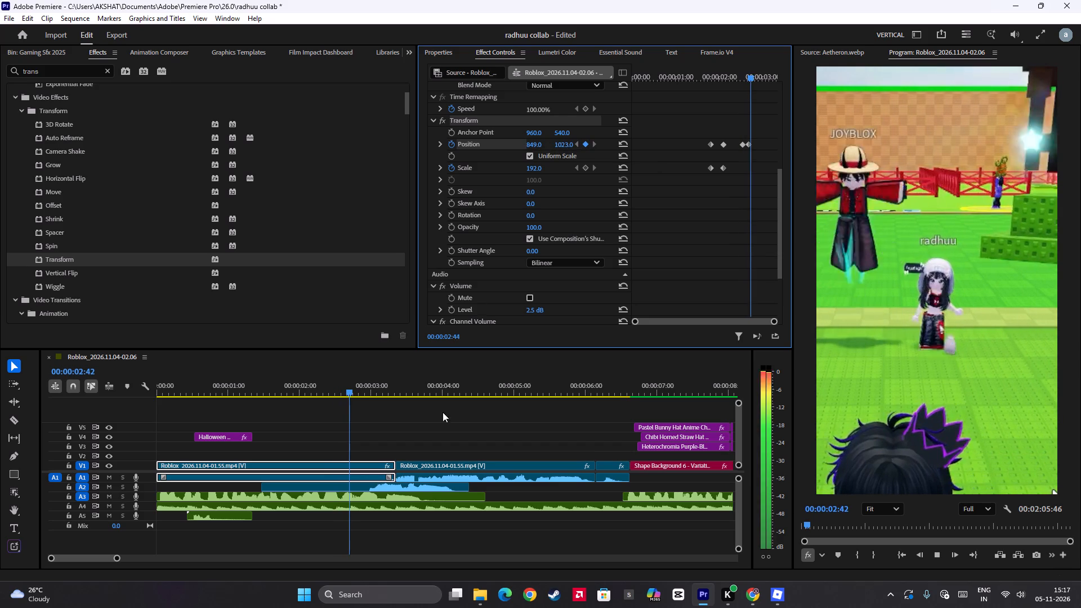
pyautogui.press('space')
pyautogui.click(292, 378)
pyautogui.press('space')
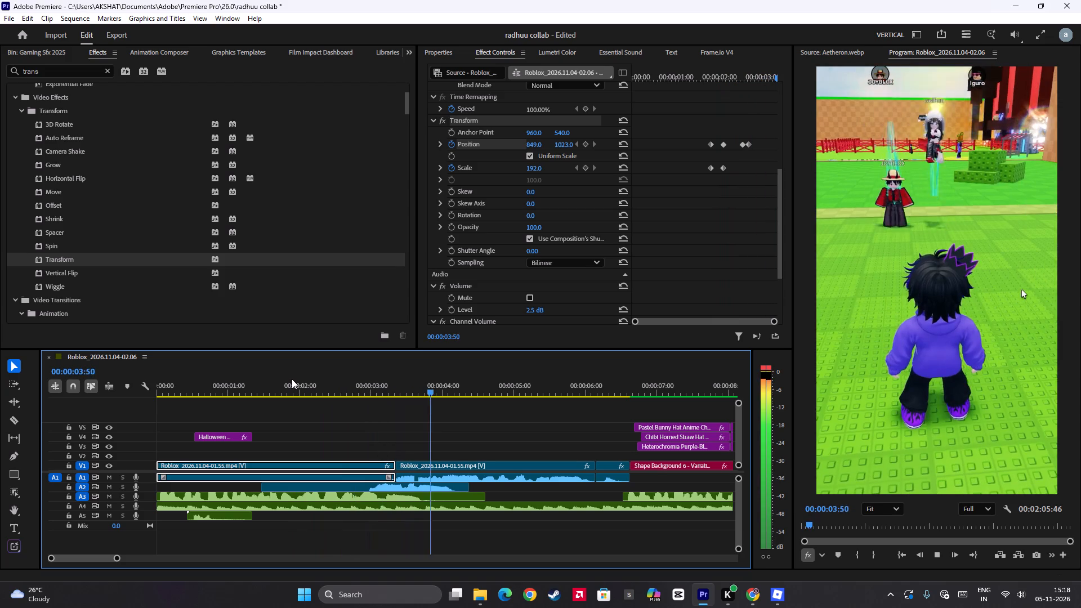
pyautogui.press('space')
pyautogui.click(259, 391)
pyautogui.press('space')
pyautogui.press('space')
# Apply Ease In and Ease Out to all Transform Position and Scale keyframes of the opening gameplay clip.
pyautogui.moveTo(694, 129); pyautogui.dragTo(719, 153)
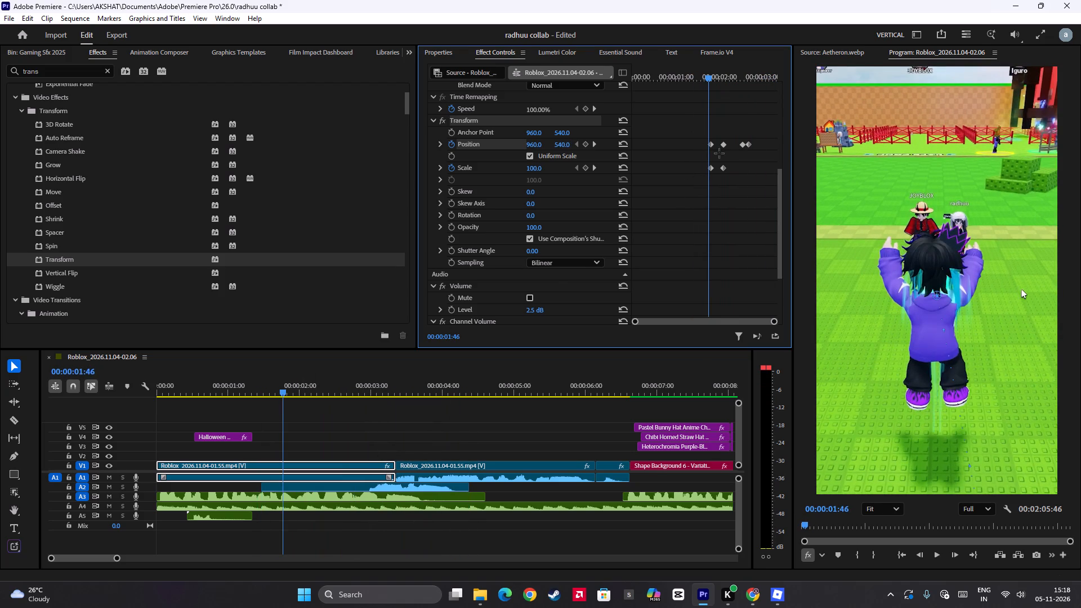
pyautogui.moveTo(719, 153); pyautogui.dragTo(765, 189)
pyautogui.rightClick(747, 147)
pyautogui.click(772, 240)
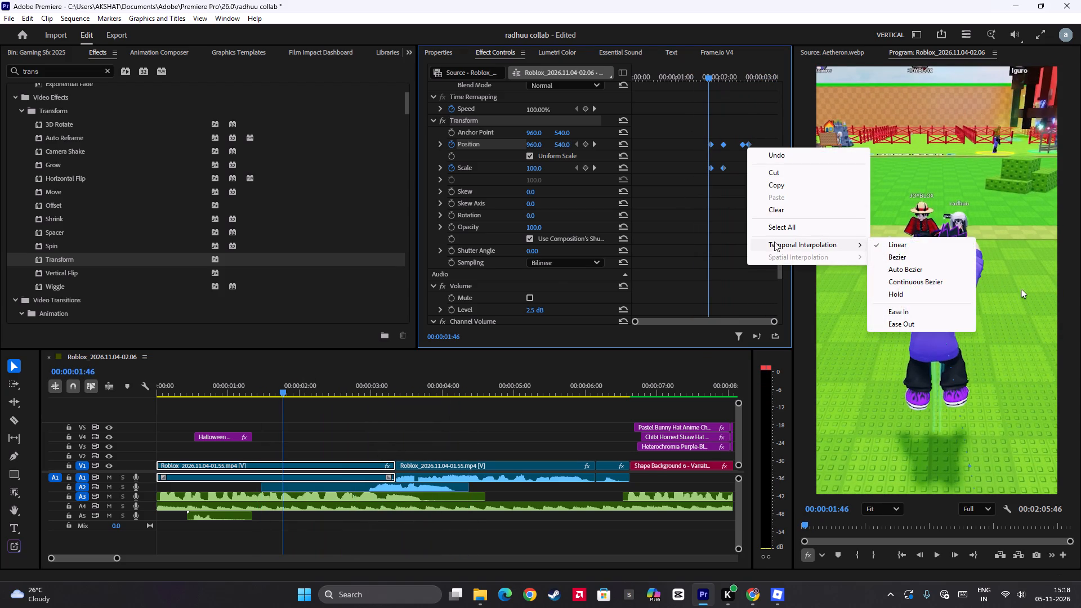
pyautogui.click(925, 307)
pyautogui.rightClick(747, 145)
pyautogui.click(796, 242)
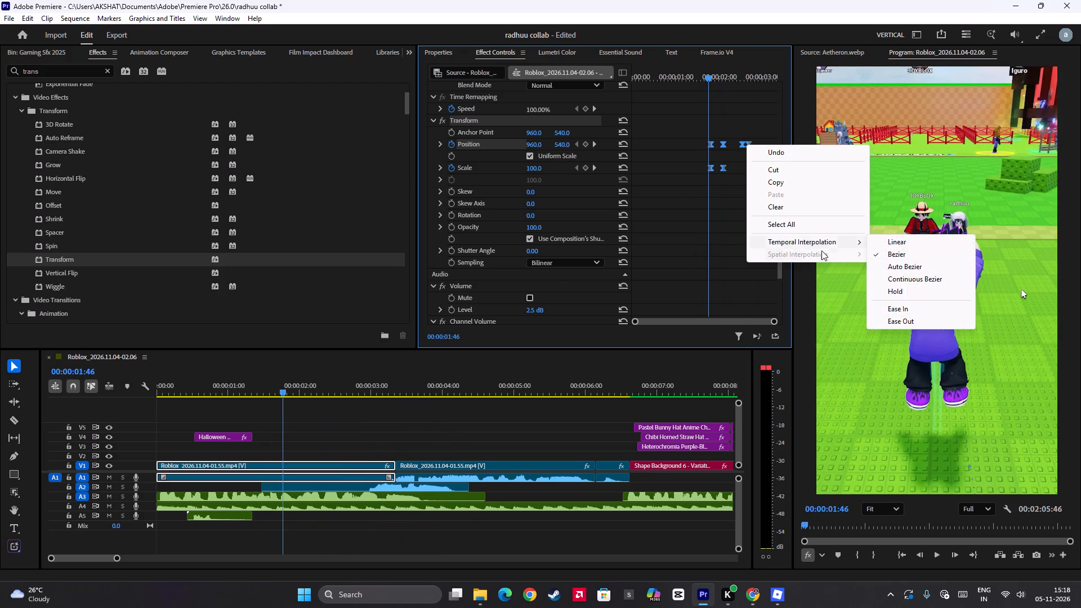
pyautogui.click(893, 319)
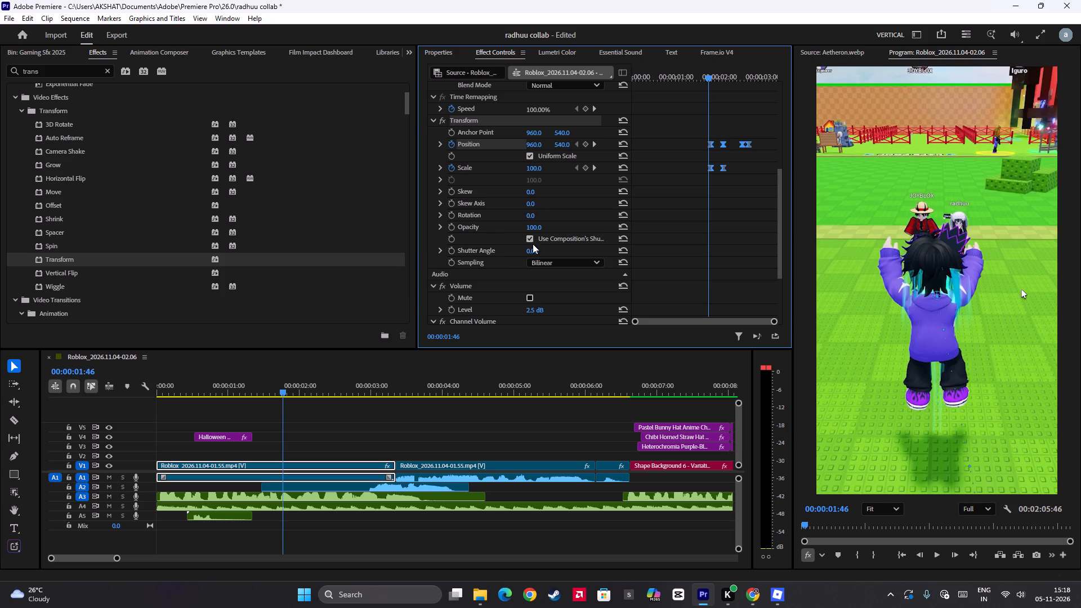
# Set the Transform effect's Shutter Angle to 360 on the opening gameplay clip.
pyautogui.moveTo(534, 253); pyautogui.dragTo(536, 194)
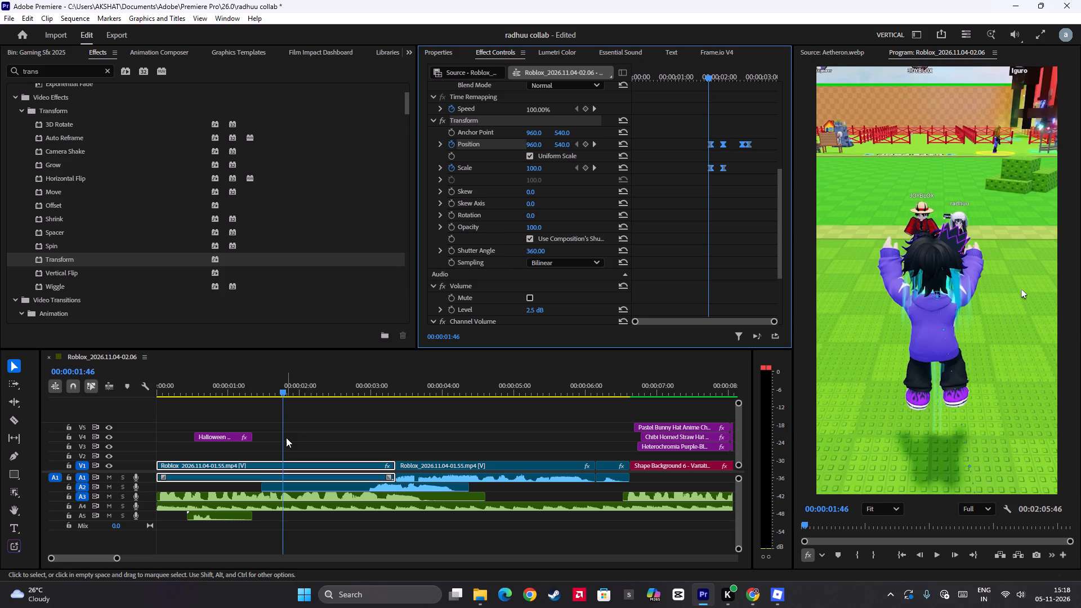
# Play the opening from the start and through the following gameplay clip to review the eased, motion-blurred zoom.
pyautogui.moveTo(281, 442); pyautogui.dragTo(129, 448)
pyautogui.press('space')
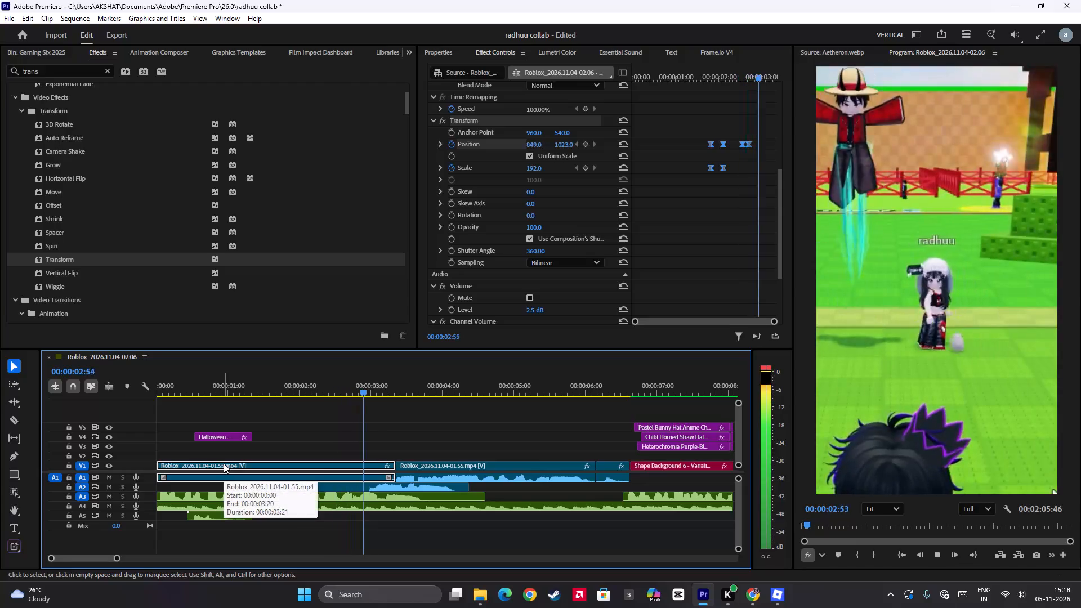
pyautogui.press('space')
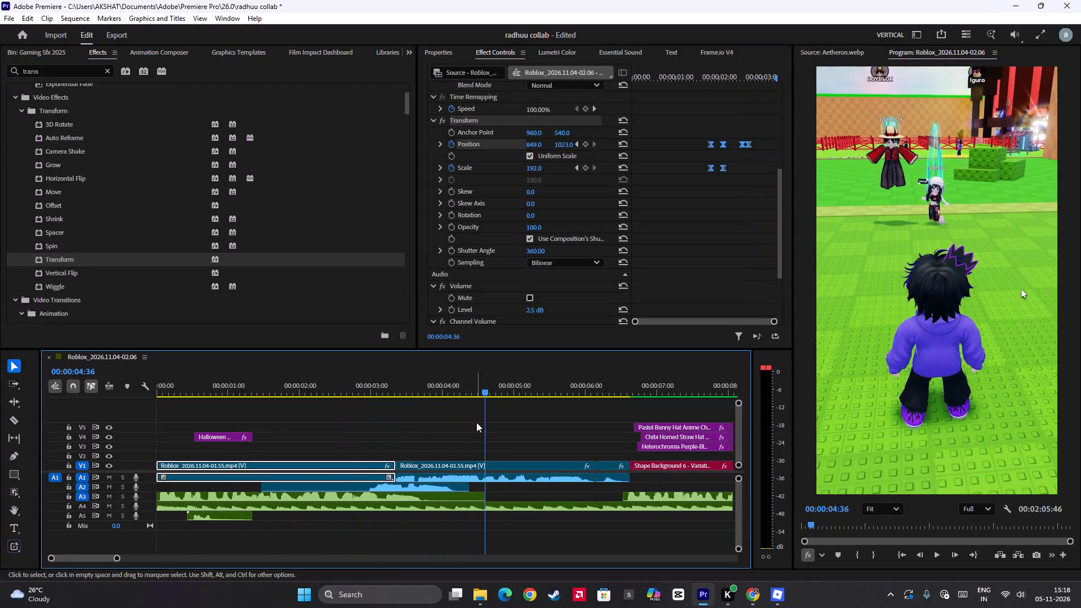
pyautogui.press('space')
pyautogui.press('space')
pyautogui.press('space')
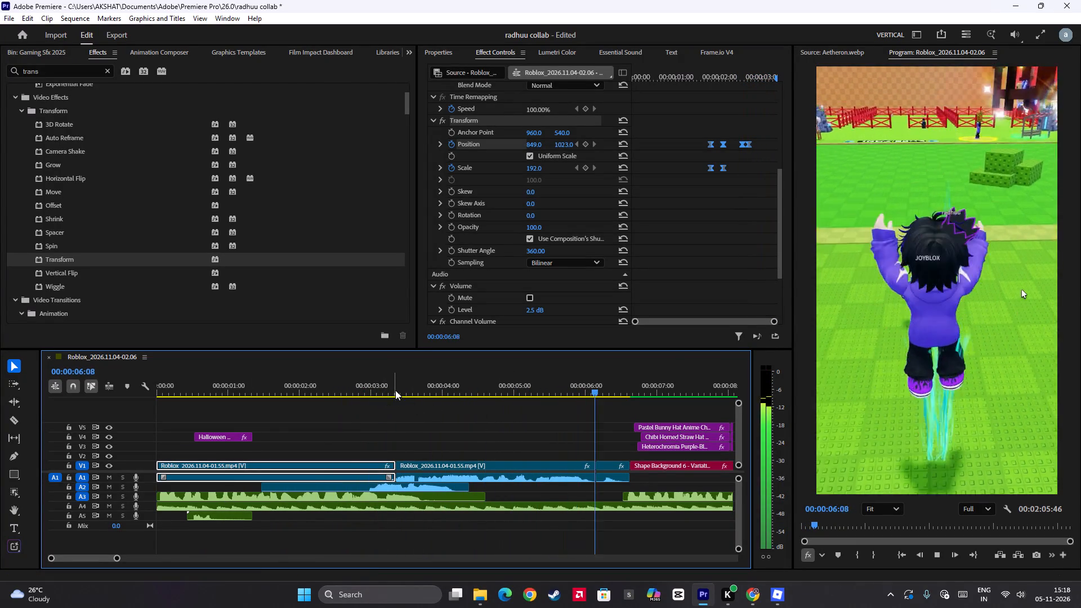
pyautogui.scroll(-3, 401, 396)
pyautogui.press('space')
pyautogui.click(425, 386)
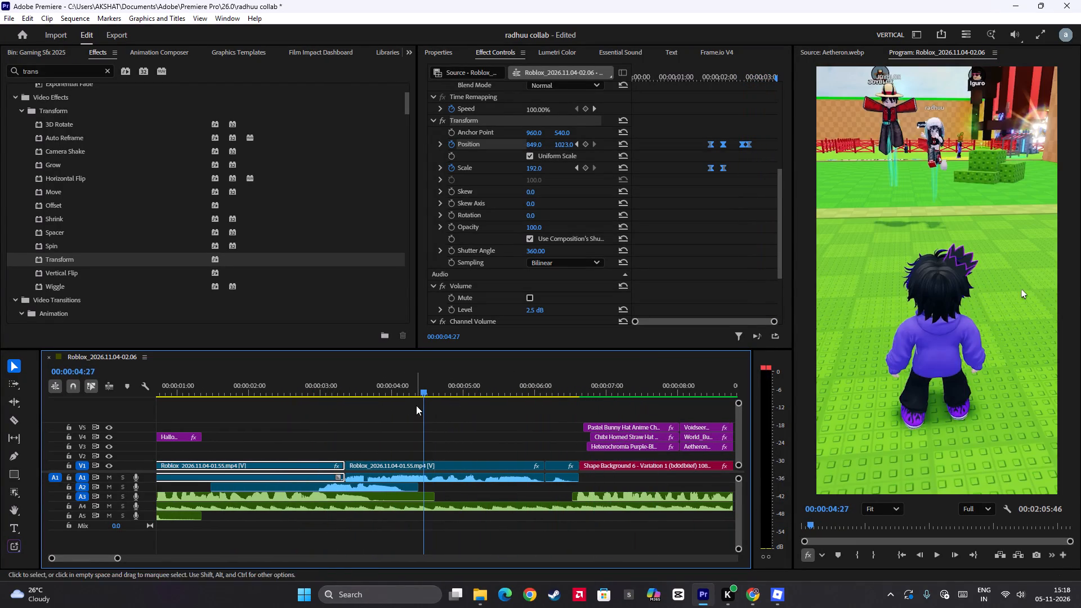
pyautogui.moveTo(421, 406); pyautogui.dragTo(154, 423)
pyautogui.press('space')
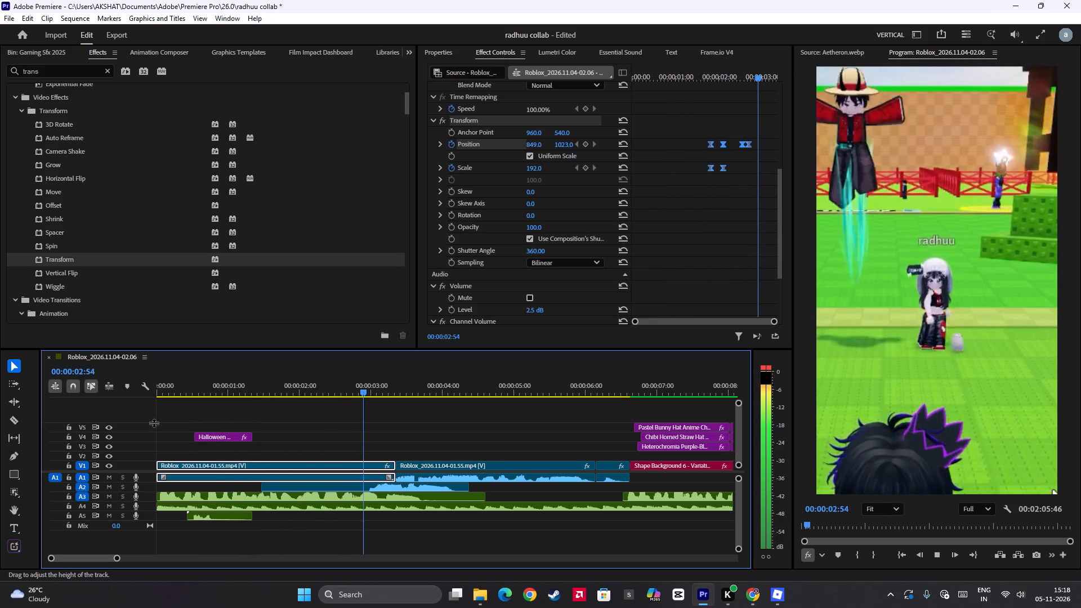
pyautogui.press('space')
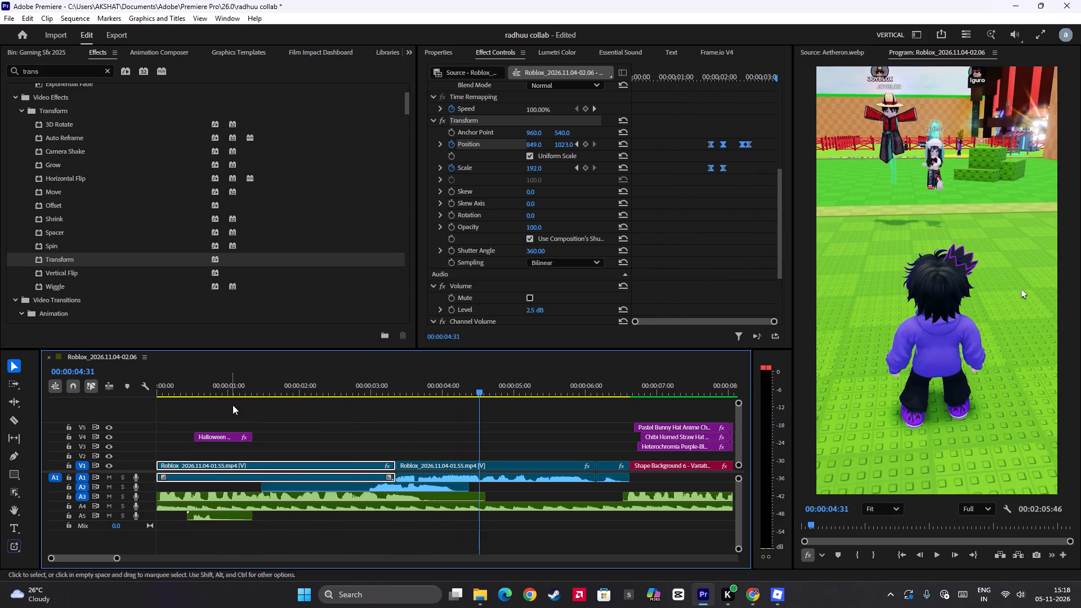
# Extend the end of the Halloween Pet Battle logo clip on V4 to about 00:00:01:53 and play it through.
pyautogui.click(262, 388)
pyautogui.press('space')
pyautogui.press('space')
pyautogui.press('space')
pyautogui.press('space')
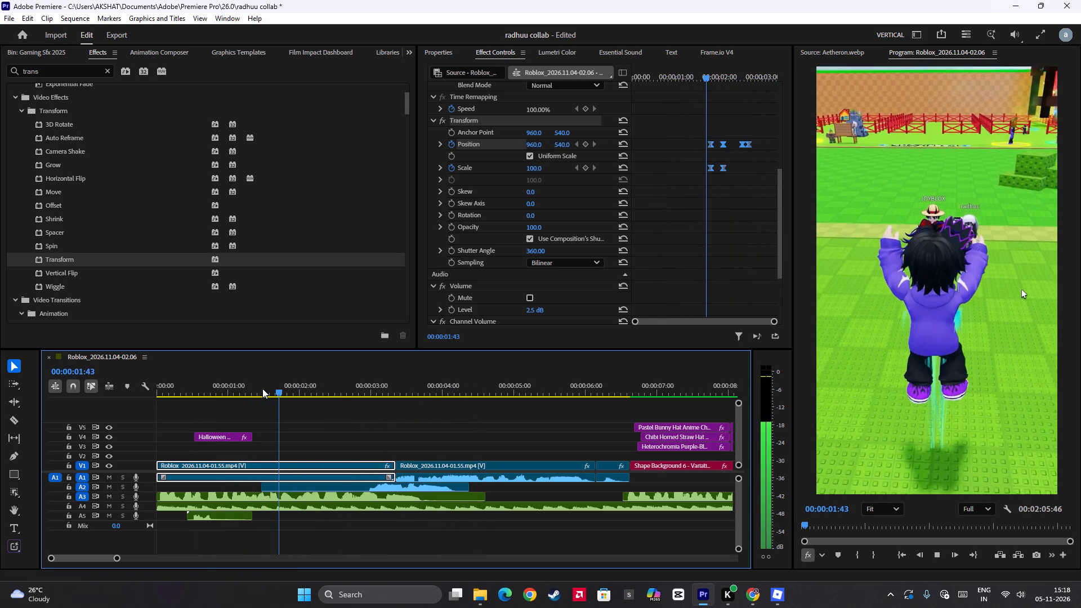
pyautogui.press('space')
pyautogui.press('space')
pyautogui.click(233, 436)
pyautogui.moveTo(250, 435); pyautogui.dragTo(251, 435)
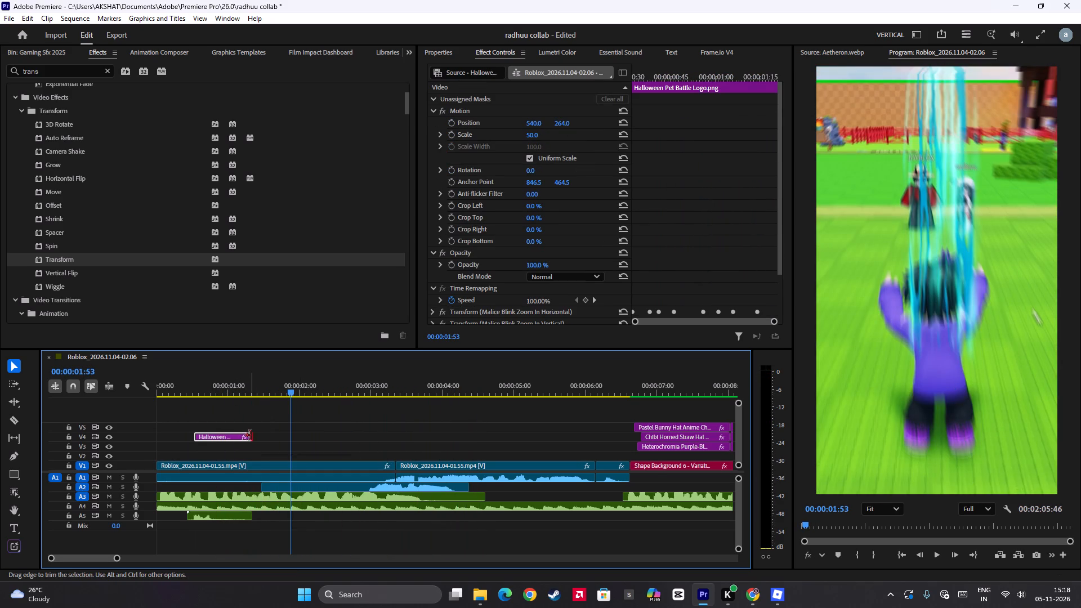
pyautogui.moveTo(251, 435); pyautogui.dragTo(286, 442)
pyautogui.click(200, 389)
pyautogui.press('space')
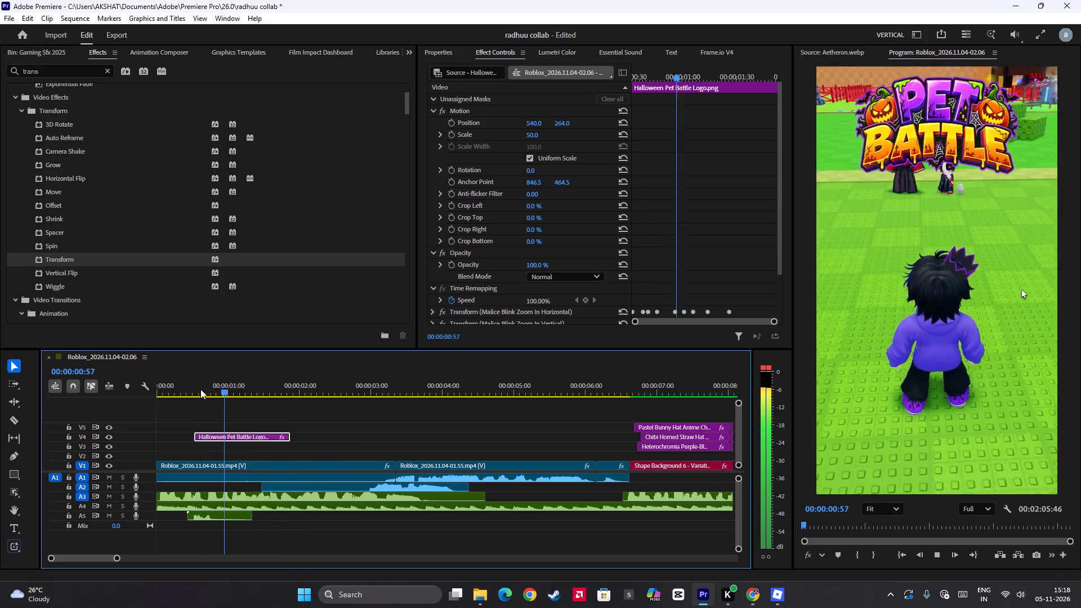
pyautogui.press('space')
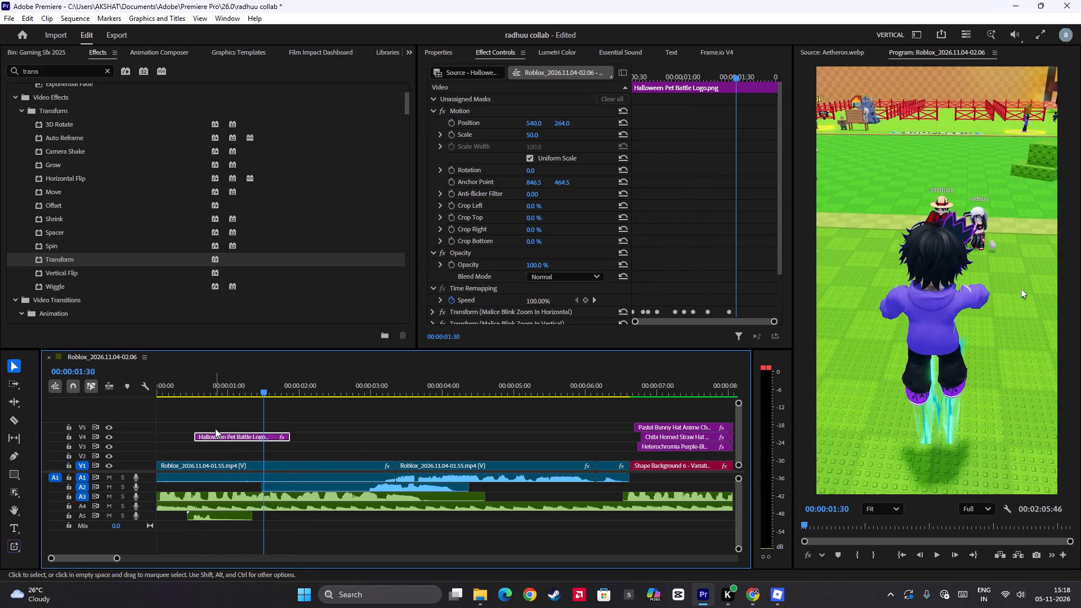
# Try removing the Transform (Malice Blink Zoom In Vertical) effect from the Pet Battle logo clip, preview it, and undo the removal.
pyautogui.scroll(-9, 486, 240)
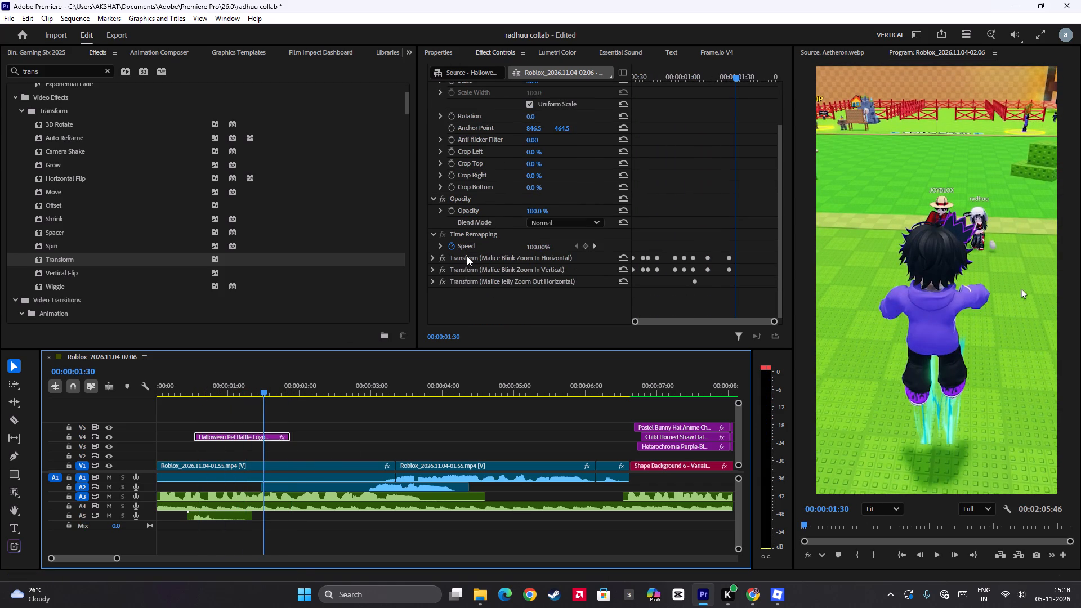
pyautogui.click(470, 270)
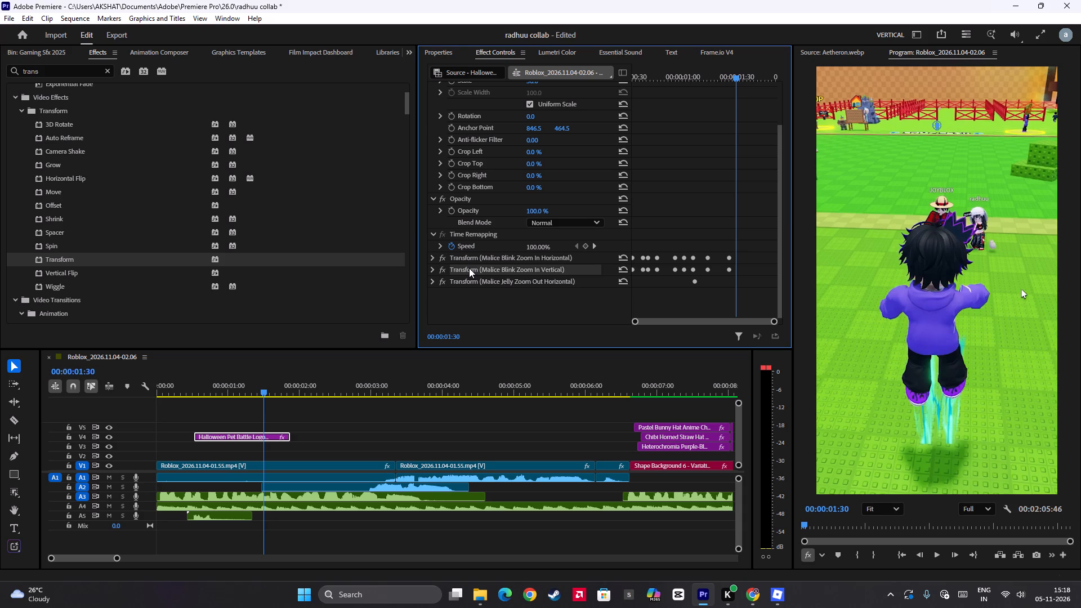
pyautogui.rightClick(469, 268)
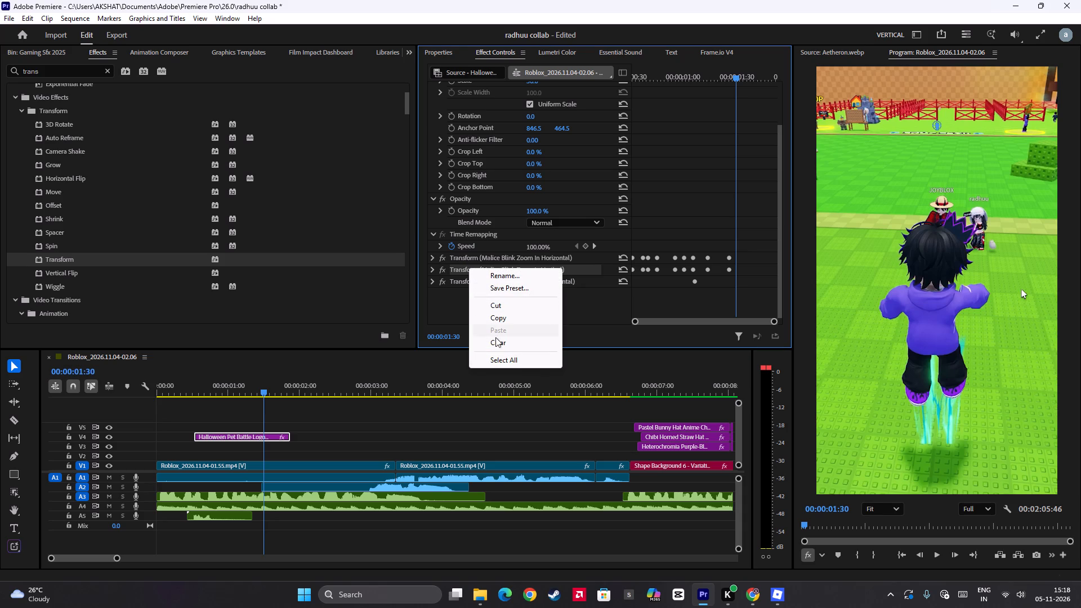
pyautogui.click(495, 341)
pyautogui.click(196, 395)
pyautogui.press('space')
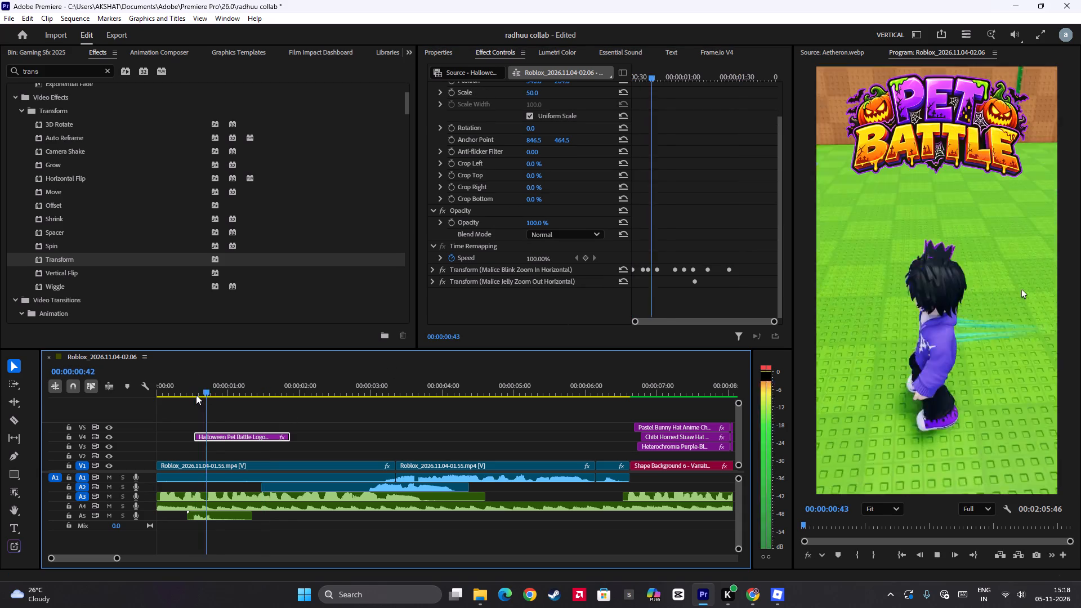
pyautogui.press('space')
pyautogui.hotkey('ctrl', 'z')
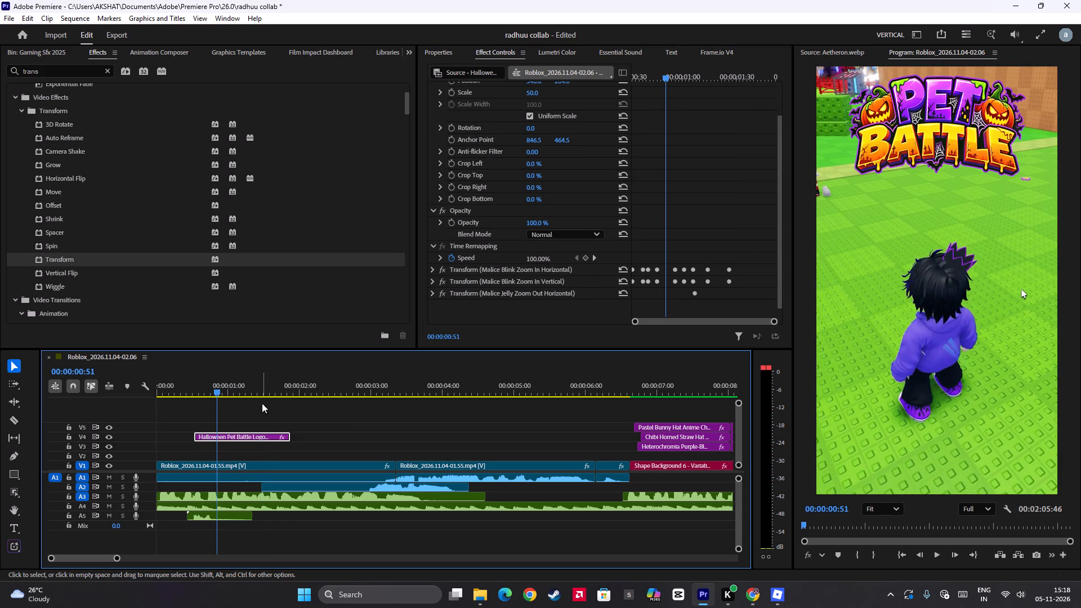
# Preview the Halloween Pet Battle logo clip and remove its Transform (Malice Jelly Zoom Out Horizontal) effect.
pyautogui.click(199, 391)
pyautogui.press('space')
pyautogui.press('space')
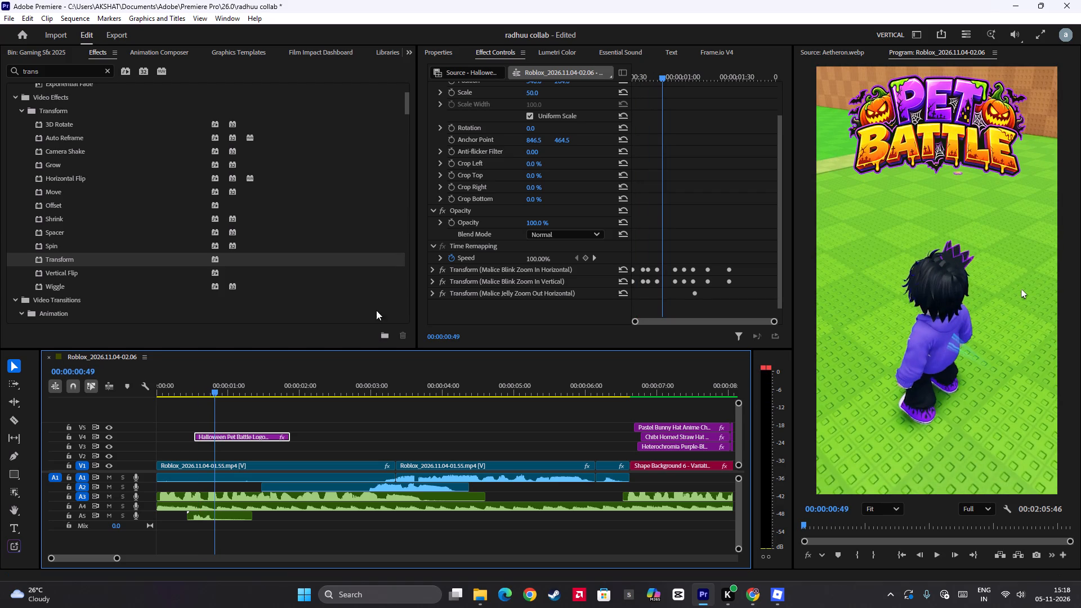
pyautogui.click(488, 292)
pyautogui.rightClick(488, 292)
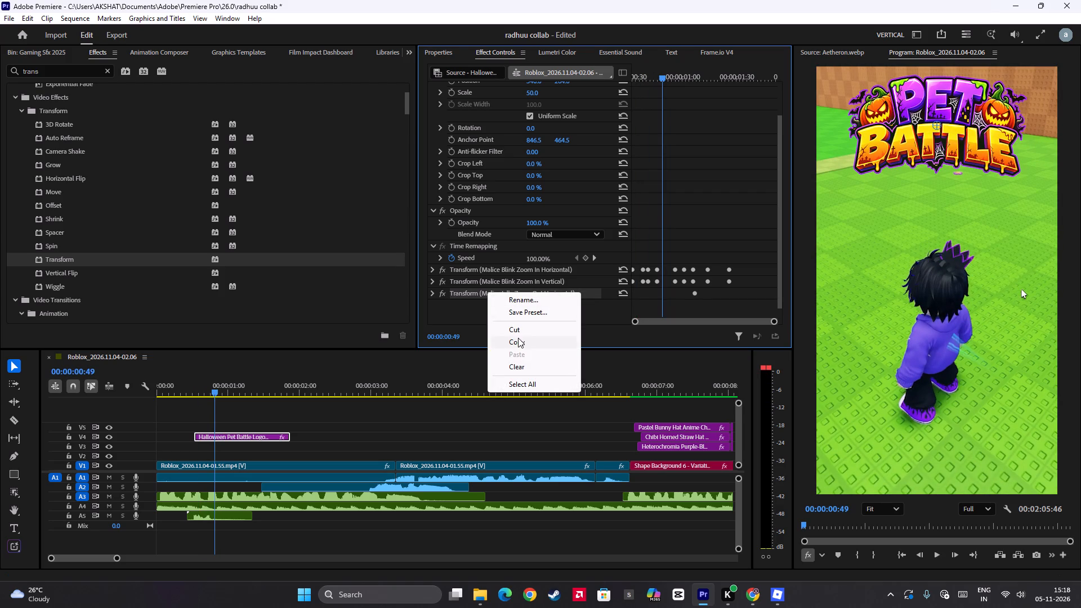
pyautogui.click(523, 362)
# Search the effects for "zoom out" and apply the Malice Jelly Zoom Out Horizontal preset to the Pet Battle logo clip.
pyautogui.moveTo(52, 71); pyautogui.dragTo(50, 71)
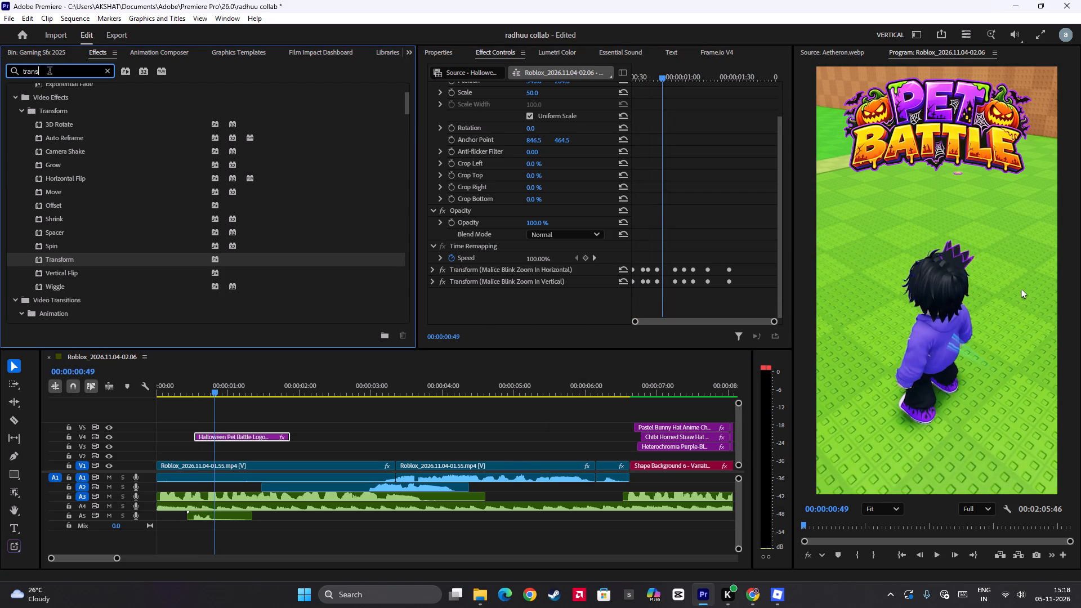
pyautogui.moveTo(50, 71); pyautogui.dragTo(0, 47)
pyautogui.write('zoom outr')
pyautogui.press('BackSpace')
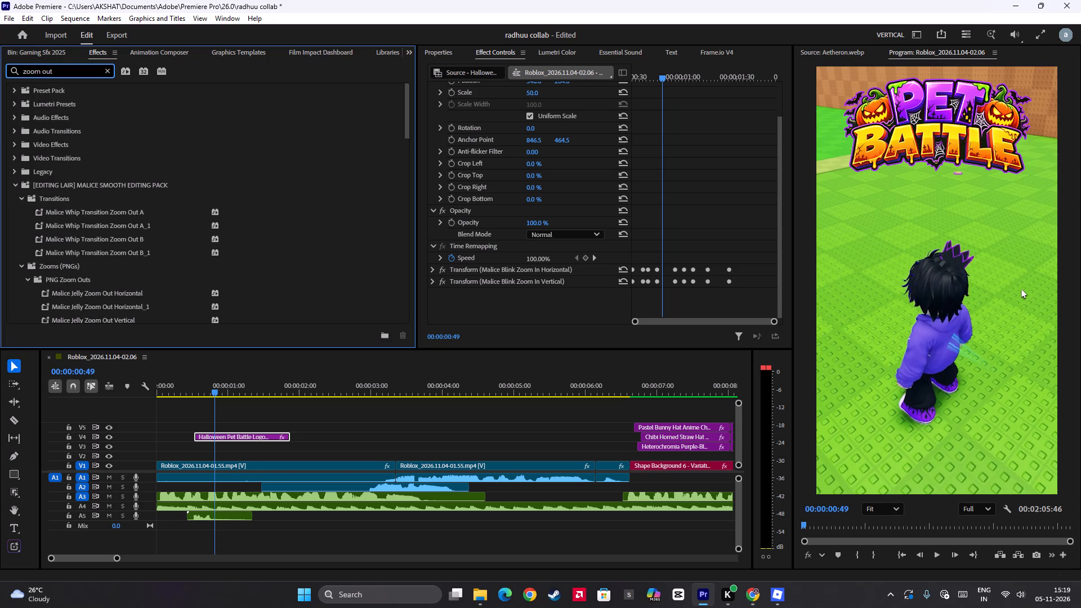
pyautogui.scroll(-2, 141, 303)
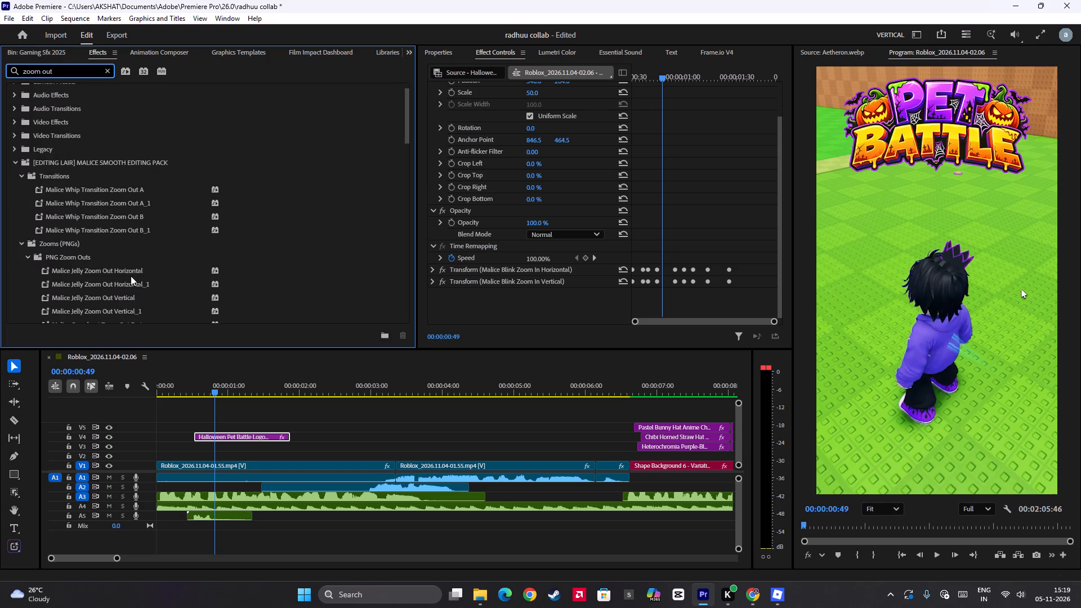
pyautogui.moveTo(125, 269); pyautogui.dragTo(254, 432)
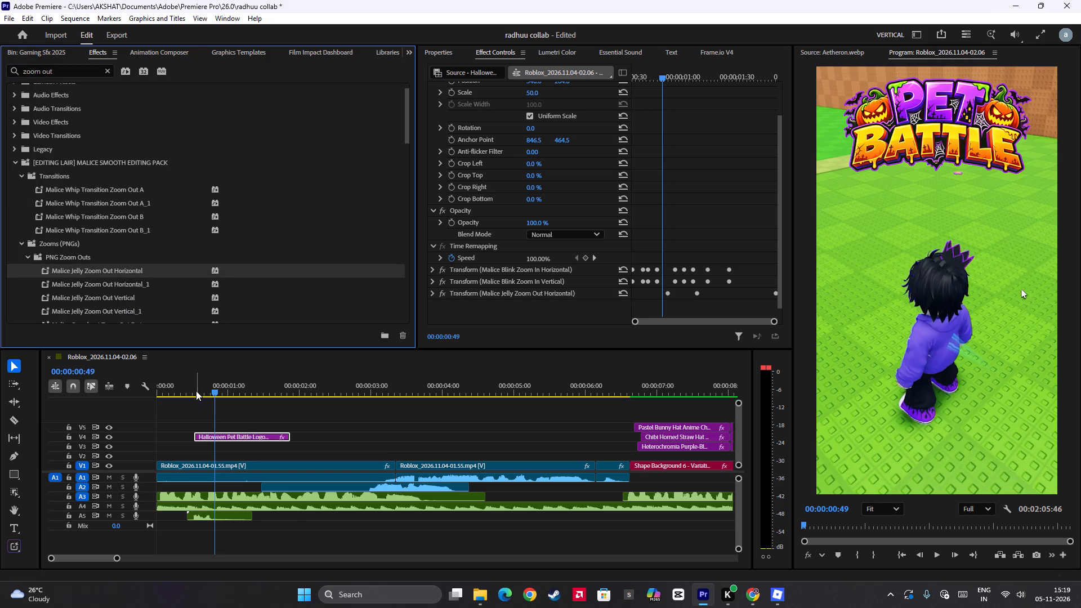
# Play from the logo's entrance through to the three chibi characters on the purple background to review the logo animation.
pyautogui.click(195, 390)
pyautogui.press('space')
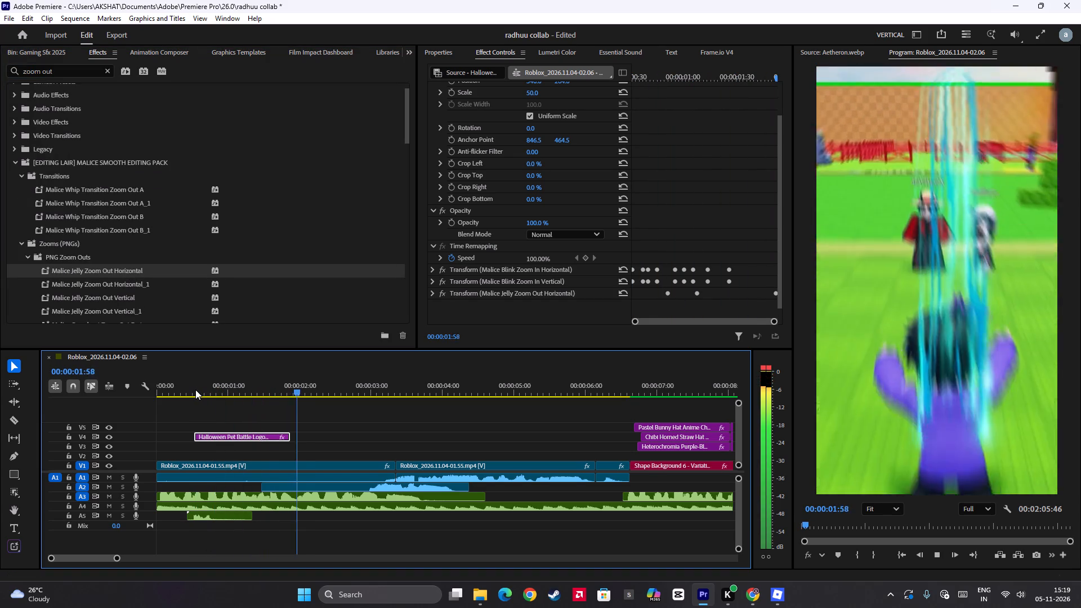
pyautogui.press('space')
pyautogui.click(195, 390)
pyautogui.press('space')
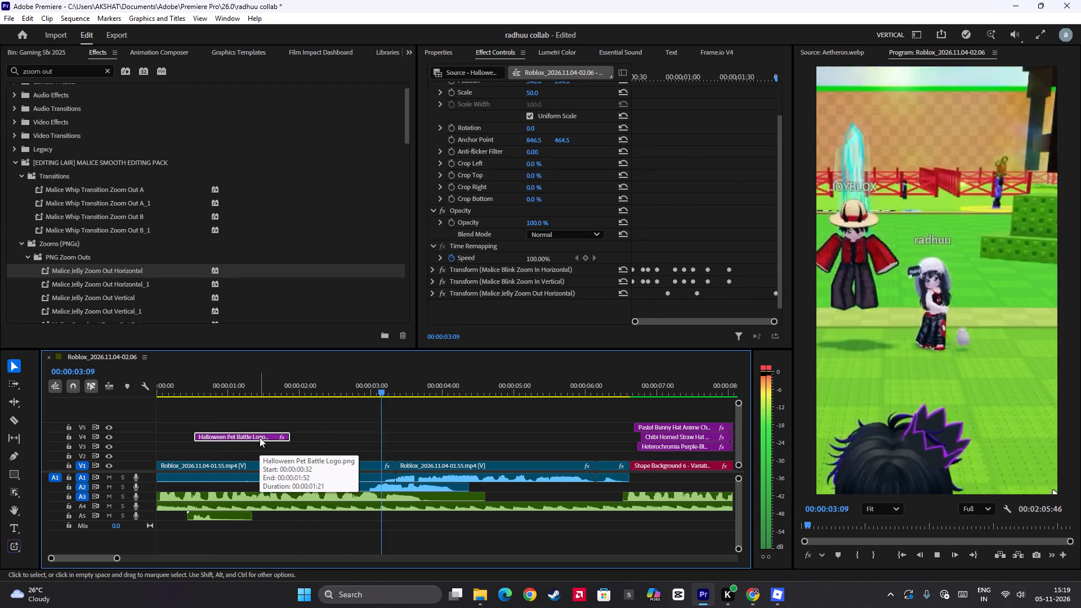
pyautogui.keyDown('alt'); pyautogui.scroll(-6, 511, 447); pyautogui.keyUp('alt')
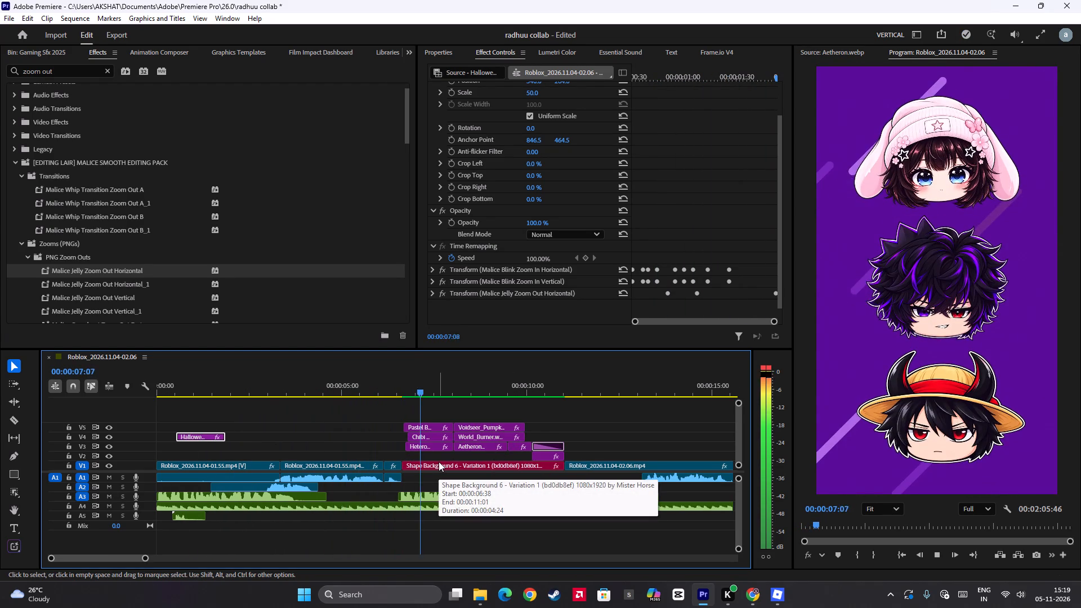
pyautogui.press('space')
# Copy the Breast Twitch.mp3 clip on A5 to the chibi characters' entrance, starting at about 00:00:06:32.
pyautogui.moveTo(449, 403); pyautogui.dragTo(403, 446)
pyautogui.scroll(6, 241, 491)
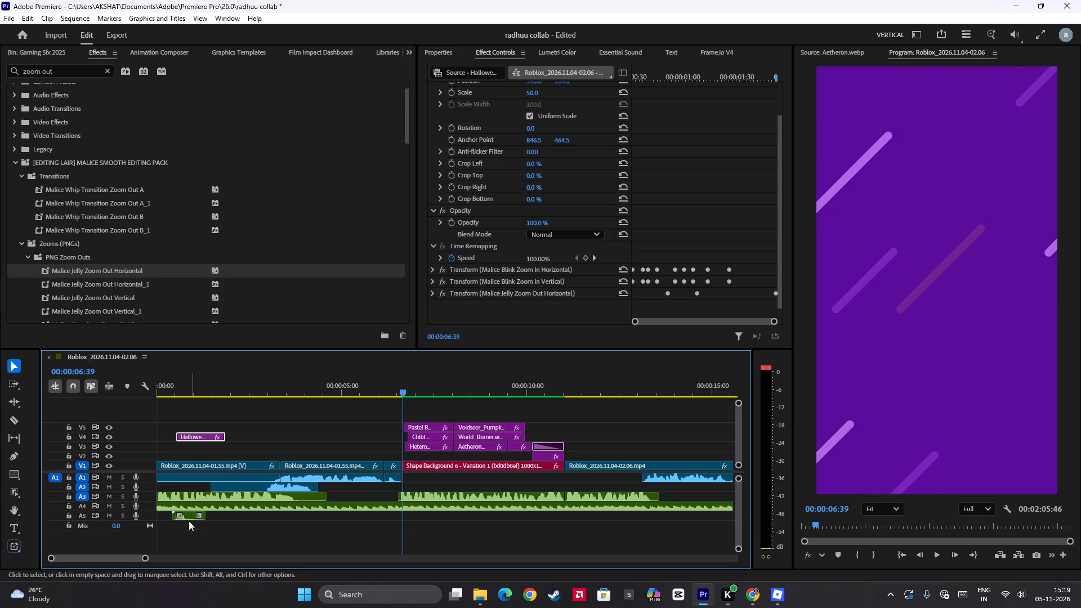
pyautogui.click(190, 517)
pyautogui.hotkey('ctrl', 'c')
pyautogui.hotkey('ctrl', 'v')
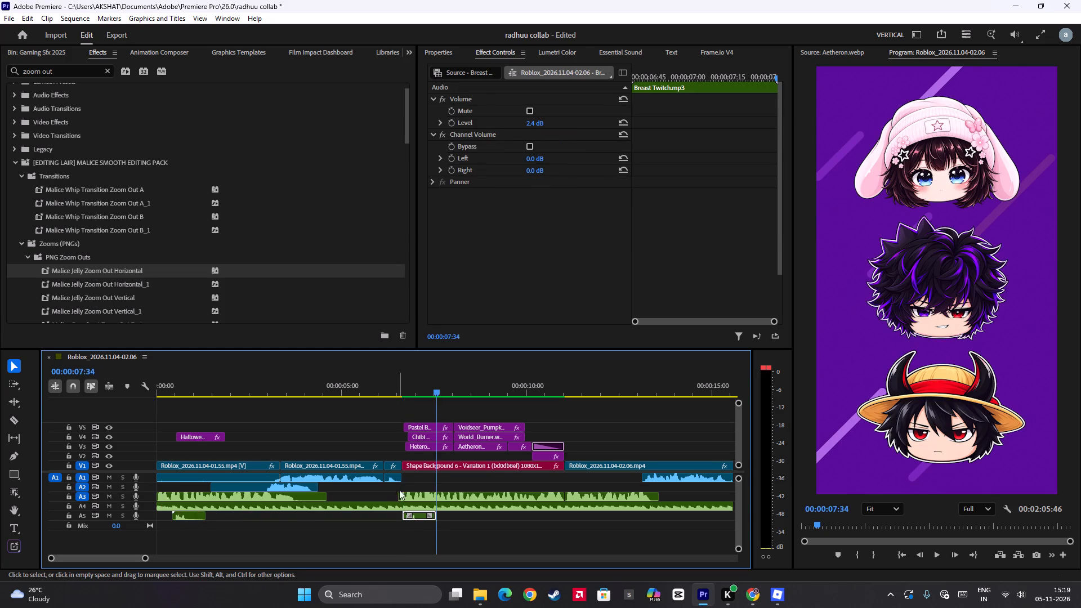
pyautogui.keyDown('alt'); pyautogui.scroll(13, 429, 472); pyautogui.keyUp('alt')
pyautogui.moveTo(458, 409); pyautogui.dragTo(325, 463)
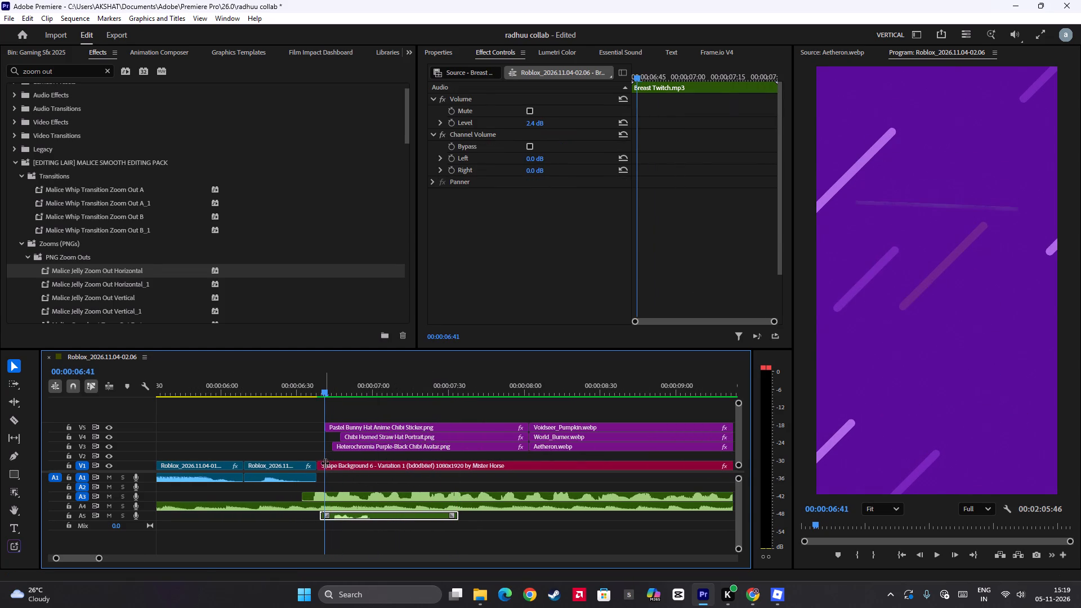
pyautogui.moveTo(325, 463); pyautogui.dragTo(325, 463)
pyautogui.moveTo(341, 512); pyautogui.dragTo(325, 516)
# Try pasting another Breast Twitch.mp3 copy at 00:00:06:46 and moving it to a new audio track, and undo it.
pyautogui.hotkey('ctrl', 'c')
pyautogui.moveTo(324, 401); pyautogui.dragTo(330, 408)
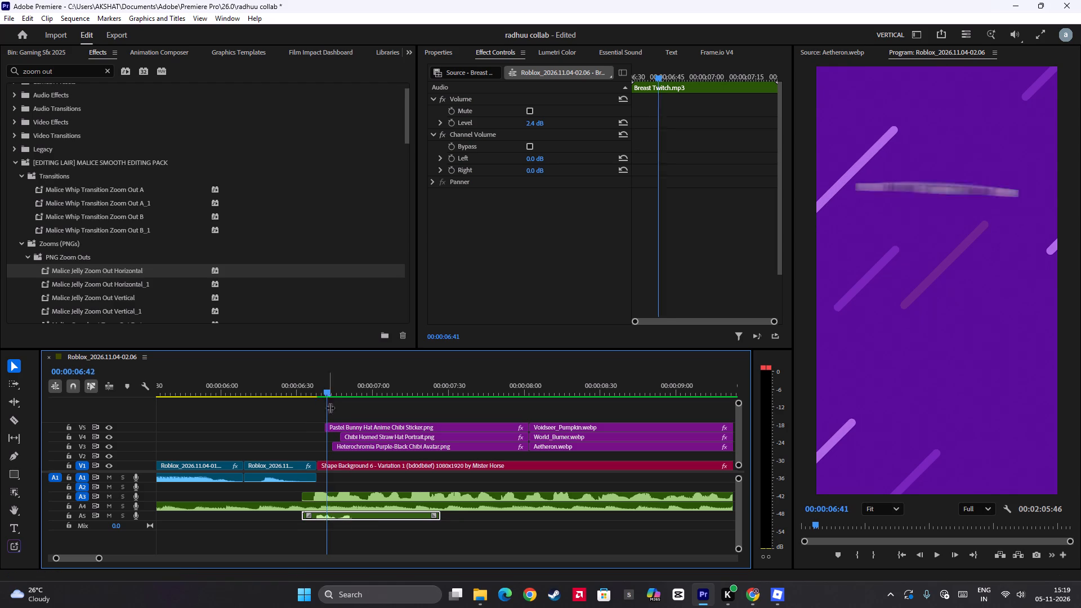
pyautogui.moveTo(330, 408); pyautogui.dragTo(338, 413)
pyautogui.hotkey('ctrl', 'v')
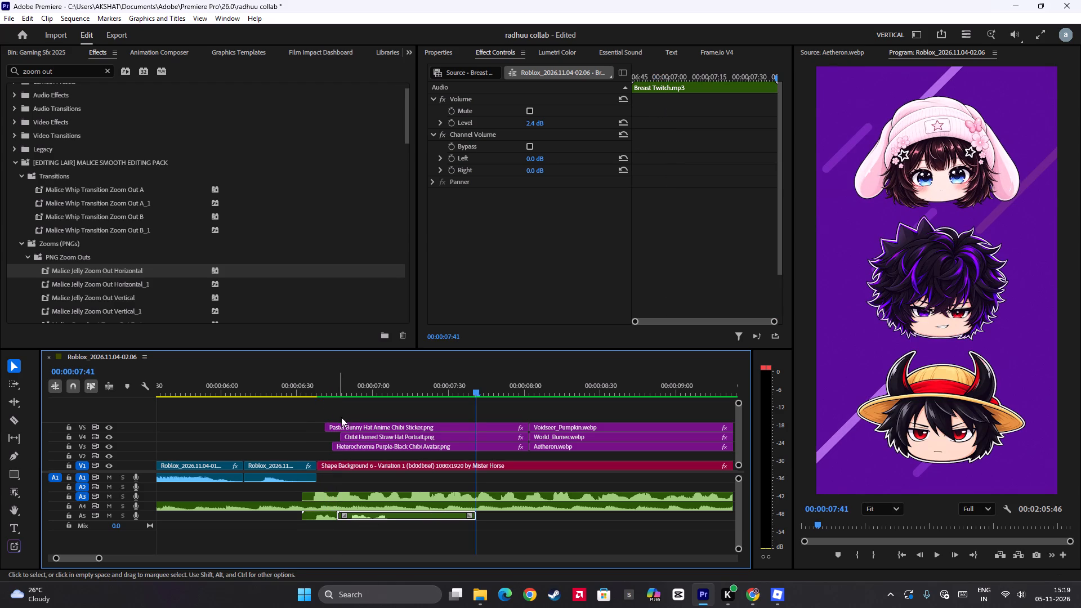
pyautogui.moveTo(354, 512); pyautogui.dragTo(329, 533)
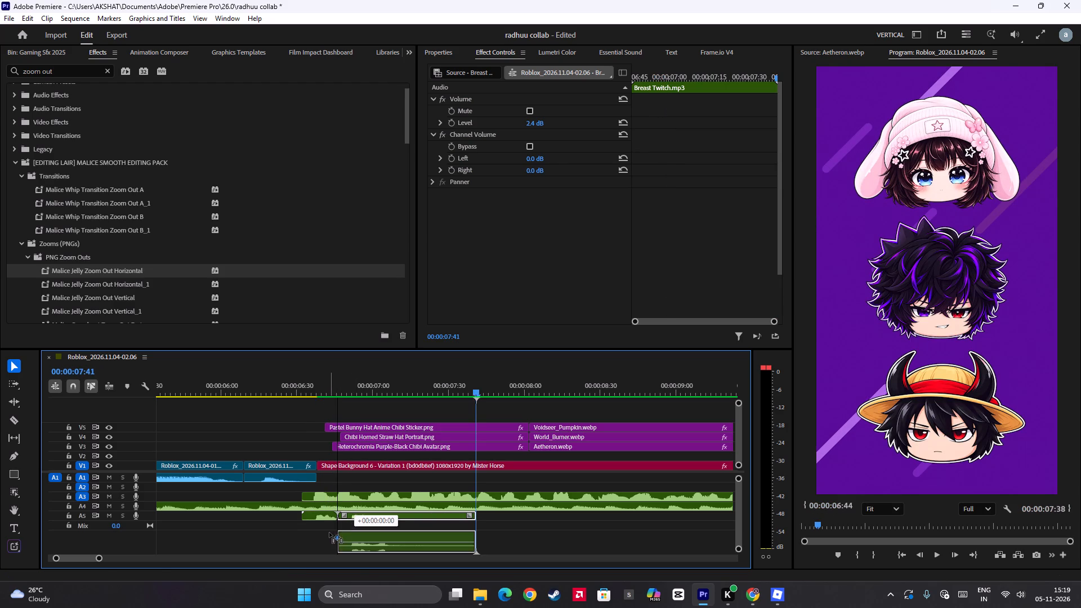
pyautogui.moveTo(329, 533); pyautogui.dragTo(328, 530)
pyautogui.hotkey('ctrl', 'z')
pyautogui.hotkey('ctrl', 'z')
# Duplicate the new Breast Twitch.mp3 clip onto A1, trim about 4 frames off its start, and position it at about 00:00:06:44.
pyautogui.click(323, 513)
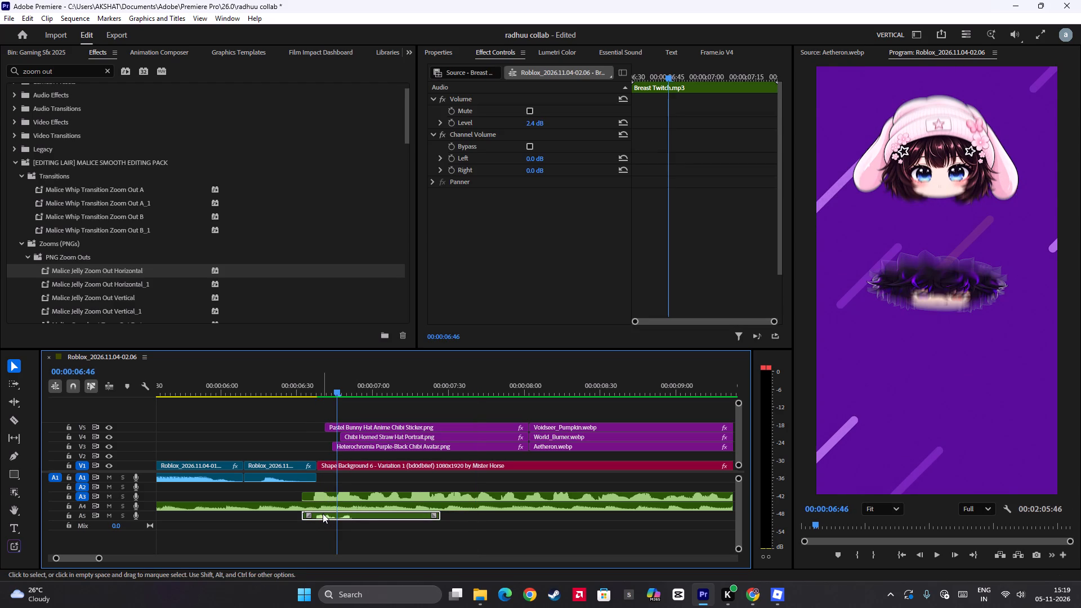
pyautogui.keyDown('alt'); pyautogui.moveTo(324, 513); pyautogui.dragTo(333, 539); pyautogui.keyUp('alt')
pyautogui.click(335, 526)
pyautogui.moveTo(335, 526); pyautogui.dragTo(343, 480)
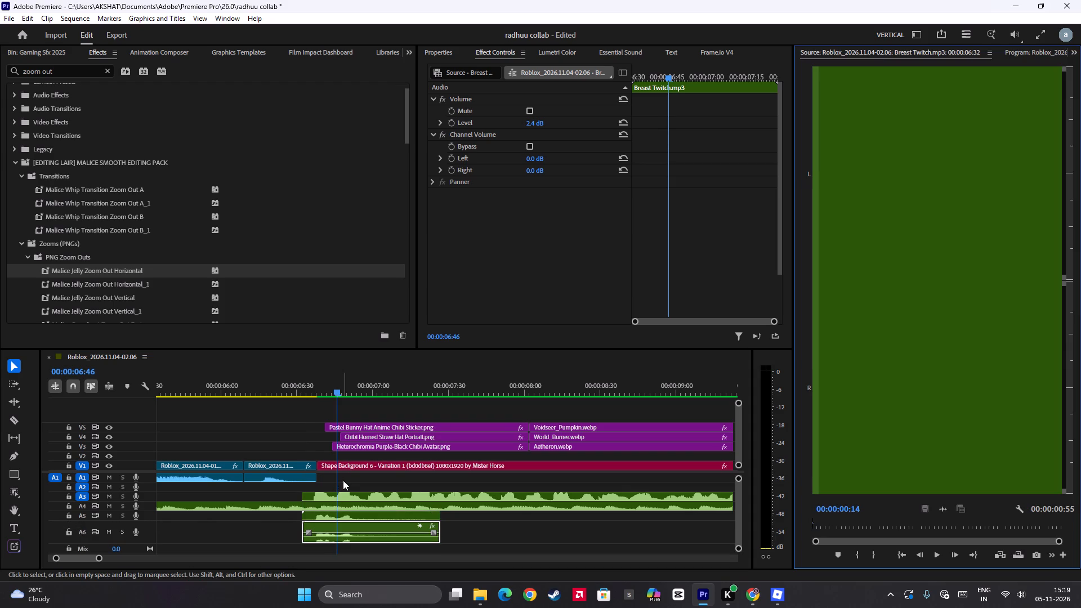
pyautogui.moveTo(343, 480); pyautogui.dragTo(344, 482)
pyautogui.moveTo(351, 527); pyautogui.dragTo(374, 479)
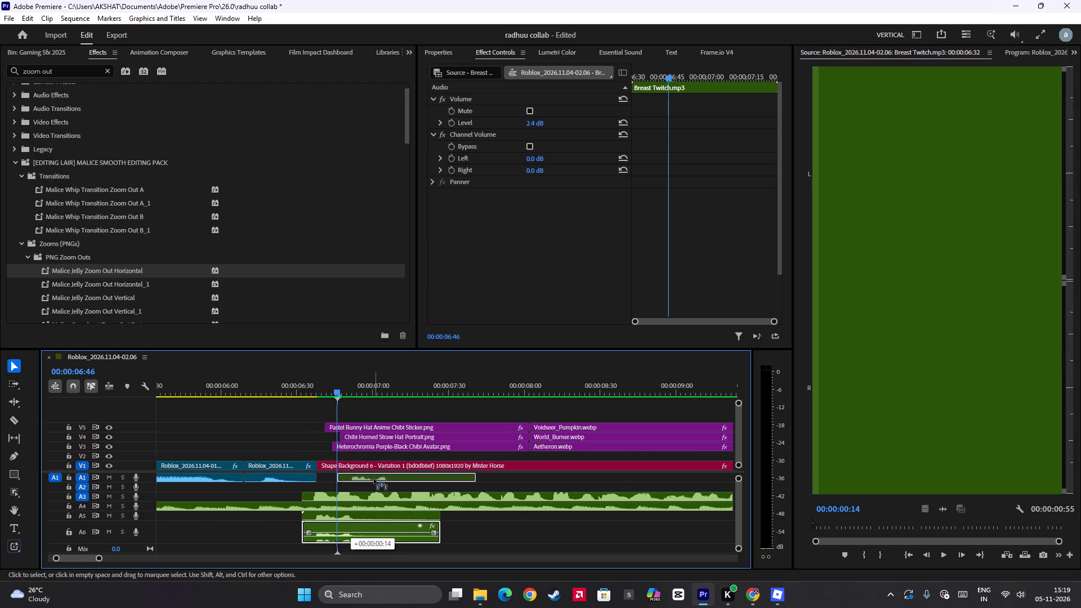
pyautogui.moveTo(374, 479); pyautogui.dragTo(372, 475)
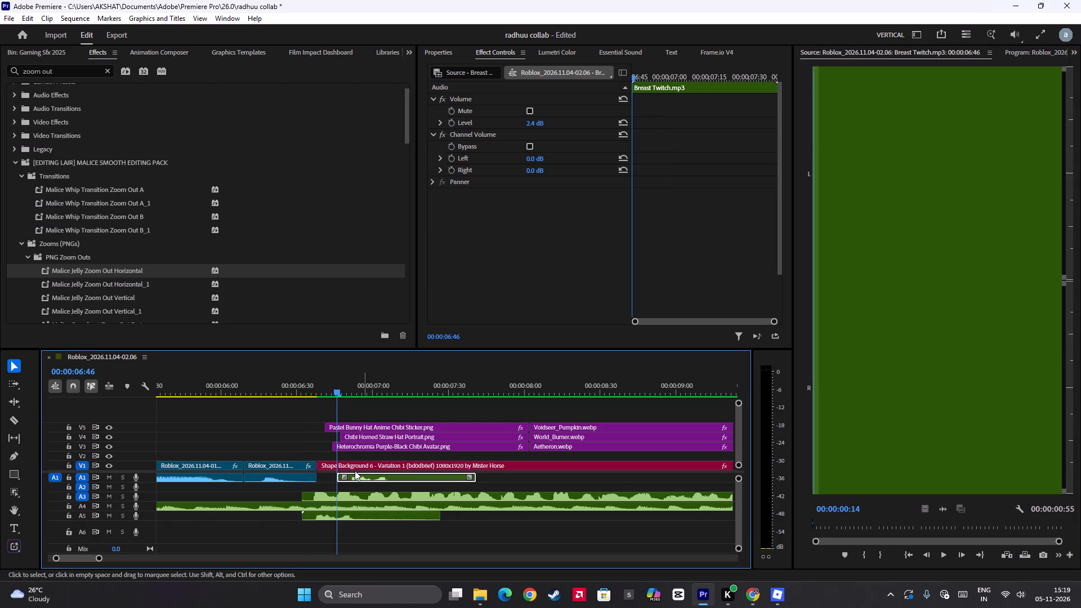
pyautogui.moveTo(340, 476); pyautogui.dragTo(350, 482)
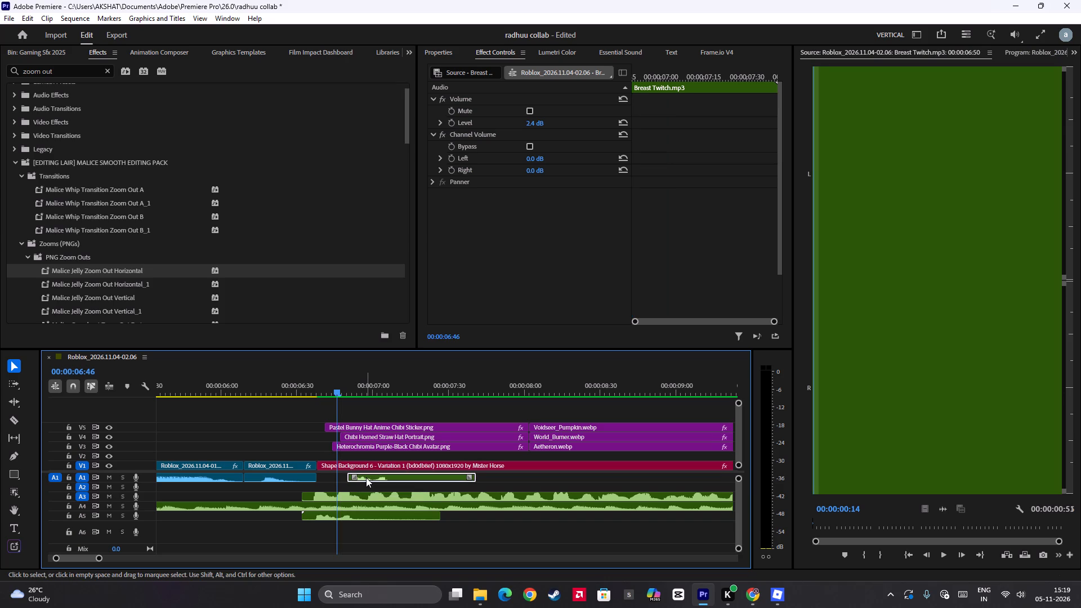
pyautogui.moveTo(366, 477); pyautogui.dragTo(351, 477)
# Play the chibi characters' entrance repeatedly from about 00:00:06:30 to check the two sound effects' timing.
pyautogui.click(300, 385)
pyautogui.press('space')
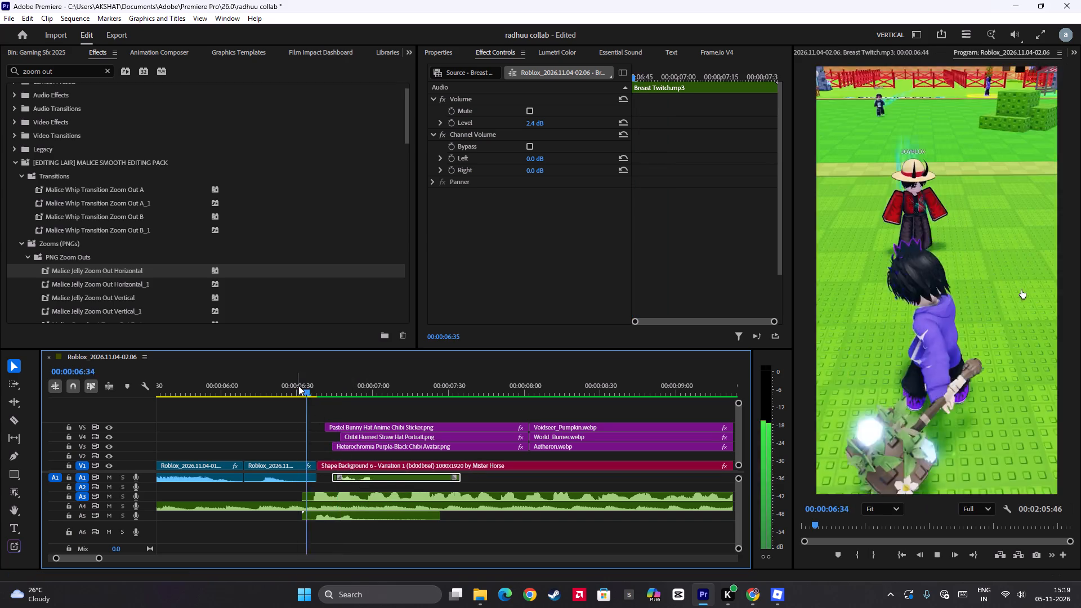
pyautogui.press('space')
pyautogui.click(298, 386)
pyautogui.press('space')
pyautogui.press('space')
pyautogui.moveTo(360, 406); pyautogui.dragTo(288, 413)
pyautogui.press('space')
pyautogui.press('space')
pyautogui.press('space')
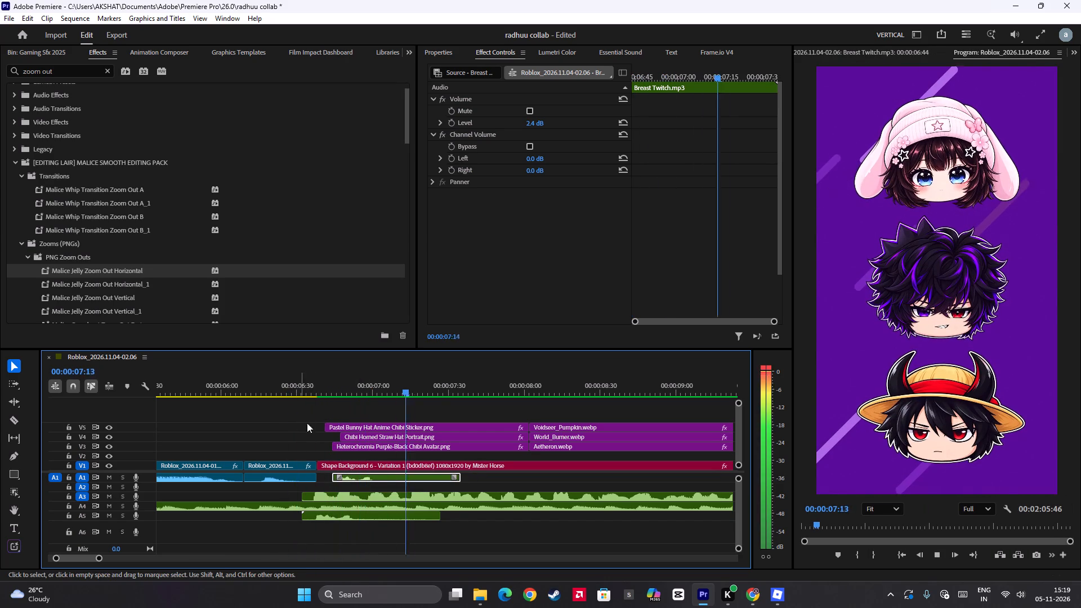
pyautogui.press('space')
# Add Whoosh 6.mp3 from the sound effect bin to A1 under the chibi characters' spin transition, starting at about 00:00:07:44.
pyautogui.click(497, 387)
pyautogui.press('space')
pyautogui.press('space')
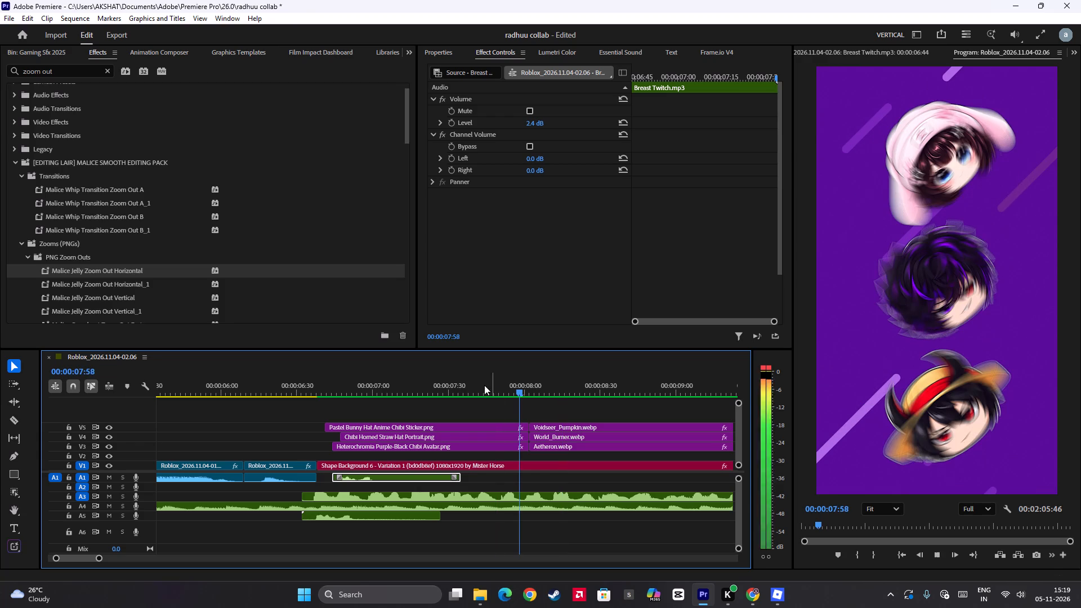
pyautogui.click(46, 50)
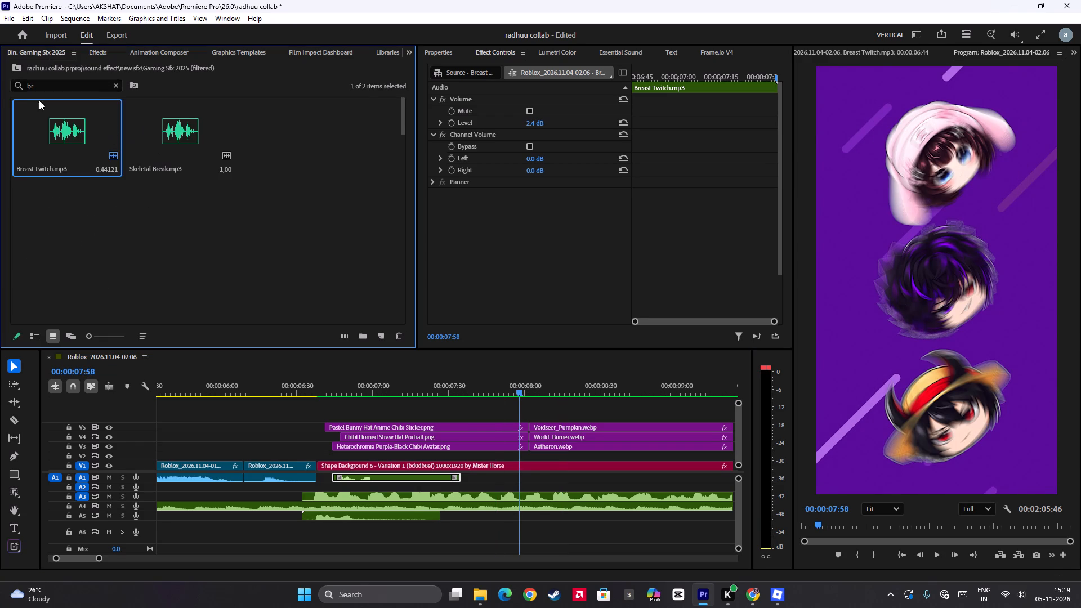
pyautogui.click(17, 66)
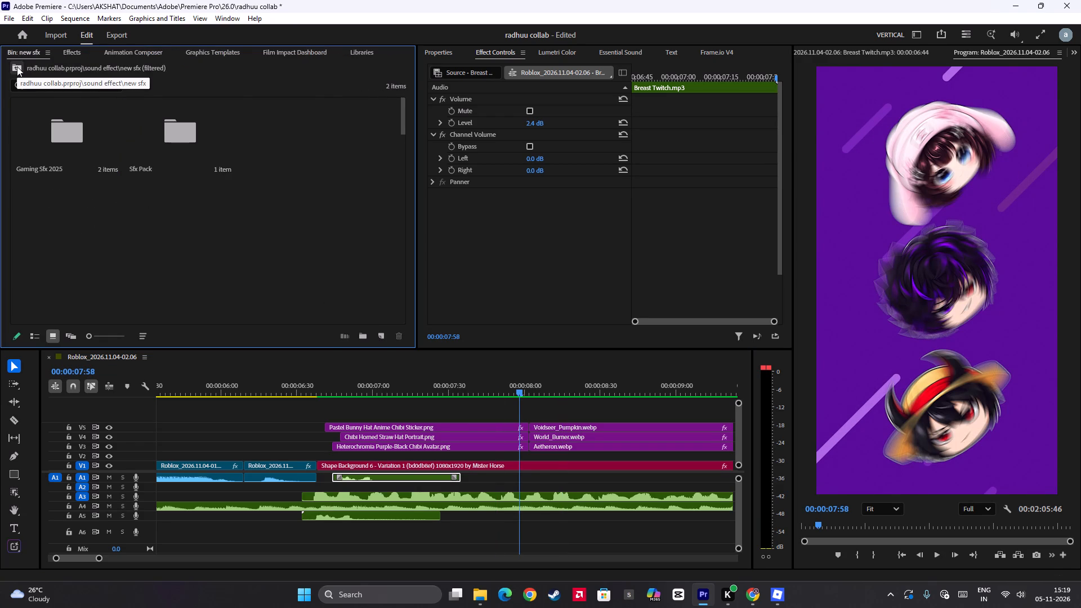
pyautogui.click(17, 66)
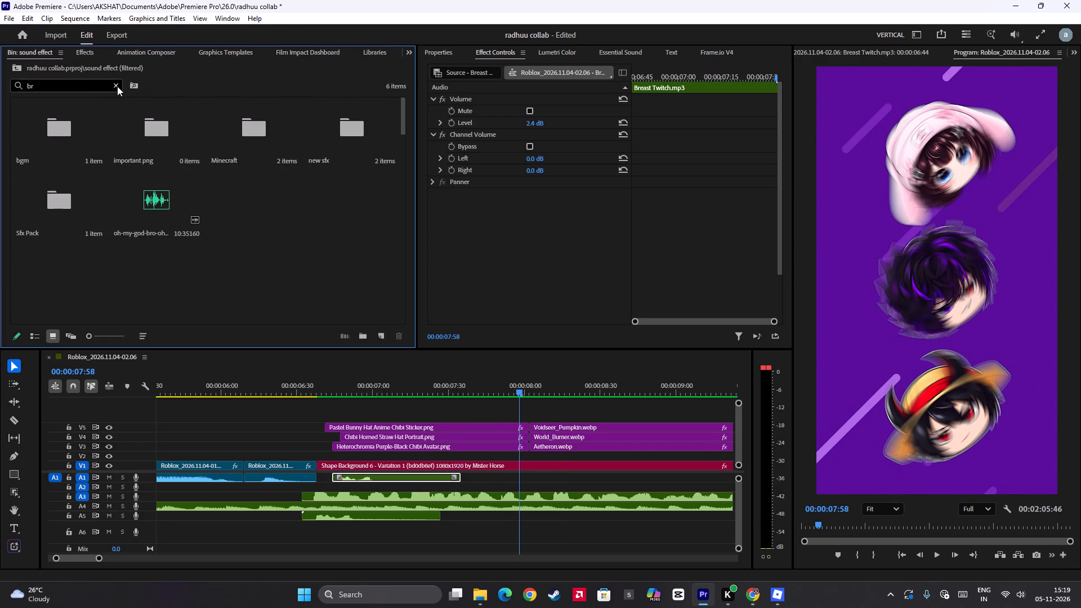
pyautogui.click(119, 86)
pyautogui.scroll(-20, 181, 234)
pyautogui.scroll(-7, 181, 234)
pyautogui.click(146, 228)
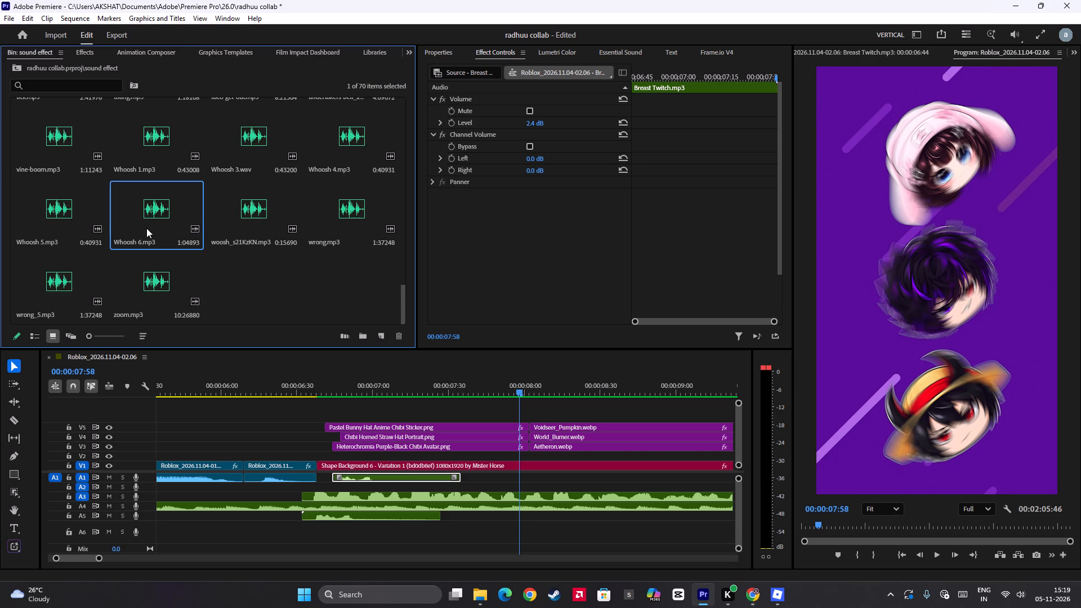
pyautogui.press('space')
pyautogui.press('space')
pyautogui.moveTo(145, 221); pyautogui.dragTo(516, 477)
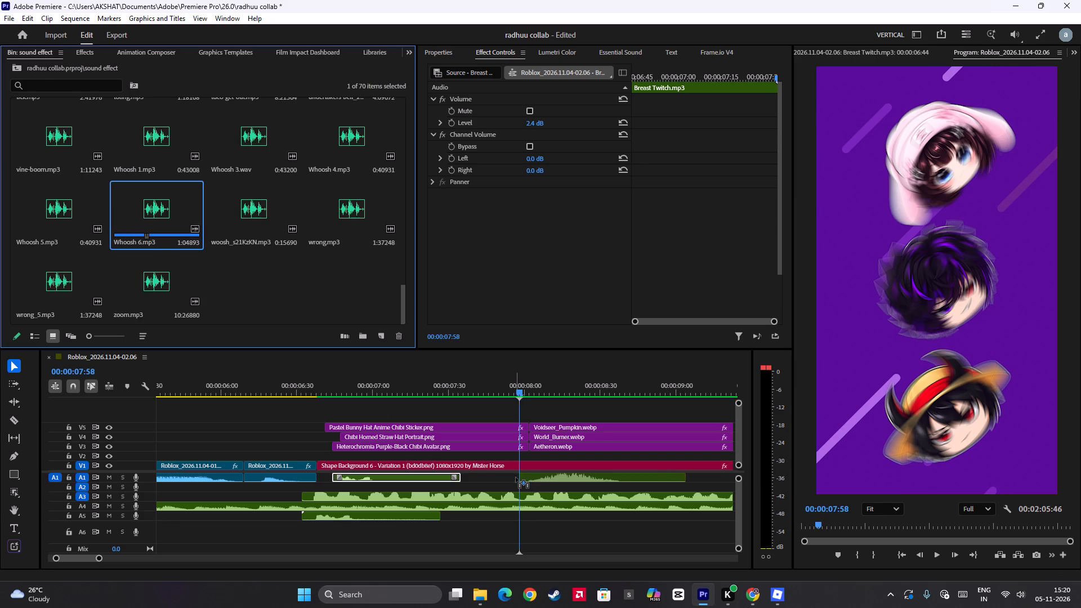
pyautogui.moveTo(516, 477); pyautogui.dragTo(488, 472)
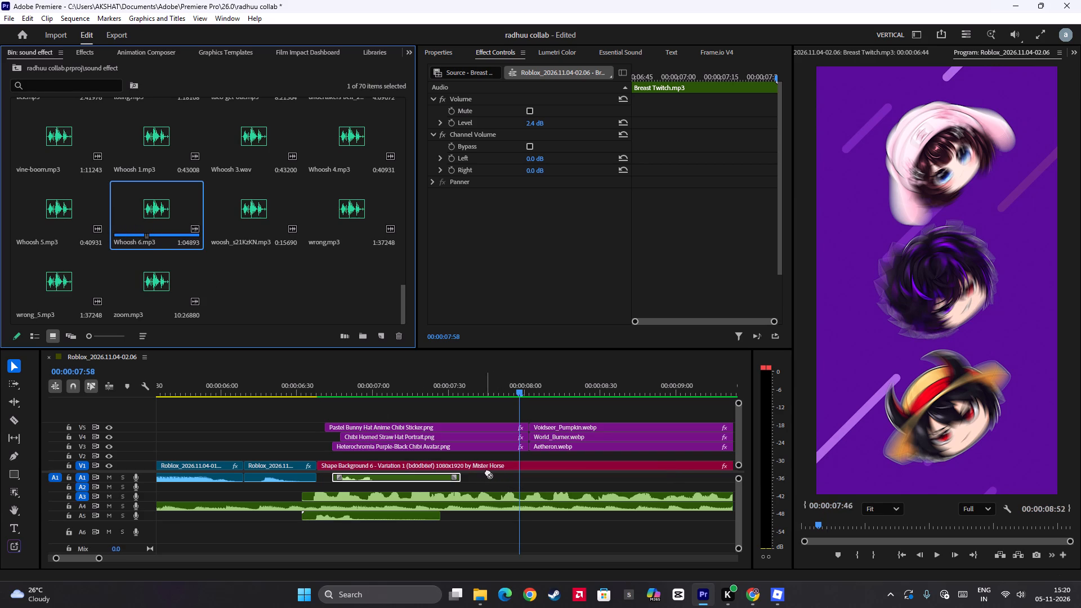
pyautogui.moveTo(488, 472); pyautogui.dragTo(485, 477)
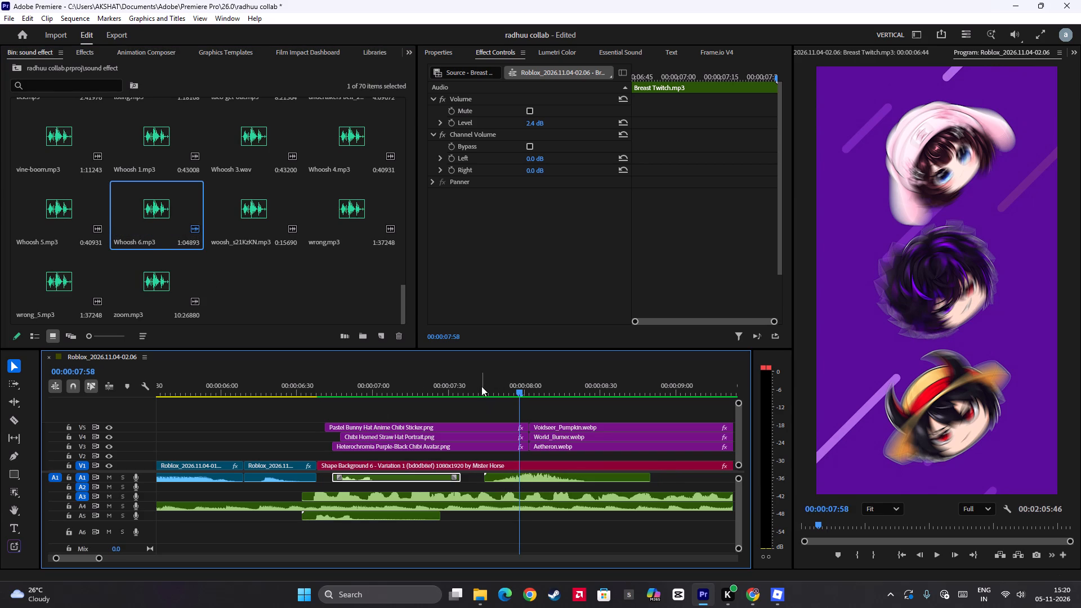
# Play the spin transition with the whoosh and continue through the pet images to about 00:00:10:01.
pyautogui.click(472, 387)
pyautogui.press('space')
pyautogui.press('space')
pyautogui.click(472, 387)
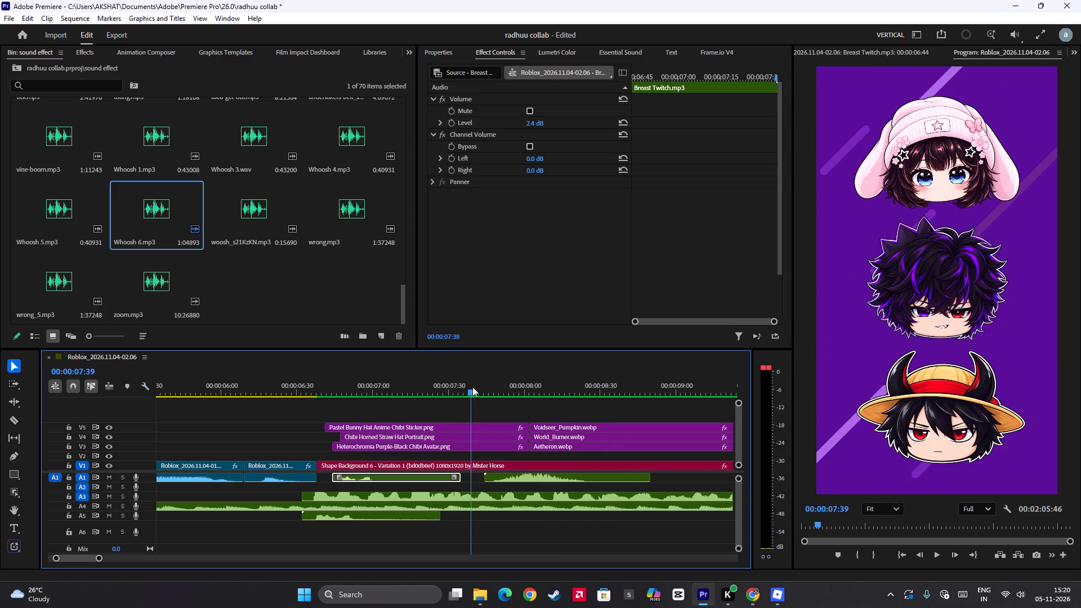
pyautogui.press('space')
pyautogui.press('space')
pyautogui.press('space')
pyautogui.scroll(-6, 531, 478)
pyautogui.press('space')
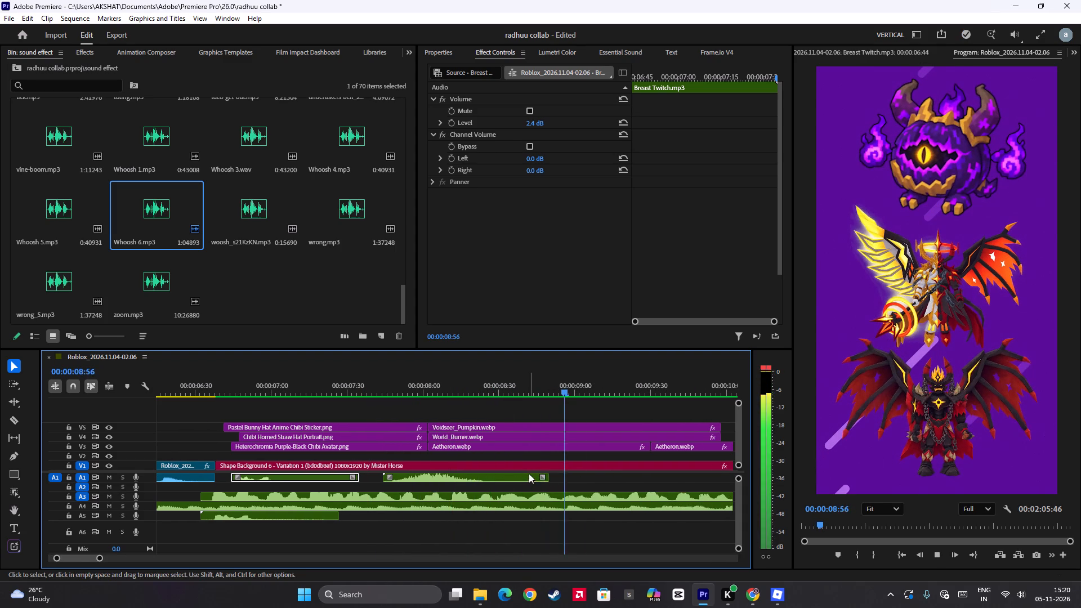
pyautogui.scroll(-5, 527, 468)
pyautogui.press('space')
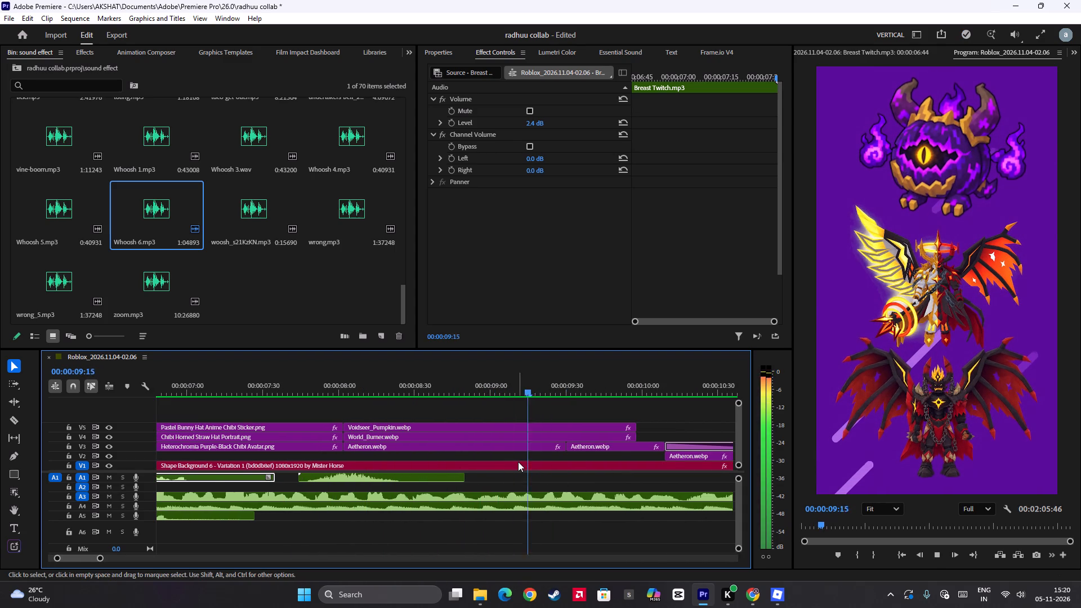
pyautogui.scroll(-5, 518, 462)
pyautogui.press('space')
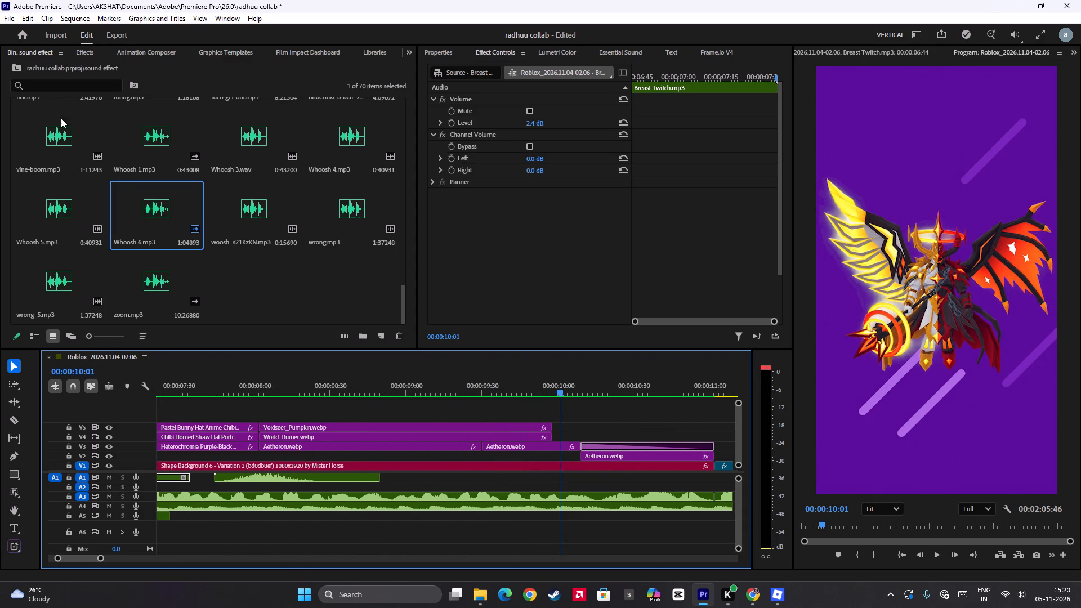
# Search the sound effect bin for anime and add the anime-shine-sound effect to A5, starting at about 00:00:09:49, and play it.
pyautogui.click(49, 91)
pyautogui.click(58, 79)
pyautogui.click(55, 87)
pyautogui.write('anime')
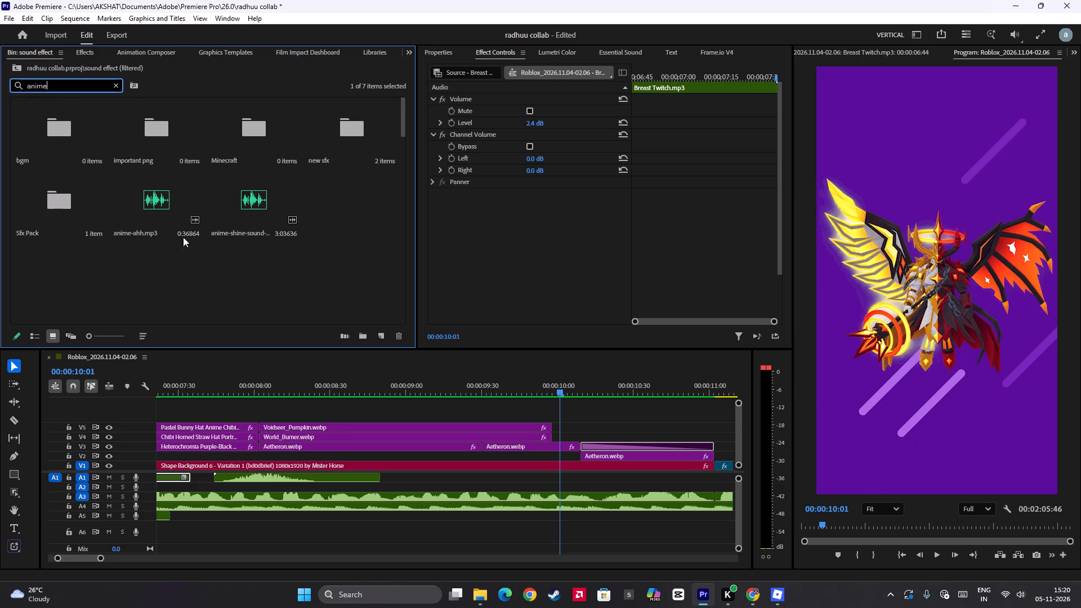
pyautogui.moveTo(242, 213); pyautogui.dragTo(580, 481)
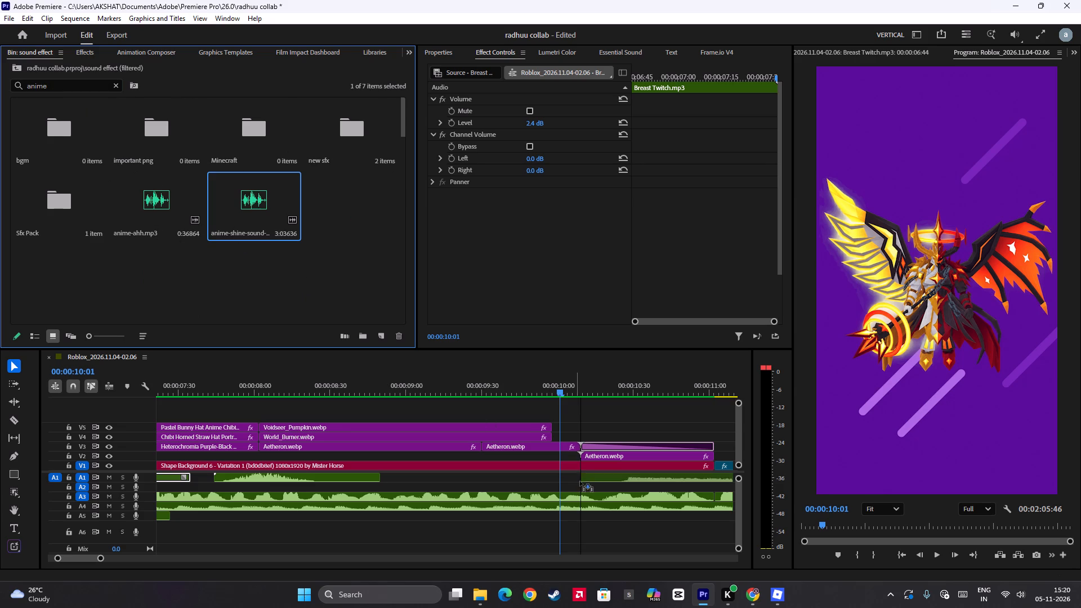
pyautogui.moveTo(580, 481); pyautogui.dragTo(531, 507)
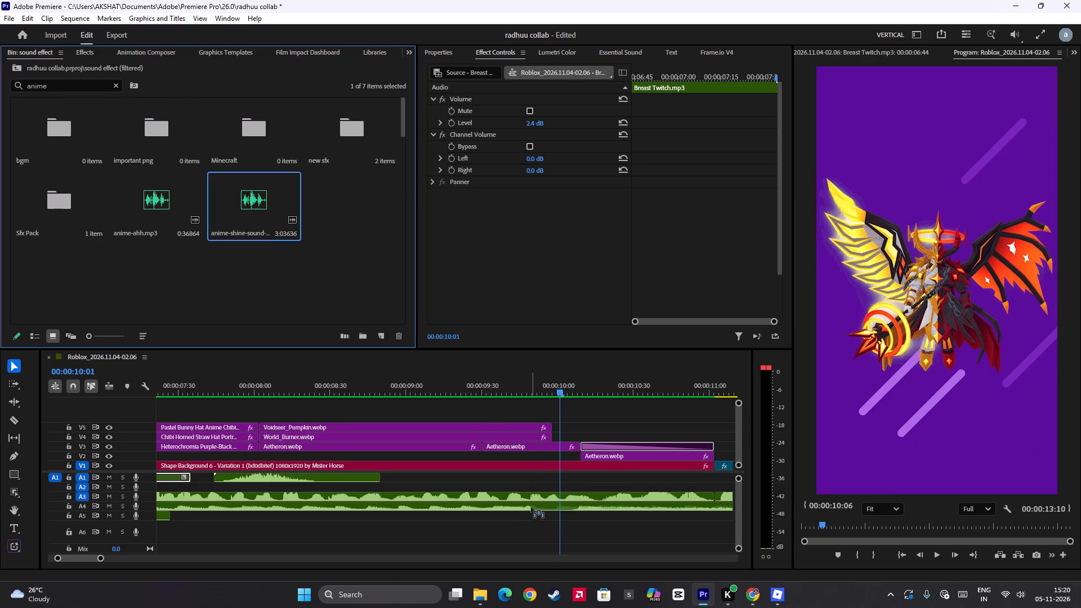
pyautogui.moveTo(531, 507); pyautogui.dragTo(530, 517)
pyautogui.press('space')
pyautogui.scroll(-4, 530, 424)
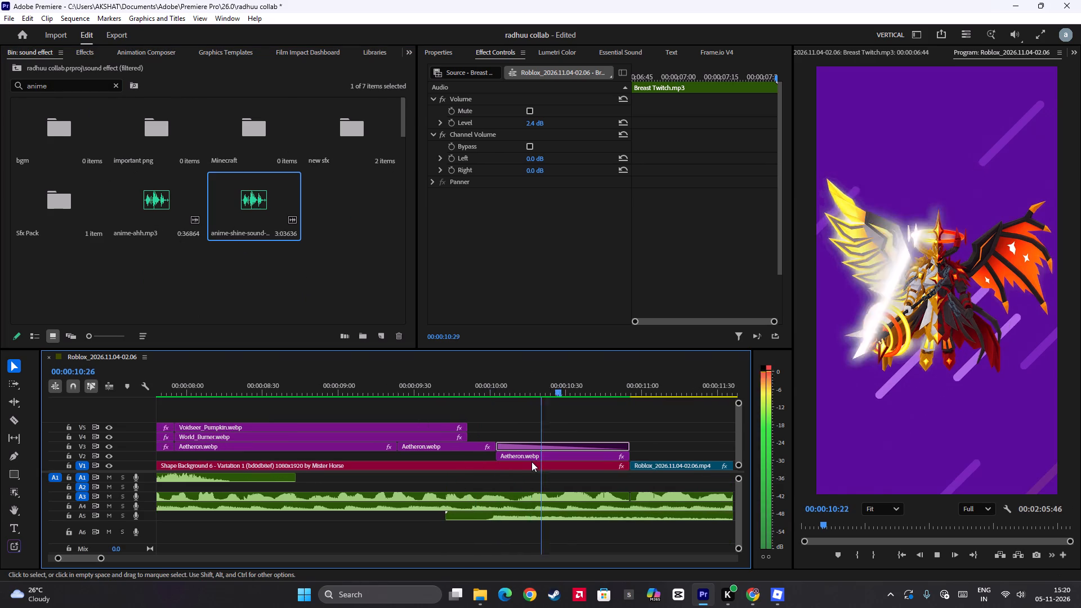
pyautogui.scroll(-2, 531, 462)
pyautogui.press('space')
pyautogui.click(422, 382)
pyautogui.press('space')
pyautogui.press('space')
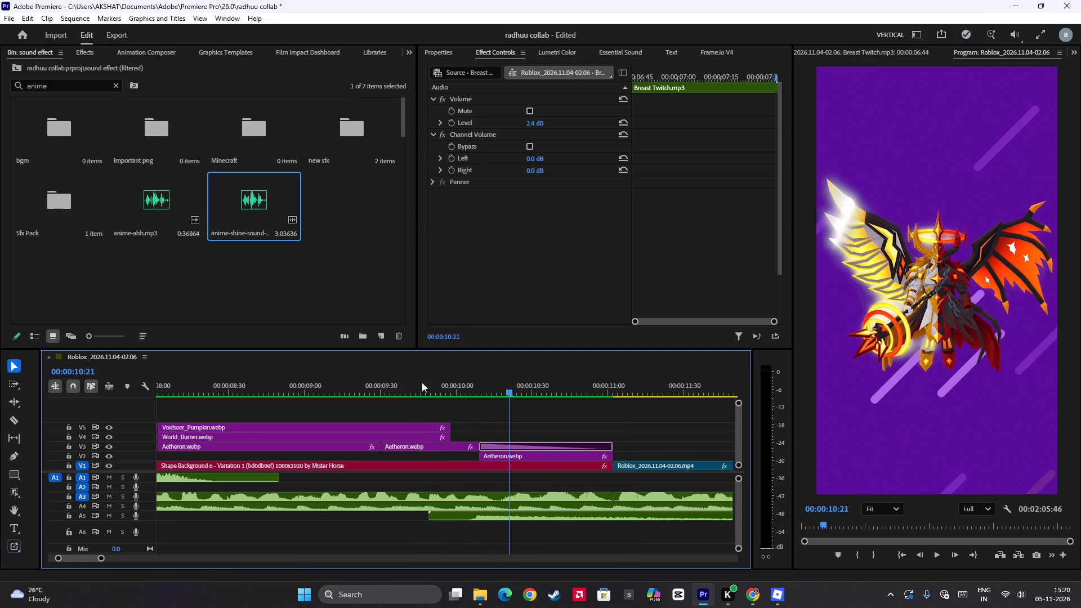
# Move the anime-shine clip on A5 to start at the end of the Voidseer_Pumpkin clip, about 00:00:09:58, and play it.
pyautogui.click(497, 514)
pyautogui.moveTo(500, 515); pyautogui.dragTo(514, 513)
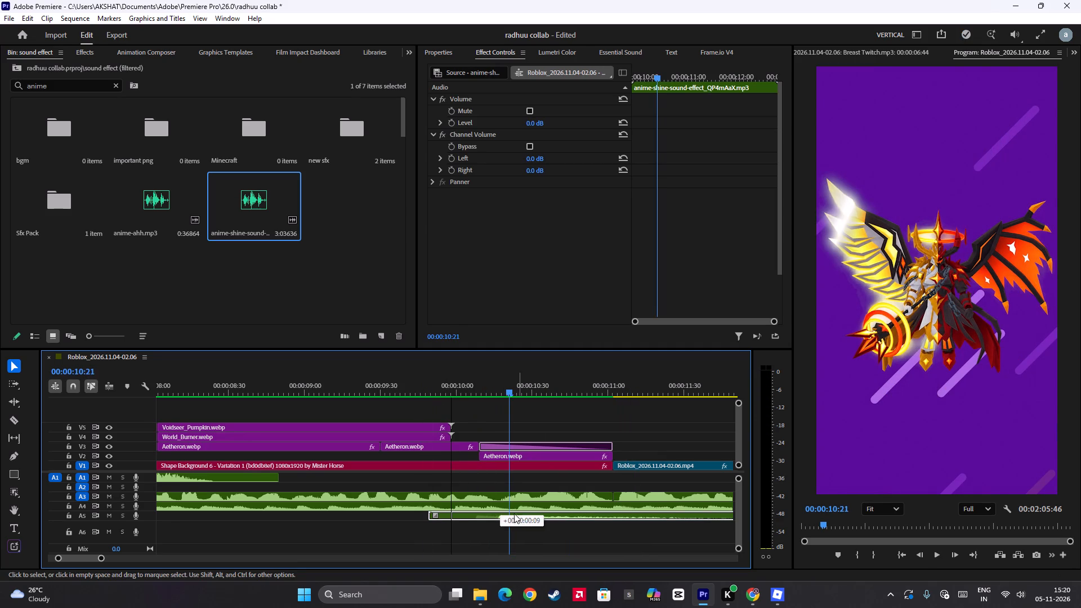
pyautogui.moveTo(514, 513); pyautogui.dragTo(518, 518)
pyautogui.click(466, 381)
pyautogui.press('space')
pyautogui.press('space')
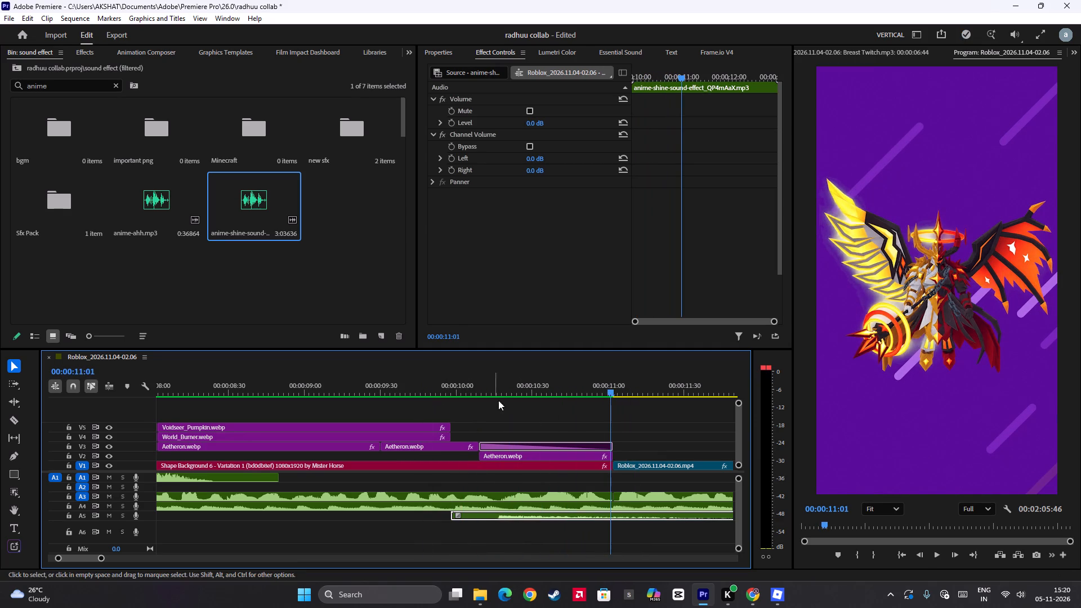
# Cut the anime-shine clip at 00:00:11:02, where the purple background ends, and delete the remainder.
pyautogui.moveTo(608, 424); pyautogui.dragTo(613, 432)
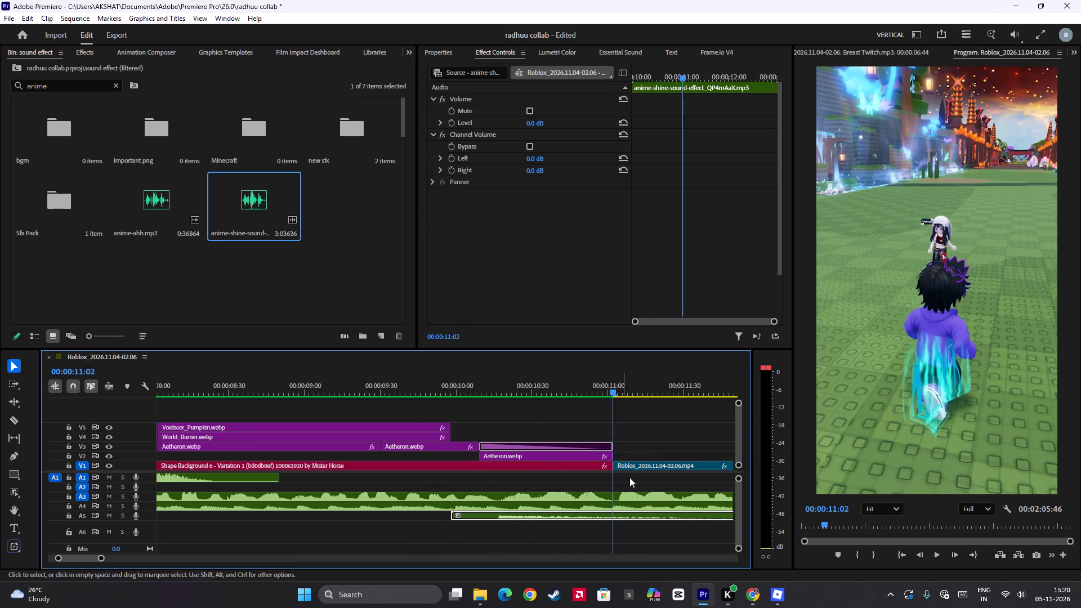
pyautogui.hotkey('ctrl', 'b')
pyautogui.click(649, 515)
pyautogui.press('BackSpace')
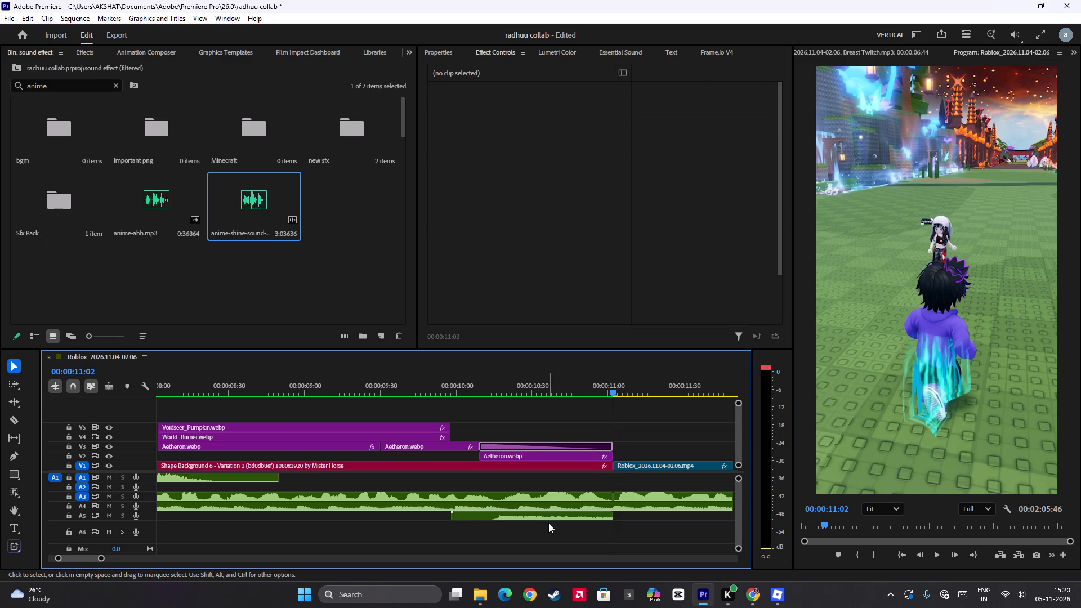
# Set the trimmed anime-shine clip's volume to 2.9 dB.
pyautogui.click(548, 517)
pyautogui.click(436, 50)
pyautogui.click(673, 122)
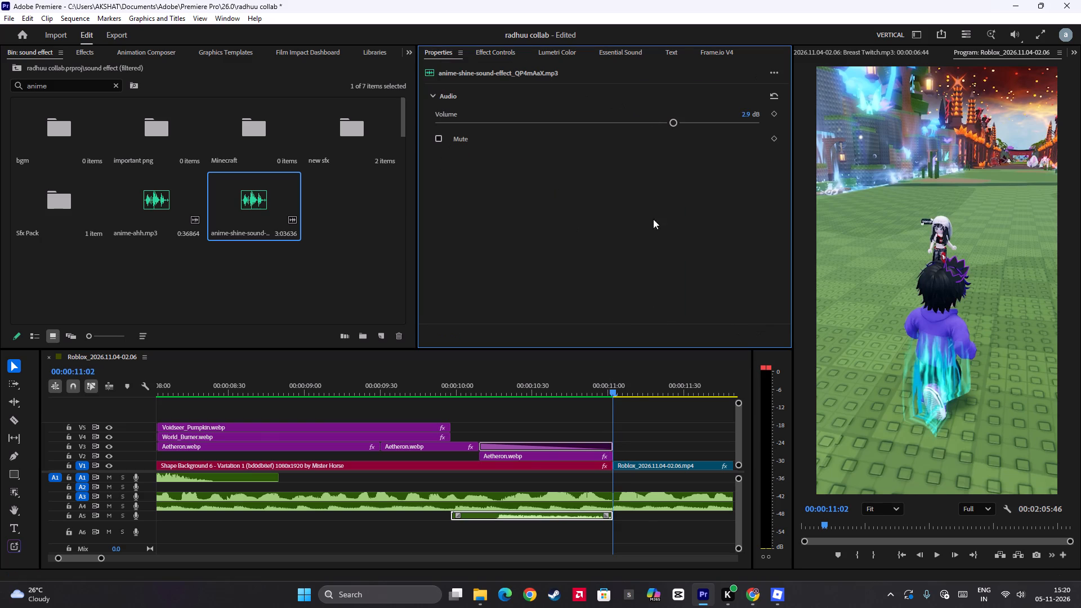
# Play the video's opening from 00:00:00:00 and replay the part after the Pet Battle logo from about 00:00:01:38.
pyautogui.keyDown('alt'); pyautogui.scroll(-9, 633, 436); pyautogui.keyUp('alt')
pyautogui.moveTo(615, 430); pyautogui.dragTo(110, 437)
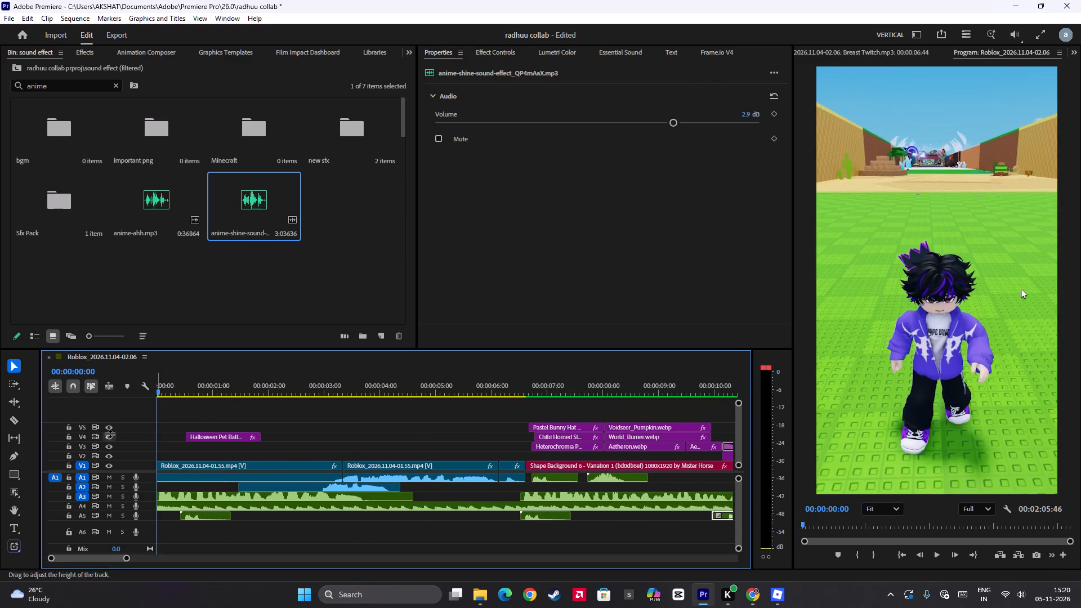
pyautogui.press('space')
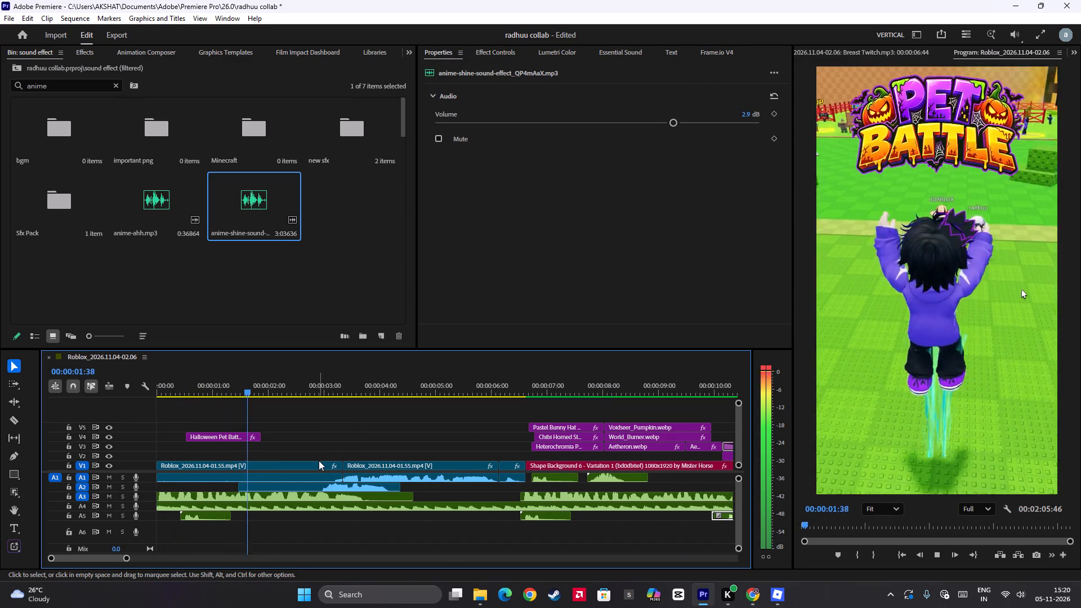
pyautogui.press('space')
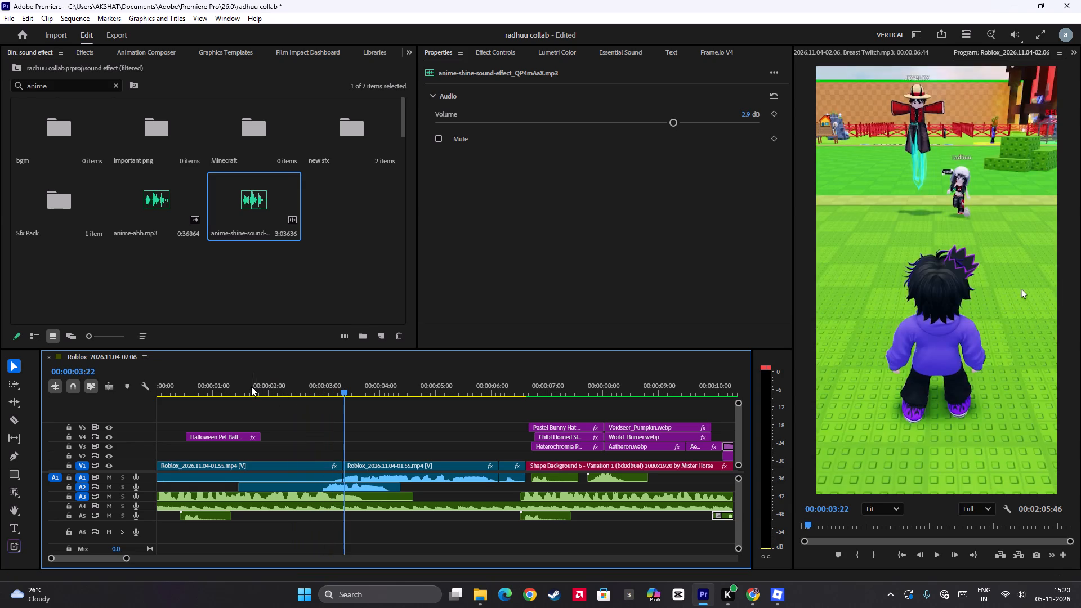
pyautogui.click(251, 387)
pyautogui.press('space')
pyautogui.press('space')
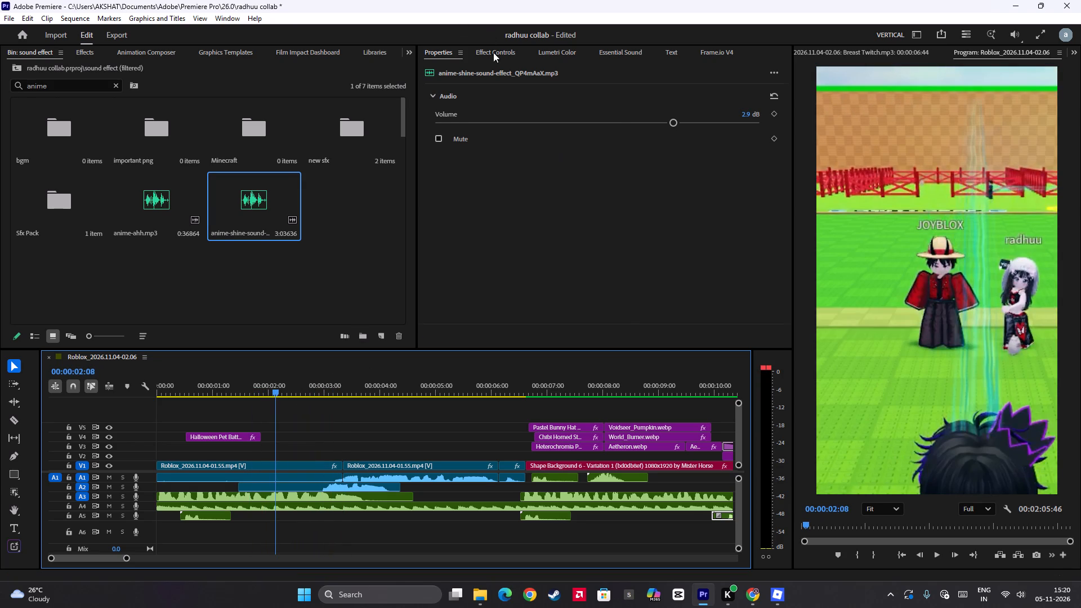
# Add woosh_s21KzKN.mp3 to A5, starting at the first video clip's Position and Scale keyframes at 00:00:01:37.
pyautogui.click(493, 52)
pyautogui.click(292, 464)
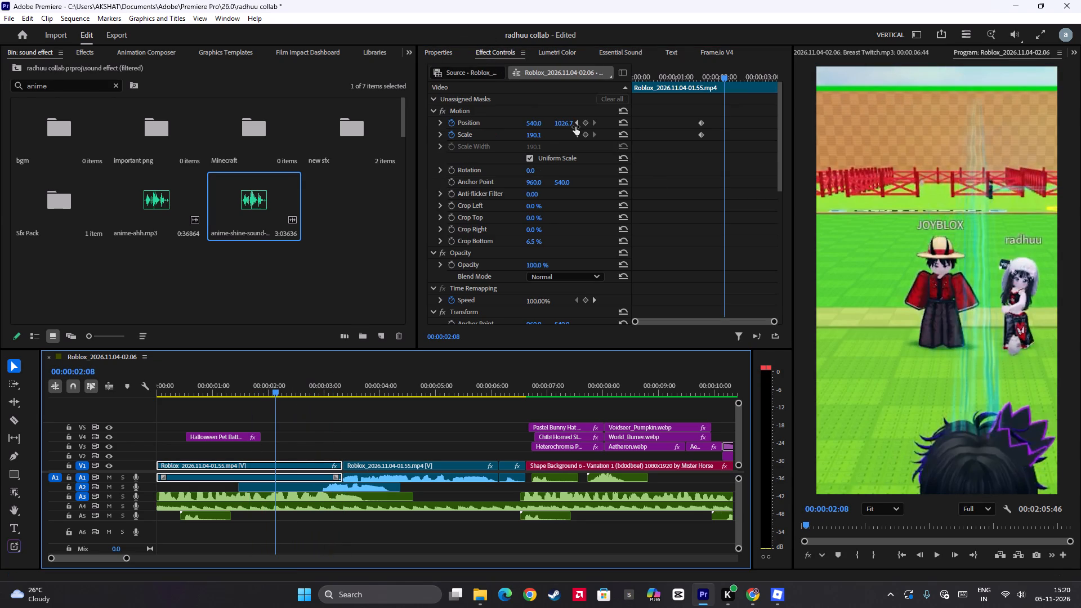
pyautogui.click(579, 137)
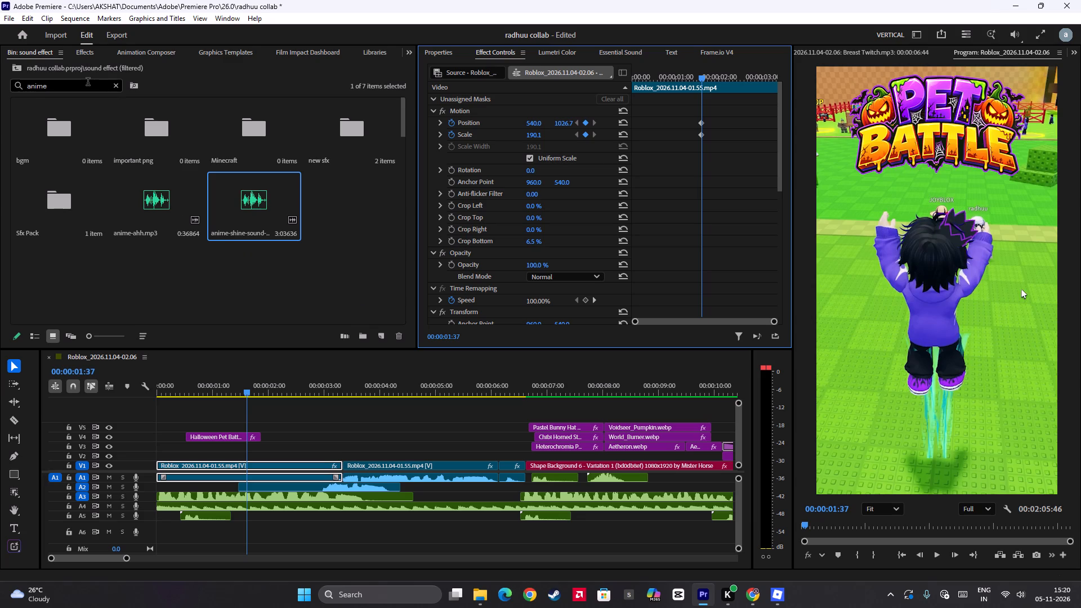
pyautogui.moveTo(88, 83); pyautogui.dragTo(0, 74)
pyautogui.press('BackSpace')
pyautogui.scroll(-2, 229, 119)
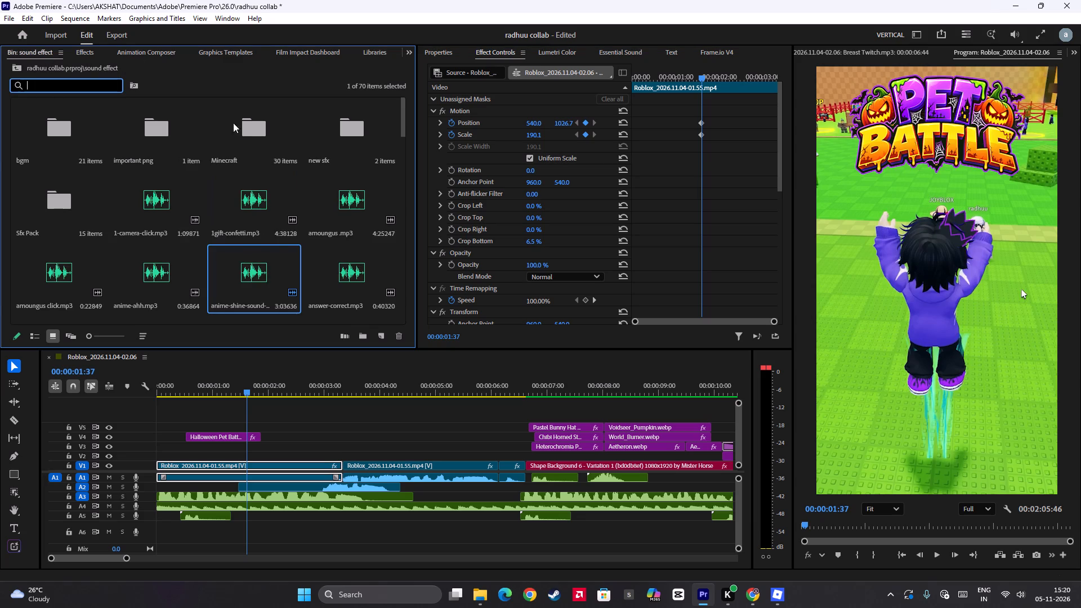
pyautogui.scroll(-20, 233, 123)
pyautogui.scroll(-2, 233, 123)
pyautogui.click(234, 214)
pyautogui.press('space')
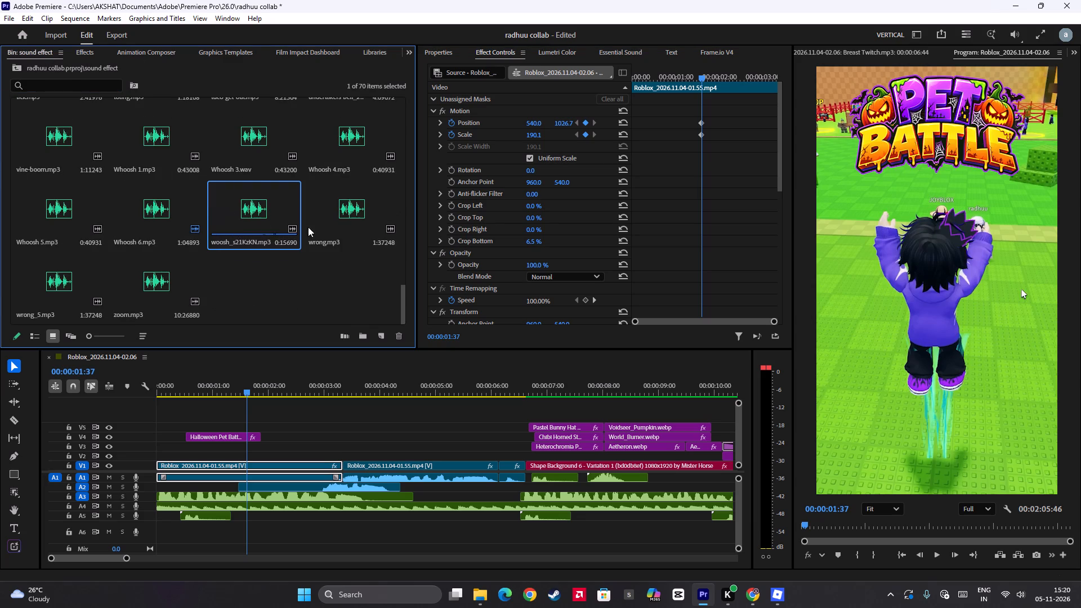
pyautogui.moveTo(254, 223); pyautogui.dragTo(248, 520)
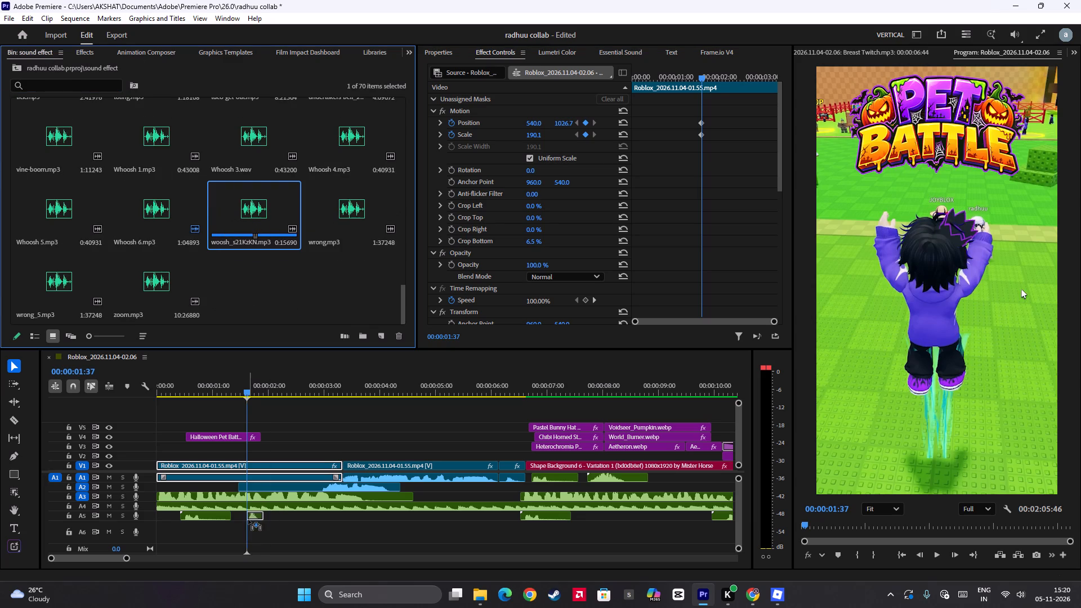
pyautogui.moveTo(248, 520); pyautogui.dragTo(248, 518)
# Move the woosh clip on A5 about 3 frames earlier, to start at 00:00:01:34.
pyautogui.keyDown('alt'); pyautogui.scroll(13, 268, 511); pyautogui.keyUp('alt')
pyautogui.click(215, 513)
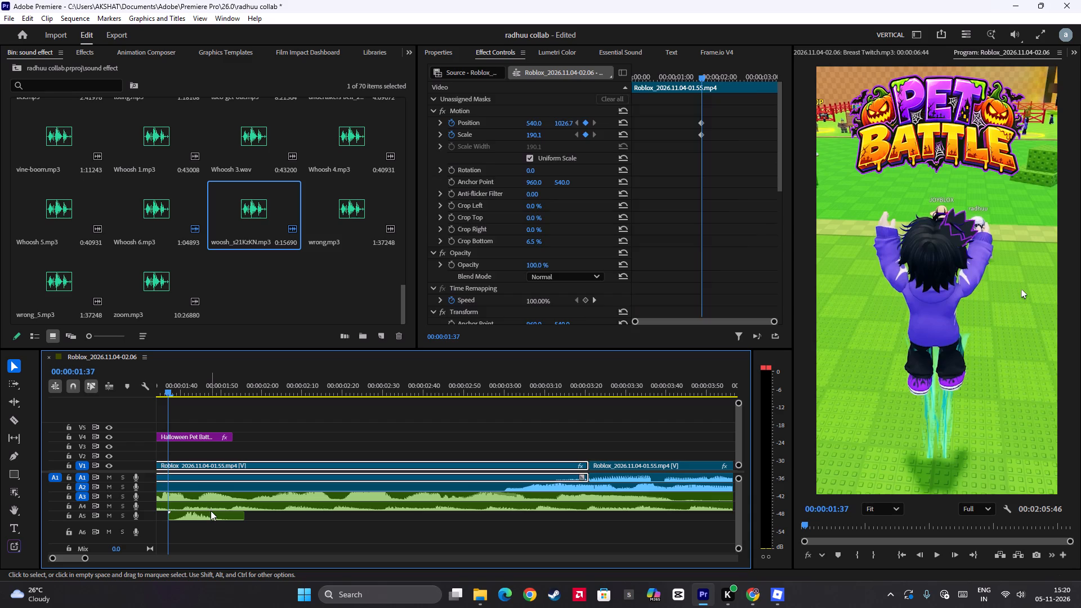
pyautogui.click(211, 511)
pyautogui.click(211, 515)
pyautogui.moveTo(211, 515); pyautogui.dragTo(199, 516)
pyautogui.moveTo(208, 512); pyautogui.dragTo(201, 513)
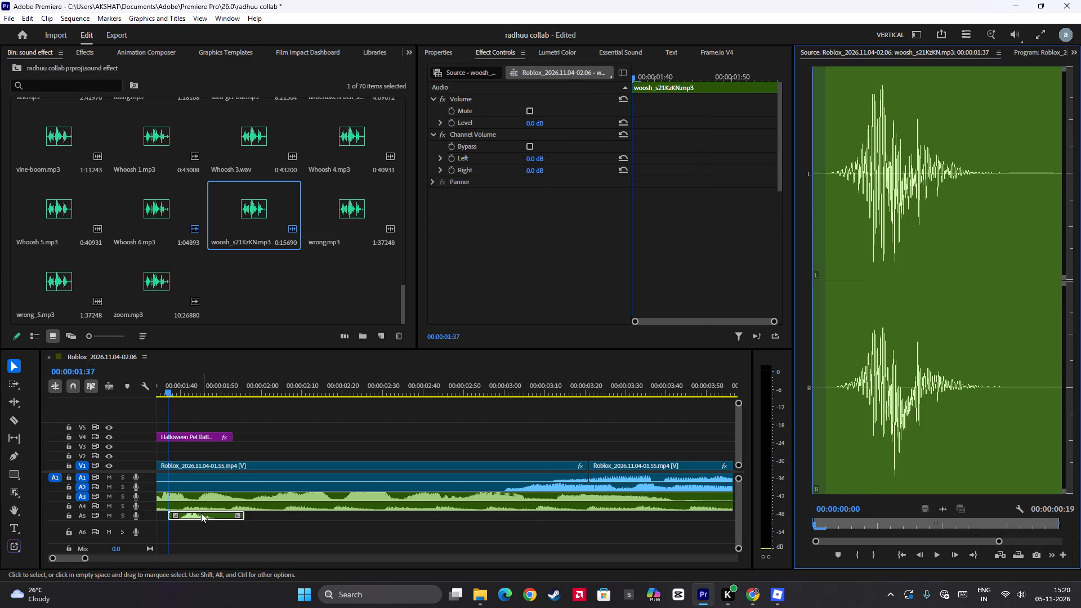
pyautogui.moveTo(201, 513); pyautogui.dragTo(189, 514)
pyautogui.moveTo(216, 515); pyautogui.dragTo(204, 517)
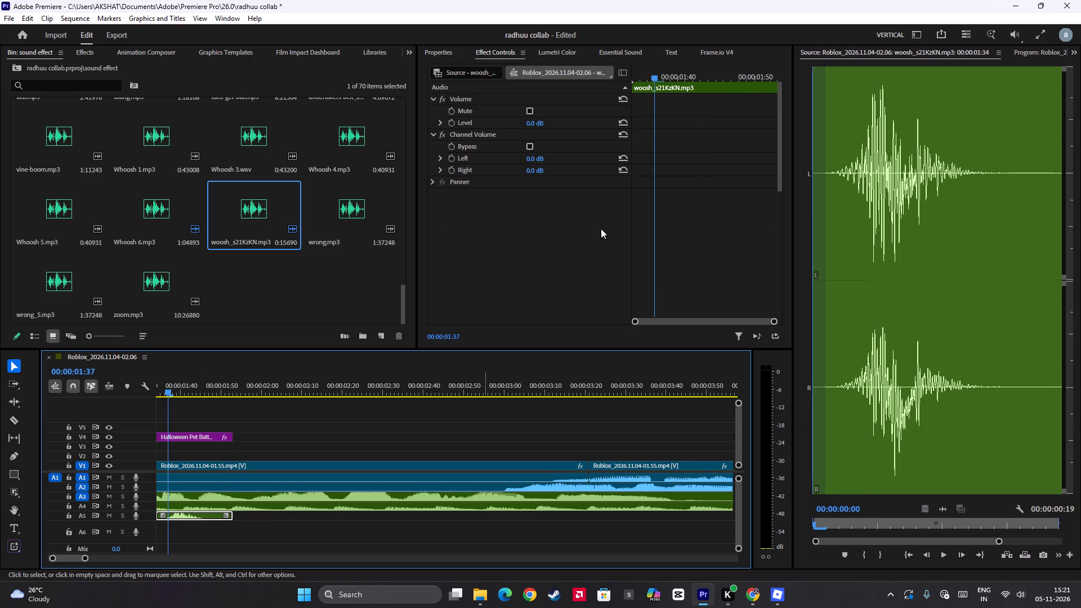
# Set the woosh clip's volume to 3.1 dB.
pyautogui.click(451, 52)
pyautogui.click(662, 120)
pyautogui.click(668, 121)
pyautogui.click(675, 121)
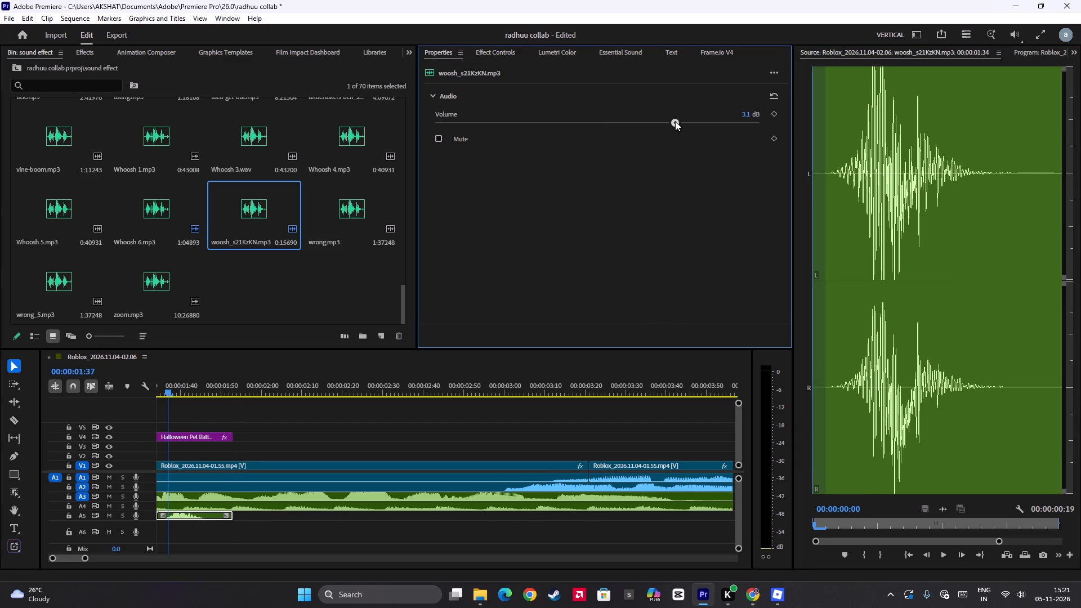
# Play the Pet Battle logo's exit and camera zoom with the woosh to check its timing.
pyautogui.scroll(7, 212, 486)
pyautogui.press('space')
pyautogui.keyDown('alt'); pyautogui.scroll(-7, 391, 472); pyautogui.keyUp('alt')
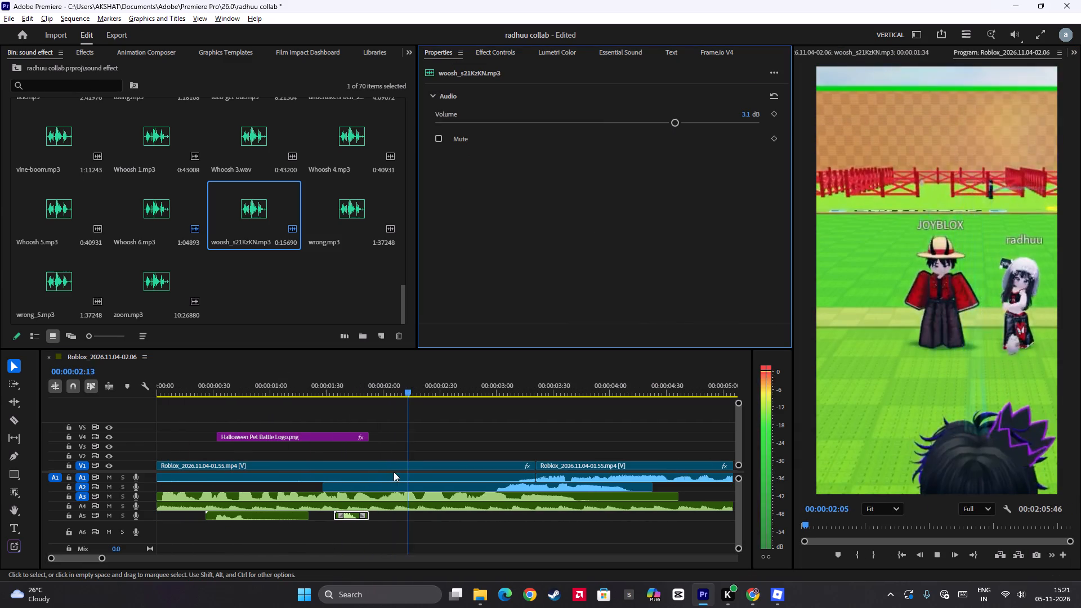
pyautogui.press('space')
pyautogui.click(304, 382)
pyautogui.press('space')
pyautogui.press('space')
pyautogui.press('space')
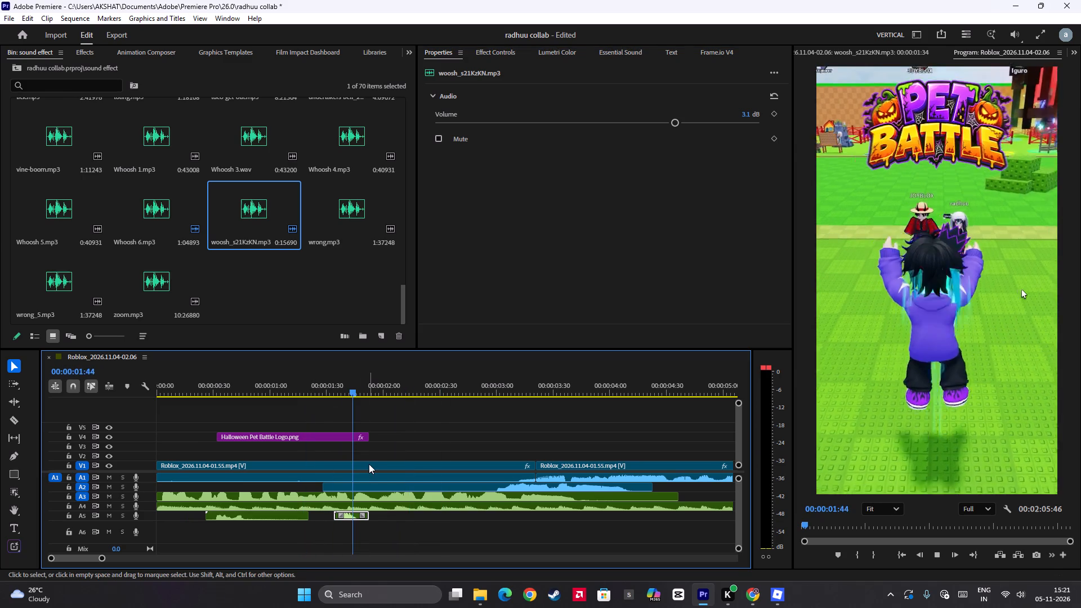
pyautogui.press('space')
# Move the woosh clip on A5 about 12 frames later, to start at 00:00:01:46.
pyautogui.moveTo(352, 512); pyautogui.dragTo(373, 512)
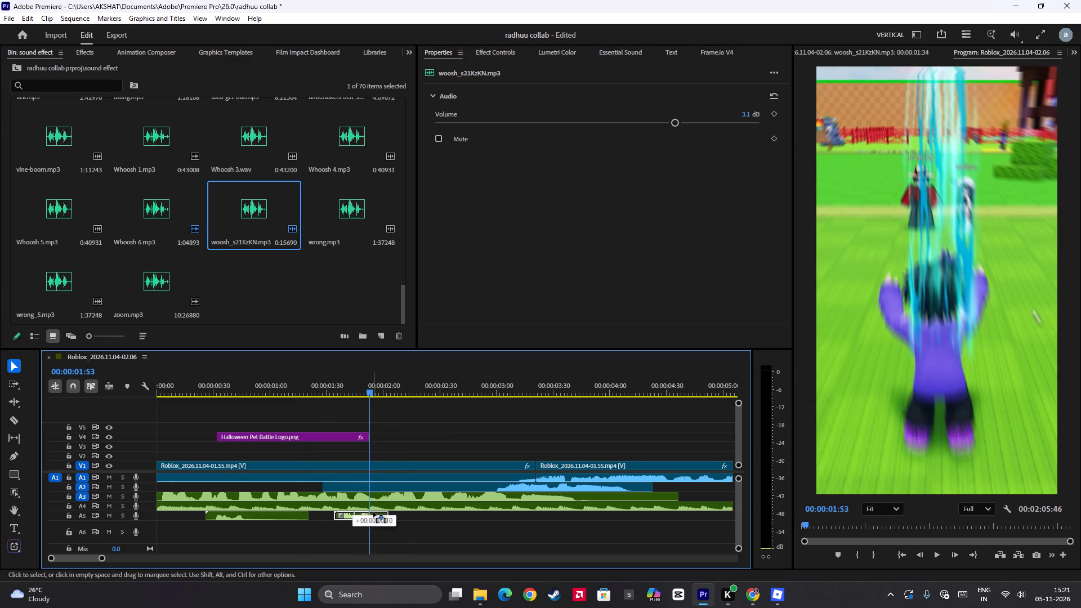
pyautogui.moveTo(373, 512); pyautogui.dragTo(375, 512)
# Play the logo's exit repeatedly from about 00:00:01:36 to check the woosh against the camera zoom.
pyautogui.click(337, 391)
pyautogui.press('space')
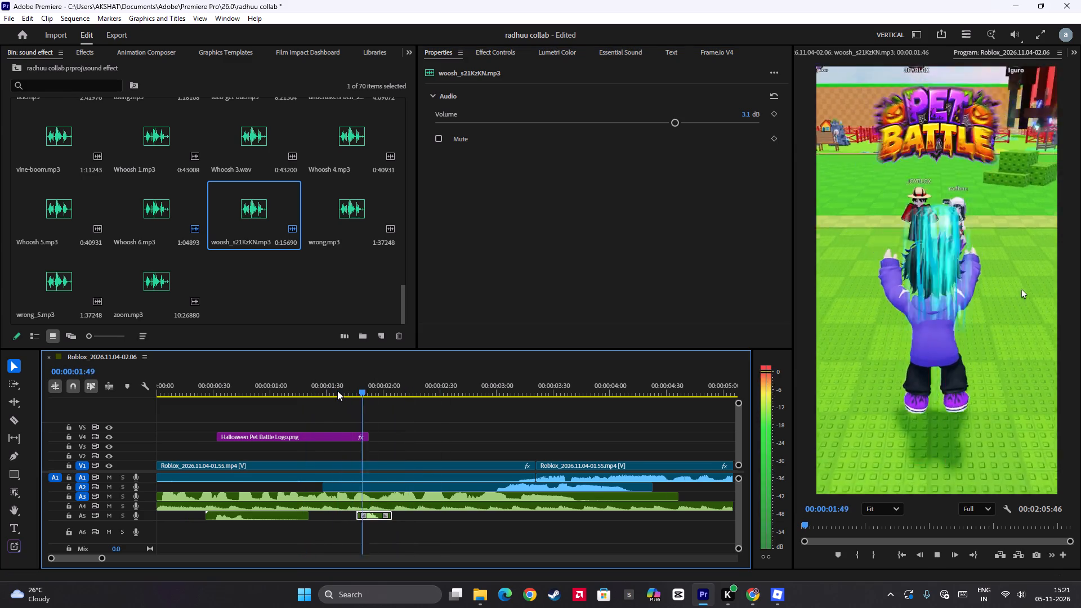
pyautogui.press('space')
pyautogui.click(337, 391)
pyautogui.press('space')
pyautogui.press('space')
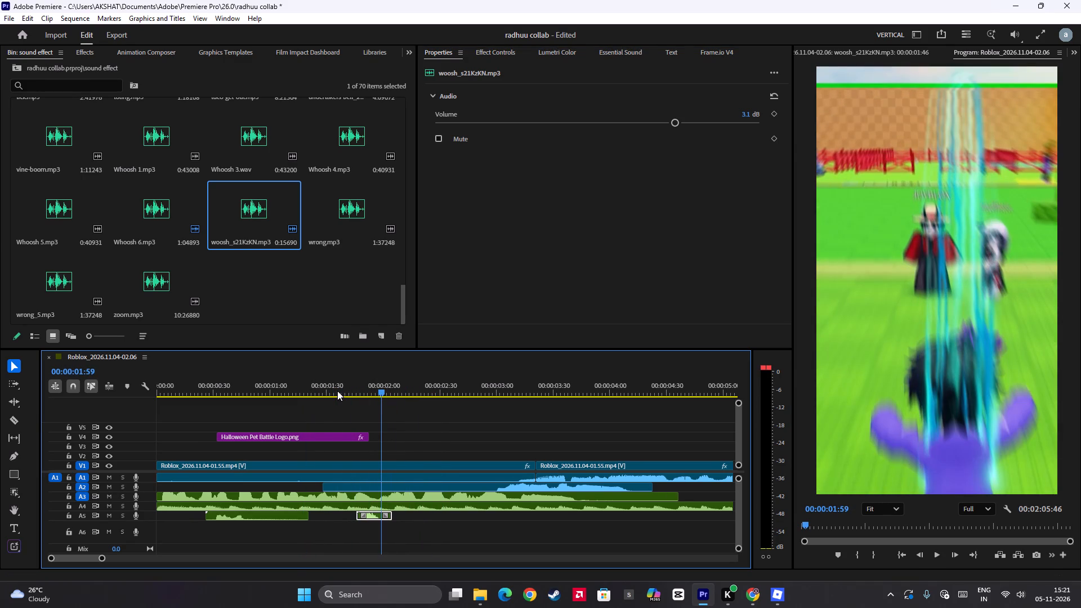
pyautogui.click(337, 391)
pyautogui.press('space')
pyautogui.press('space')
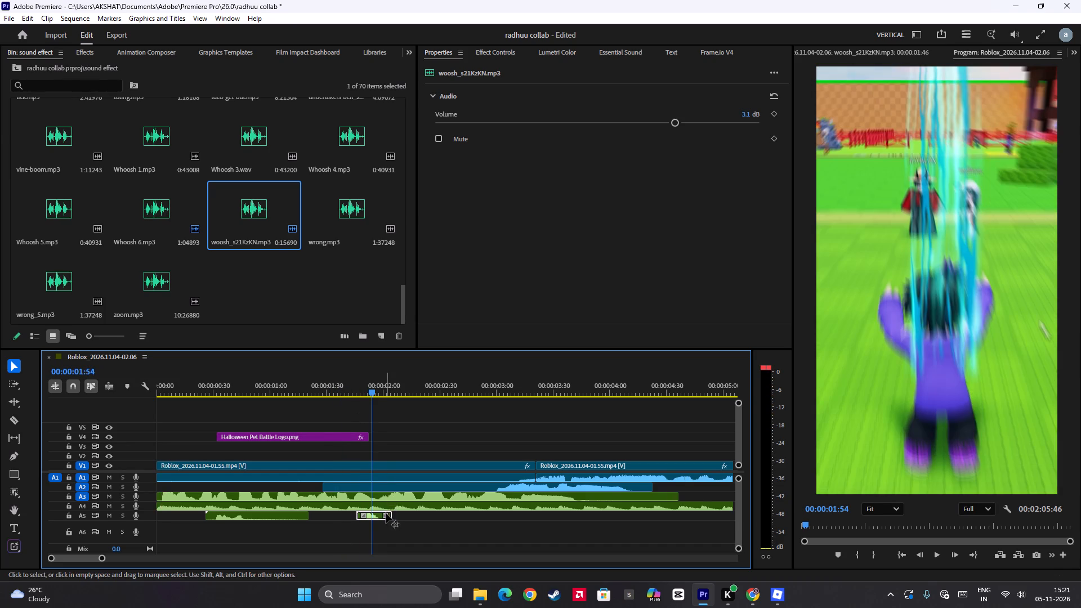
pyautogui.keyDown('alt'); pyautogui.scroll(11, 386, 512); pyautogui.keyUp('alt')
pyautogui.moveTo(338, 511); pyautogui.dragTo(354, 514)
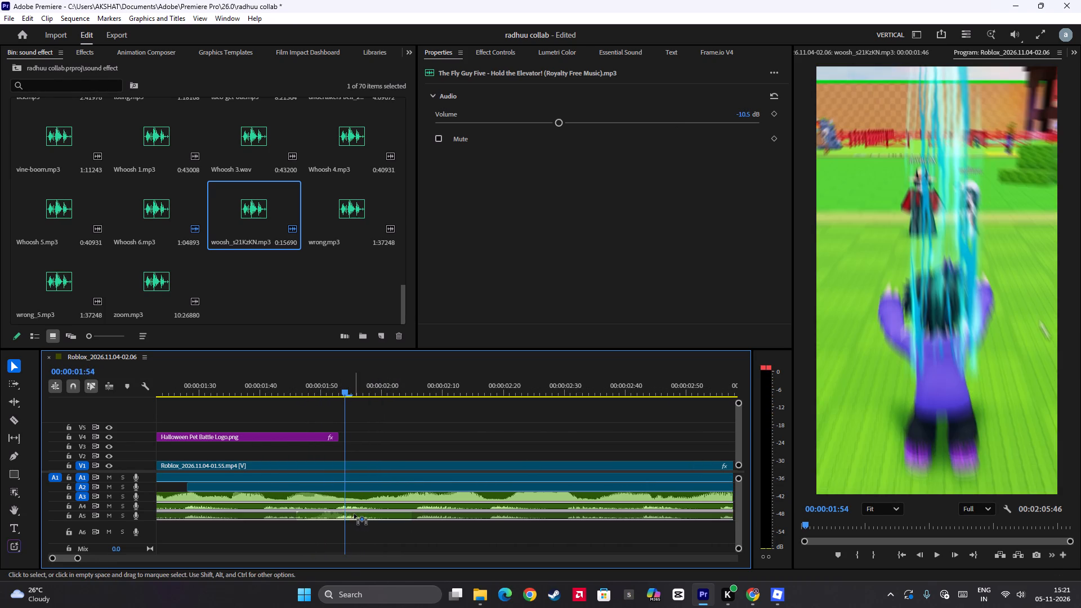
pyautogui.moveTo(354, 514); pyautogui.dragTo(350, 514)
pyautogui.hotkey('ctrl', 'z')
# Nudge the woosh clip on A5 about 2 frames later, to start at about 00:00:01:48.
pyautogui.click(352, 515)
pyautogui.moveTo(347, 513); pyautogui.dragTo(355, 513)
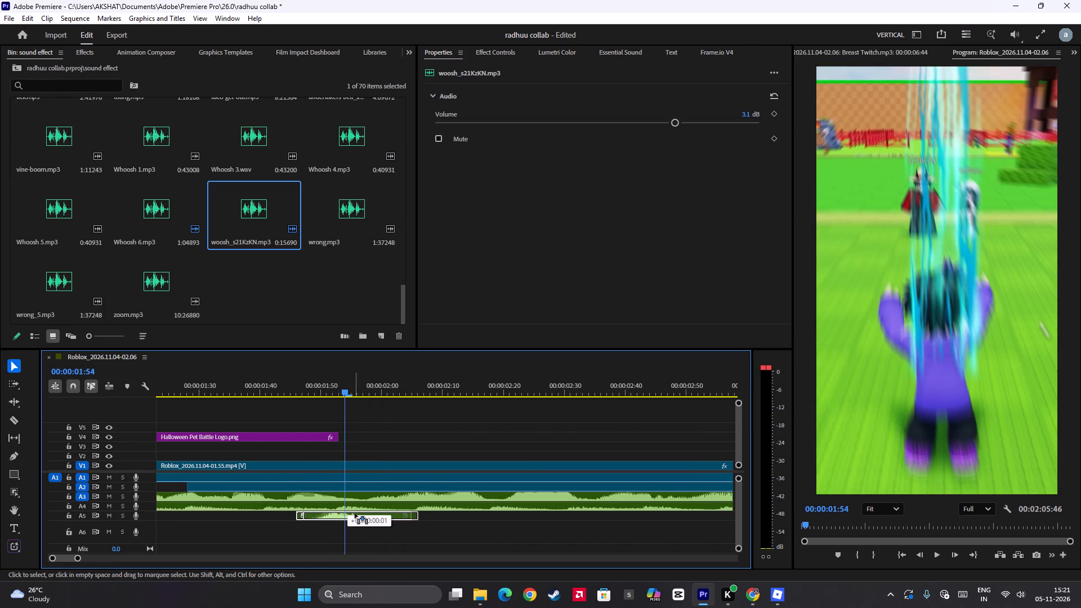
pyautogui.moveTo(355, 513); pyautogui.dragTo(358, 513)
# Play the sequence from about 00:00:01:45 through the pet animations to about 00:00:12:12, and replay from about 00:00:11:07.
pyautogui.click(291, 390)
pyautogui.press('space')
pyautogui.keyDown('alt'); pyautogui.scroll(-14, 364, 440); pyautogui.keyUp('alt')
pyautogui.scroll(-7, 507, 483)
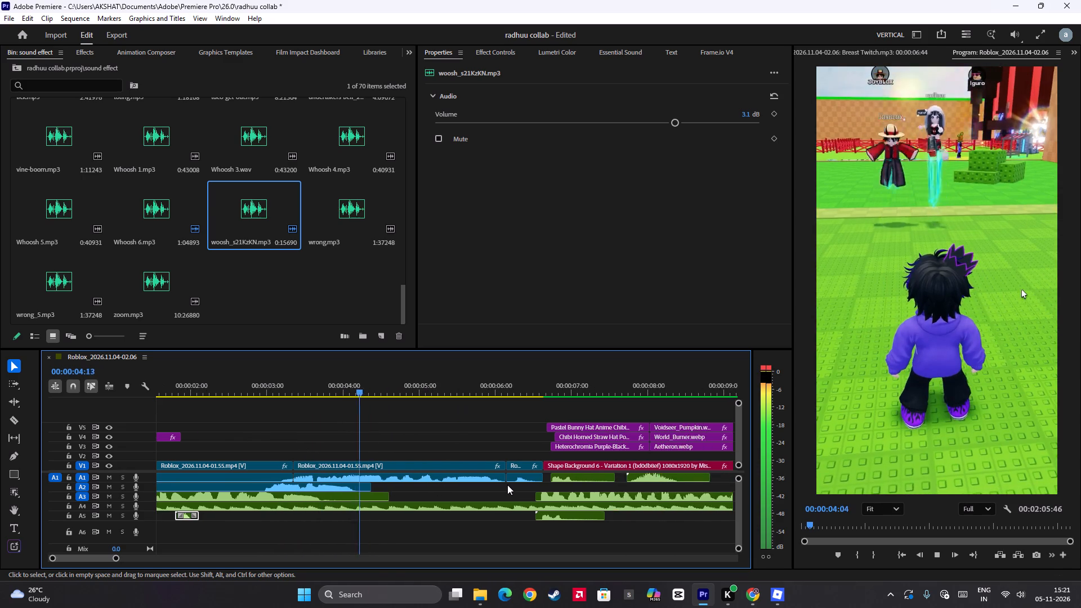
pyautogui.keyDown('alt'); pyautogui.scroll(-7, 510, 484); pyautogui.keyUp('alt')
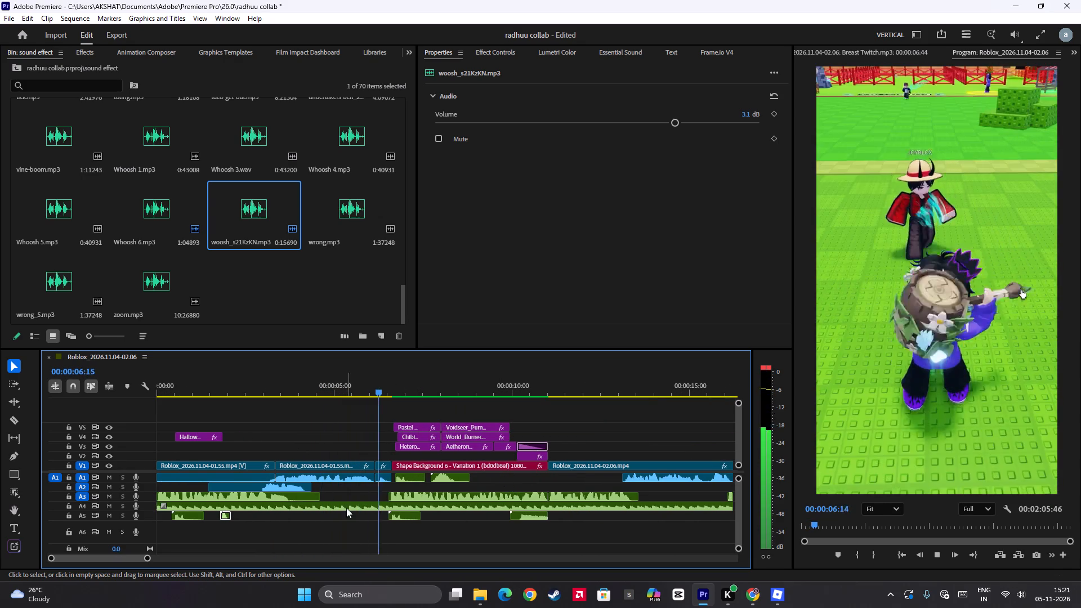
pyautogui.scroll(-6, 383, 484)
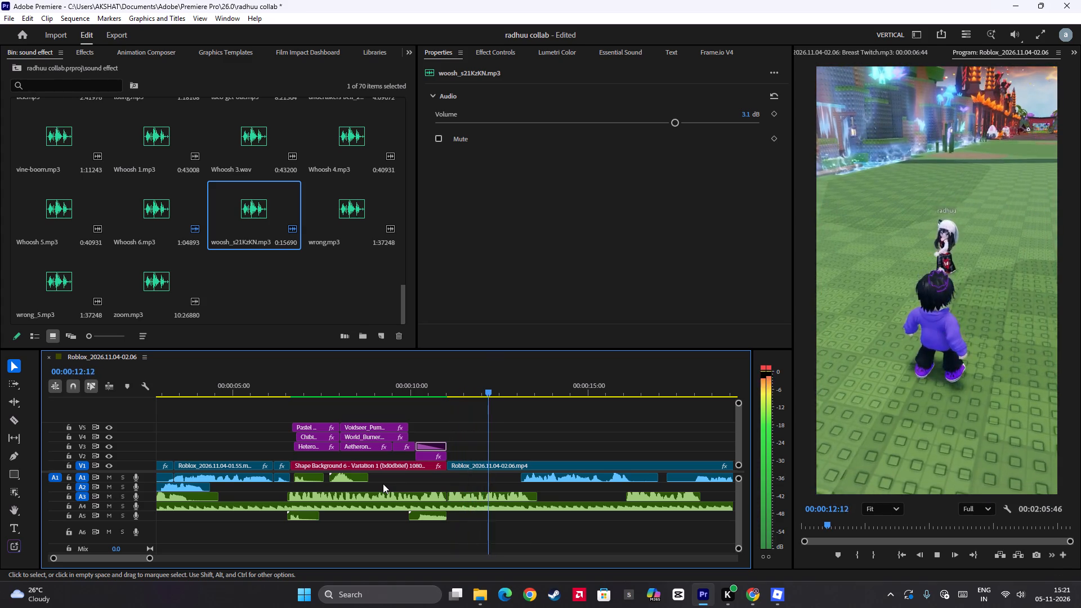
pyautogui.press('space')
pyautogui.click(452, 393)
pyautogui.press('space')
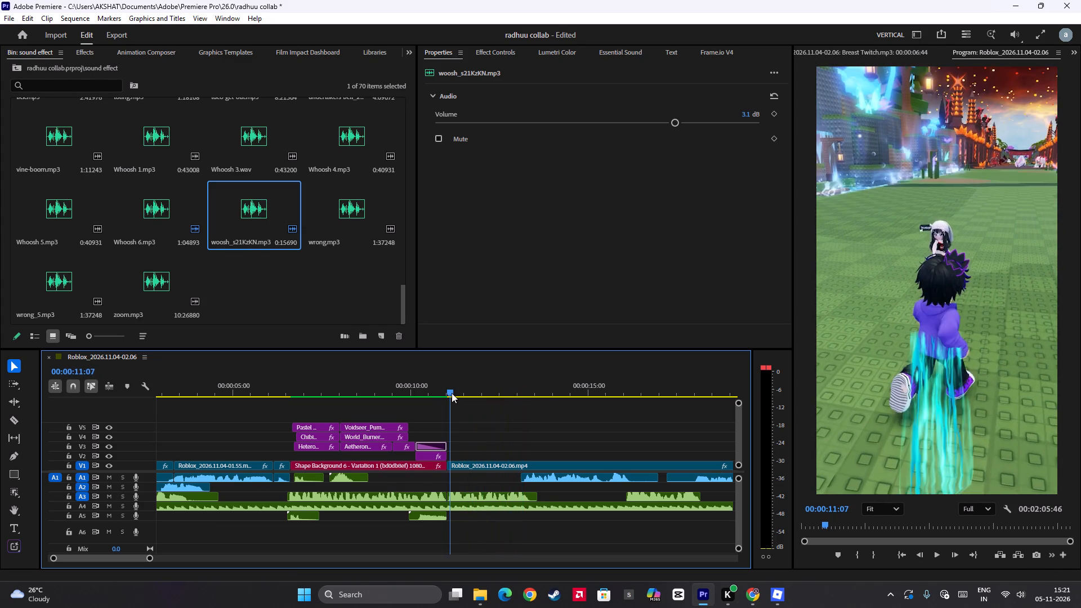
# Play the gameplay after the pet animations from 00:00:11:07 to about 00:00:15:30 to review its pacing.
pyautogui.scroll(-6, 452, 393)
pyautogui.press('space')
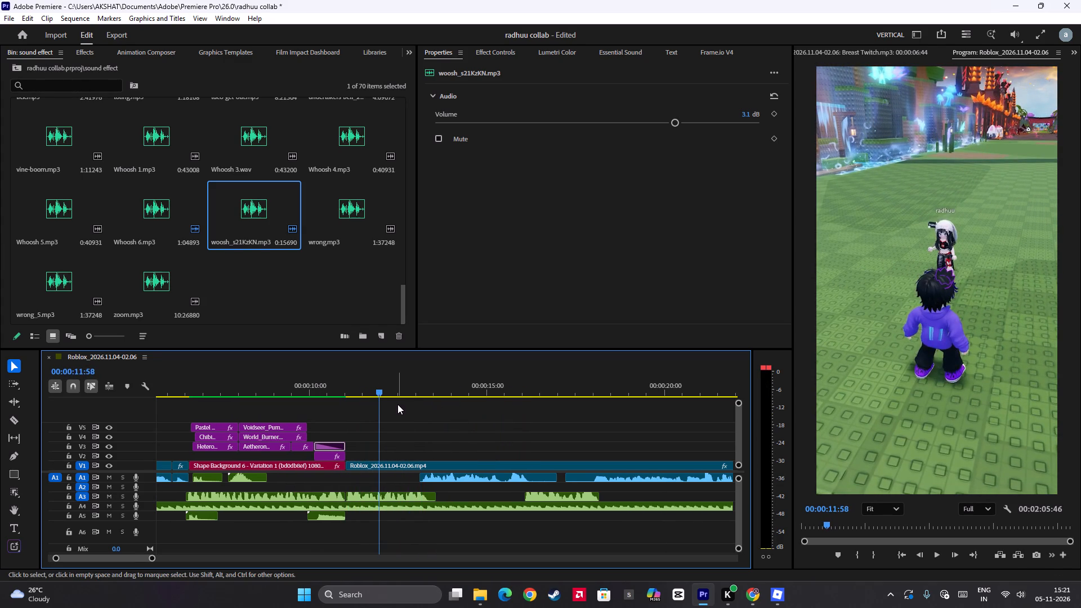
pyautogui.press('space')
pyautogui.scroll(-11, 397, 404)
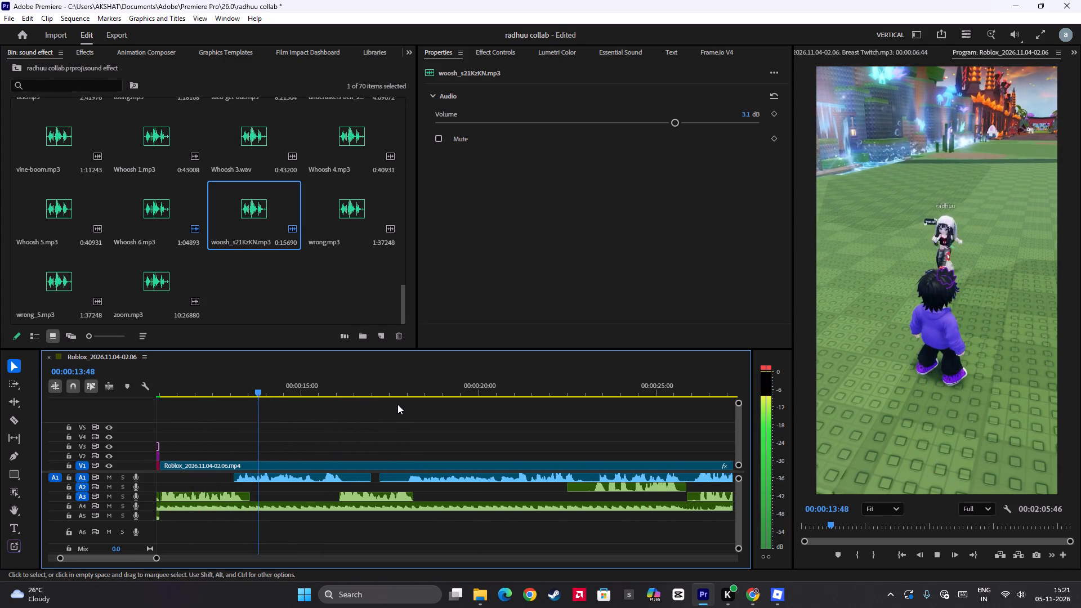
pyautogui.press('space')
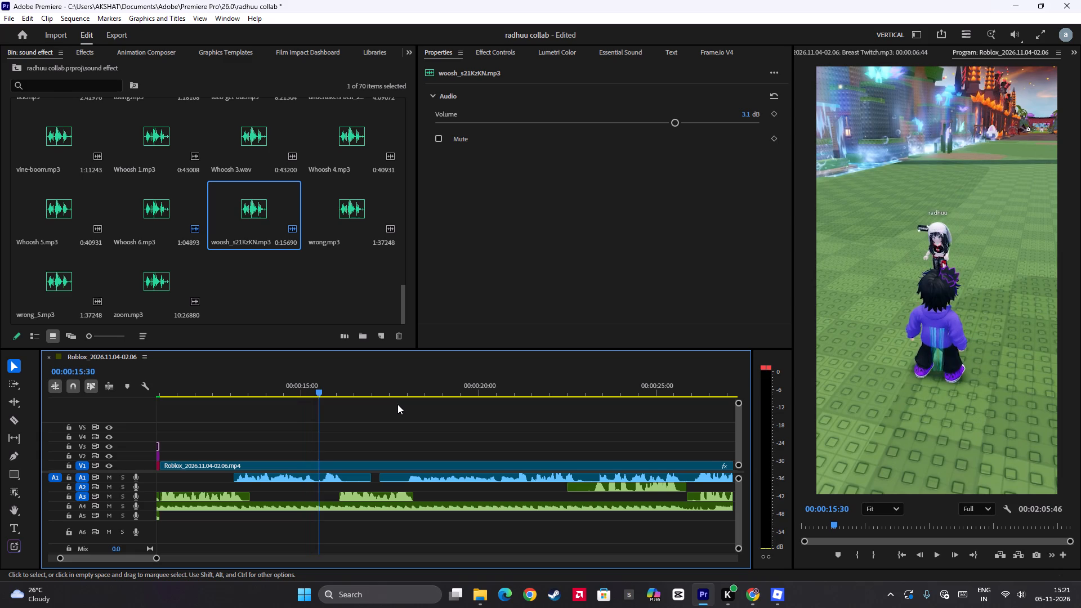
pyautogui.press('space')
pyautogui.press('space')
# Replay from about 00:00:15:03 and split the V1 gameplay clip and its A1 audio at 00:00:15:22.
pyautogui.click(305, 385)
pyautogui.press('space')
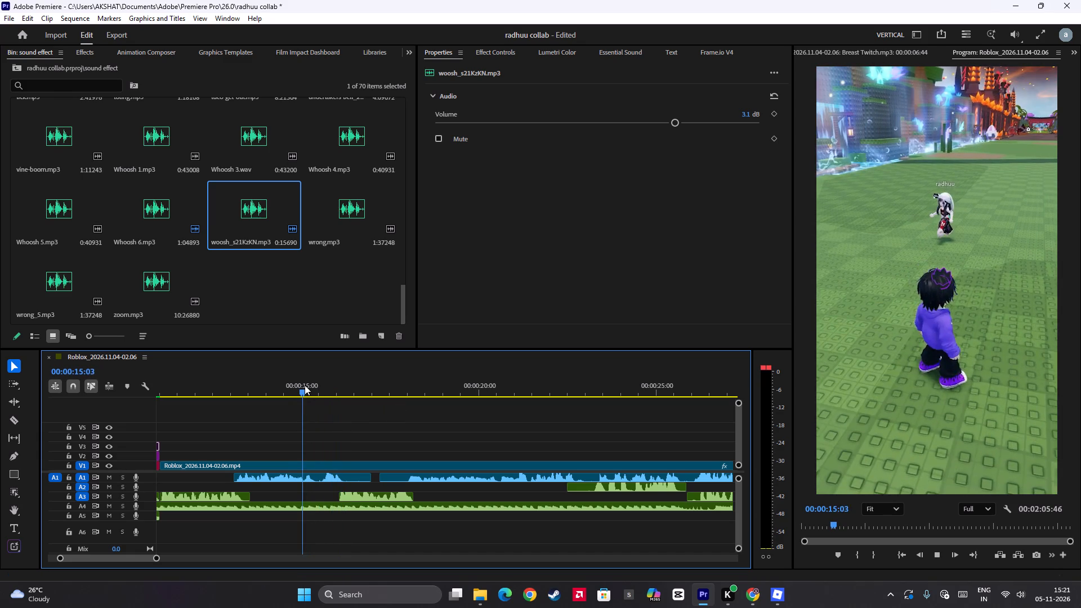
pyautogui.press('space')
pyautogui.moveTo(327, 450); pyautogui.dragTo(320, 479)
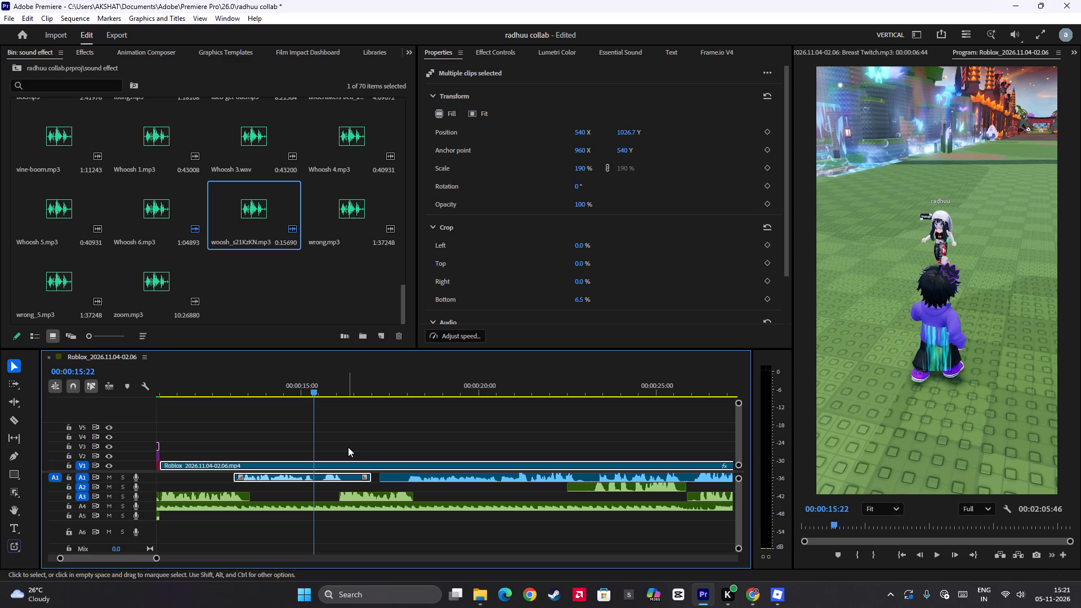
pyautogui.hotkey('ctrl', 'b')
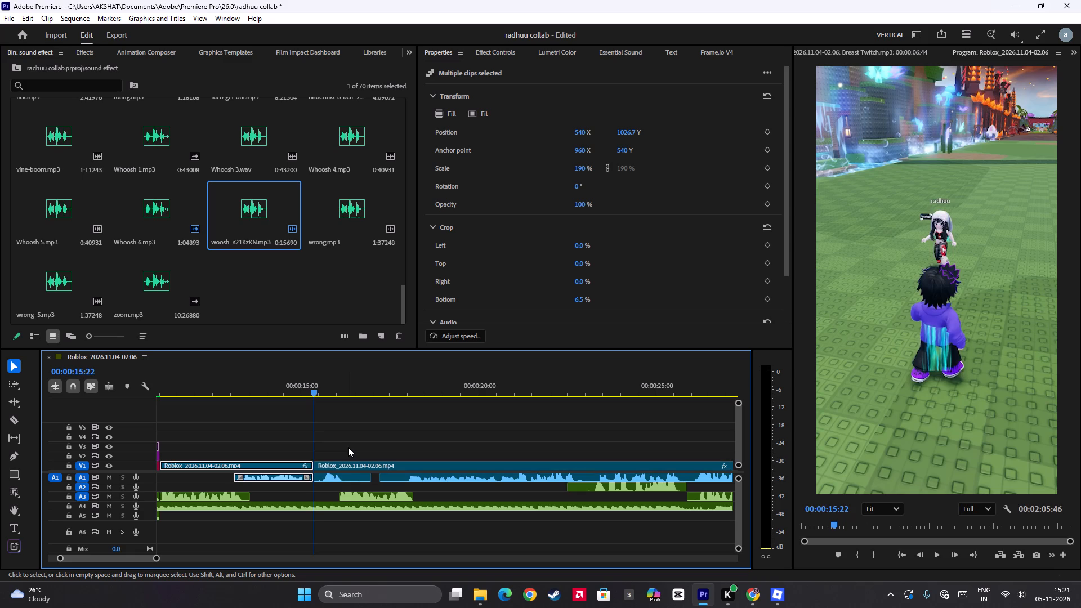
# Cut out the gameplay and its A1 audio between 00:00:15:22 and 00:00:16:06, and close the gap.
pyautogui.click(352, 389)
pyautogui.moveTo(349, 453); pyautogui.dragTo(341, 462)
pyautogui.moveTo(350, 459); pyautogui.dragTo(349, 482)
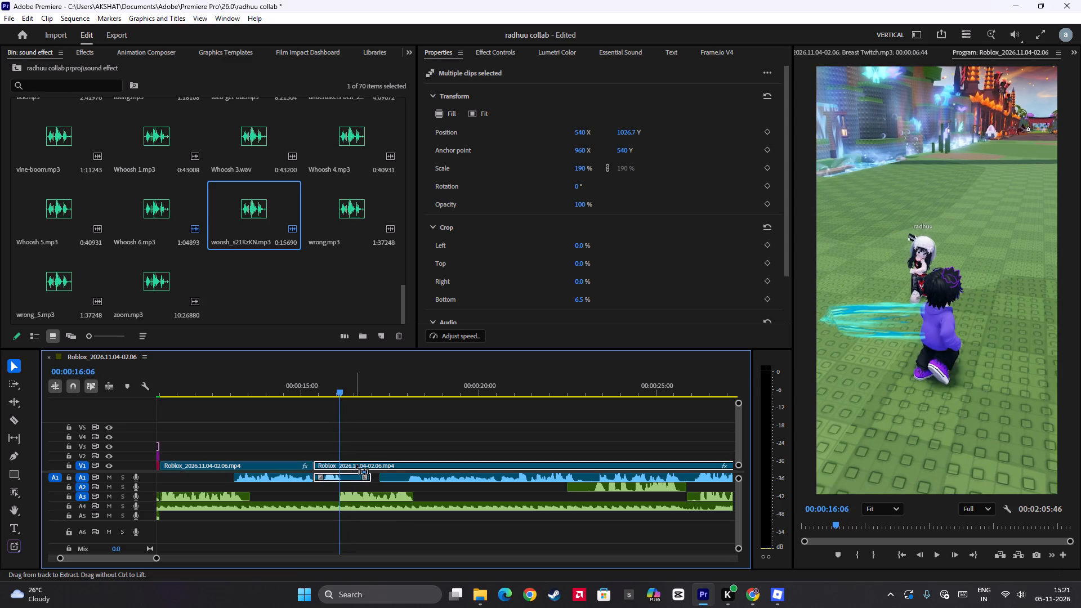
pyautogui.hotkey('ctrl', 'b')
pyautogui.press('BackSpace')
pyautogui.click(331, 467)
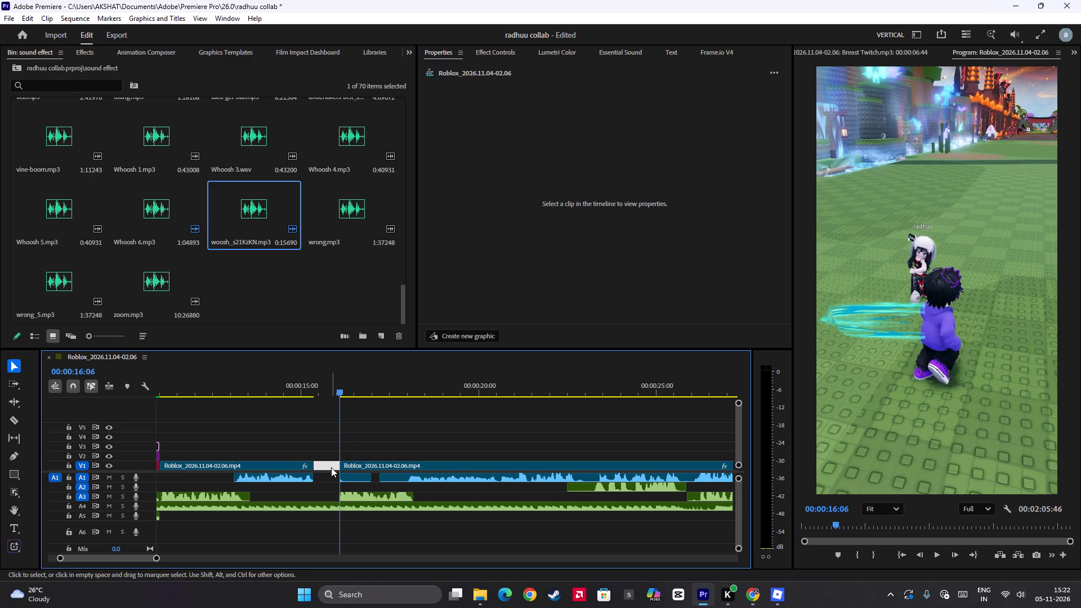
pyautogui.press('w')
# Play across the new cut twice, from about 00:00:14:00 to about 00:00:19:27, to check how it flows.
pyautogui.click(296, 381)
pyautogui.press('space')
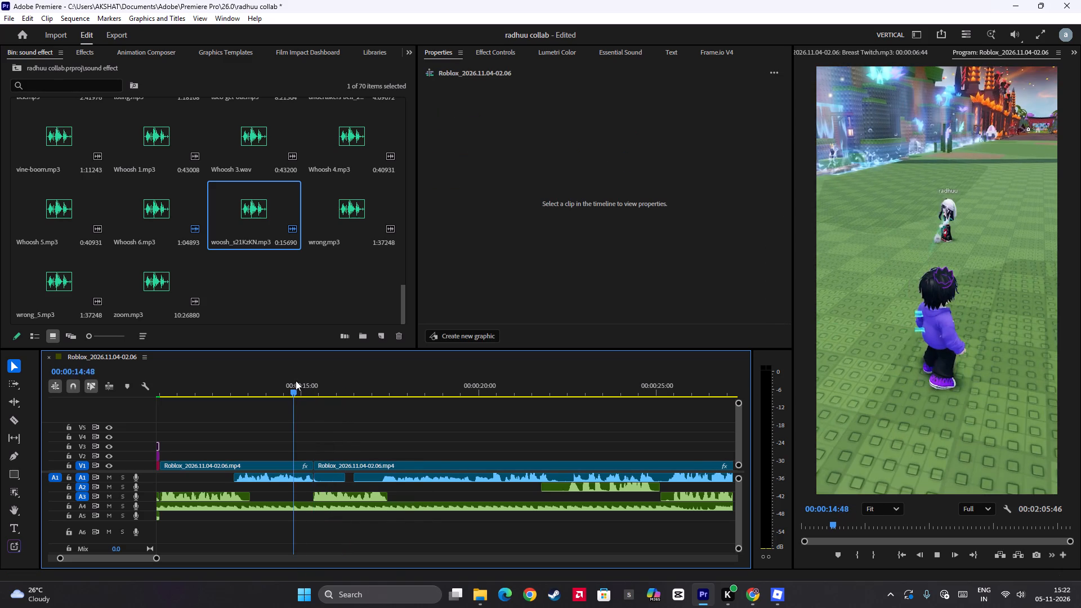
pyautogui.scroll(7, 359, 443)
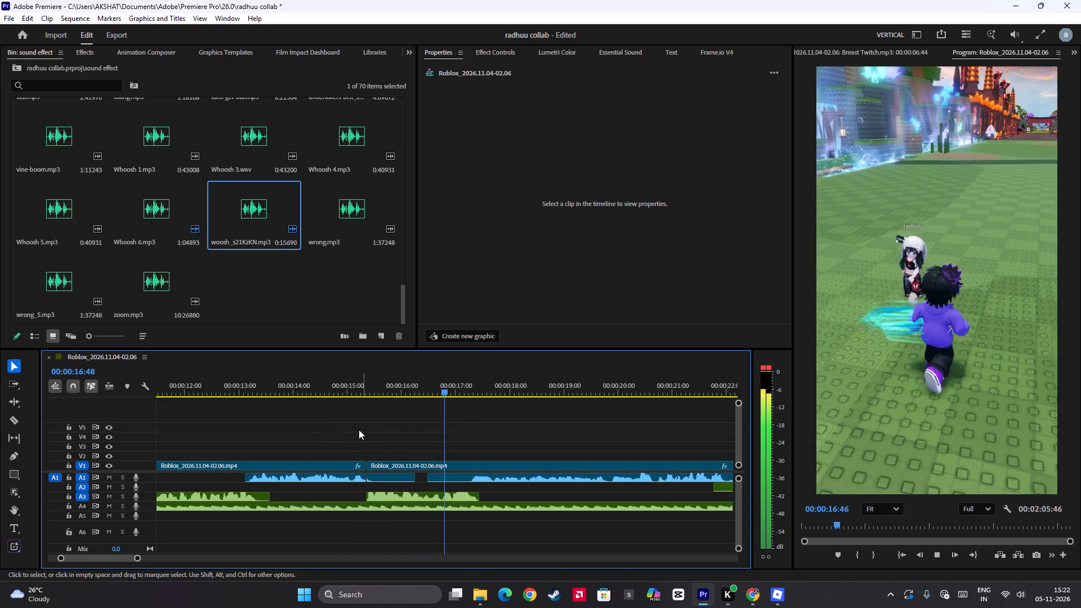
pyautogui.click(295, 388)
pyautogui.press('space')
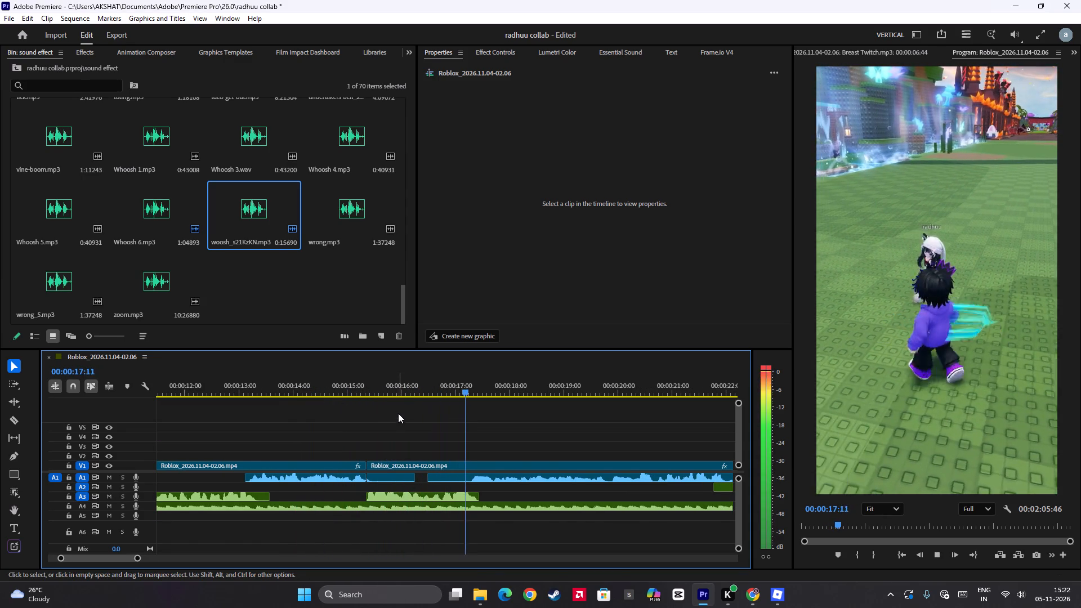
pyautogui.scroll(-5, 398, 413)
pyautogui.keyDown('alt'); pyautogui.scroll(-5, 453, 428); pyautogui.keyUp('alt')
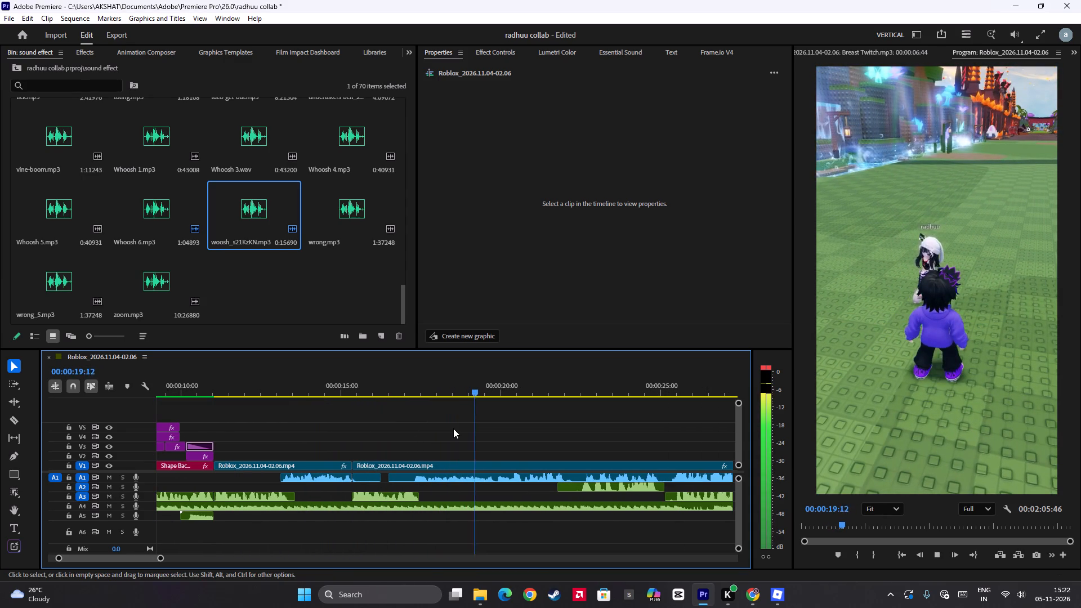
pyautogui.press('space')
# Raise the volume of the A1 voice clip before the new cut, and set the A1 clip starting near 00:00:16:30 to 4.0 dB.
pyautogui.click(296, 479)
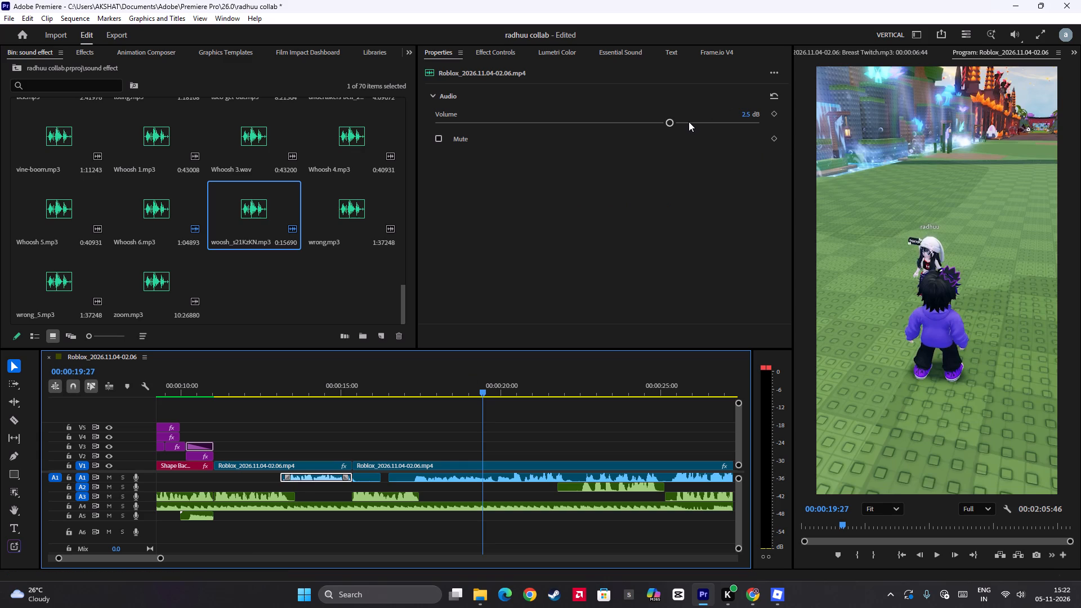
pyautogui.click(687, 122)
pyautogui.click(471, 474)
pyautogui.click(683, 121)
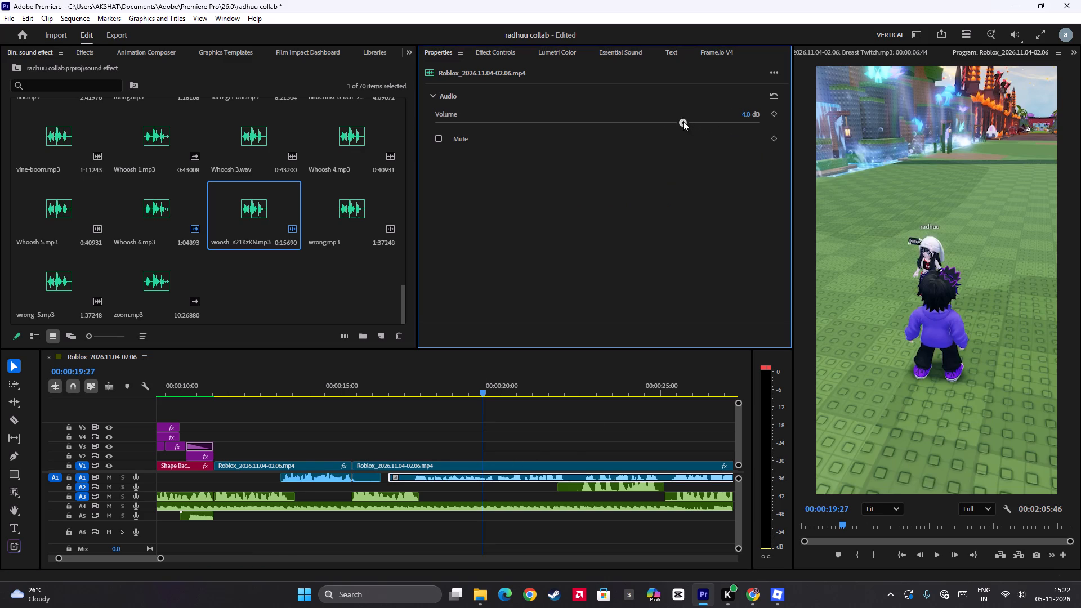
# Replay from about 00:00:15:50 to judge loudness and set the volume of the selected A1 voice clip to 5.1 dB.
pyautogui.press('space')
pyautogui.press('space')
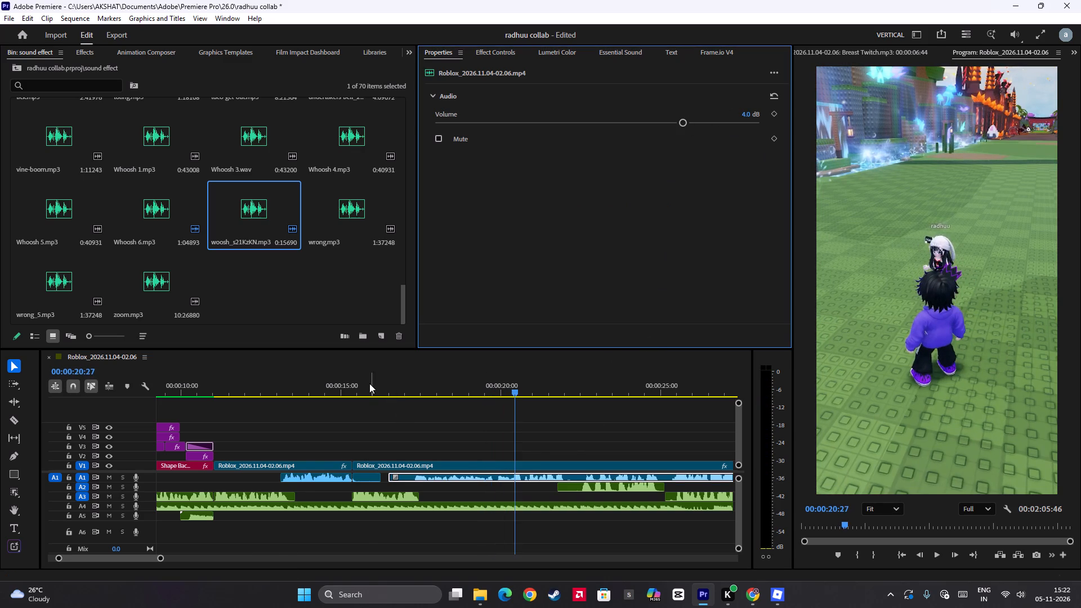
pyautogui.click(368, 384)
pyautogui.press('space')
pyautogui.press('space')
pyautogui.press('space')
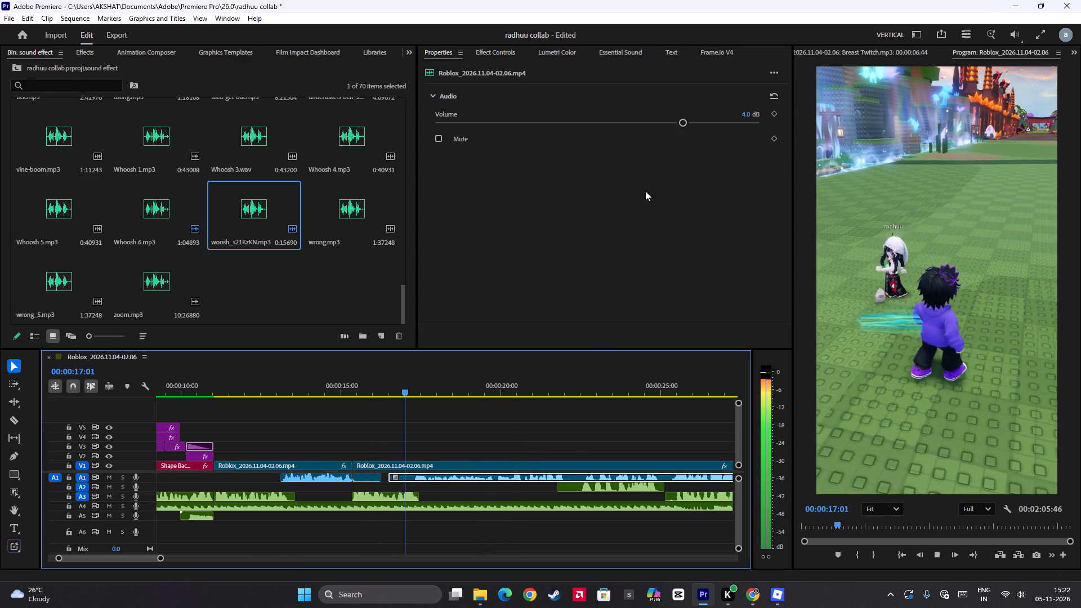
pyautogui.press('space')
pyautogui.click(693, 124)
# Play on from about 00:00:18:06 through the pumpkin pet scene to the empty V1 gap at about 00:00:30:20.
pyautogui.press('space')
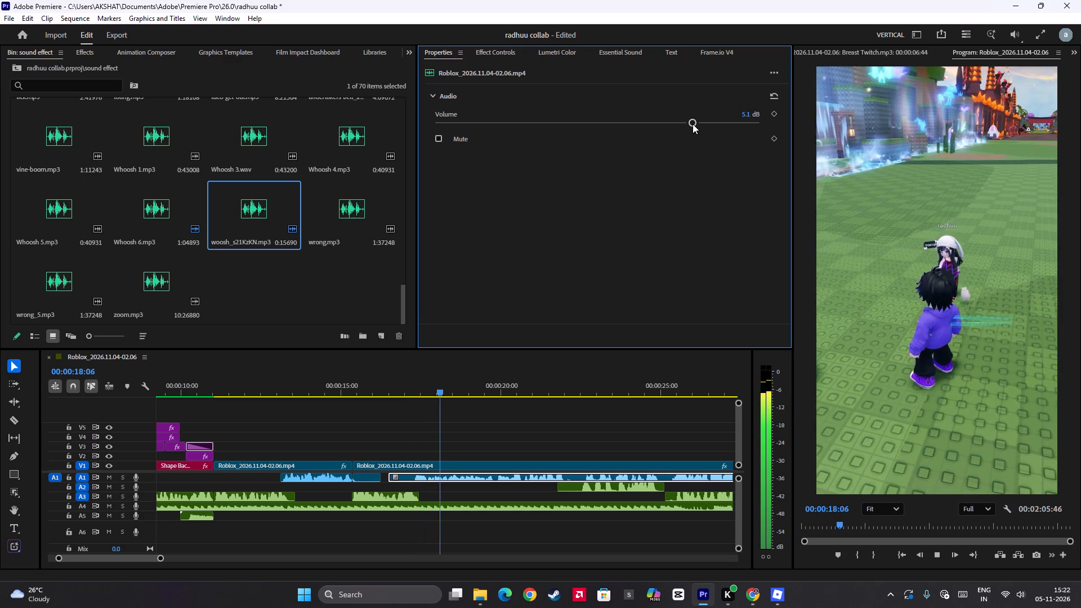
pyautogui.scroll(-5, 635, 391)
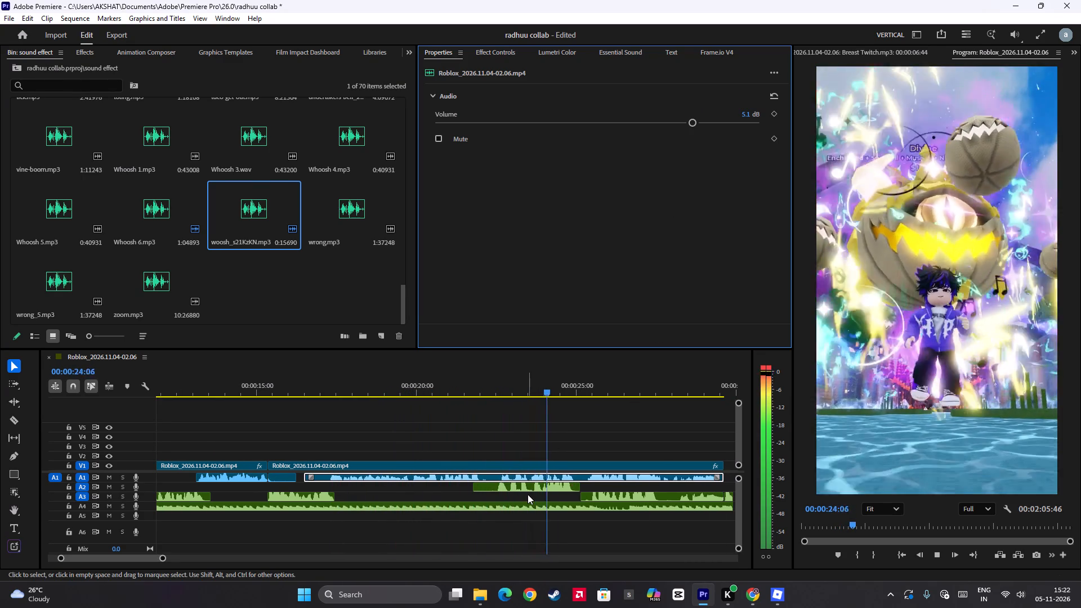
pyautogui.keyDown('alt'); pyautogui.scroll(-6, 533, 491); pyautogui.keyUp('alt')
pyautogui.scroll(-5, 533, 491)
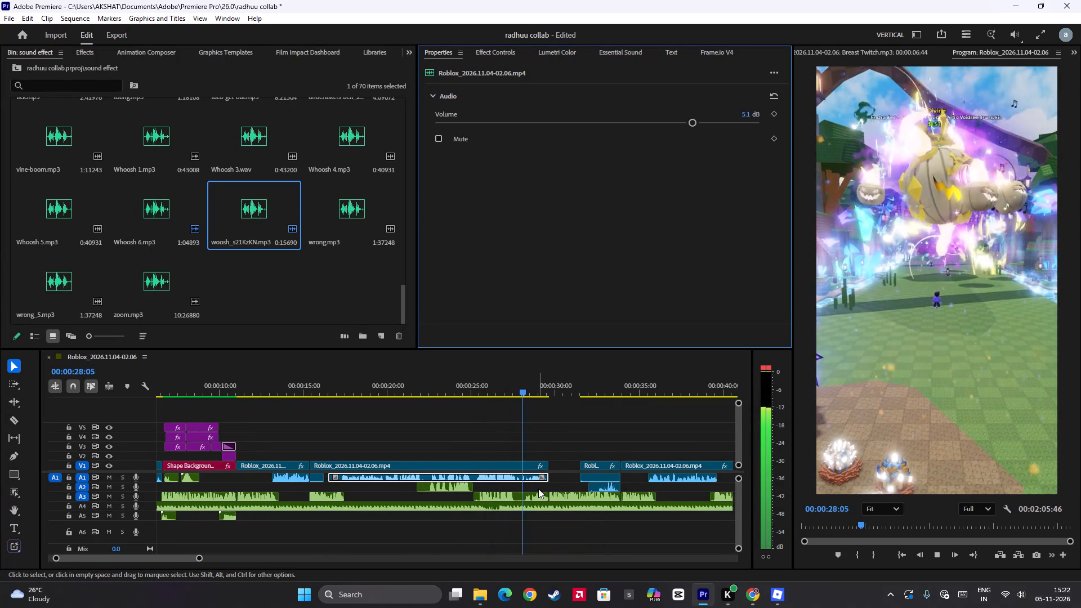
pyautogui.press('space')
pyautogui.press('space')
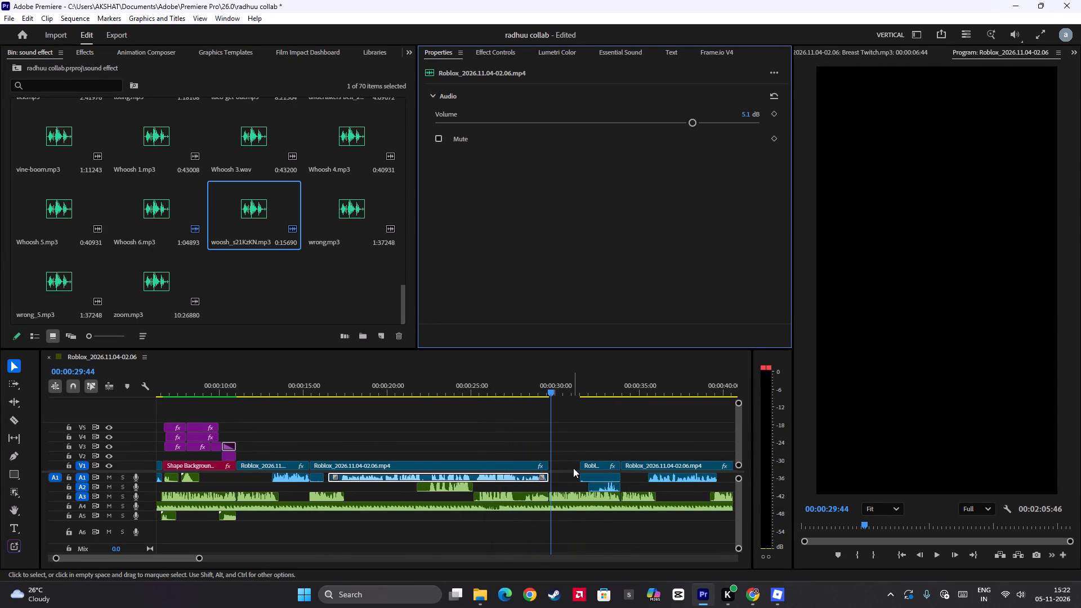
pyautogui.press('space')
# Inspect the empty V1 gap from about 00:00:29:40, and play the gameplay after it from about 00:00:32:00 to 00:00:34:42.
pyautogui.click(570, 466)
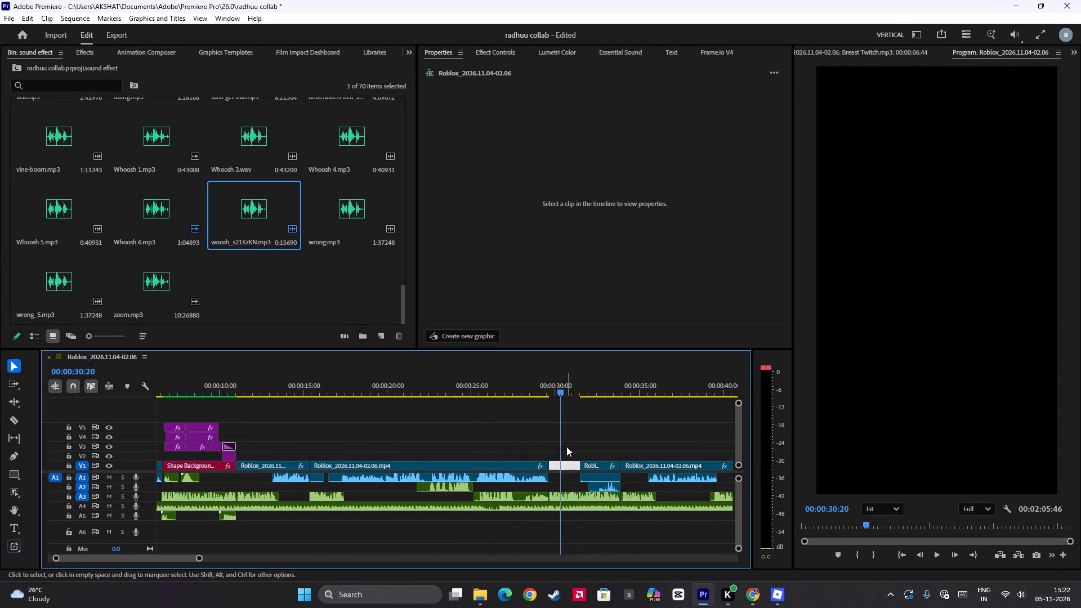
pyautogui.keyDown('alt'); pyautogui.scroll(7, 568, 448); pyautogui.keyUp('alt')
pyautogui.moveTo(551, 450); pyautogui.dragTo(531, 464)
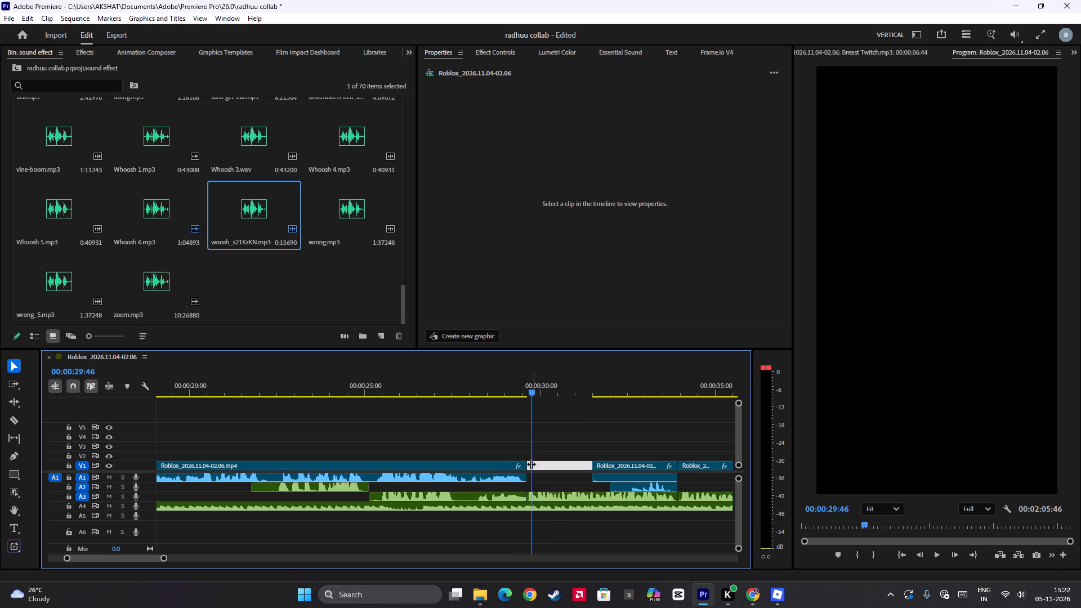
pyautogui.moveTo(531, 464); pyautogui.dragTo(528, 470)
pyautogui.press('space')
pyautogui.scroll(-6, 585, 461)
pyautogui.click(529, 388)
pyautogui.press('space')
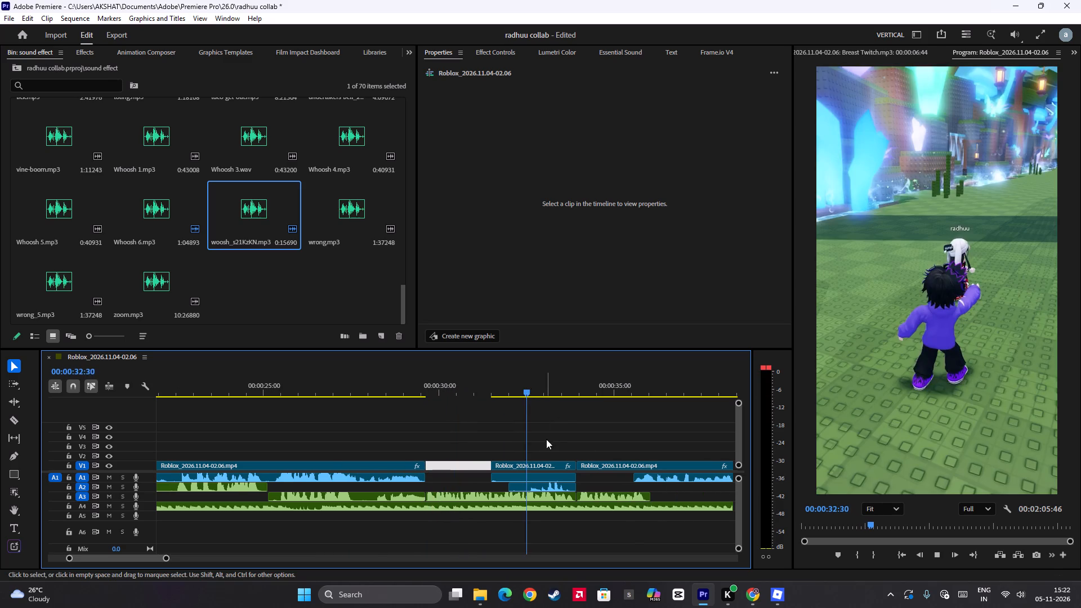
pyautogui.scroll(-6, 557, 447)
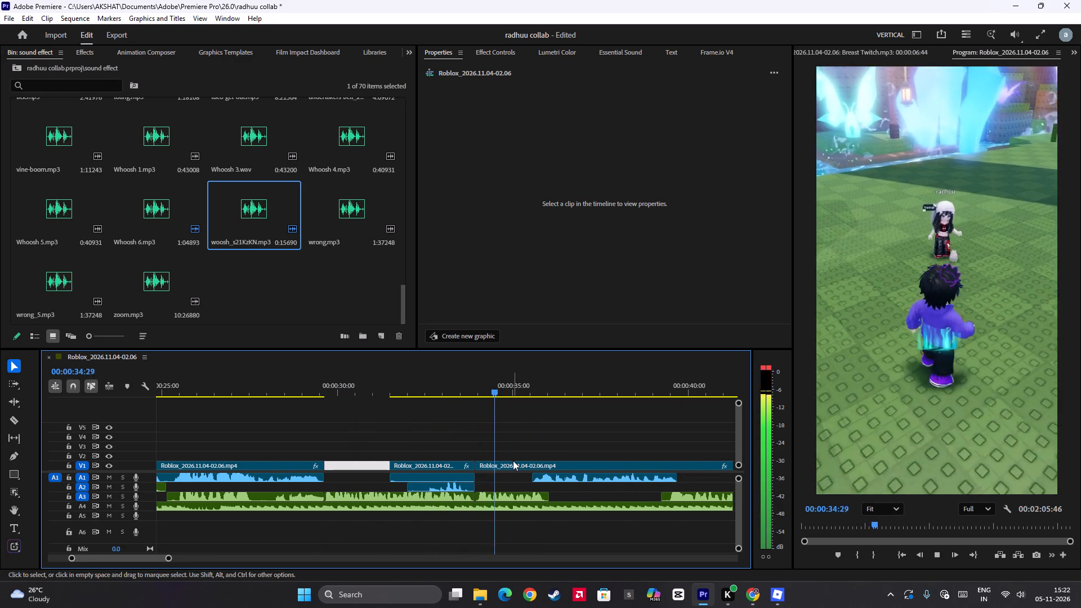
pyautogui.press('space')
# Paste the previously copied Breast Twitch.mp3 clip onto A5 at 00:00:34:42.
pyautogui.click(513, 461)
pyautogui.click(522, 466)
pyautogui.keyDown('alt'); pyautogui.scroll(-9, 537, 441); pyautogui.keyUp('alt')
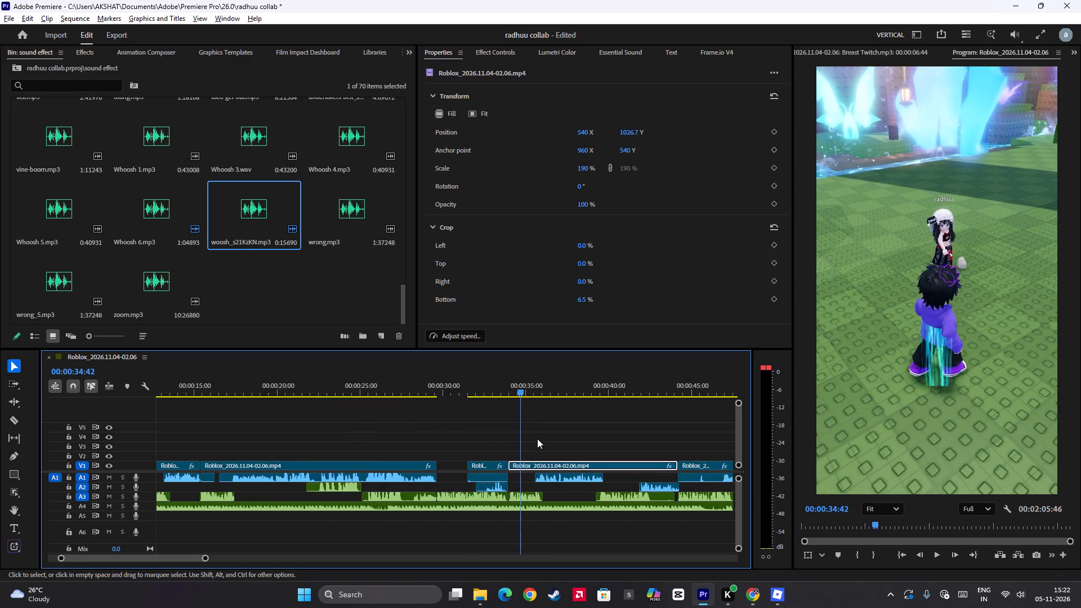
pyautogui.keyDown('alt'); pyautogui.scroll(-11, 537, 439); pyautogui.keyUp('alt')
pyautogui.hotkey('ctrl', 'v')
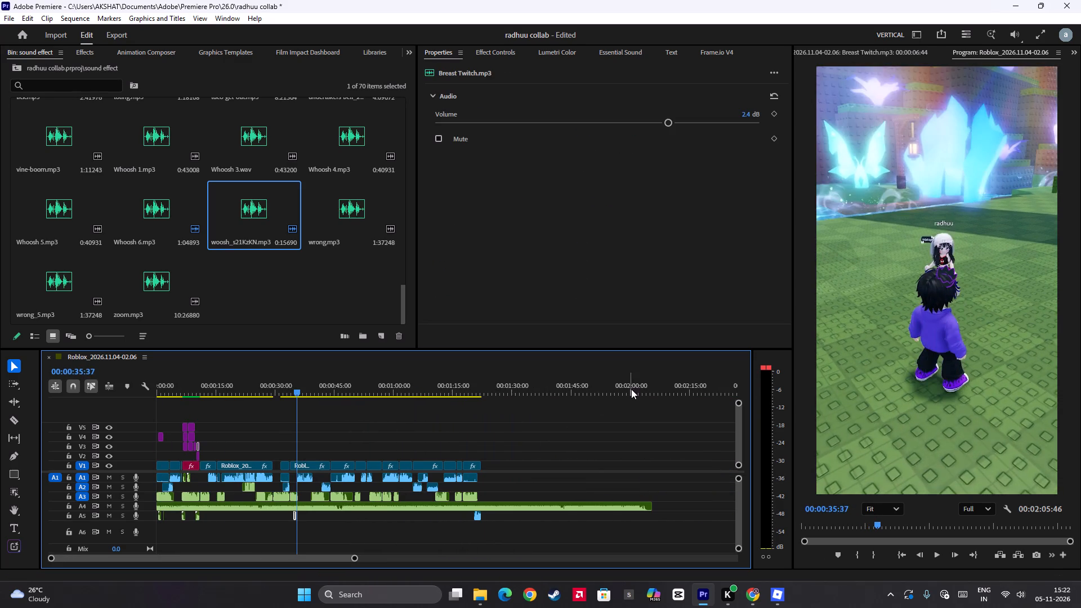
# Duplicate the V1 gameplay clip starting at about 00:00:34:00, placing the copy on V1 at 00:02:00:16.
pyautogui.click(632, 388)
pyautogui.hotkey('ctrl', 'v')
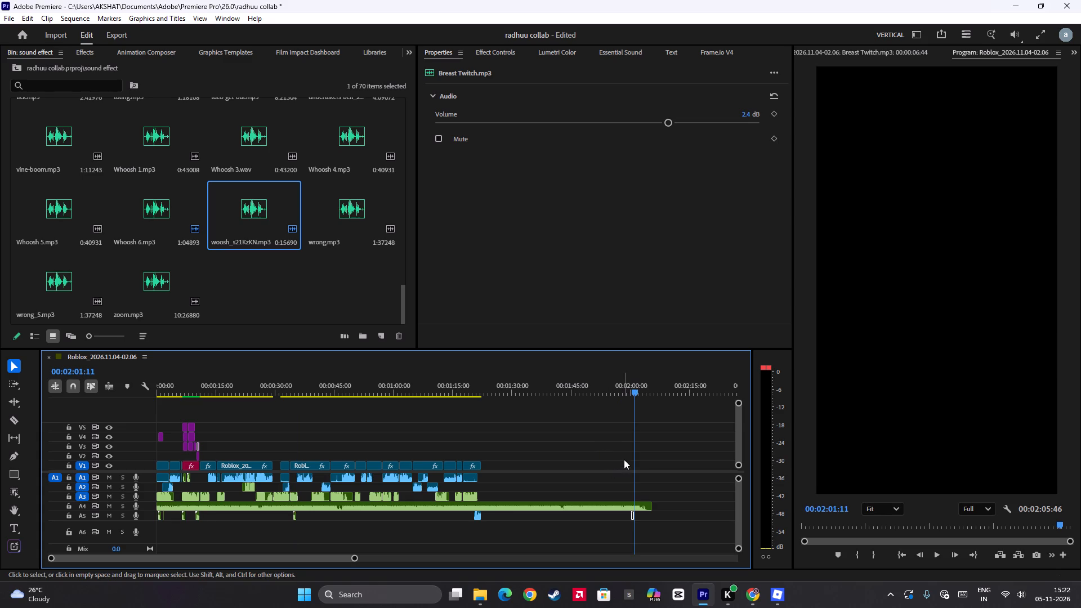
pyautogui.hotkey('ctrl', 'z')
pyautogui.click(312, 468)
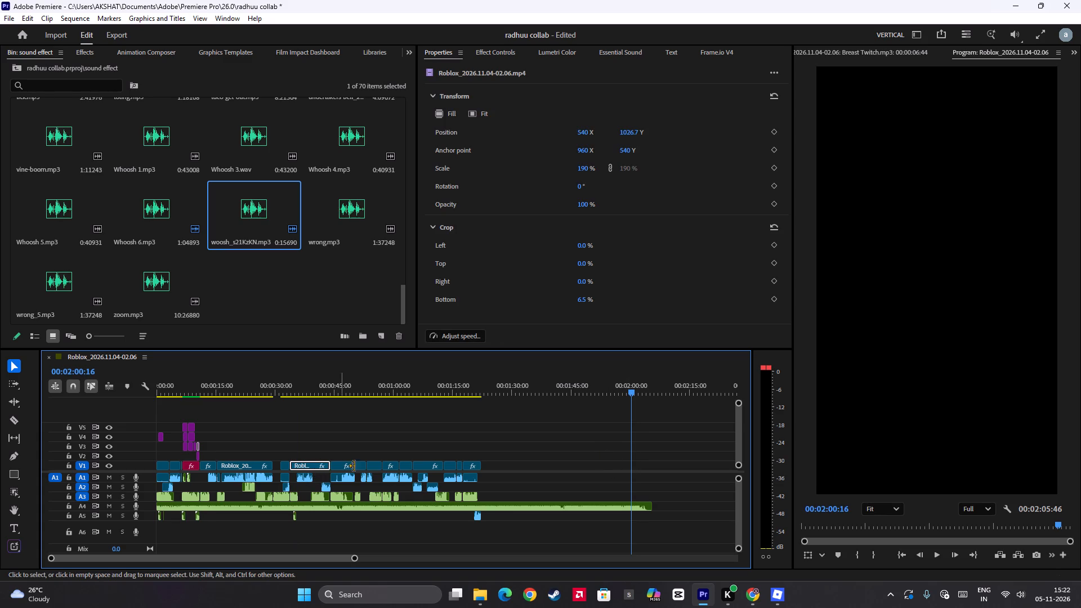
pyautogui.hotkey('ctrl', 'c')
pyautogui.hotkey('ctrl', 'v')
# Extend the beginning of the pasted gameplay clip back to about 00:01:27:40 to reveal earlier footage.
pyautogui.moveTo(632, 467); pyautogui.dragTo(519, 462)
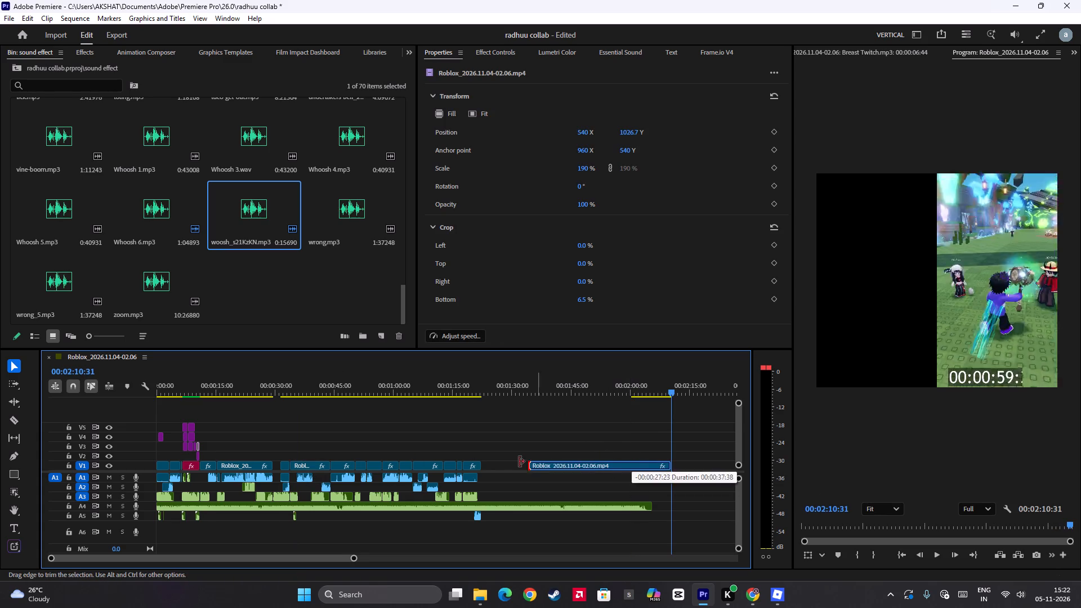
pyautogui.moveTo(519, 462); pyautogui.dragTo(503, 451)
# Split the extended gameplay clip at 00:01:40:29 and at 00:01:48:33.
pyautogui.click(552, 379)
pyautogui.press('space')
pyautogui.press('space')
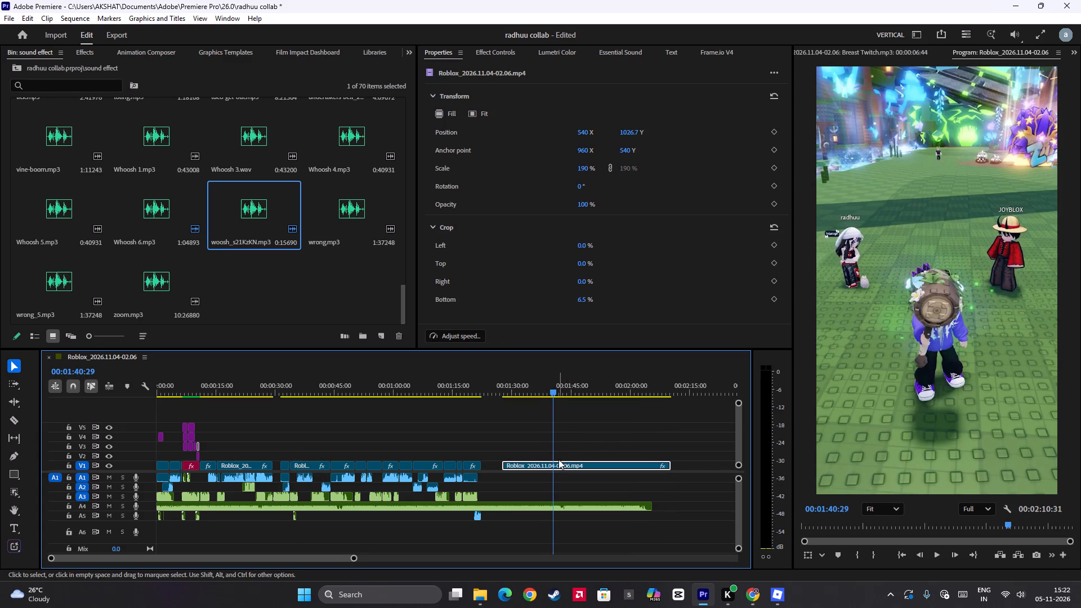
pyautogui.hotkey('ctrl', 'b')
pyautogui.keyDown('ctrl'); pyautogui.moveTo(556, 436); pyautogui.dragTo(585, 448); pyautogui.keyUp('ctrl')
pyautogui.keyDown('ctrl'); pyautogui.click(597, 465); pyautogui.keyUp('ctrl')
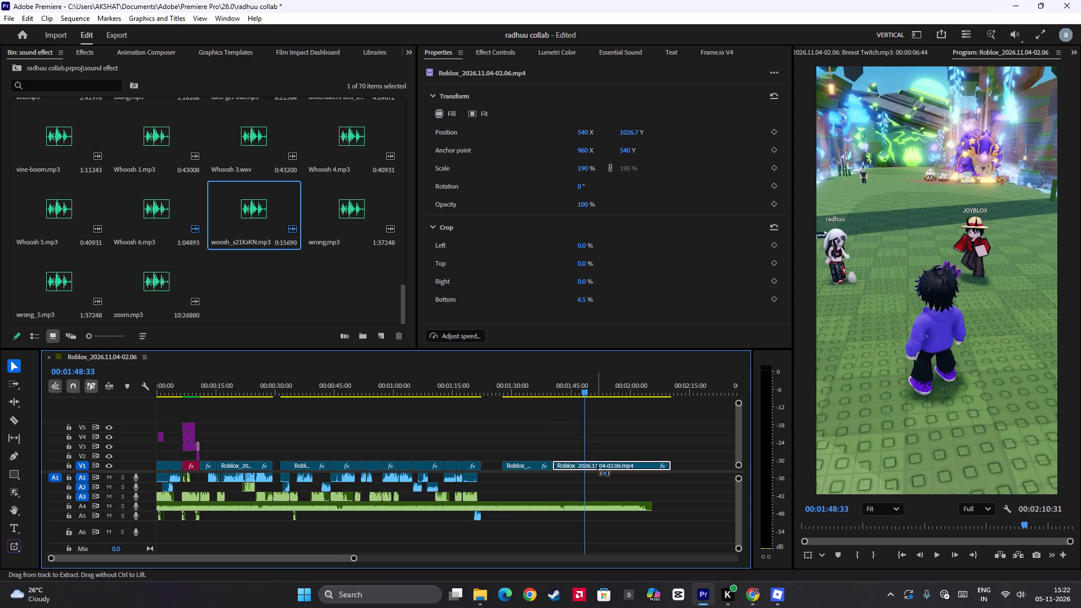
pyautogui.hotkey('ctrl', 'b')
# Delete the outer two pieces of the extended clip, keeping the part between 00:01:40:29 and 00:01:48:33.
pyautogui.click(592, 464)
pyautogui.click(596, 467)
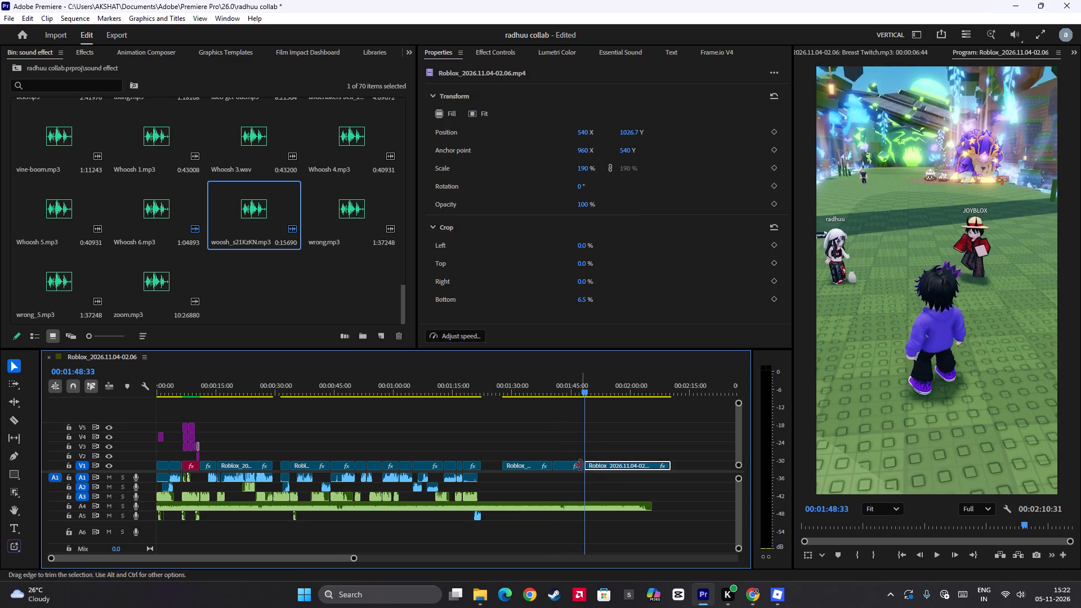
pyautogui.press('BackSpace')
pyautogui.click(526, 463)
pyautogui.press('BackSpace')
# Move the remaining gameplay piece from 00:01:40:29 onto V2, starting at the V1 gap around 00:00:29:38.
pyautogui.scroll(5, 610, 456)
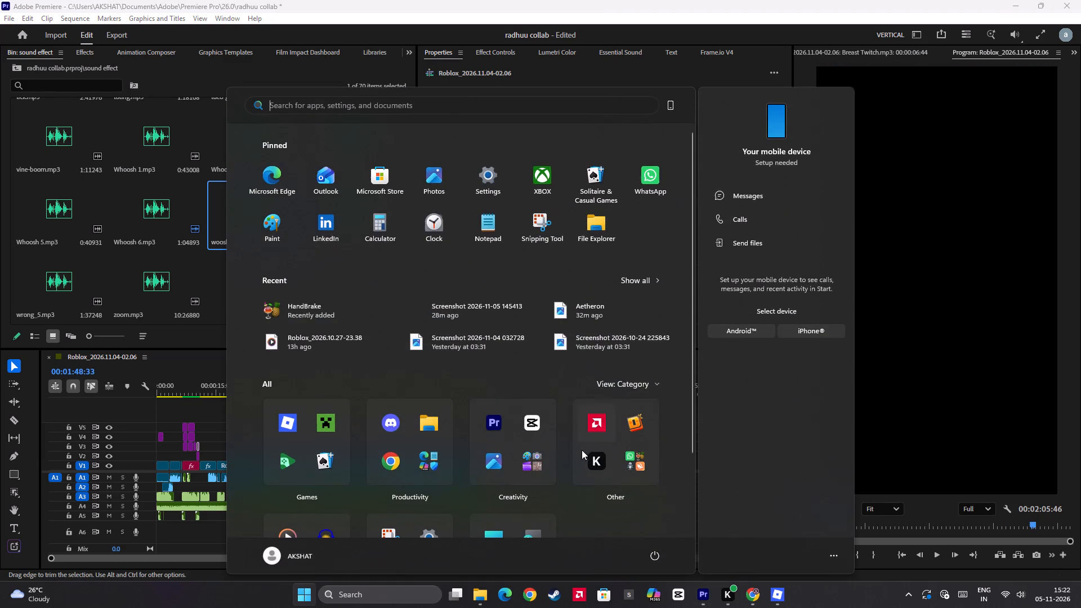
pyautogui.click(595, 0)
pyautogui.scroll(5, 607, 499)
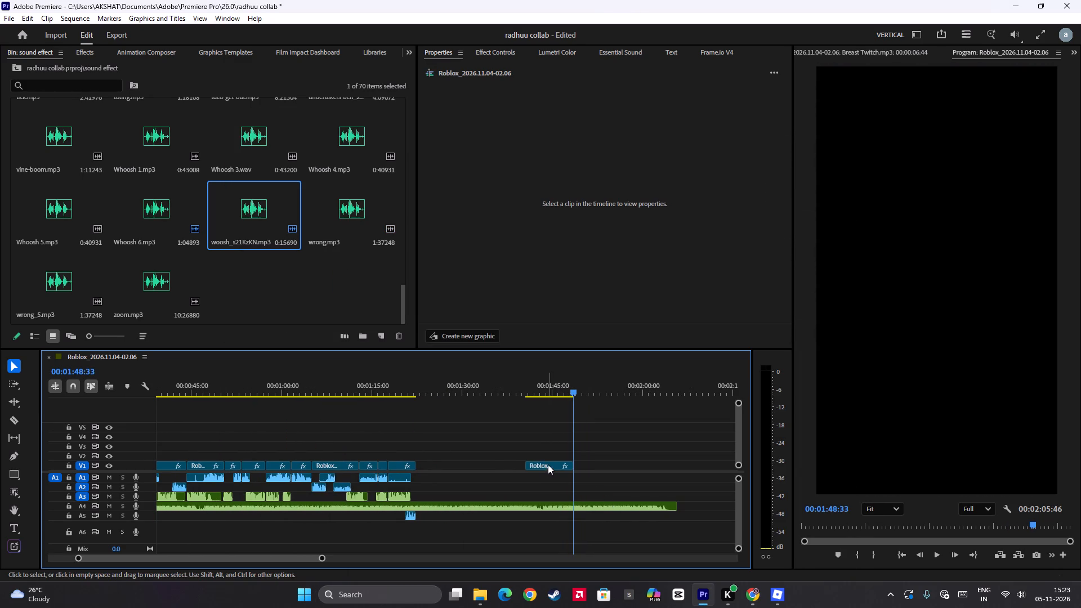
pyautogui.click(548, 464)
pyautogui.moveTo(553, 466); pyautogui.dragTo(162, 445)
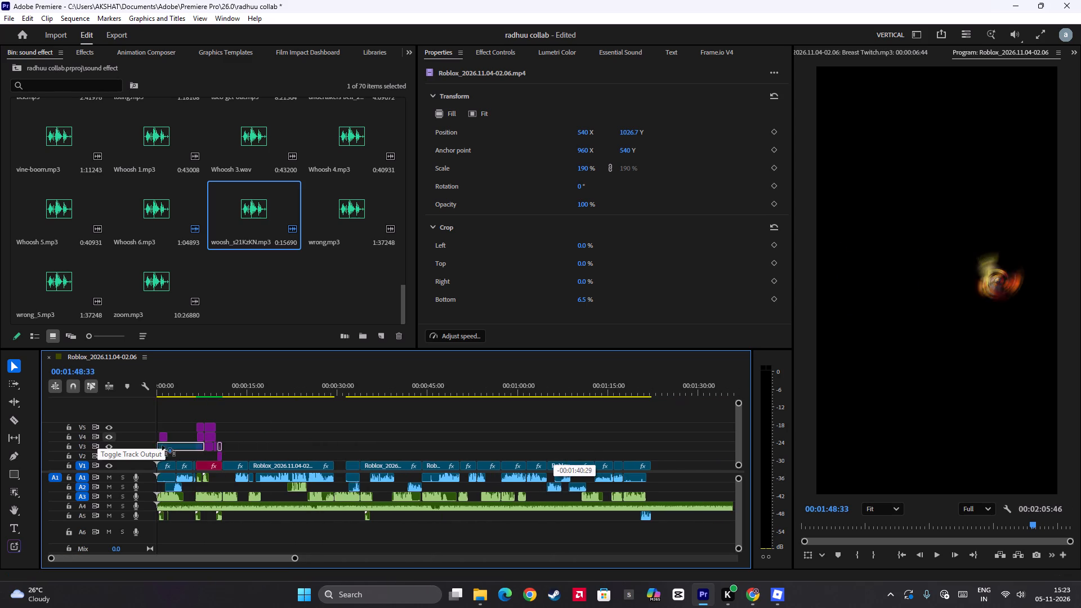
pyautogui.moveTo(162, 445); pyautogui.dragTo(362, 454)
# Split the V2 gameplay clip at 00:00:31:29, where the next V1 clip begins, and delete the part after it.
pyautogui.scroll(7, 382, 453)
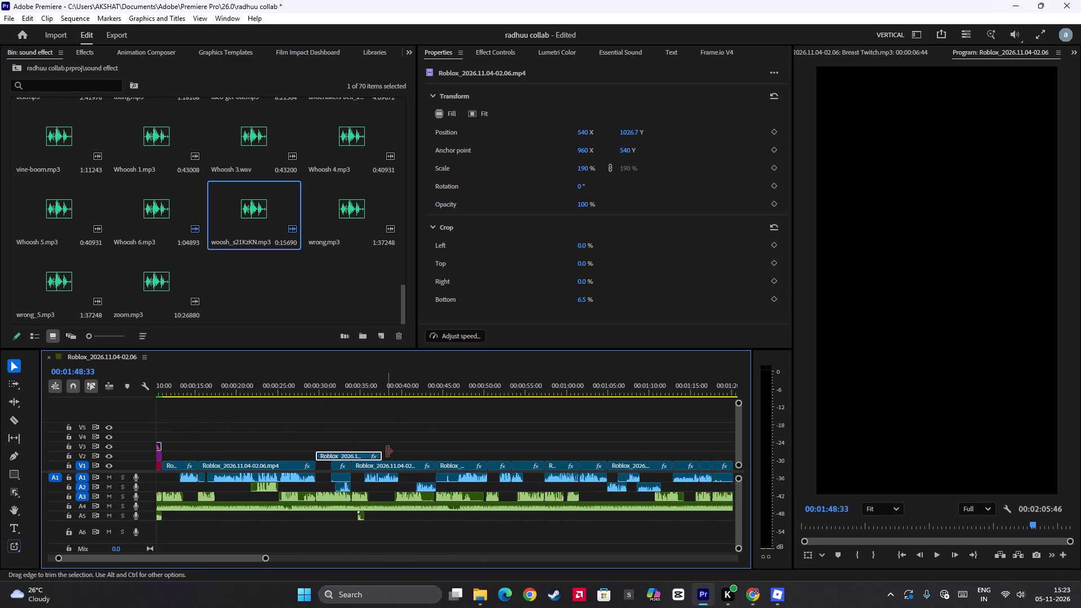
pyautogui.keyDown('alt'); pyautogui.scroll(7, 387, 451); pyautogui.keyUp('alt')
pyautogui.click(227, 380)
pyautogui.press('space')
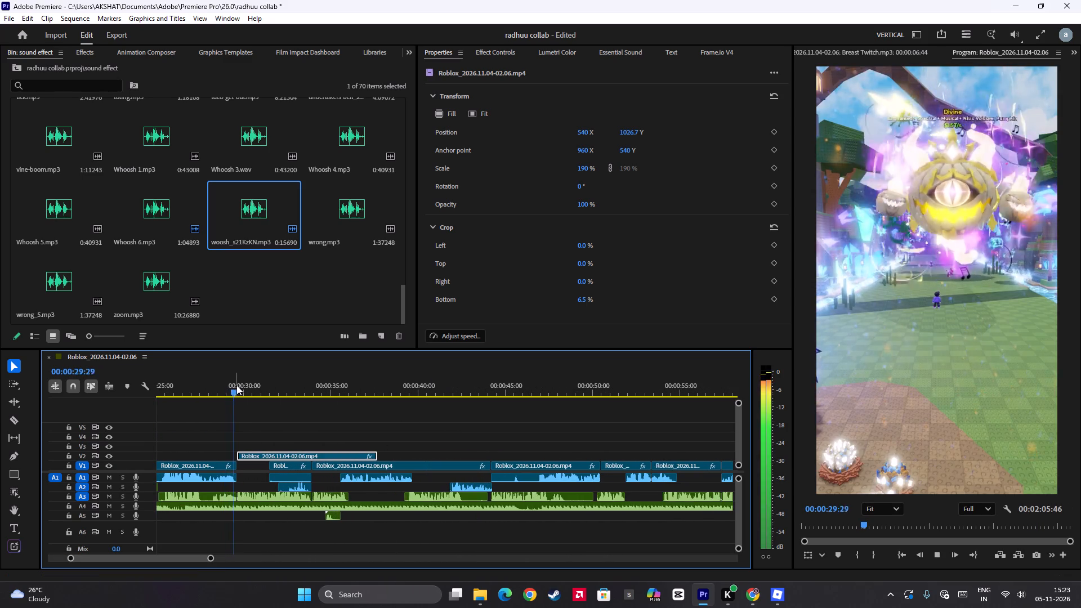
pyautogui.press('space')
pyautogui.press('space')
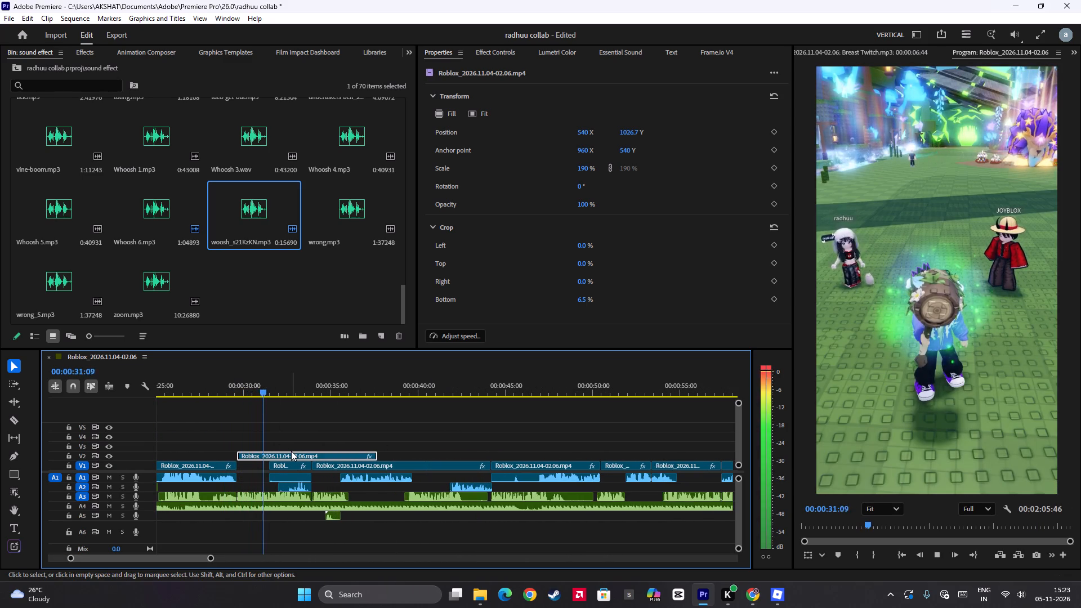
pyautogui.press('space')
pyautogui.press('Up')
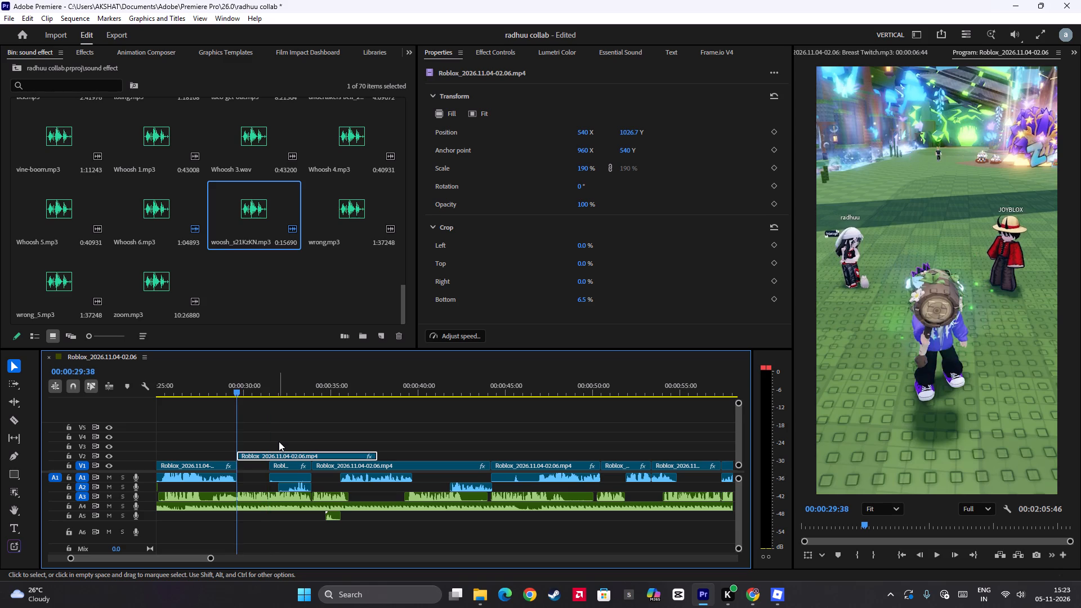
pyautogui.press('Down')
pyautogui.hotkey('ctrl', 'b')
pyautogui.click(285, 455)
pyautogui.press('BackSpace')
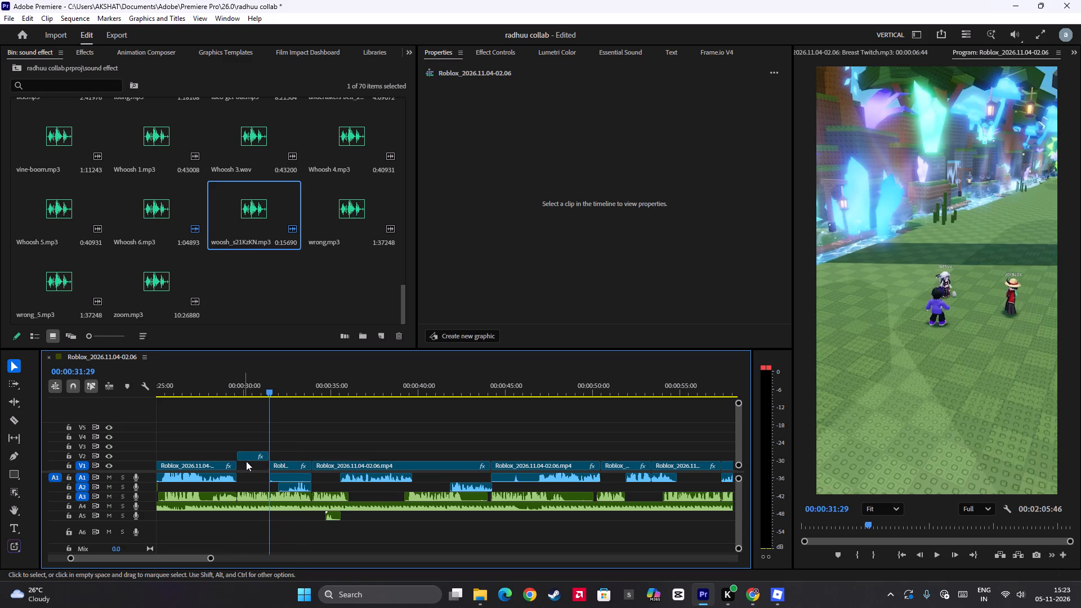
# Place the trimmed gameplay clip into the V1 gap between 00:00:29:38 and 00:00:31:29, and play back the section.
pyautogui.moveTo(246, 459); pyautogui.dragTo(243, 470)
pyautogui.click(235, 382)
pyautogui.press('space')
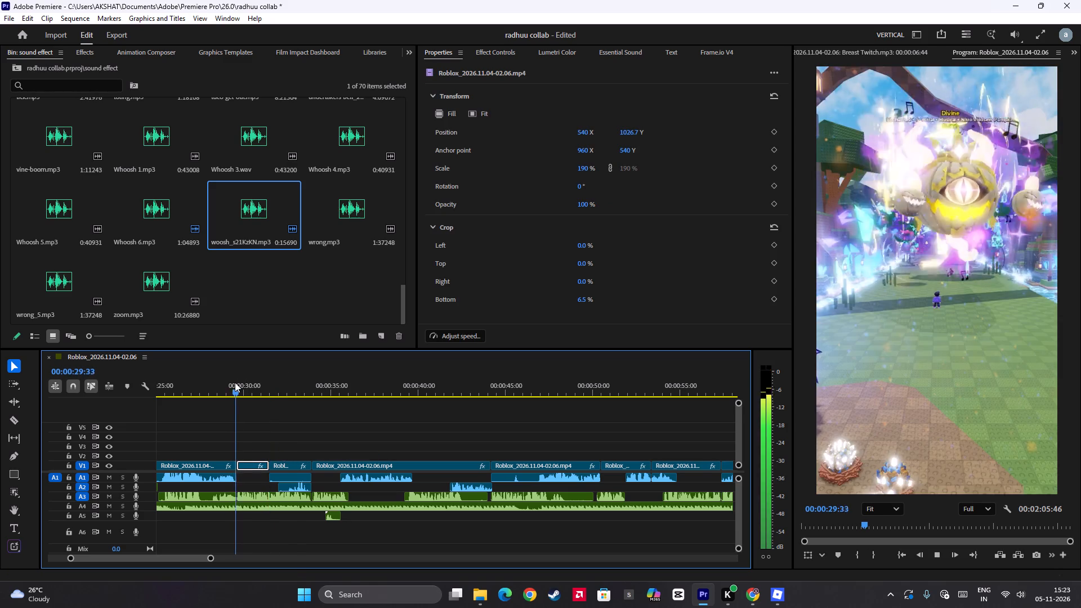
pyautogui.scroll(-4, 235, 382)
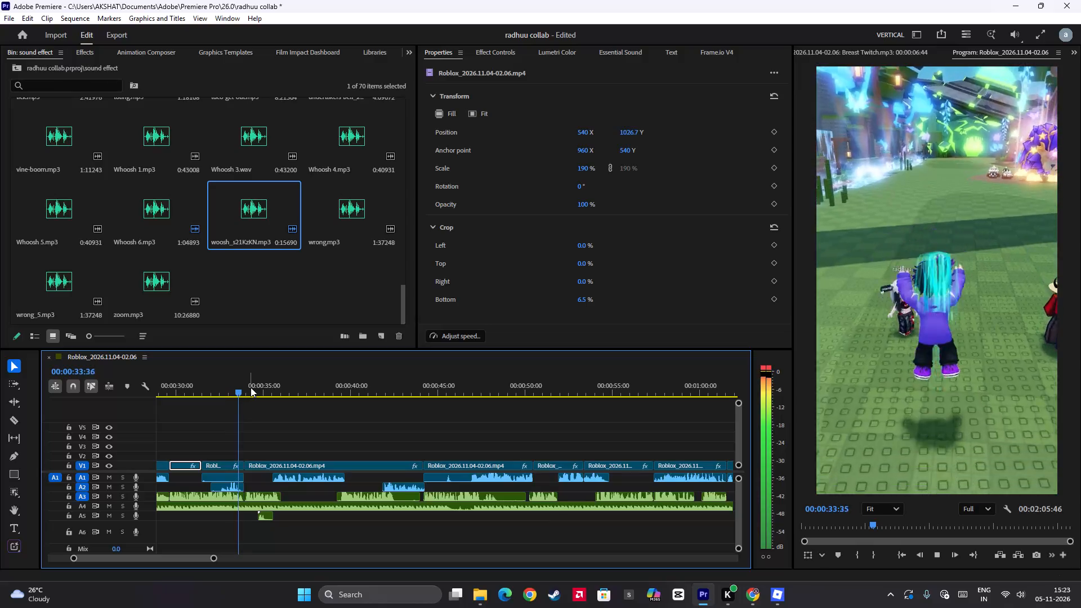
pyautogui.scroll(-4, 319, 421)
pyautogui.scroll(7, 422, 446)
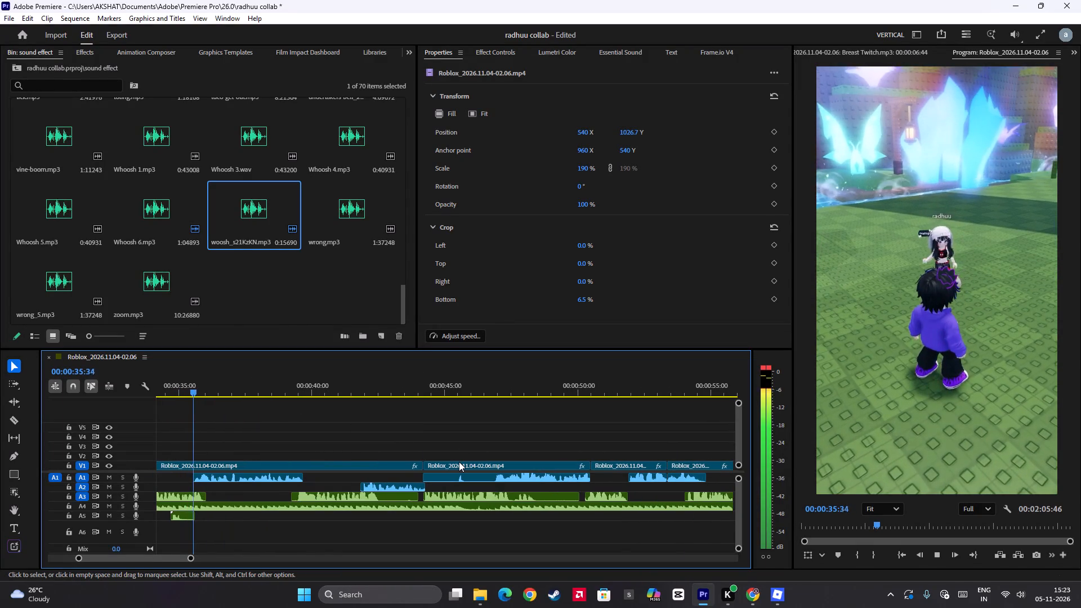
pyautogui.press('space')
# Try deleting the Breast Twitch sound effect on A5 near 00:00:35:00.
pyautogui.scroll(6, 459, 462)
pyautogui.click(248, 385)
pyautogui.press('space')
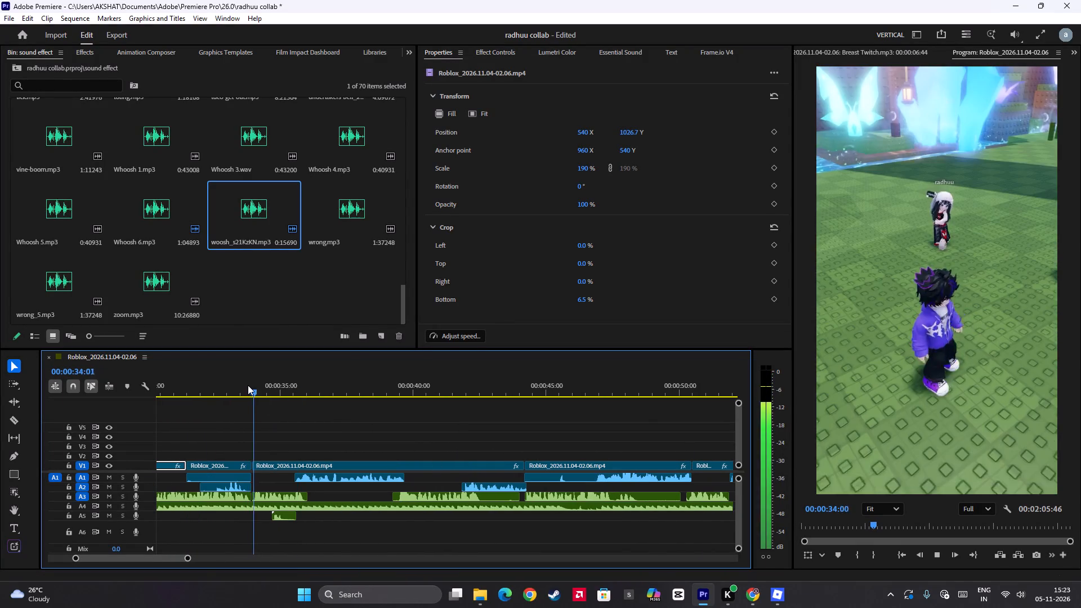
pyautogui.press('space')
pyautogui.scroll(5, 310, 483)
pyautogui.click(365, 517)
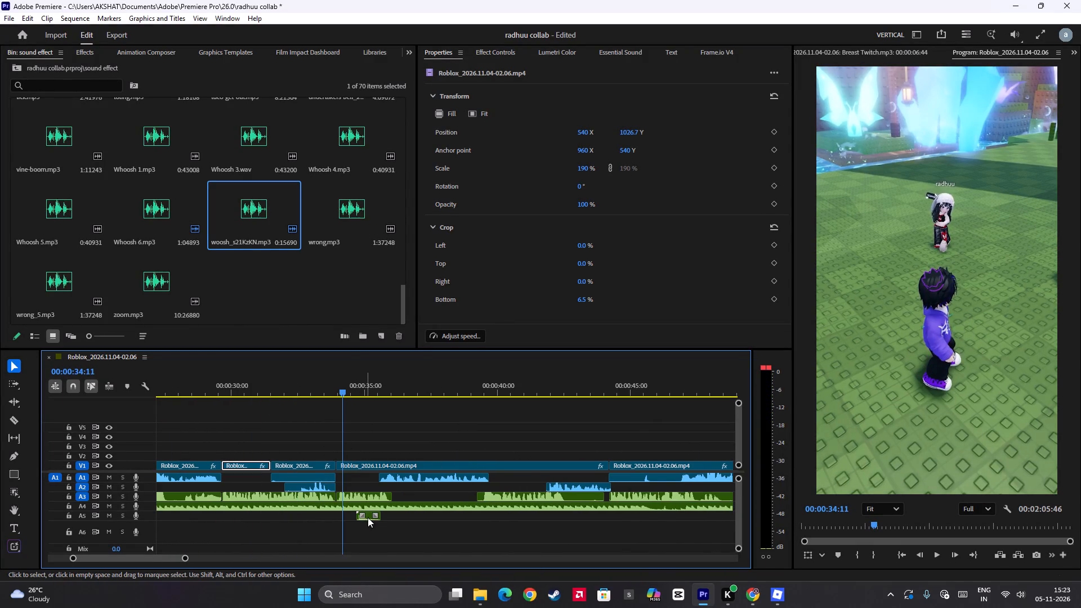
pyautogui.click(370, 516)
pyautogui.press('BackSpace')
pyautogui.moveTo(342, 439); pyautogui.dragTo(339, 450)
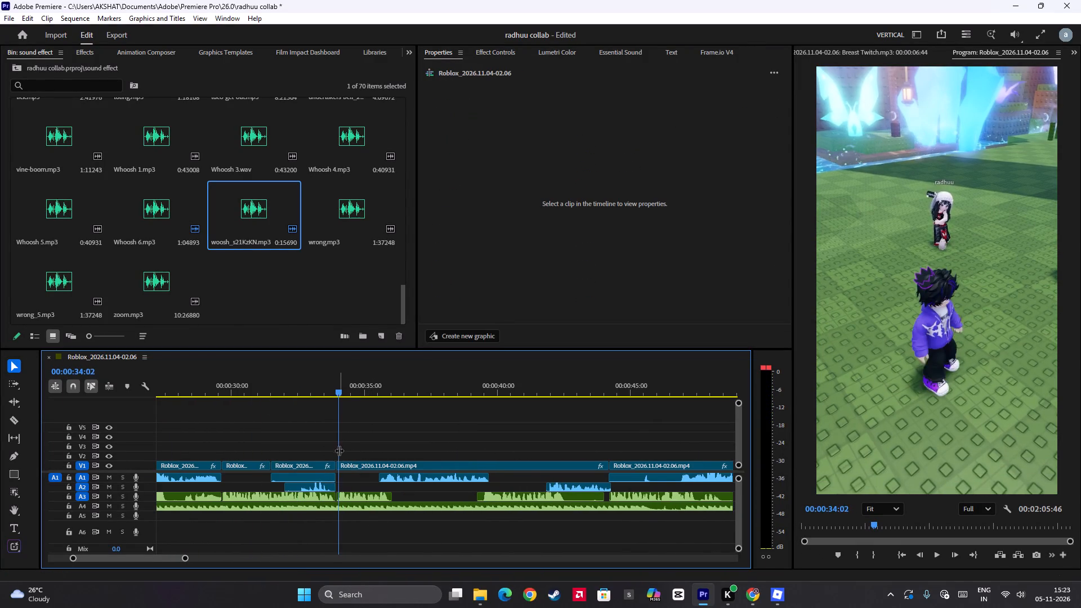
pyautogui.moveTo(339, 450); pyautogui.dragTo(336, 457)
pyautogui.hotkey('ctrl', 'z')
# Move the Breast Twitch sound effect on A5 earlier so it starts just before the V1 cut at 00:00:33:56.
pyautogui.keyDown('alt'); pyautogui.scroll(5, 364, 518); pyautogui.keyUp('alt')
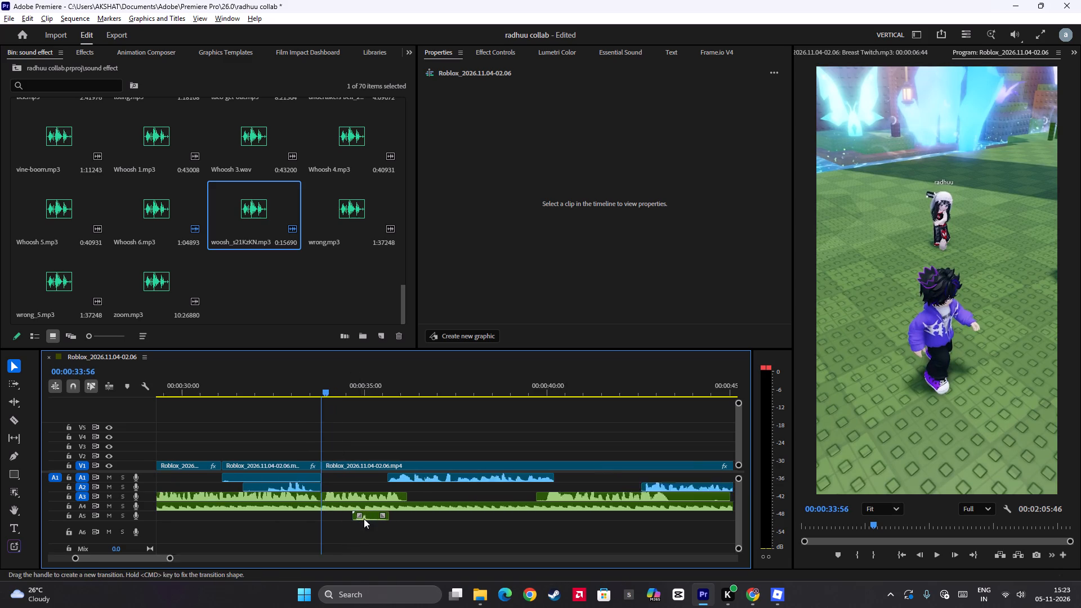
pyautogui.keyDown('alt'); pyautogui.scroll(2, 364, 518); pyautogui.keyUp('alt')
pyautogui.click(374, 517)
pyautogui.moveTo(373, 516); pyautogui.dragTo(334, 518)
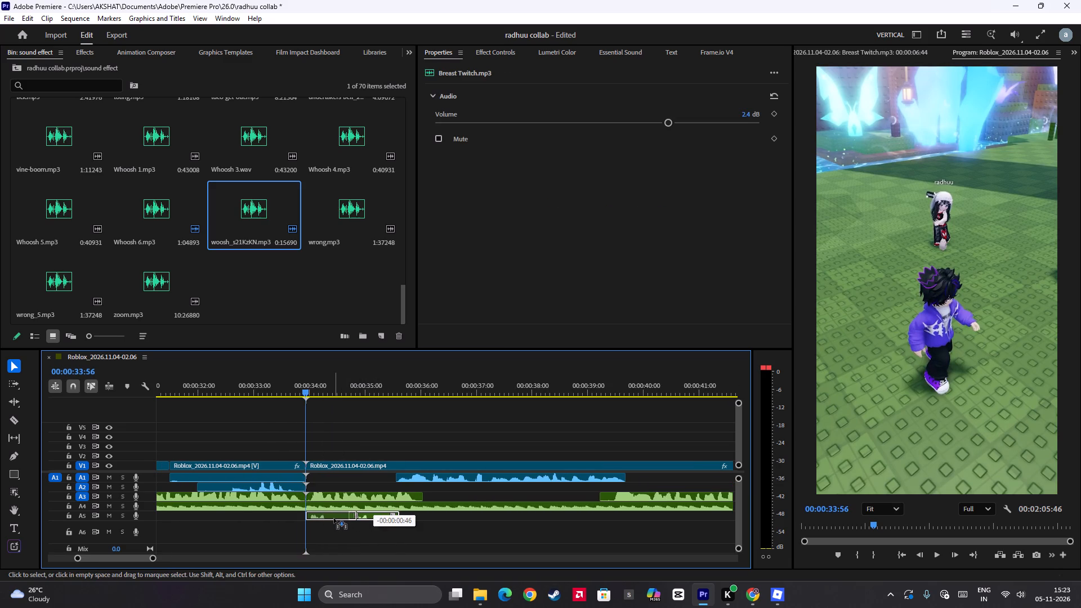
pyautogui.moveTo(334, 518); pyautogui.dragTo(323, 517)
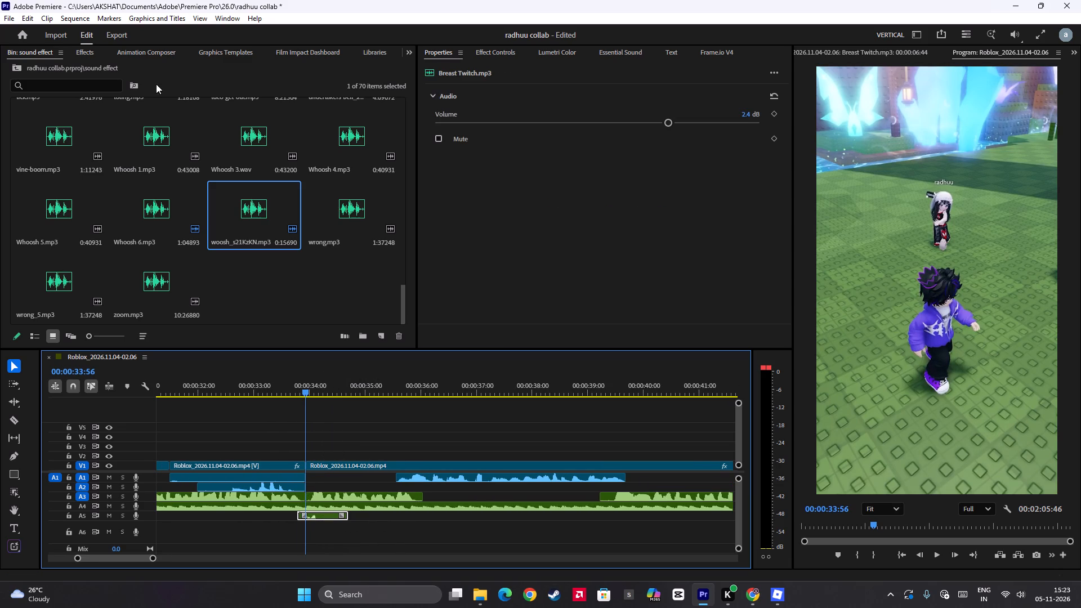
# Search the effects for "impact" and apply Malice Impact Shake Mid to the V1 clip starting at 00:00:33:56.
pyautogui.click(87, 56)
pyautogui.moveTo(65, 71); pyautogui.dragTo(0, 71)
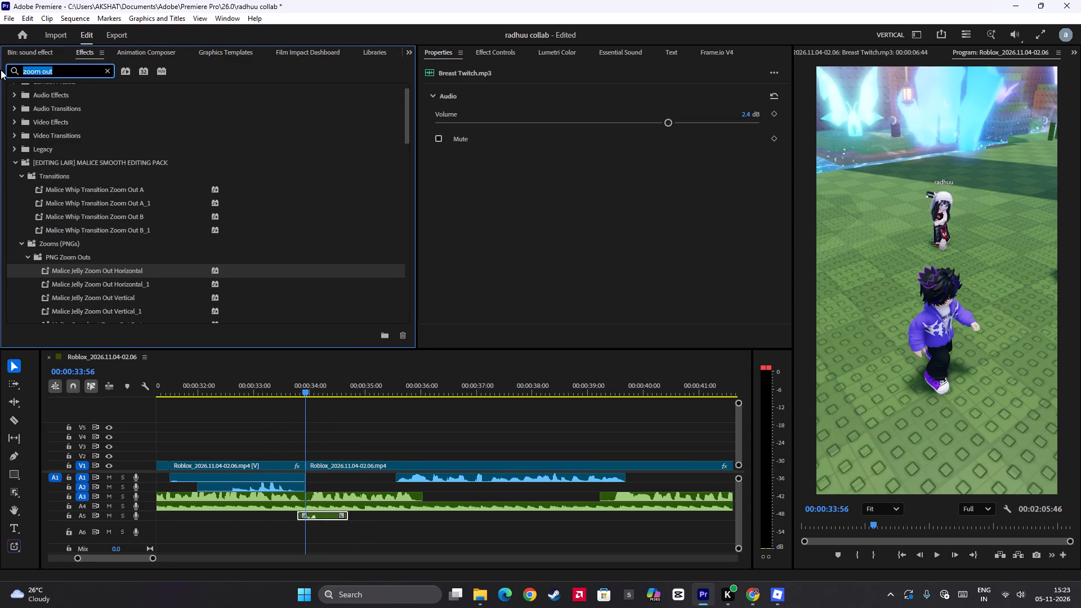
pyautogui.write('impact')
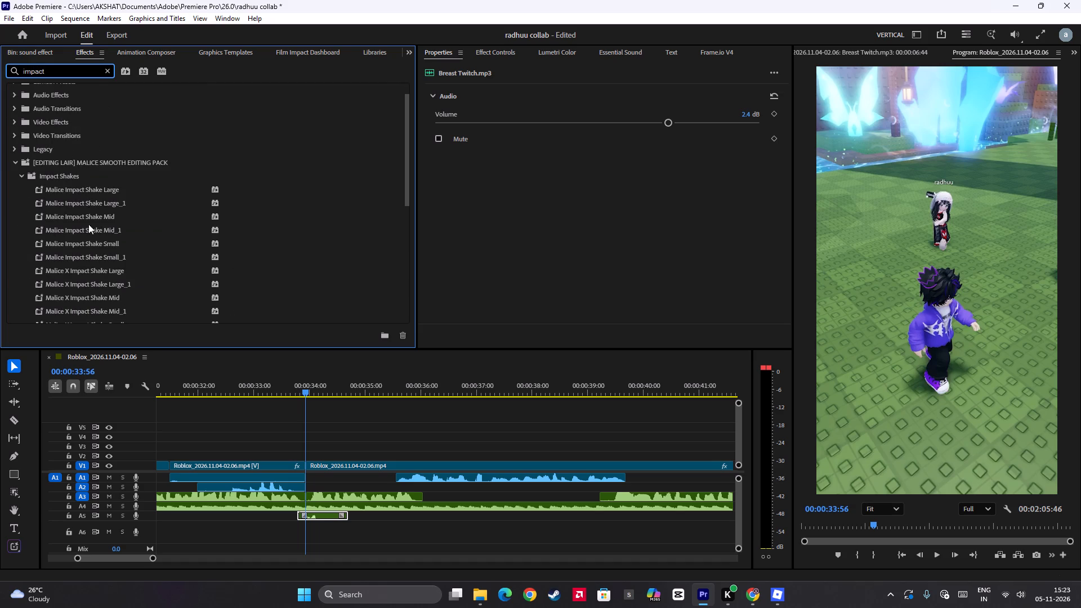
pyautogui.moveTo(93, 219); pyautogui.dragTo(358, 470)
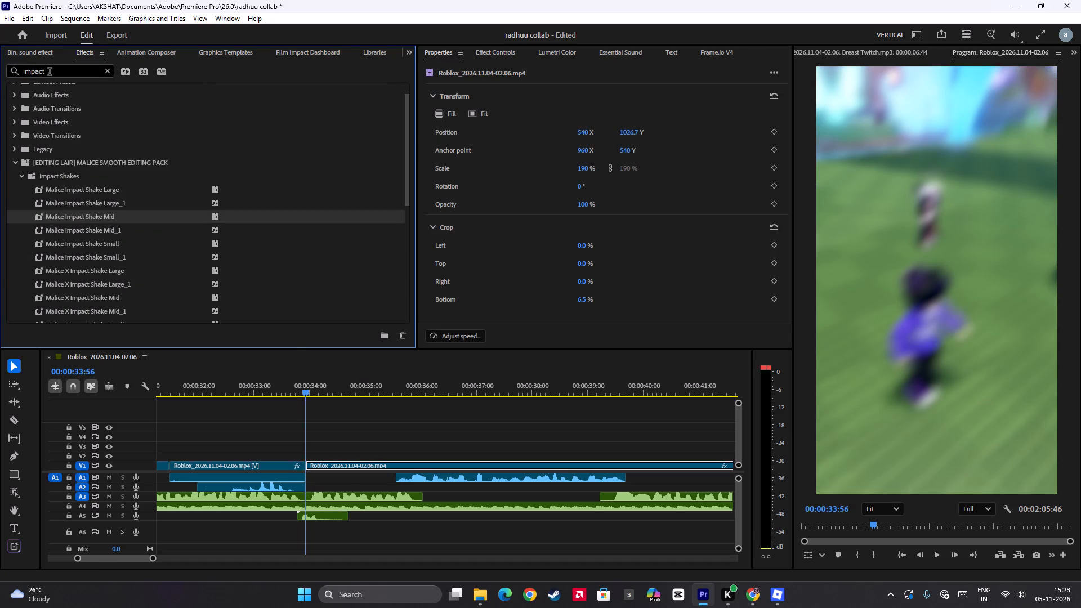
# Search the effects for "white fl", apply Malice White Flash Large_1 to the same V1 clip, and play back the cut.
pyautogui.moveTo(50, 73); pyautogui.dragTo(0, 67)
pyautogui.write('white')
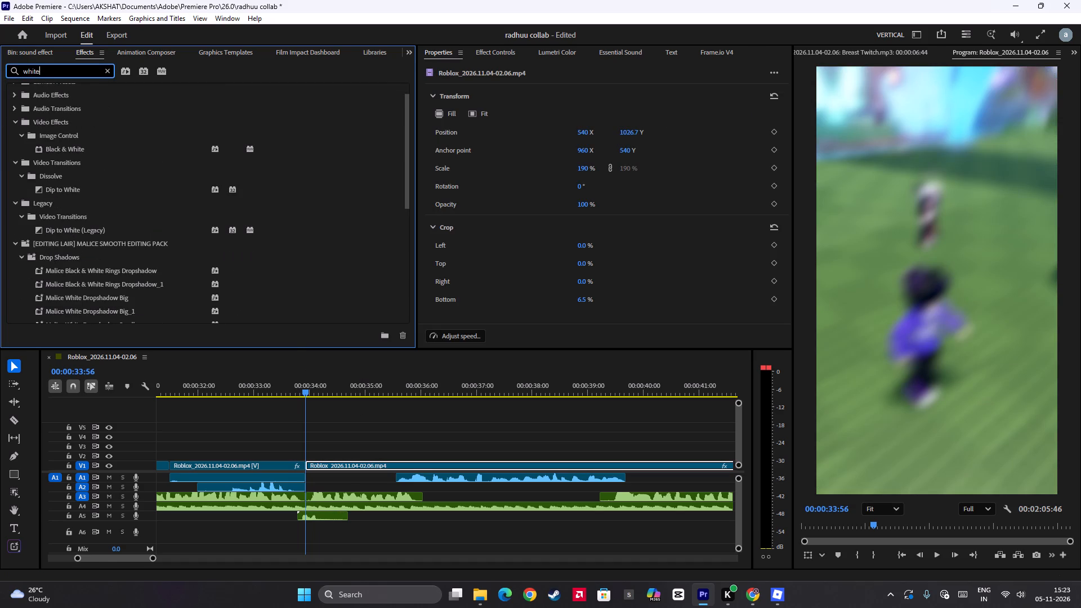
pyautogui.press('space')
pyautogui.write('fl')
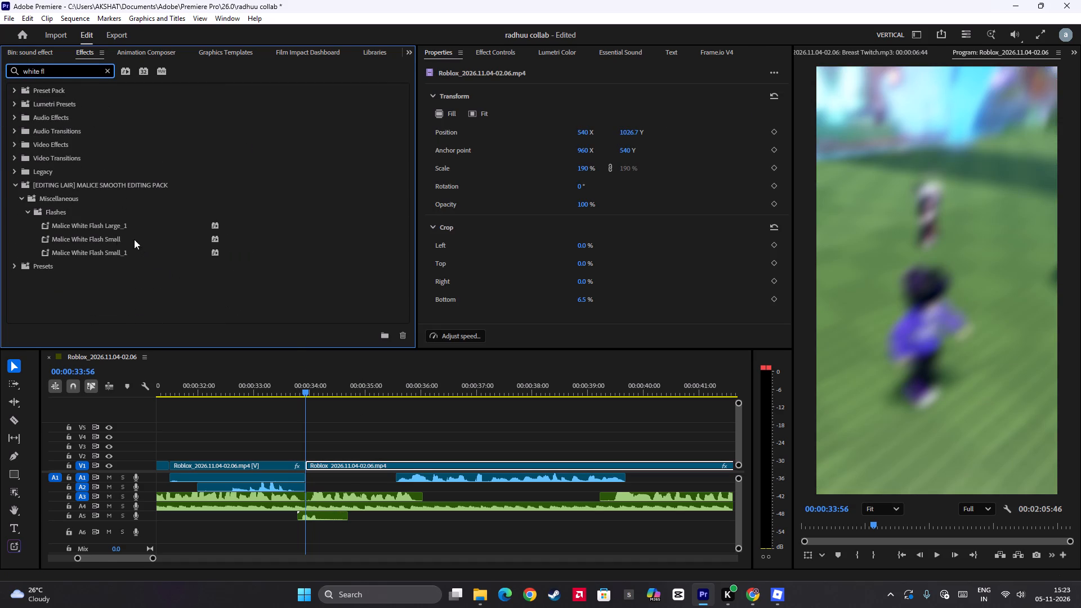
pyautogui.moveTo(105, 225); pyautogui.dragTo(347, 431)
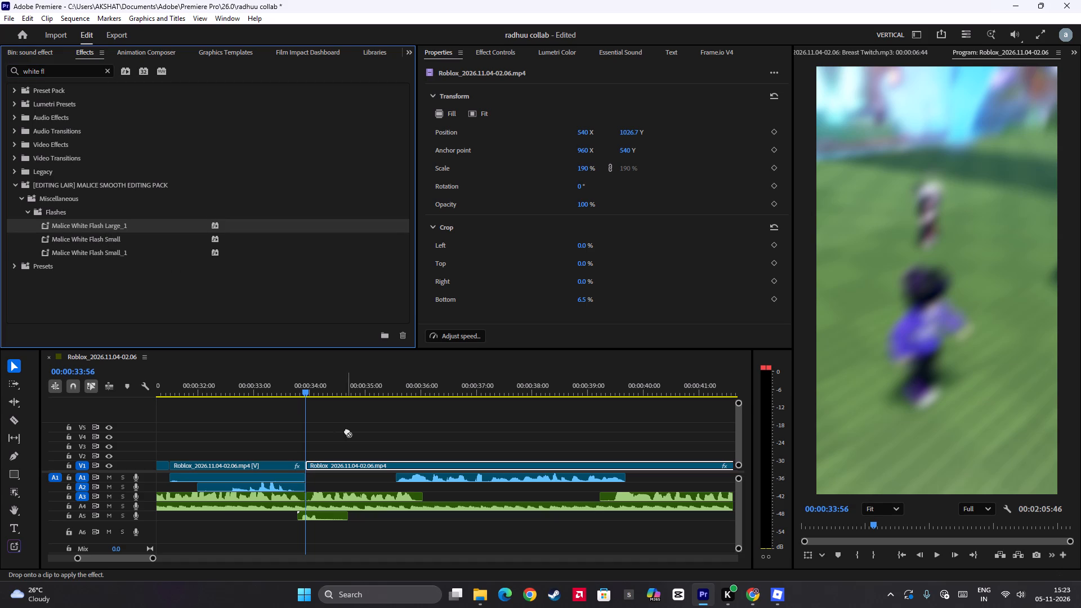
pyautogui.moveTo(347, 431); pyautogui.dragTo(320, 468)
pyautogui.click(271, 384)
pyautogui.press('space')
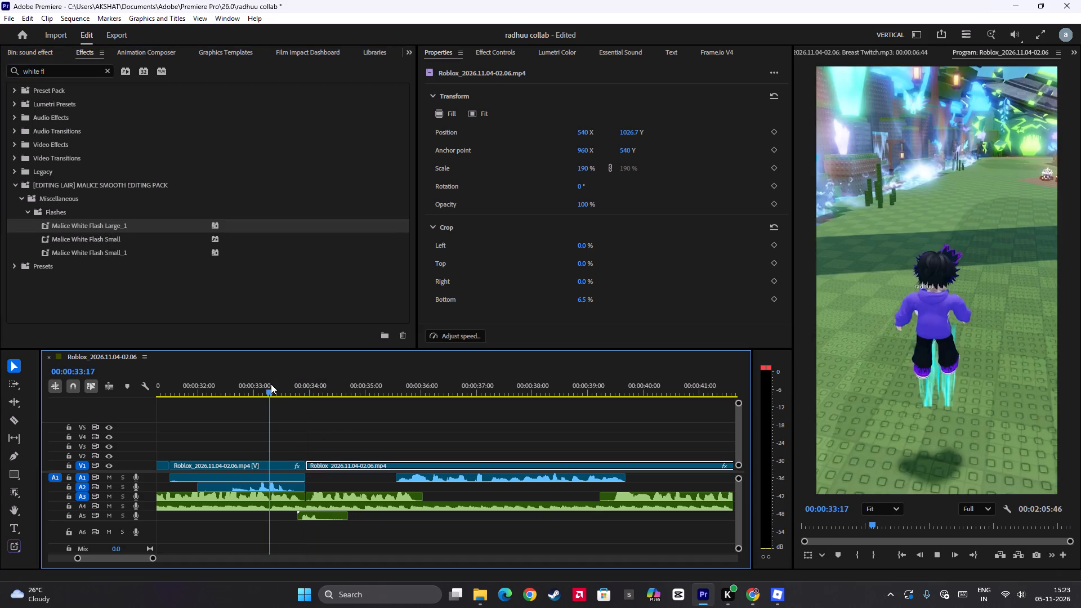
pyautogui.keyDown('alt'); pyautogui.scroll(-7, 394, 419); pyautogui.keyUp('alt')
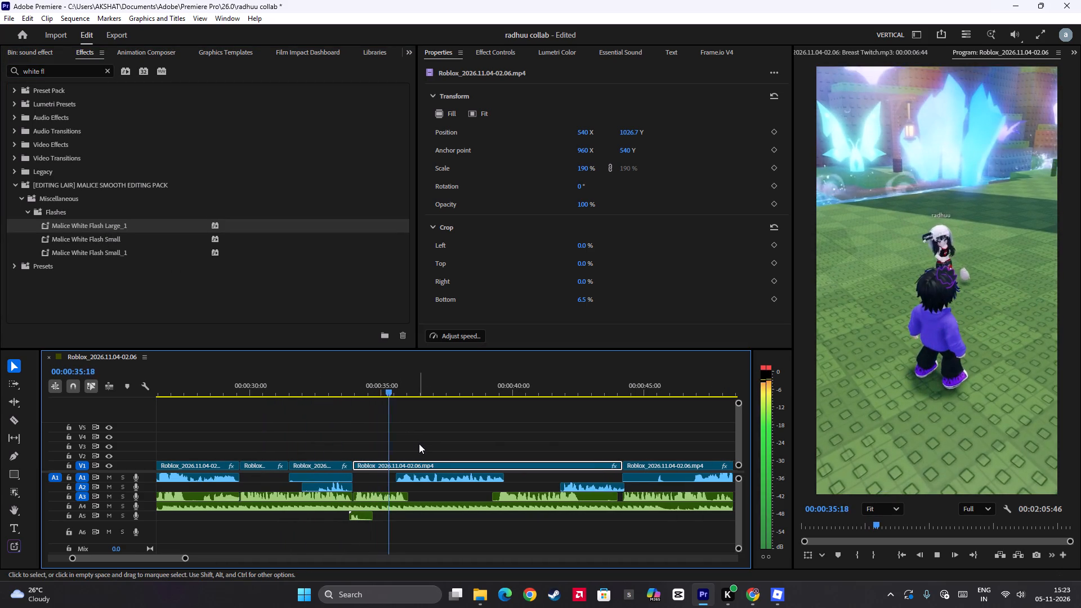
pyautogui.scroll(-6, 420, 449)
# Set the volume of the A1 voice clip between about 00:00:36 and 00:00:40 to 5.3 dB.
pyautogui.press('space')
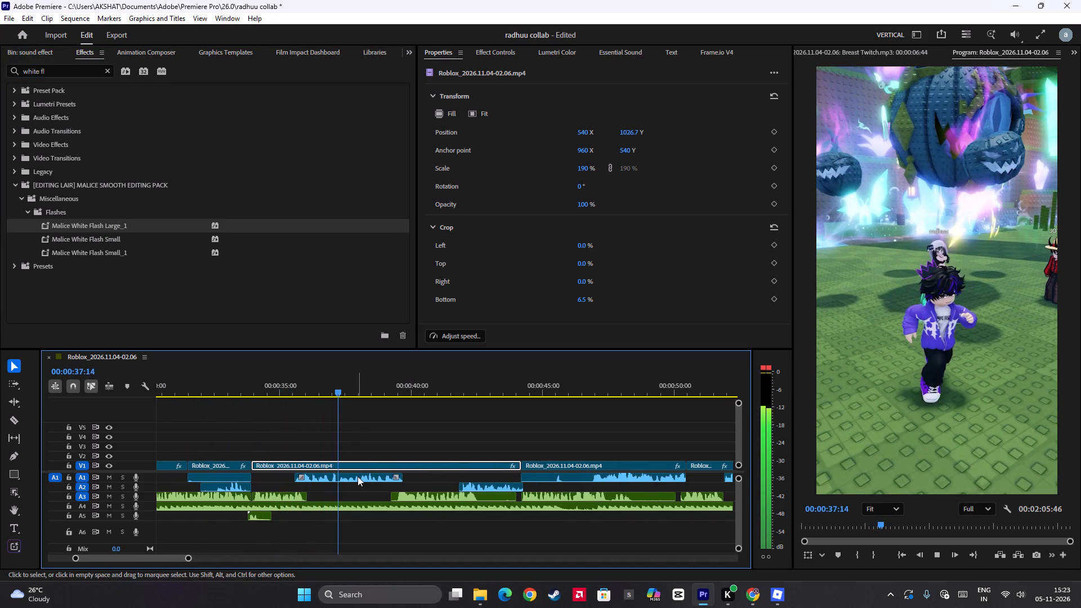
pyautogui.click(358, 476)
pyautogui.press('space')
pyautogui.press('space')
pyautogui.click(703, 117)
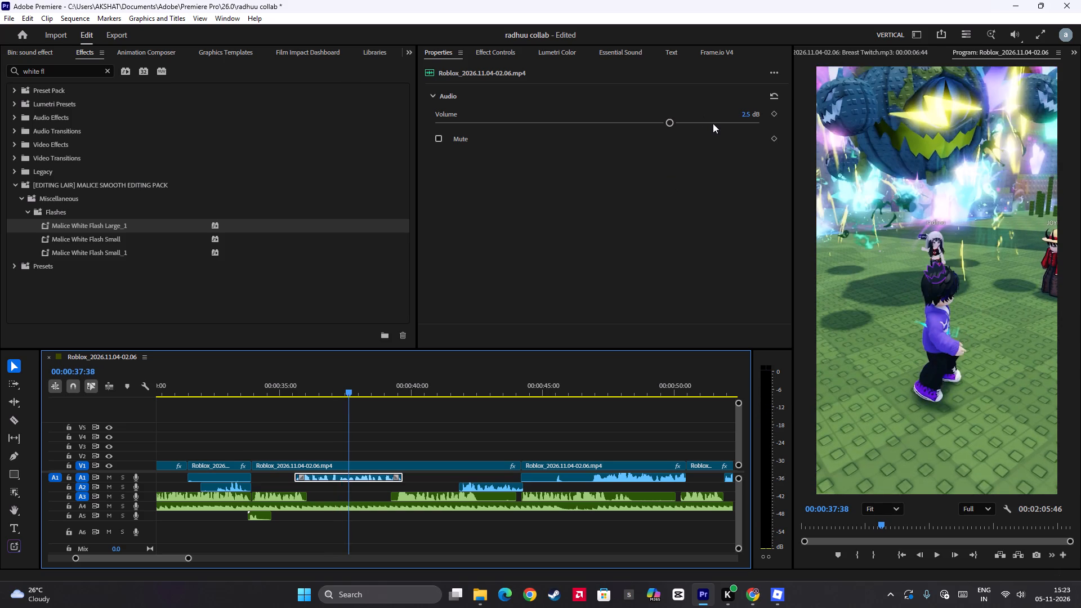
pyautogui.click(713, 123)
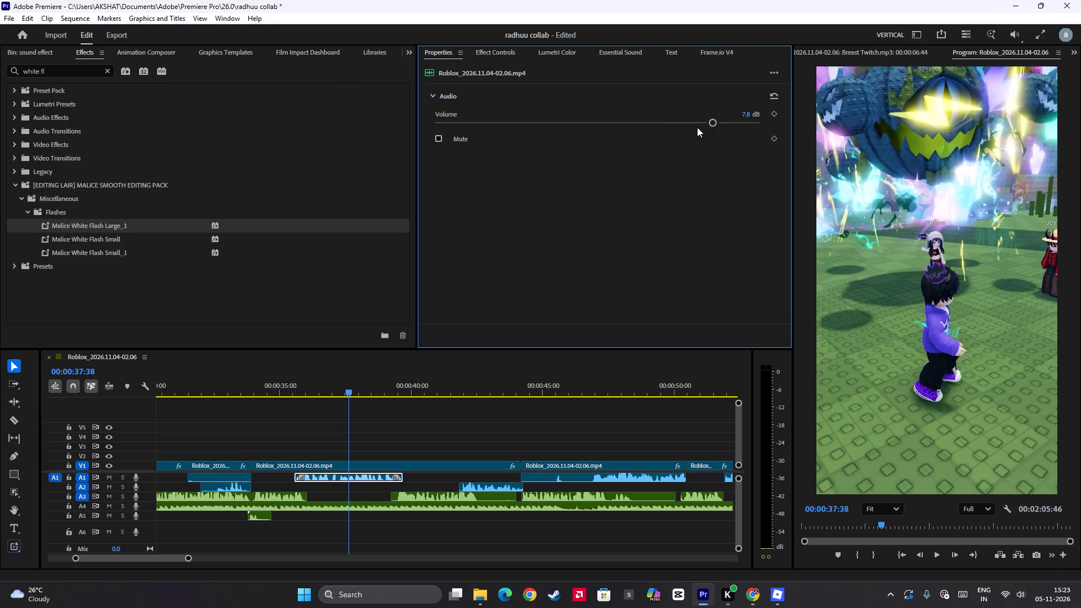
pyautogui.moveTo(707, 124); pyautogui.dragTo(694, 127)
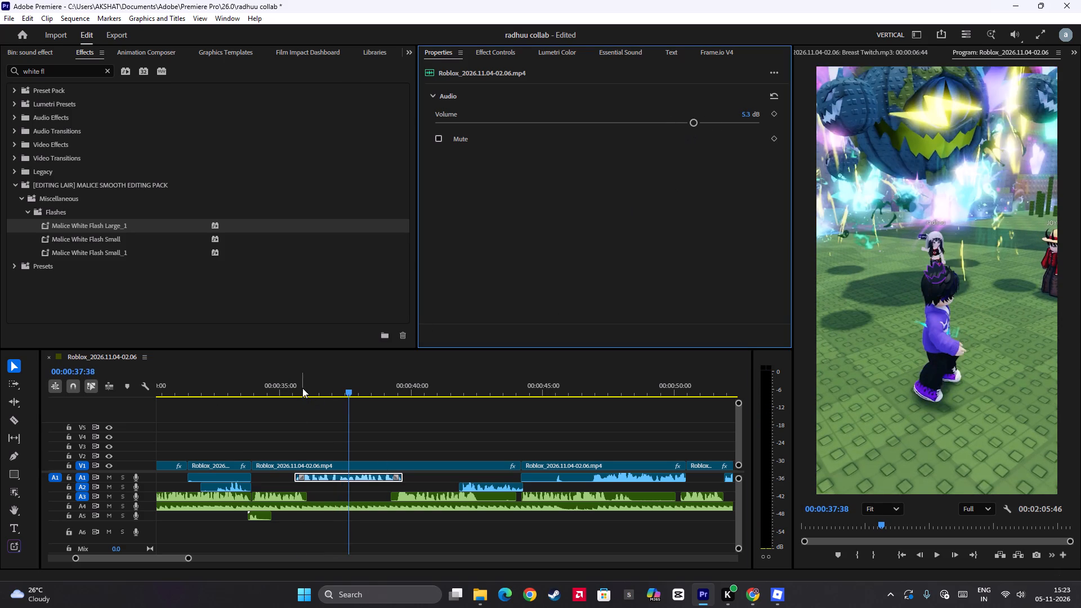
# Play back the sequence from about 00:00:36 to 00:00:45 to check the adjusted A1 voice volume and the following section.
pyautogui.click(302, 388)
pyautogui.press('space')
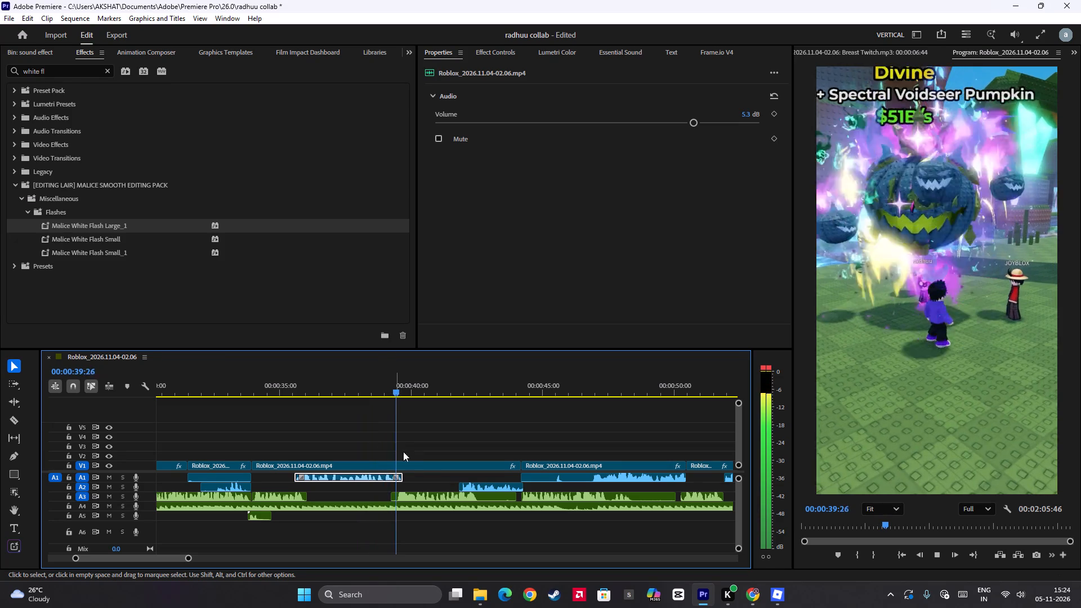
pyautogui.click(439, 498)
pyautogui.scroll(-3, 490, 464)
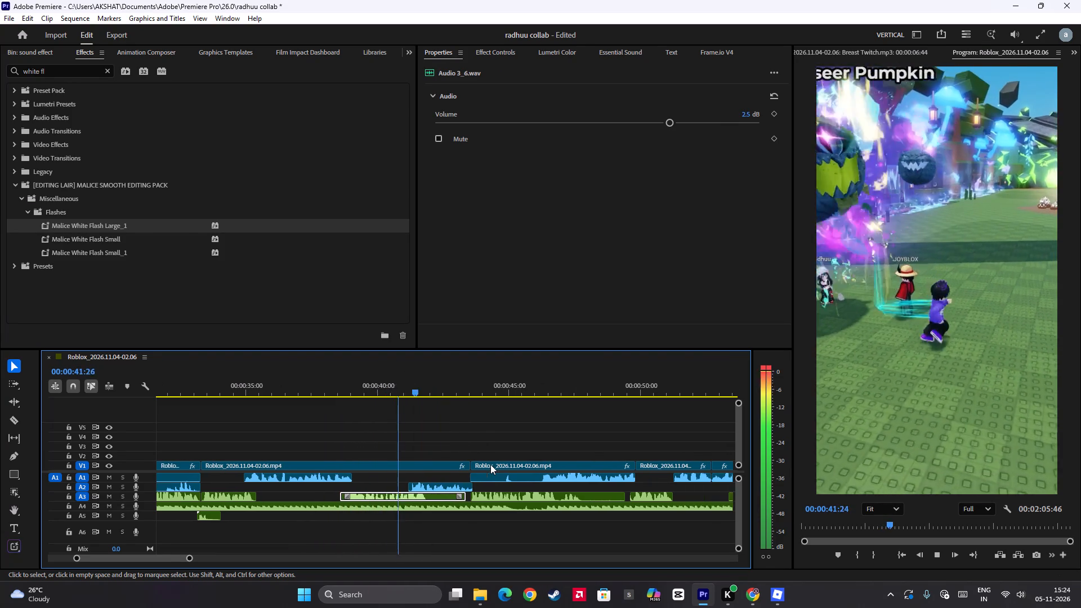
pyautogui.scroll(-1, 490, 464)
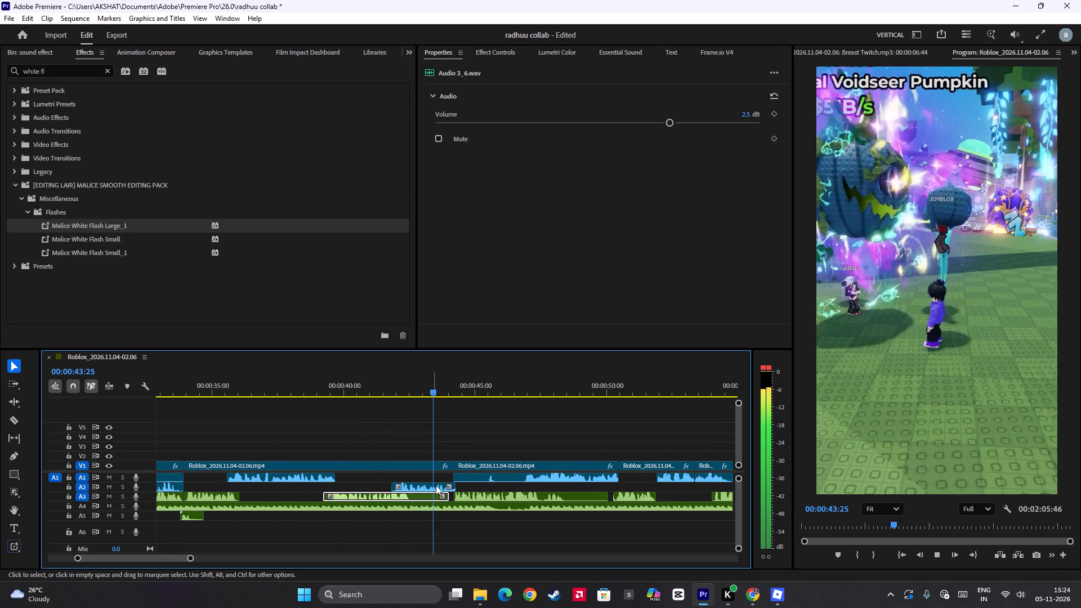
pyautogui.scroll(-6, 493, 475)
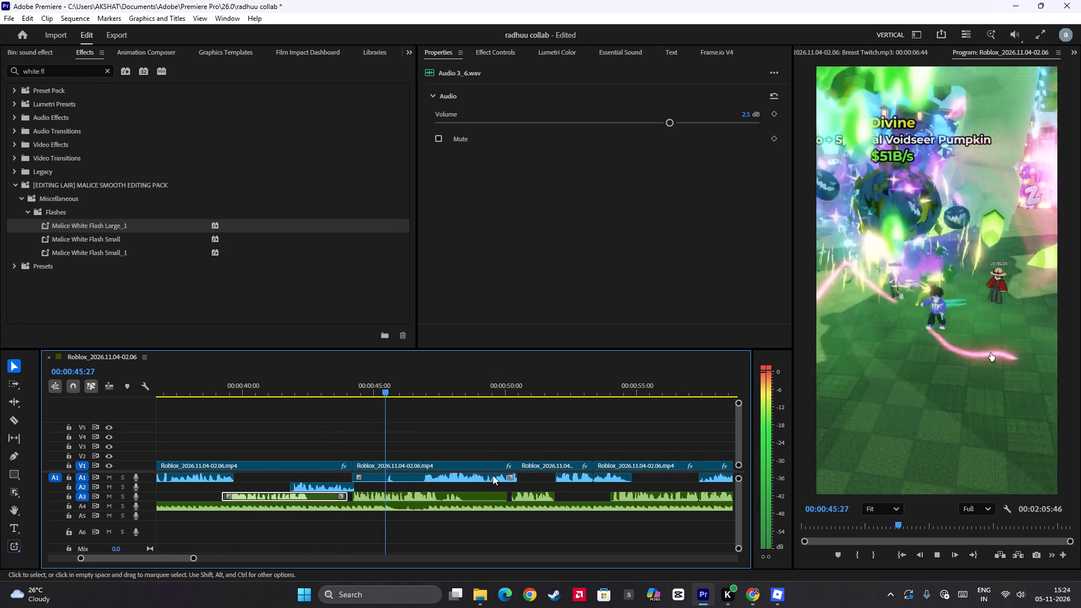
pyautogui.press('space')
# Return to the start of the sequence and replay the opening seconds to check the intro.
pyautogui.moveTo(416, 440); pyautogui.dragTo(4, 450)
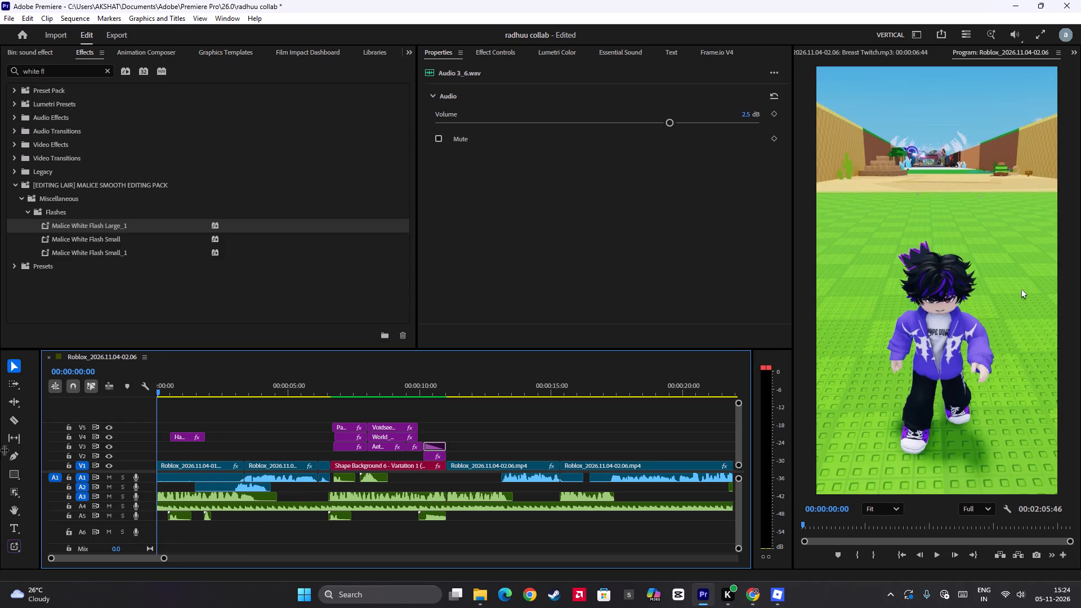
pyautogui.moveTo(4, 450); pyautogui.dragTo(2, 449)
pyautogui.press('space')
pyautogui.scroll(-7, 242, 438)
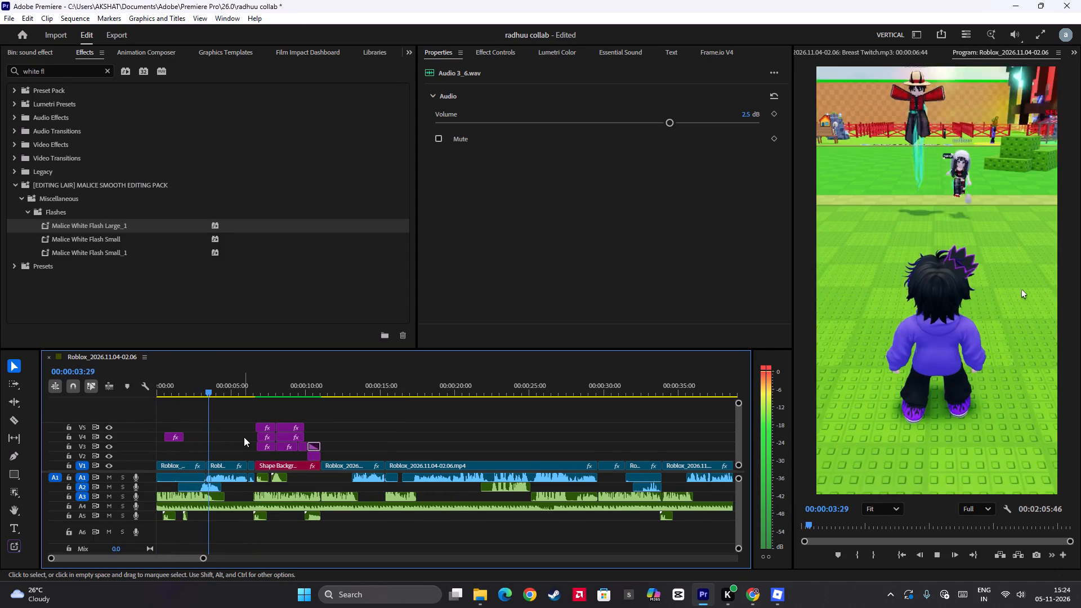
pyautogui.press('space')
pyautogui.moveTo(213, 430); pyautogui.dragTo(125, 431)
pyautogui.press('space')
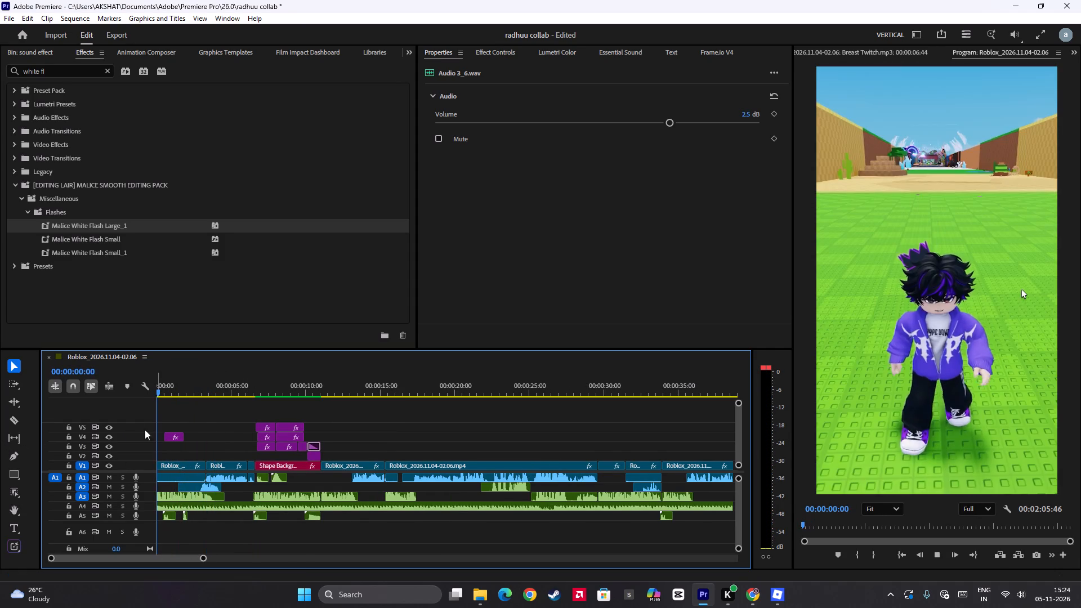
pyautogui.press('space')
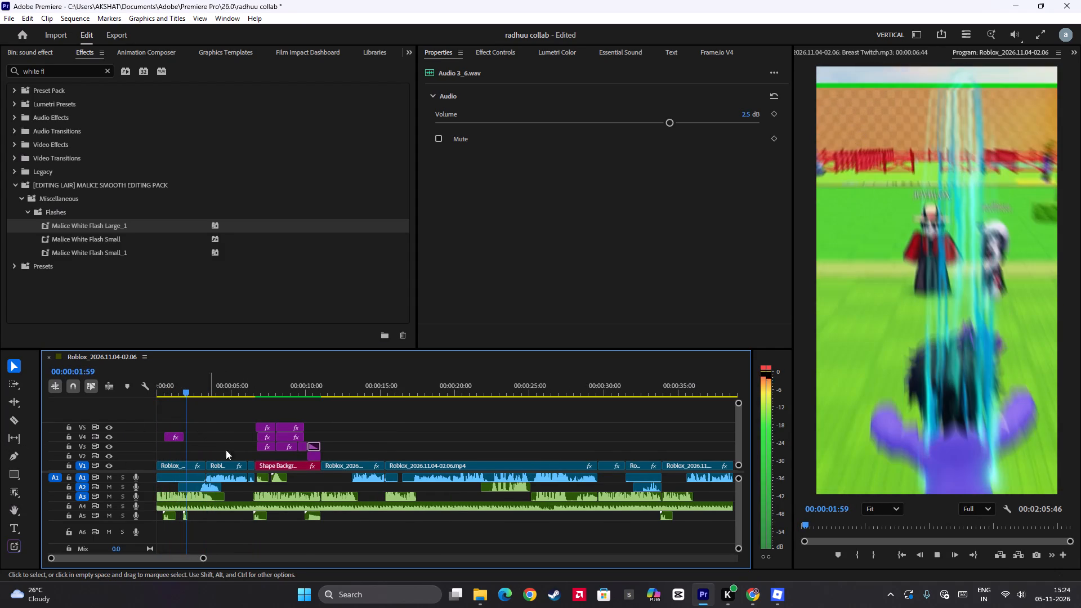
# In File Explorer, search Downloads for "rob" and place roblox-old-winning-sound-effect on A6 at about 00:00:01:20 in the Premiere Pro timeline.
pyautogui.click(476, 603)
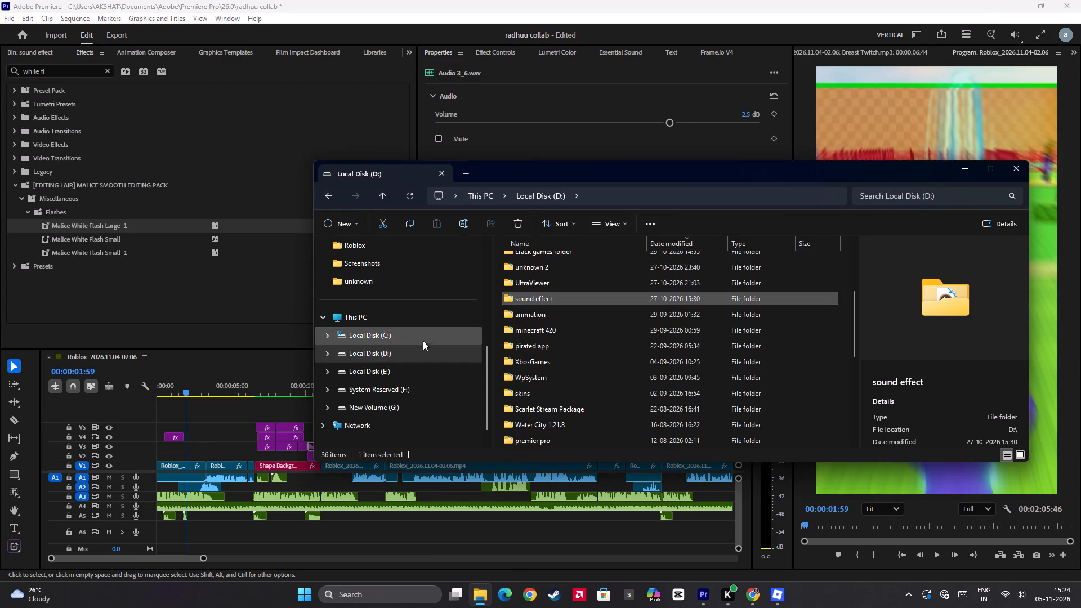
pyautogui.scroll(5, 415, 307)
pyautogui.click(401, 342)
pyautogui.click(884, 195)
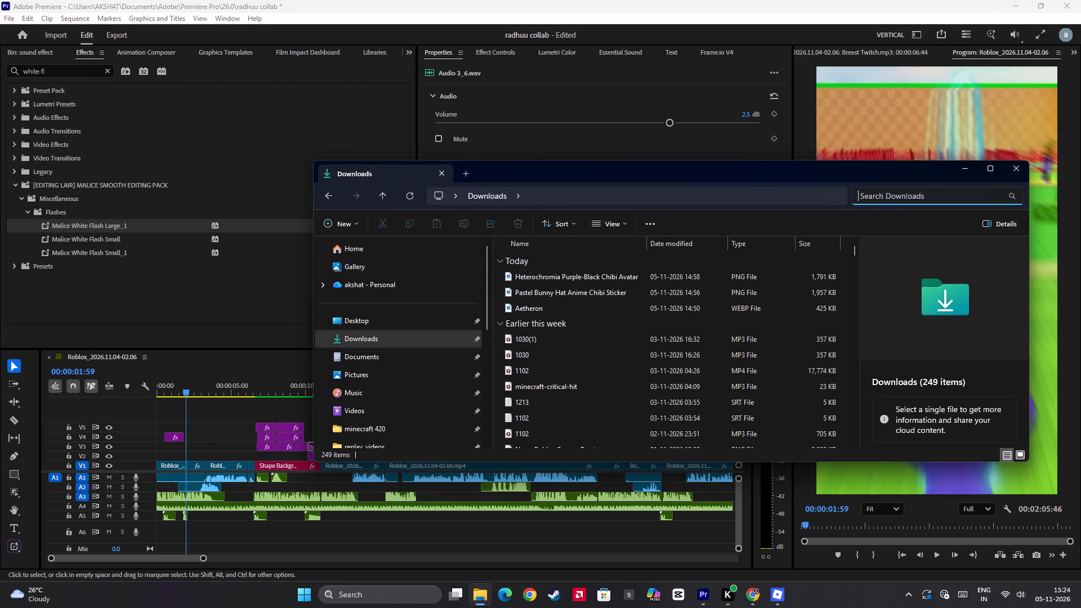
pyautogui.write('robux')
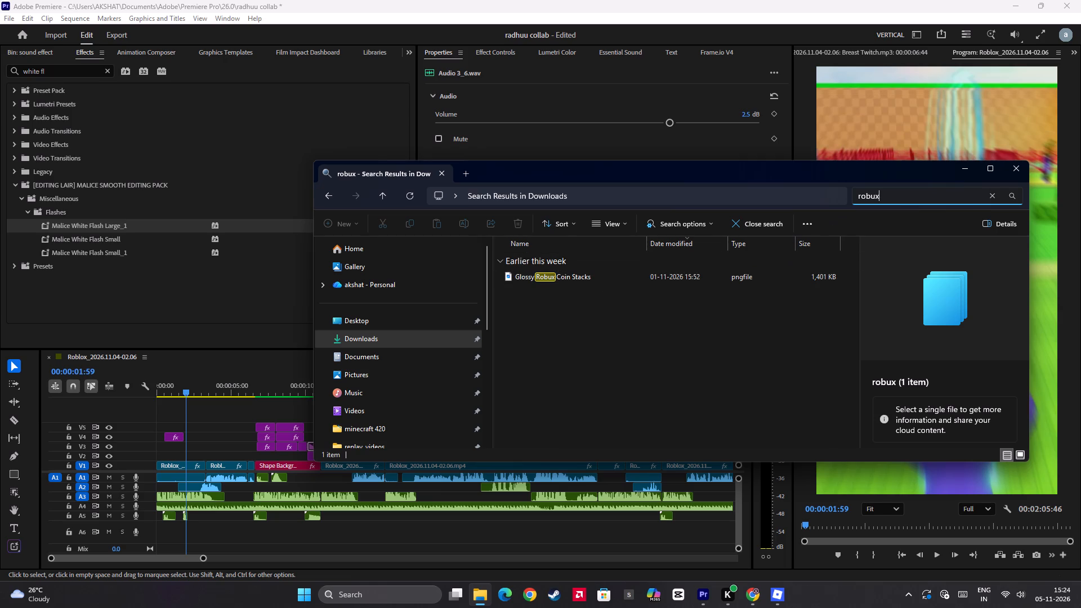
pyautogui.press('BackSpace')
pyautogui.press('BackSpace')
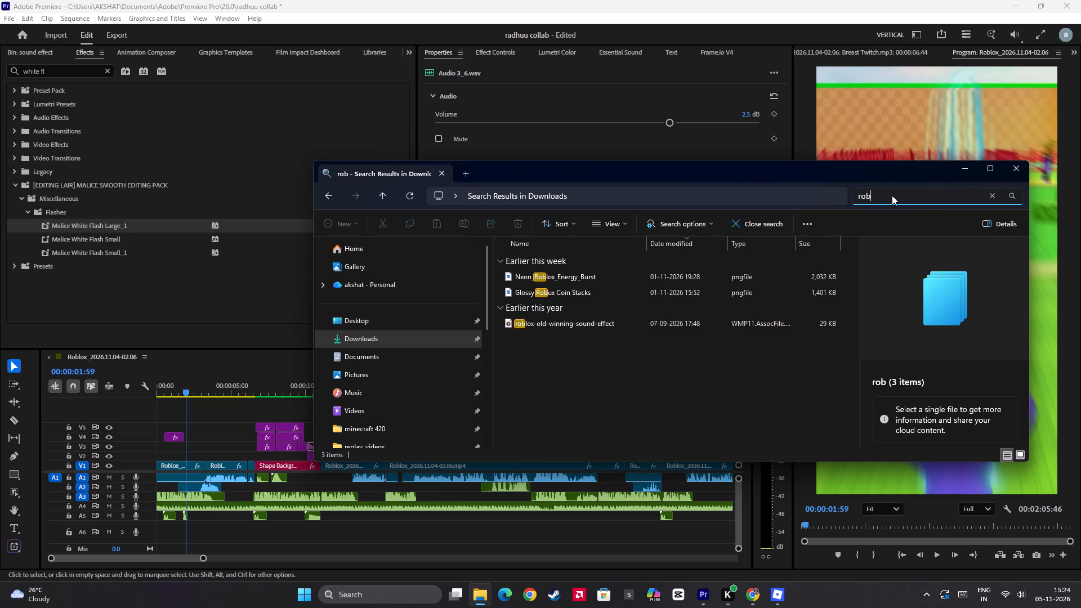
pyautogui.scroll(1, 645, 308)
pyautogui.click(525, 321)
pyautogui.moveTo(512, 323); pyautogui.dragTo(465, 356)
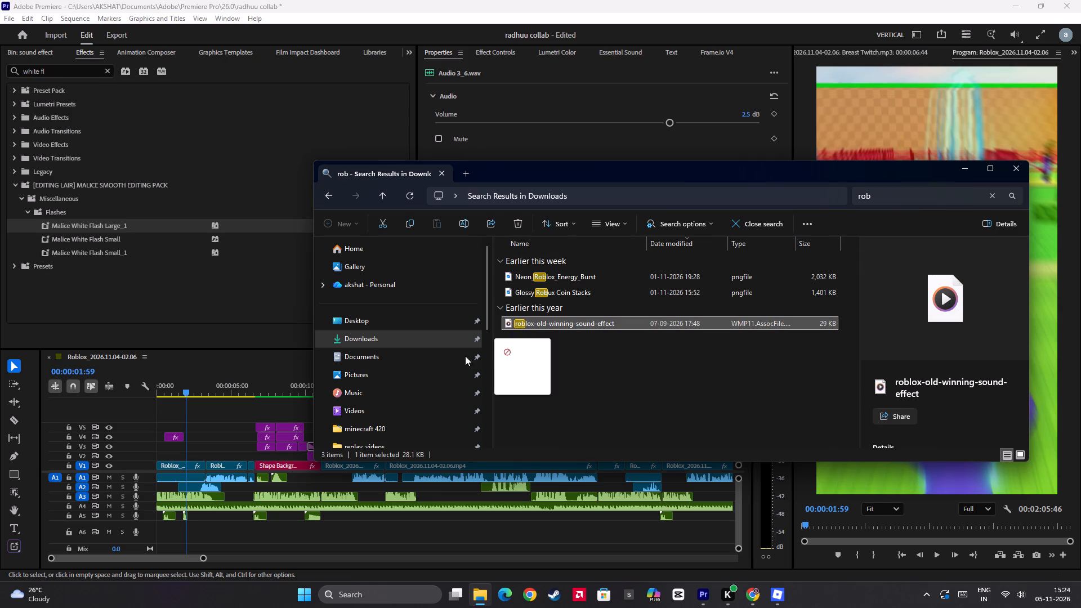
pyautogui.moveTo(465, 356); pyautogui.dragTo(172, 531)
pyautogui.keyDown('alt'); pyautogui.scroll(4, 226, 337); pyautogui.keyUp('alt')
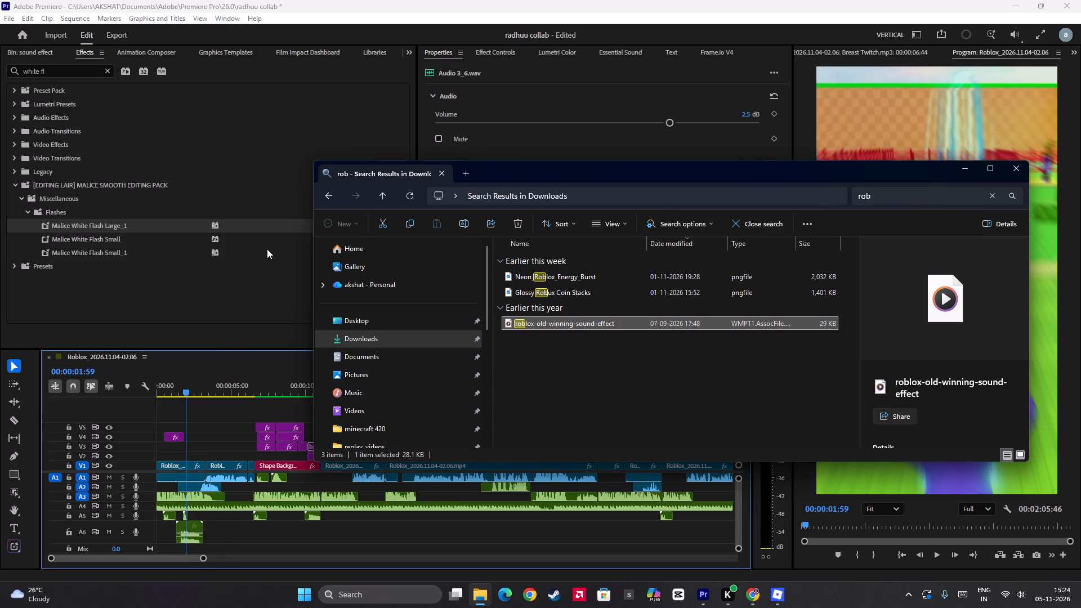
pyautogui.click(243, 0)
# Play back the sound effect on A6 from about 00:00:01 and review the sequence through to about 00:00:15.
pyautogui.keyDown('alt'); pyautogui.scroll(8, 206, 497); pyautogui.keyUp('alt')
pyautogui.scroll(8, 202, 448)
pyautogui.click(200, 394)
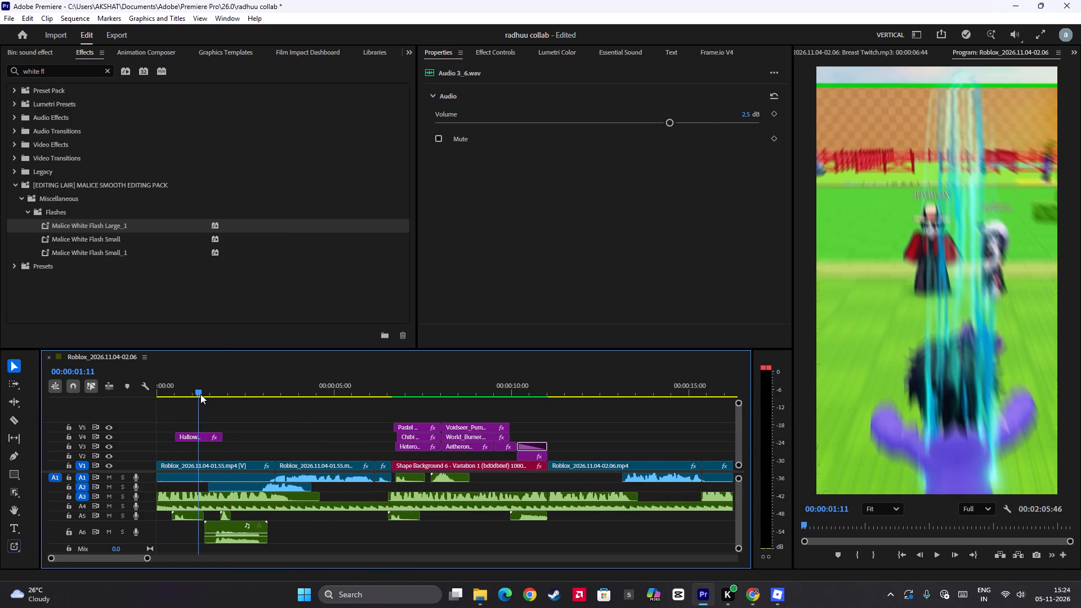
pyautogui.press('space')
pyautogui.keyDown('alt'); pyautogui.scroll(7, 337, 471); pyautogui.keyUp('alt')
pyautogui.press('space')
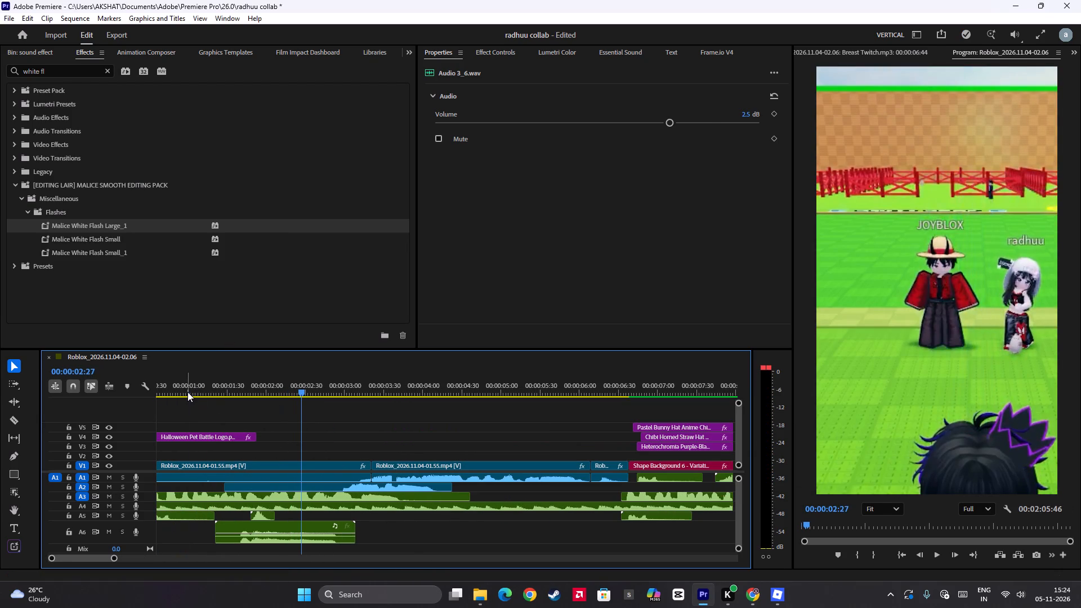
pyautogui.click(187, 392)
pyautogui.press('space')
pyautogui.press('space')
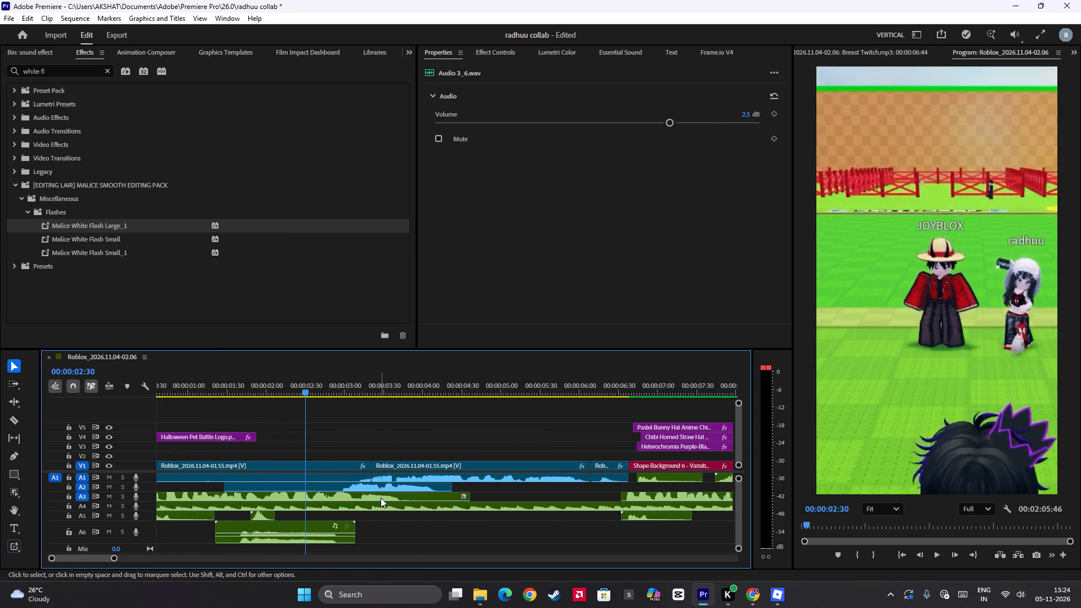
pyautogui.press('space')
pyautogui.keyDown('alt'); pyautogui.scroll(-7, 448, 514); pyautogui.keyUp('alt')
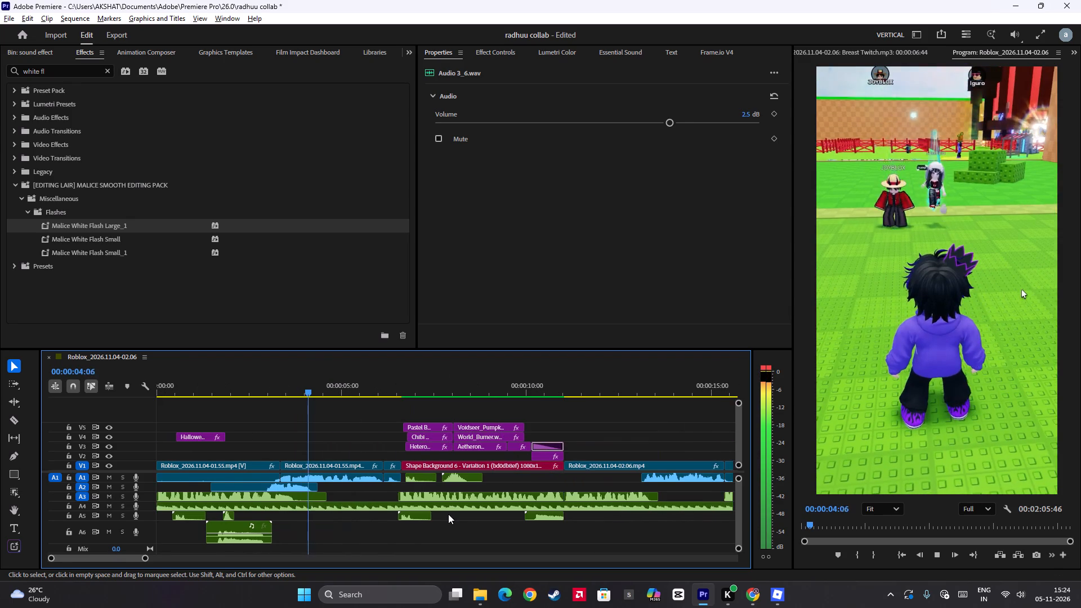
pyautogui.scroll(-6, 448, 514)
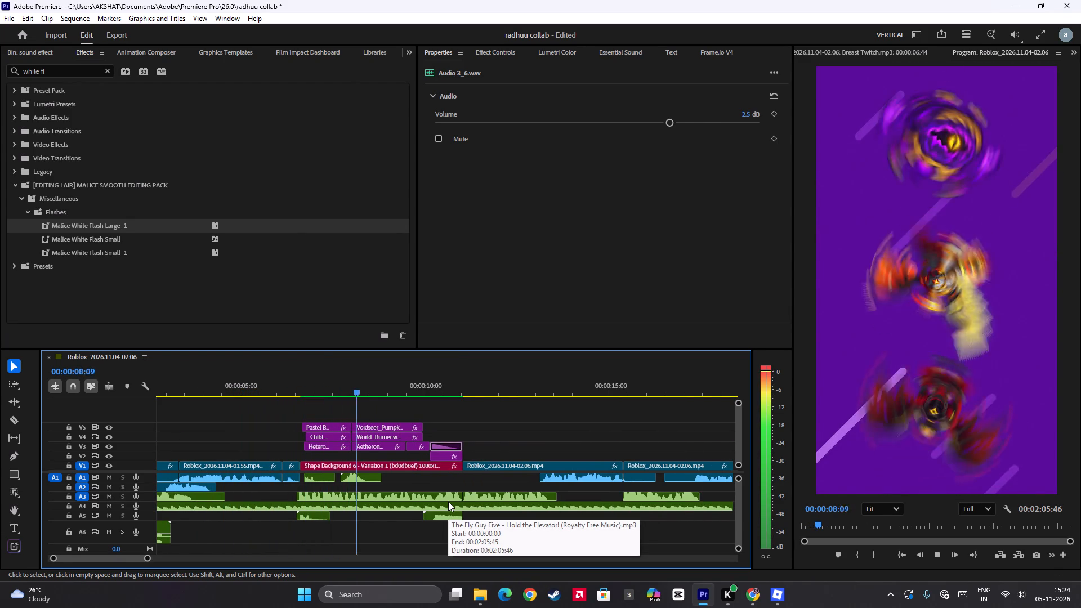
pyautogui.scroll(-6, 448, 502)
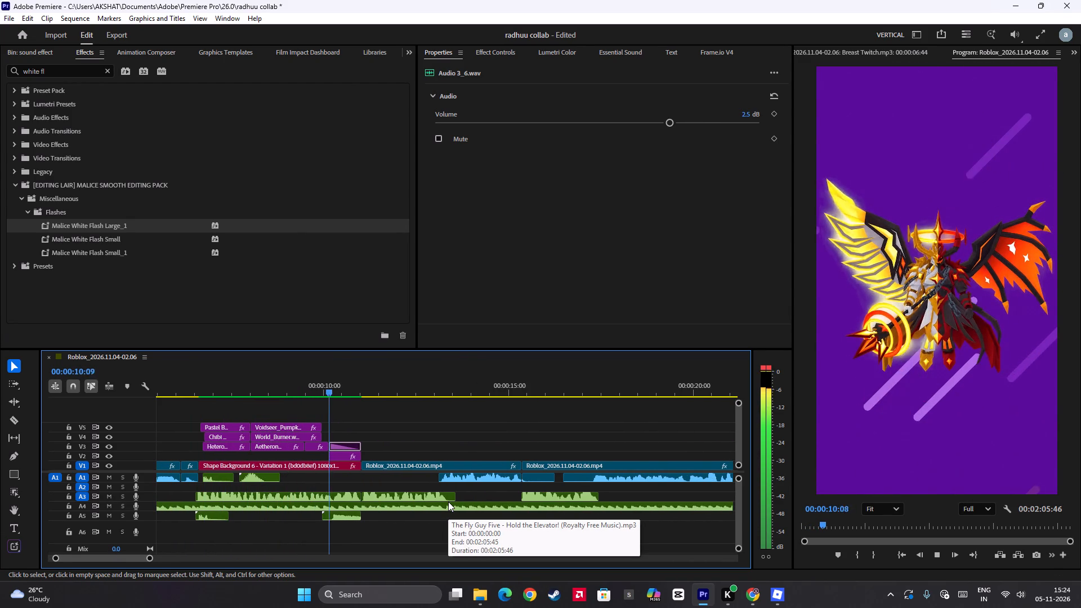
pyautogui.scroll(-6, 448, 503)
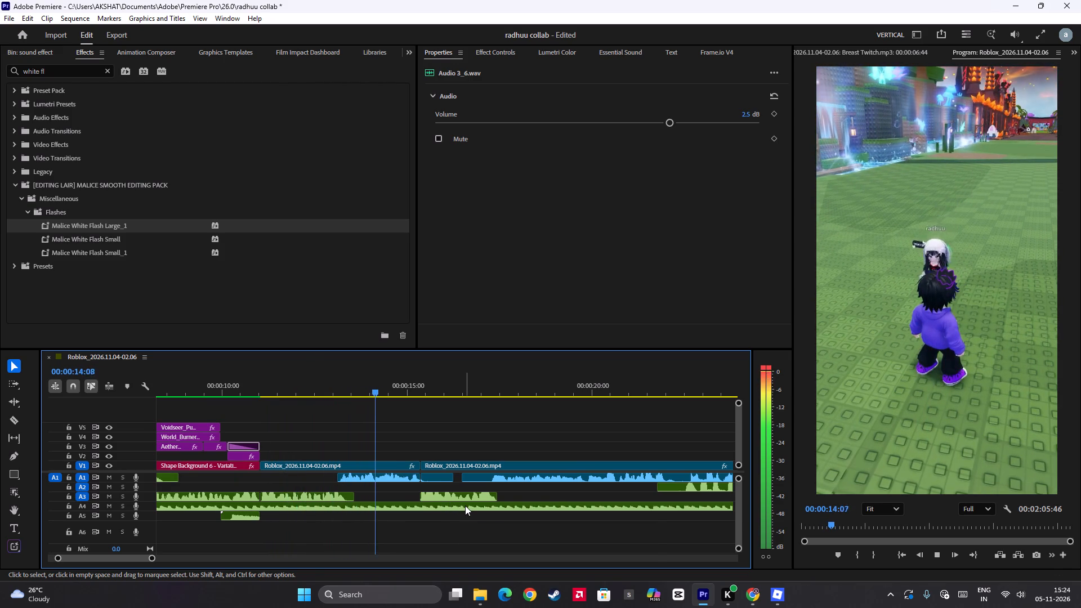
pyautogui.press('space')
# Review the sequence from about 00:00:14 to 00:00:30, replaying the voice passage around 00:00:19.
pyautogui.click(394, 477)
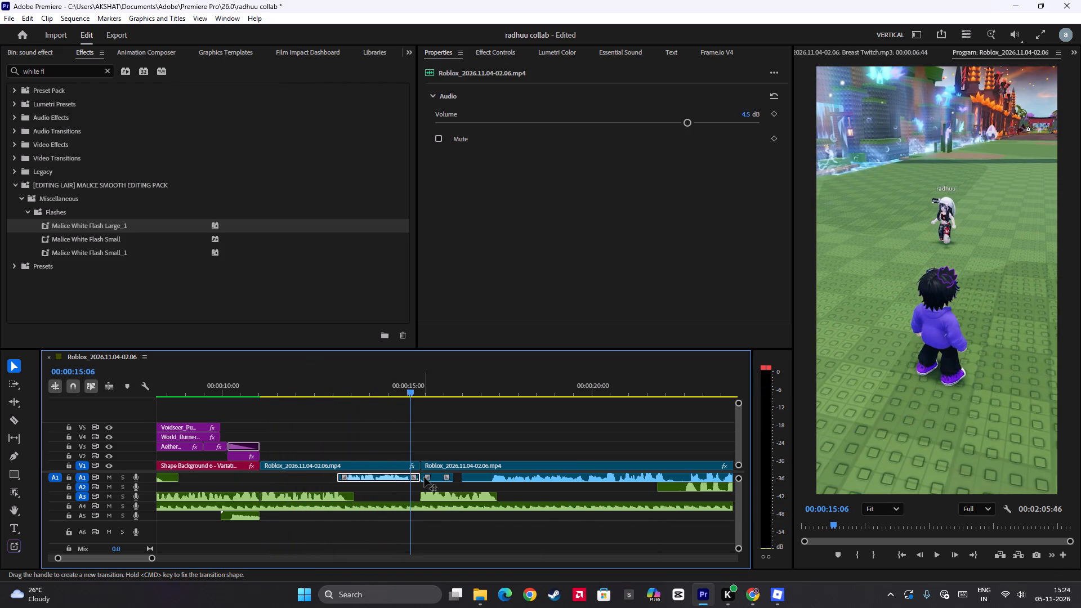
pyautogui.click(374, 387)
pyautogui.press('space')
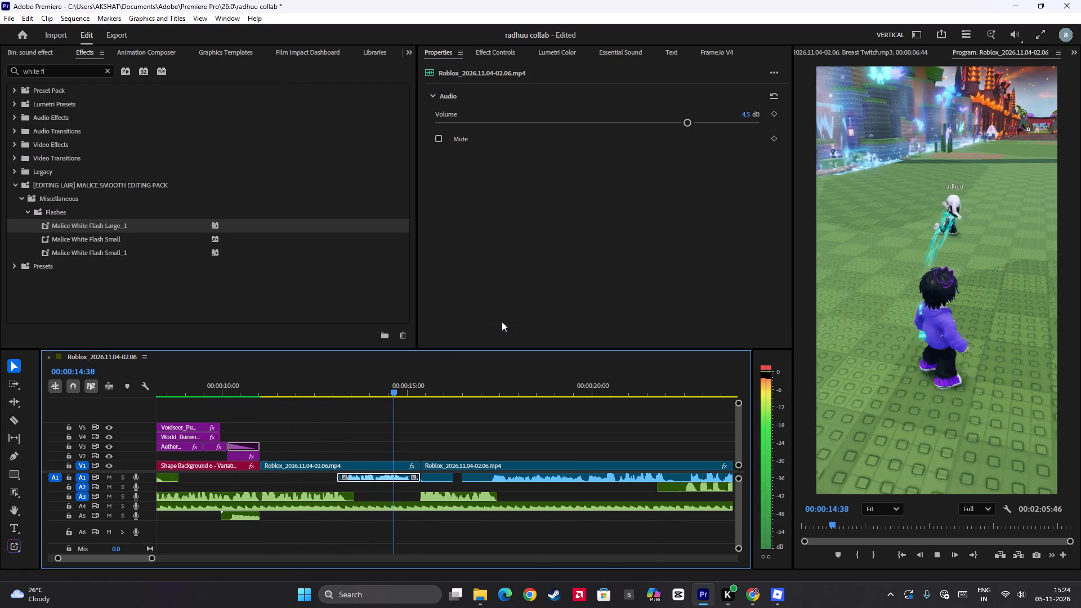
pyautogui.scroll(-4, 526, 476)
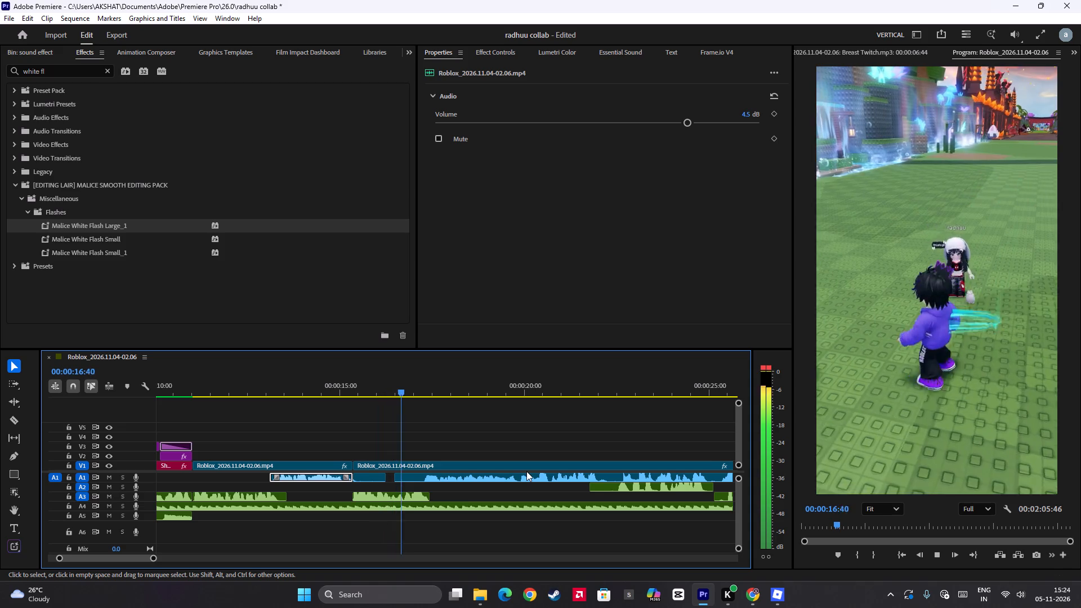
pyautogui.scroll(-11, 526, 471)
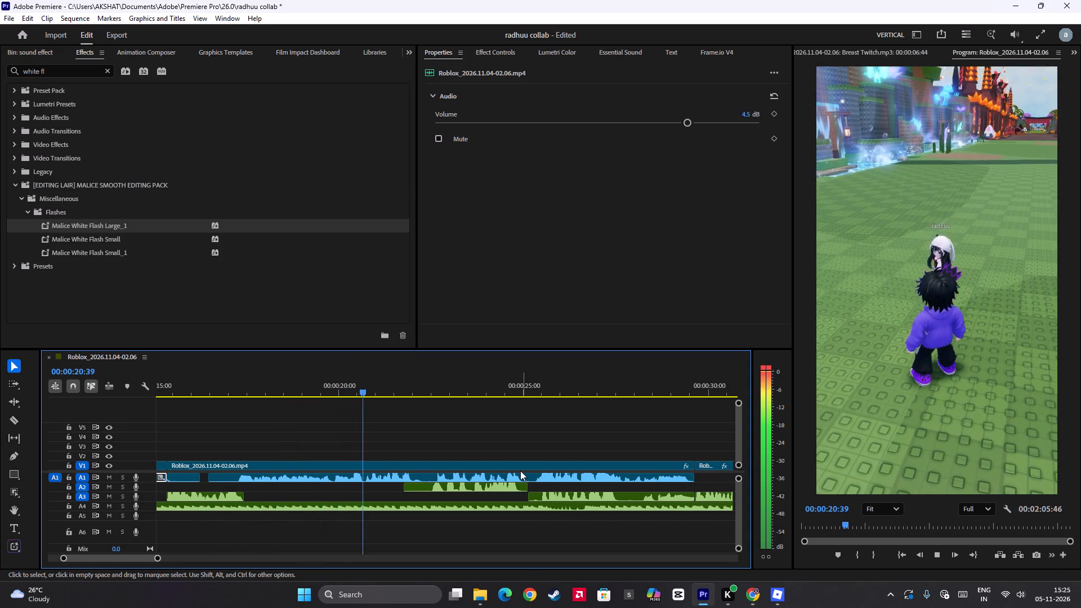
pyautogui.press('space')
pyautogui.click(324, 388)
pyautogui.press('space')
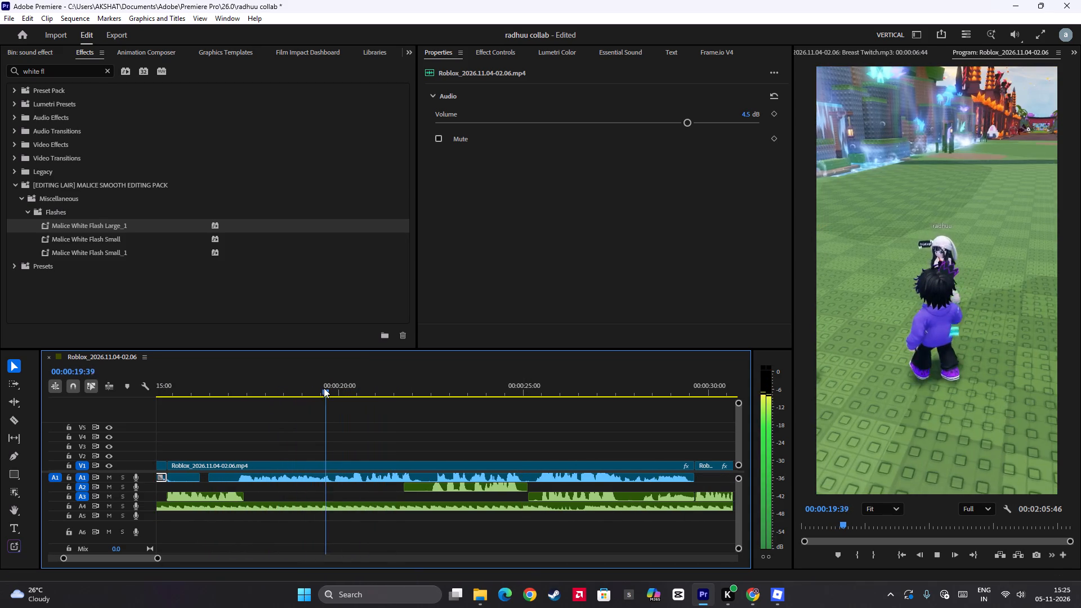
pyautogui.press('space')
pyautogui.click(299, 388)
pyautogui.press('space')
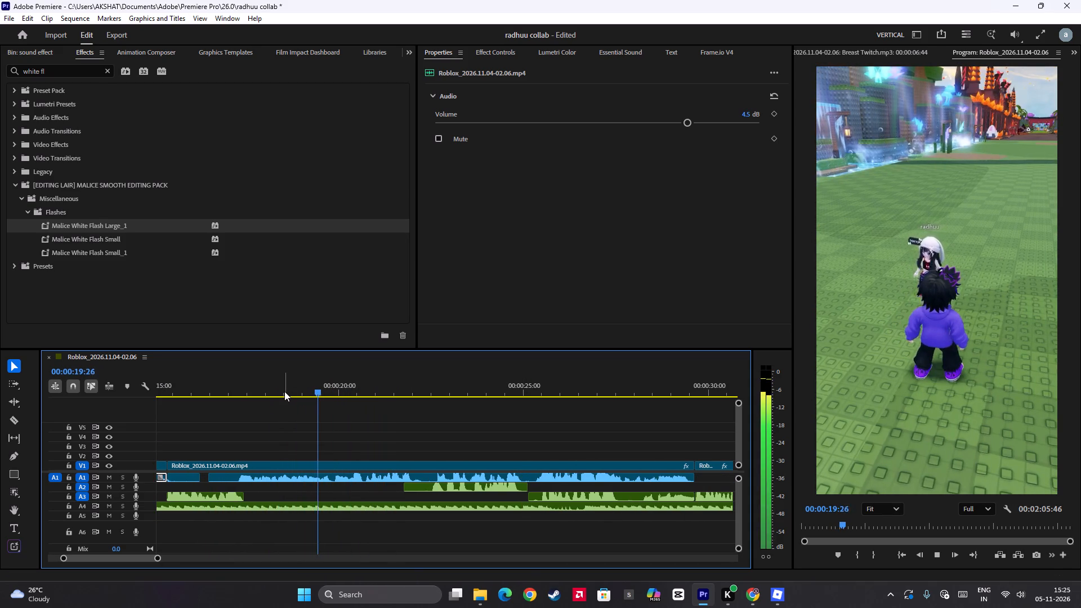
pyautogui.click(284, 391)
pyautogui.press('space')
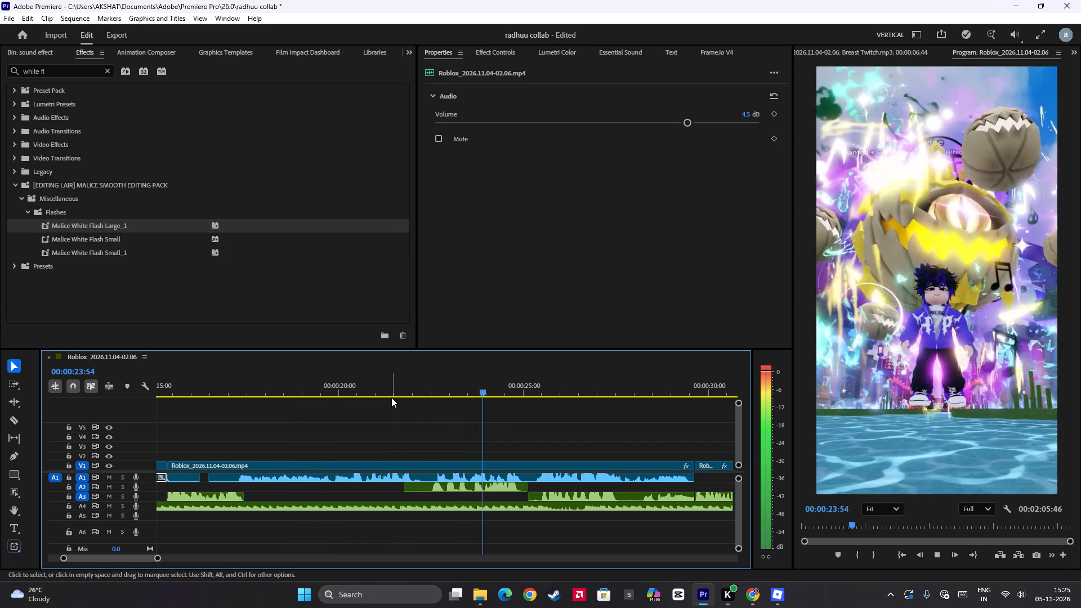
pyautogui.scroll(-4, 391, 397)
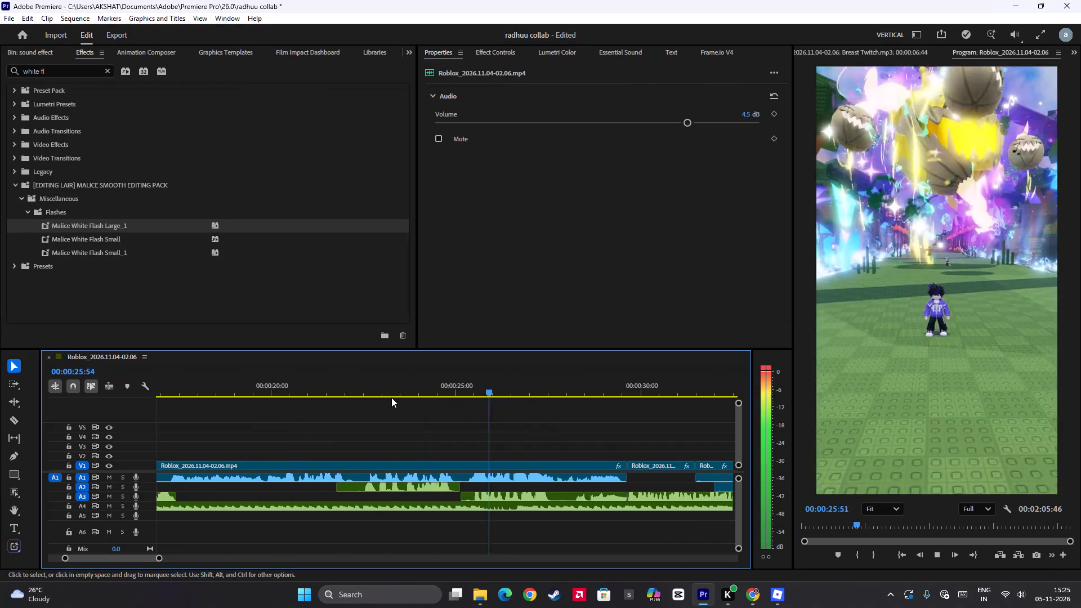
pyautogui.scroll(-5, 501, 458)
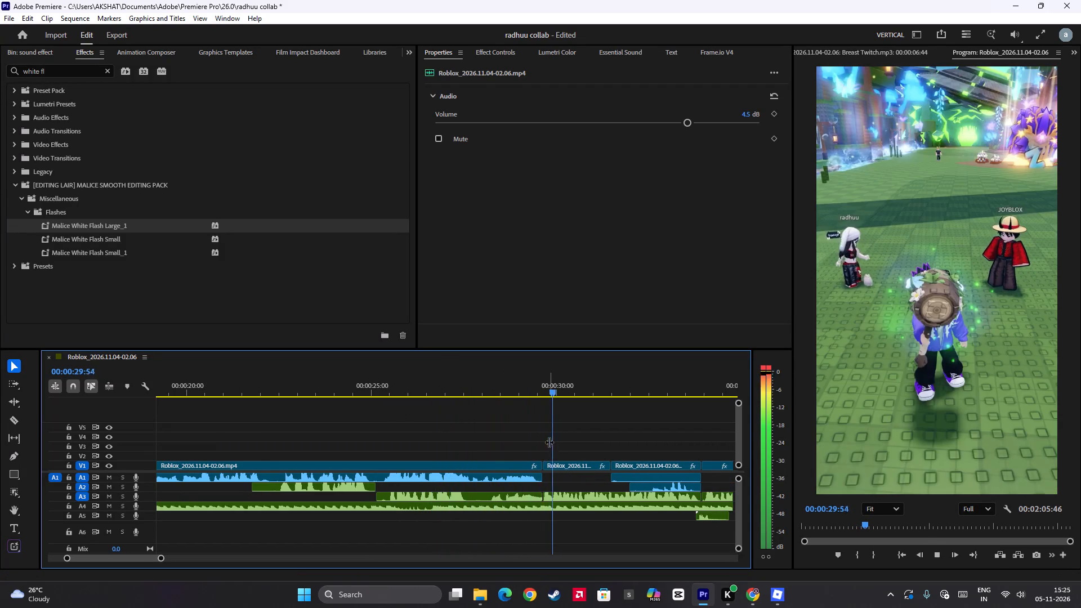
pyautogui.press('space')
# Park the playhead at the V1 cut at 00:00:29:36 and show the sound effect bin.
pyautogui.moveTo(556, 443); pyautogui.dragTo(542, 465)
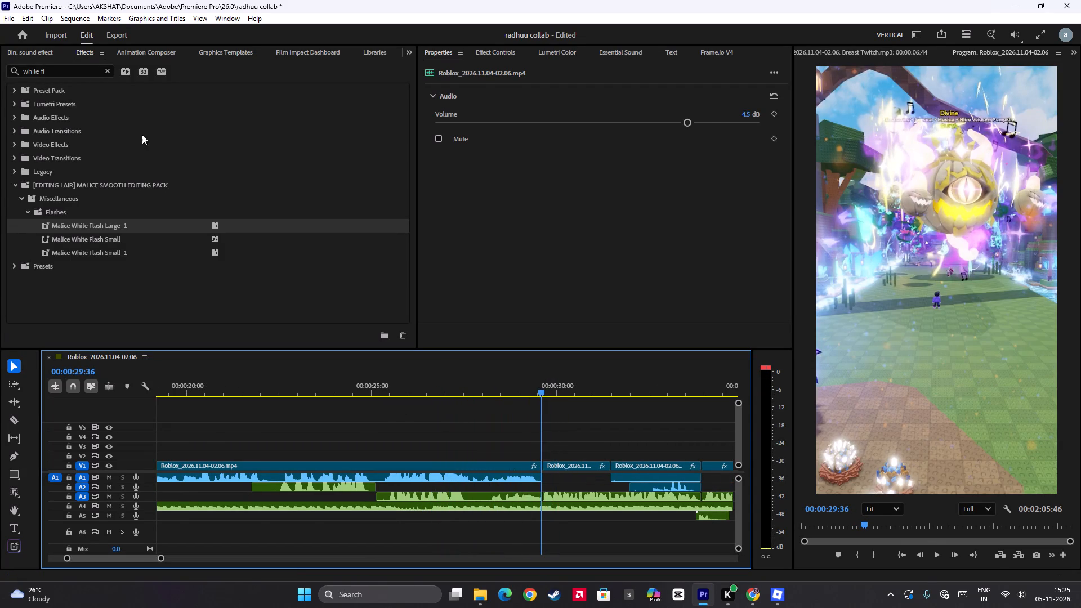
pyautogui.click(40, 56)
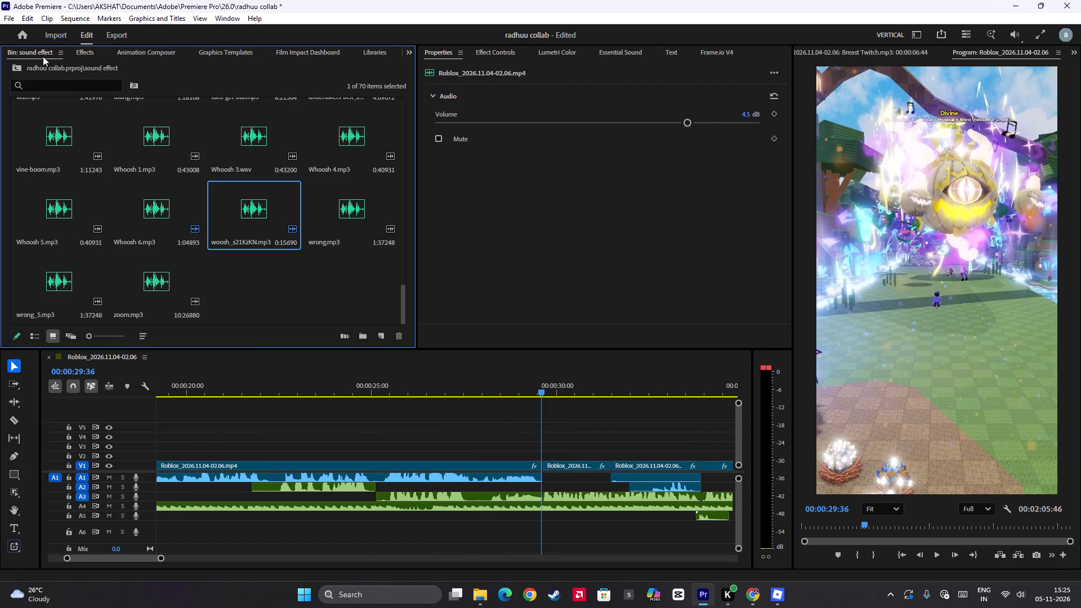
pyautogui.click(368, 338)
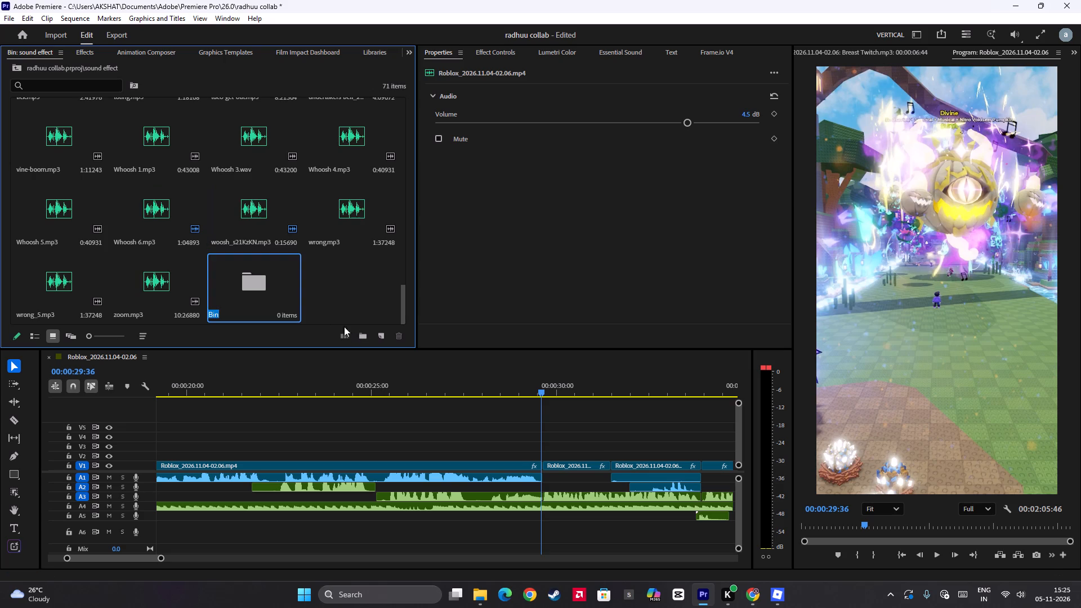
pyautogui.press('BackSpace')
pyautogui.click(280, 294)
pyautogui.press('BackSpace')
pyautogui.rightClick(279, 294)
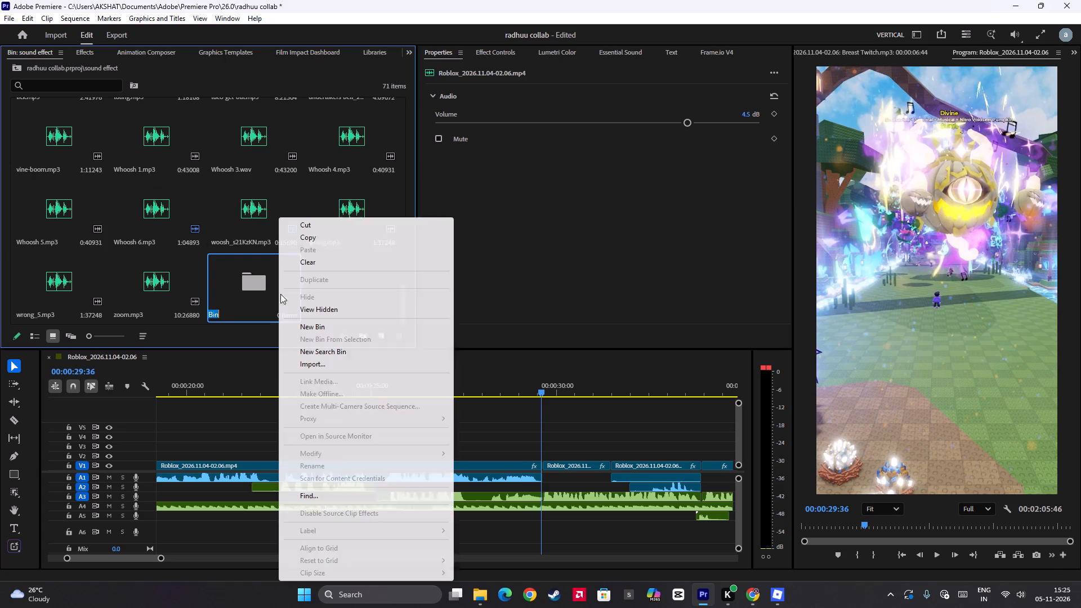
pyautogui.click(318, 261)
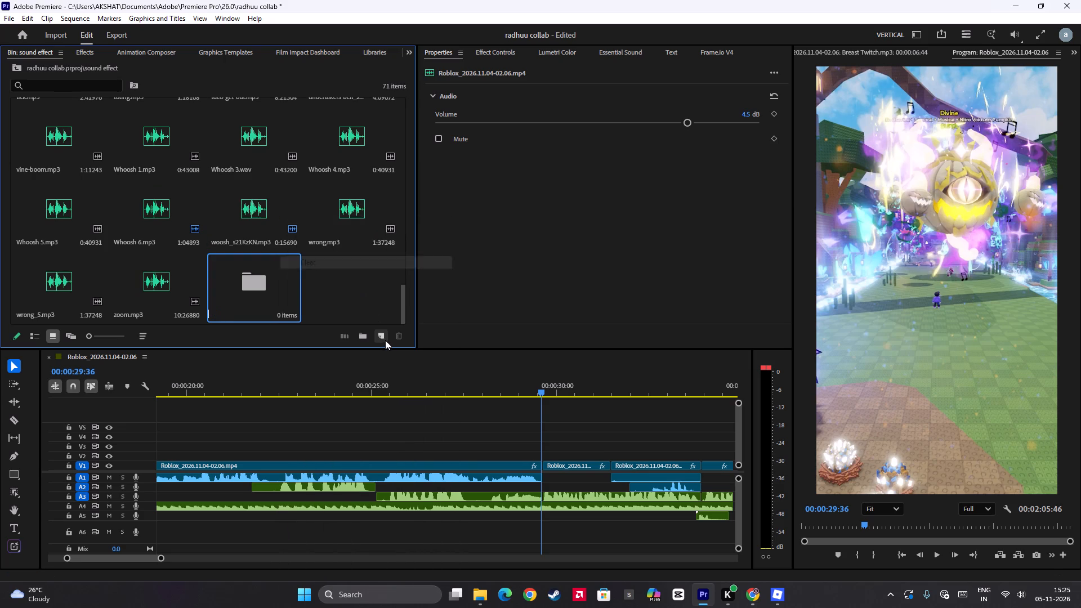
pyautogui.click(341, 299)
# Create a 1080 × 1920, 60.00 fps adjustment layer and place it on V2 at the V1 cut at 00:00:29:36.
pyautogui.click(376, 337)
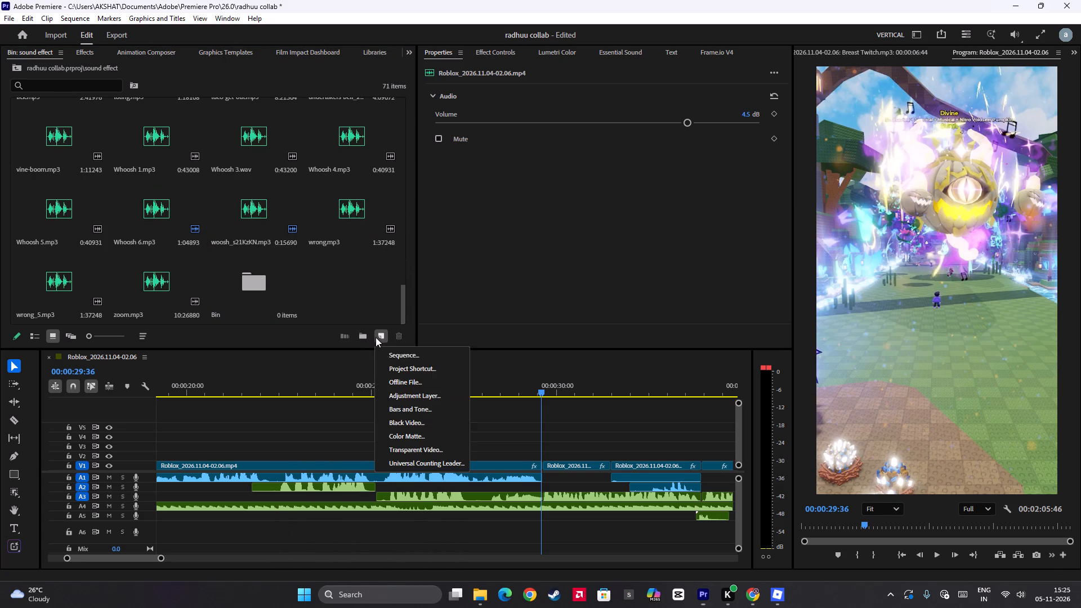
pyautogui.click(428, 395)
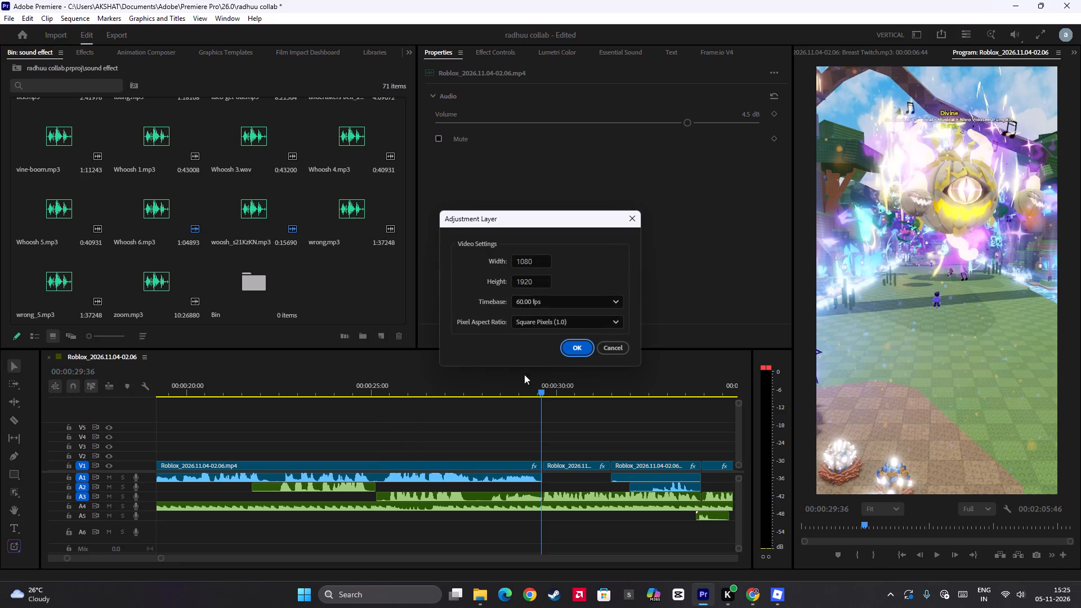
pyautogui.click(564, 346)
pyautogui.moveTo(352, 288); pyautogui.dragTo(538, 448)
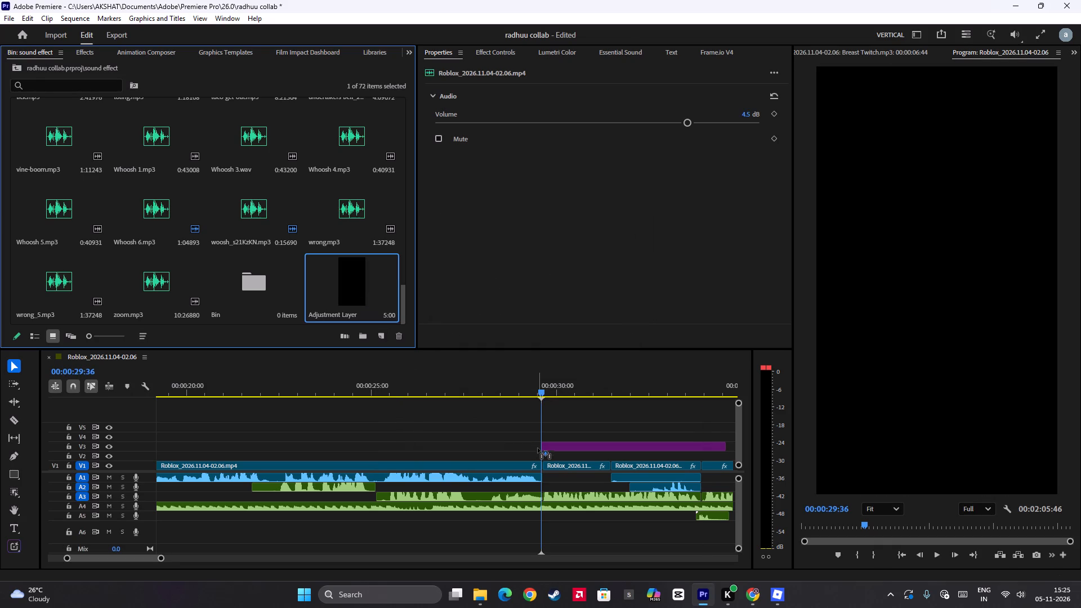
pyautogui.moveTo(538, 448); pyautogui.dragTo(543, 455)
# Search the effects for "aw" and apply the Awkward Moment preset to the adjustment layer on V2.
pyautogui.click(87, 51)
pyautogui.moveTo(64, 73); pyautogui.dragTo(0, 65)
pyautogui.press('a')
pyautogui.press('w')
pyautogui.moveTo(51, 195); pyautogui.dragTo(590, 429)
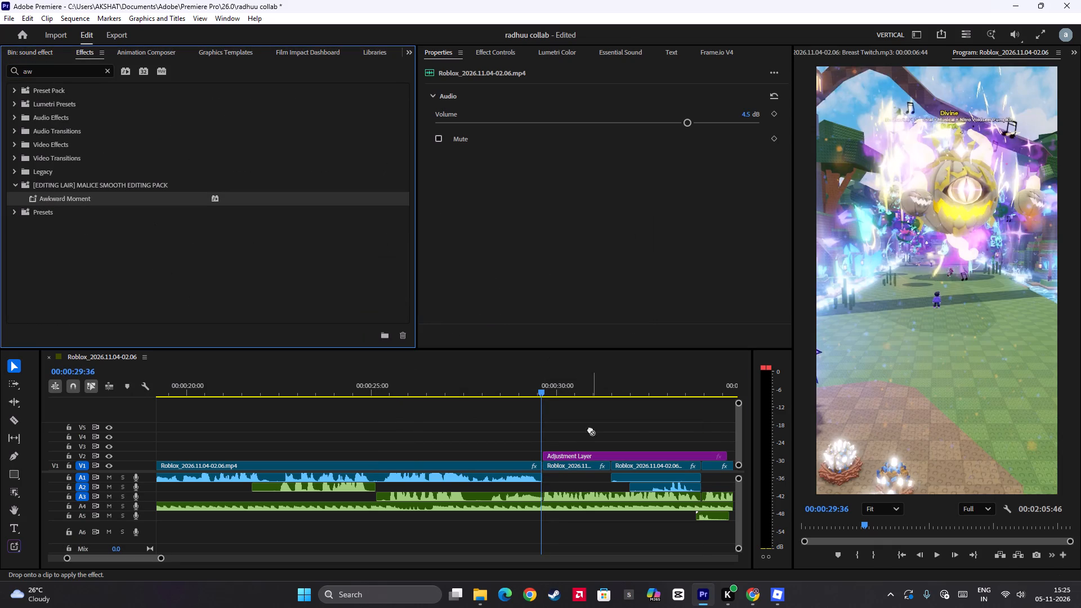
pyautogui.moveTo(590, 429); pyautogui.dragTo(578, 454)
# Play back the awkward moment effect, cut the adjustment layer at 00:00:32:21 and delete the part after the cut.
pyautogui.press('space')
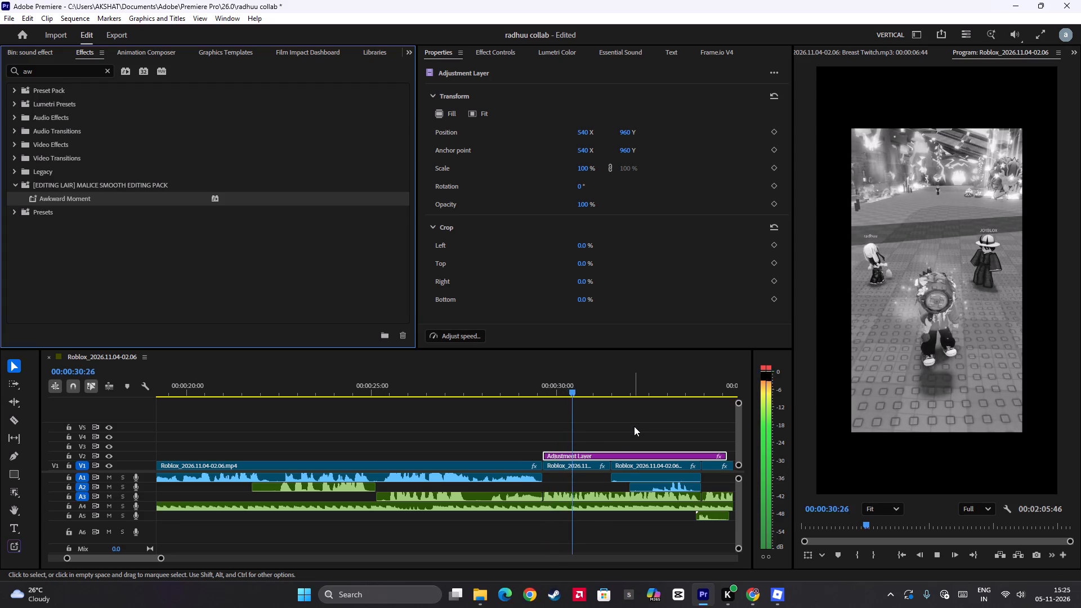
pyautogui.press('space')
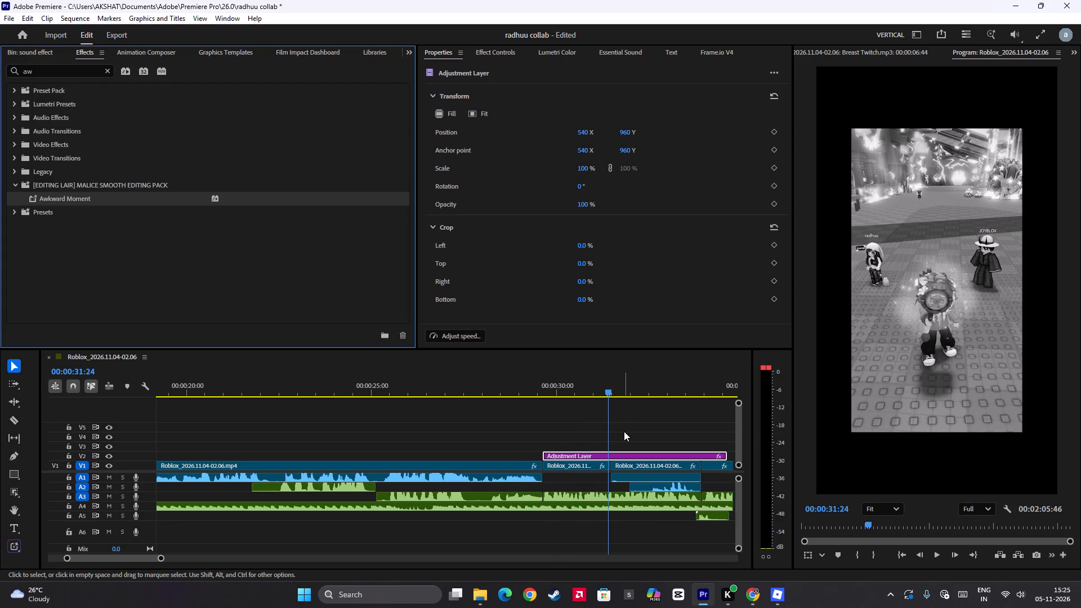
pyautogui.press('space')
pyautogui.press('space')
pyautogui.press('space')
pyautogui.press('space')
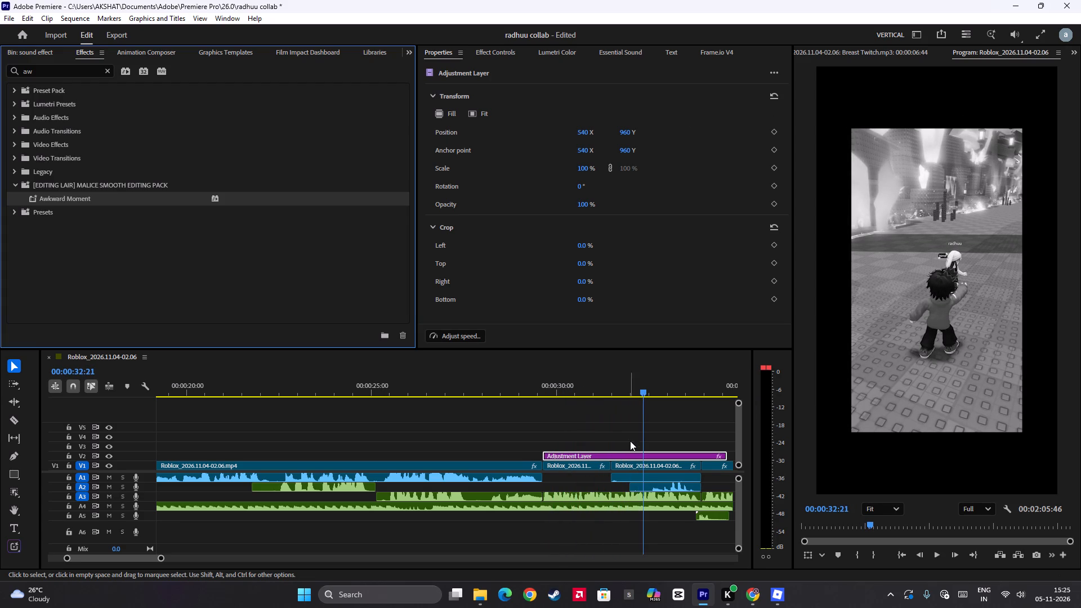
pyautogui.scroll(6, 662, 475)
pyautogui.scroll(-13, 630, 470)
pyautogui.keyDown('alt'); pyautogui.scroll(2, 589, 475); pyautogui.keyUp('alt')
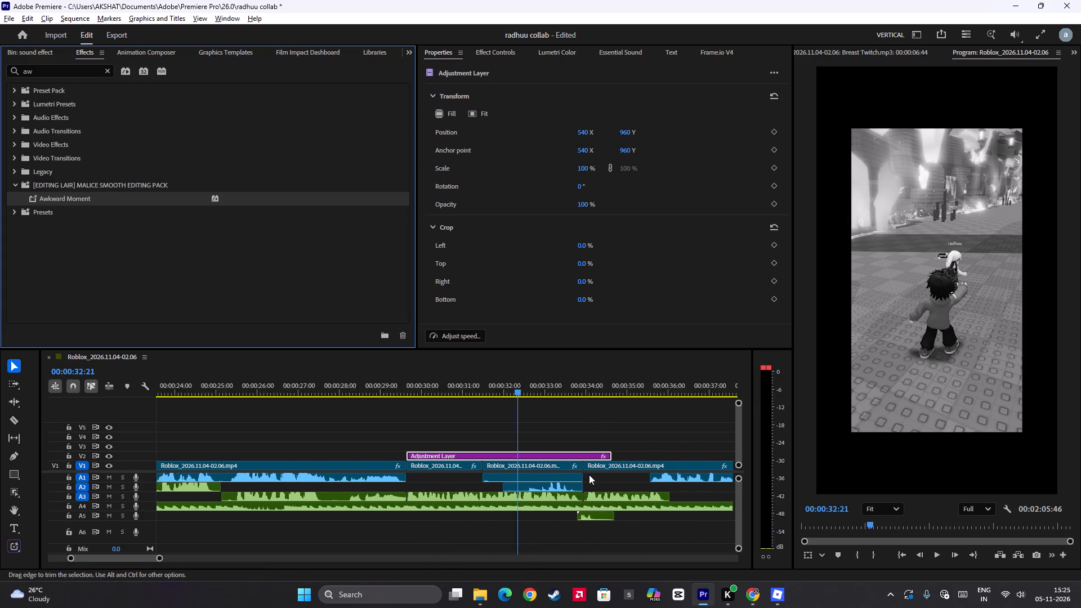
pyautogui.keyDown('alt'); pyautogui.scroll(5, 589, 475); pyautogui.keyUp('alt')
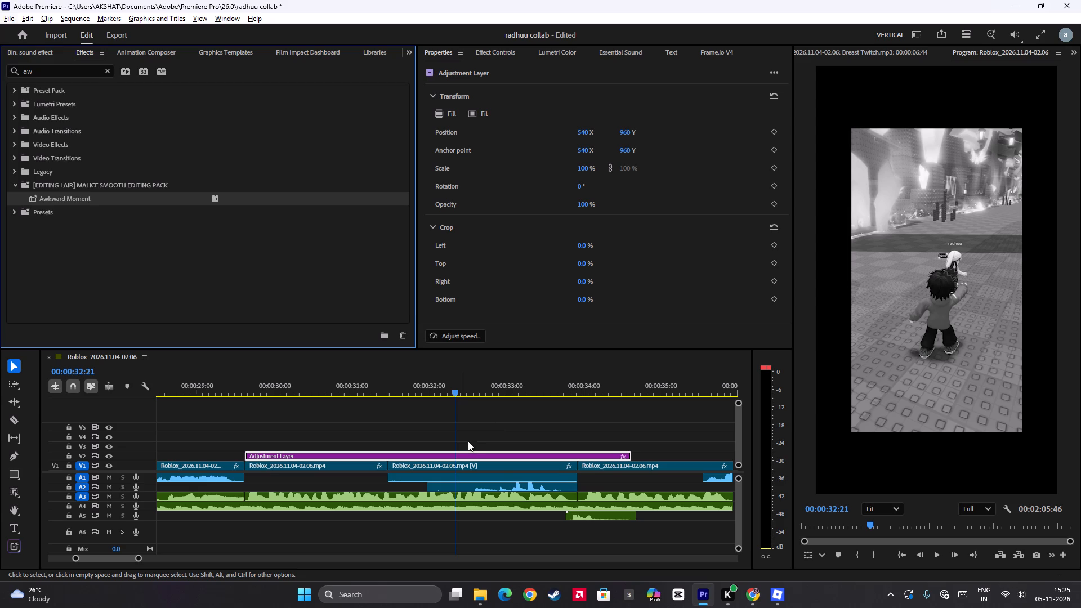
pyautogui.hotkey('ctrl', 'b')
pyautogui.hotkey('ctrl', 'b')
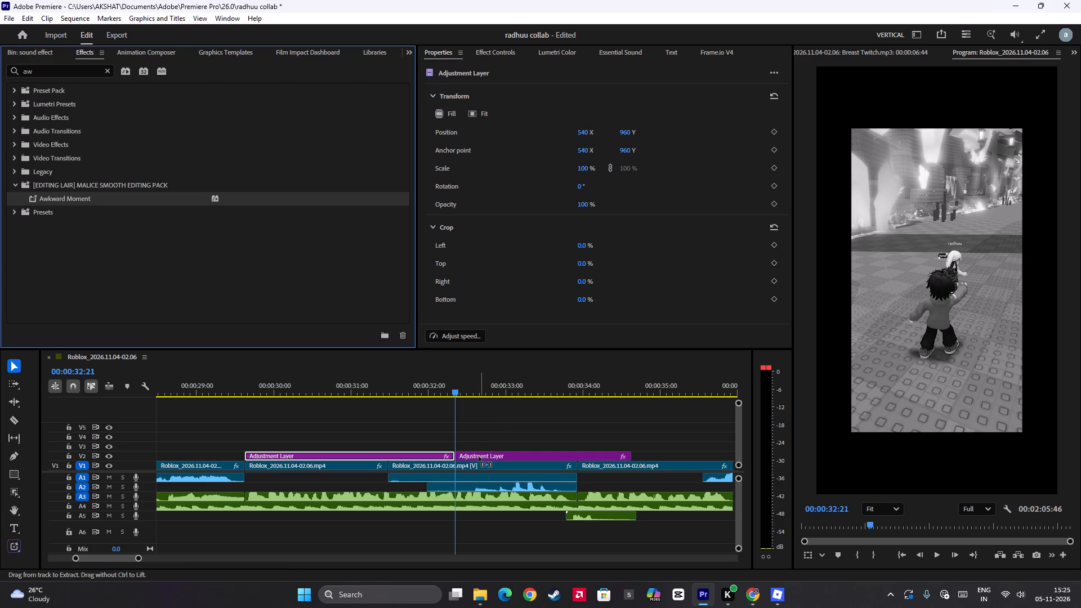
pyautogui.click(479, 452)
pyautogui.press('BackSpace')
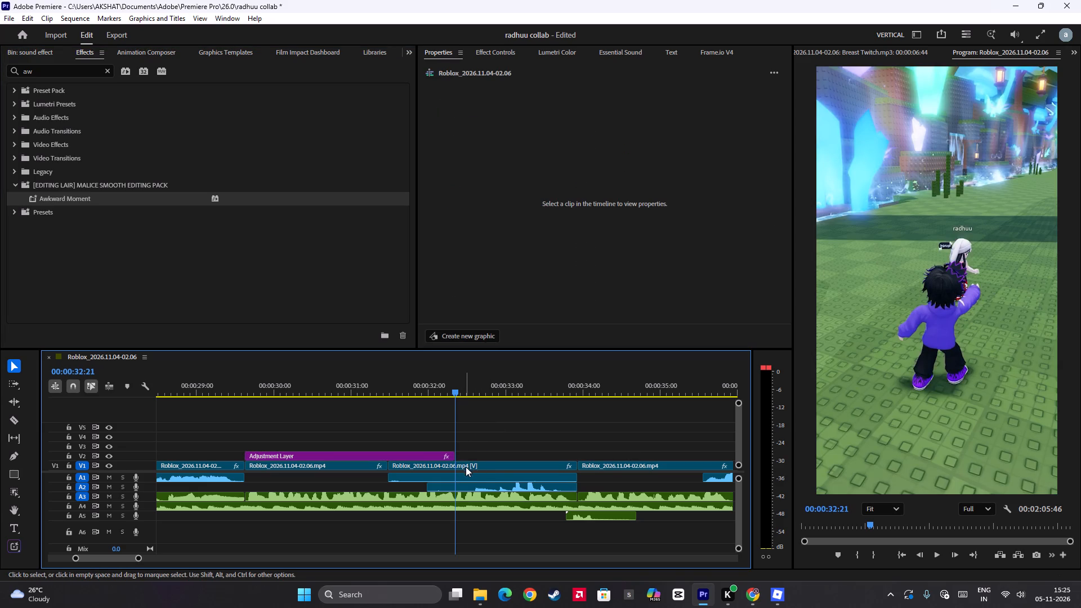
# Shorten and shift the V1 clip under the adjustment layer's end to start at about 00:00:32:20, and extend the preceding clip to meet it.
pyautogui.click(484, 467)
pyautogui.moveTo(577, 466); pyautogui.dragTo(547, 467)
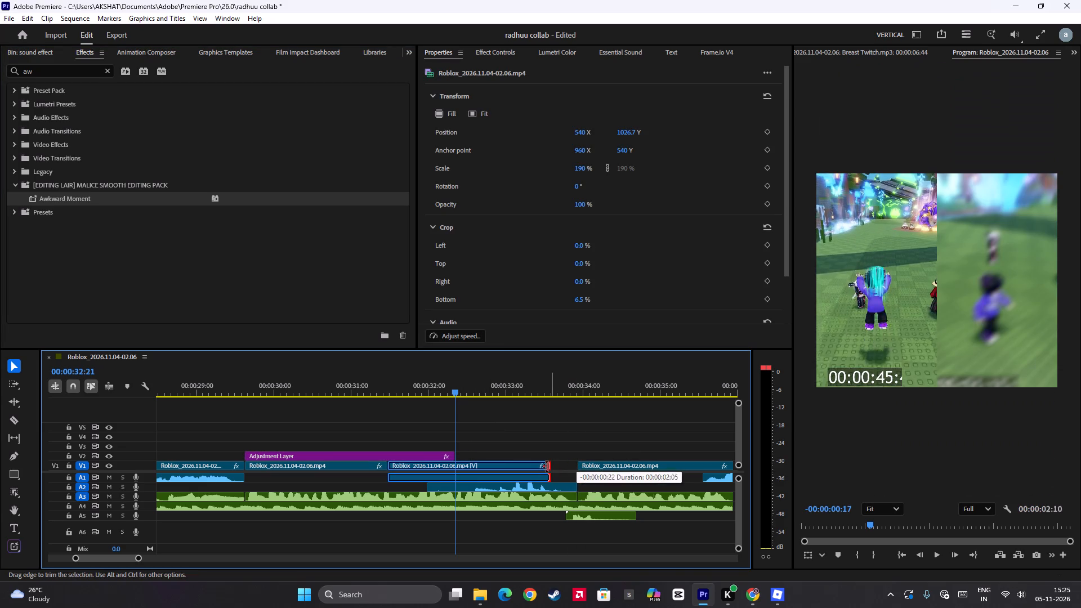
pyautogui.moveTo(547, 467); pyautogui.dragTo(522, 470)
pyautogui.moveTo(501, 464); pyautogui.dragTo(556, 470)
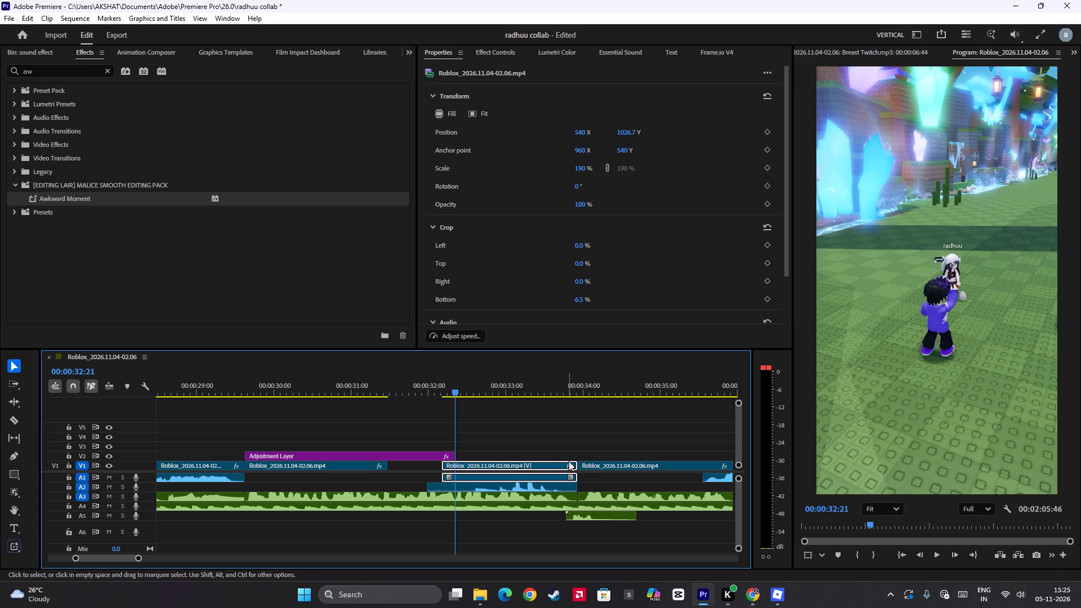
pyautogui.moveTo(575, 464); pyautogui.dragTo(564, 464)
pyautogui.moveTo(545, 464); pyautogui.dragTo(555, 464)
pyautogui.click(363, 463)
pyautogui.moveTo(387, 464); pyautogui.dragTo(454, 467)
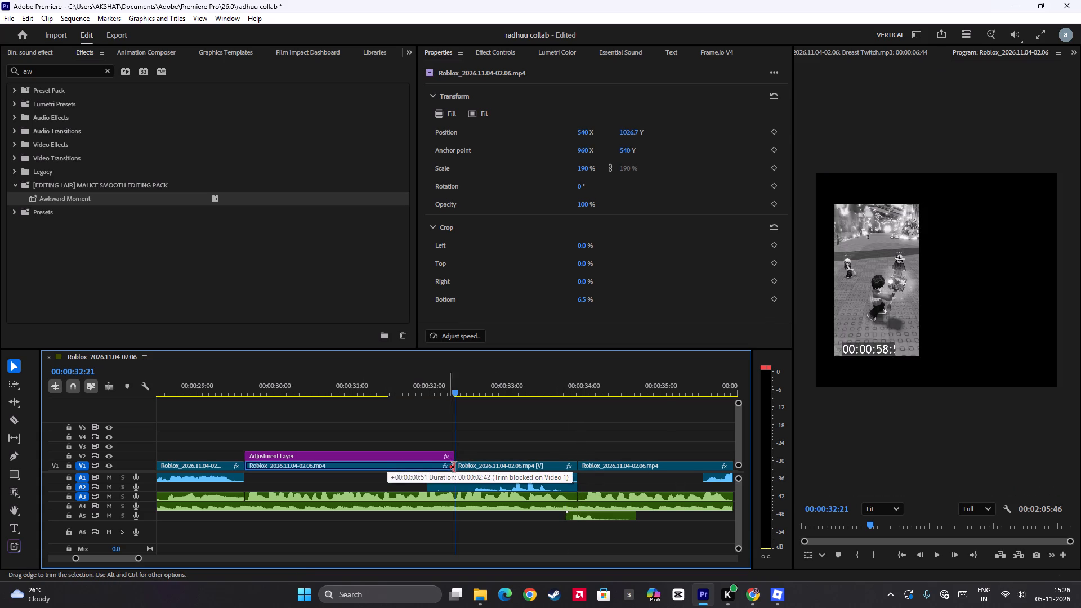
pyautogui.moveTo(454, 467); pyautogui.dragTo(459, 468)
# Play back the adjusted V1 clips from about 00:00:31 to 00:00:33:47.
pyautogui.click(346, 391)
pyautogui.press('space')
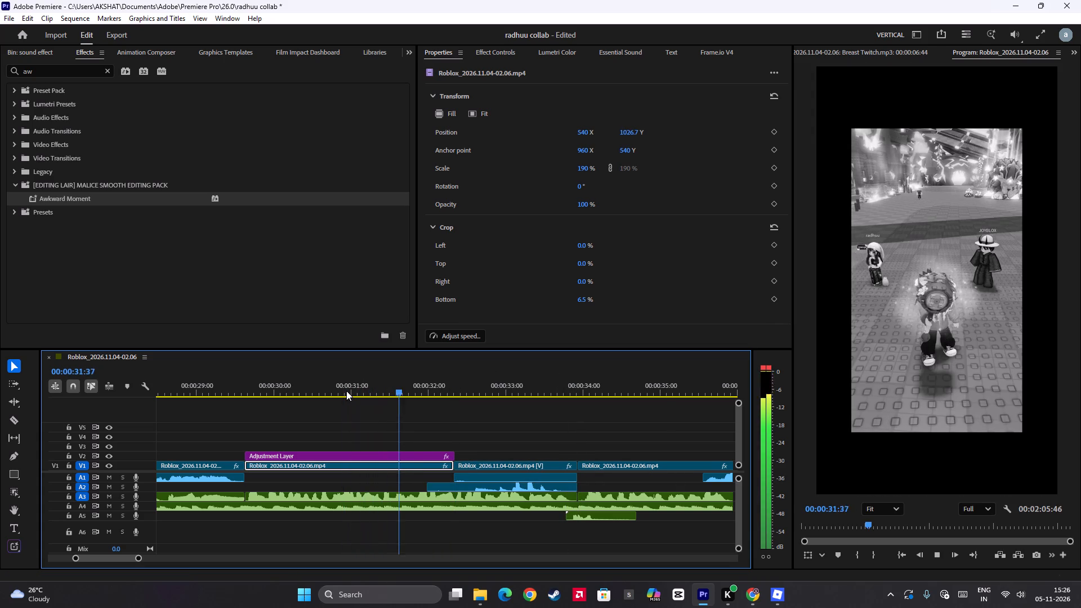
pyautogui.scroll(-4, 346, 391)
pyautogui.press('space')
pyautogui.press('space')
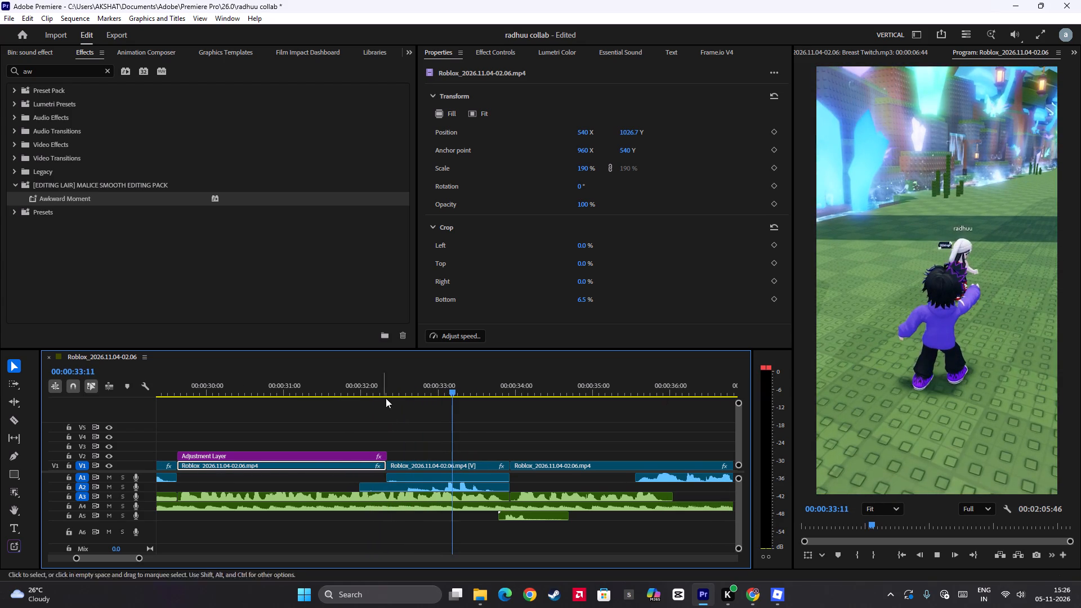
pyautogui.press('space')
pyautogui.scroll(6, 334, 455)
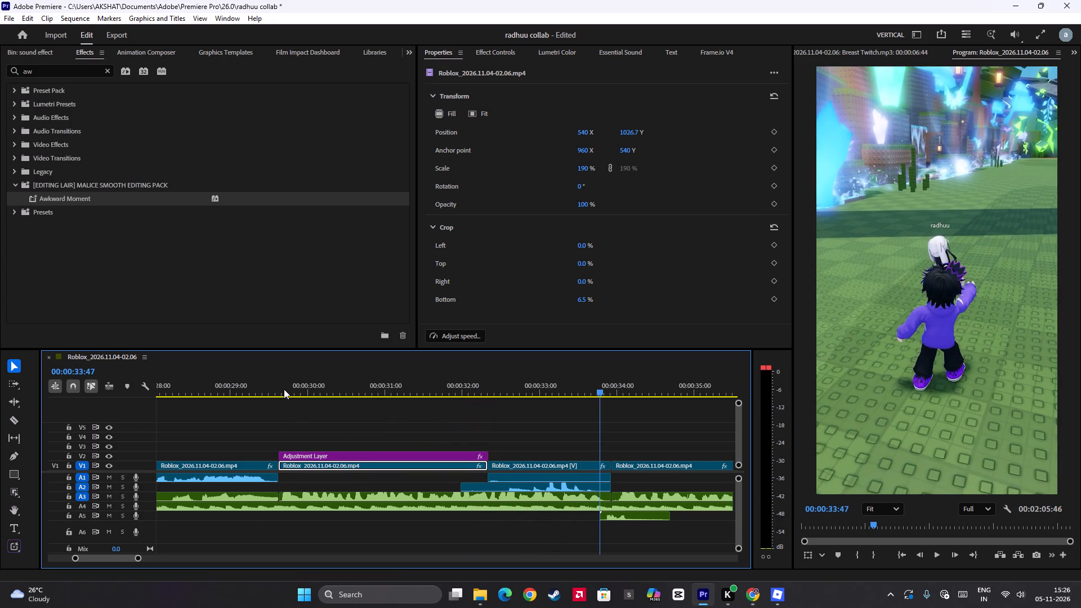
# Place awkward moment.mp3 from the Sfx Pack bin on A2 at 00:00:29:37 and set its volume to 3.2 dB.
pyautogui.click(284, 389)
pyautogui.moveTo(284, 426); pyautogui.dragTo(279, 436)
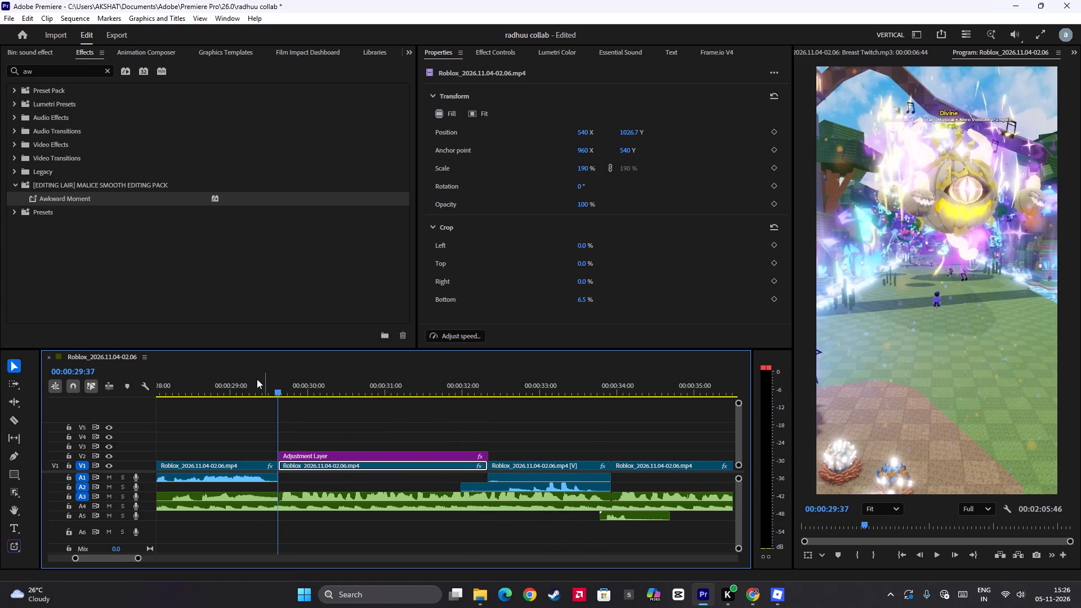
pyautogui.click(37, 51)
pyautogui.scroll(6, 194, 225)
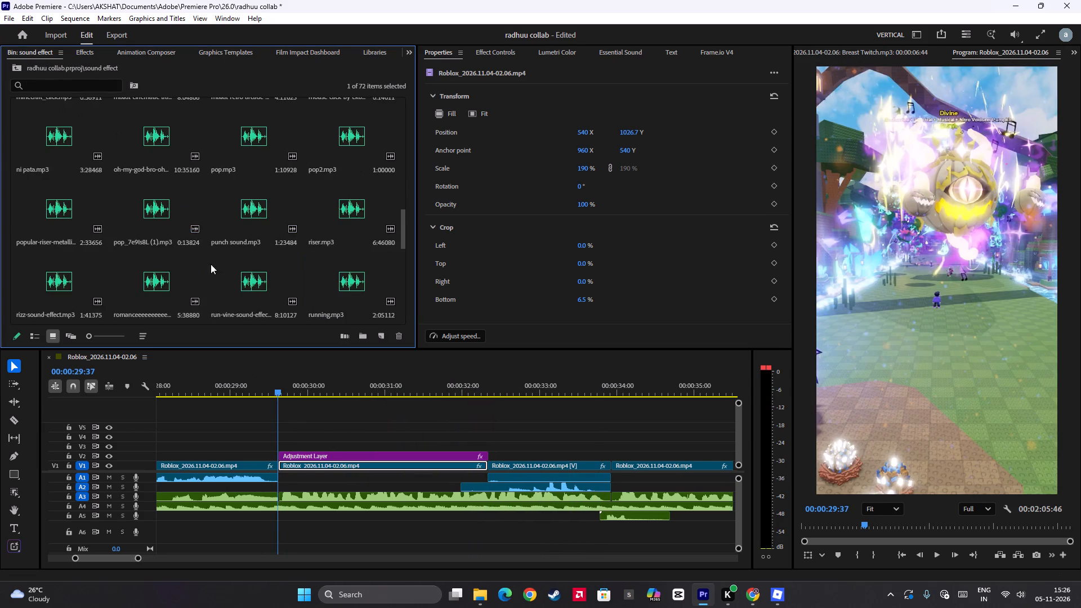
pyautogui.scroll(-16, 215, 273)
pyautogui.scroll(19, 249, 255)
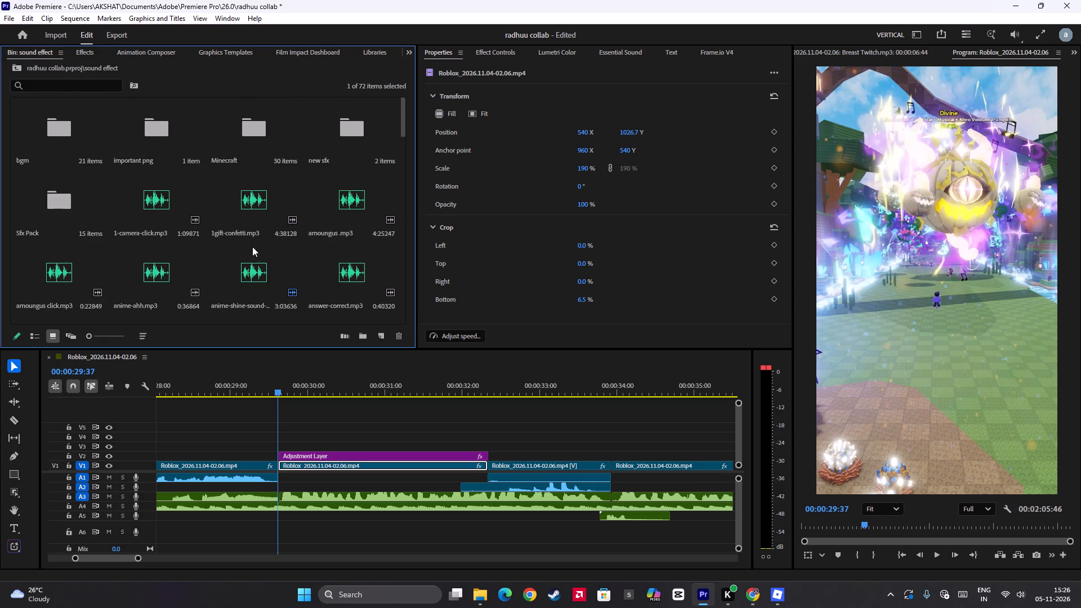
pyautogui.scroll(4, 252, 247)
pyautogui.doubleClick(42, 222)
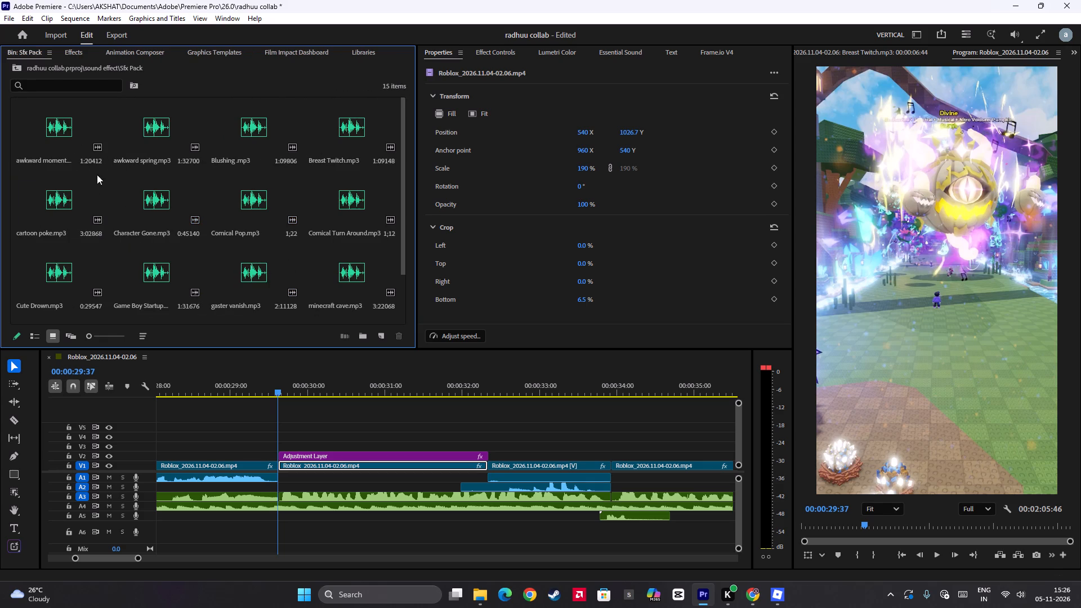
pyautogui.moveTo(70, 136); pyautogui.dragTo(272, 490)
pyautogui.keyDown('alt'); pyautogui.scroll(8, 312, 482); pyautogui.keyUp('alt')
pyautogui.click(267, 483)
pyautogui.moveTo(263, 483); pyautogui.dragTo(259, 484)
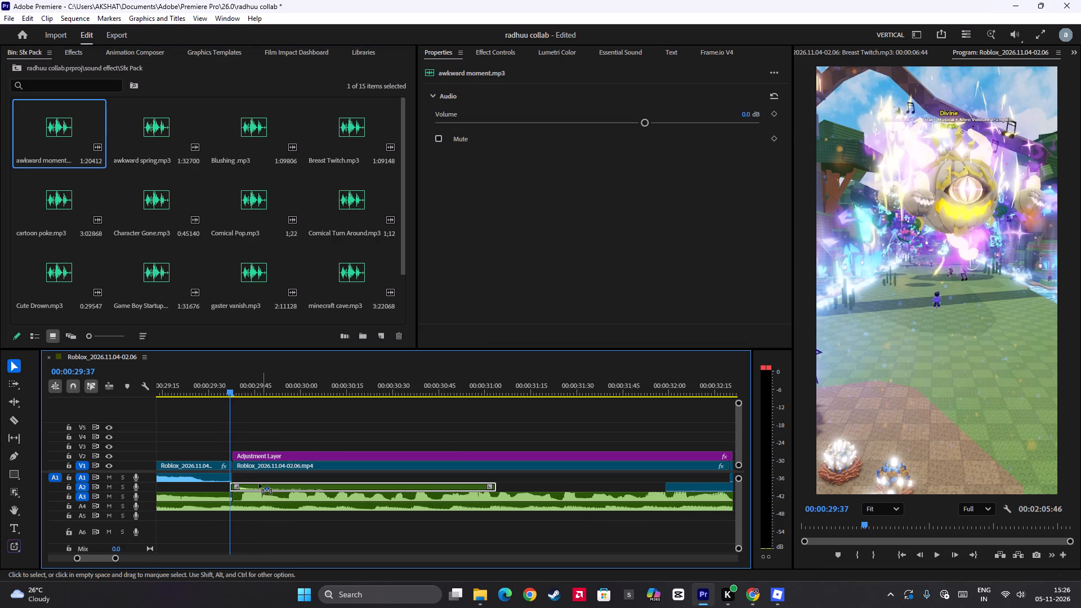
pyautogui.moveTo(259, 484); pyautogui.dragTo(258, 484)
pyautogui.click(676, 122)
# Play back the awkward moment passage from about 00:00:29:30 to 00:00:33:07 and replay from about 00:00:32:22 to 00:00:32:48.
pyautogui.keyDown('alt'); pyautogui.scroll(-6, 369, 468); pyautogui.keyUp('alt')
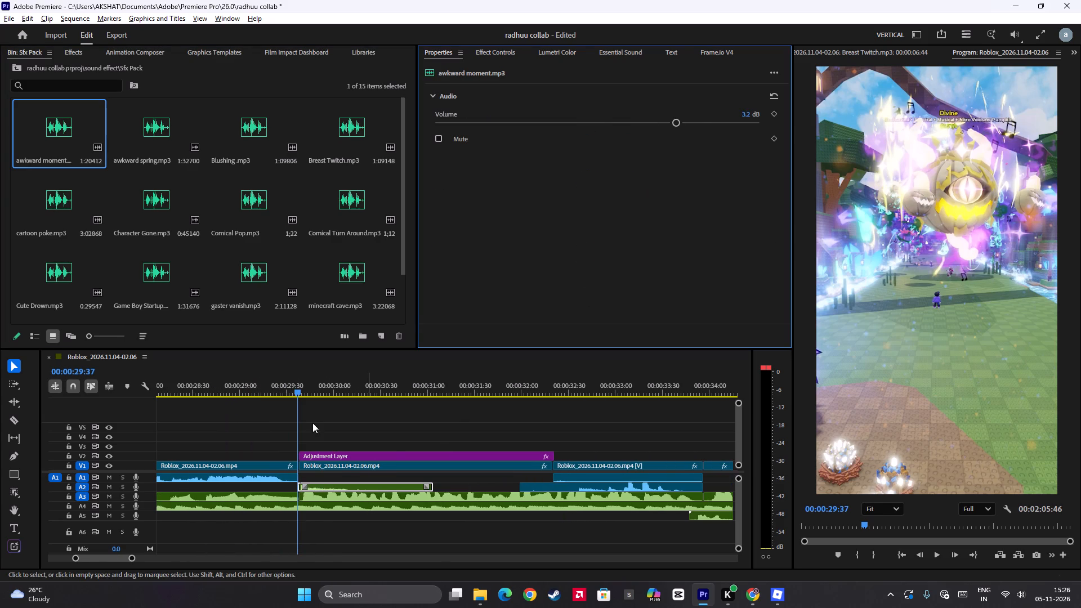
pyautogui.click(288, 390)
pyautogui.press('space')
pyautogui.scroll(-5, 371, 423)
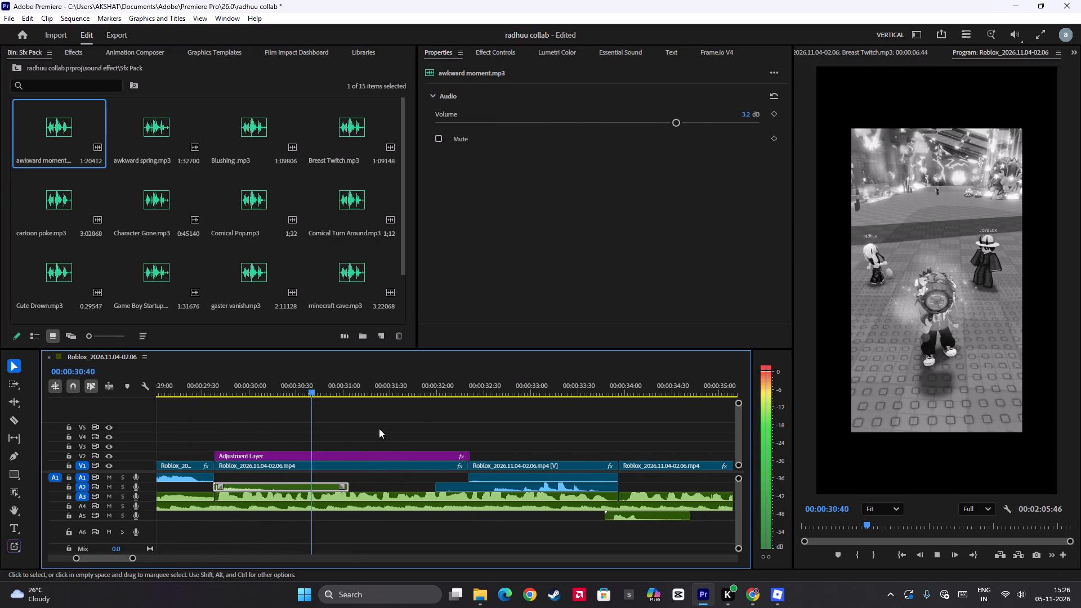
pyautogui.scroll(-4, 379, 428)
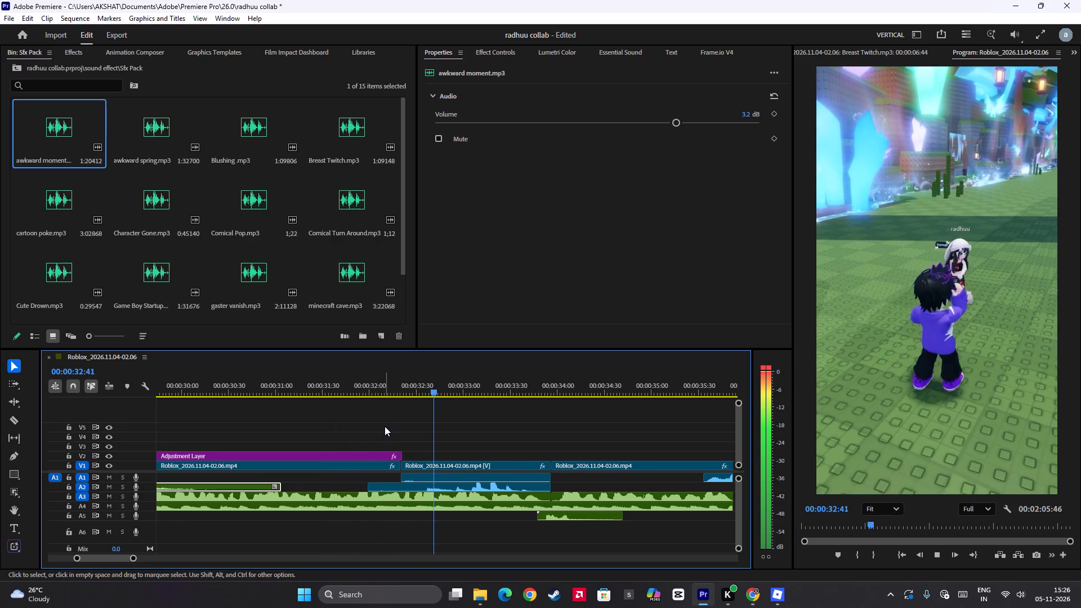
pyautogui.press('space')
pyautogui.press('space')
pyautogui.press('space')
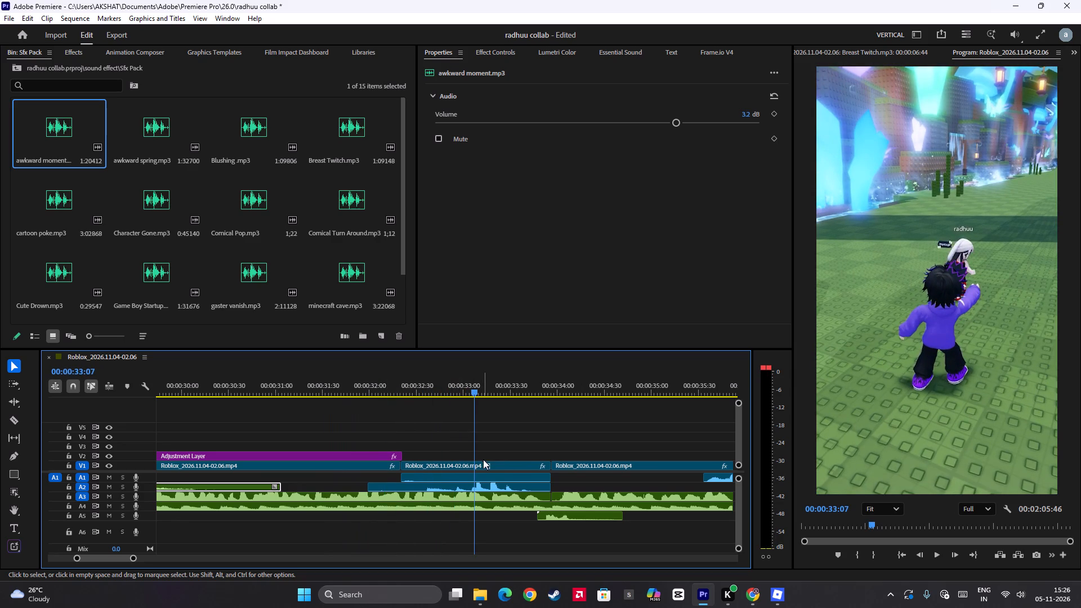
pyautogui.click(485, 464)
pyautogui.moveTo(475, 445); pyautogui.dragTo(404, 455)
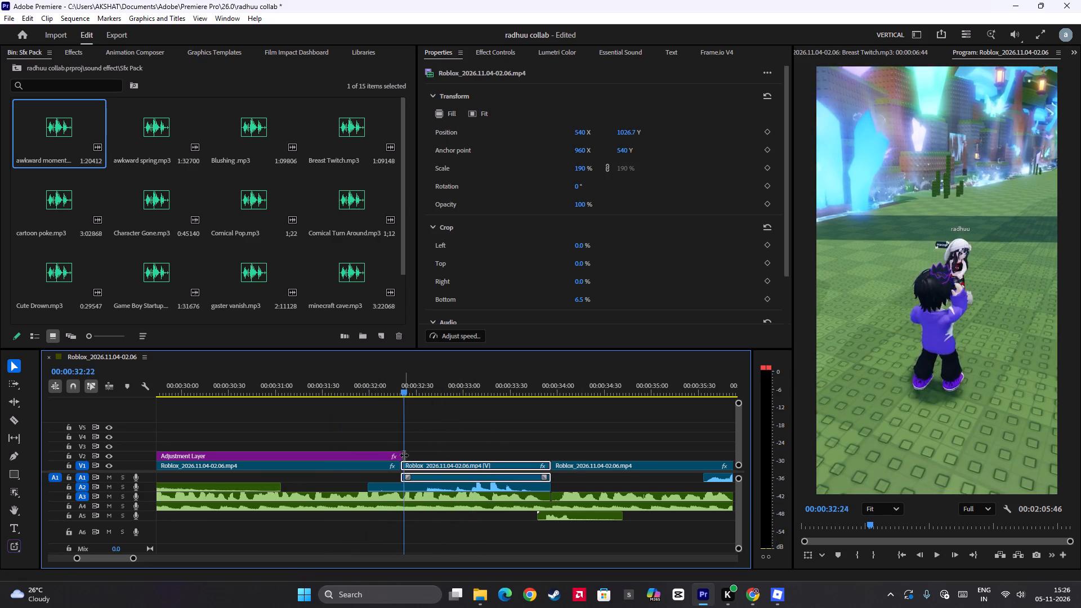
pyautogui.moveTo(404, 455); pyautogui.dragTo(403, 455)
pyautogui.press('space')
pyautogui.press('space')
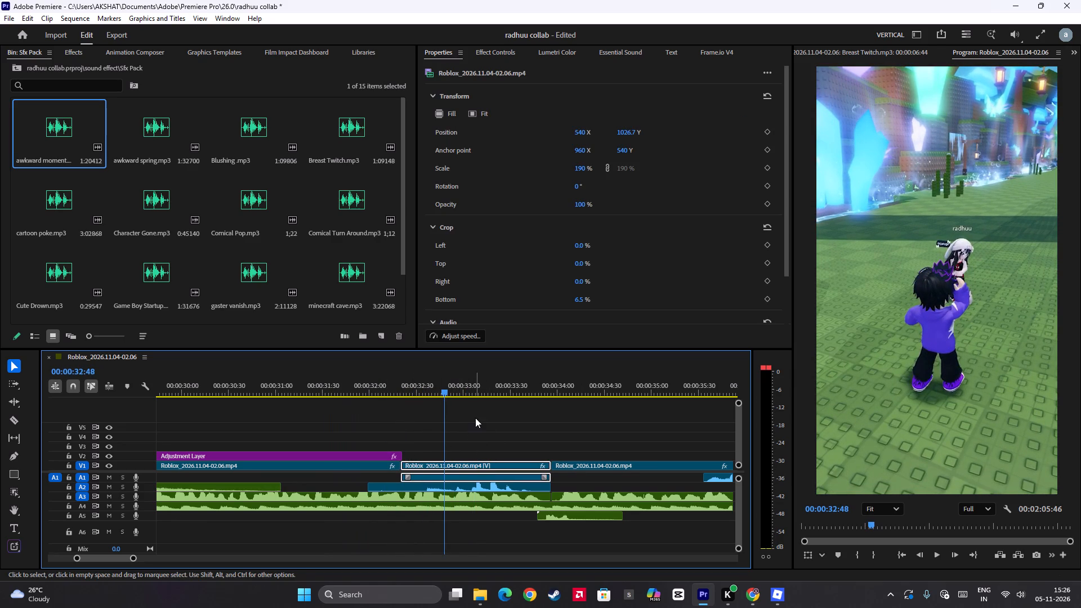
# Search Downloads for mario and place mario_coin_sound on A6 starting at about 00:00:32:42.
pyautogui.click(485, 600)
pyautogui.moveTo(883, 196); pyautogui.dragTo(849, 196)
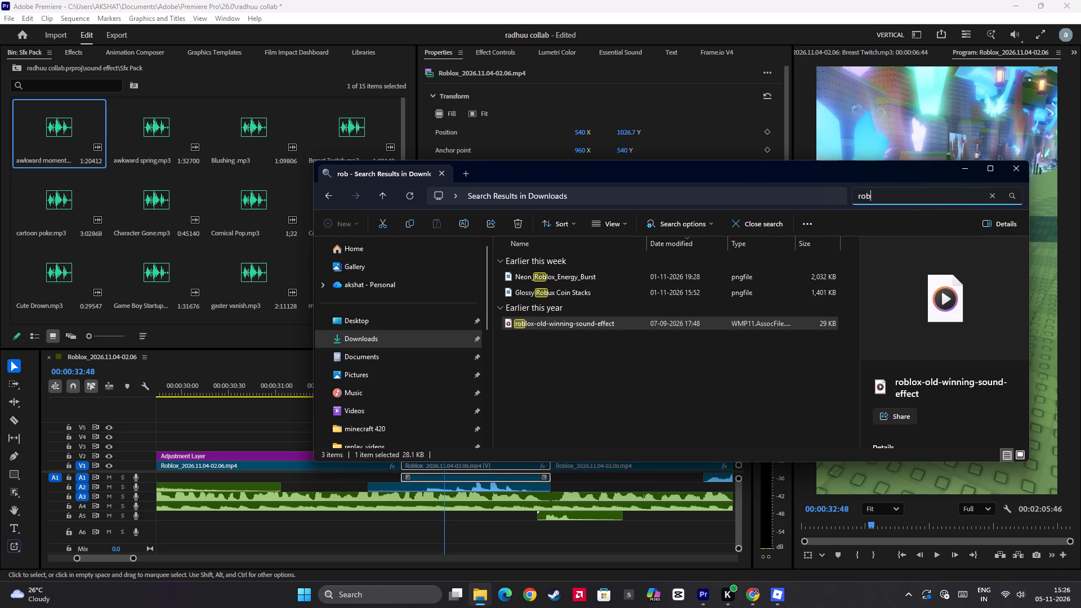
pyautogui.moveTo(849, 196); pyautogui.dragTo(816, 193)
pyautogui.write('mario')
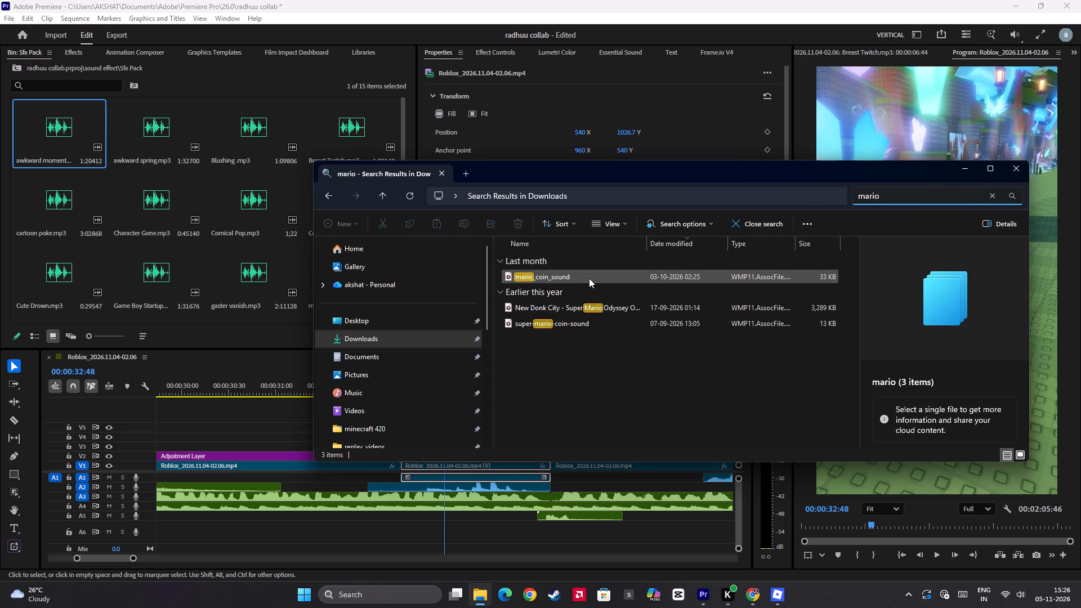
pyautogui.moveTo(537, 275); pyautogui.dragTo(435, 527)
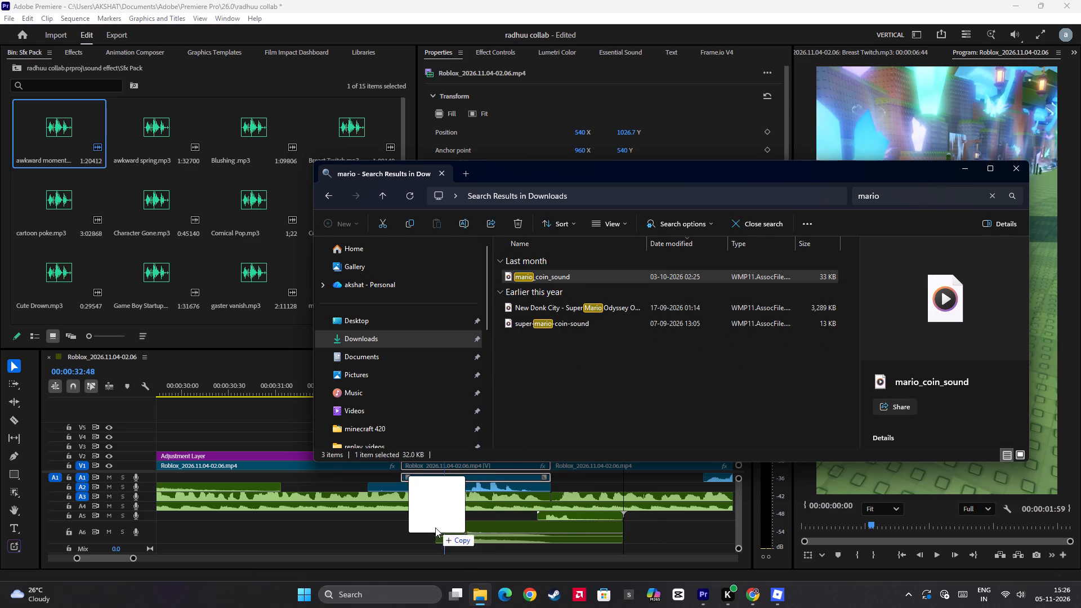
pyautogui.moveTo(435, 527); pyautogui.dragTo(432, 527)
pyautogui.click(464, 0)
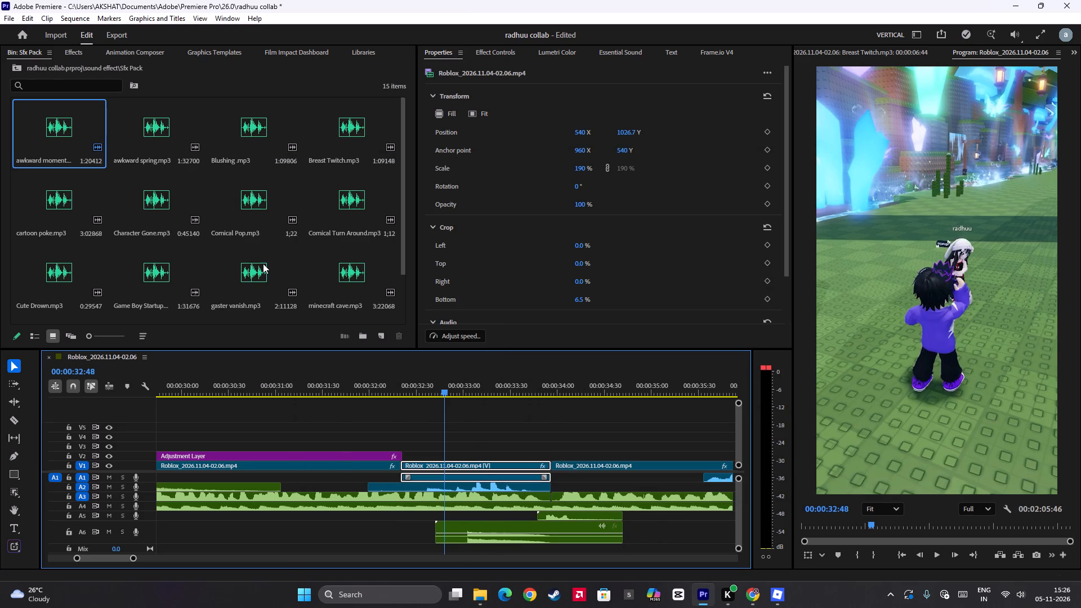
# Place Pastel Bunny Hat Anime Chibi Sticker.png from the project's root bin on V2 at 00:00:32:48.
pyautogui.scroll(3, 115, 187)
pyautogui.click(19, 68)
pyautogui.scroll(-16, 166, 194)
pyautogui.scroll(4, 130, 185)
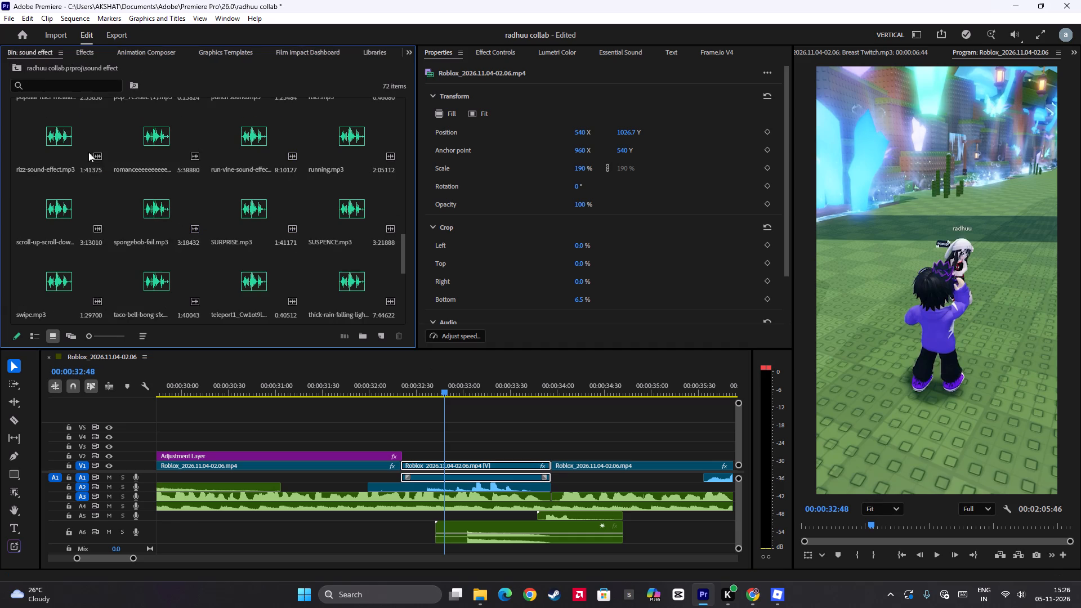
pyautogui.scroll(20, 50, 139)
pyautogui.click(16, 69)
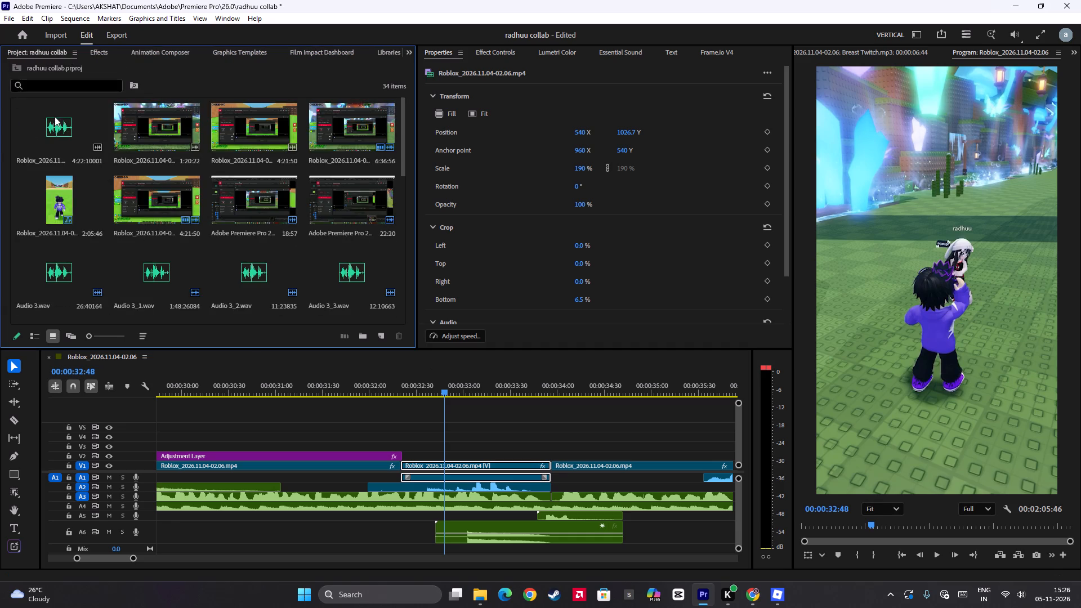
pyautogui.scroll(-9, 212, 219)
pyautogui.scroll(3, 213, 220)
pyautogui.moveTo(256, 270); pyautogui.dragTo(458, 449)
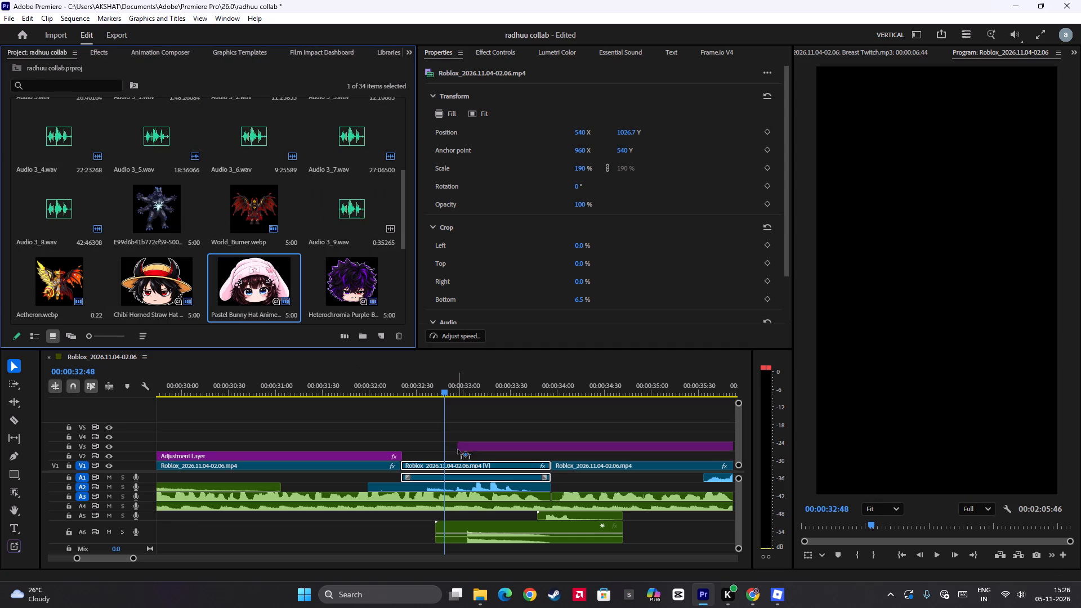
pyautogui.moveTo(458, 449); pyautogui.dragTo(449, 455)
# Play back the new sticker and coin sound passage from about 00:00:32:33 to beyond 00:00:33:33.
pyautogui.click(420, 393)
pyautogui.press('space')
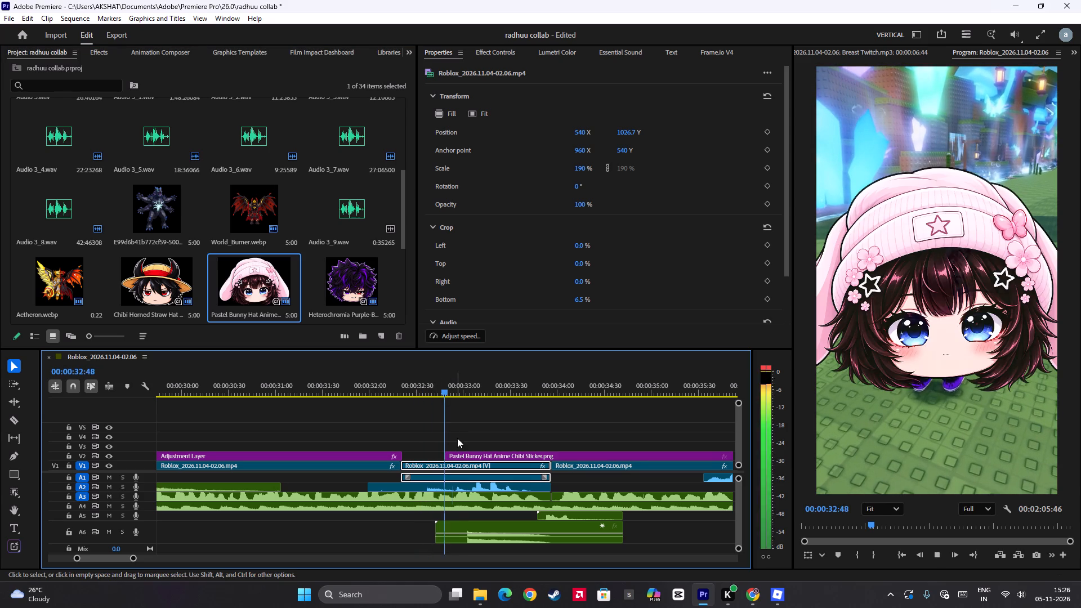
pyautogui.press('space')
pyautogui.press('space')
pyautogui.press('space')
pyautogui.press('space')
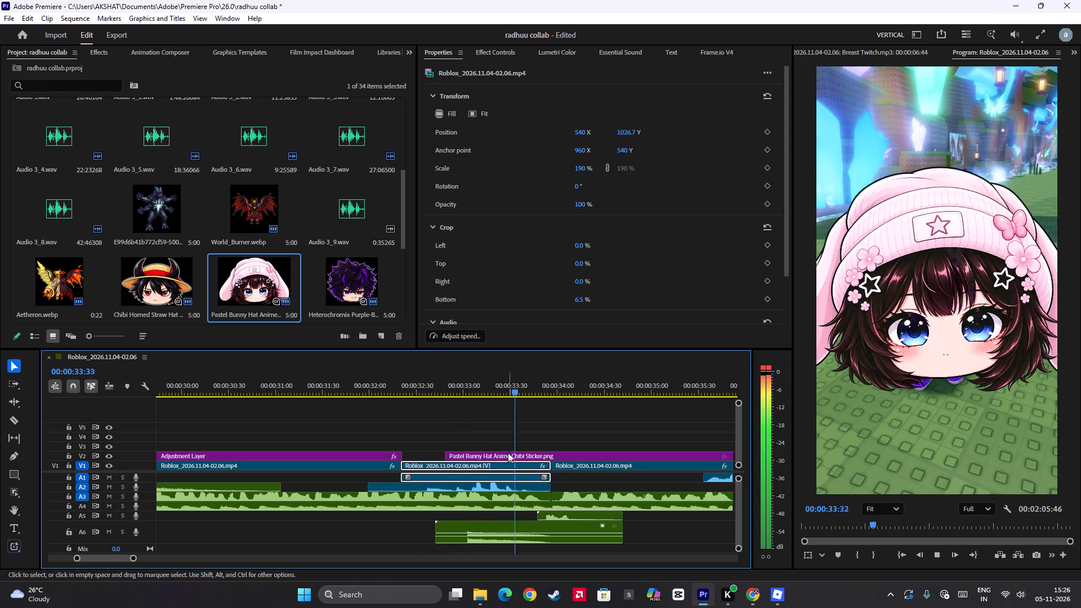
pyautogui.press('space')
pyautogui.press('space')
pyautogui.press('space')
# Cut the bunny hat sticker clip at 00:00:33:56 and delete the part after the cut.
pyautogui.click(546, 454)
pyautogui.moveTo(544, 430); pyautogui.dragTo(550, 436)
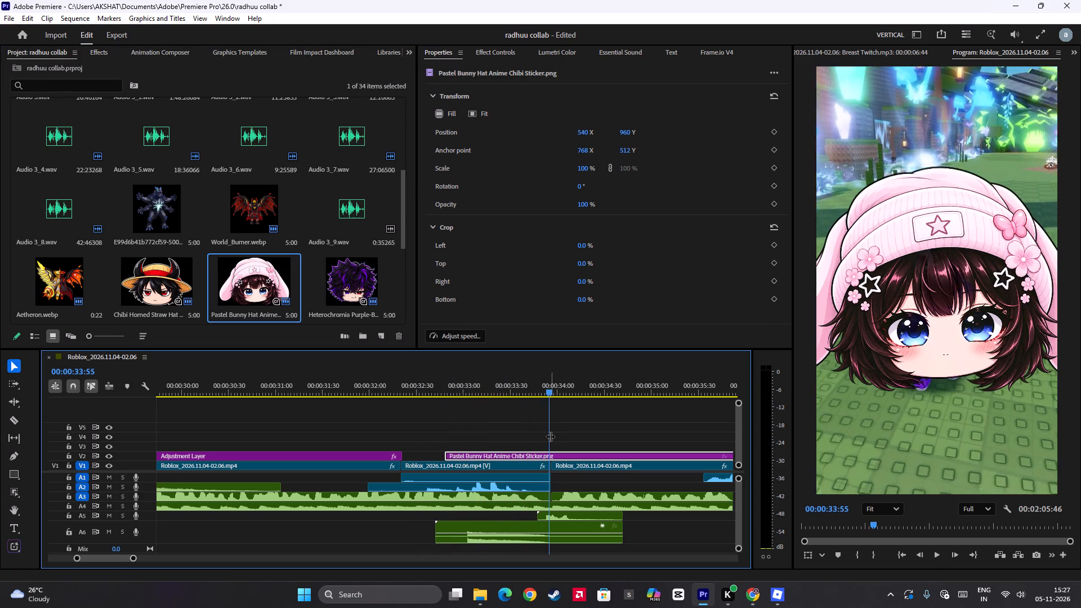
pyautogui.moveTo(550, 436); pyautogui.dragTo(552, 437)
pyautogui.hotkey('ctrl', 'b')
pyautogui.click(565, 456)
pyautogui.press('BackSpace')
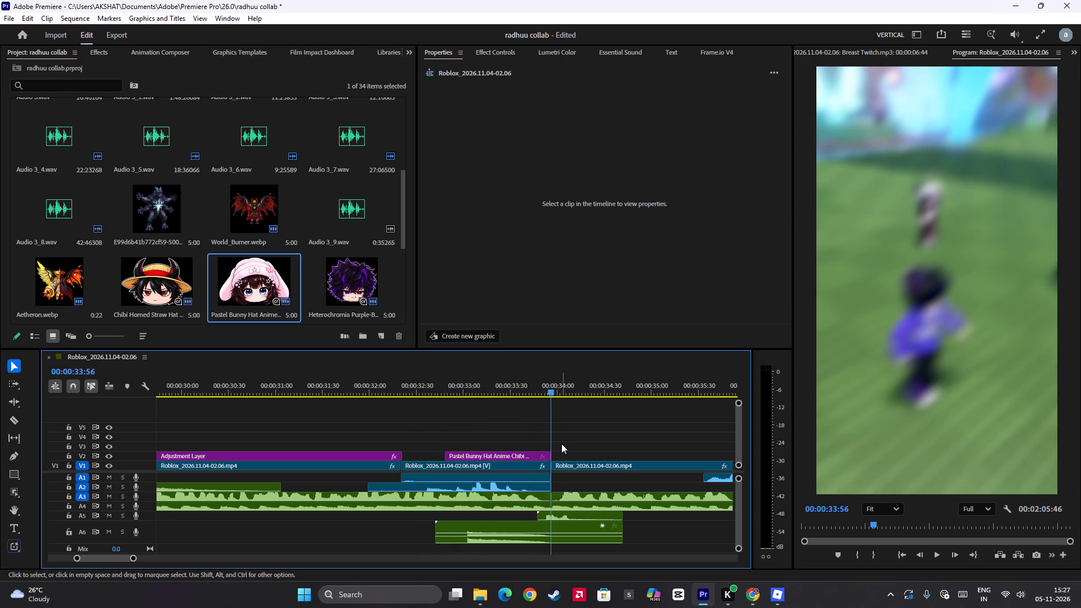
# Add a text layer reading "1" at 00:00:32:49, placed above the bunny hat sticker in the frame.
pyautogui.moveTo(551, 440); pyautogui.dragTo(447, 458)
pyautogui.click(459, 455)
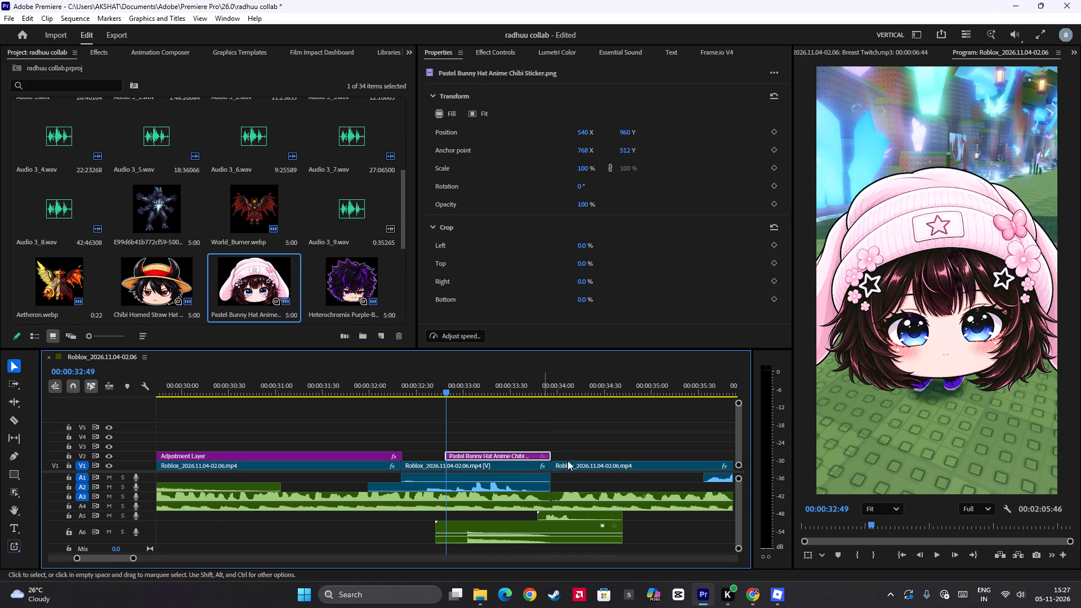
pyautogui.press('t')
pyautogui.click(975, 123)
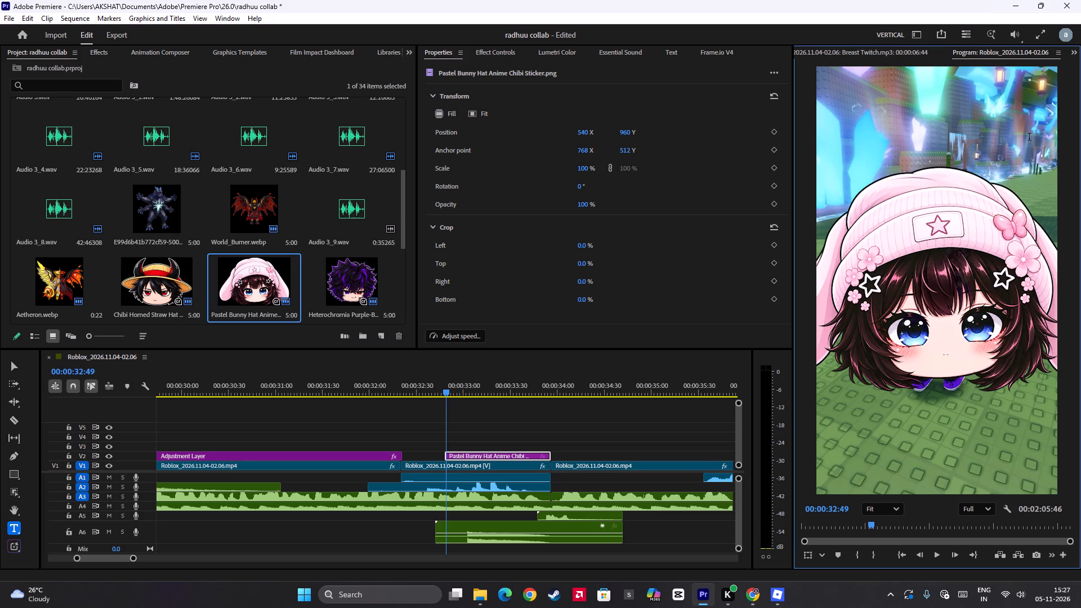
pyautogui.press('1')
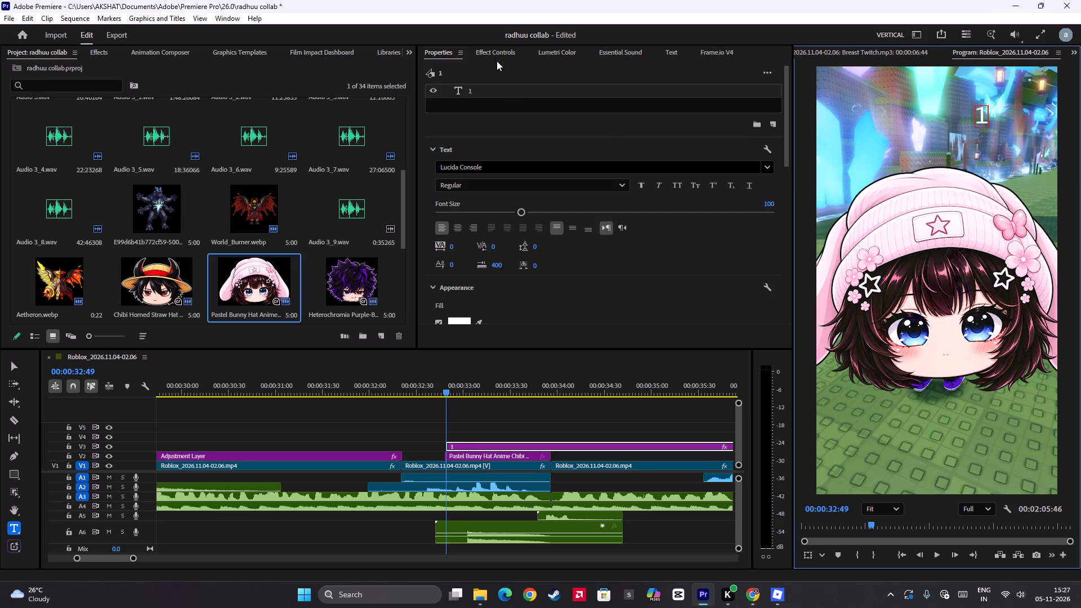
# Set the "1" text's font to Komika Axis.
pyautogui.scroll(5, 525, 198)
pyautogui.click(552, 172)
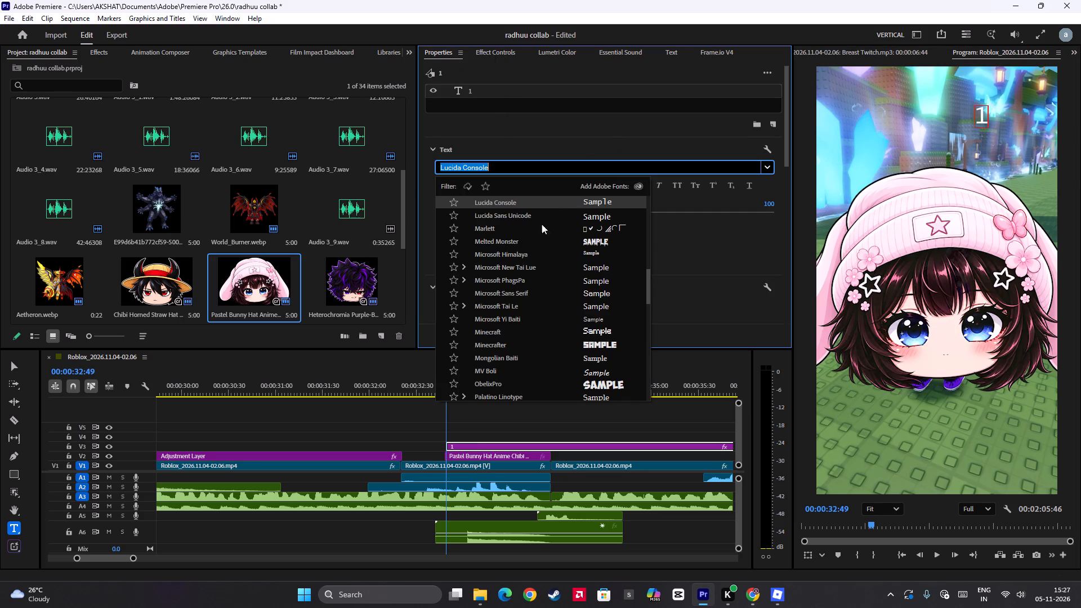
pyautogui.scroll(9, 537, 275)
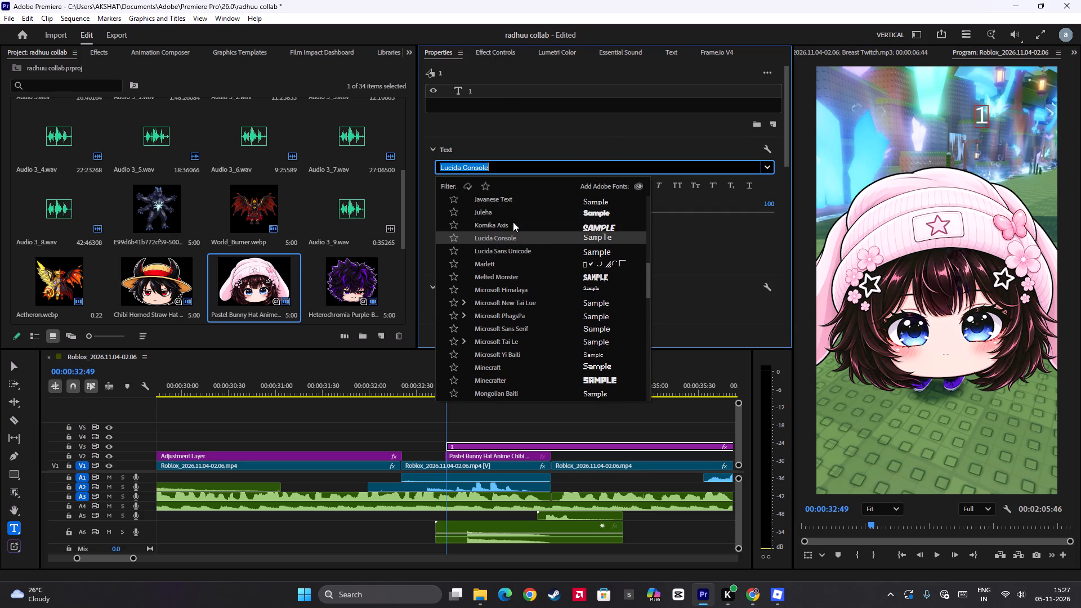
pyautogui.click(513, 222)
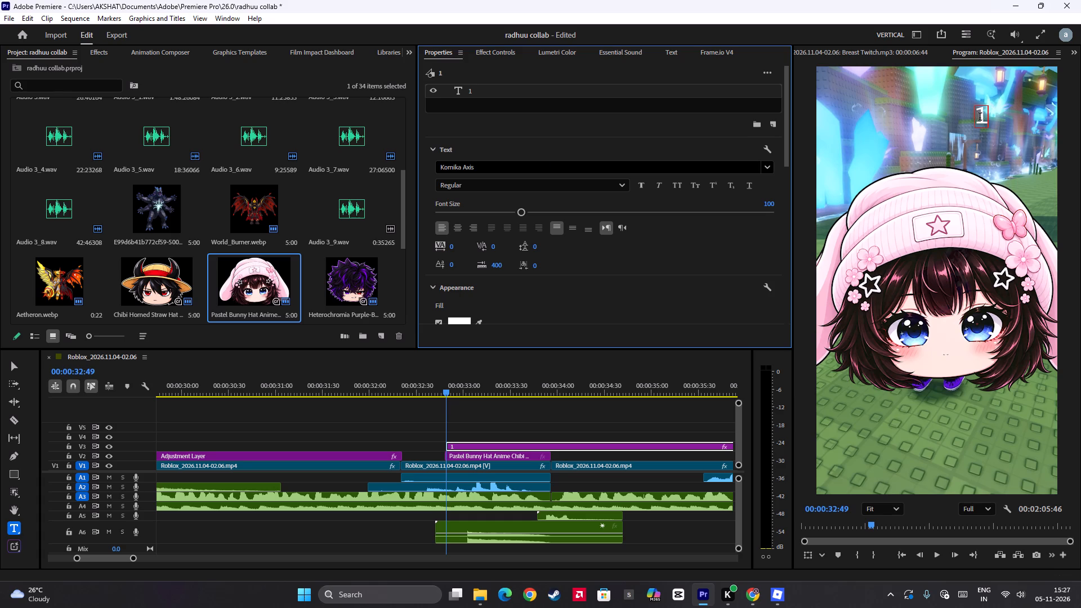
pyautogui.click(980, 118)
pyautogui.click(516, 165)
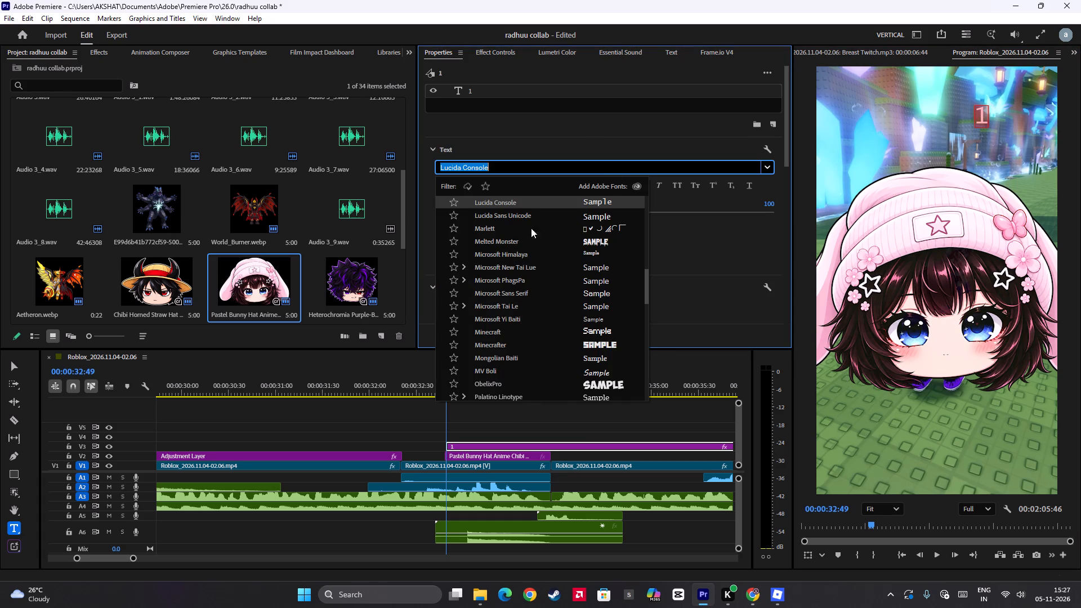
pyautogui.scroll(3, 514, 216)
pyautogui.click(518, 200)
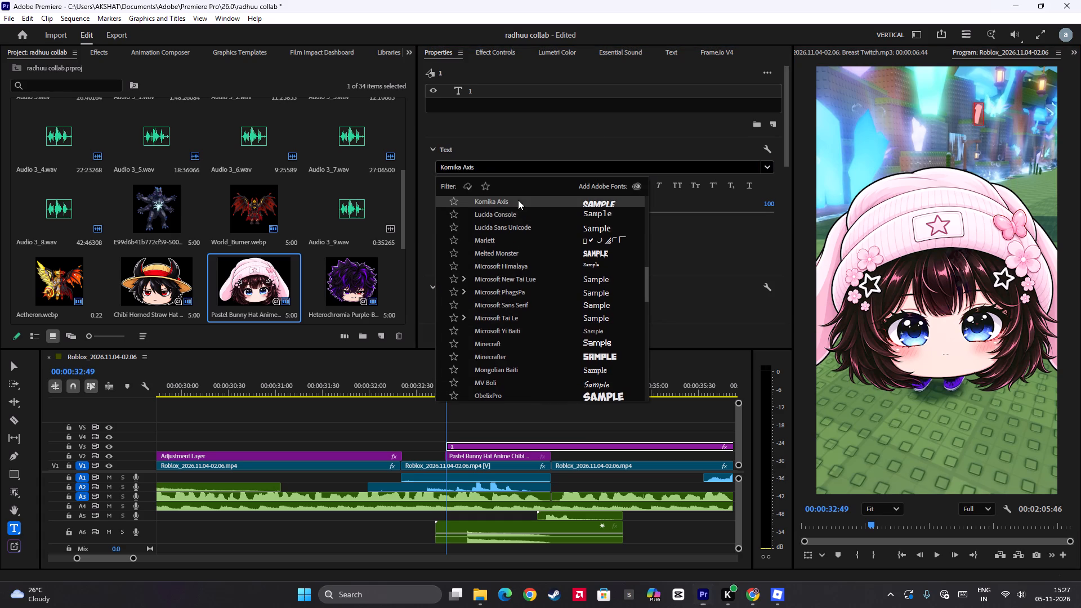
# Give the "1" text a black (000000) outer stroke 12 px wide.
pyautogui.scroll(-9, 475, 284)
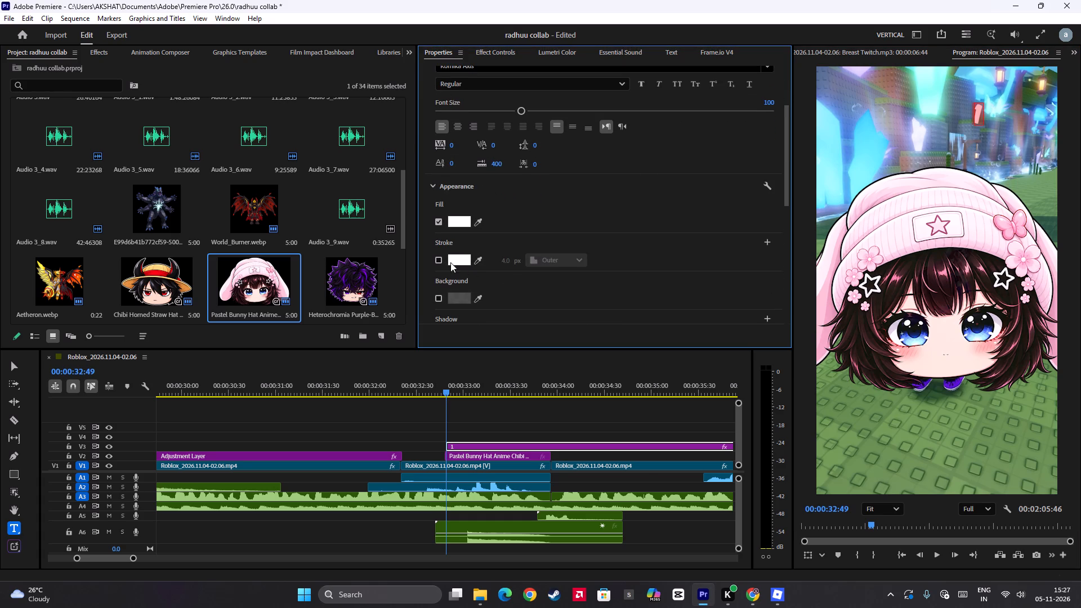
pyautogui.click(437, 261)
pyautogui.click(456, 261)
pyautogui.moveTo(482, 272); pyautogui.dragTo(619, 136)
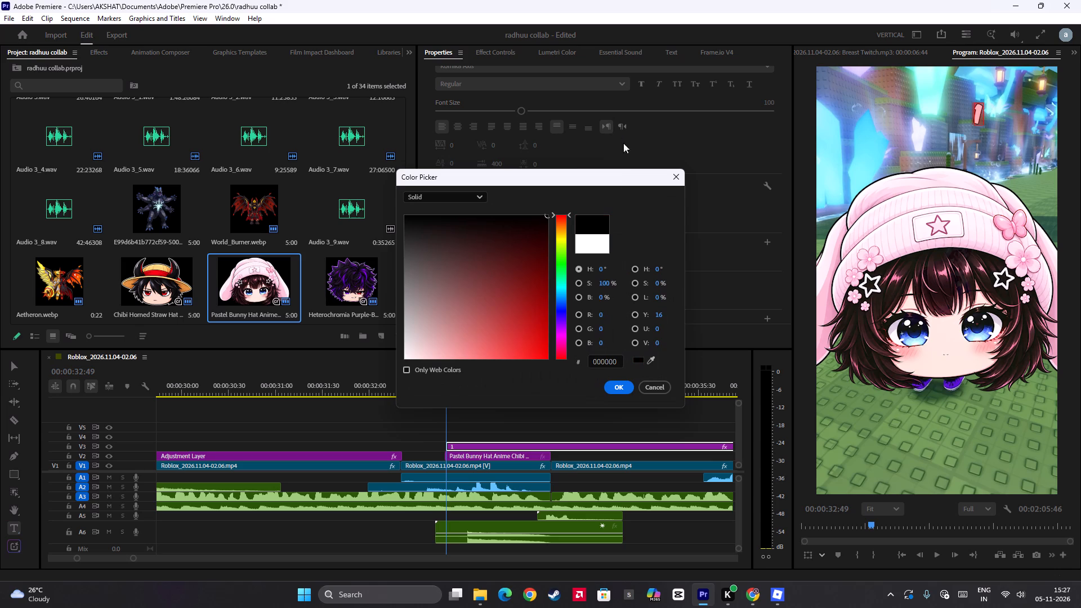
pyautogui.click(617, 383)
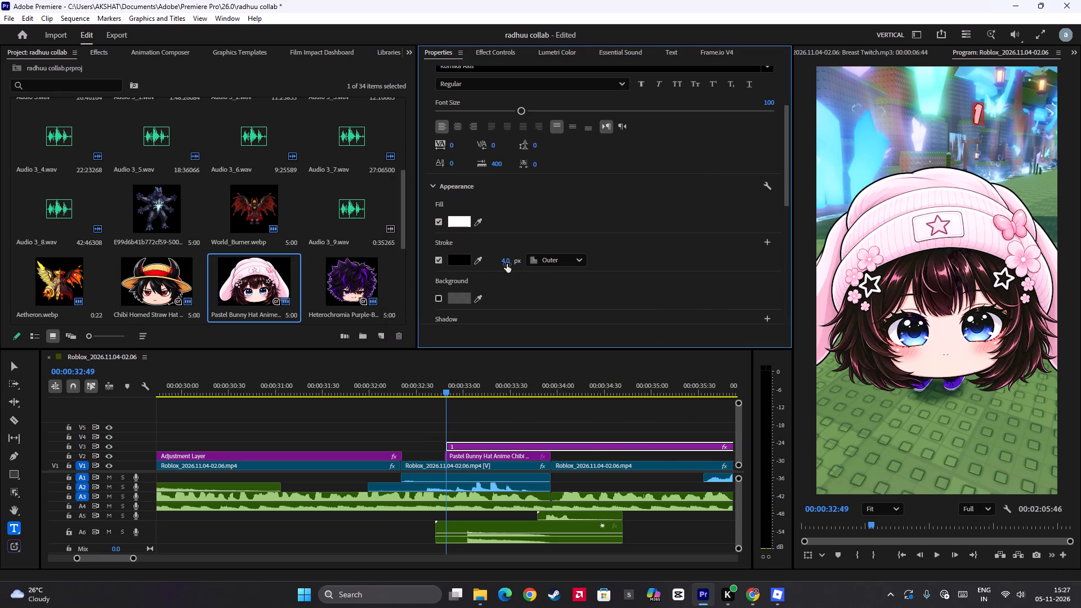
pyautogui.moveTo(506, 263); pyautogui.dragTo(506, 258)
pyautogui.moveTo(506, 258); pyautogui.dragTo(506, 258)
# Enable a black (000000) shadow on the "1" text with opacity 100, angle 277°, distance 0 and blur 0.
pyautogui.scroll(-4, 620, 230)
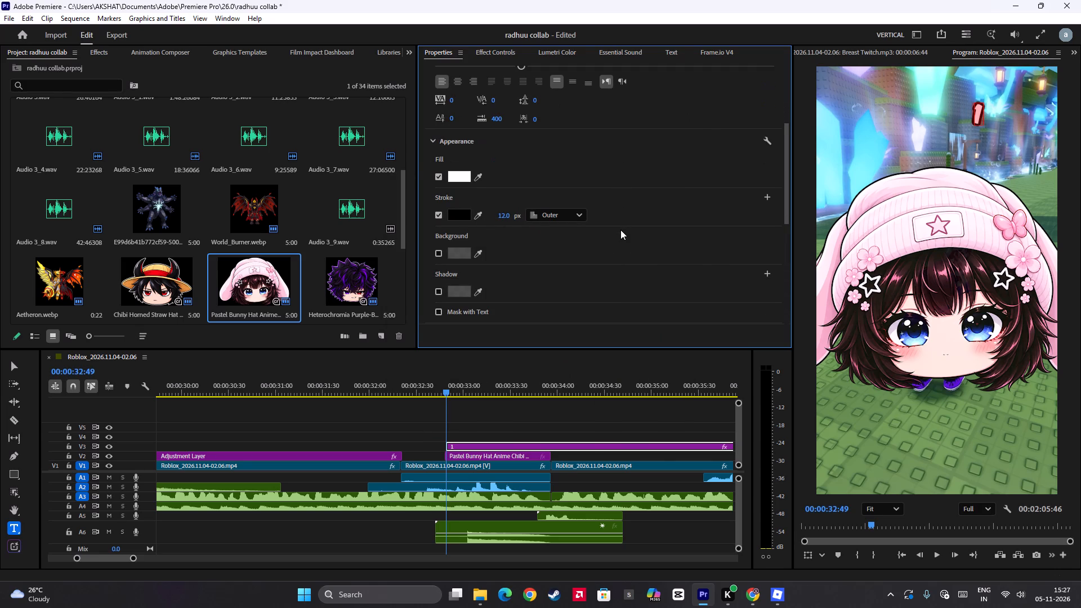
pyautogui.scroll(-3, 450, 260)
pyautogui.click(439, 254)
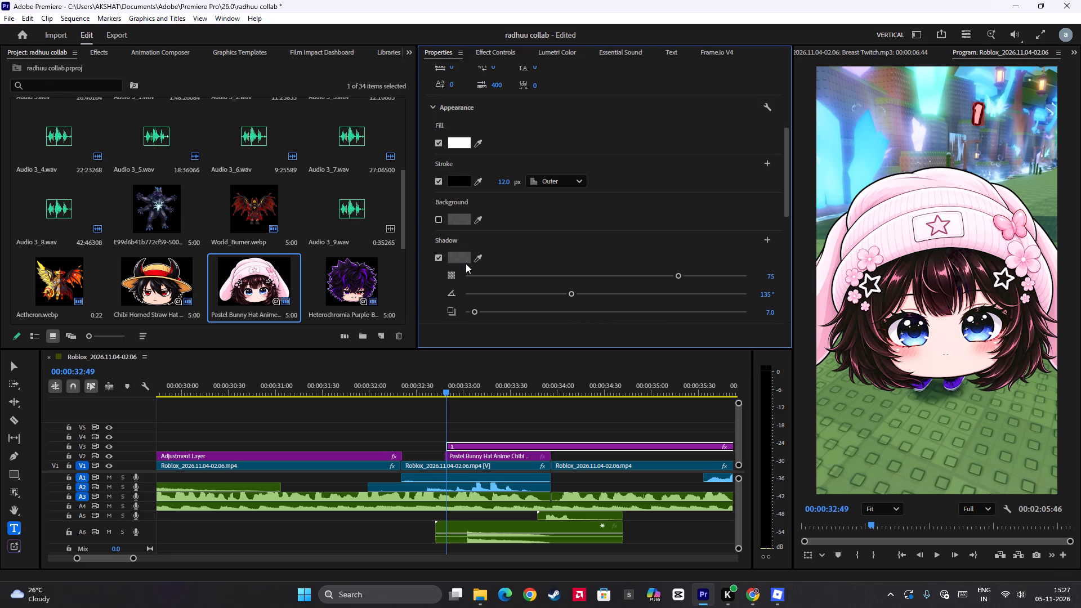
pyautogui.click(465, 261)
pyautogui.moveTo(502, 242); pyautogui.dragTo(499, 177)
pyautogui.click(619, 387)
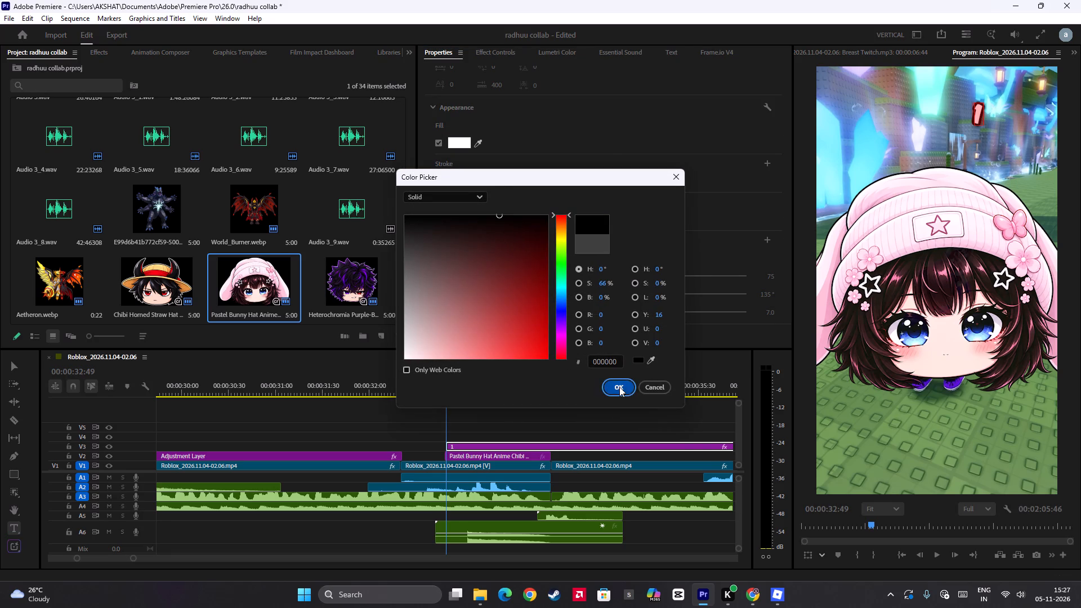
pyautogui.scroll(-3, 477, 267)
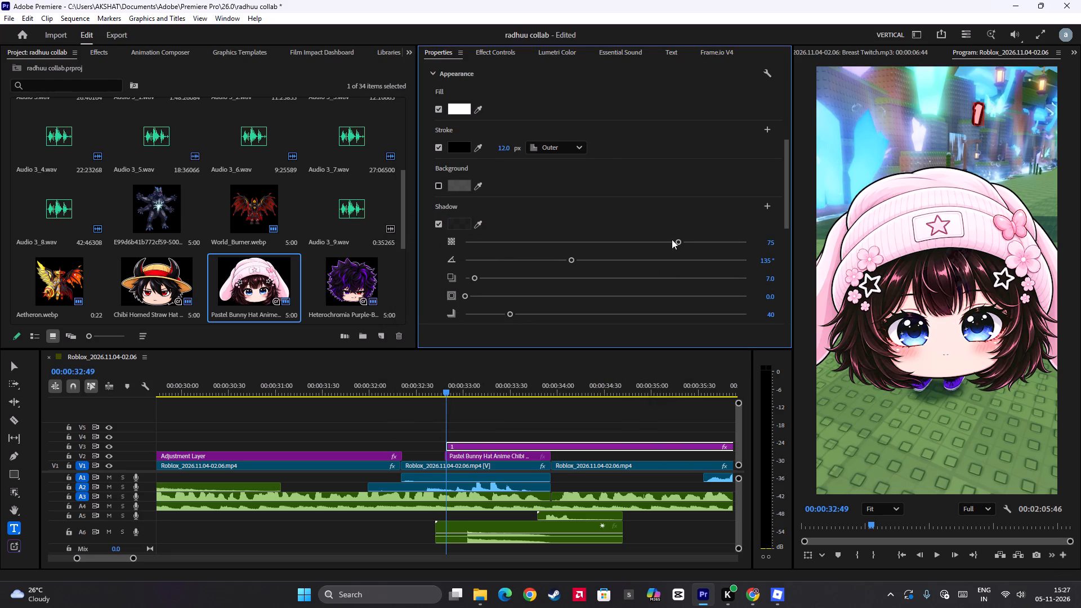
pyautogui.moveTo(678, 240); pyautogui.dragTo(798, 238)
pyautogui.moveTo(573, 257); pyautogui.dragTo(681, 263)
pyautogui.moveTo(476, 276); pyautogui.dragTo(462, 277)
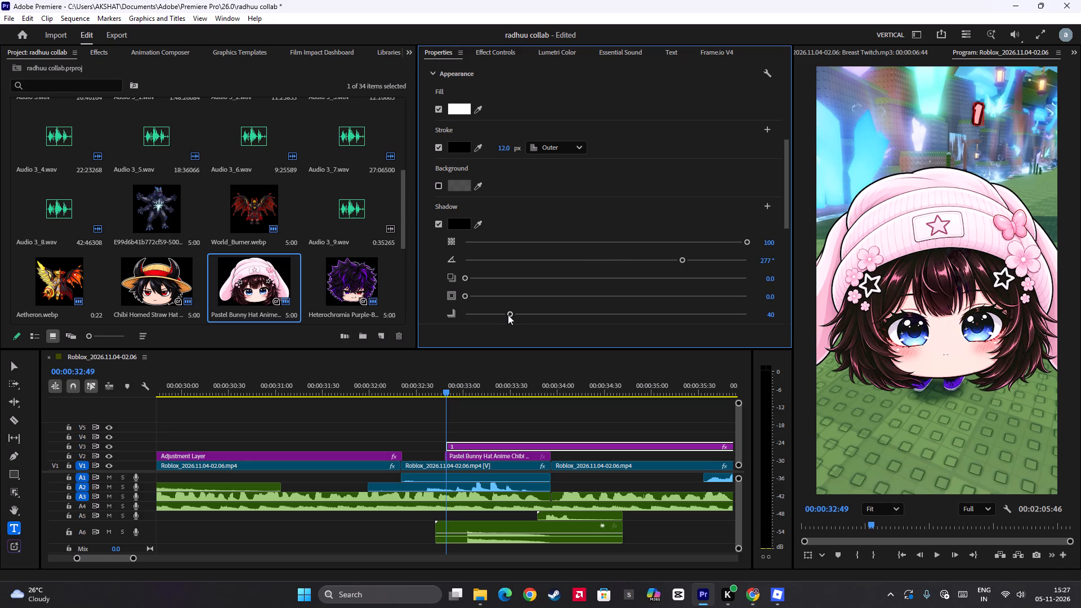
pyautogui.moveTo(508, 315); pyautogui.dragTo(453, 307)
# Add a second shadow to the "1" text and make its colour white.
pyautogui.scroll(-3, 553, 180)
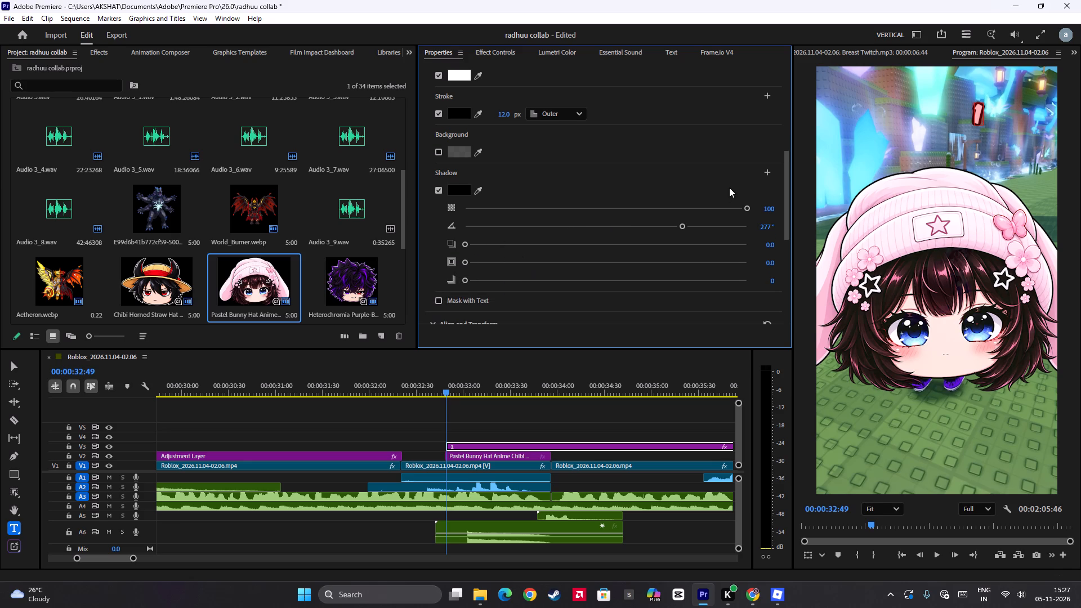
pyautogui.click(769, 176)
pyautogui.scroll(-3, 614, 195)
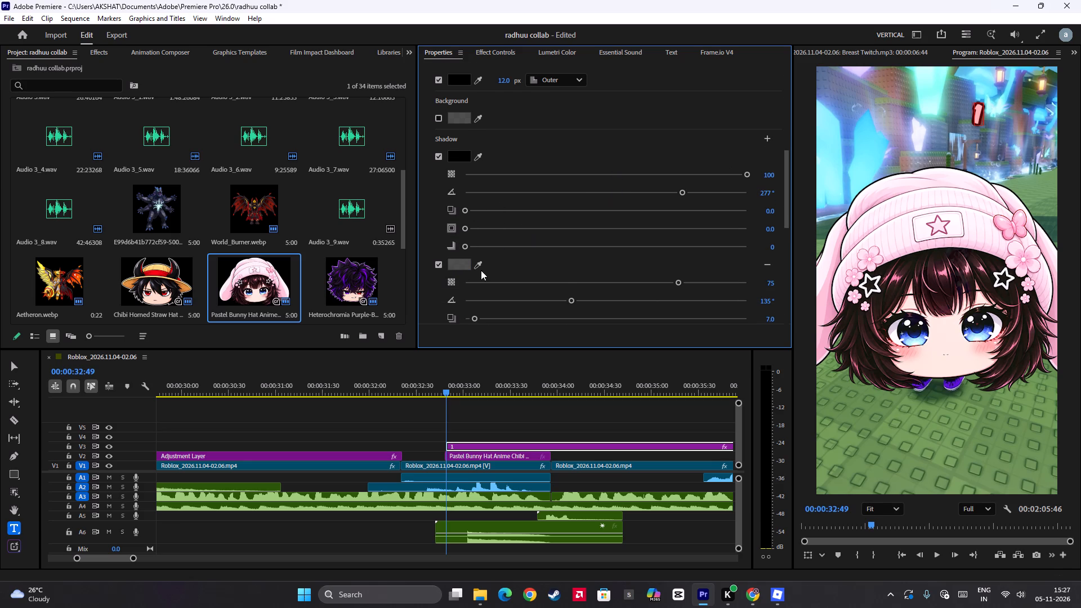
pyautogui.click(479, 267)
pyautogui.click(458, 273)
pyautogui.click(463, 262)
pyautogui.moveTo(475, 294); pyautogui.dragTo(467, 397)
pyautogui.moveTo(467, 360); pyautogui.dragTo(357, 370)
pyautogui.click(616, 384)
# Set the white shadow of the "1" text to opacity 100, angle 308°, distance 8.4 and blur 0.
pyautogui.scroll(-1, 521, 294)
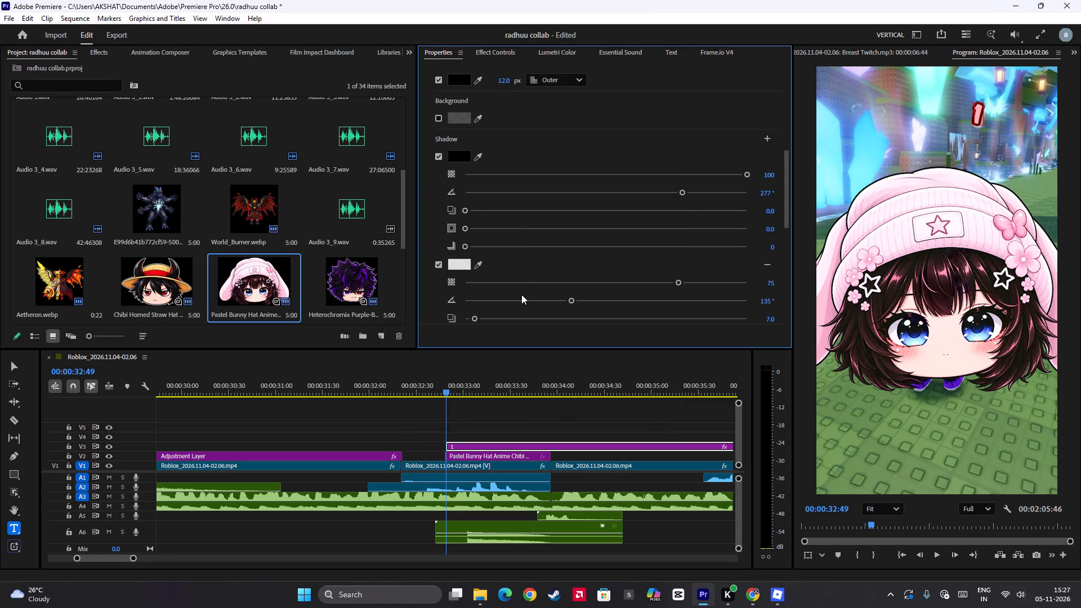
pyautogui.scroll(-2, 521, 294)
pyautogui.moveTo(683, 247); pyautogui.dragTo(735, 249)
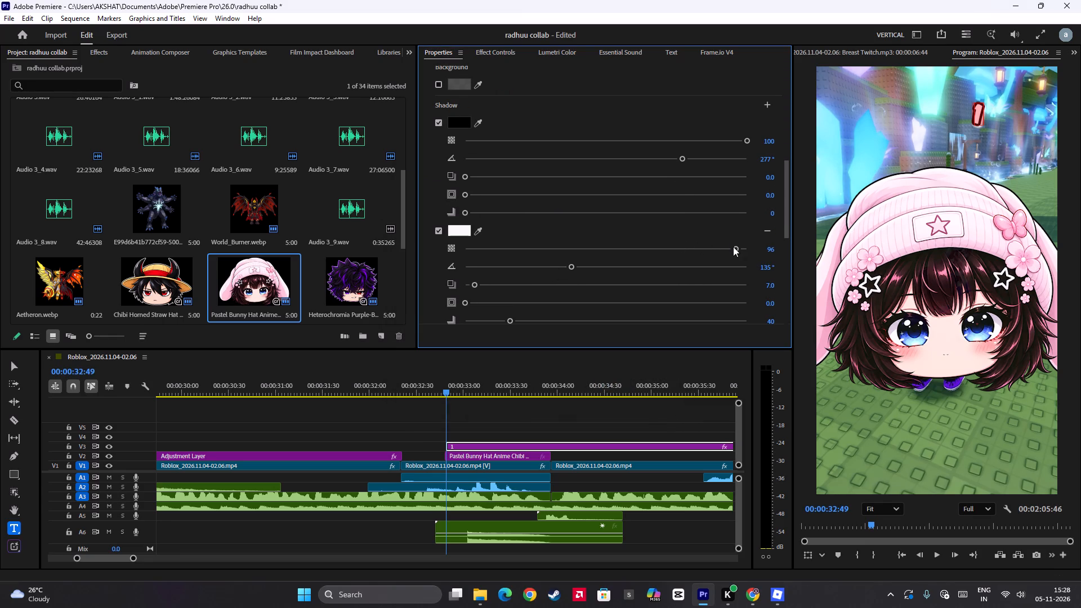
pyautogui.moveTo(734, 247); pyautogui.dragTo(765, 248)
pyautogui.moveTo(571, 265); pyautogui.dragTo(618, 268)
pyautogui.moveTo(618, 268); pyautogui.dragTo(705, 279)
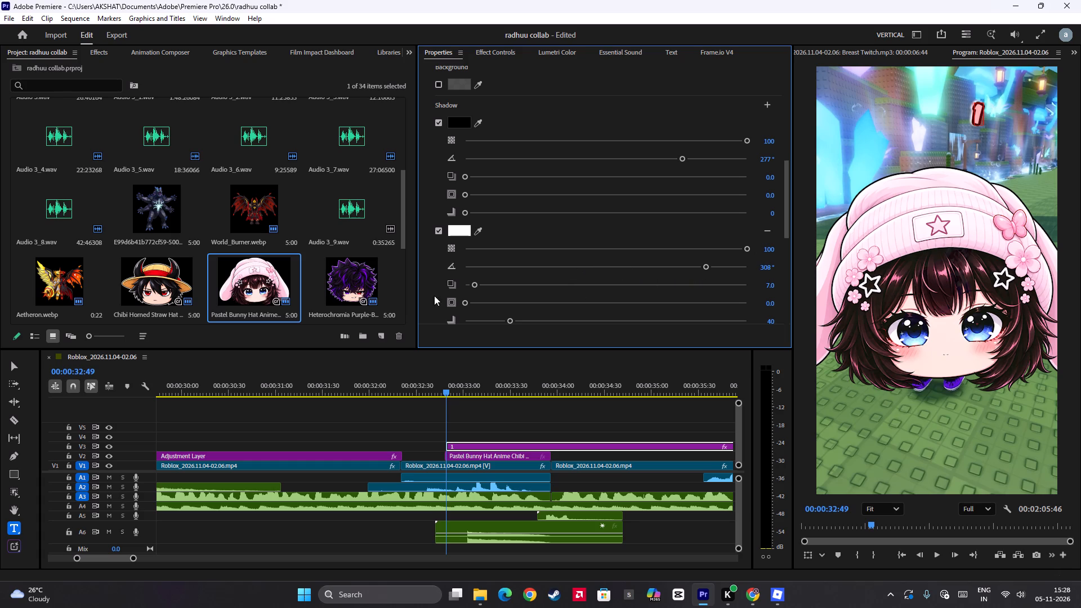
pyautogui.click(476, 283)
pyautogui.moveTo(511, 320); pyautogui.dragTo(431, 314)
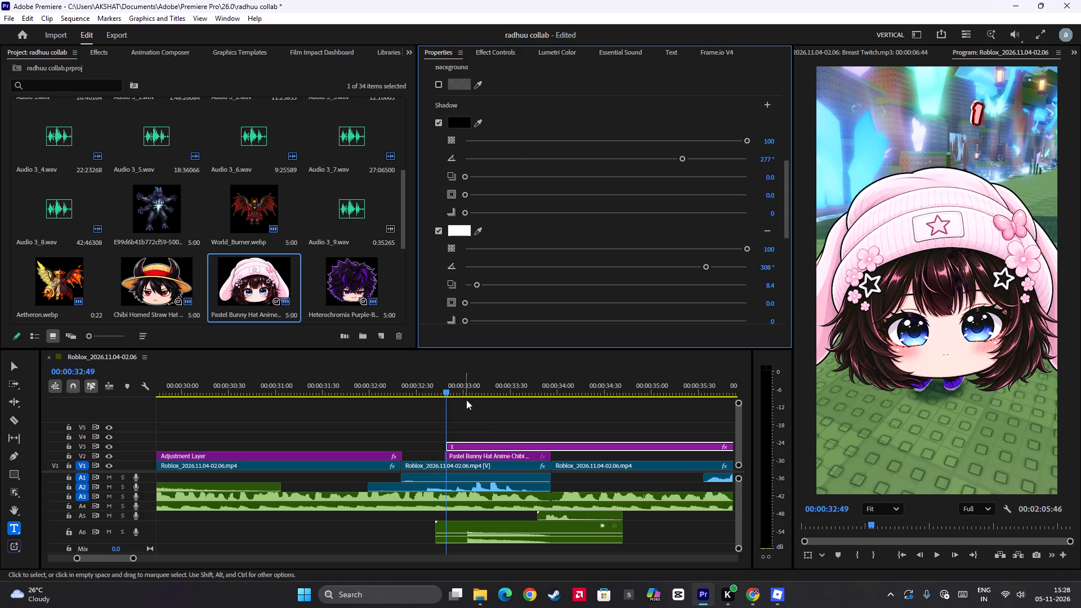
# Scale the "1" text clip to 185% and set its vertical position to 1659.
pyautogui.click(499, 408)
pyautogui.click(476, 442)
pyautogui.press('space')
pyautogui.press('space')
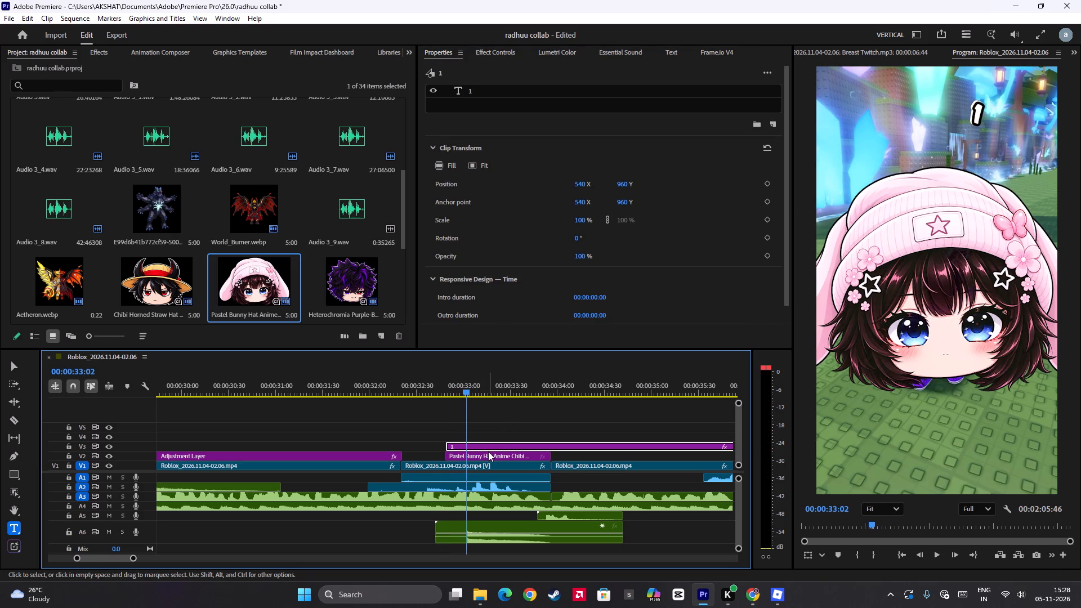
pyautogui.moveTo(583, 222); pyautogui.dragTo(580, 191)
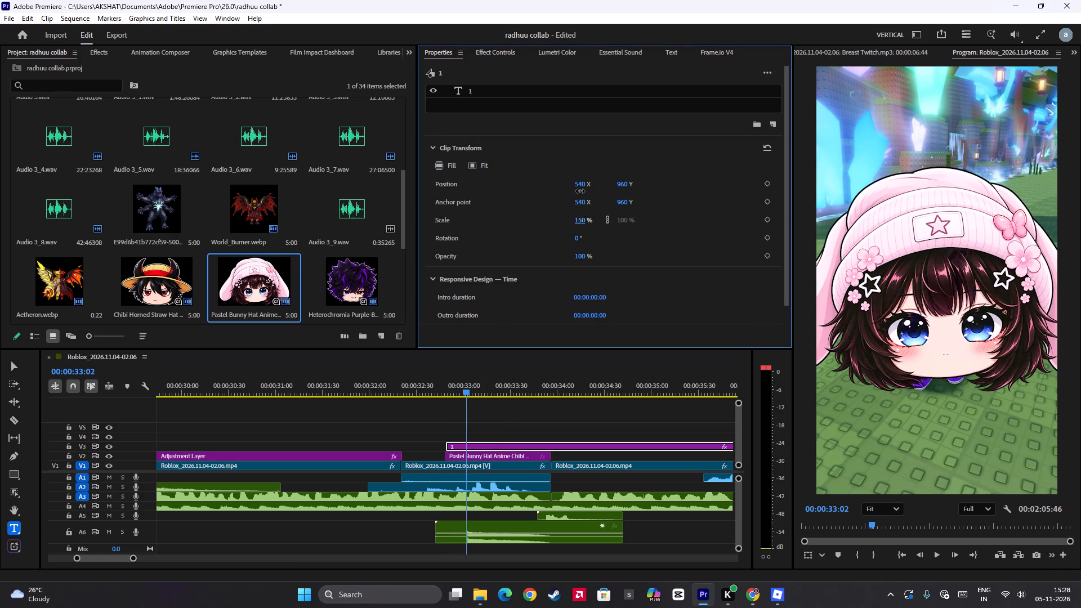
pyautogui.moveTo(580, 191); pyautogui.dragTo(578, 212)
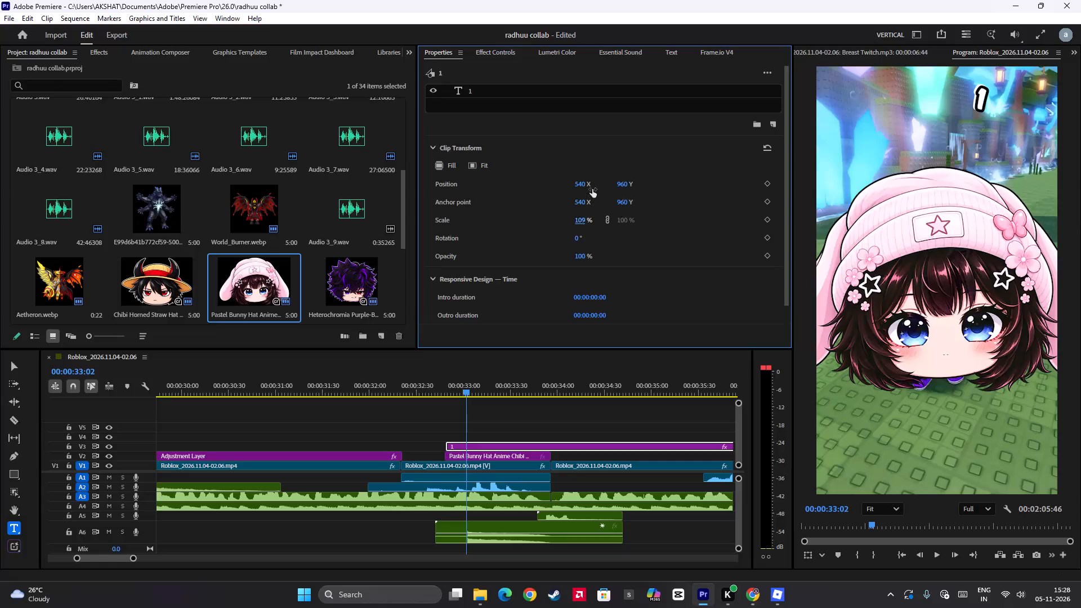
pyautogui.moveTo(624, 185); pyautogui.dragTo(604, 0)
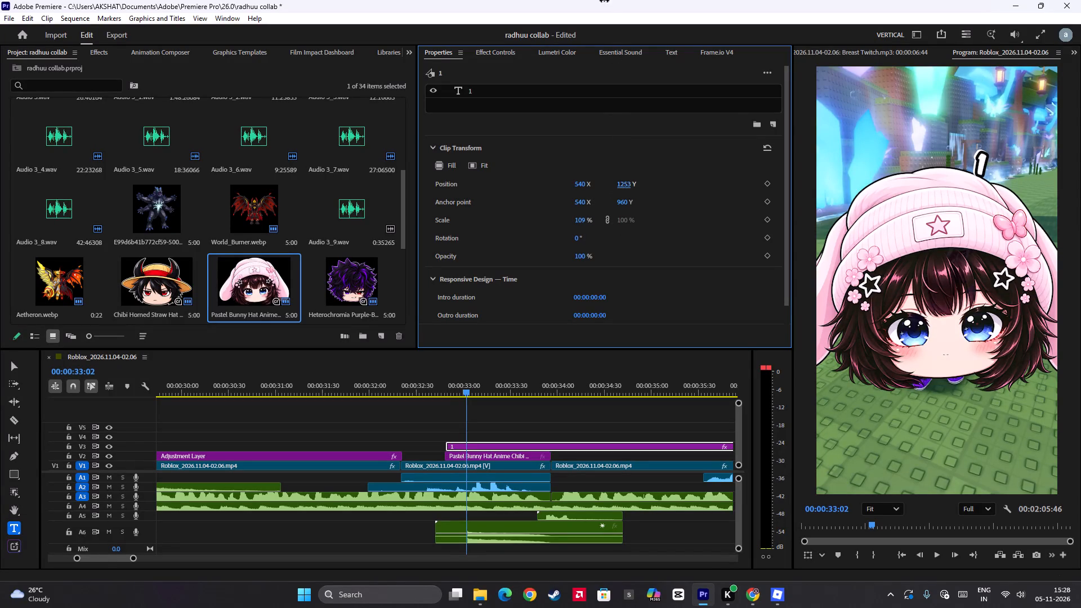
pyautogui.moveTo(604, 0); pyautogui.dragTo(604, 0)
pyautogui.moveTo(584, 221); pyautogui.dragTo(590, 190)
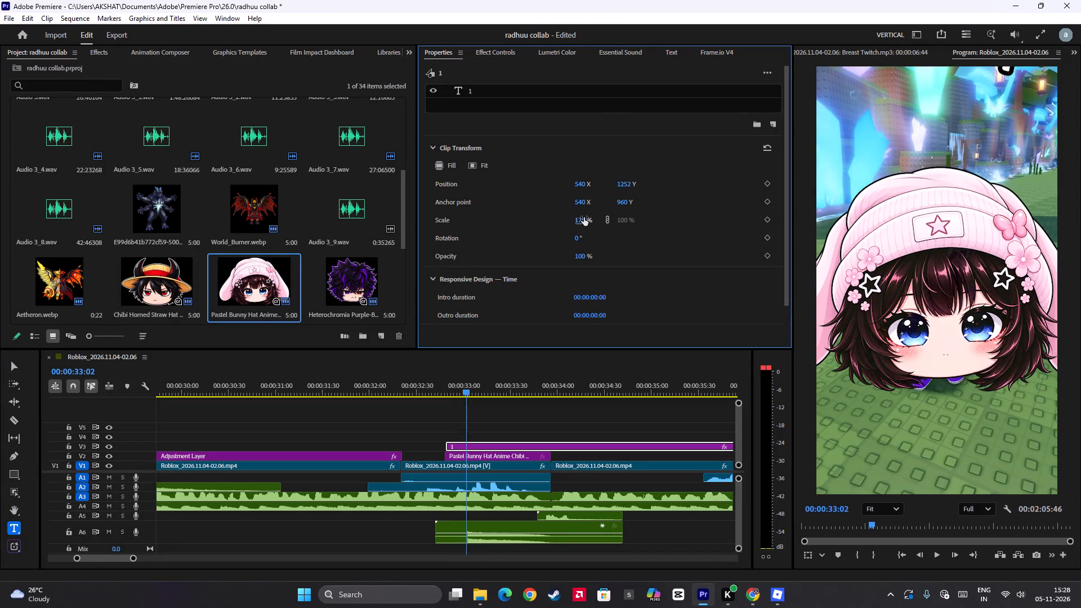
pyautogui.moveTo(584, 221); pyautogui.dragTo(581, 248)
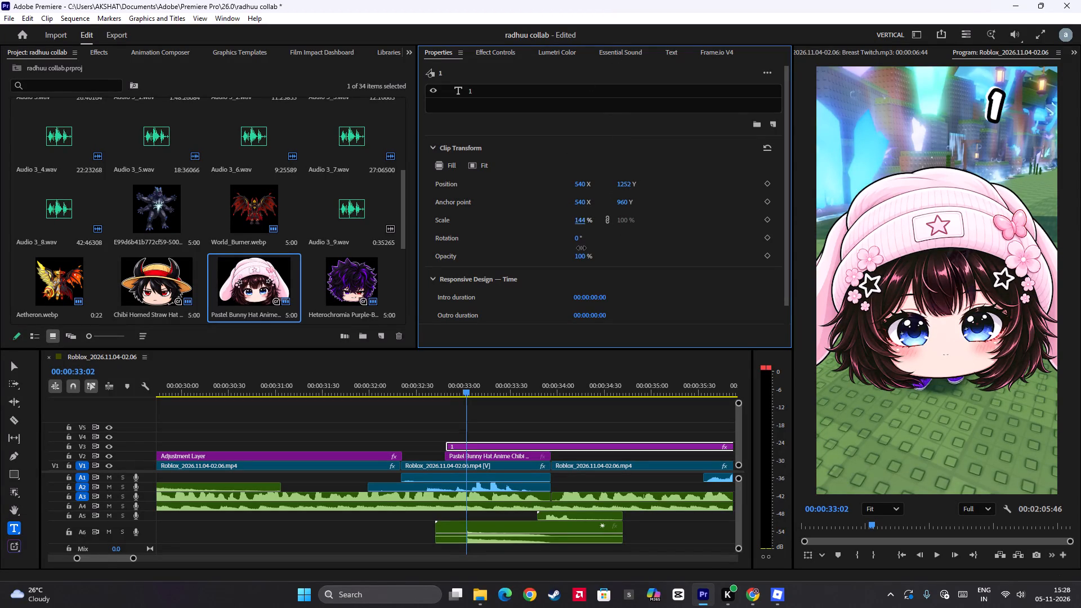
pyautogui.moveTo(581, 248); pyautogui.dragTo(587, 236)
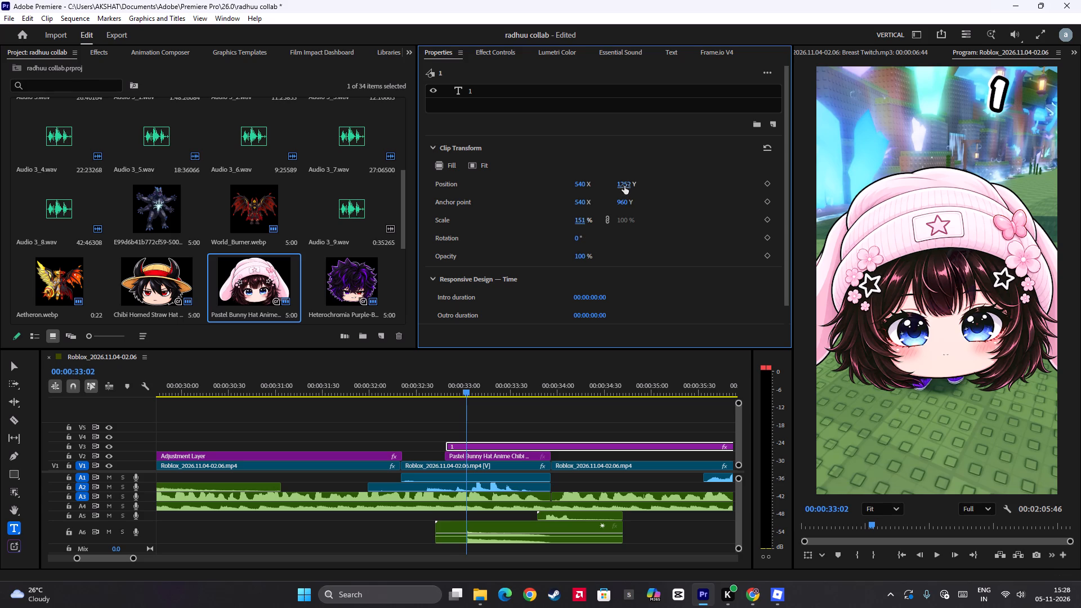
pyautogui.moveTo(624, 186); pyautogui.dragTo(621, 222)
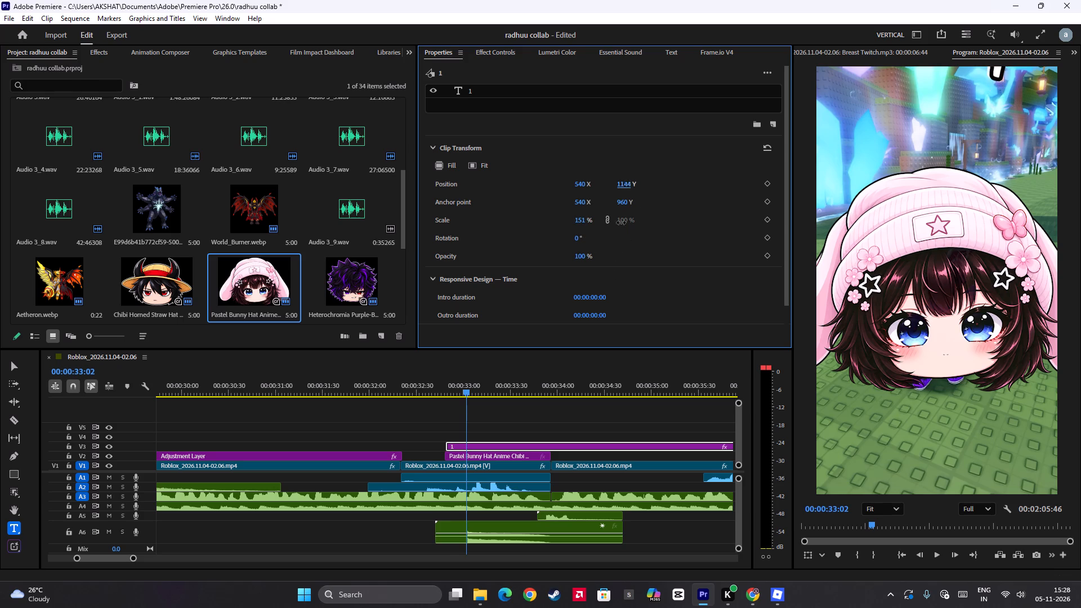
pyautogui.moveTo(621, 222); pyautogui.dragTo(612, 77)
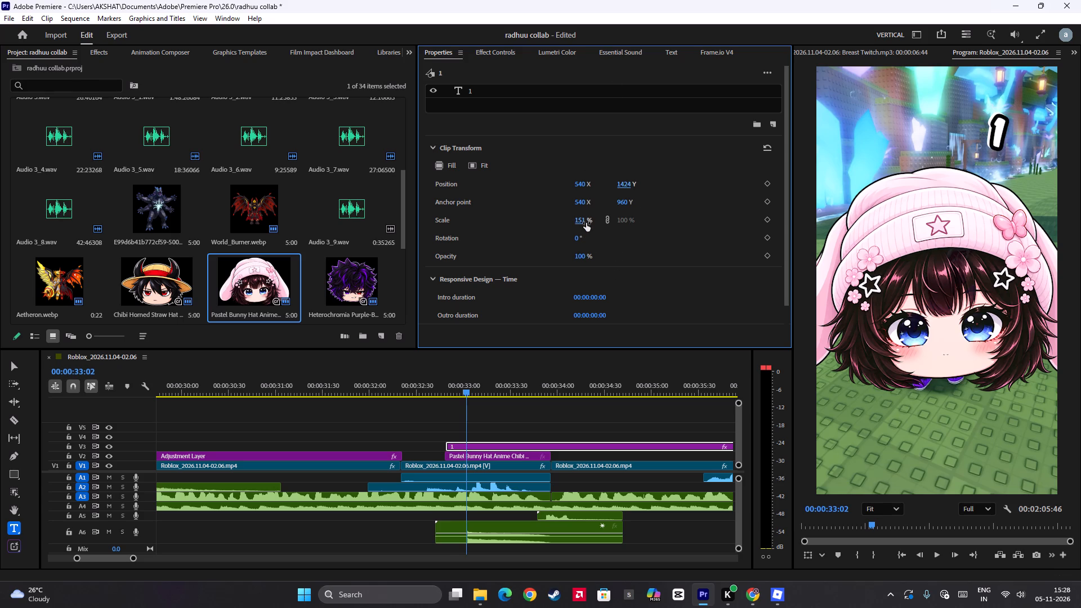
pyautogui.moveTo(586, 223); pyautogui.dragTo(589, 207)
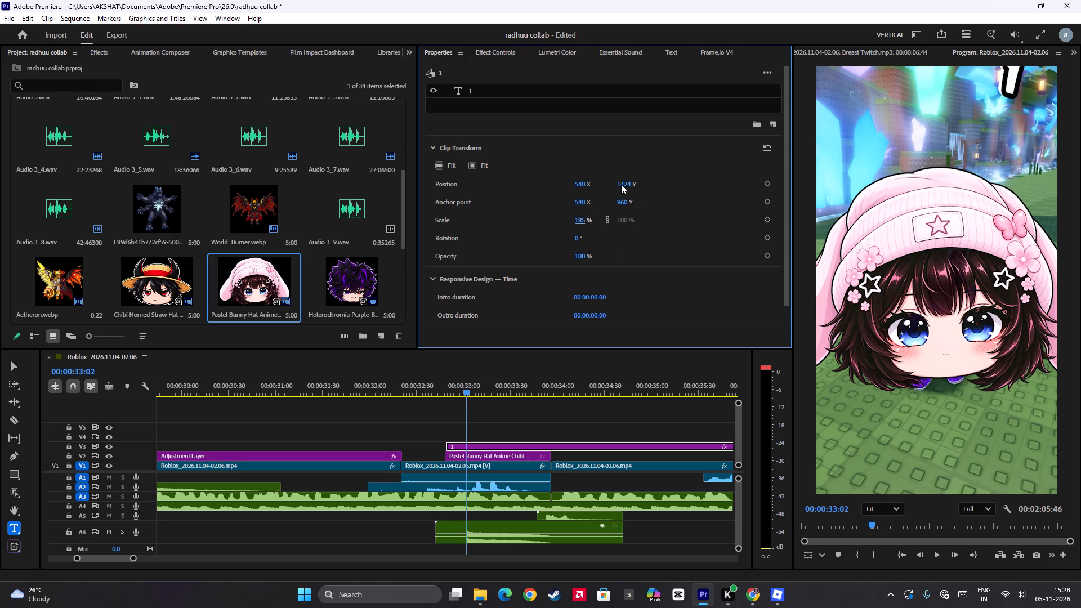
pyautogui.moveTo(623, 185); pyautogui.dragTo(597, 27)
# Scale the Pastel Bunny Hat sticker clip to 41% and position it at 368 X, 288 Y, beside the "1" text.
pyautogui.click(462, 455)
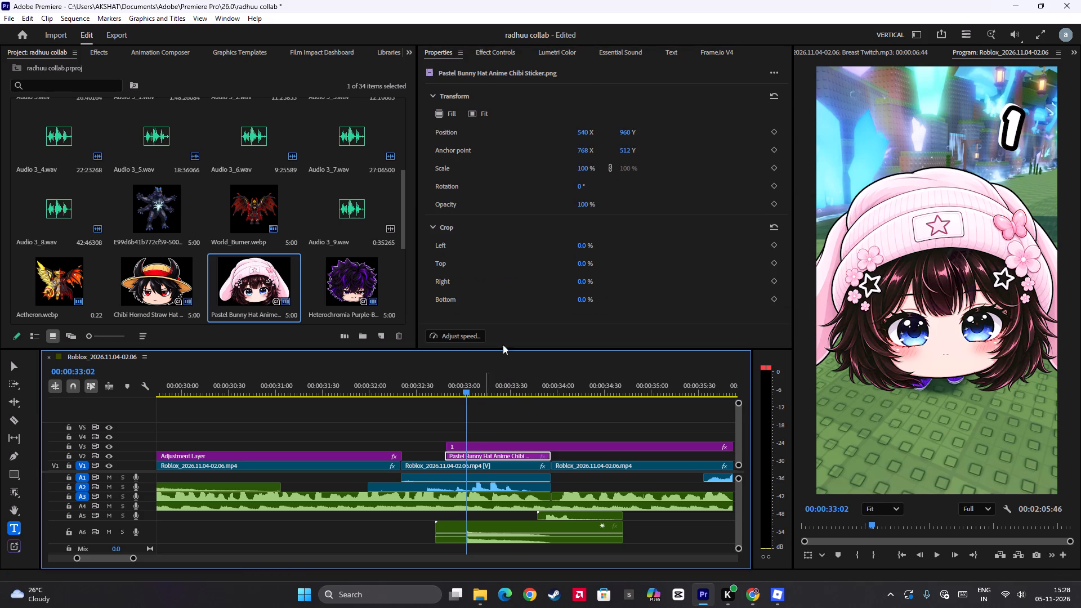
pyautogui.moveTo(586, 169); pyautogui.dragTo(584, 207)
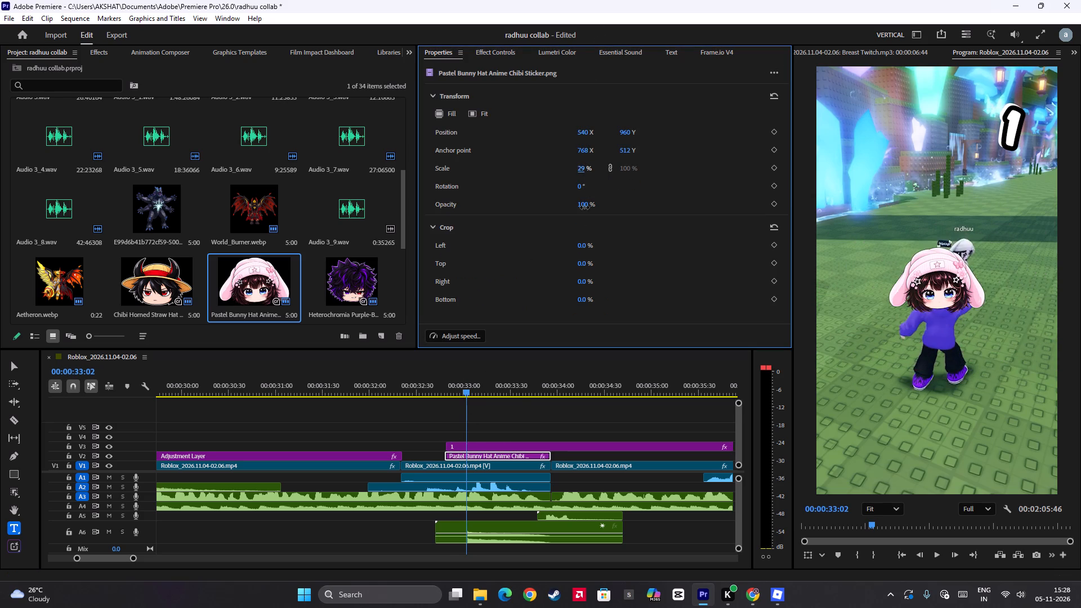
pyautogui.moveTo(584, 207); pyautogui.dragTo(587, 203)
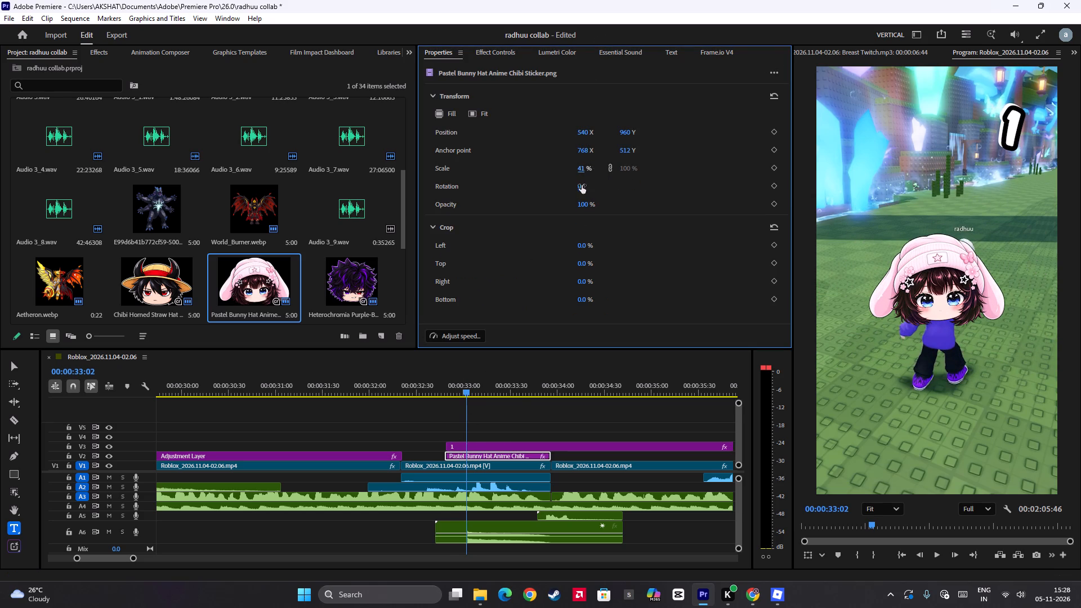
pyautogui.click(584, 132)
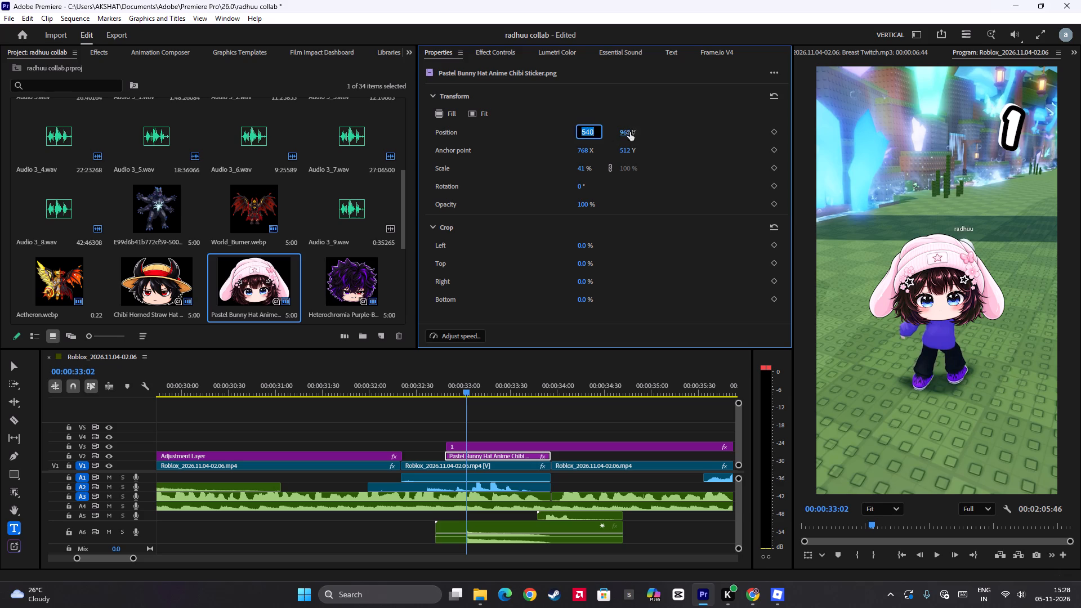
pyautogui.moveTo(629, 133); pyautogui.dragTo(610, 492)
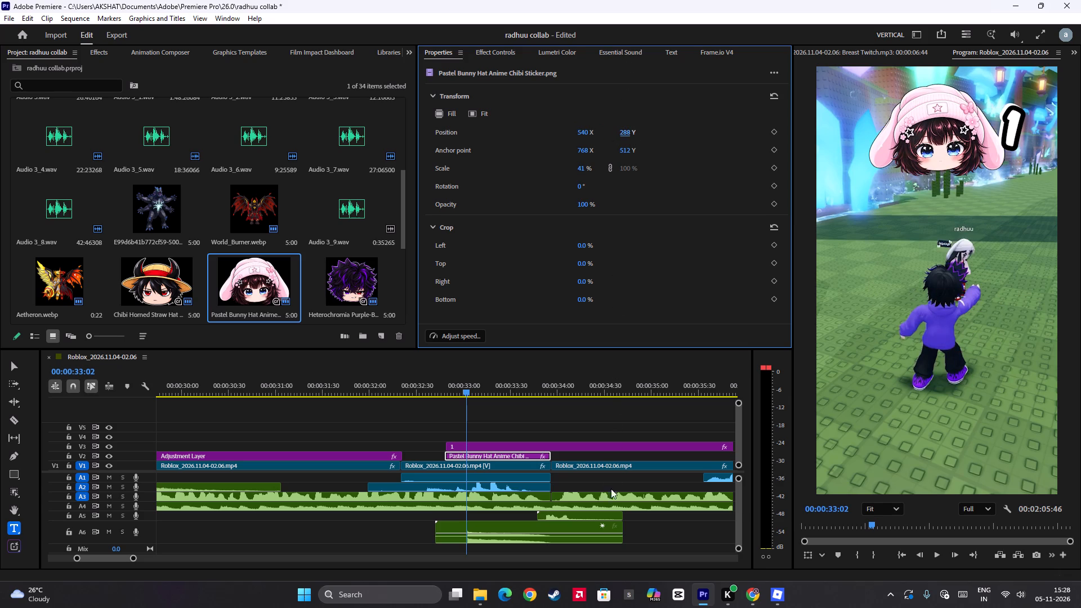
pyautogui.moveTo(578, 133); pyautogui.dragTo(503, 154)
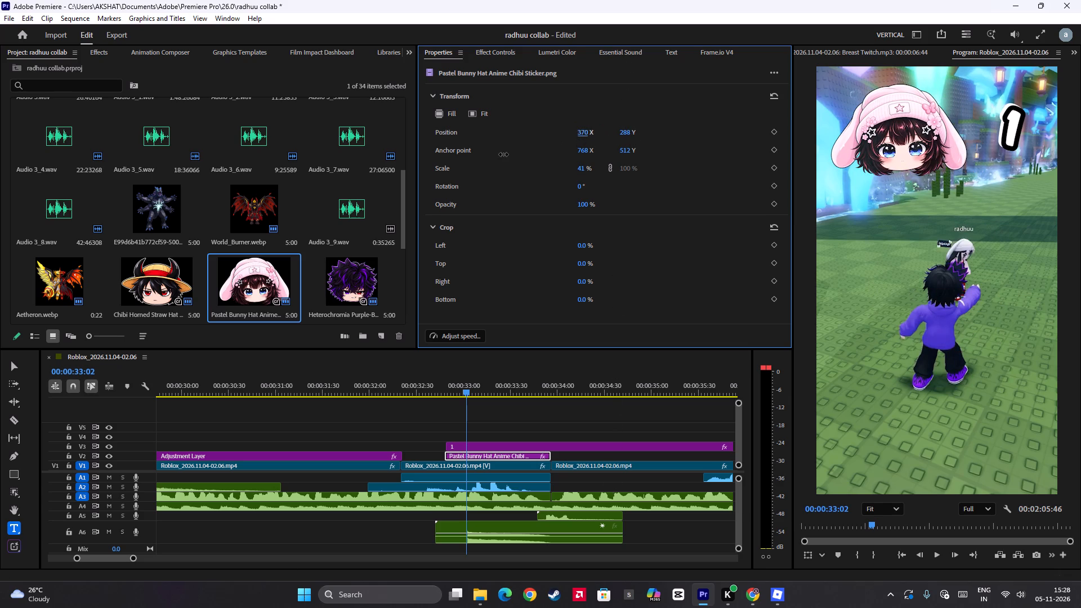
pyautogui.moveTo(503, 154); pyautogui.dragTo(510, 155)
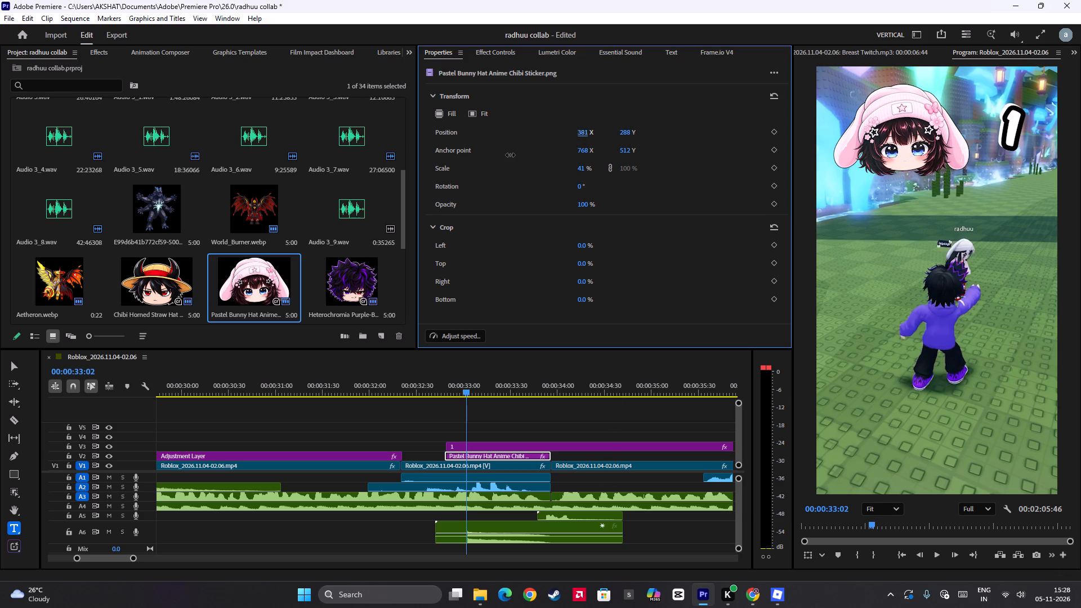
pyautogui.moveTo(510, 155); pyautogui.dragTo(504, 156)
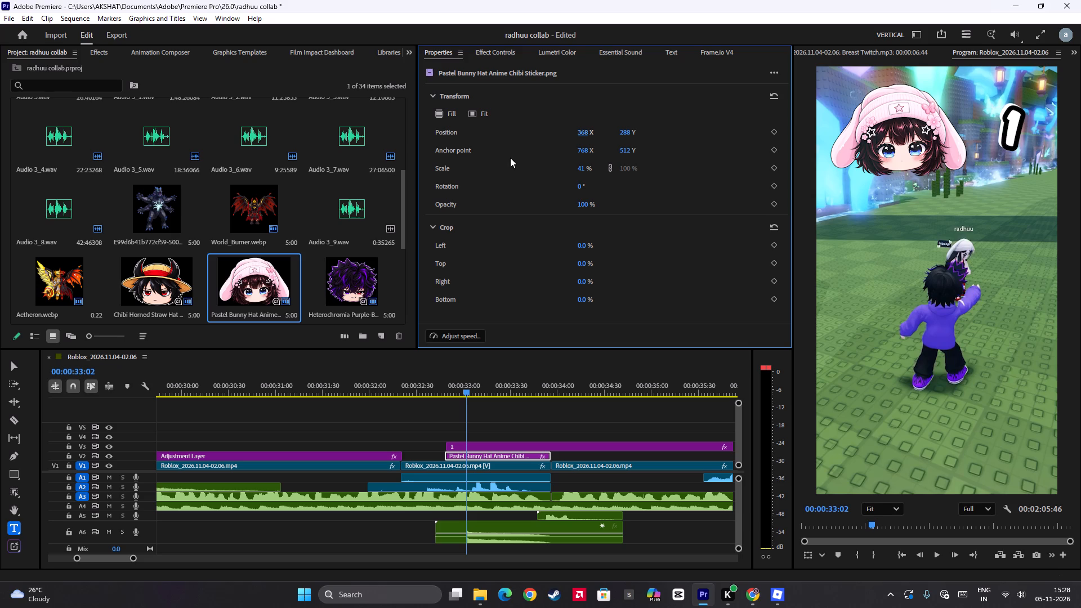
# Extend the start of the "1" text clip on V3 to line up with the start of the bunny hat sticker on V2.
pyautogui.click(489, 444)
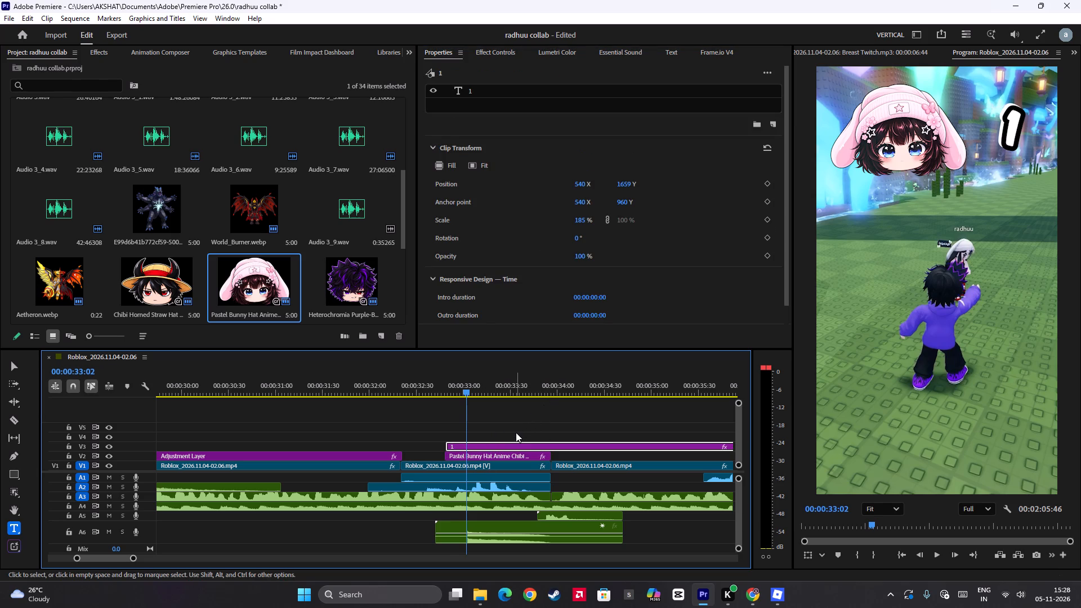
pyautogui.moveTo(516, 434); pyautogui.dragTo(506, 457)
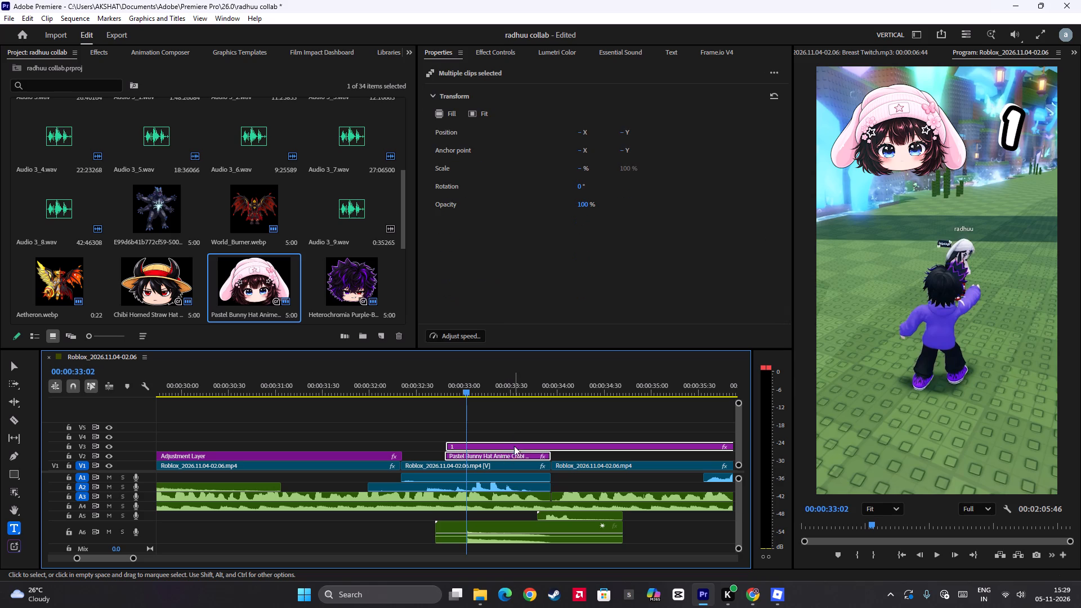
pyautogui.scroll(12, 495, 420)
pyautogui.click(497, 413)
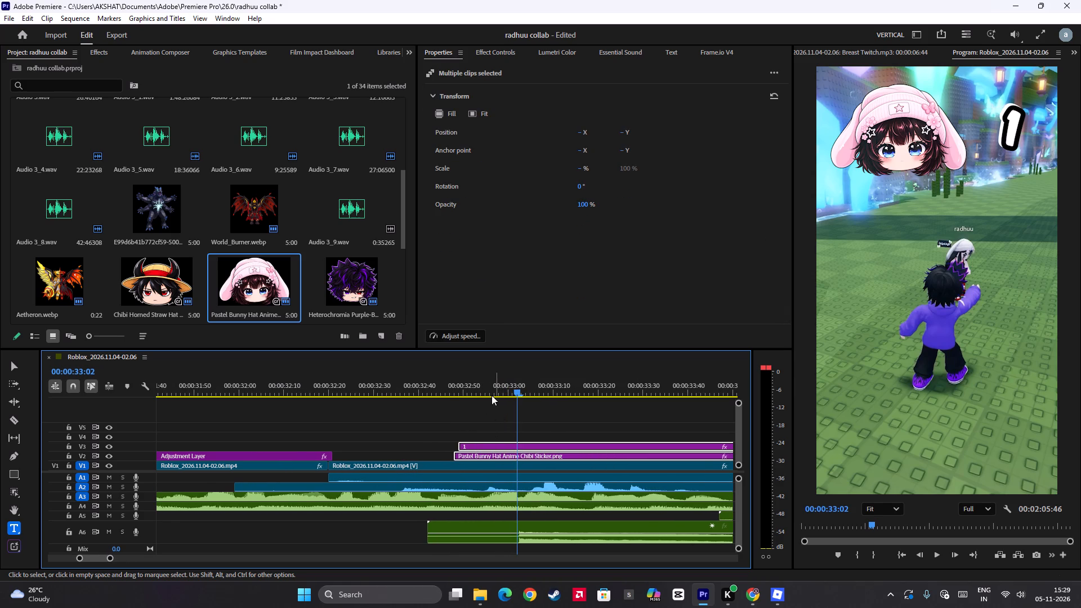
pyautogui.click(450, 382)
pyautogui.click(481, 439)
pyautogui.click(470, 443)
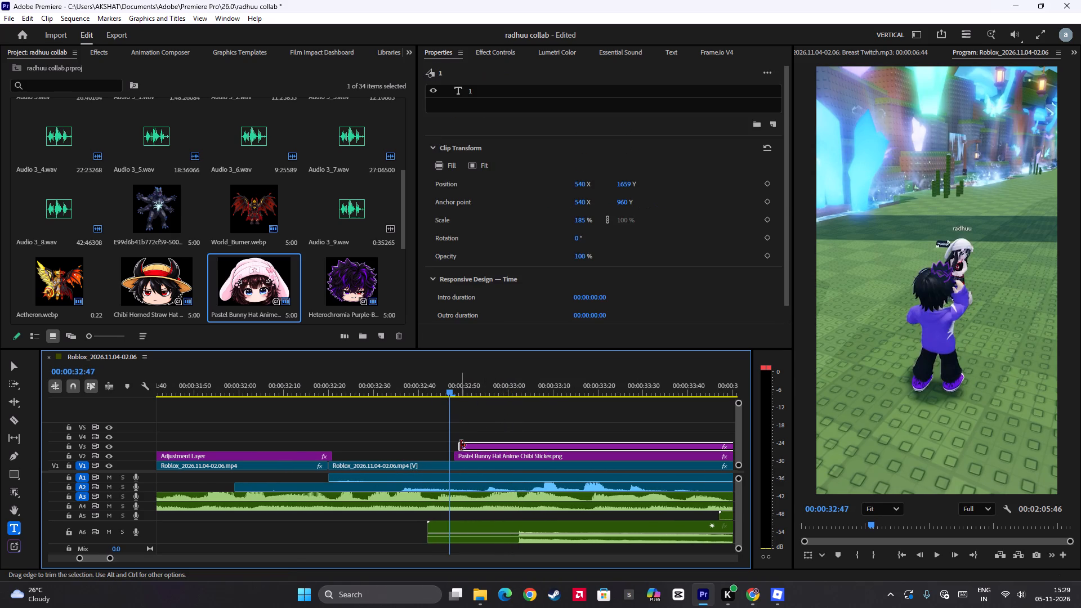
pyautogui.click(457, 445)
# Play and scrub through the bunny sticker and "1" text section, past the sticker's end, to check its timing and layout.
pyautogui.press('space')
pyautogui.scroll(-7, 475, 439)
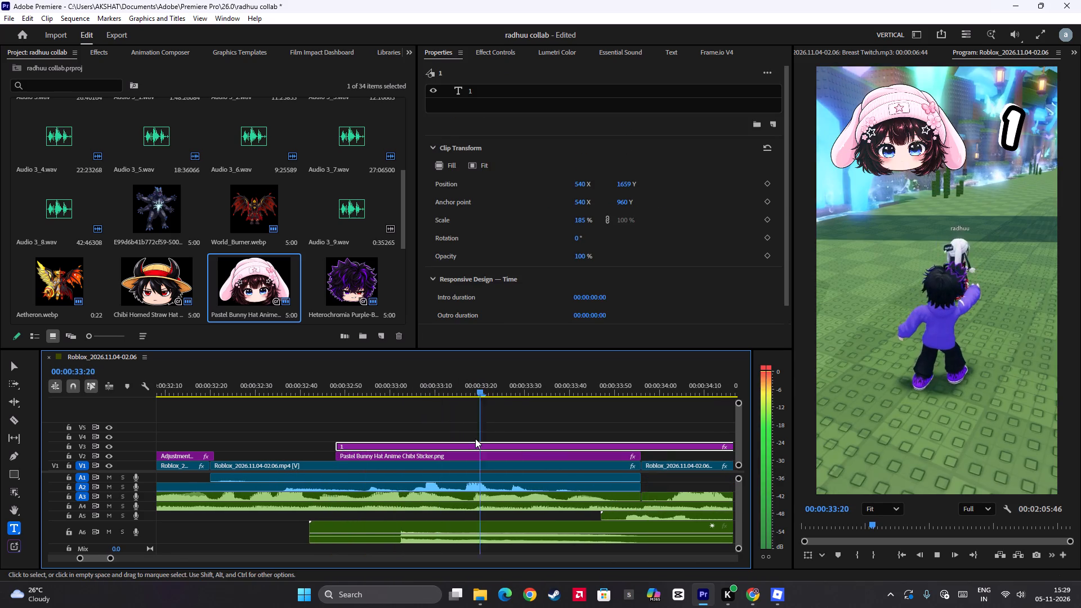
pyautogui.press('space')
pyautogui.moveTo(623, 426); pyautogui.dragTo(638, 431)
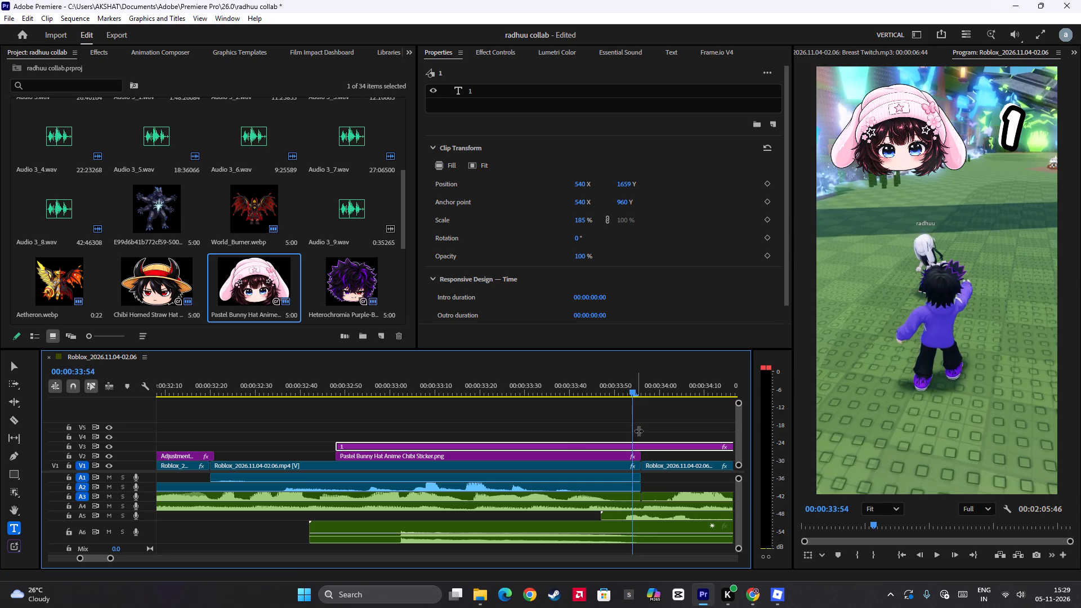
pyautogui.moveTo(638, 431); pyautogui.dragTo(582, 436)
pyautogui.press('space')
pyautogui.press('space')
pyautogui.moveTo(709, 422); pyautogui.dragTo(672, 432)
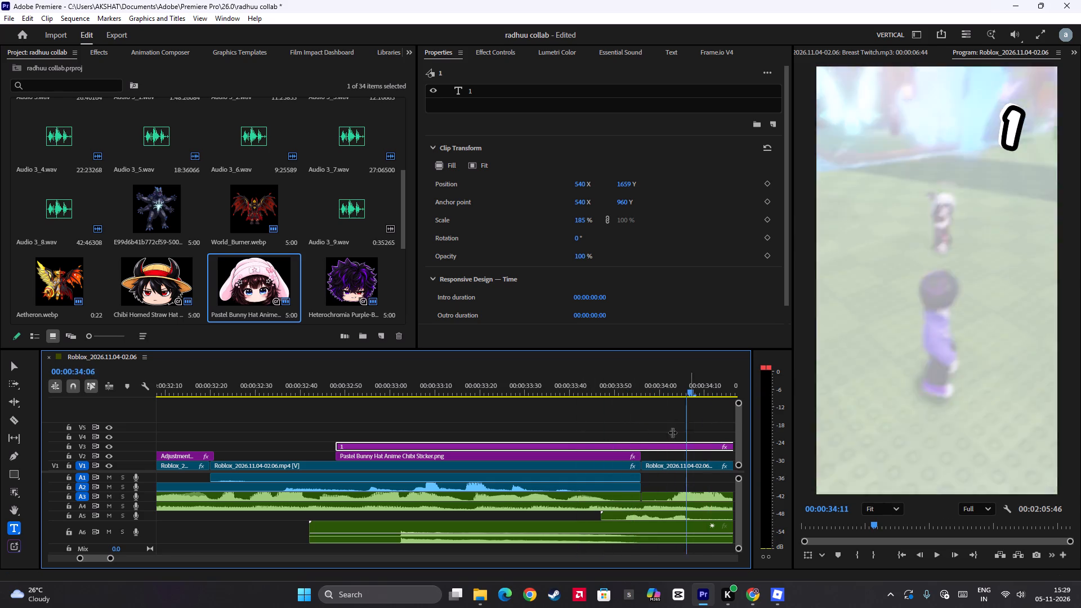
# Split the "1" text clip on V3 at the end of the bunny hat sticker and delete the leftover piece.
pyautogui.moveTo(672, 432); pyautogui.dragTo(644, 453)
pyautogui.hotkey('ctrl', 'b')
pyautogui.click(668, 447)
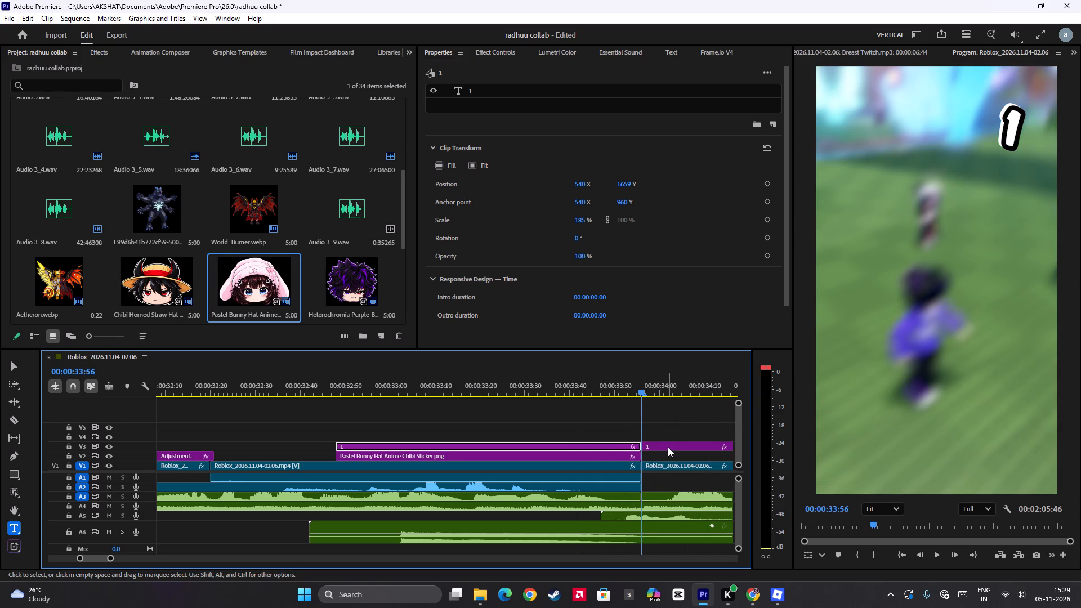
pyautogui.press('BackSpace')
# Nest the "1" text clip and the Pastel Bunny Hat sticker clip together as Nested Sequence 01.
pyautogui.click(343, 395)
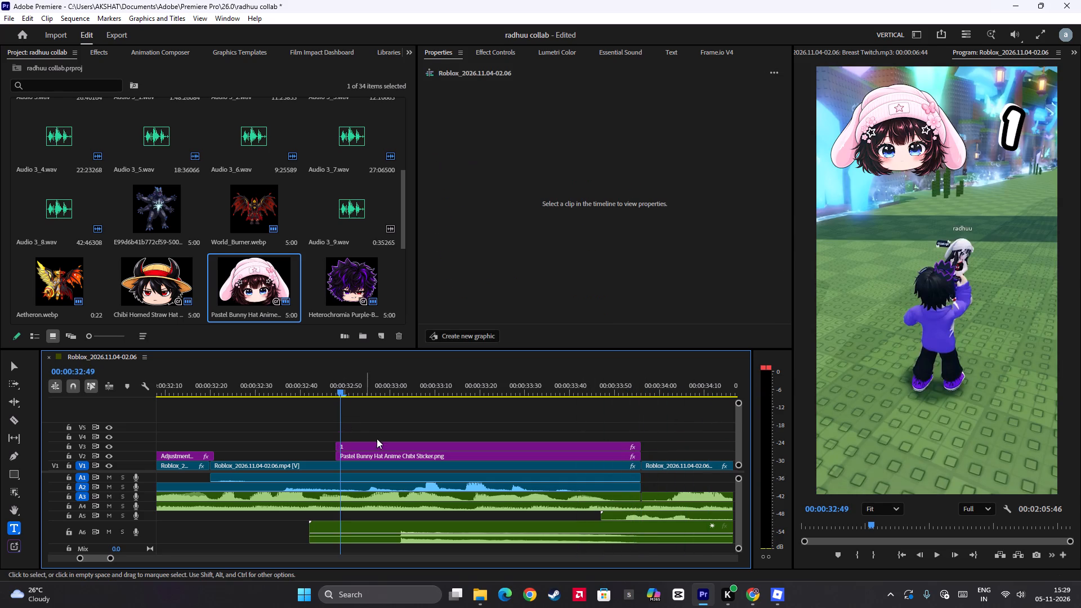
pyautogui.moveTo(422, 435); pyautogui.dragTo(423, 457)
pyautogui.rightClick(423, 456)
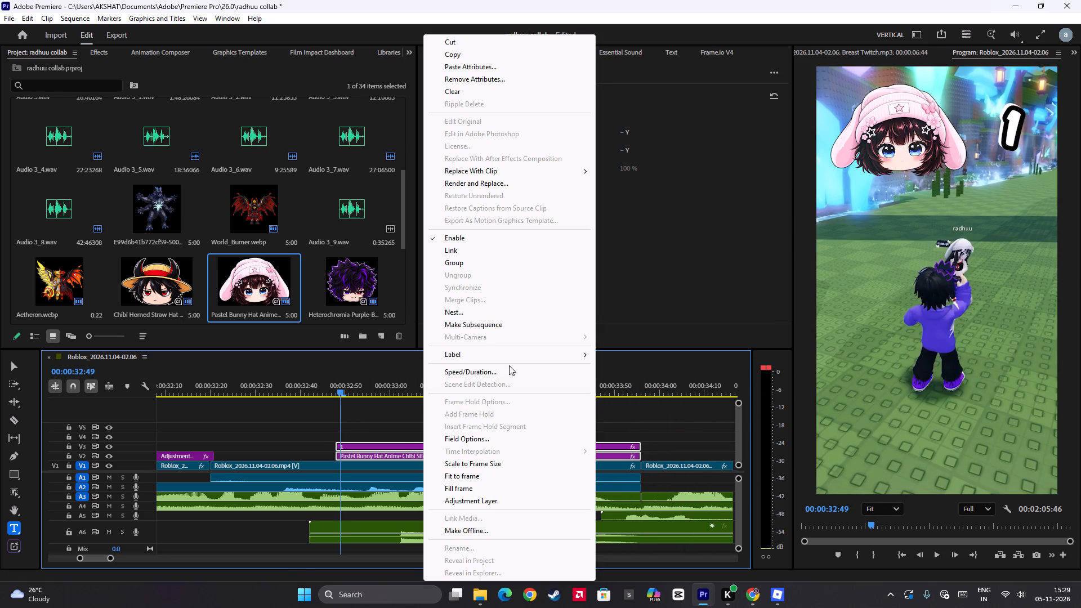
pyautogui.click(487, 316)
pyautogui.click(554, 311)
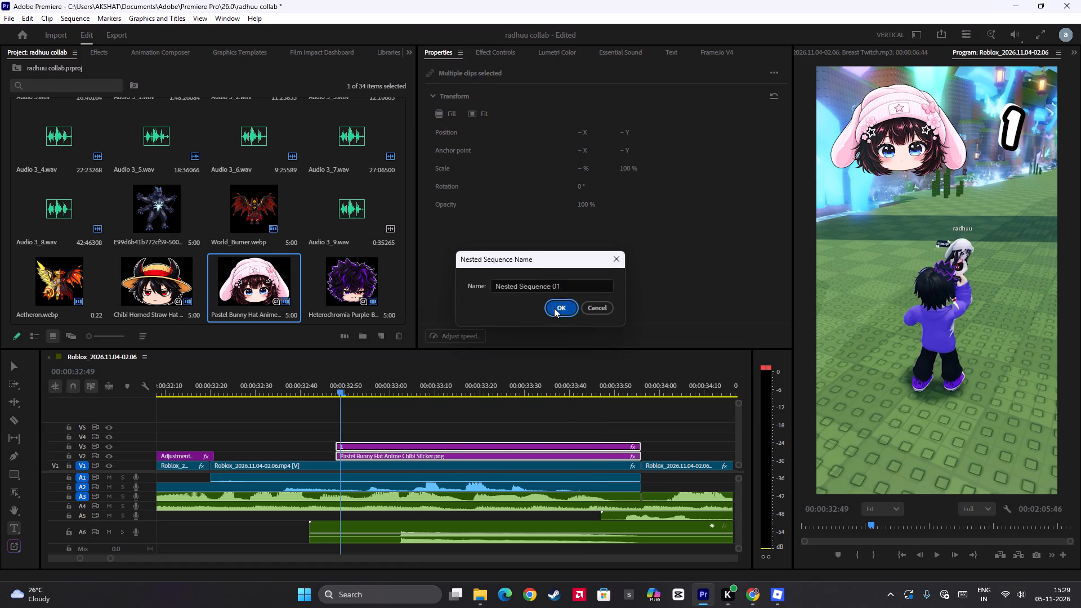
# Search the effects for "fast" and apply Malice Slide In Down Fast to Nested Sequence 01.
pyautogui.click(104, 48)
pyautogui.moveTo(56, 74); pyautogui.dragTo(0, 72)
pyautogui.write('fast')
pyautogui.scroll(-3, 133, 282)
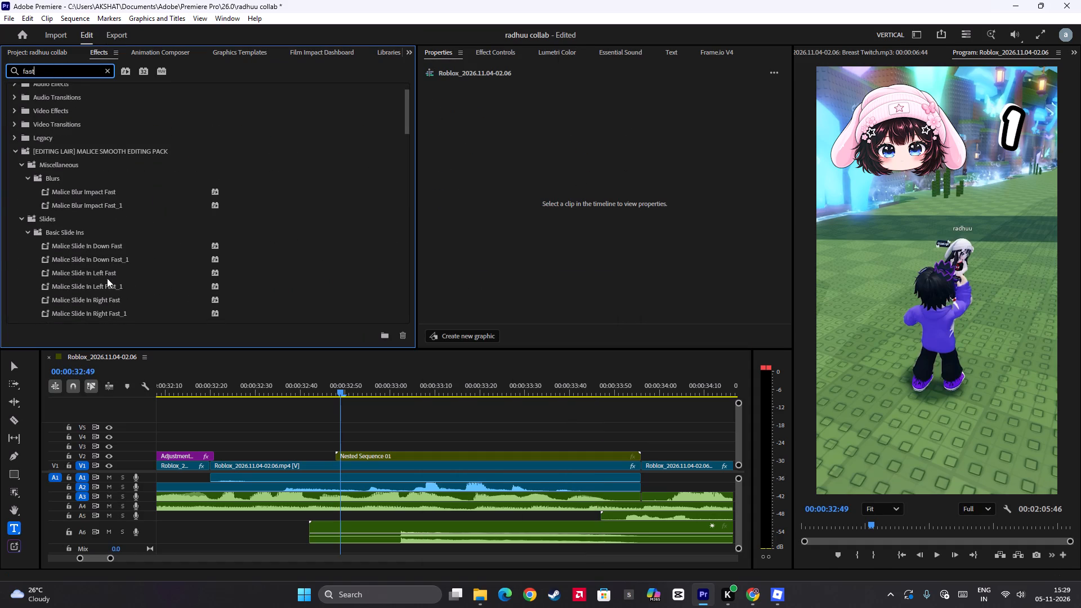
pyautogui.scroll(-4, 104, 274)
pyautogui.moveTo(101, 194); pyautogui.dragTo(224, 301)
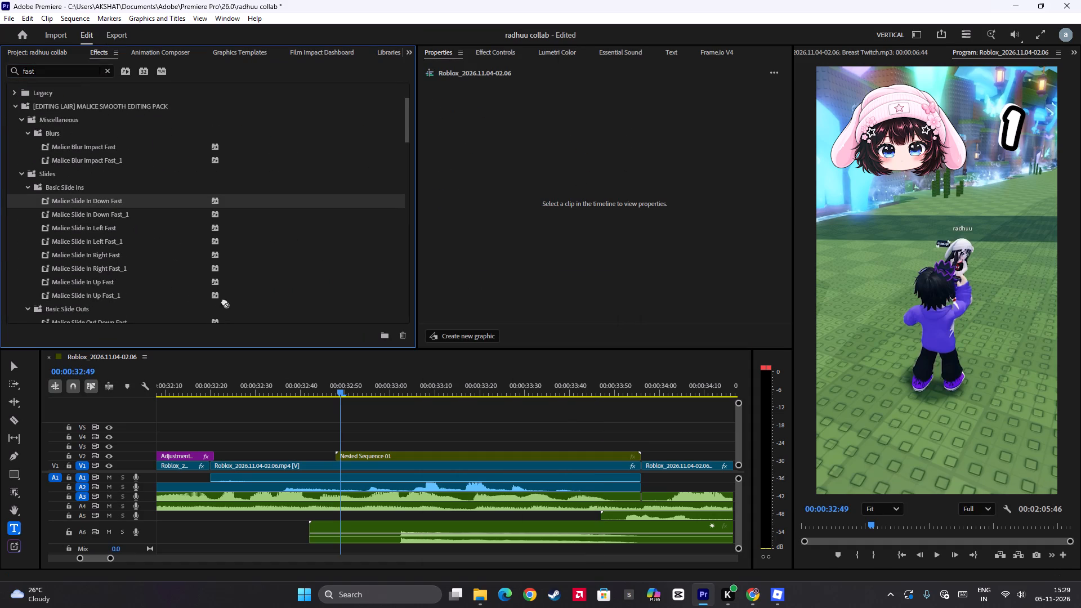
pyautogui.moveTo(224, 301); pyautogui.dragTo(354, 459)
# Play from just before Nested Sequence 01 to check its slide-in animation and review the footage that follows it.
pyautogui.moveTo(342, 436); pyautogui.dragTo(325, 439)
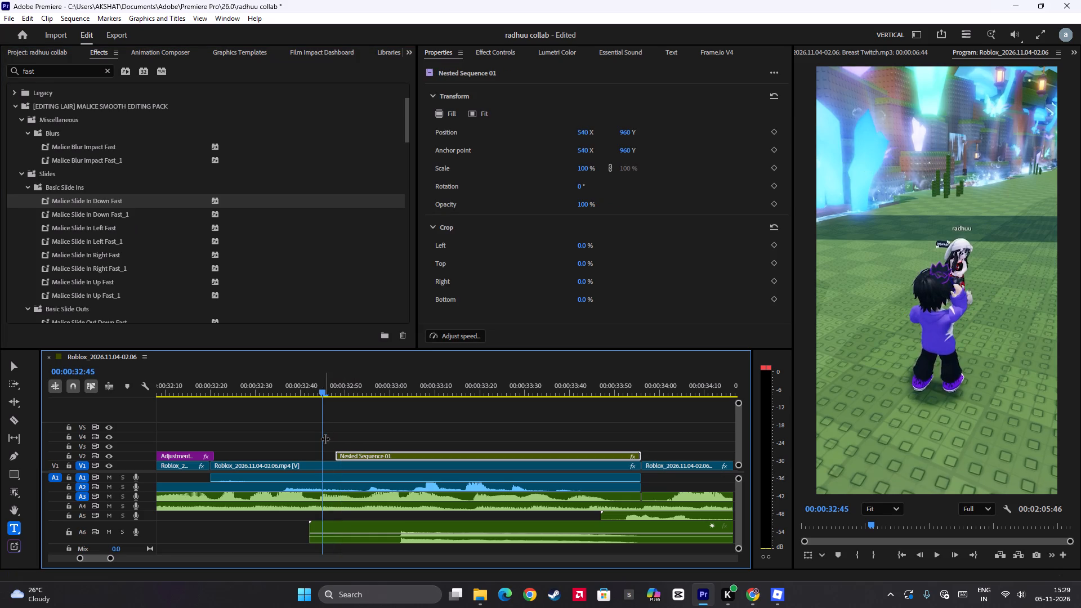
pyautogui.press('space')
pyautogui.press('space')
pyautogui.keyDown('alt'); pyautogui.scroll(-6, 407, 441); pyautogui.keyUp('alt')
pyautogui.click(357, 390)
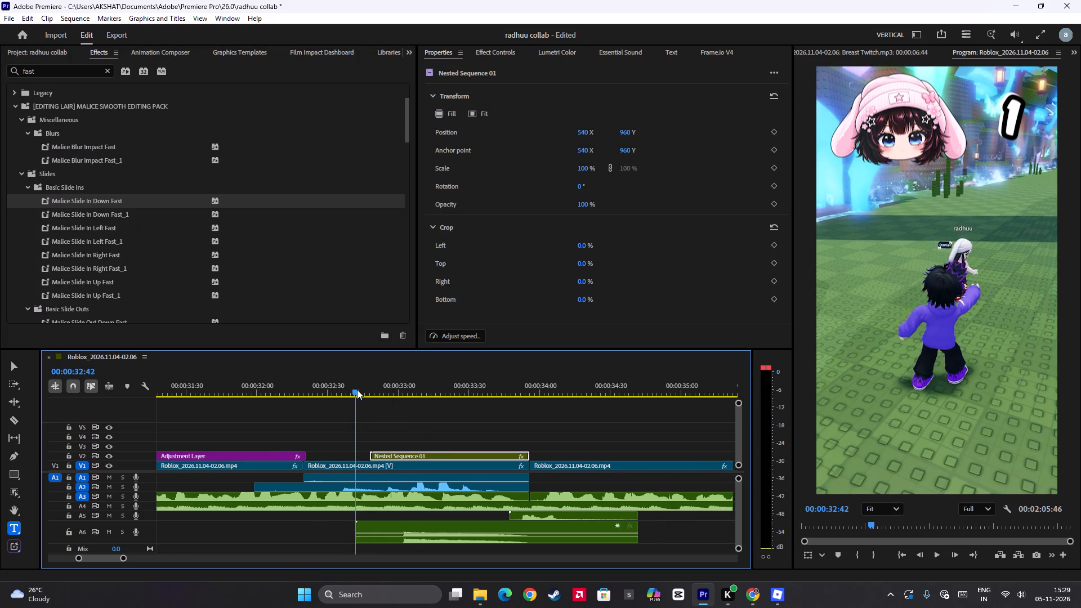
pyautogui.press('space')
pyautogui.scroll(-6, 504, 430)
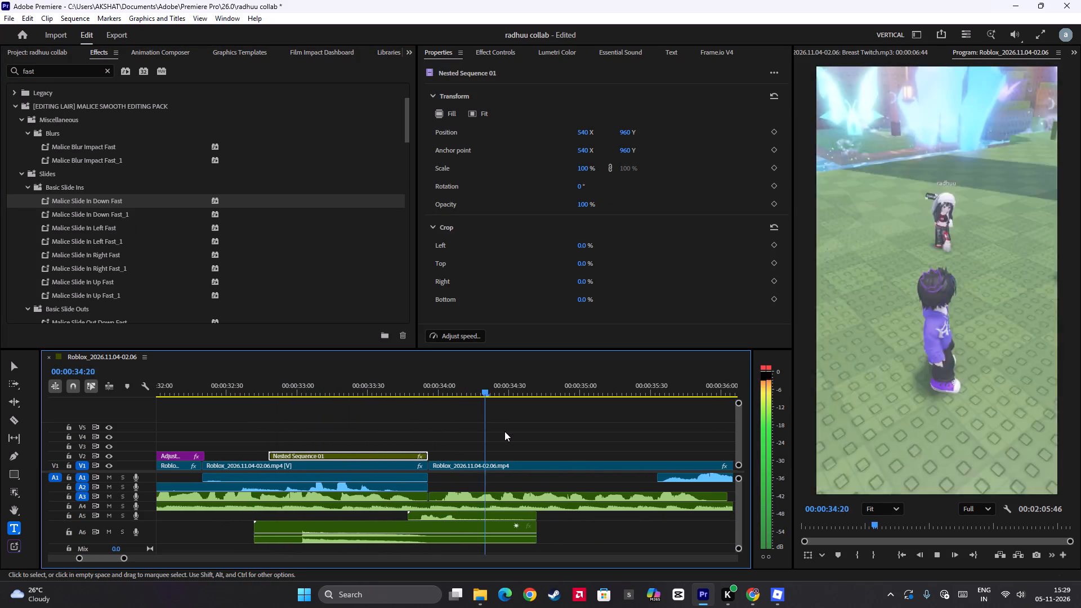
pyautogui.scroll(-12, 468, 440)
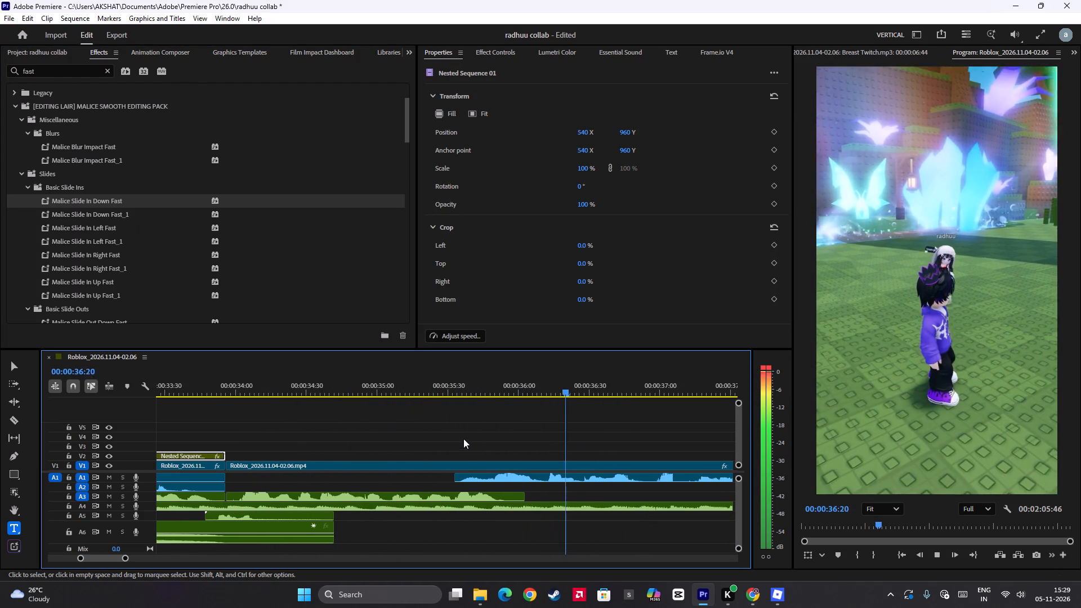
pyautogui.scroll(-16, 469, 440)
pyautogui.keyDown('alt'); pyautogui.scroll(-7, 482, 446); pyautogui.keyUp('alt')
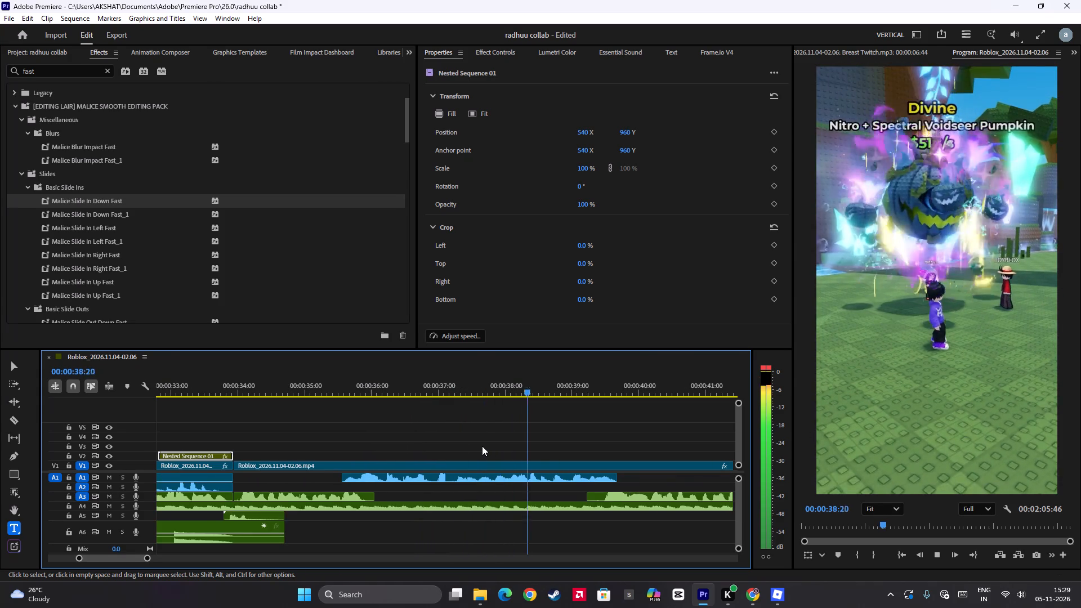
pyautogui.scroll(-7, 482, 446)
pyautogui.press('space')
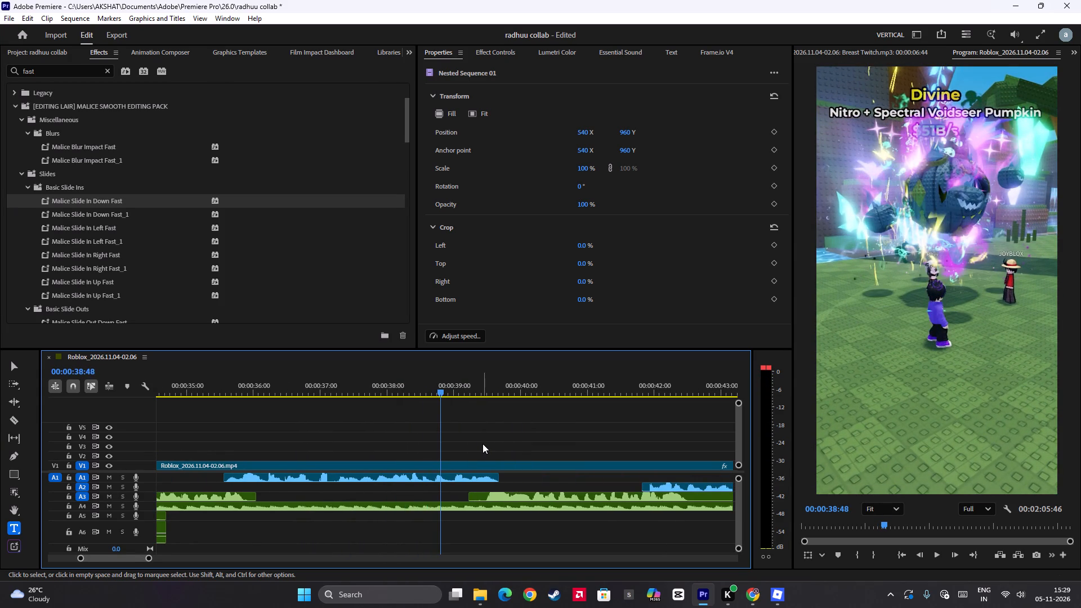
# Play and replay the Voidseer Pumpkin footage between about 39 and 42 seconds to find a spot for a sound effect.
pyautogui.press('space')
pyautogui.scroll(-9, 483, 443)
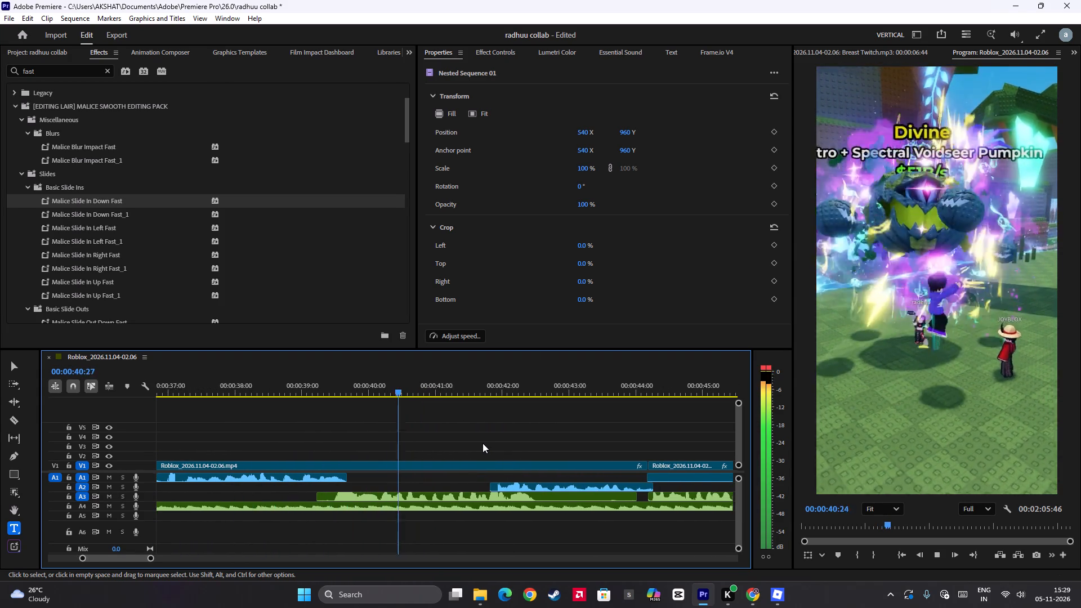
pyautogui.scroll(-2, 483, 443)
pyautogui.press('space')
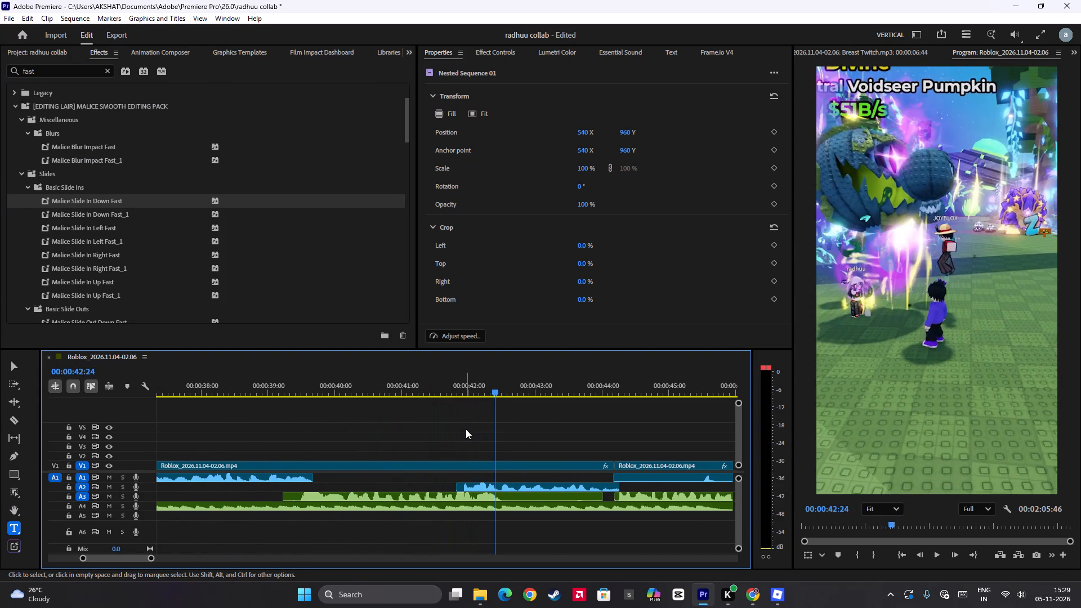
pyautogui.click(297, 391)
pyautogui.press('space')
pyautogui.press('space')
pyautogui.press('space')
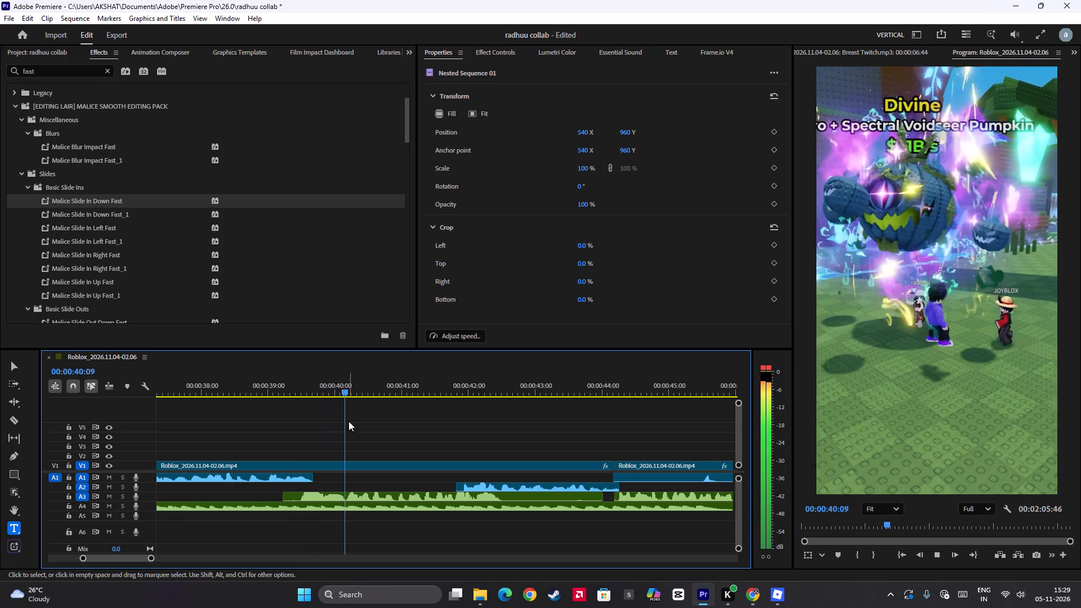
pyautogui.press('space')
# Park the playhead at 00:00:39:29 and open the project's sound effect bin to search it.
pyautogui.moveTo(350, 433); pyautogui.dragTo(301, 456)
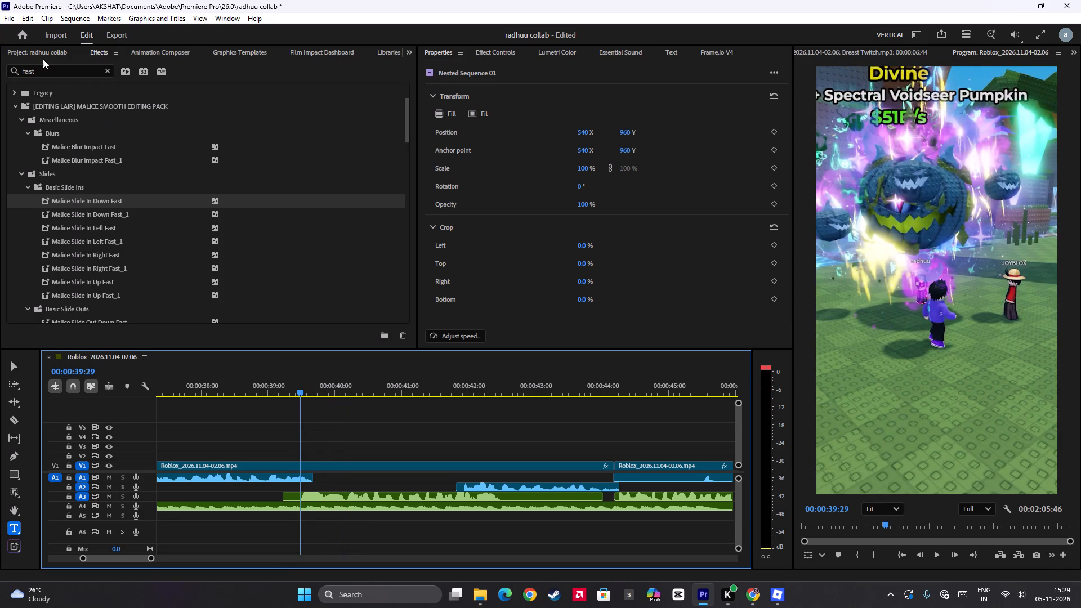
pyautogui.click(42, 50)
pyautogui.scroll(2, 109, 163)
pyautogui.scroll(-3, 218, 242)
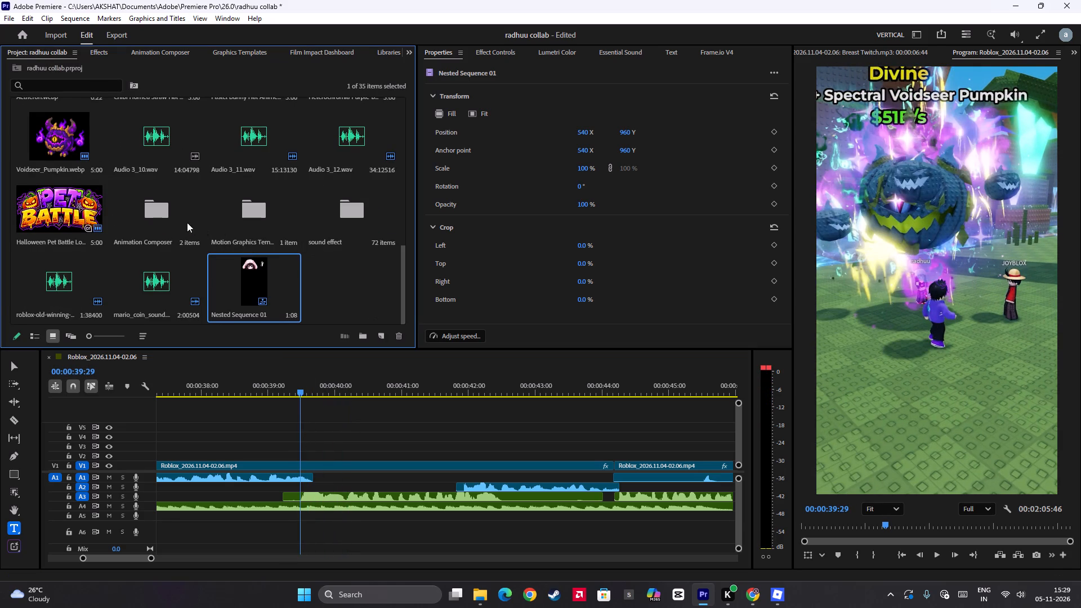
pyautogui.doubleClick(342, 211)
pyautogui.click(71, 89)
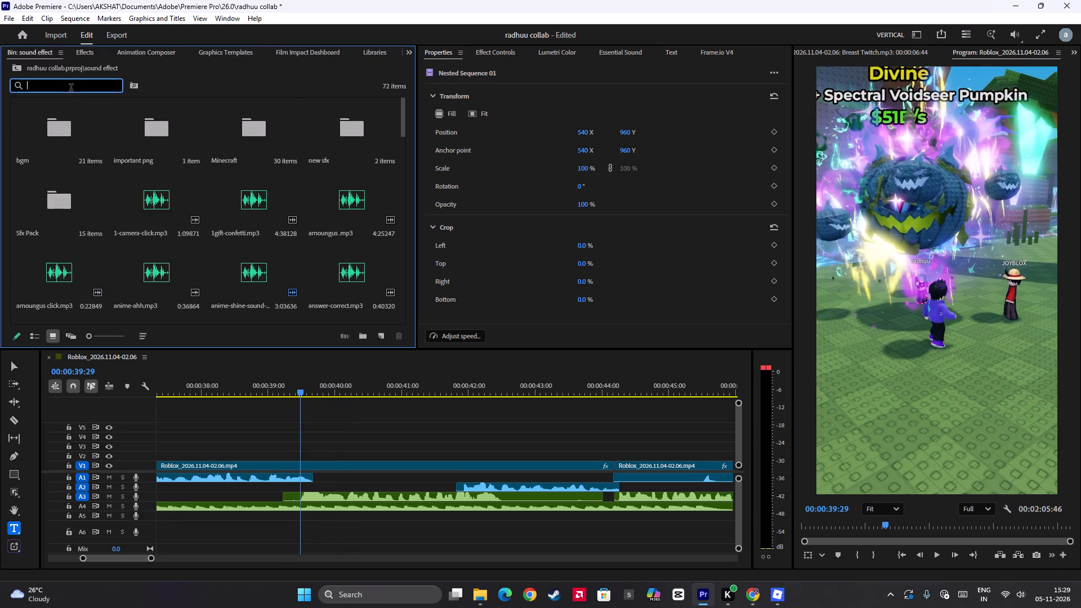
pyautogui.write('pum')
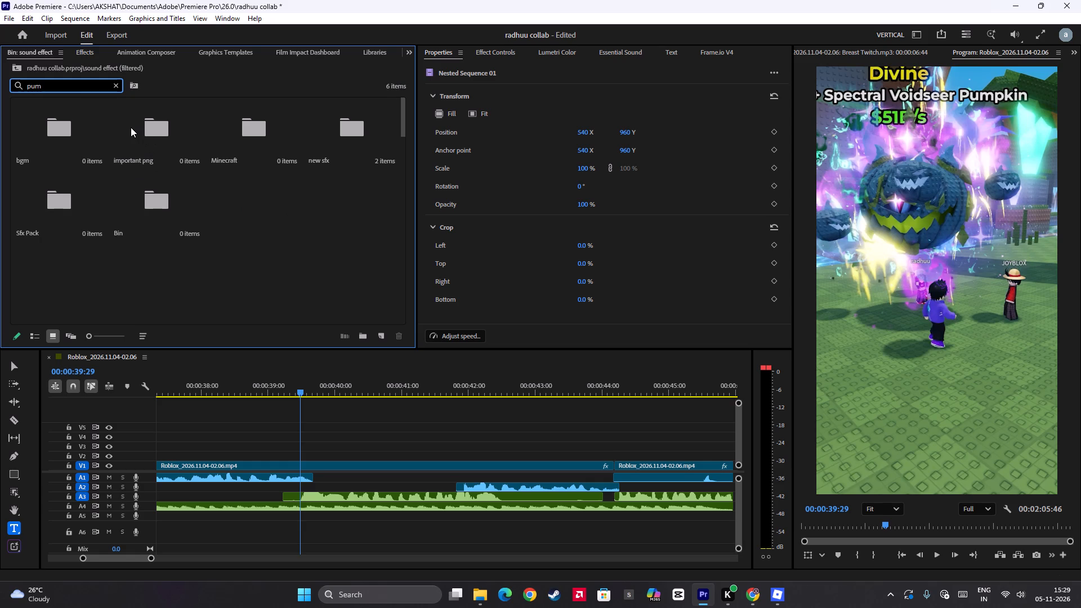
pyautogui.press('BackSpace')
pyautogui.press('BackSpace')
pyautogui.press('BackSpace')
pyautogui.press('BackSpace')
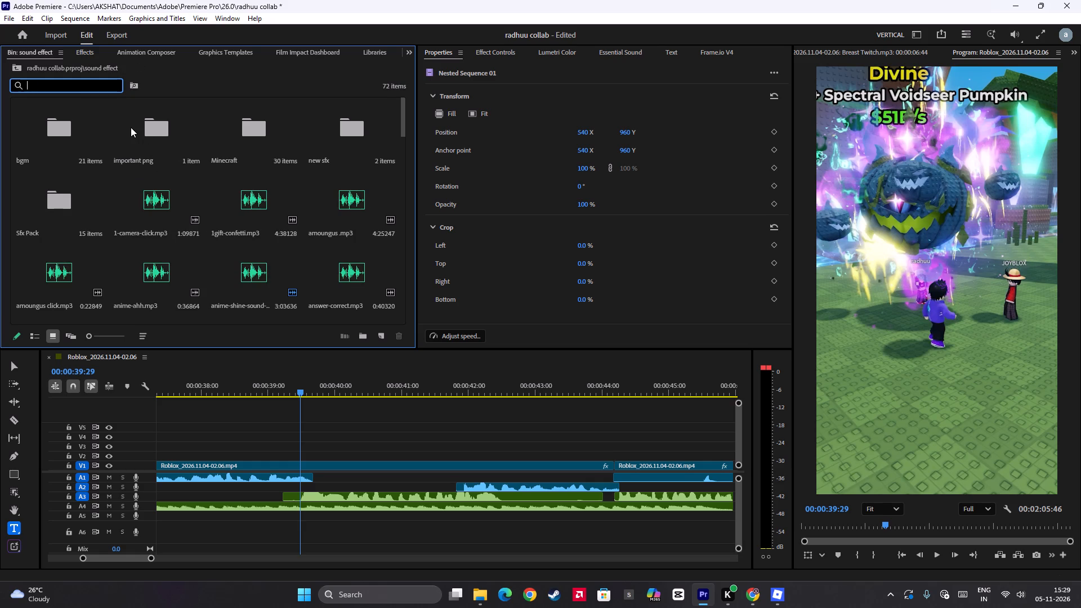
# Search the sound effect bin for "spo" and place spongebob-fail.mp3 on A5 starting at 00:00:39:29.
pyautogui.write('spo')
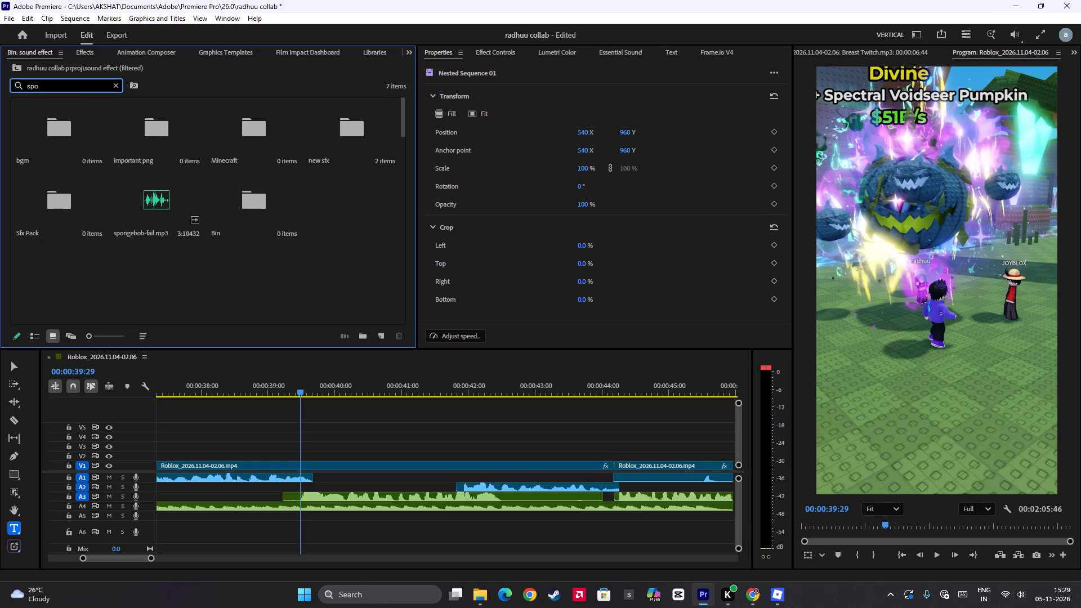
pyautogui.moveTo(149, 210); pyautogui.dragTo(297, 520)
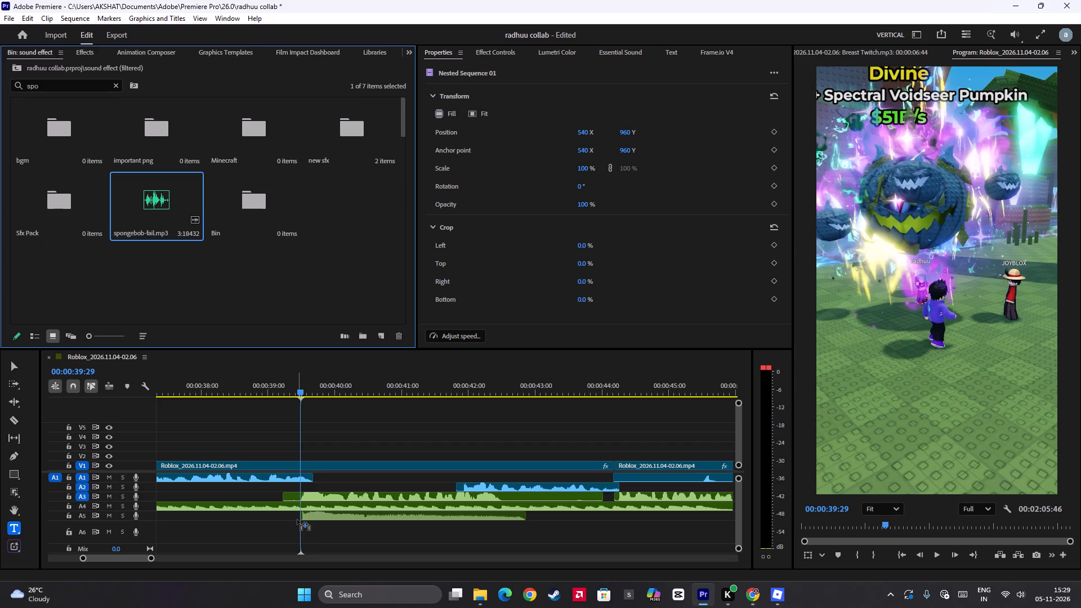
pyautogui.moveTo(297, 520); pyautogui.dragTo(294, 517)
# Lower the spongebob-fail.mp3 clip's volume to -1.8 dB and play on past its end to hear the mix.
pyautogui.click(307, 520)
pyautogui.click(322, 514)
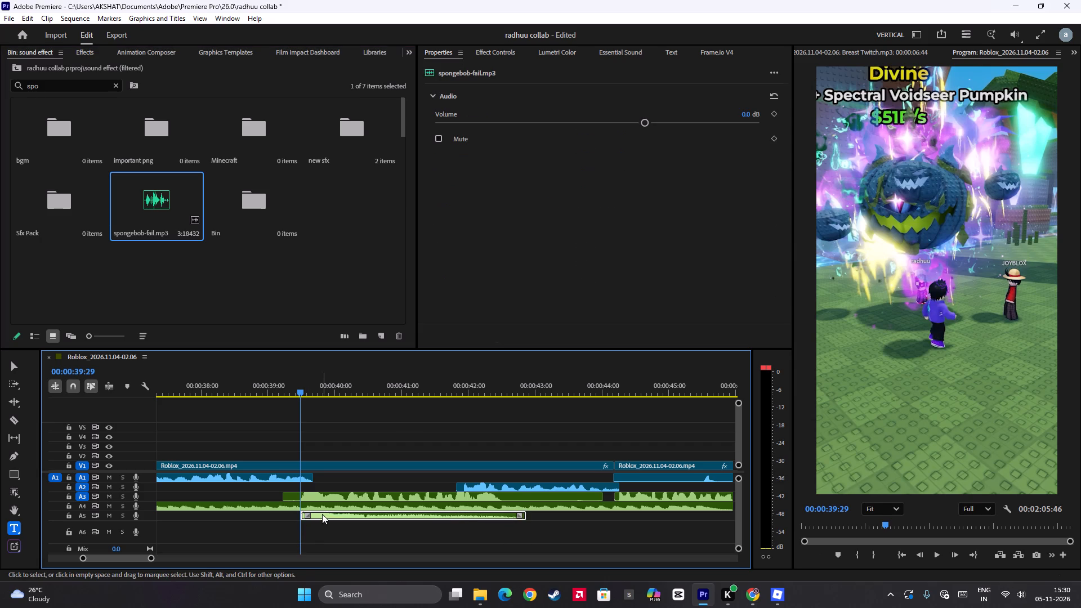
pyautogui.moveTo(642, 123); pyautogui.dragTo(623, 128)
pyautogui.press('space')
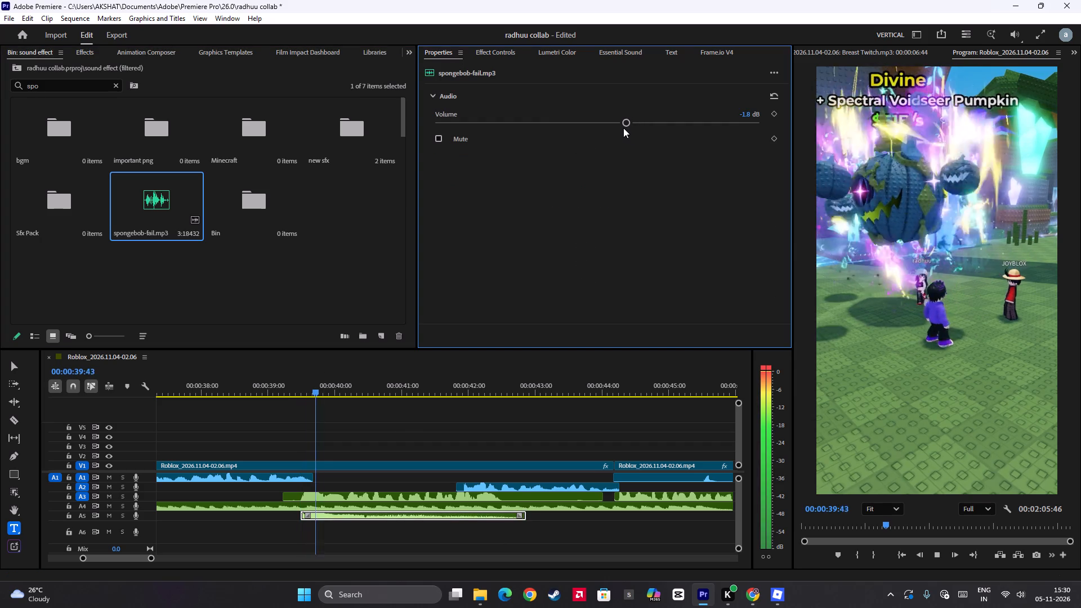
pyautogui.scroll(-4, 521, 447)
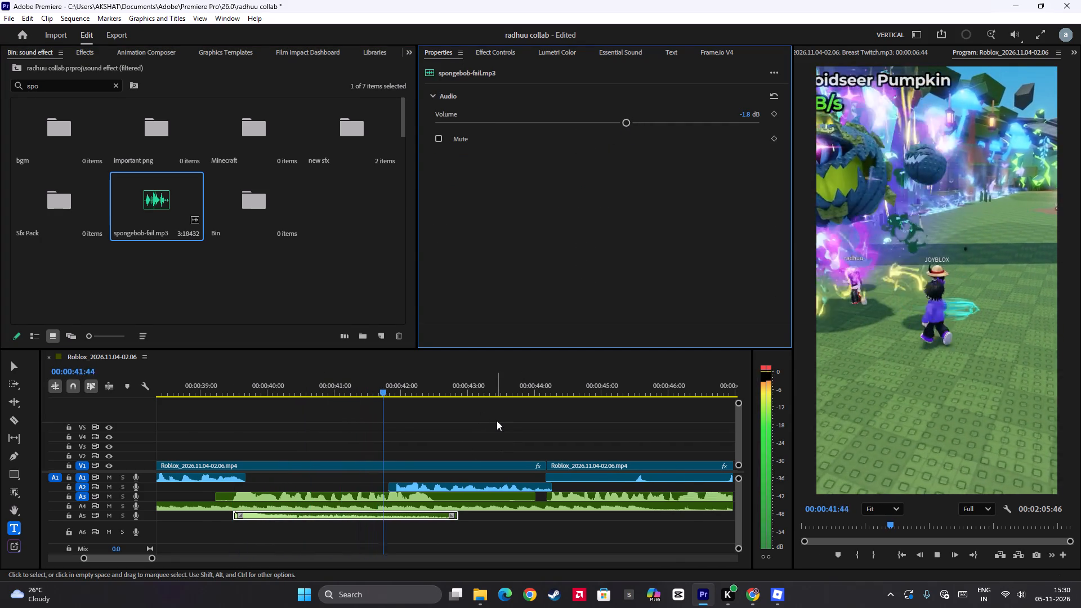
pyautogui.scroll(-7, 497, 426)
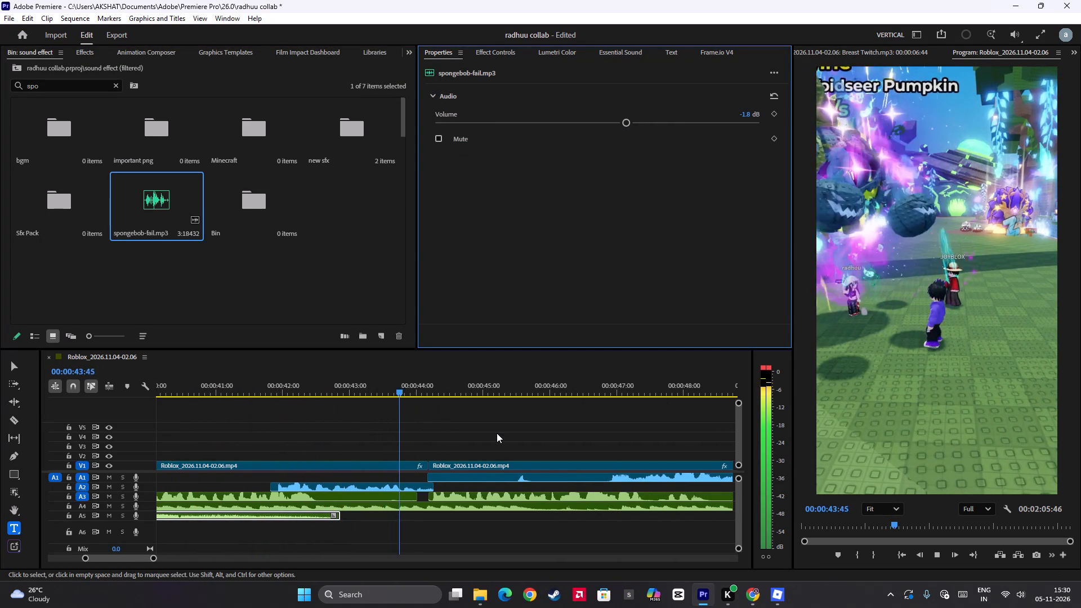
pyautogui.press('space')
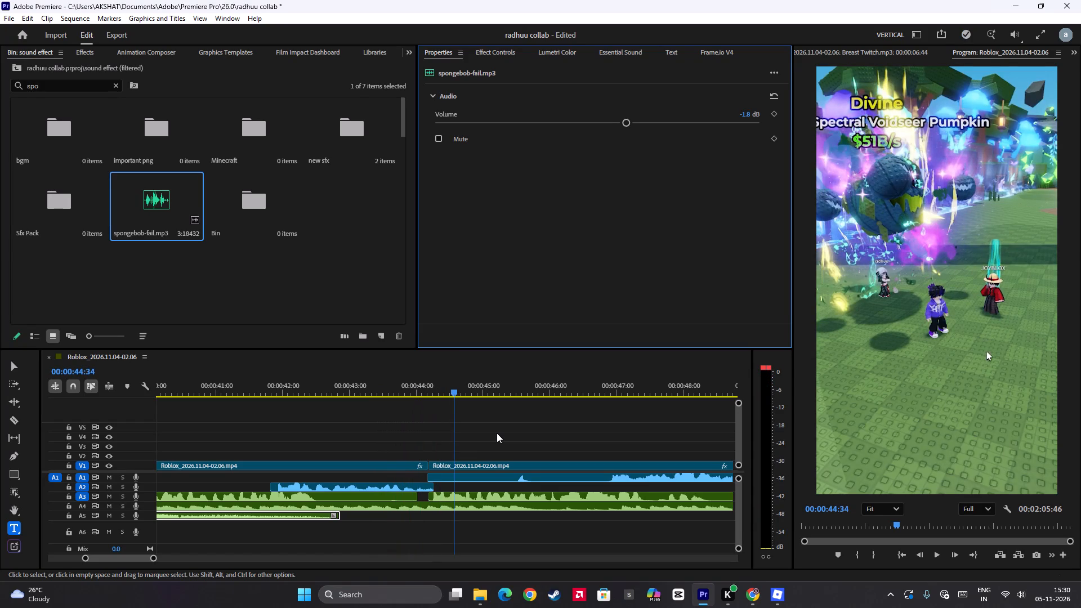
# Search the sound effect bin for "auh" and place auh.mp3 on A5, spanning the V1 cut near 00:00:44:12.
pyautogui.moveTo(455, 442); pyautogui.dragTo(435, 462)
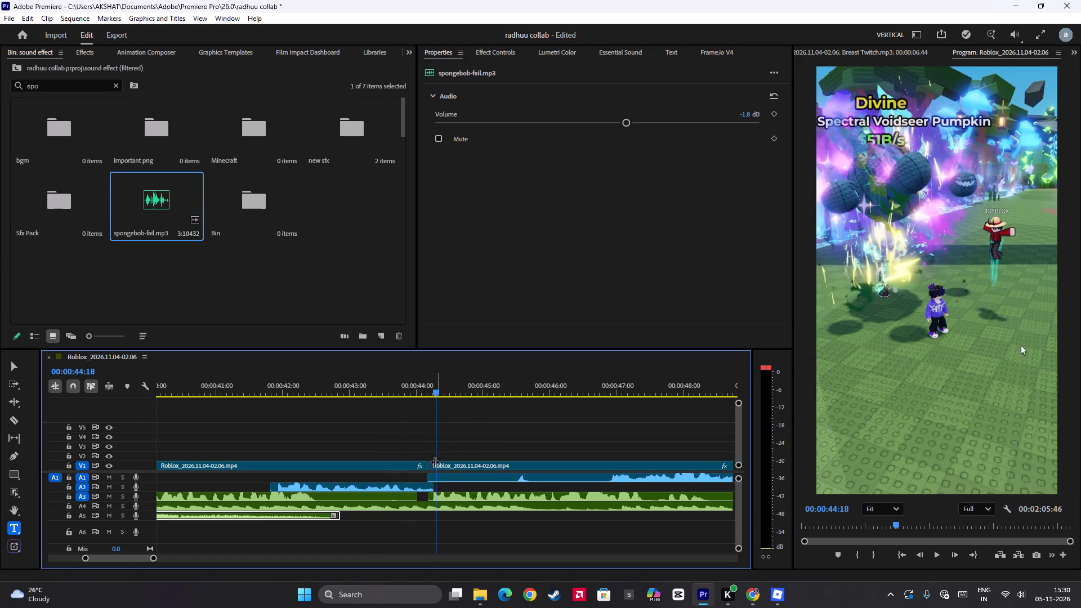
pyautogui.moveTo(435, 462); pyautogui.dragTo(430, 481)
pyautogui.moveTo(64, 87); pyautogui.dragTo(0, 88)
pyautogui.press('a')
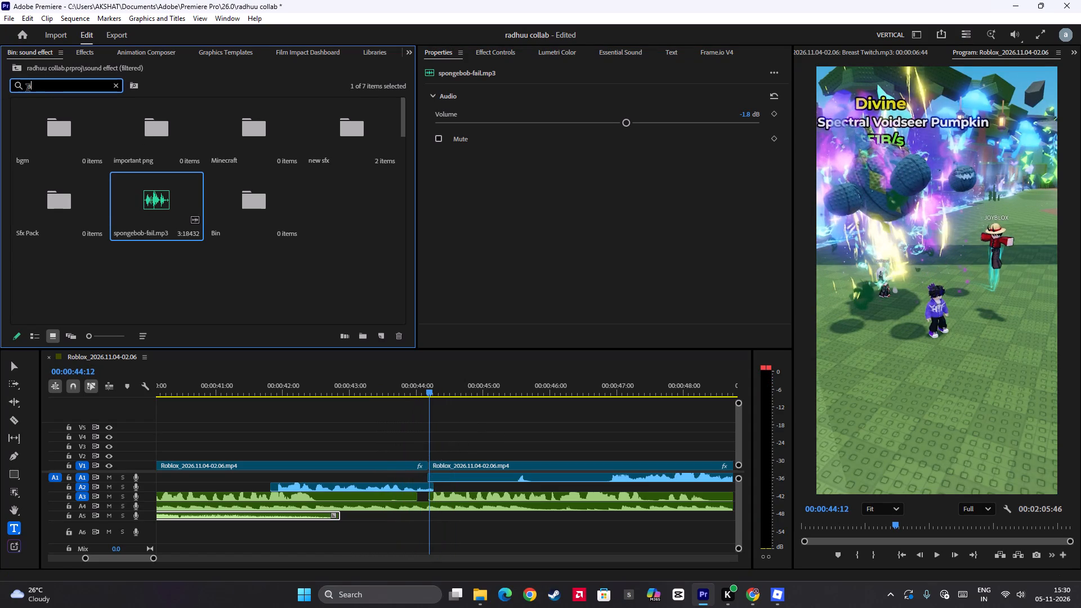
pyautogui.write('uh')
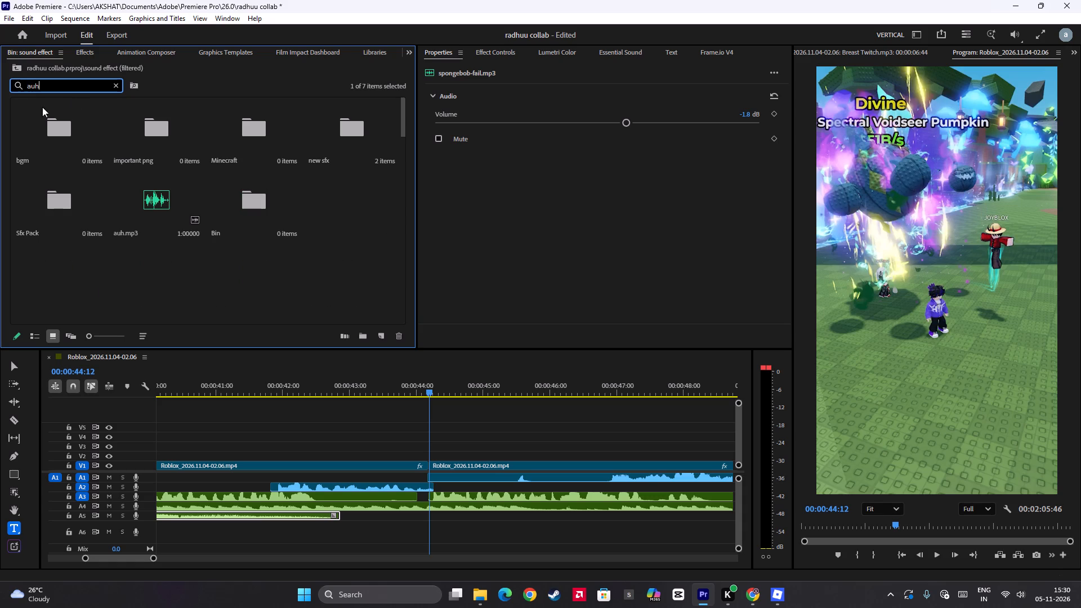
pyautogui.moveTo(146, 227); pyautogui.dragTo(391, 519)
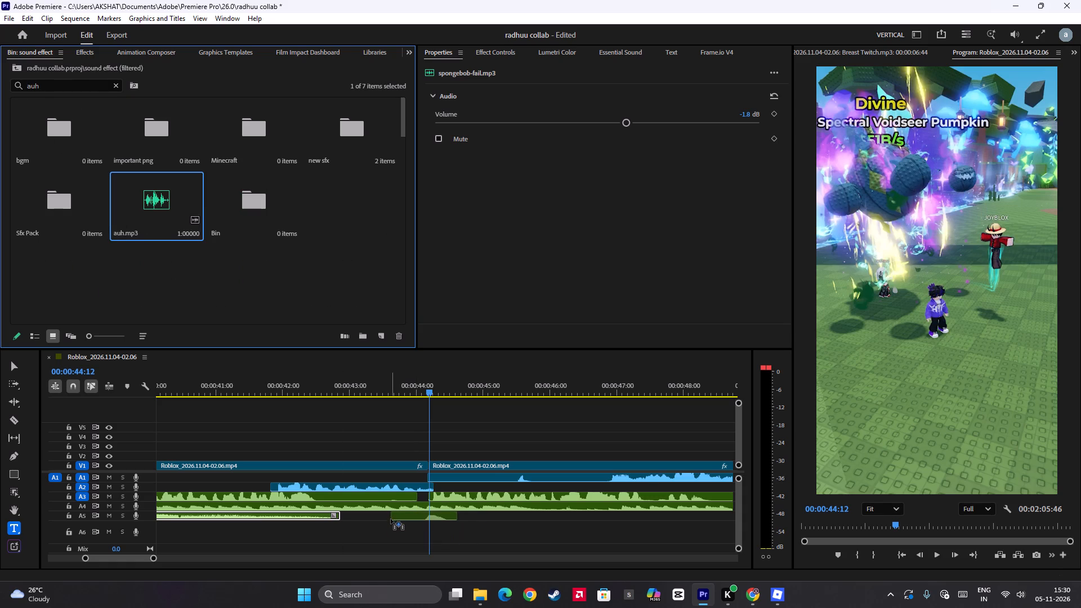
pyautogui.moveTo(391, 519); pyautogui.dragTo(390, 518)
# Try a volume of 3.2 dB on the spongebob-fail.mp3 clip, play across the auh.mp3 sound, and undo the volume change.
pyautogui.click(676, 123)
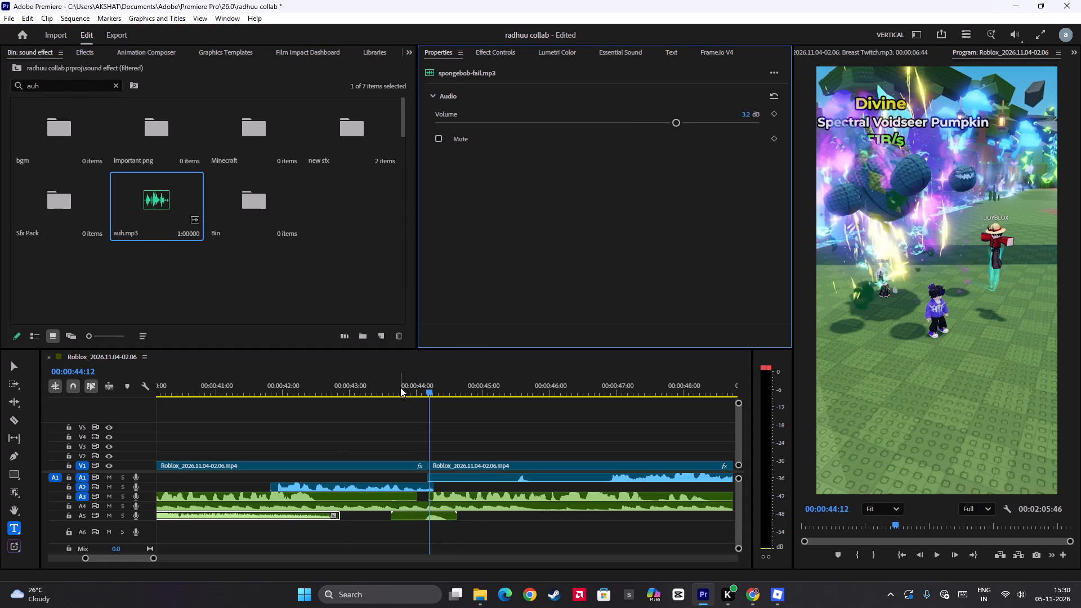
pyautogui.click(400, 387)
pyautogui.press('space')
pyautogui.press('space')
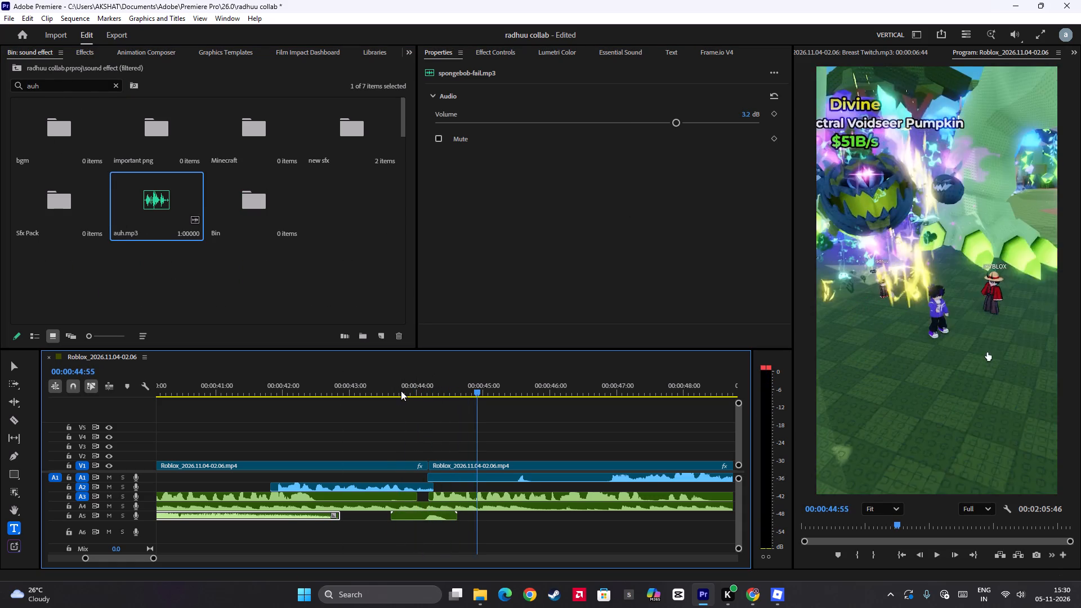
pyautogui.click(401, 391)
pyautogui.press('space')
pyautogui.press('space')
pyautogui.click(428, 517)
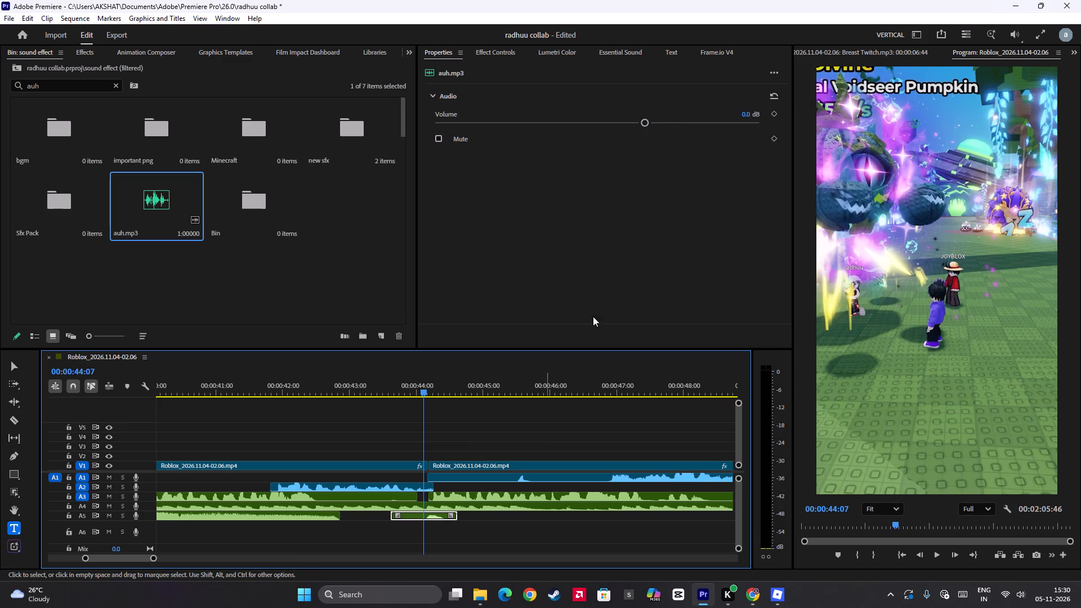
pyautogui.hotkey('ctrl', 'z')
# Raise the auh.mp3 clip's volume to 4.9 dB.
pyautogui.click(691, 124)
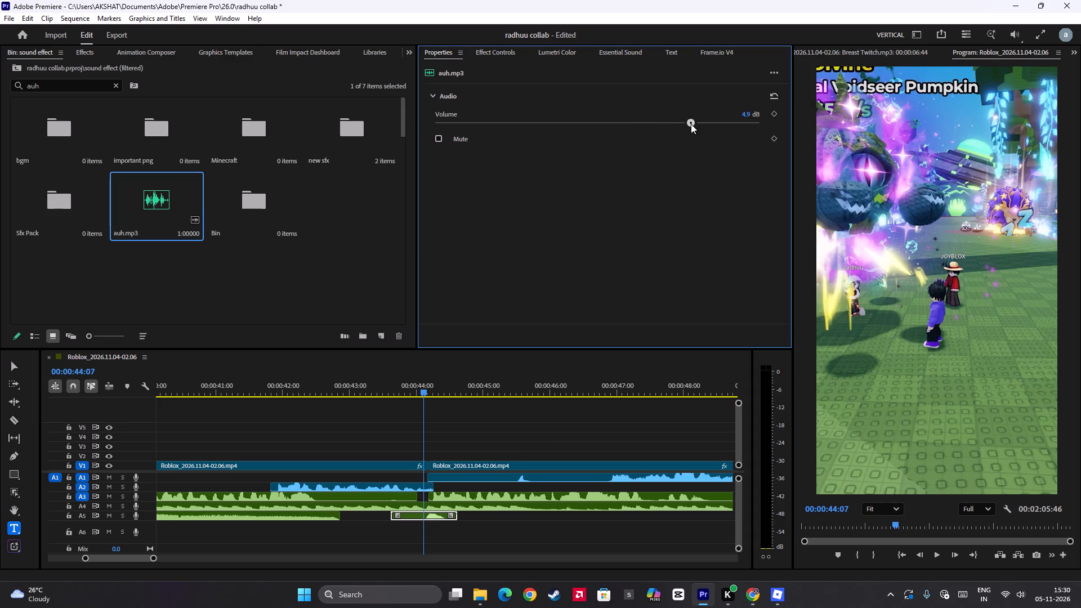
# Play back from before the auh.mp3 sound across the V1 cut to check its level in the mix.
pyautogui.click(395, 390)
pyautogui.press('space')
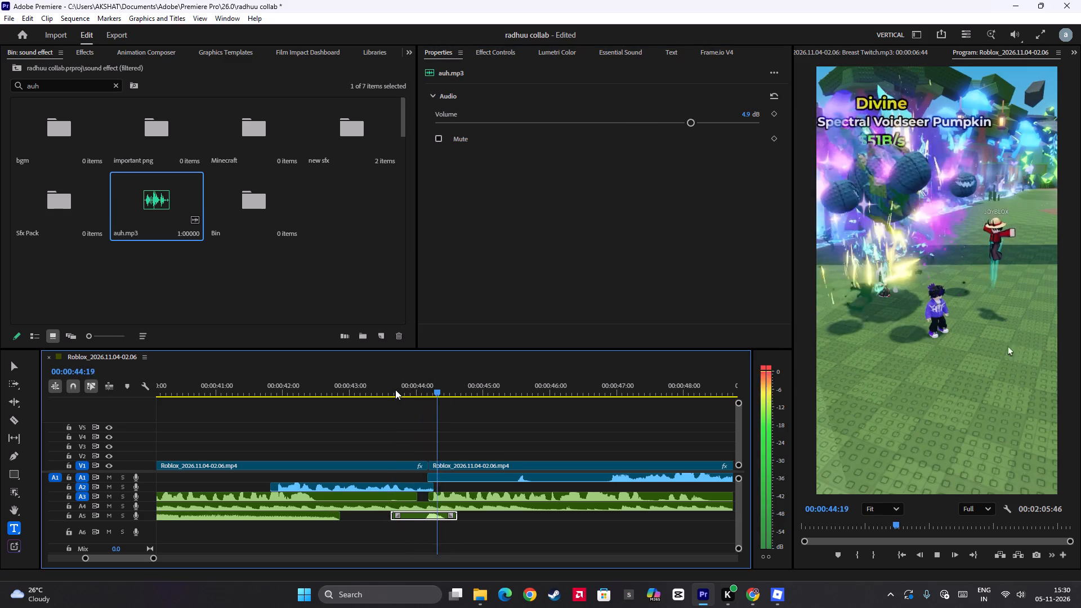
pyautogui.press('space')
pyautogui.click(227, 381)
pyautogui.press('space')
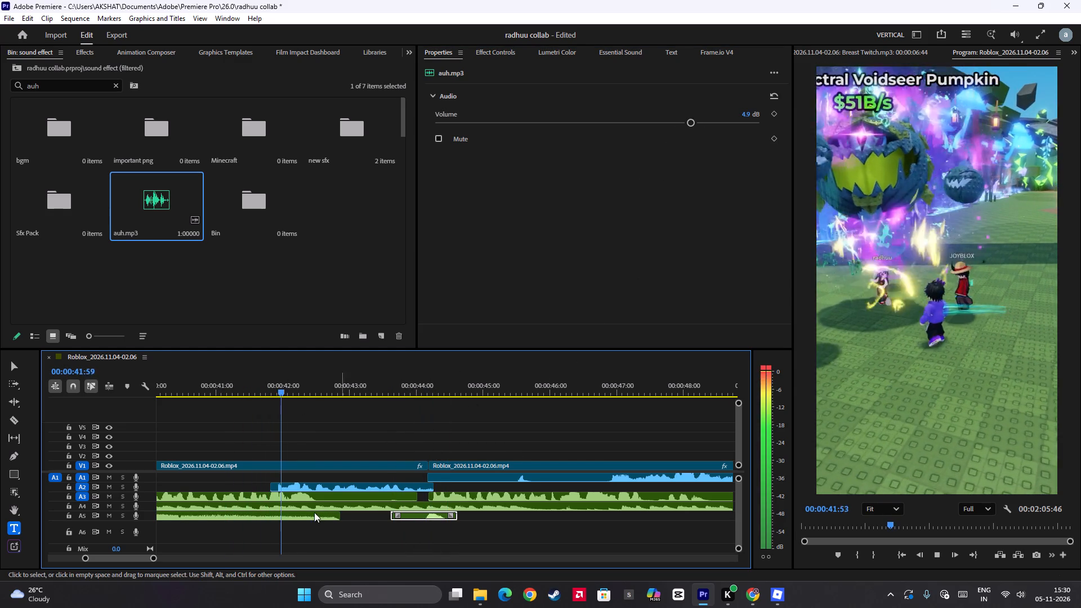
pyautogui.scroll(4, 458, 494)
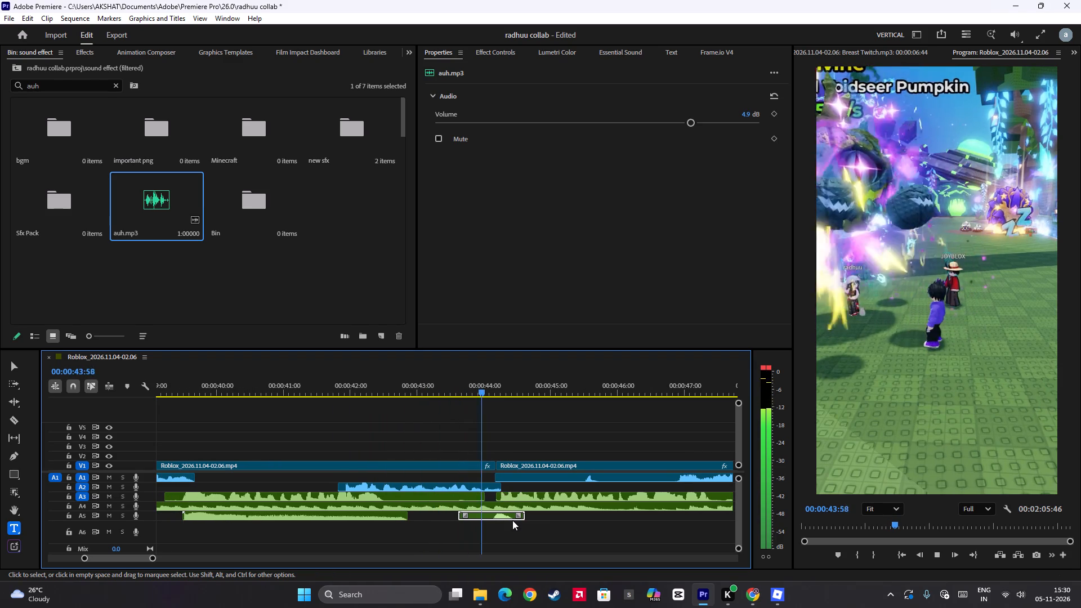
pyautogui.scroll(-6, 523, 498)
pyautogui.press('space')
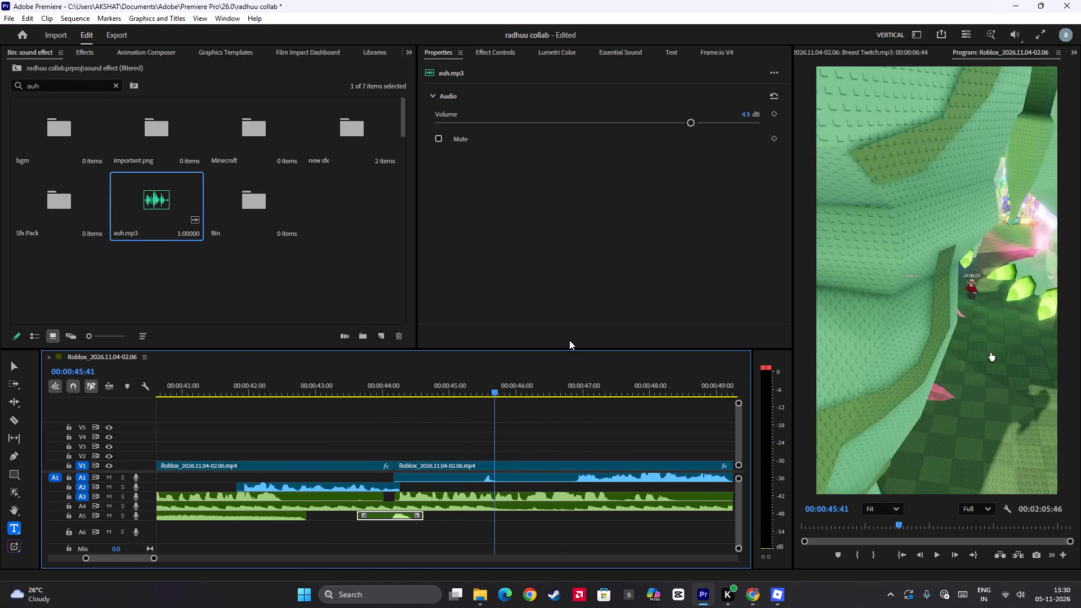
# Replay the section from the V1 cut near 00:00:44:10 to find the spot for the next sound effect.
pyautogui.press('space')
pyautogui.scroll(-11, 507, 486)
pyautogui.press('space')
pyautogui.click(381, 382)
pyautogui.press('space')
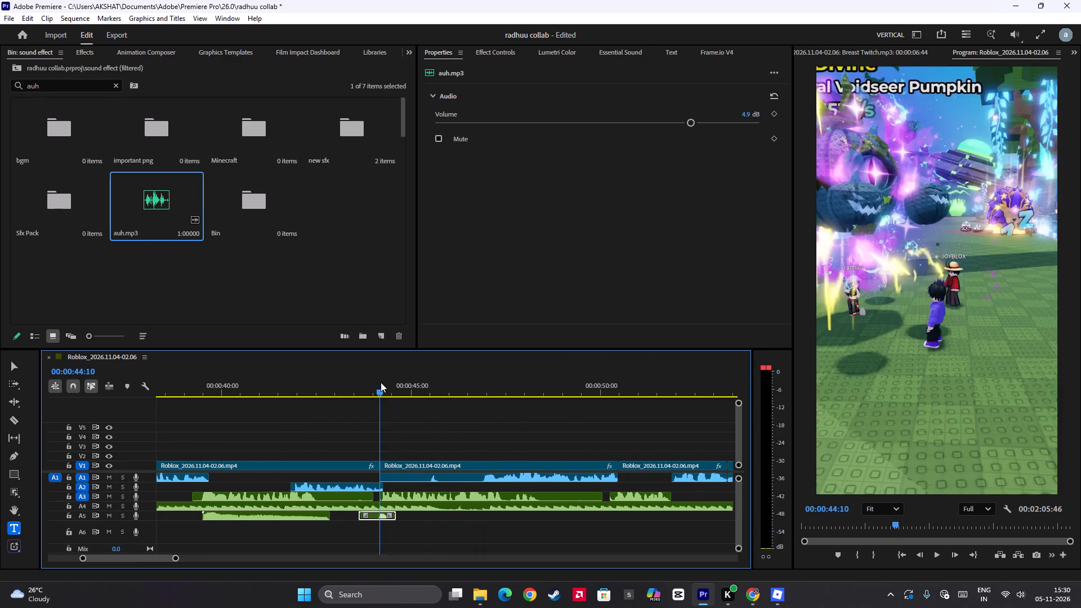
pyautogui.press('space')
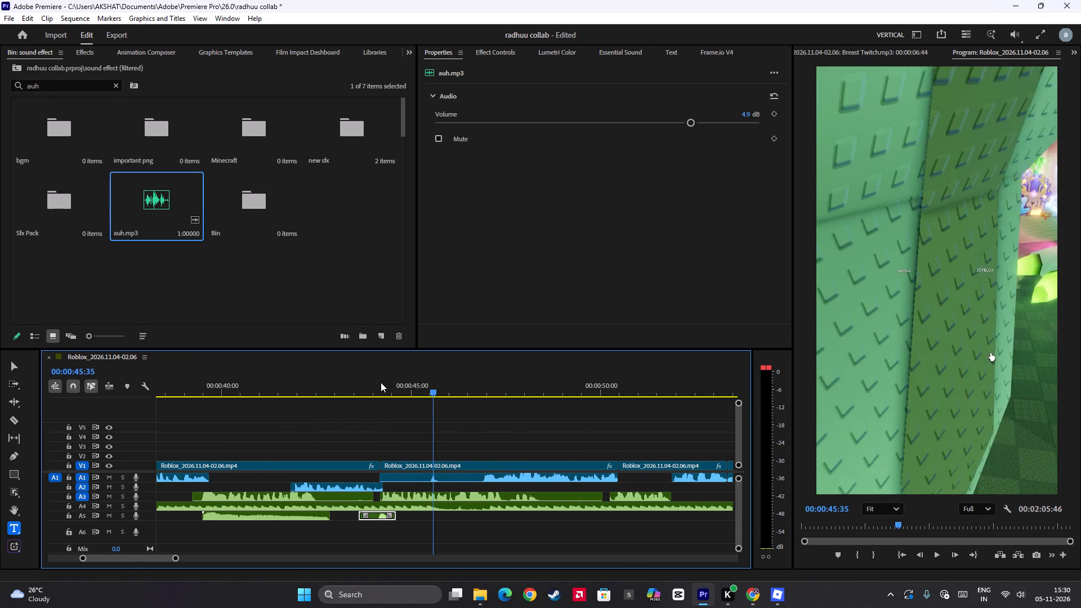
pyautogui.press('space')
pyautogui.press('space')
pyautogui.click(381, 382)
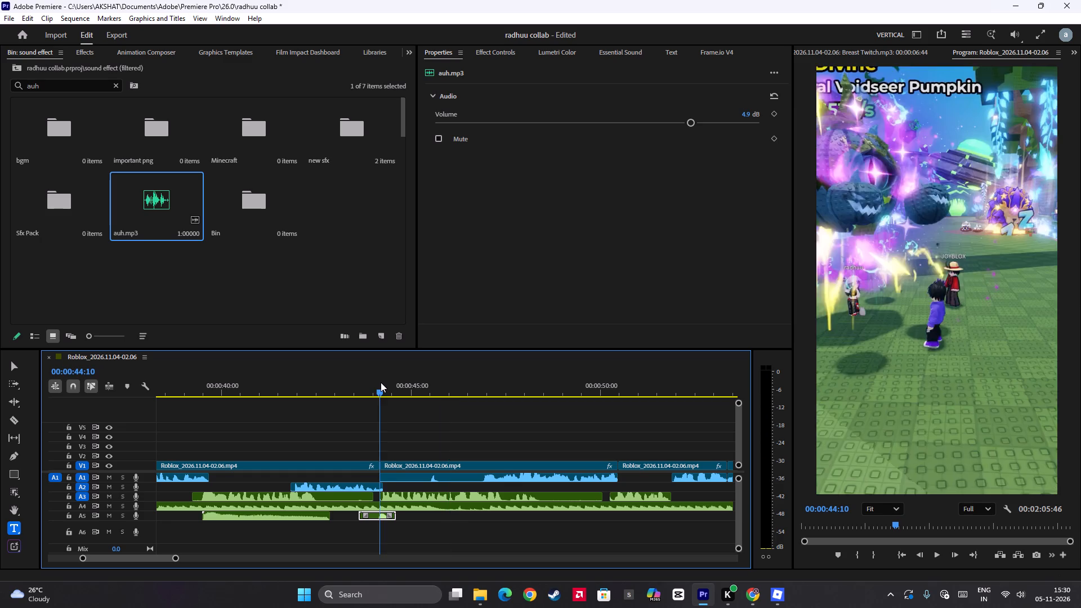
pyautogui.press('space')
pyautogui.press('space')
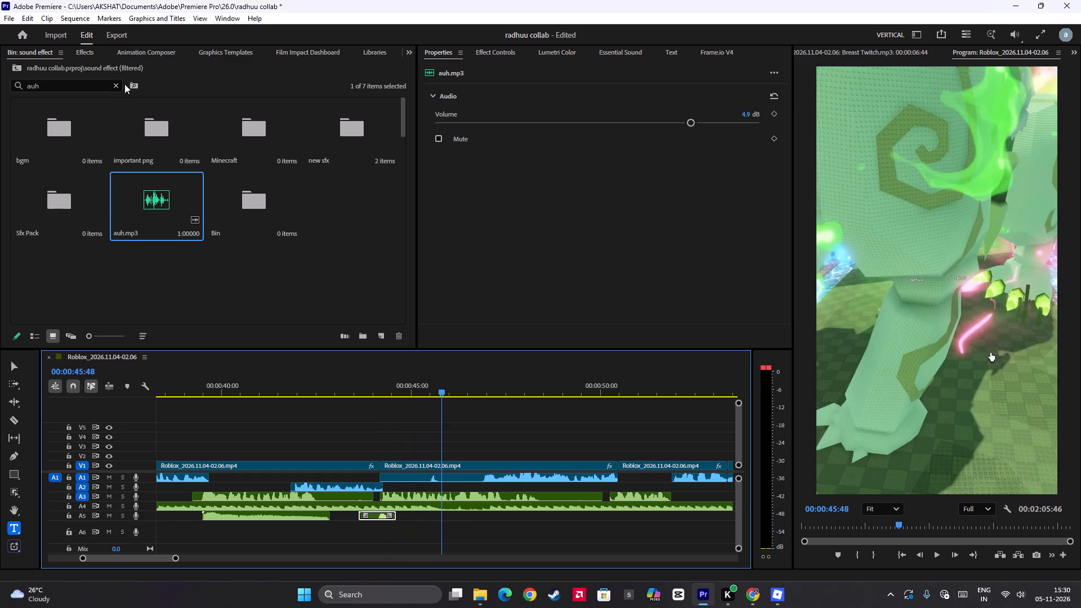
# Clear the bin search and place the roblox-old-winning sound from the main project bin on A5 at about 00:00:45:24.
pyautogui.click(115, 83)
pyautogui.click(15, 66)
pyautogui.scroll(-4, 217, 265)
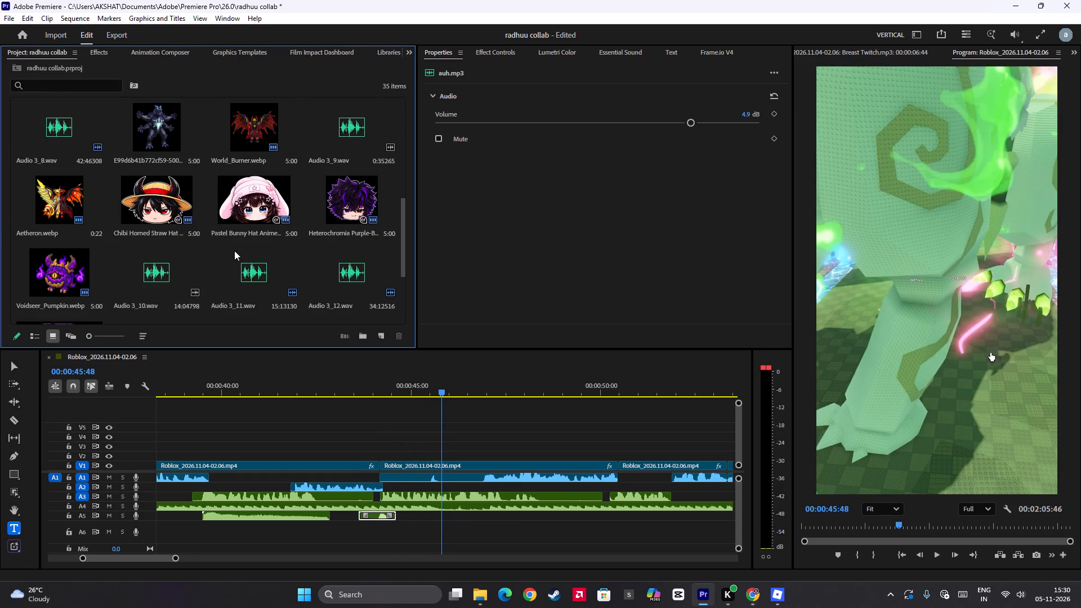
pyautogui.scroll(-3, 234, 251)
pyautogui.moveTo(41, 284); pyautogui.dragTo(431, 514)
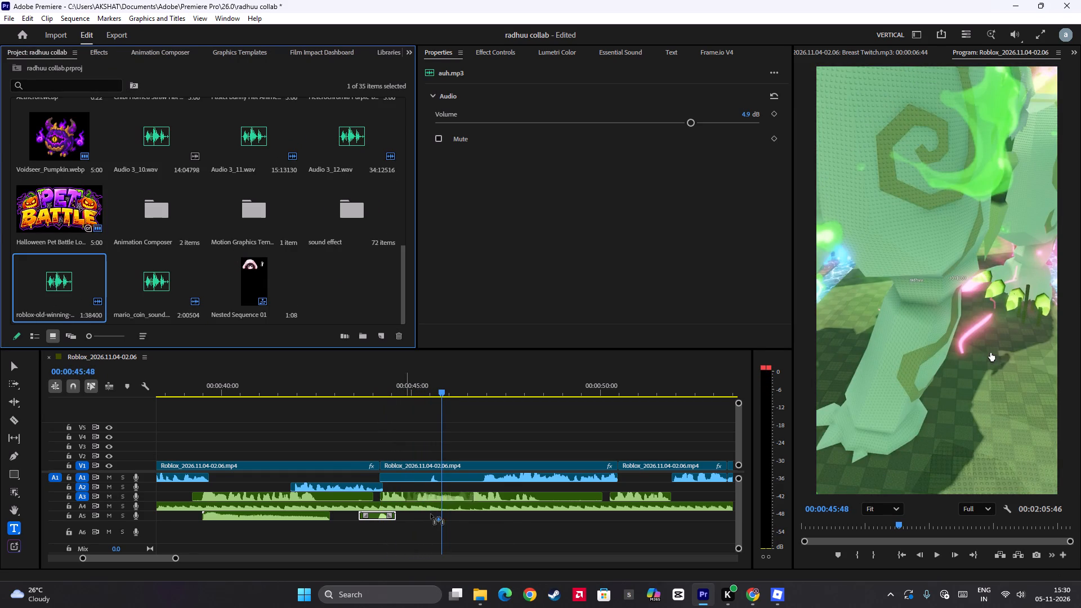
pyautogui.moveTo(431, 514); pyautogui.dragTo(426, 514)
# Play the sequence from just before the V1 cut near 00:00:44 to about 00:00:55:45, reviewing the sounds and following clips.
pyautogui.click(364, 386)
pyautogui.press('space')
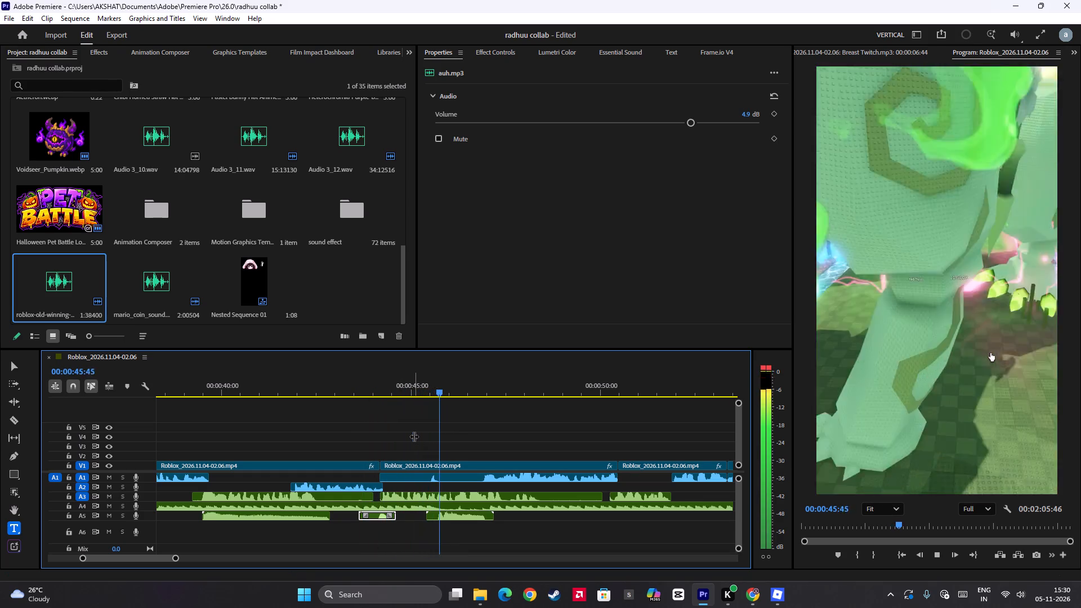
pyautogui.scroll(-9, 503, 484)
pyautogui.keyDown('alt'); pyautogui.scroll(-3, 503, 484); pyautogui.keyUp('alt')
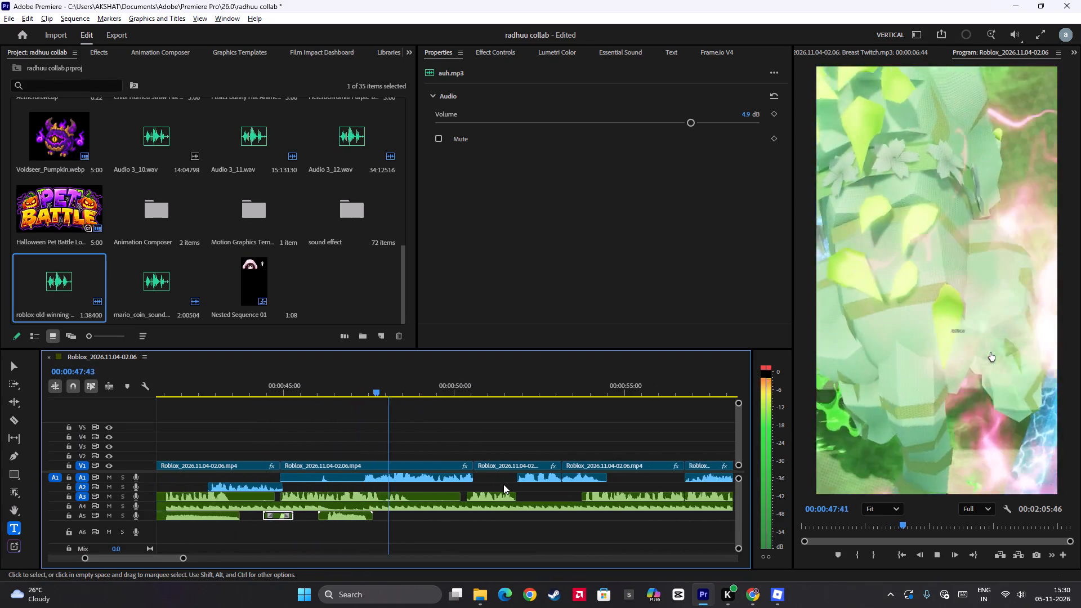
pyautogui.keyDown('alt'); pyautogui.scroll(-2, 503, 484); pyautogui.keyUp('alt')
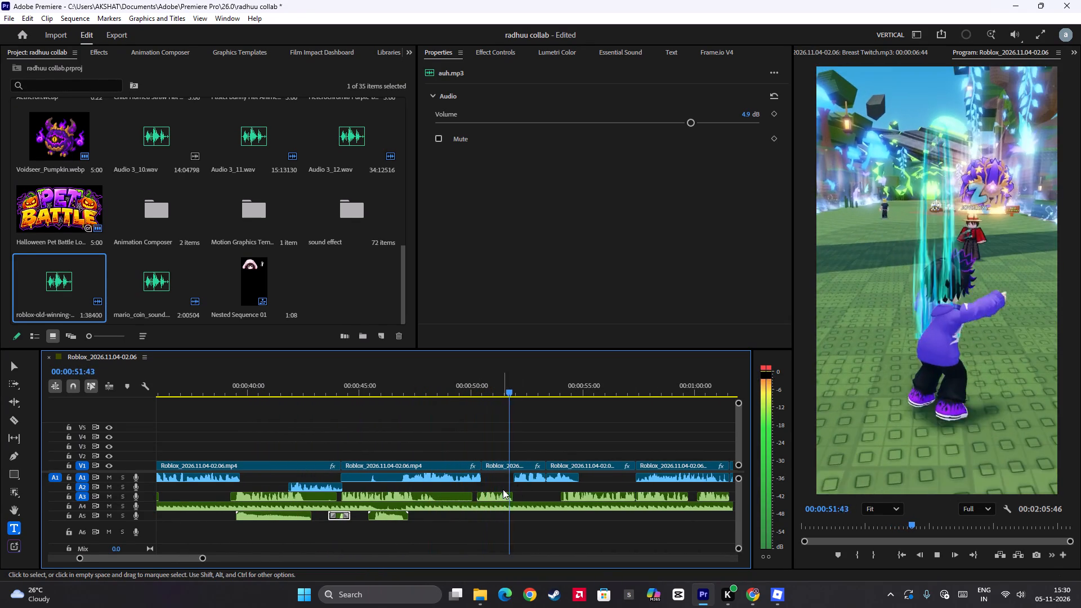
pyautogui.scroll(4, 505, 491)
pyautogui.scroll(-12, 507, 491)
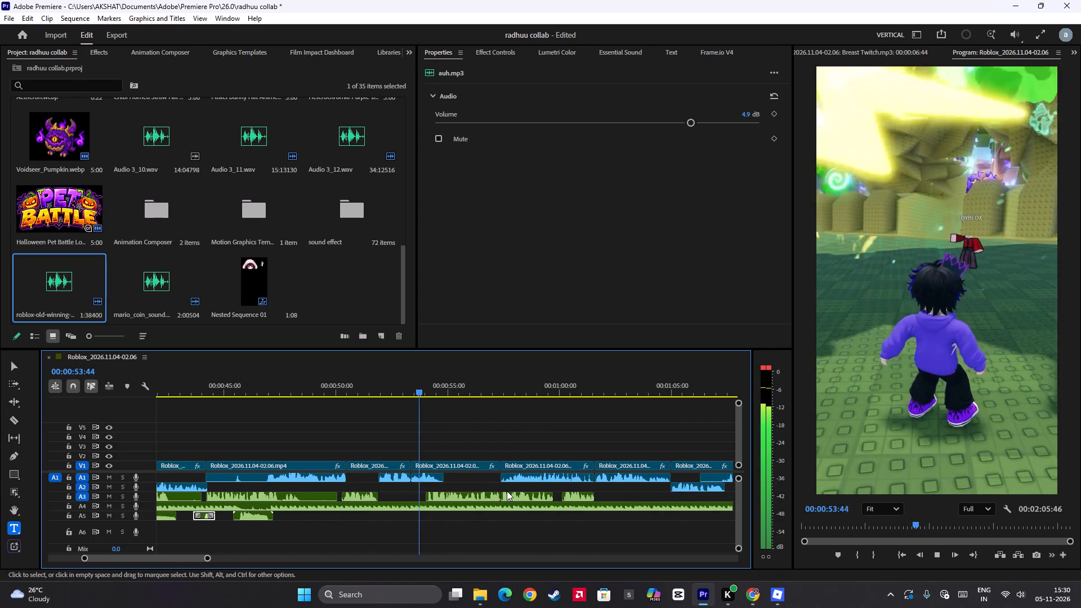
pyautogui.scroll(-5, 507, 491)
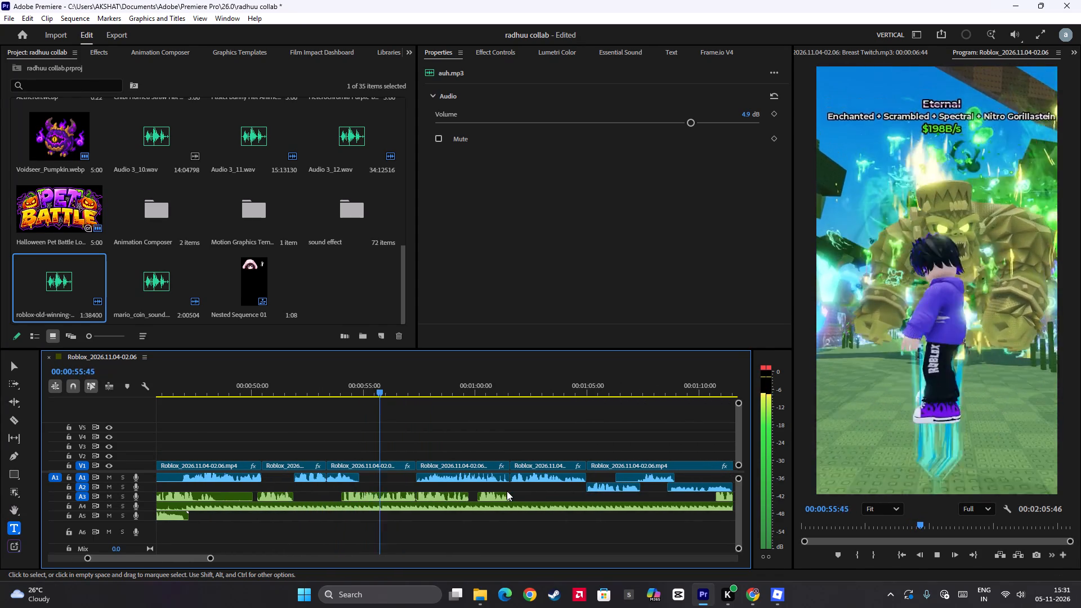
pyautogui.press('space')
# Place the Adjustment Layer from the sound effect bin on V2, starting at 00:00:55:48 as the Gorillastein title shows.
pyautogui.click(359, 390)
pyautogui.press('space')
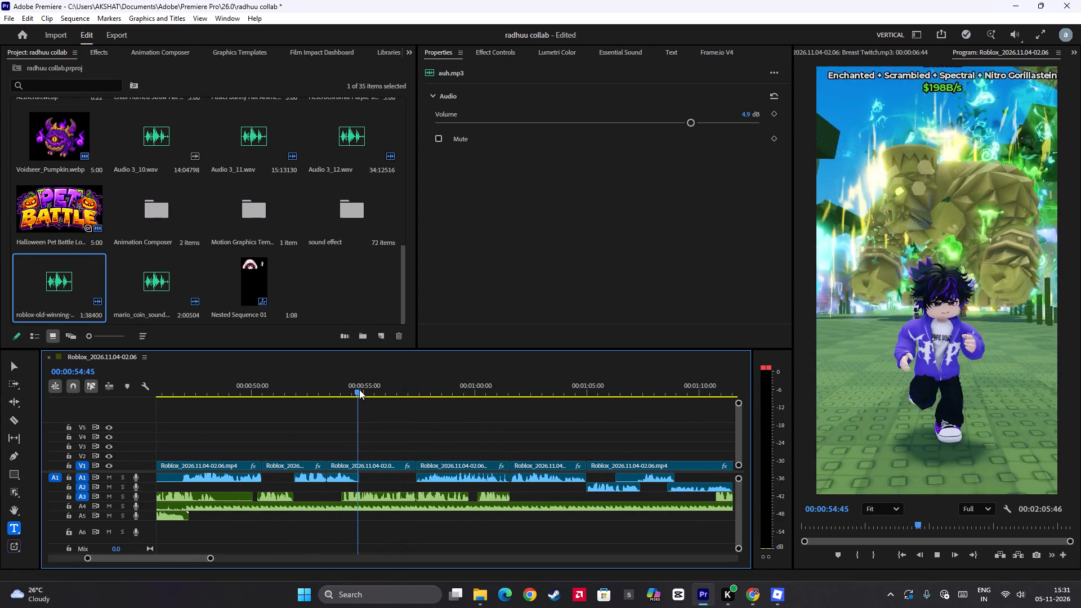
pyautogui.press('space')
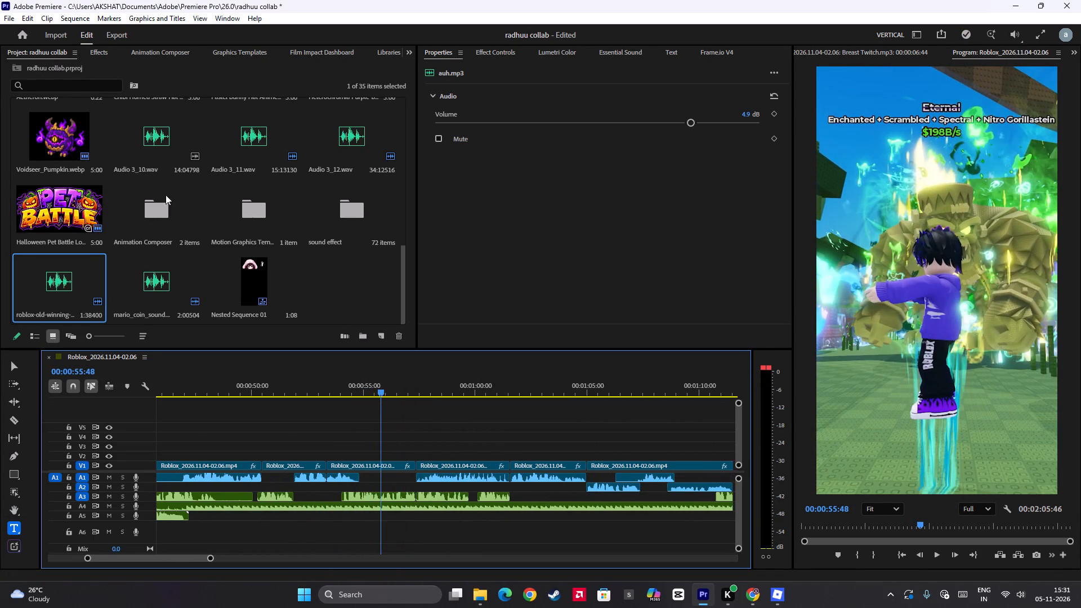
pyautogui.doubleClick(343, 222)
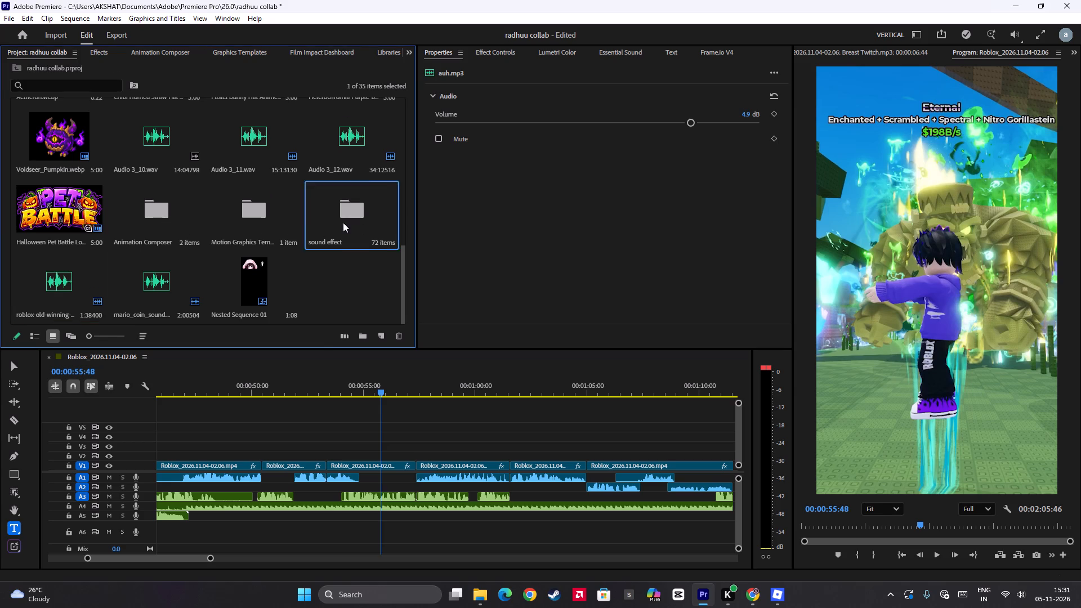
pyautogui.scroll(-9, 270, 239)
pyautogui.scroll(8, 298, 248)
pyautogui.scroll(-20, 312, 287)
pyautogui.scroll(-2, 312, 287)
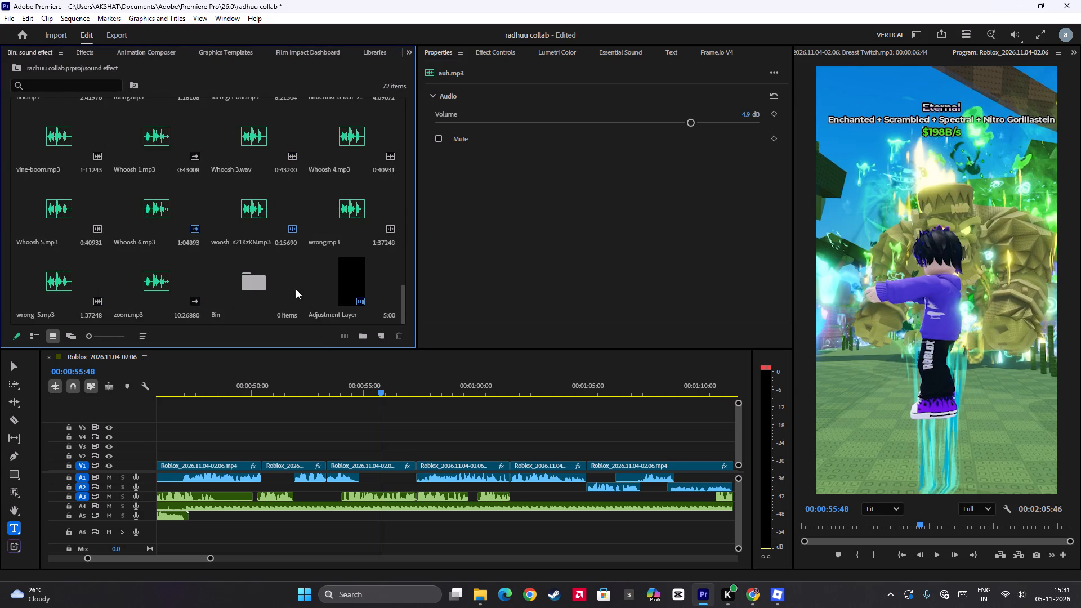
pyautogui.scroll(-1, 296, 289)
pyautogui.moveTo(338, 287); pyautogui.dragTo(378, 459)
# Find cash-point.mp3 in the sound effect bin and place it on A2 at 00:00:55:48, beneath the adjustment layer's start.
pyautogui.scroll(3, 269, 263)
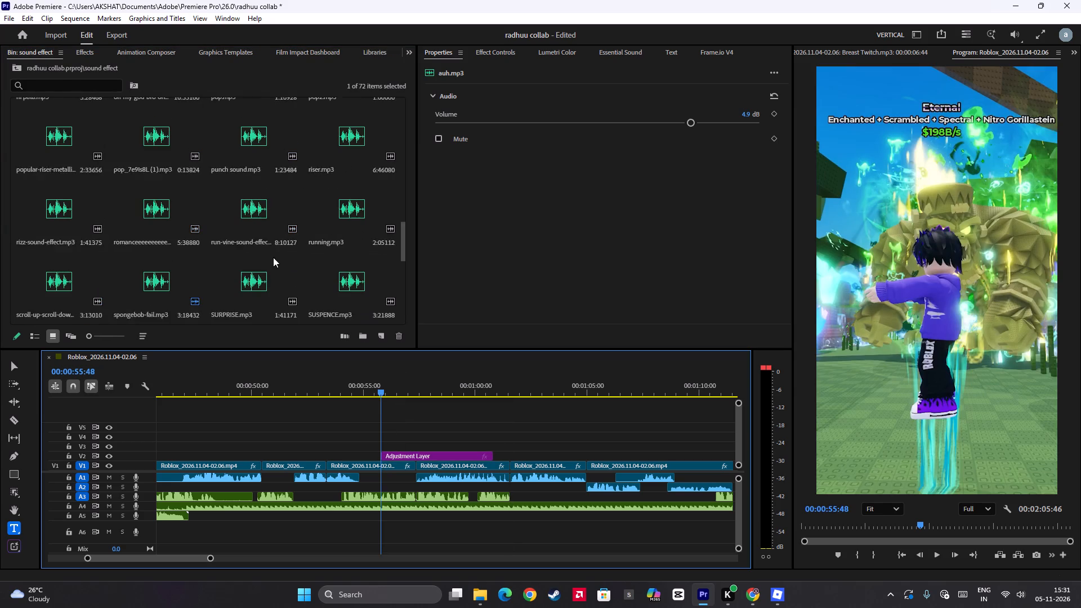
pyautogui.scroll(17, 273, 257)
pyautogui.scroll(-5, 279, 255)
pyautogui.scroll(2, 279, 255)
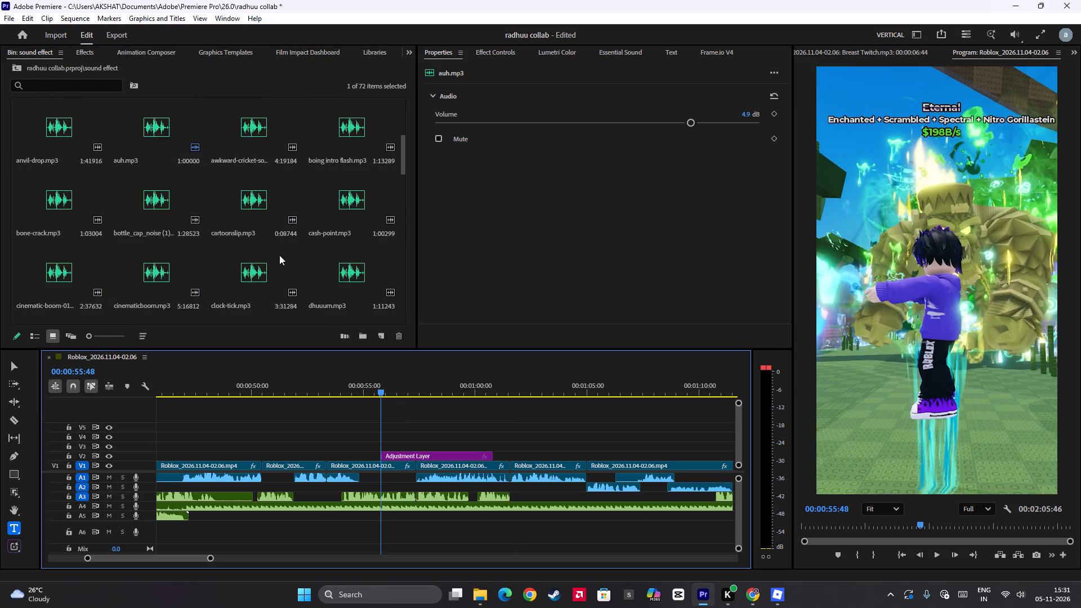
pyautogui.scroll(1, 279, 255)
pyautogui.scroll(-2, 281, 251)
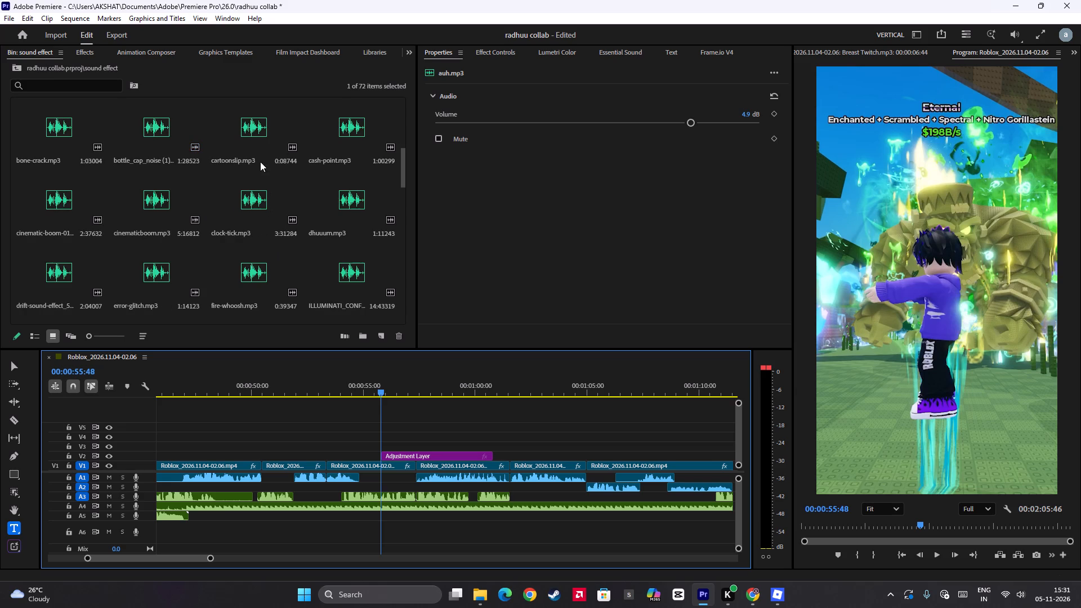
pyautogui.moveTo(333, 145); pyautogui.dragTo(379, 486)
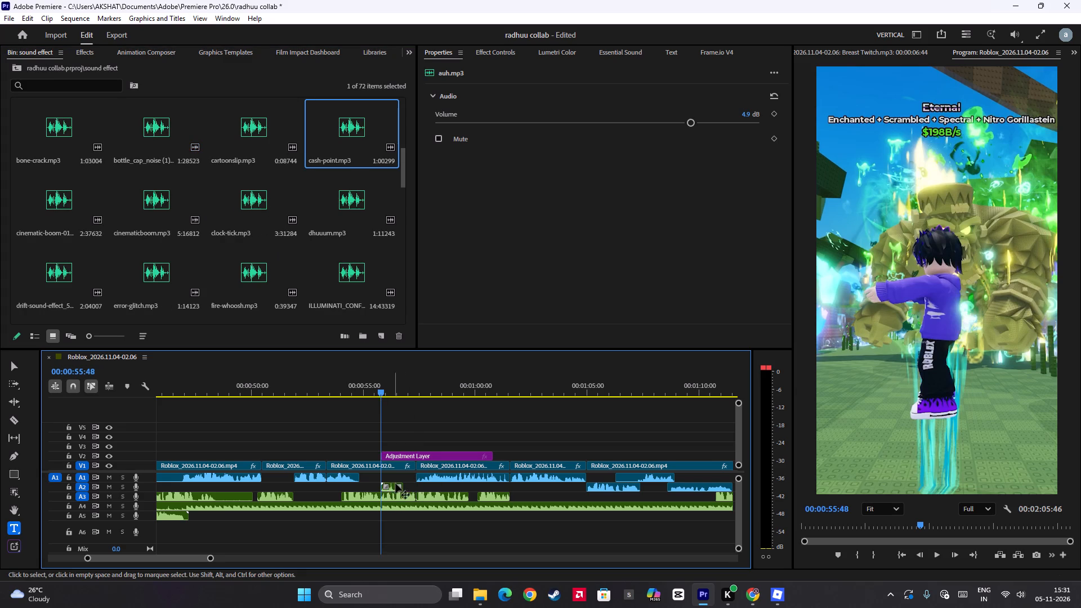
# Shift the cash-point.mp3 clip about 10 frames earlier on A2 and play across it to check the timing.
pyautogui.keyDown('alt'); pyautogui.scroll(7, 397, 482); pyautogui.keyUp('alt')
pyautogui.click(383, 484)
pyautogui.click(387, 485)
pyautogui.moveTo(386, 483); pyautogui.dragTo(385, 483)
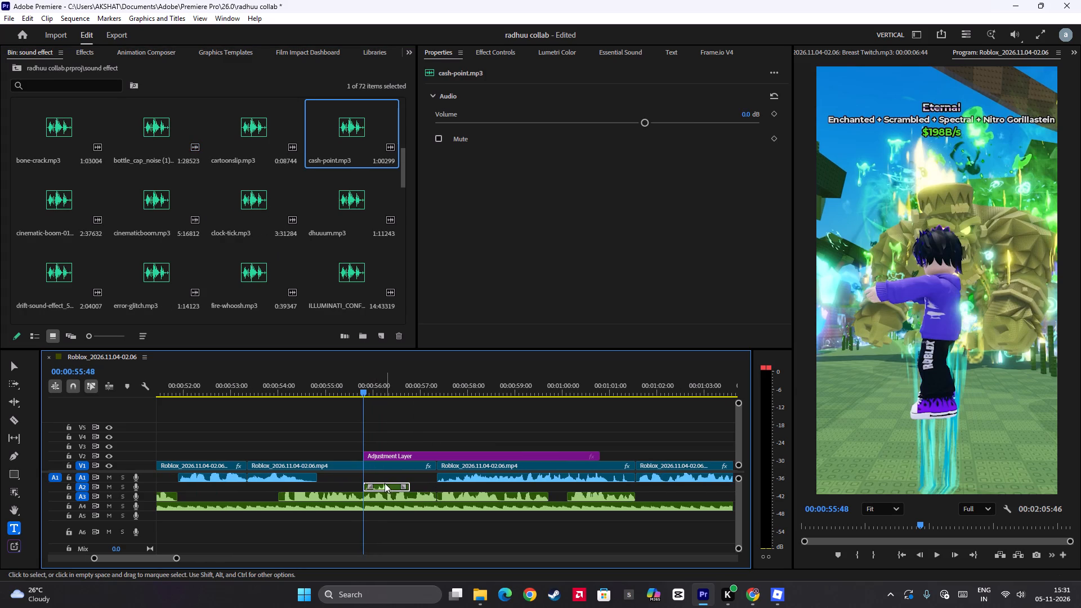
pyautogui.moveTo(385, 483); pyautogui.dragTo(379, 485)
pyautogui.moveTo(379, 485); pyautogui.dragTo(380, 486)
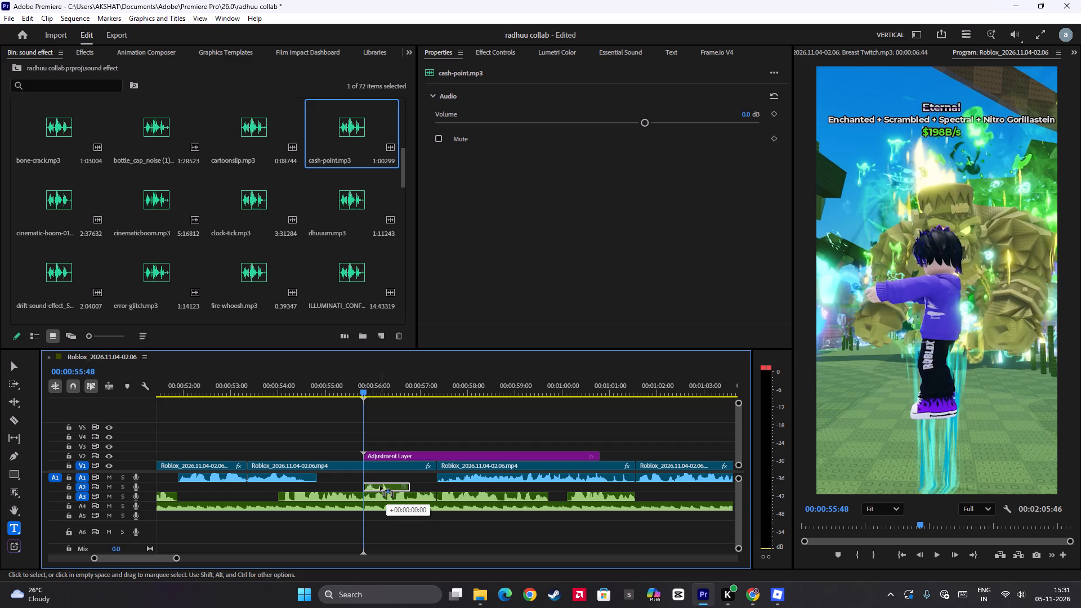
pyautogui.moveTo(380, 486); pyautogui.dragTo(378, 484)
pyautogui.click(337, 385)
pyautogui.press('space')
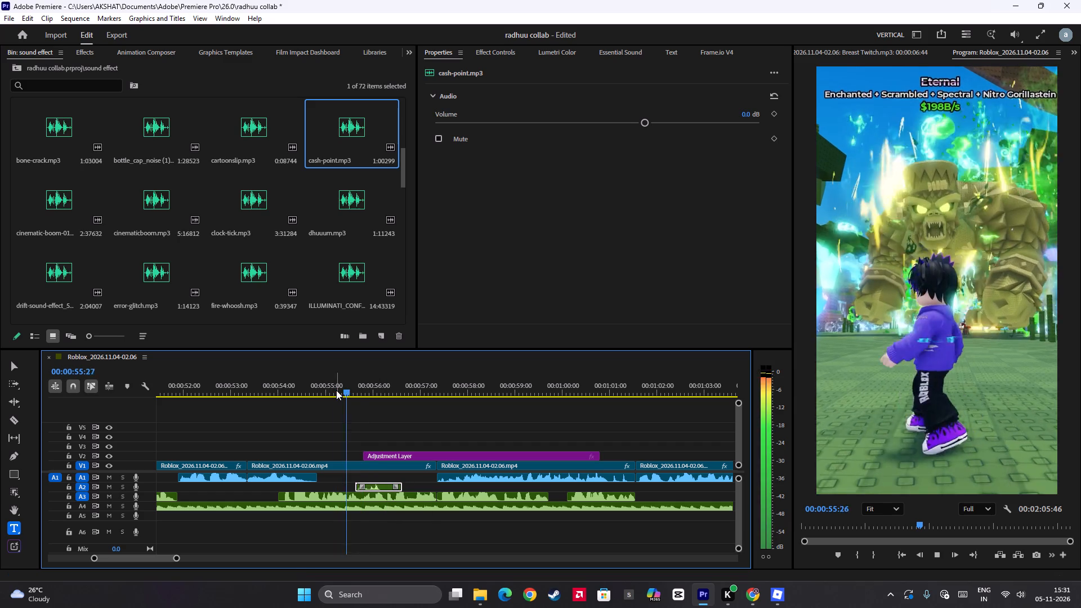
pyautogui.press('space')
pyautogui.click(340, 390)
pyautogui.press('space')
pyautogui.press('space')
# Search the effects for "impact" and apply Malice Impact Shake Mid to the adjustment layer on V2.
pyautogui.click(372, 453)
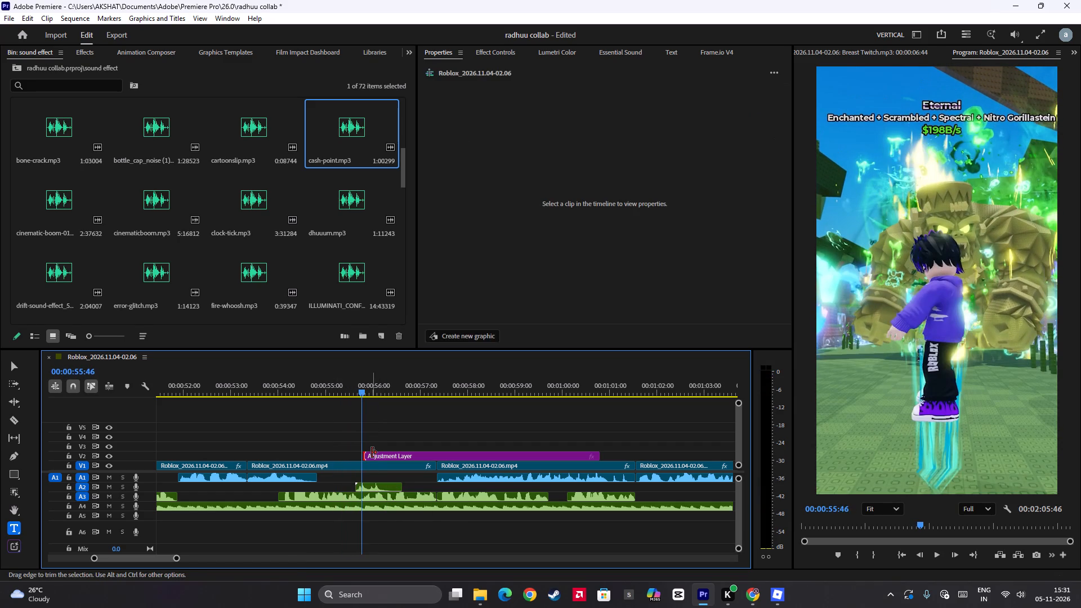
pyautogui.click(379, 454)
pyautogui.click(88, 50)
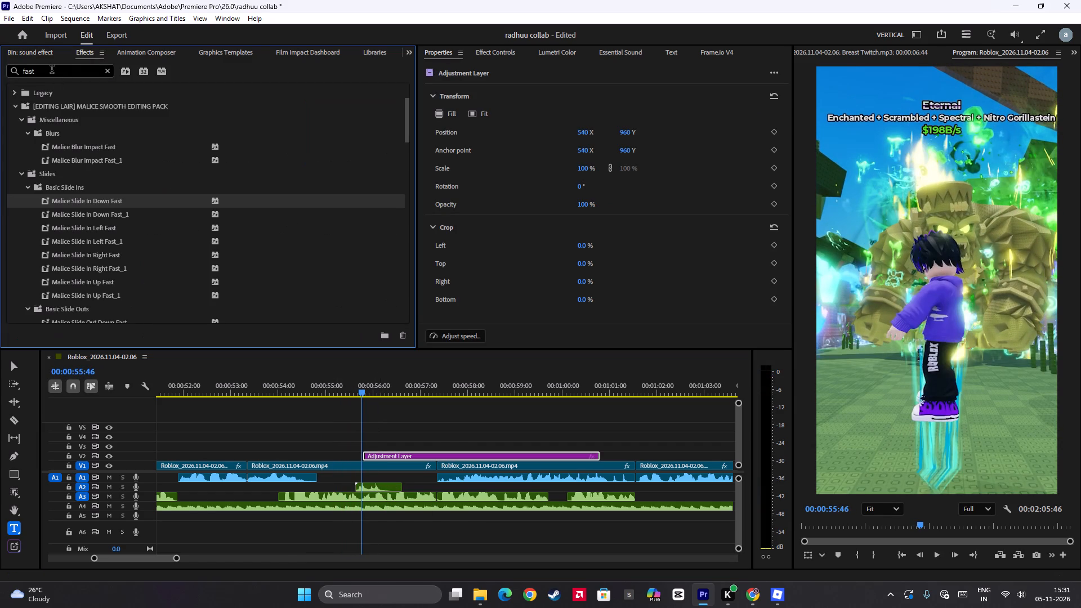
pyautogui.moveTo(52, 70); pyautogui.dragTo(0, 75)
pyautogui.write('imp')
pyautogui.write('act')
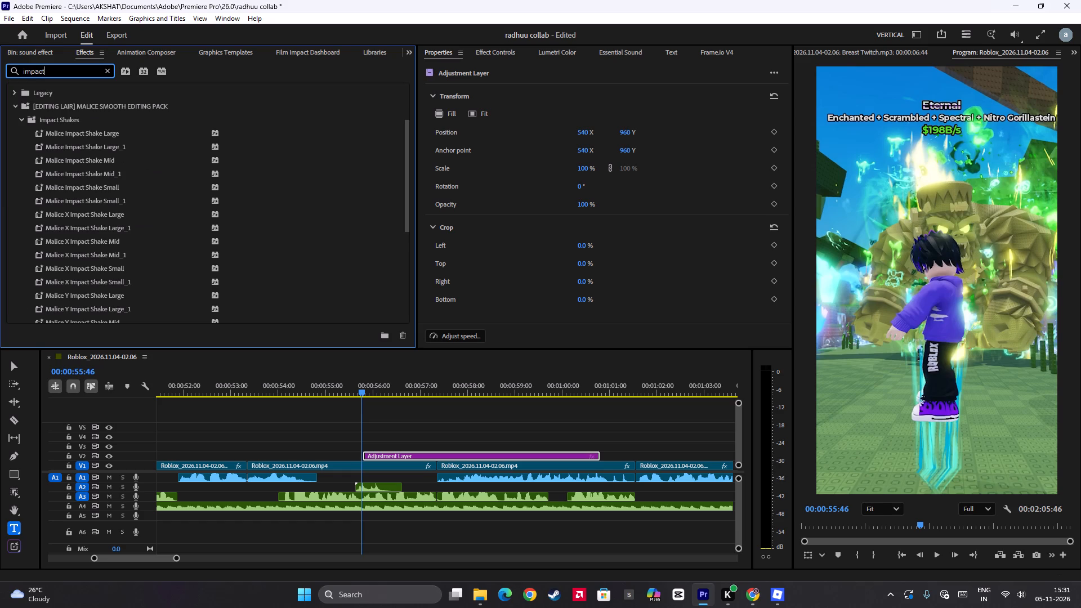
pyautogui.click(70, 153)
pyautogui.click(66, 158)
pyautogui.moveTo(66, 160); pyautogui.dragTo(352, 339)
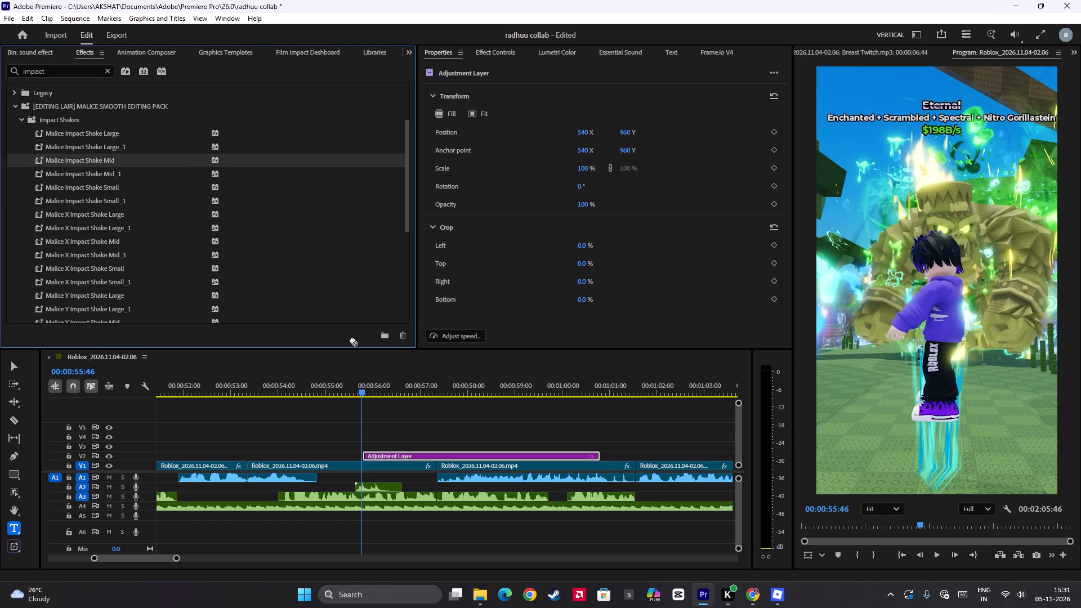
pyautogui.moveTo(352, 339); pyautogui.dragTo(391, 458)
# Search the effects for "green" and apply Malice Green Flash Large to the adjustment layer on V2.
pyautogui.moveTo(67, 69); pyautogui.dragTo(0, 69)
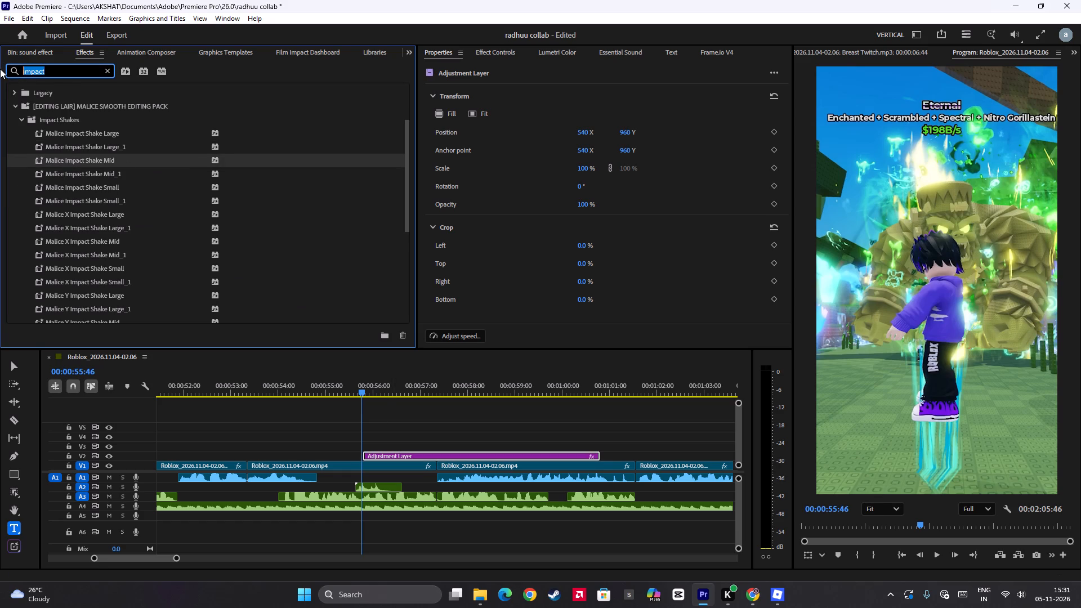
pyautogui.write('green')
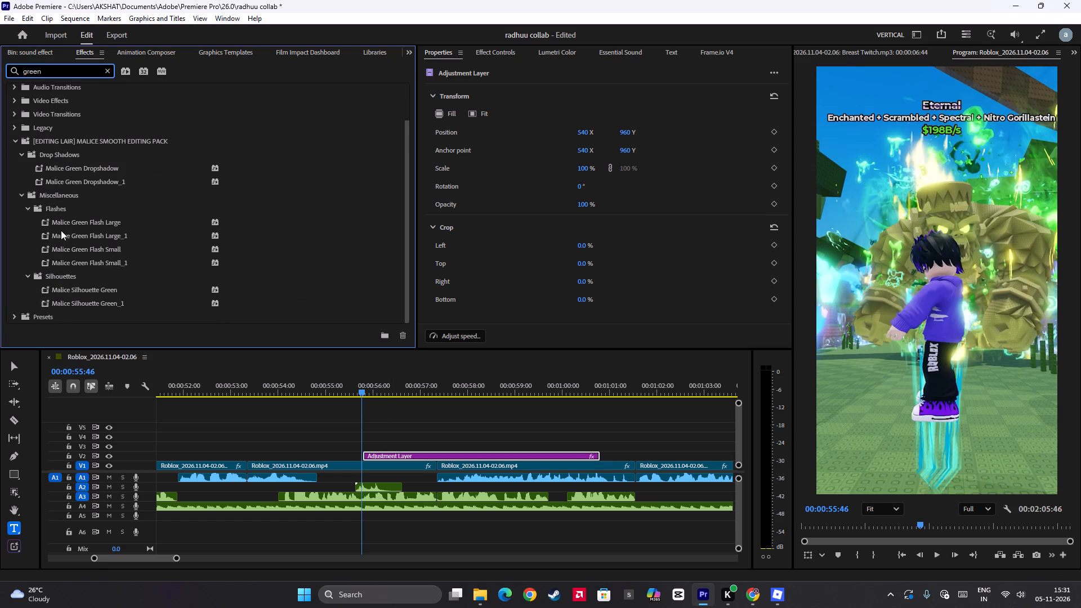
pyautogui.moveTo(97, 223); pyautogui.dragTo(397, 455)
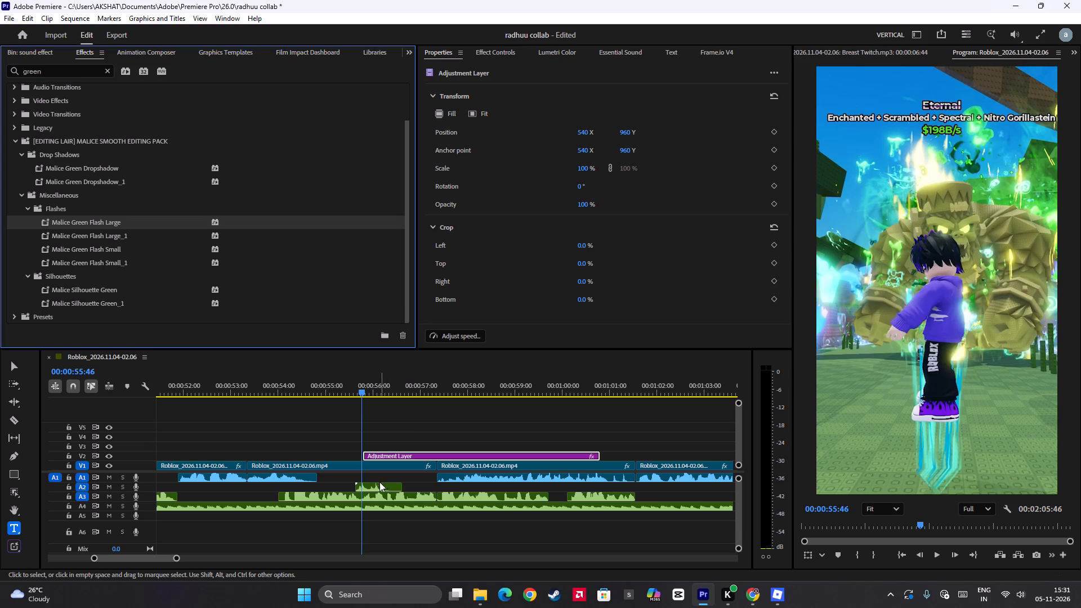
# Raise the cash-point.mp3 clip's volume to 3.6 dB.
pyautogui.click(374, 488)
pyautogui.click(680, 121)
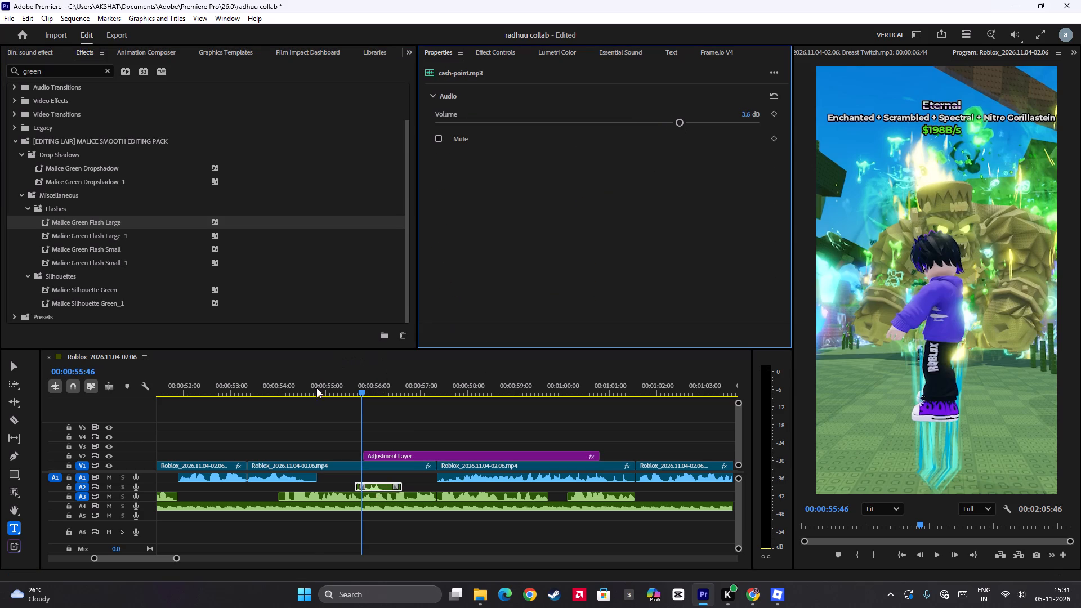
# Shift the cash-point.mp3 clip on A2 about 4 frames later and play across it to check the timing.
pyautogui.click(316, 389)
pyautogui.press('space')
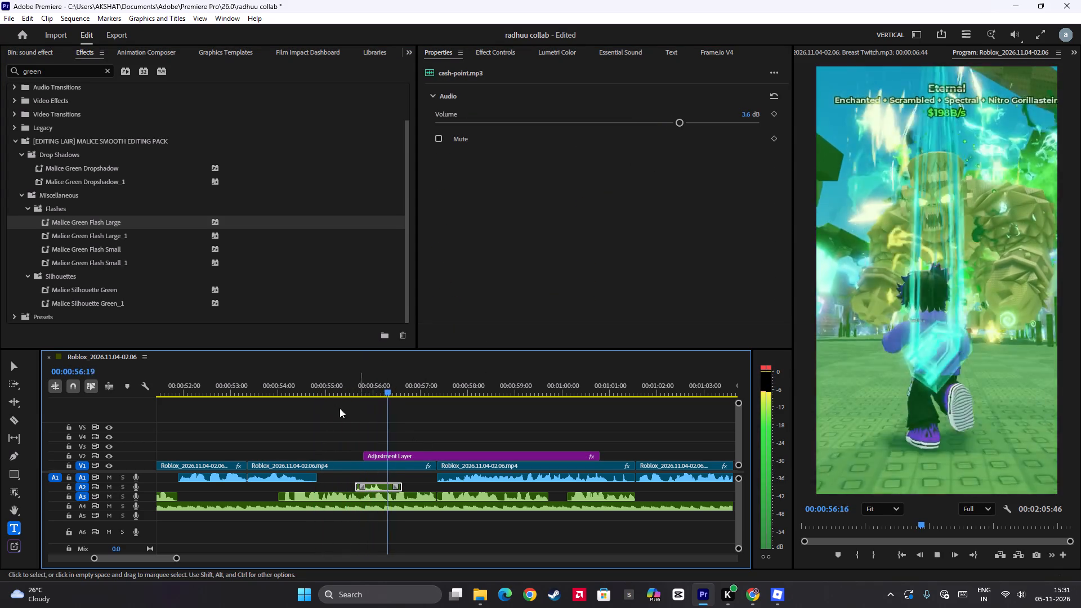
pyautogui.press('space')
pyautogui.click(337, 386)
pyautogui.press('space')
pyautogui.keyDown('alt'); pyautogui.scroll(8, 422, 466); pyautogui.keyUp('alt')
pyautogui.press('space')
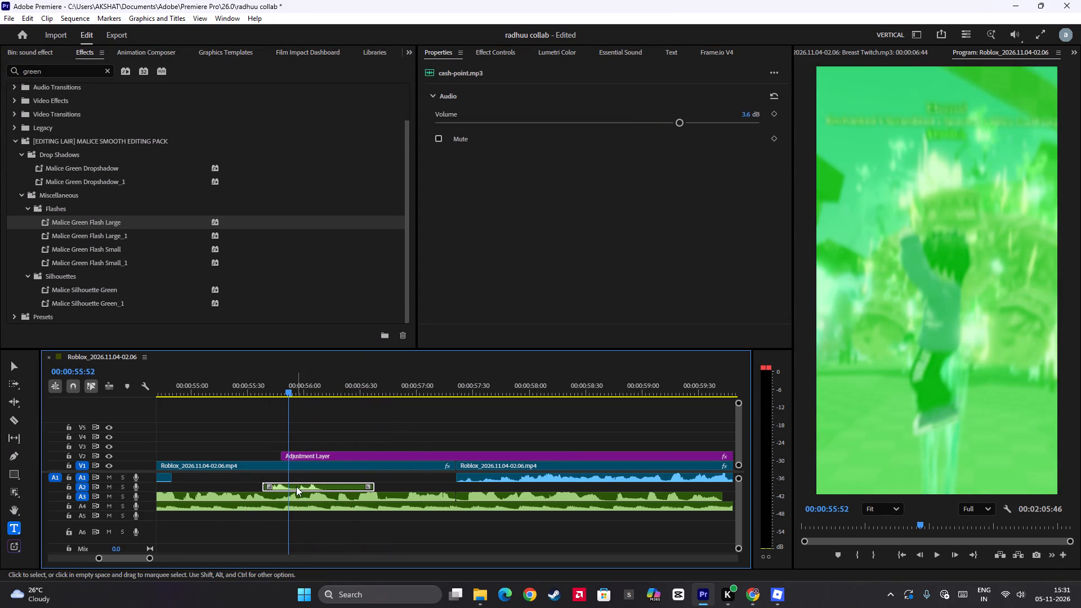
pyautogui.moveTo(294, 486); pyautogui.dragTo(302, 489)
pyautogui.click(260, 378)
pyautogui.press('space')
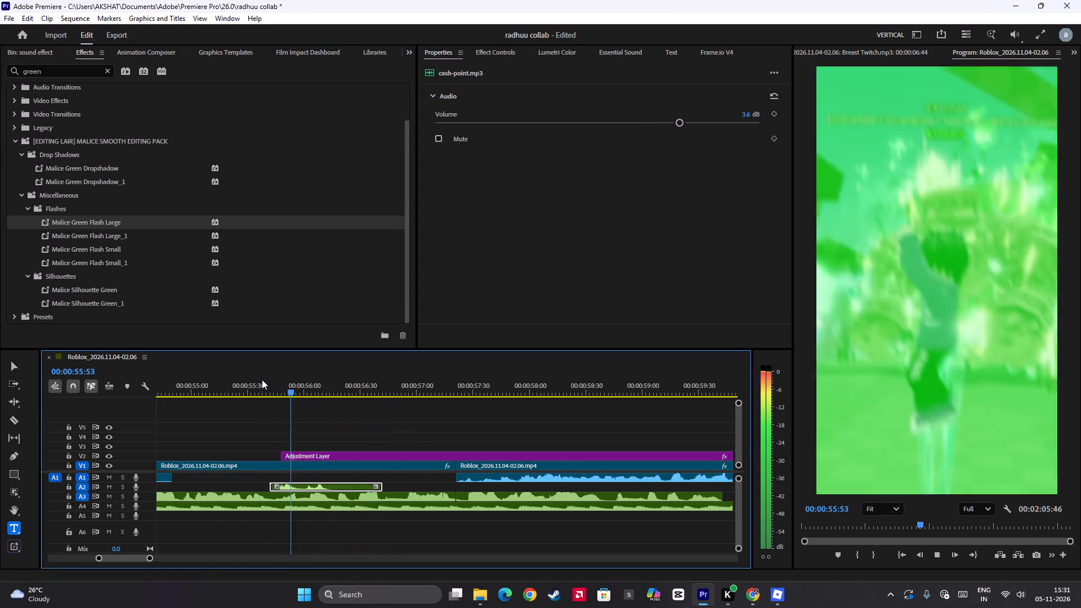
pyautogui.keyDown('alt'); pyautogui.scroll(-7, 417, 463); pyautogui.keyUp('alt')
pyautogui.scroll(-6, 441, 472)
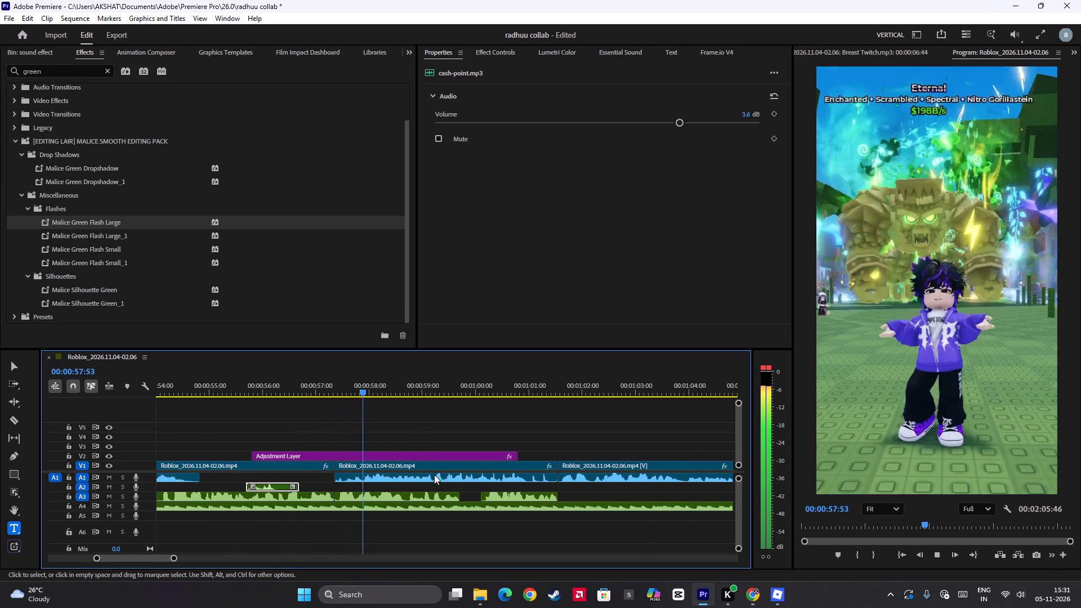
pyautogui.press('space')
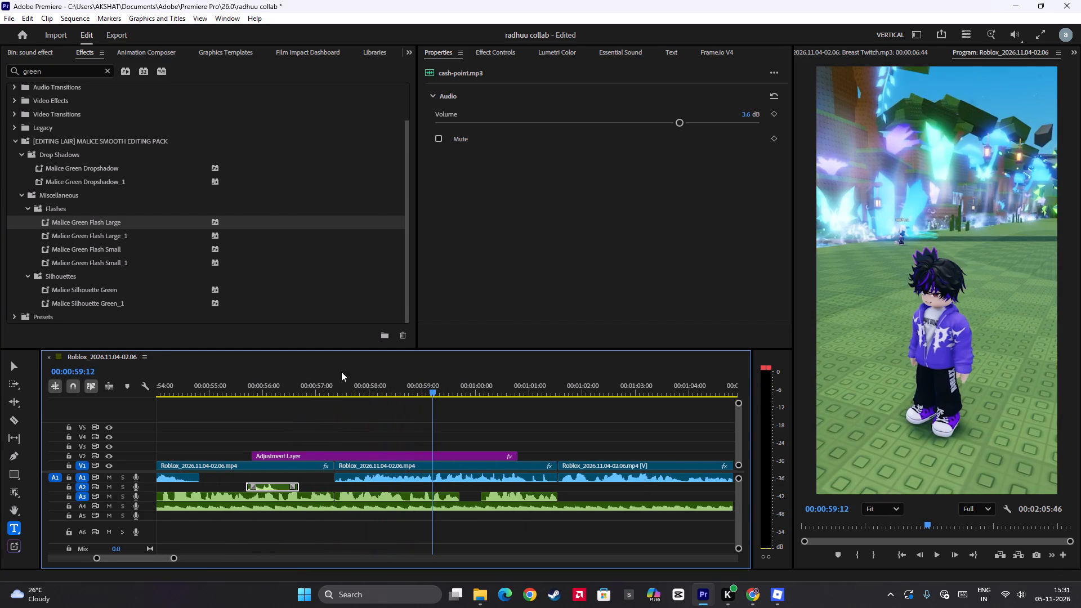
# Split the A1 audio under the adjustment layer at 00:00:57:52, delete the short piece before the cut, and play the result.
pyautogui.click(348, 388)
pyautogui.press('space')
pyautogui.press('space')
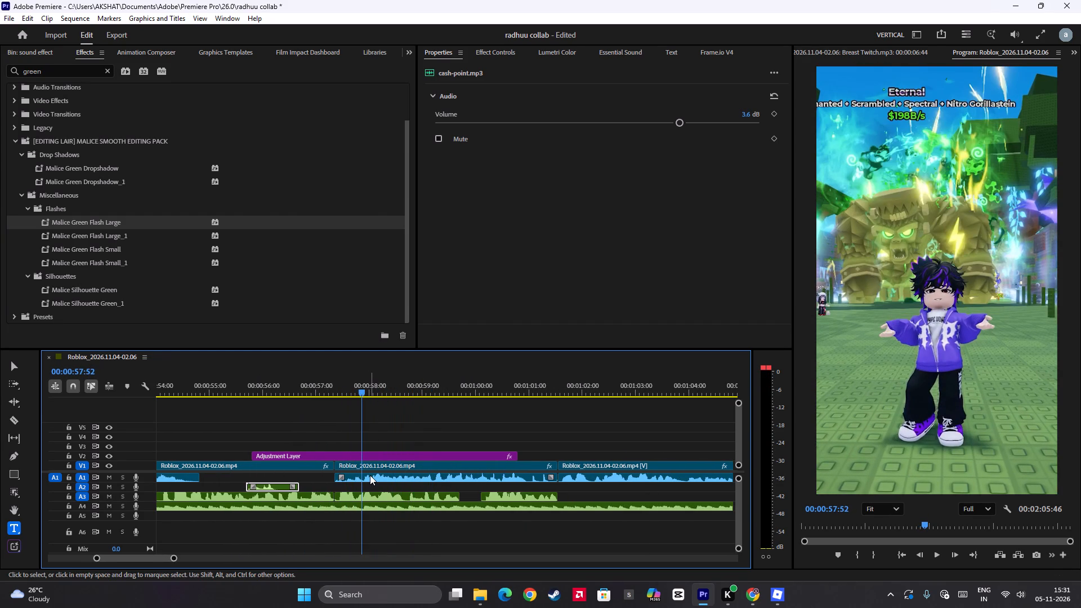
pyautogui.press('space')
pyautogui.press('space')
pyautogui.click(332, 390)
pyautogui.press('space')
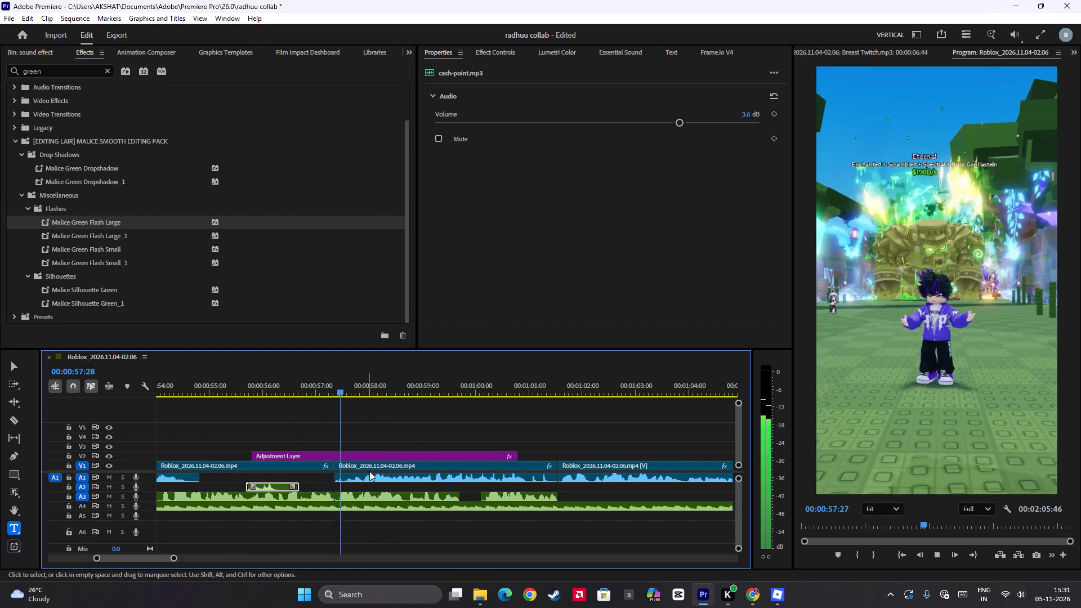
pyautogui.press('space')
pyautogui.press('space')
pyautogui.press('space')
pyautogui.click(364, 479)
pyautogui.hotkey('ctrl', 'b')
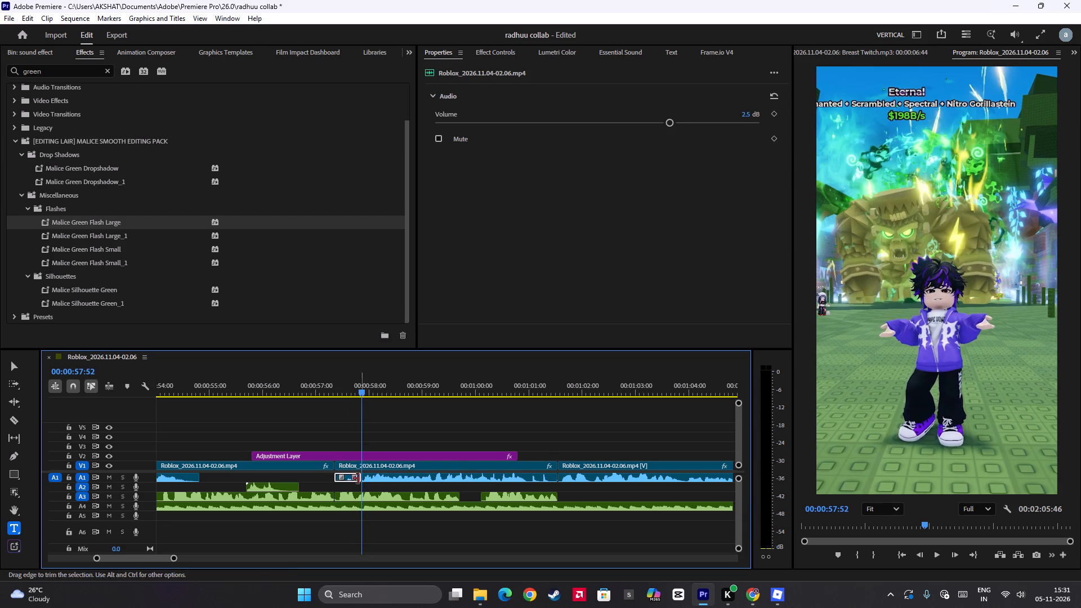
pyautogui.press('BackSpace')
pyautogui.press('space')
pyautogui.press('space')
pyautogui.press('space')
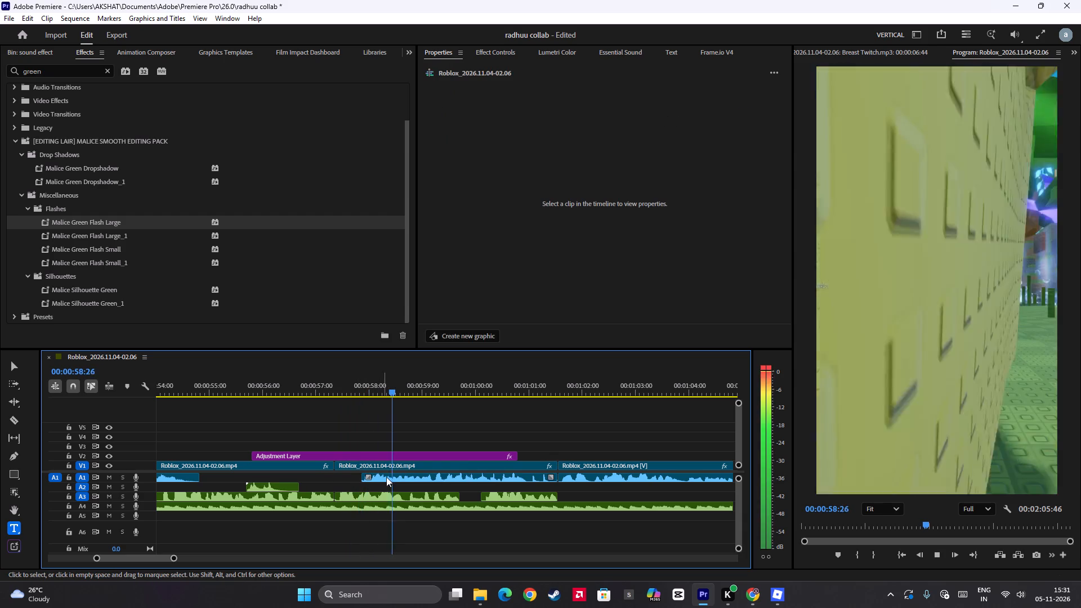
# Set the trimmed A1 audio clip's volume to 5.1 dB and play it from its start.
pyautogui.click(450, 477)
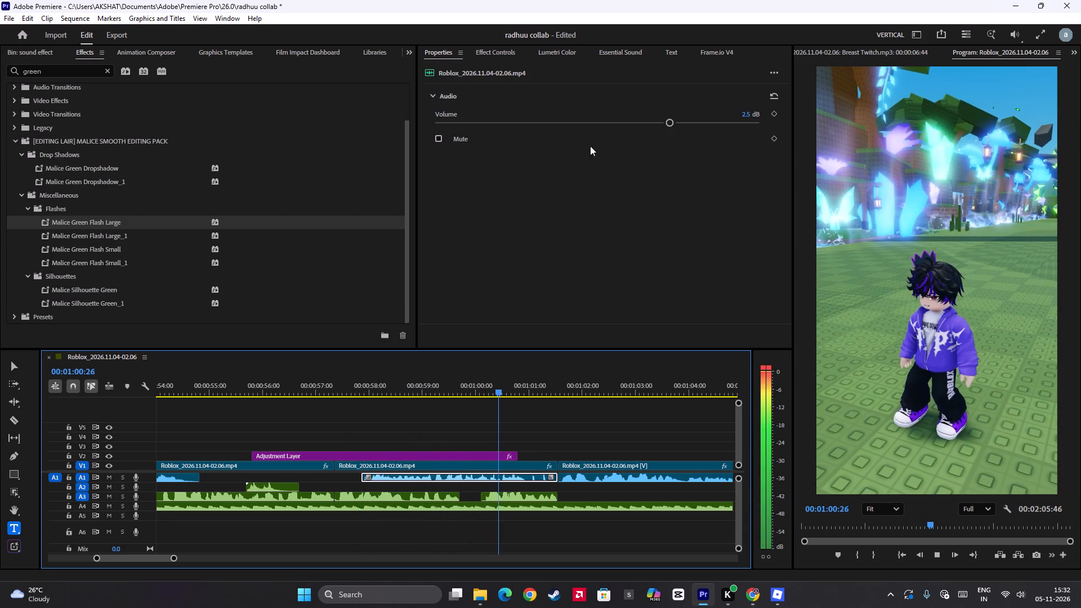
pyautogui.press('space')
pyautogui.click(695, 119)
pyautogui.click(361, 381)
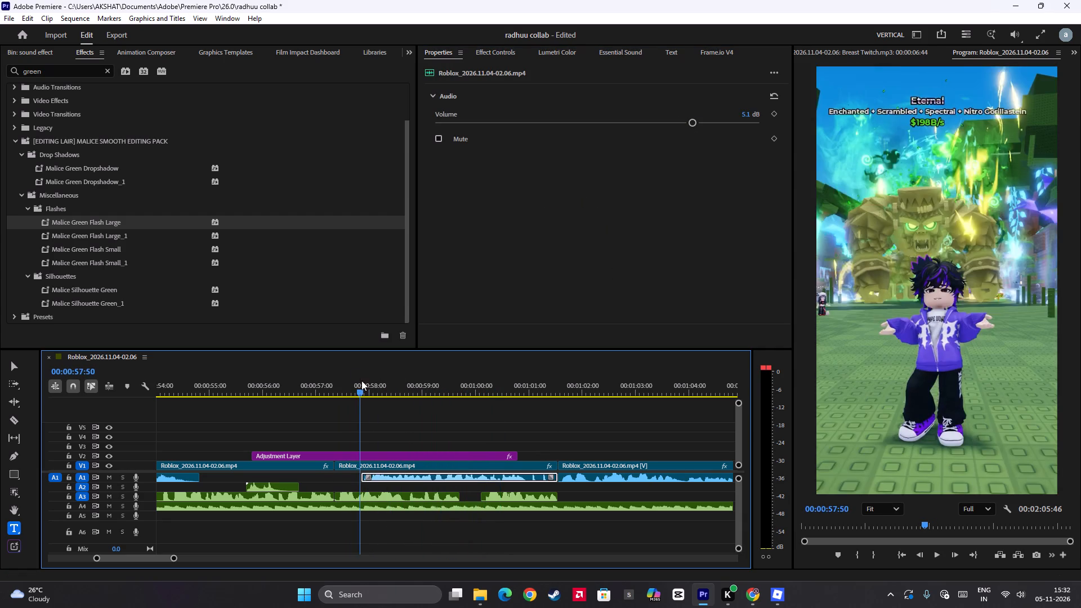
pyautogui.press('space')
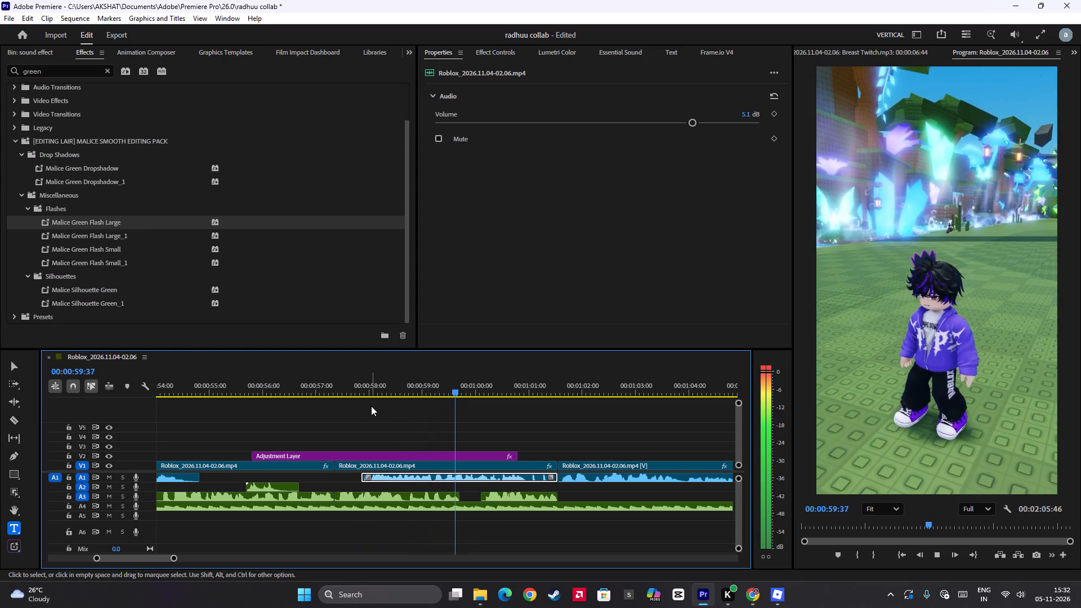
pyautogui.press('space')
# Nest the V1 gameplay clip directly above the trimmed A1 audio, keeping the default sequence name.
pyautogui.click(479, 464)
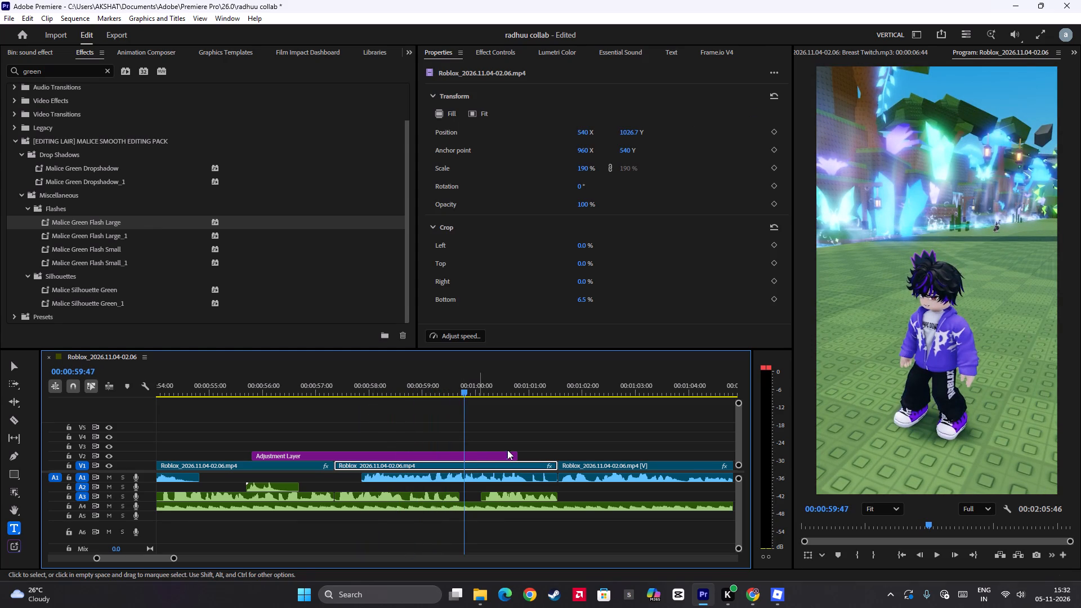
pyautogui.click(486, 53)
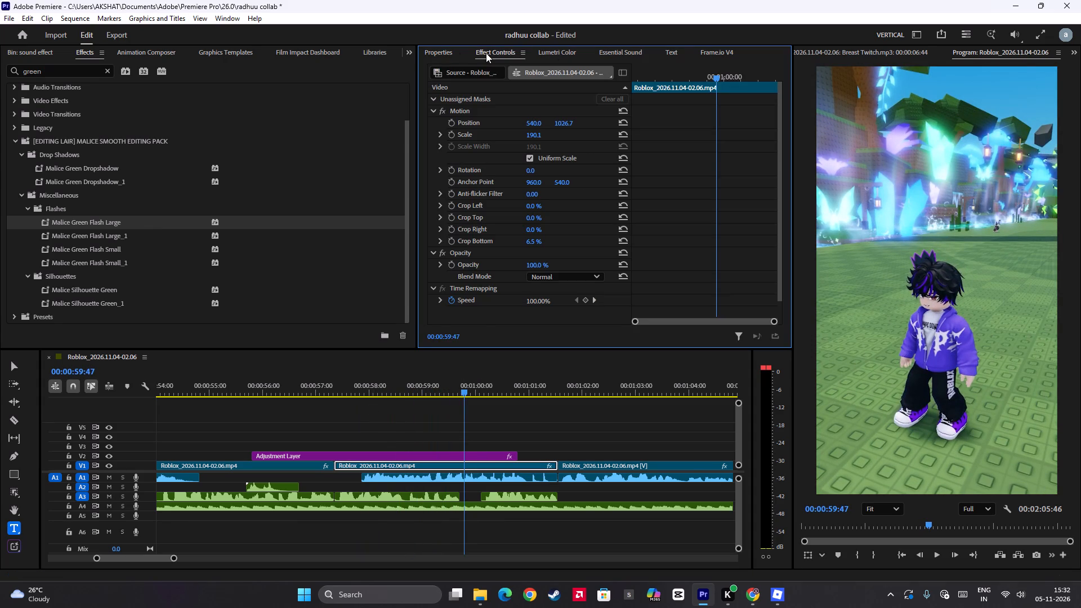
pyautogui.click(444, 50)
pyautogui.rightClick(497, 464)
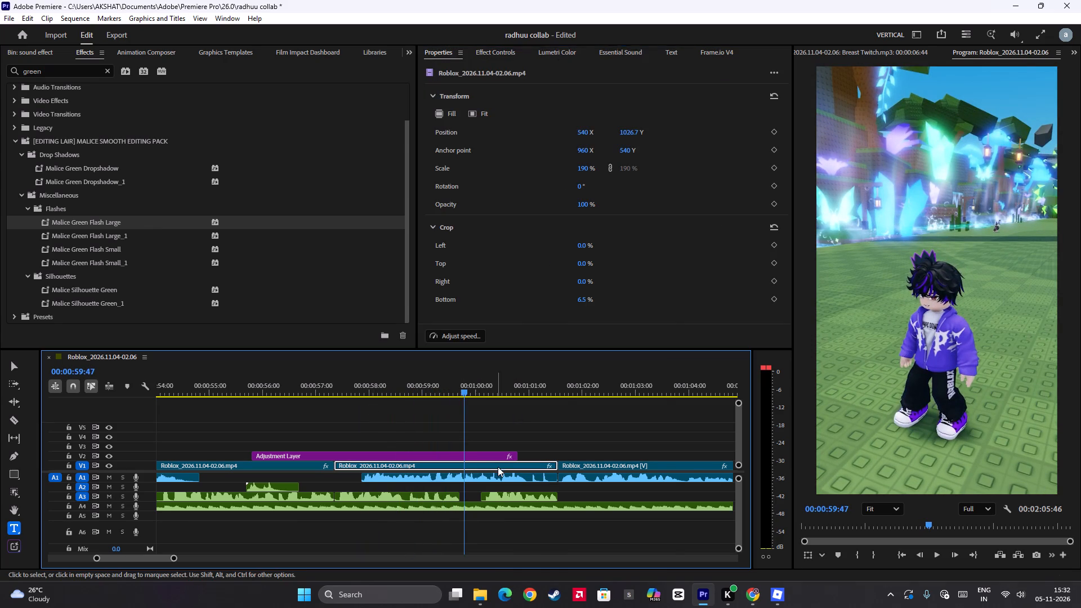
pyautogui.click(543, 296)
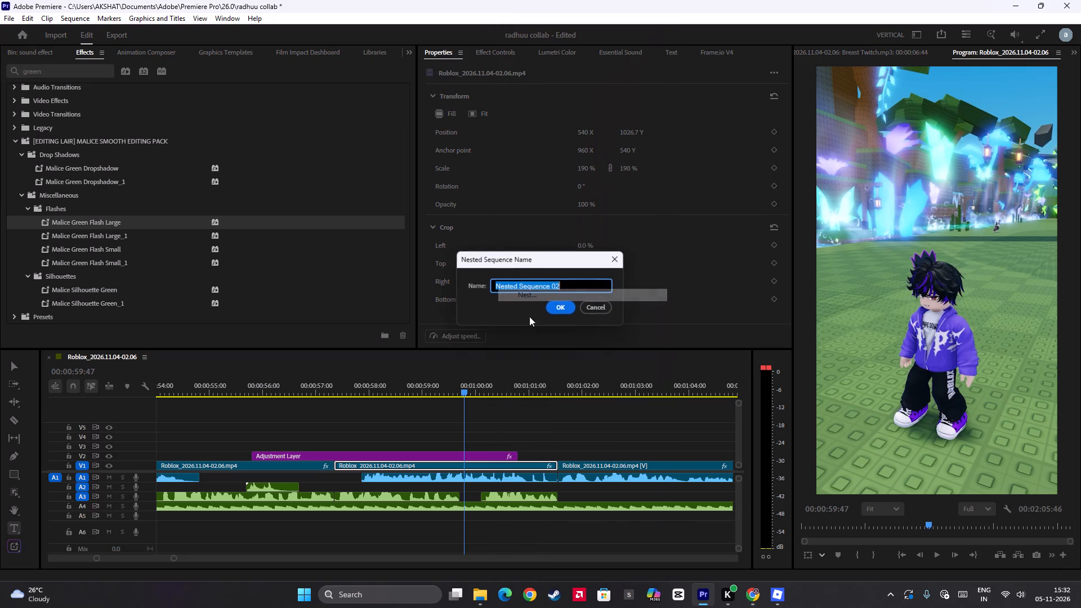
pyautogui.click(560, 310)
# Keyframe the nested sequence's Scale at 100 at 00:00:59:47 and 75 at 00:00:59:53, and preview the scale-down.
pyautogui.click(489, 60)
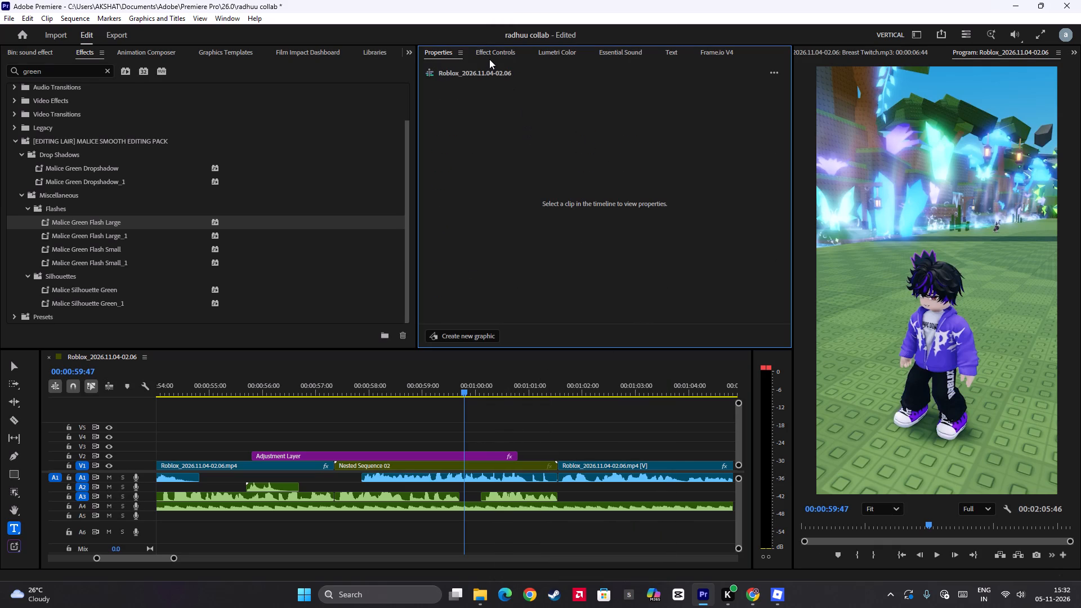
pyautogui.click(489, 52)
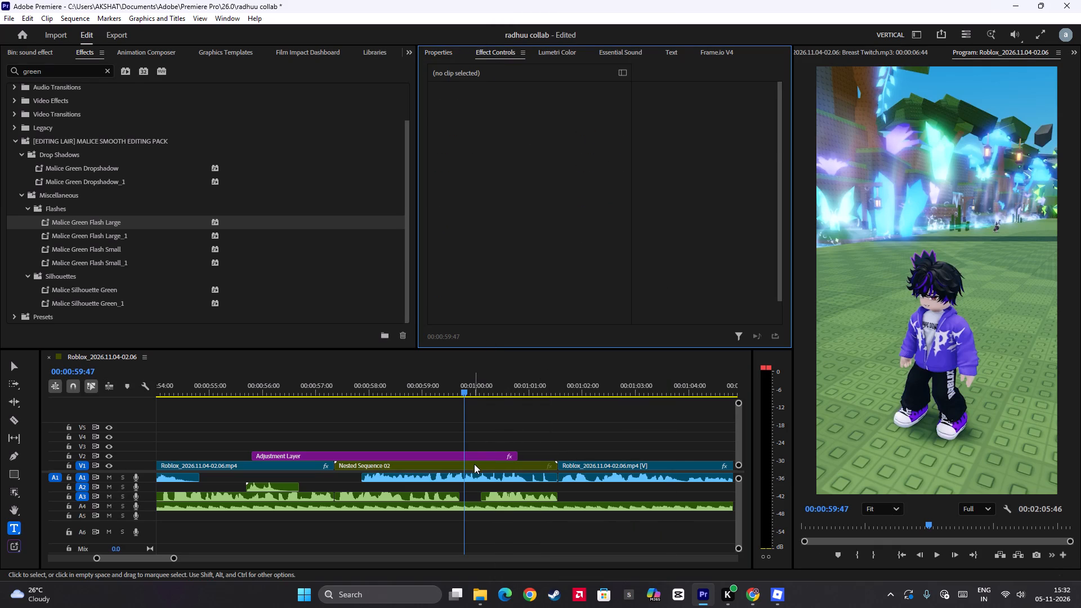
pyautogui.click(474, 464)
pyautogui.click(451, 137)
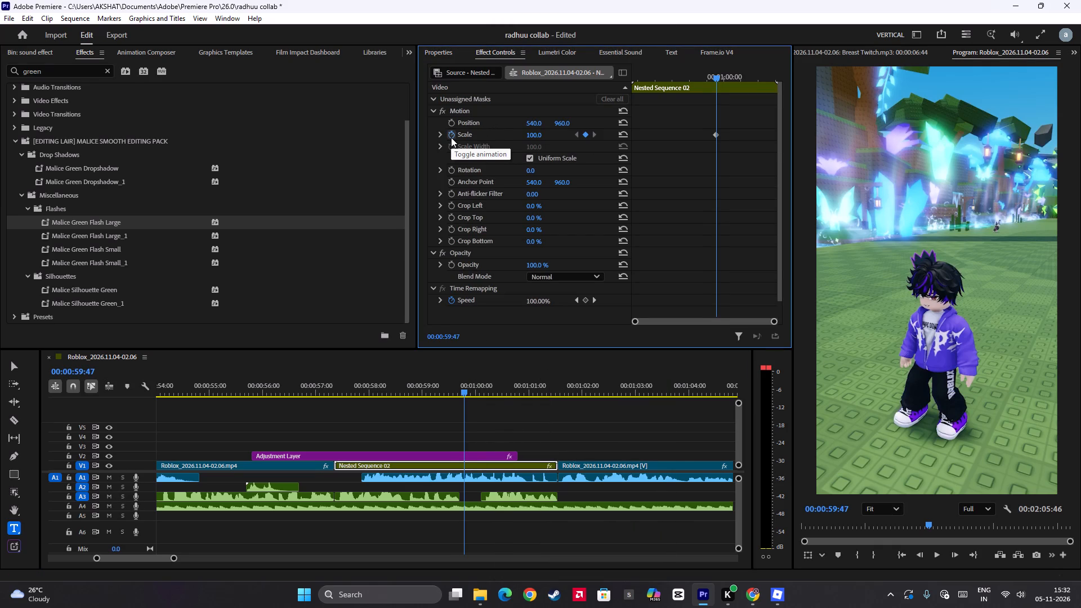
pyautogui.press('space')
pyautogui.press('space')
pyautogui.moveTo(533, 132); pyautogui.dragTo(535, 146)
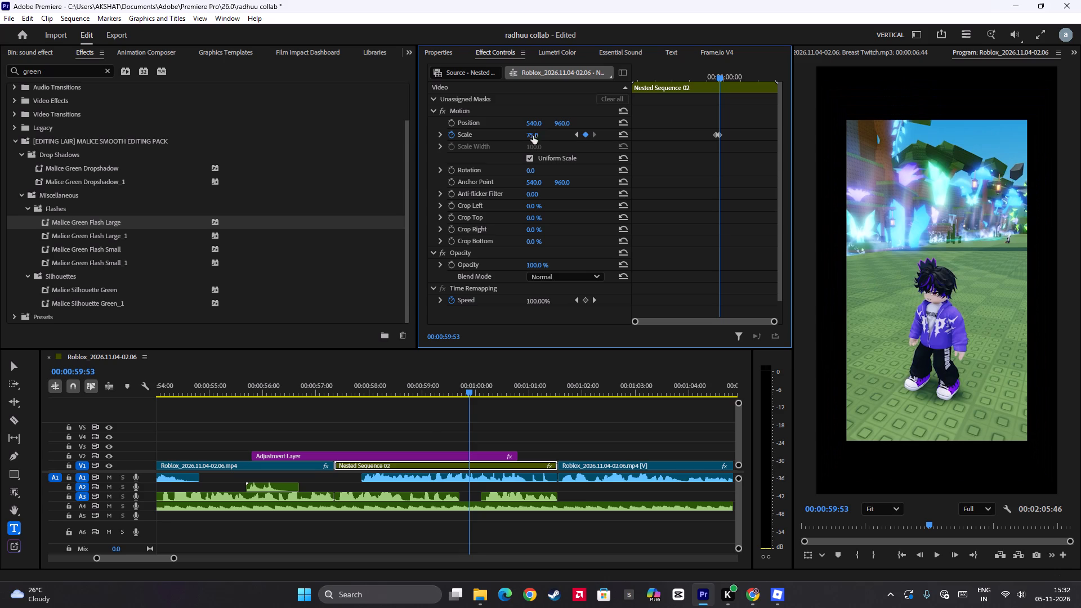
pyautogui.click(400, 379)
pyautogui.press('space')
pyautogui.scroll(-3, 410, 392)
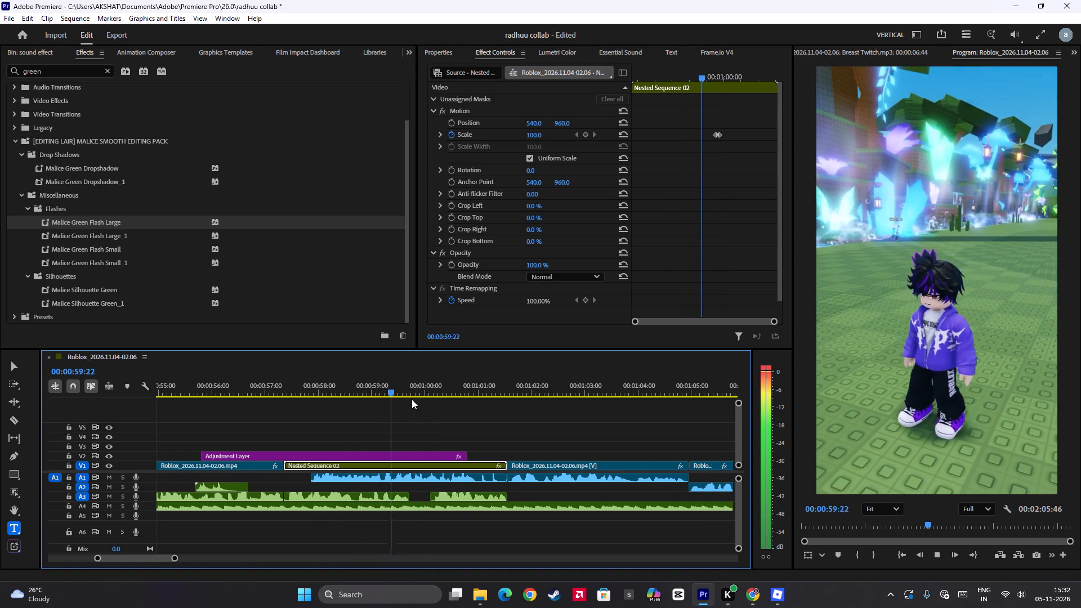
pyautogui.scroll(-1, 412, 399)
pyautogui.press('space')
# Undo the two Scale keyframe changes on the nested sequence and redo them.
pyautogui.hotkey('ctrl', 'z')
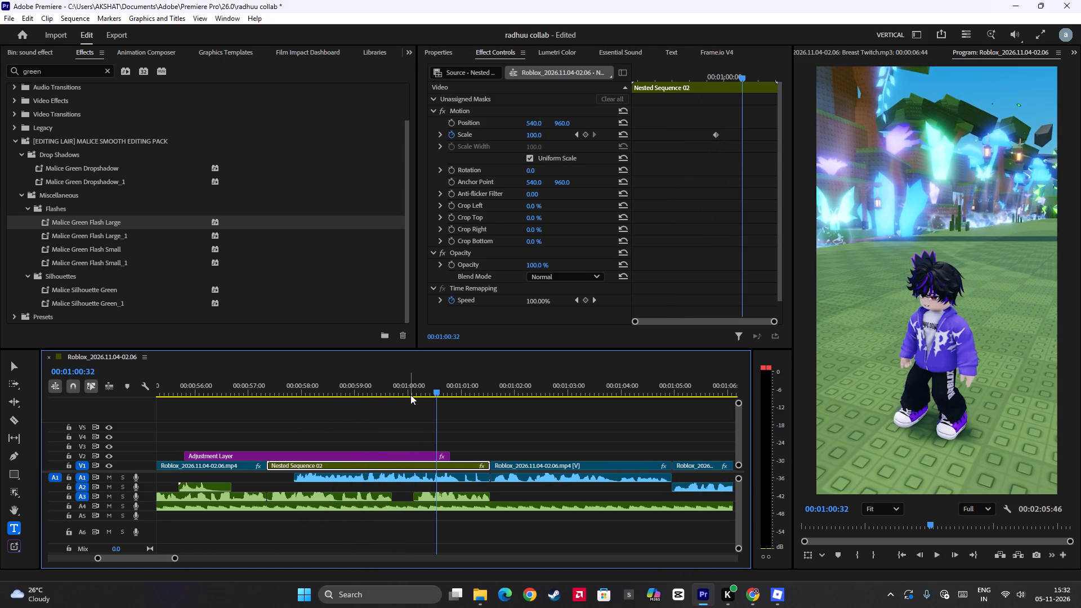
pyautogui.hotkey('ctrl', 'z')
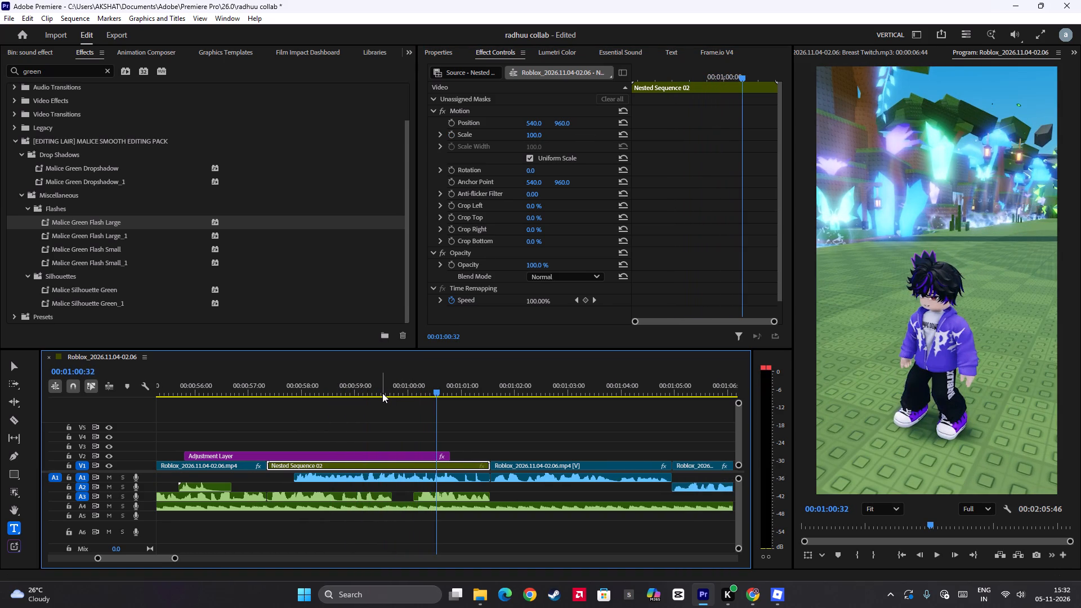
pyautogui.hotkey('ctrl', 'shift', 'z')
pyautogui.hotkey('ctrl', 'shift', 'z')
# Move both Scale keyframes on the nested sequence about half a second later, just past 00:01:00:13, and preview.
pyautogui.click(380, 379)
pyautogui.press('space')
pyautogui.press('space')
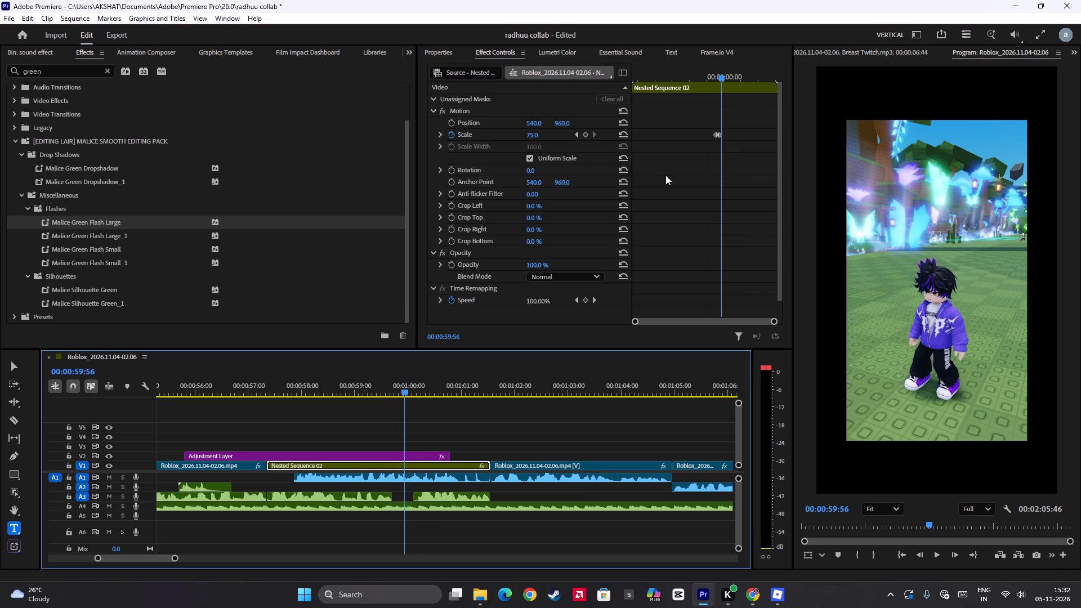
pyautogui.press('space')
pyautogui.press('space')
pyautogui.press('space')
pyautogui.press('space')
pyautogui.moveTo(699, 127); pyautogui.dragTo(702, 130)
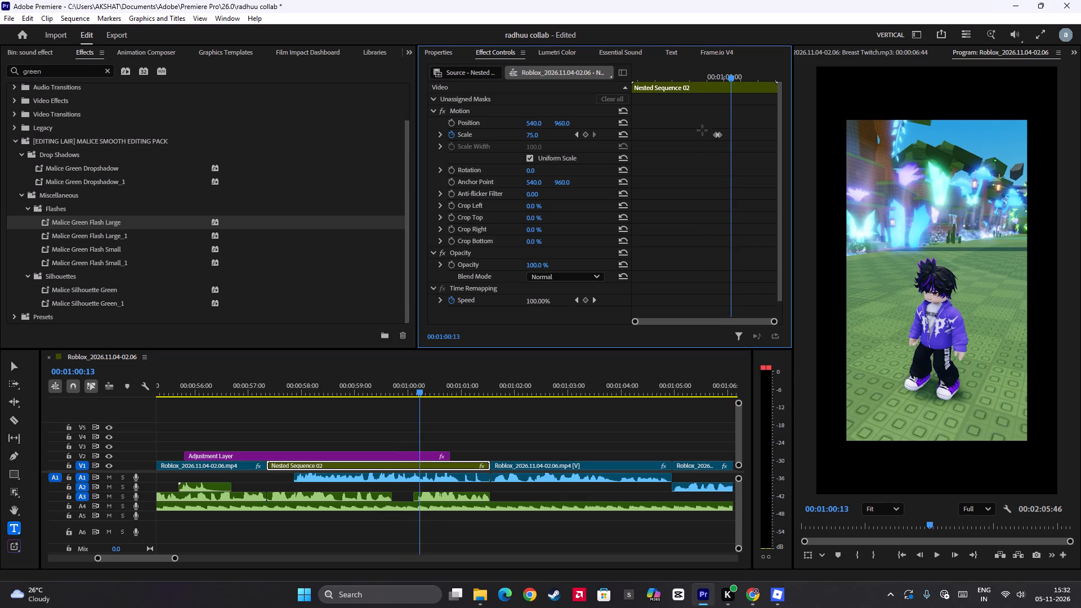
pyautogui.moveTo(702, 130); pyautogui.dragTo(737, 163)
pyautogui.moveTo(704, 125); pyautogui.dragTo(738, 150)
pyautogui.moveTo(721, 136); pyautogui.dragTo(734, 141)
pyautogui.moveTo(734, 141); pyautogui.dragTo(737, 141)
pyautogui.press('space')
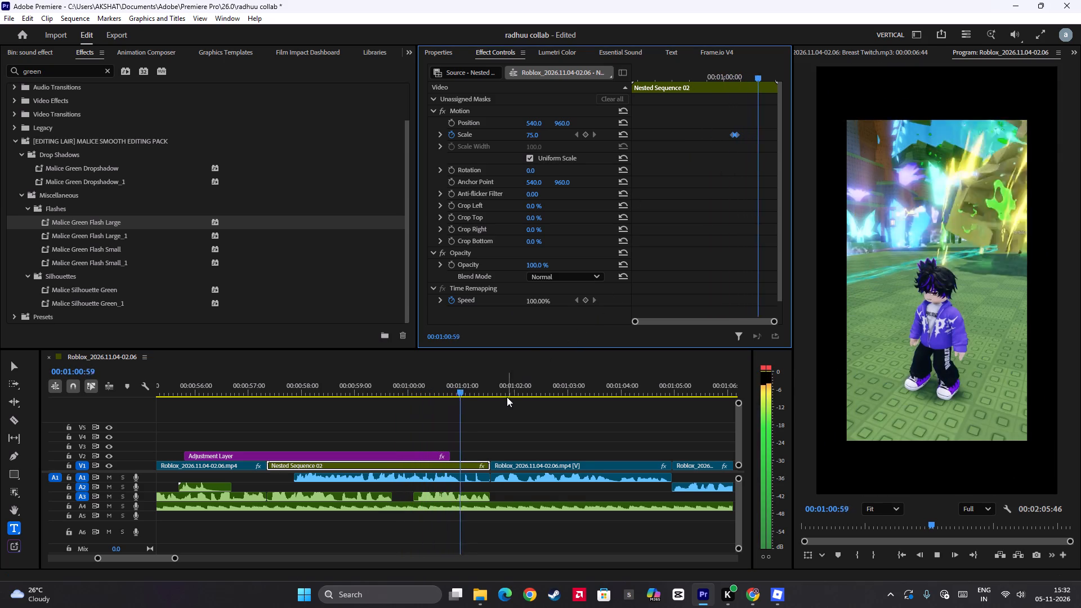
pyautogui.press('space')
# Play back across the nested sequence into the following clip to check the scale-down's timing.
pyautogui.click(262, 379)
pyautogui.press('space')
pyautogui.keyDown('alt'); pyautogui.scroll(5, 373, 449); pyautogui.keyUp('alt')
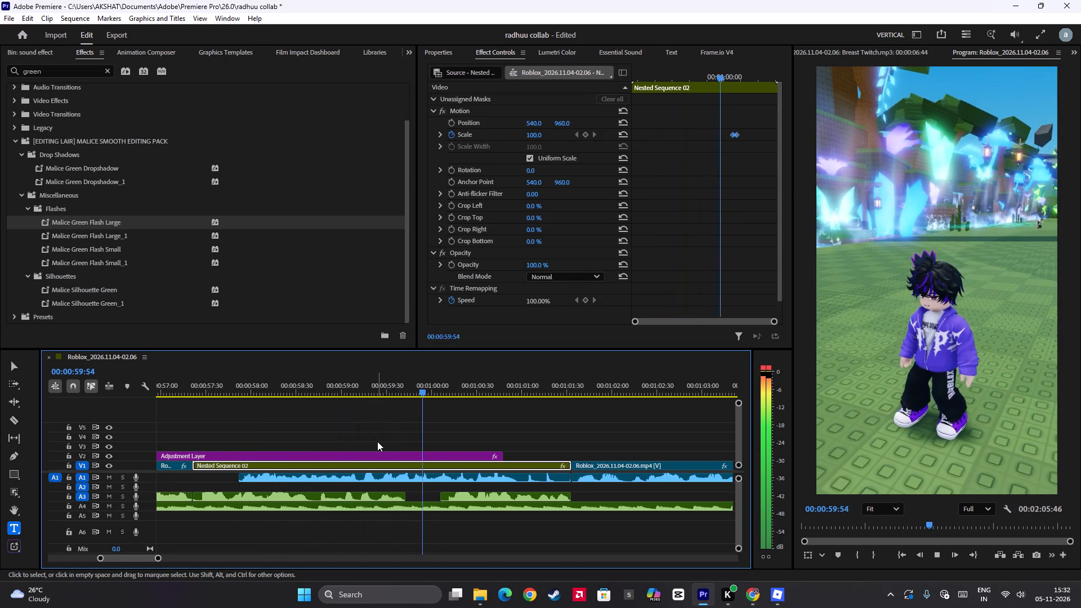
pyautogui.press('space')
pyautogui.click(398, 385)
pyautogui.press('space')
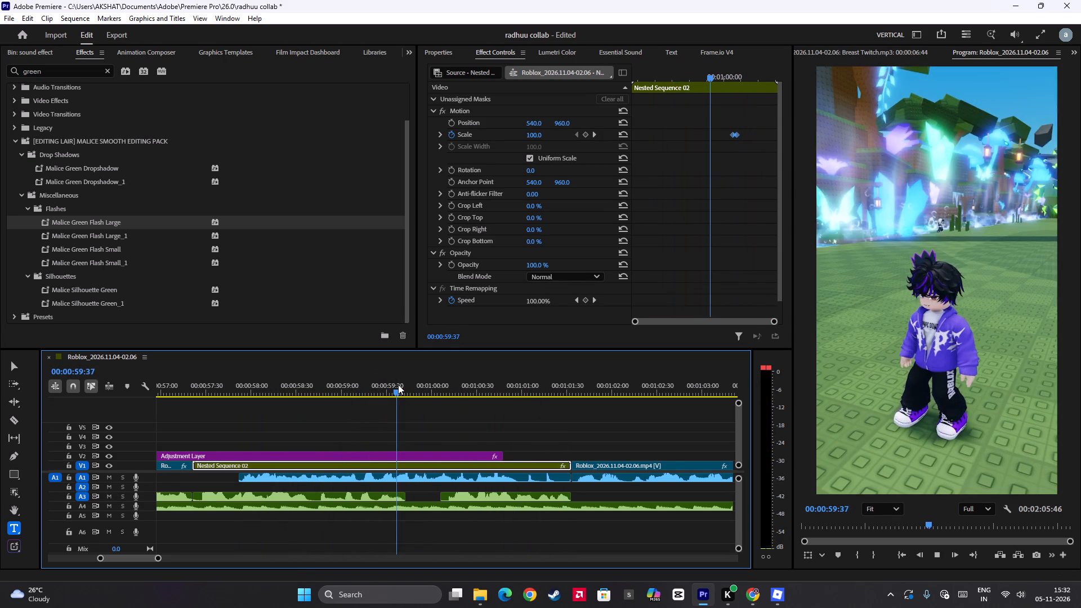
pyautogui.scroll(1, 398, 385)
pyautogui.press('space')
pyautogui.press('space')
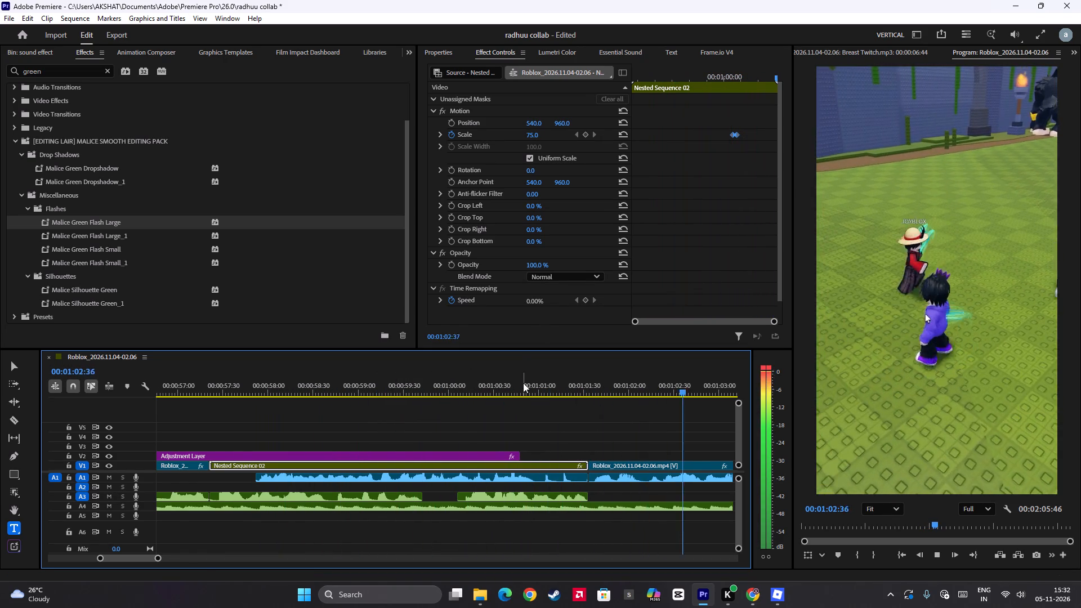
# Split the linked gameplay clip after the nested sequence, video and audio, at 00:01:03:50.
pyautogui.keyDown('alt'); pyautogui.scroll(-5, 452, 452); pyautogui.keyUp('alt')
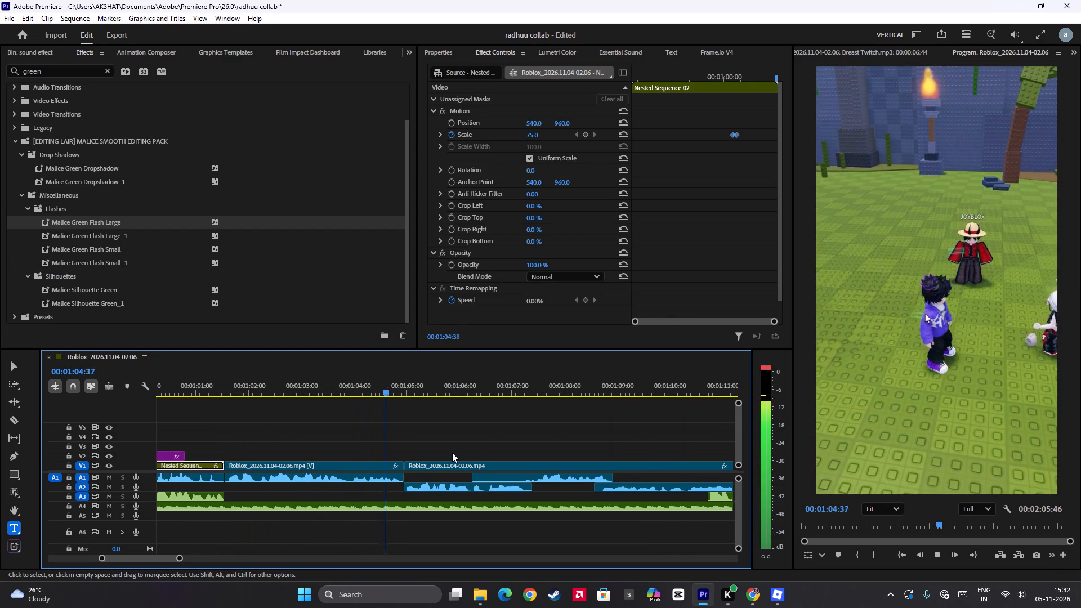
pyautogui.press('space')
pyautogui.click(305, 377)
pyautogui.press('space')
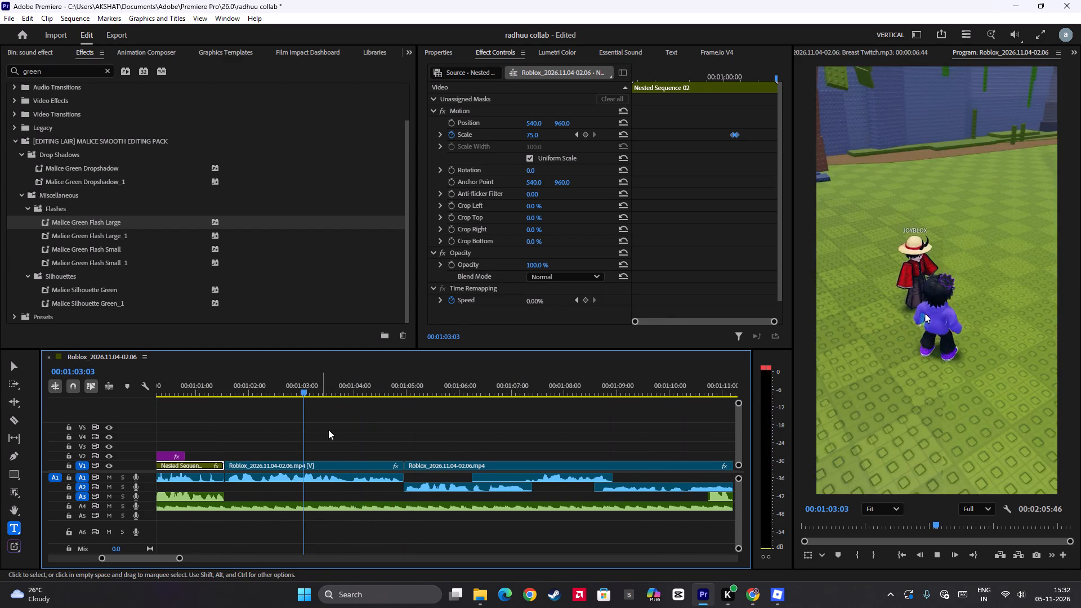
pyautogui.press('space')
pyautogui.click(342, 477)
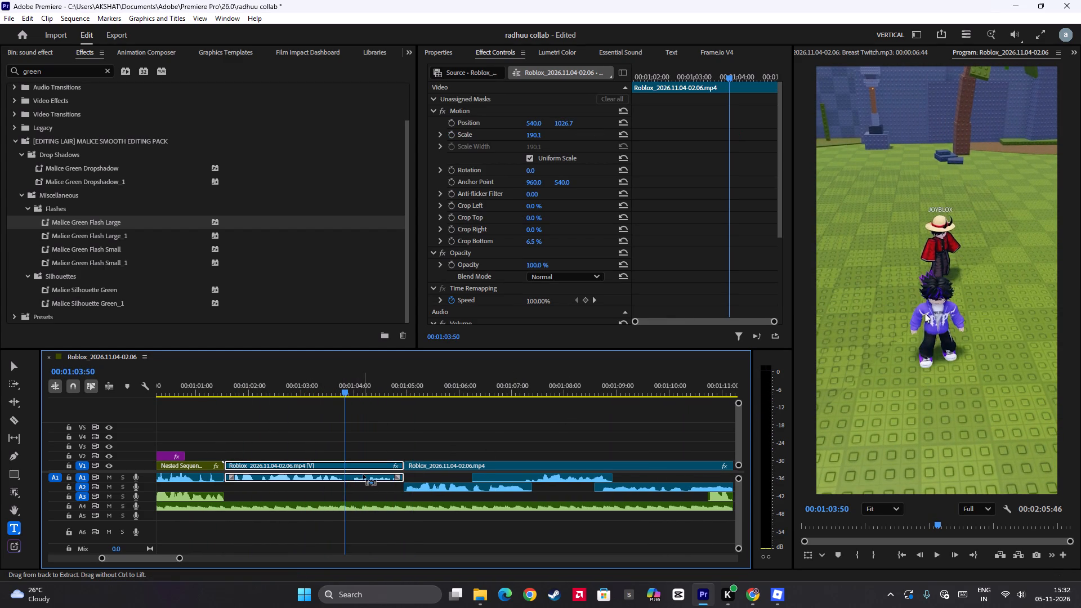
pyautogui.hotkey('ctrl', 'b')
# Set the audio volume of the short clip after the 00:01:03:50 cut to 6.2 dB.
pyautogui.click(364, 476)
pyautogui.click(448, 49)
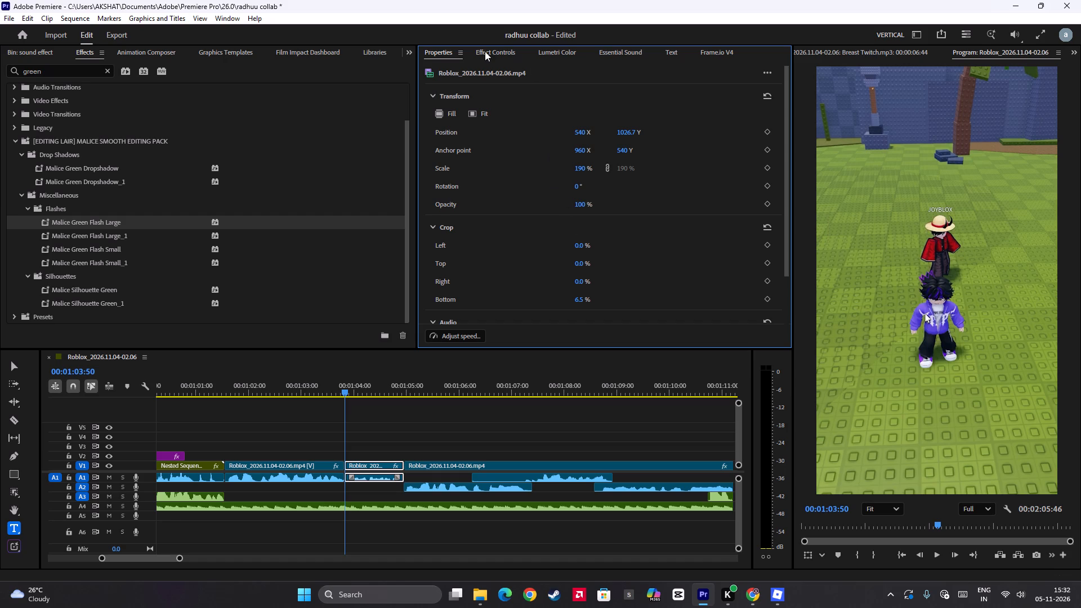
pyautogui.scroll(-10, 517, 254)
pyautogui.click(695, 292)
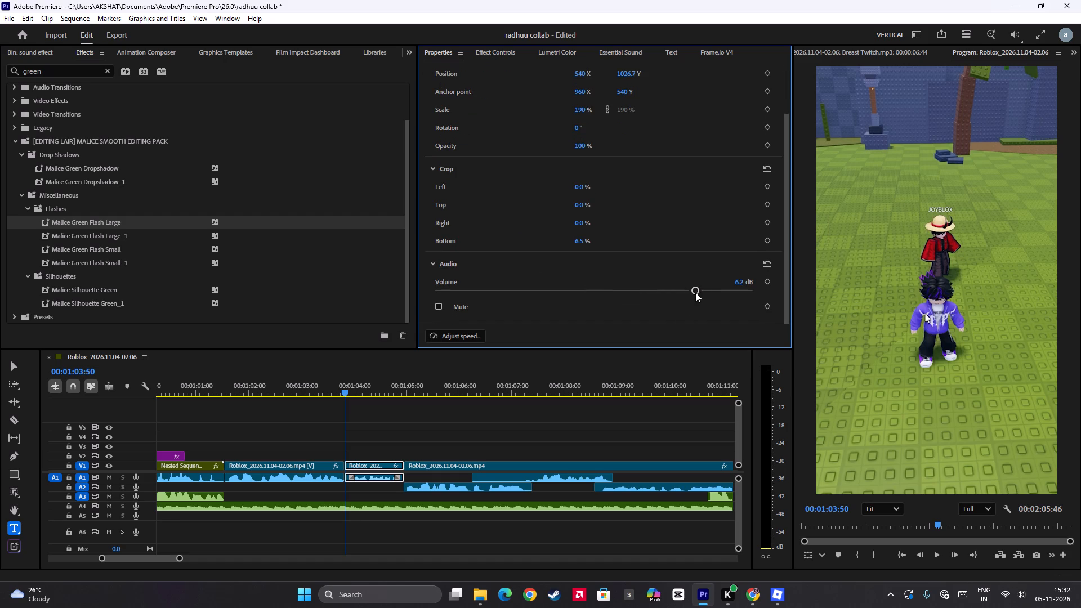
# Play back the short clip after the 00:01:03:50 cut to check its audio level.
pyautogui.press('space')
pyautogui.press('space')
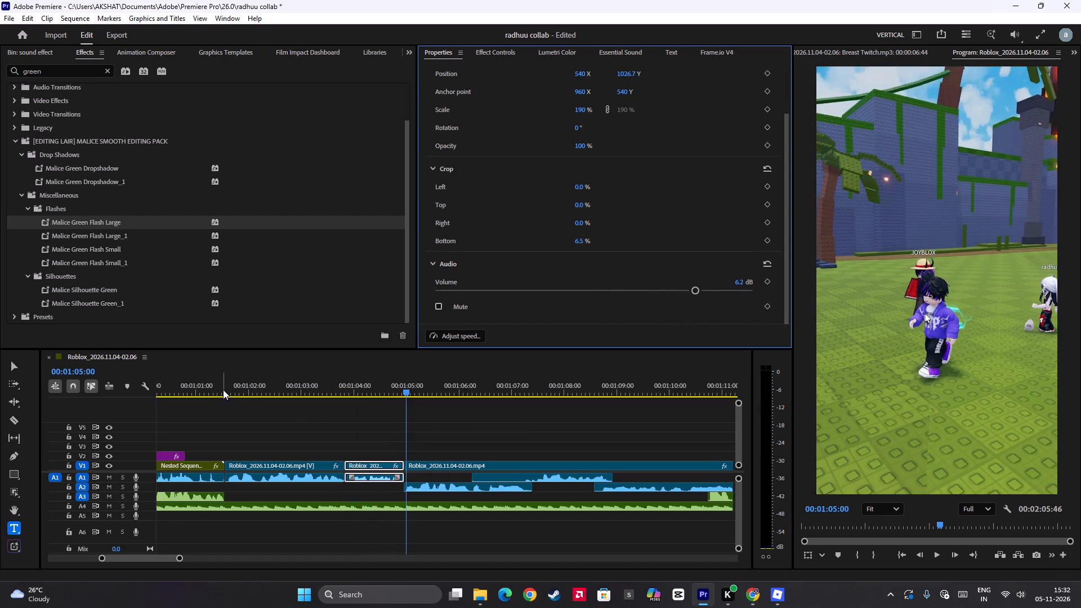
# Apply the Malice Impact Shake Mid preset to the gameplay clip starting at 00:01:01:32, right after Nested Sequence 02.
pyautogui.click(223, 389)
pyautogui.moveTo(221, 414); pyautogui.dragTo(225, 422)
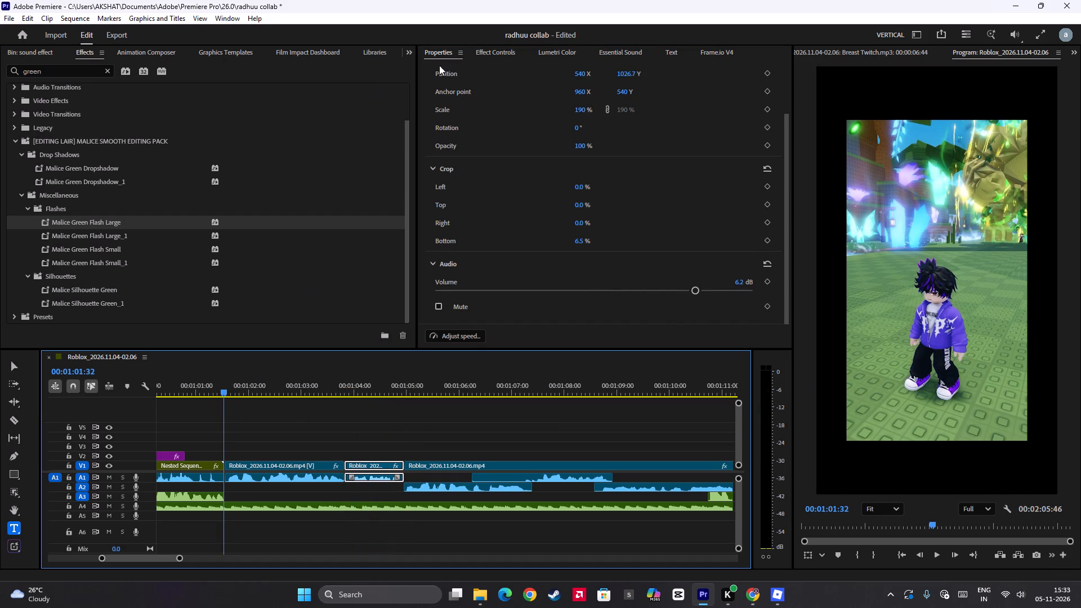
pyautogui.moveTo(61, 76); pyautogui.dragTo(0, 74)
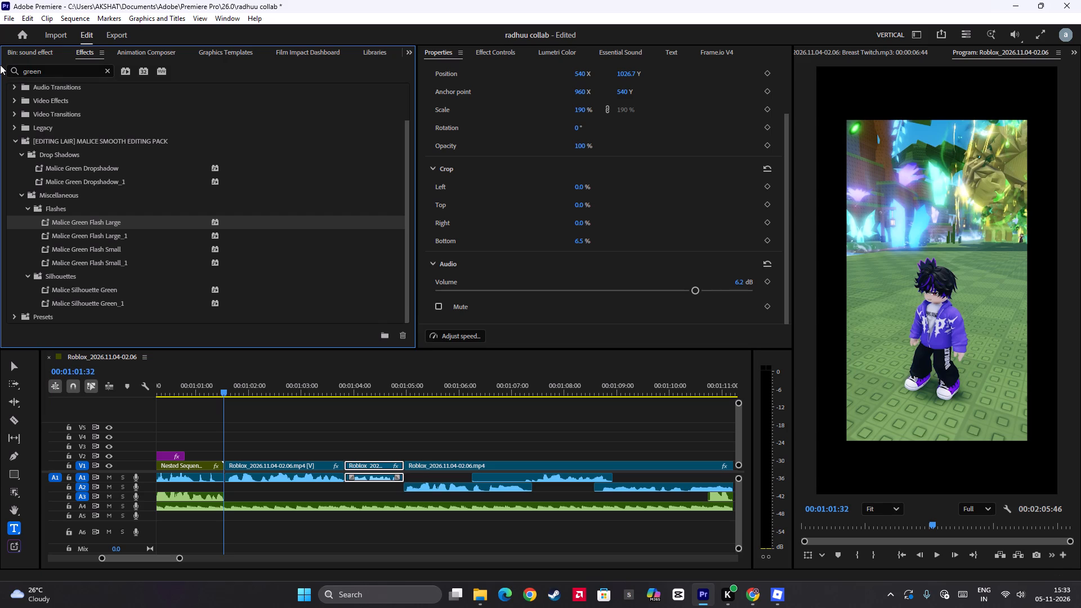
pyautogui.moveTo(57, 72); pyautogui.dragTo(1, 73)
pyautogui.write('impact')
pyautogui.moveTo(91, 197); pyautogui.dragTo(91, 196)
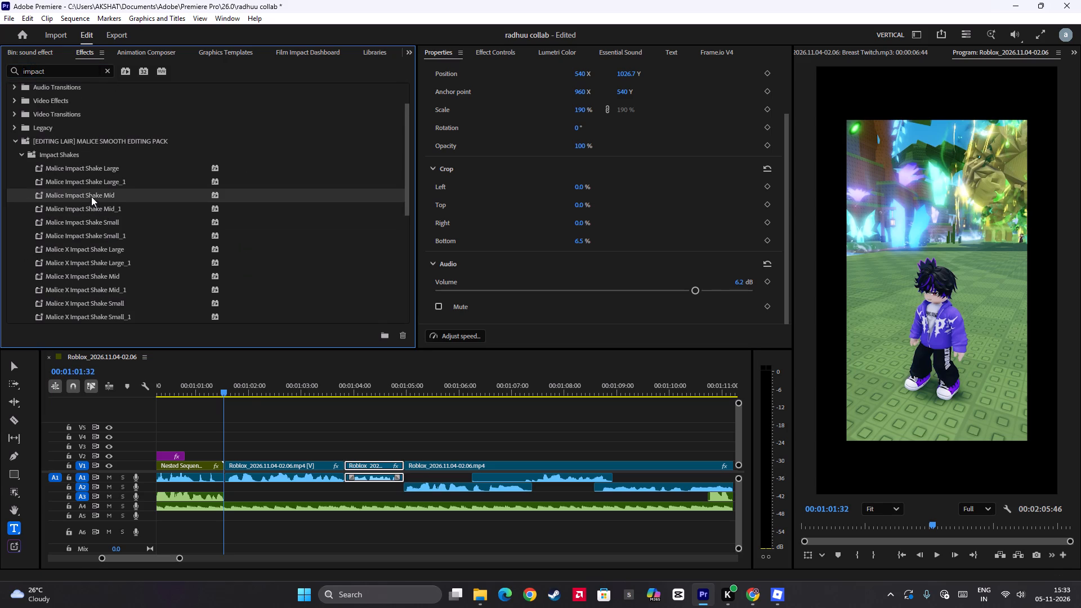
pyautogui.moveTo(91, 196); pyautogui.dragTo(266, 464)
# Add the Malice White Flash Large_1 preset to the same gameplay clip and preview the transition.
pyautogui.moveTo(63, 71); pyautogui.dragTo(0, 71)
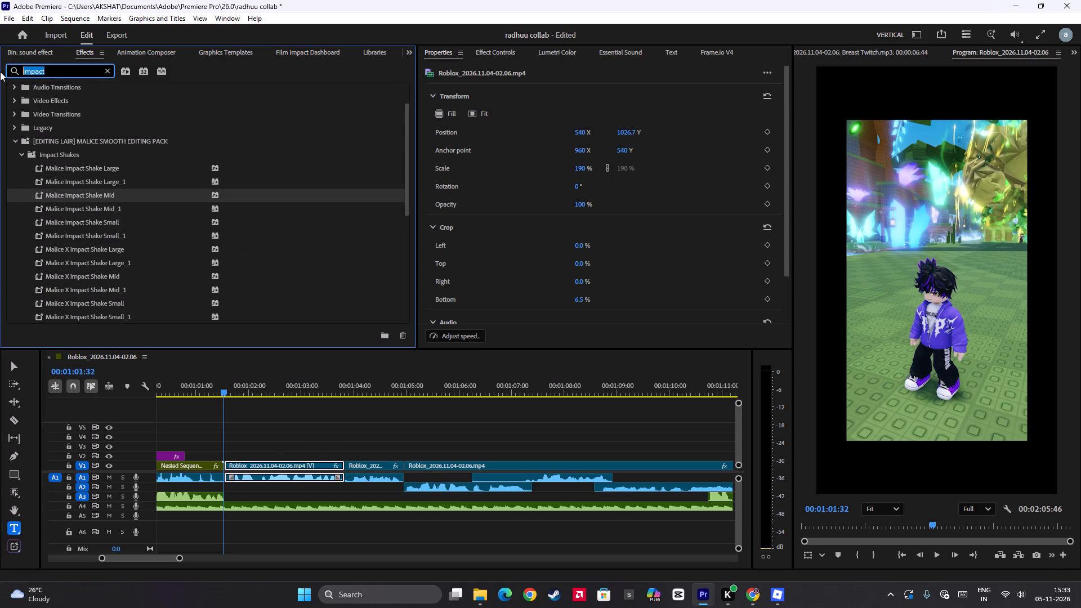
pyautogui.write('flash')
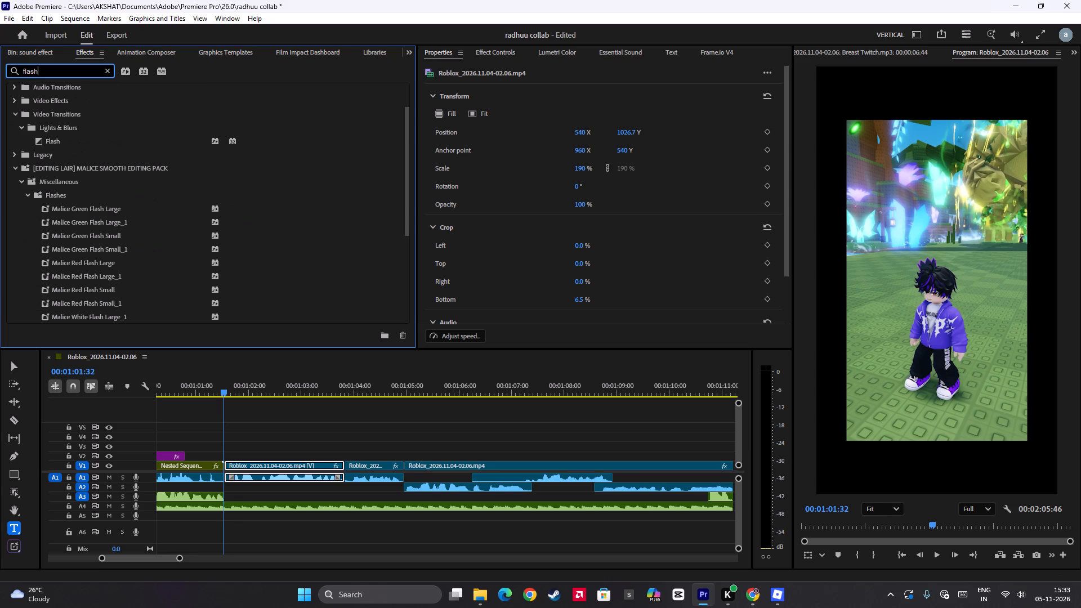
pyautogui.press('space')
pyautogui.write('w')
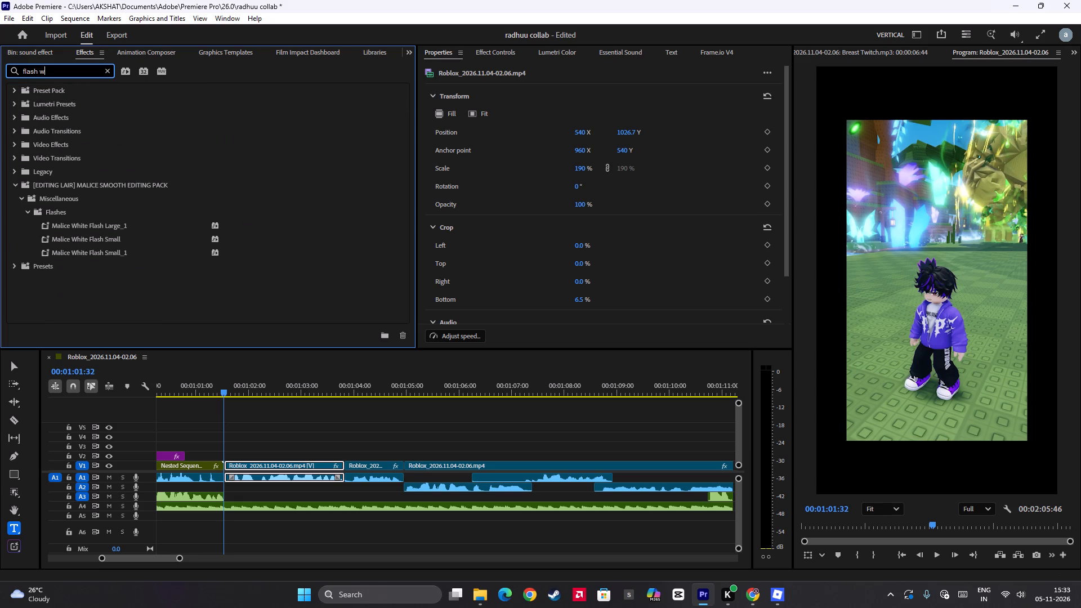
pyautogui.moveTo(96, 225); pyautogui.dragTo(278, 469)
pyautogui.press('space')
pyautogui.press('space')
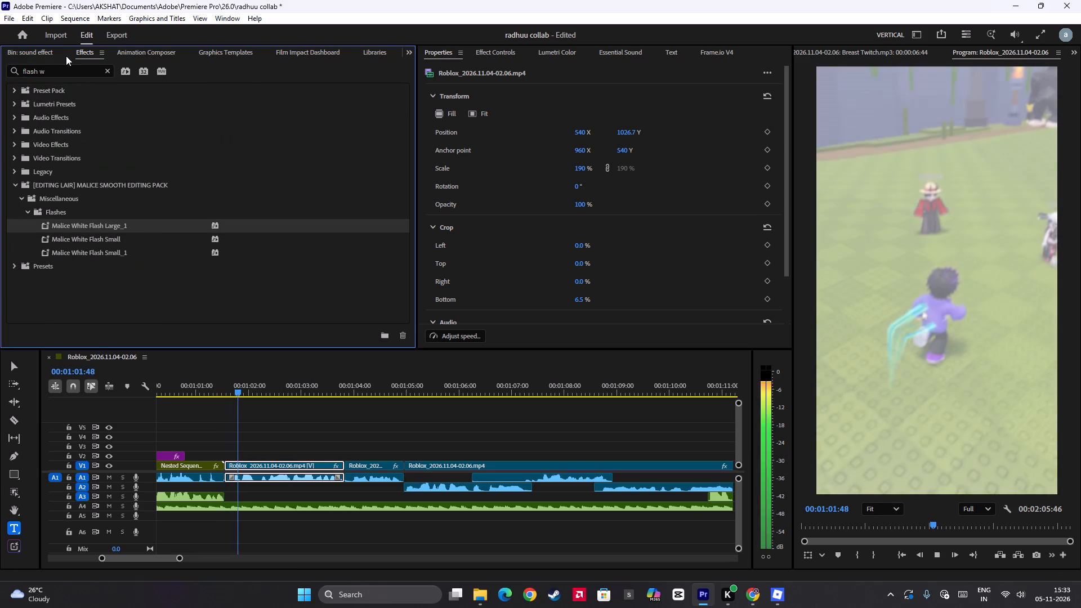
pyautogui.moveTo(239, 428); pyautogui.dragTo(225, 440)
# Place "Sfx used in Shake.mp3" from the Gaming Sfx 2025 bin on A2, starting just before the cut at 00:01:01:32.
pyautogui.click(29, 48)
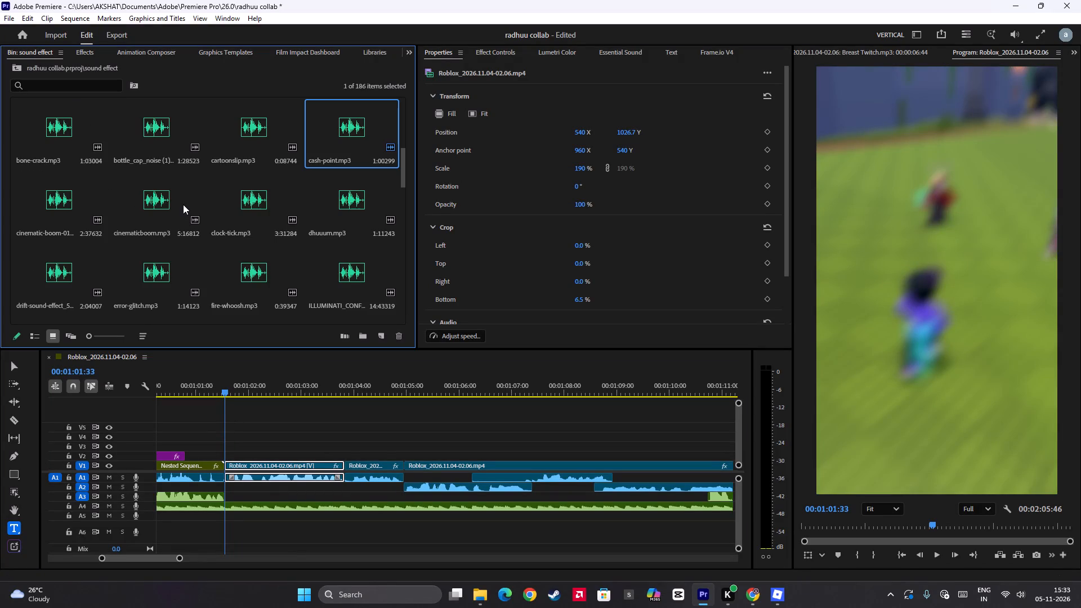
pyautogui.scroll(13, 183, 204)
pyautogui.doubleClick(349, 131)
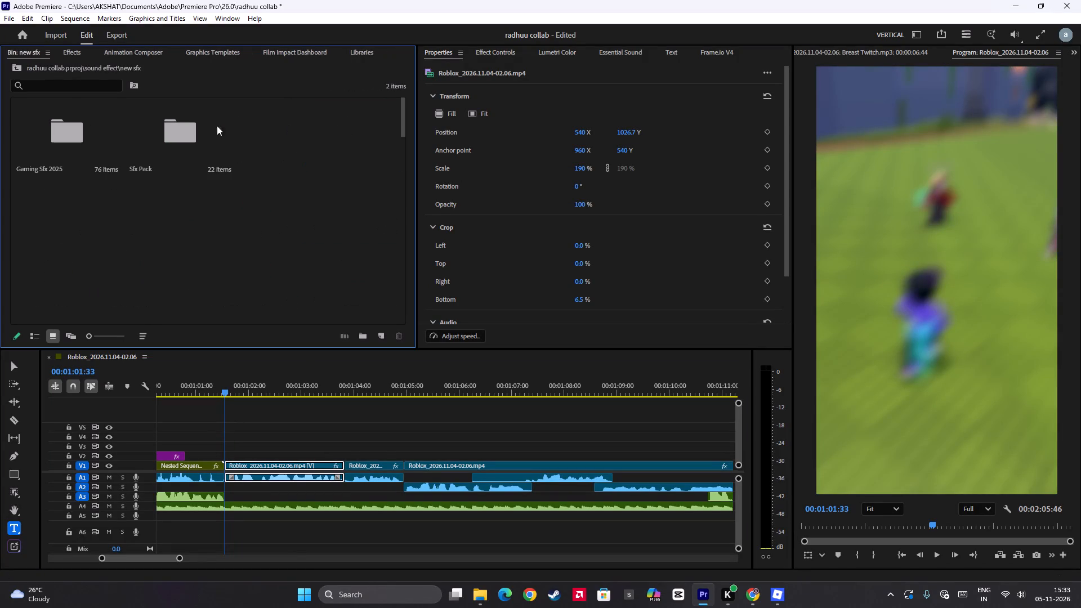
pyautogui.doubleClick(51, 151)
pyautogui.click(59, 92)
pyautogui.click(62, 85)
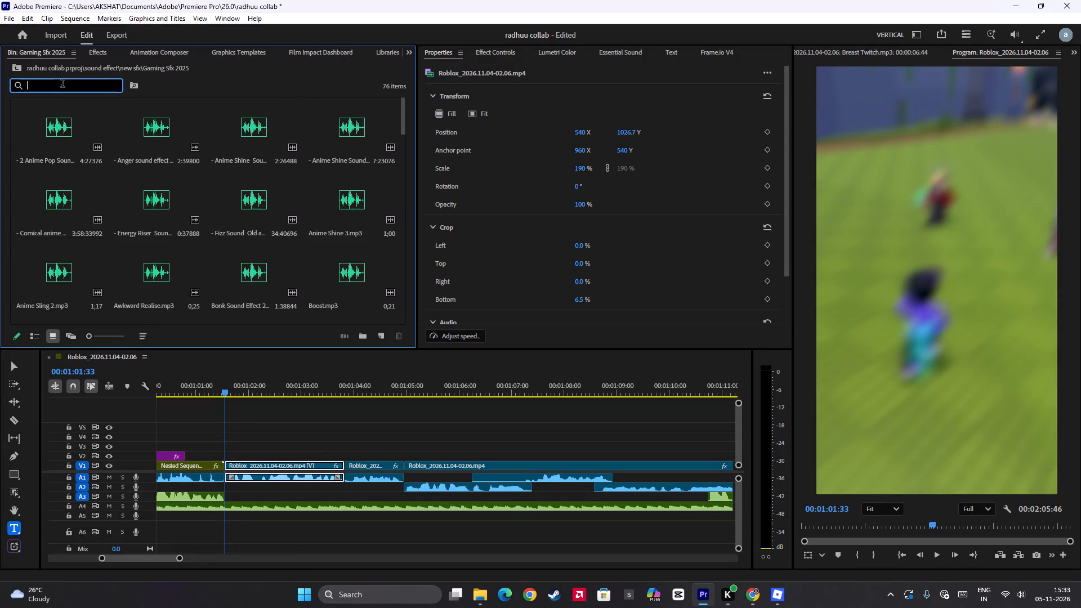
pyautogui.write('sf')
pyautogui.press('x')
pyautogui.press('space')
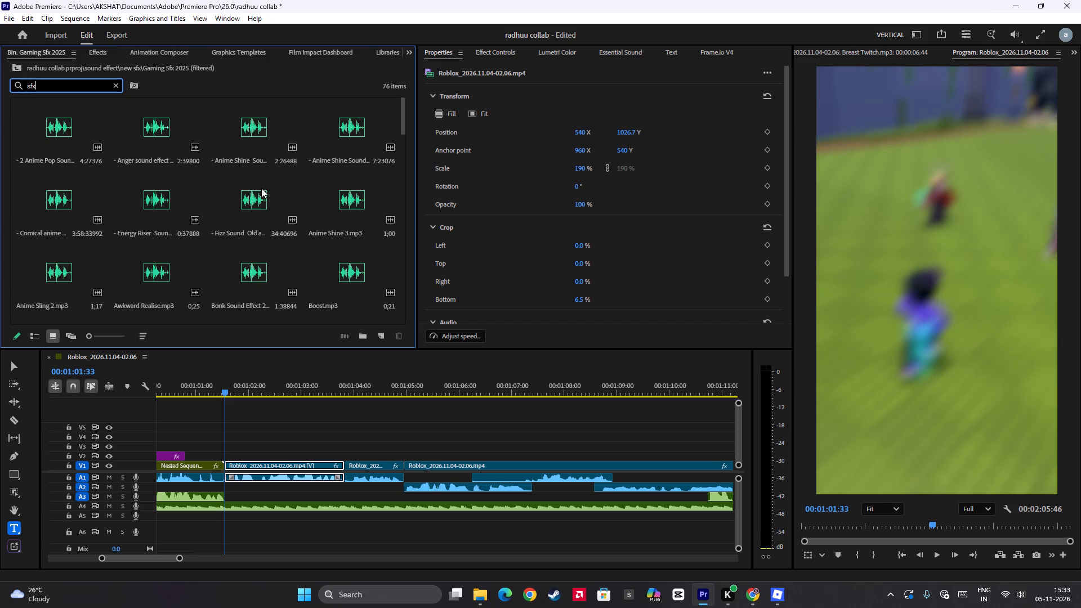
pyautogui.scroll(-16, 261, 188)
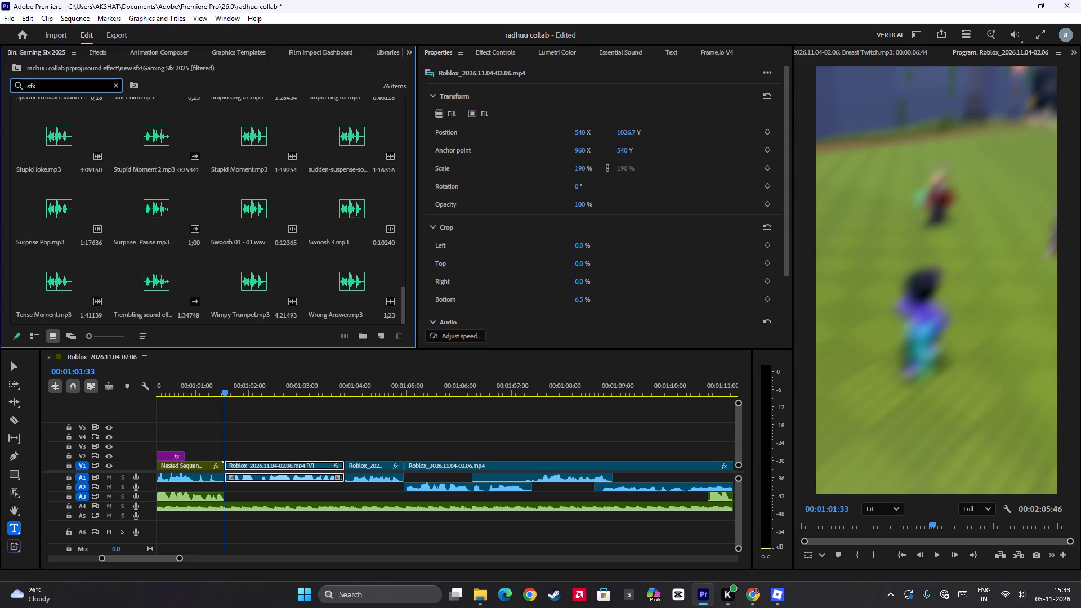
pyautogui.scroll(-1, 261, 188)
pyautogui.scroll(9, 261, 188)
pyautogui.scroll(-6, 262, 196)
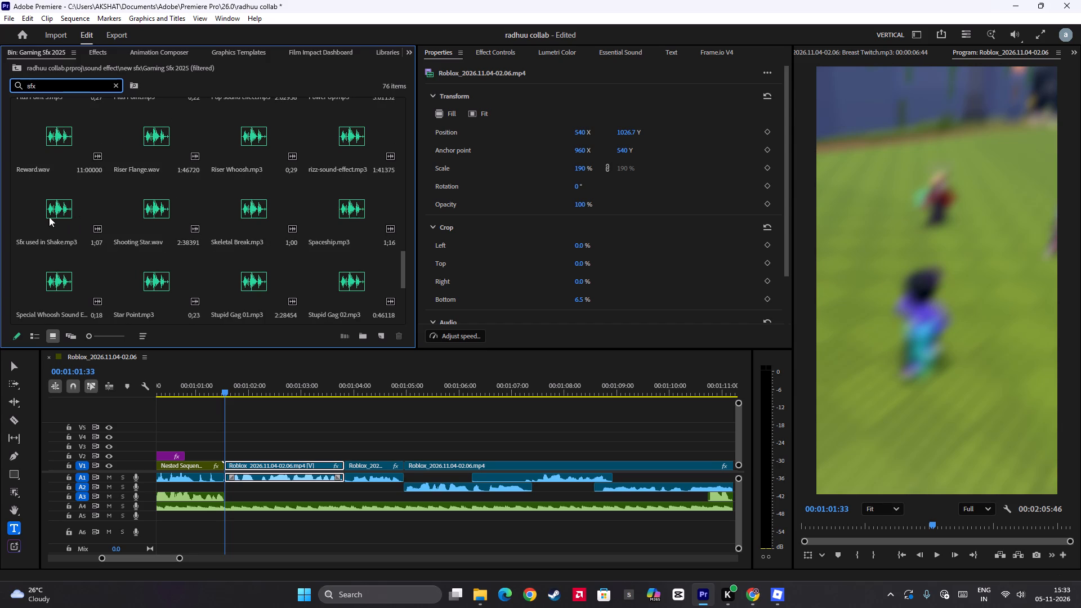
pyautogui.moveTo(49, 217); pyautogui.dragTo(213, 486)
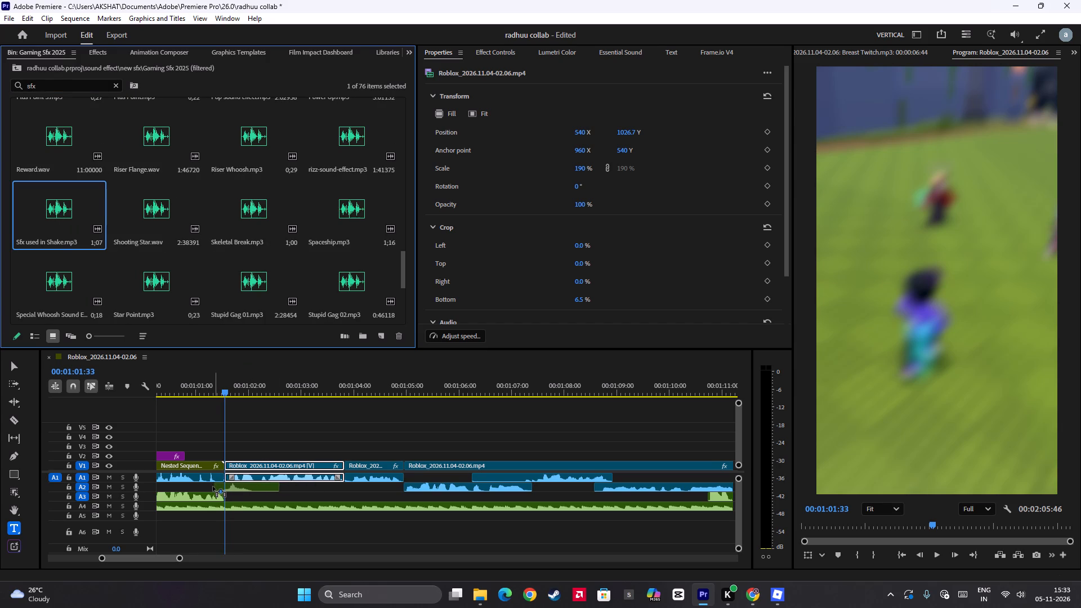
pyautogui.moveTo(213, 486); pyautogui.dragTo(210, 486)
# Raise the shake sound effect's volume to 2.2 dB and play back across the cut.
pyautogui.click(235, 486)
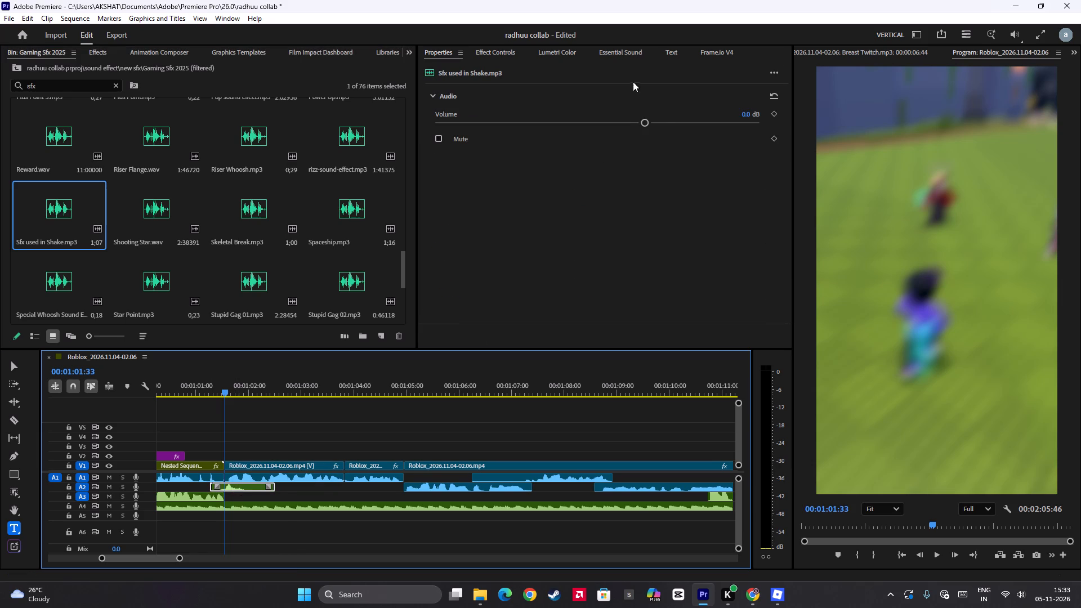
pyautogui.click(667, 119)
pyautogui.click(191, 377)
pyautogui.press('space')
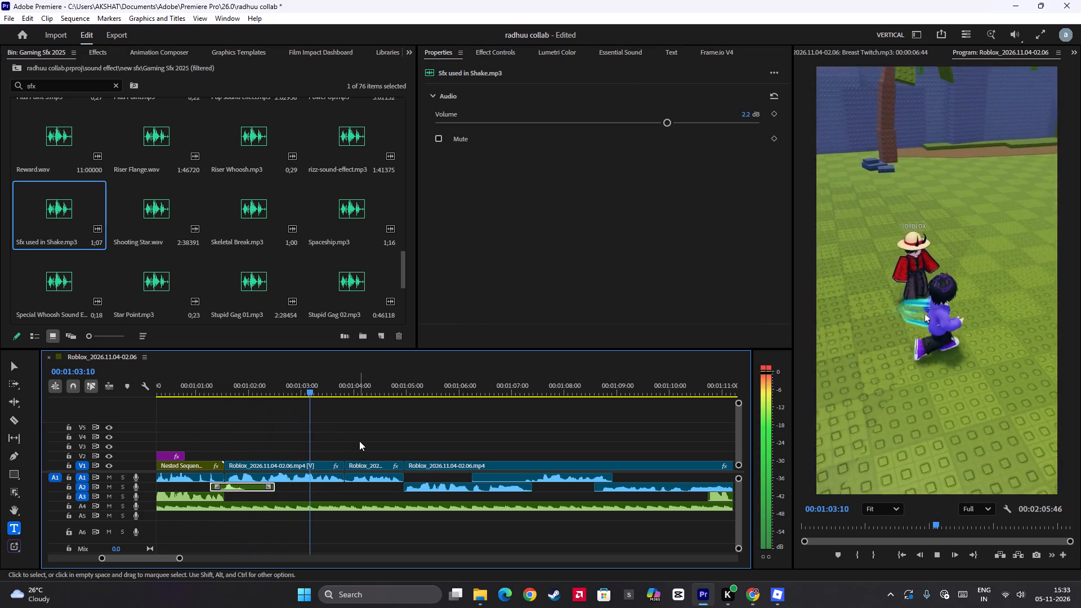
pyautogui.press('space')
# Play back the lead-in and start of Nested Sequence 02 up to about 00:00:58:03.
pyautogui.scroll(13, 368, 445)
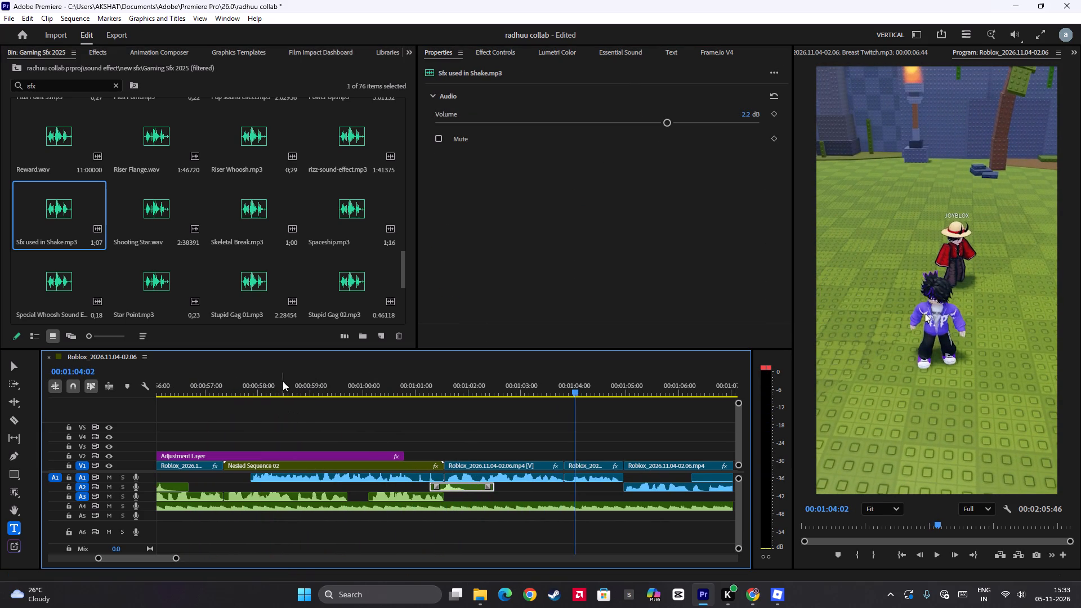
pyautogui.click(282, 381)
pyautogui.press('space')
pyautogui.press('space')
pyautogui.click(221, 381)
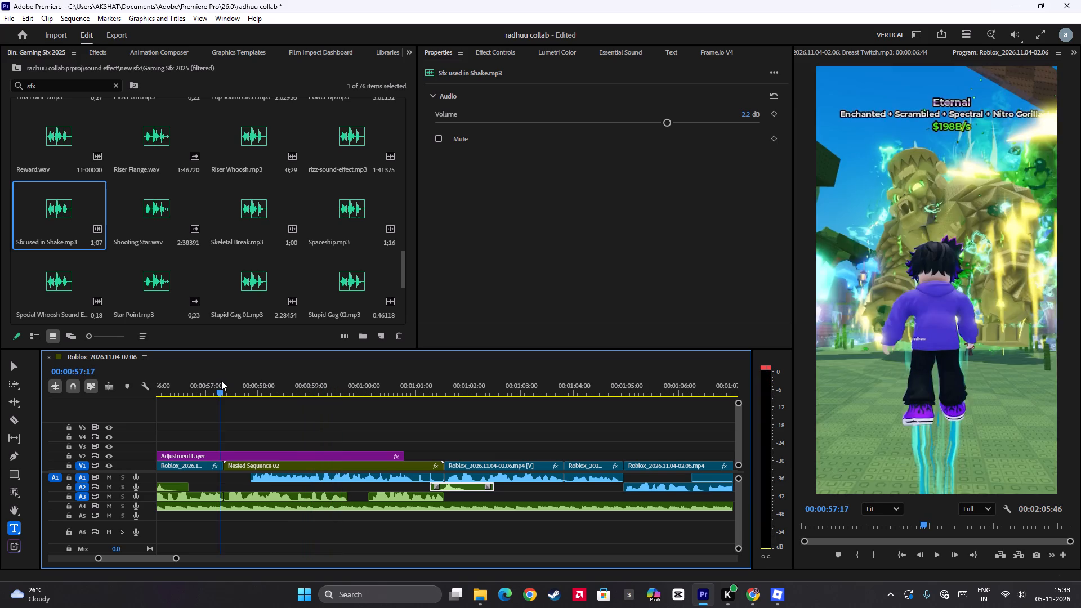
pyautogui.press('space')
pyautogui.press('space')
pyautogui.keyDown('alt'); pyautogui.scroll(-6, 369, 416); pyautogui.keyUp('alt')
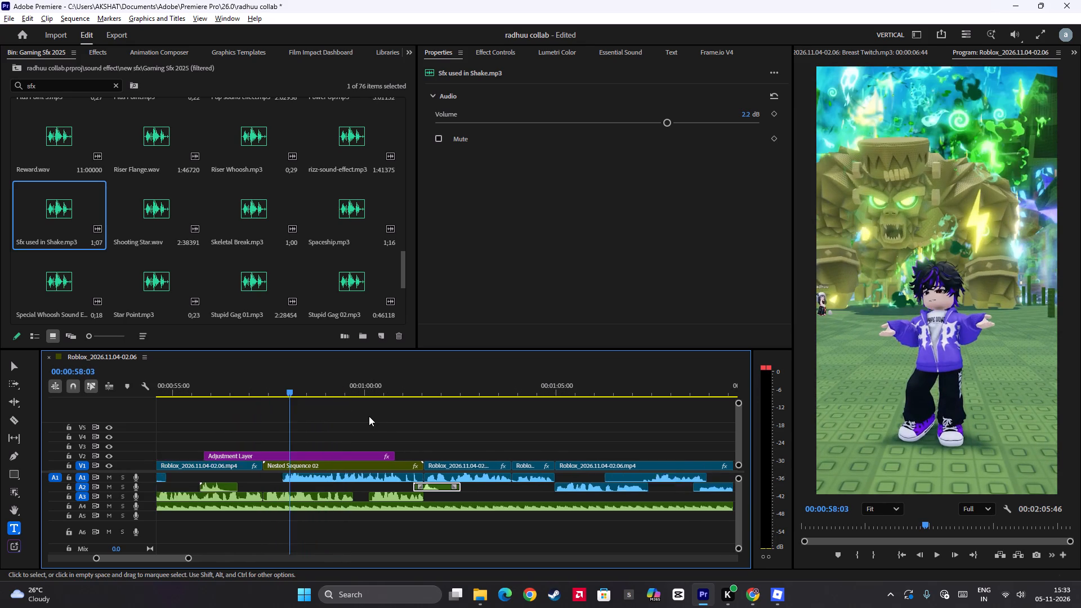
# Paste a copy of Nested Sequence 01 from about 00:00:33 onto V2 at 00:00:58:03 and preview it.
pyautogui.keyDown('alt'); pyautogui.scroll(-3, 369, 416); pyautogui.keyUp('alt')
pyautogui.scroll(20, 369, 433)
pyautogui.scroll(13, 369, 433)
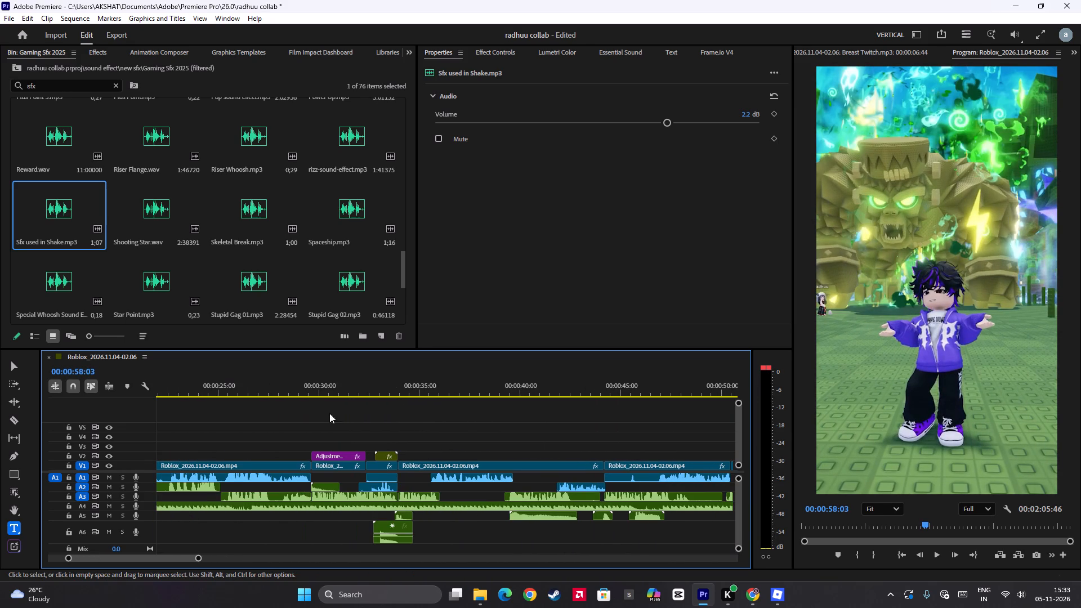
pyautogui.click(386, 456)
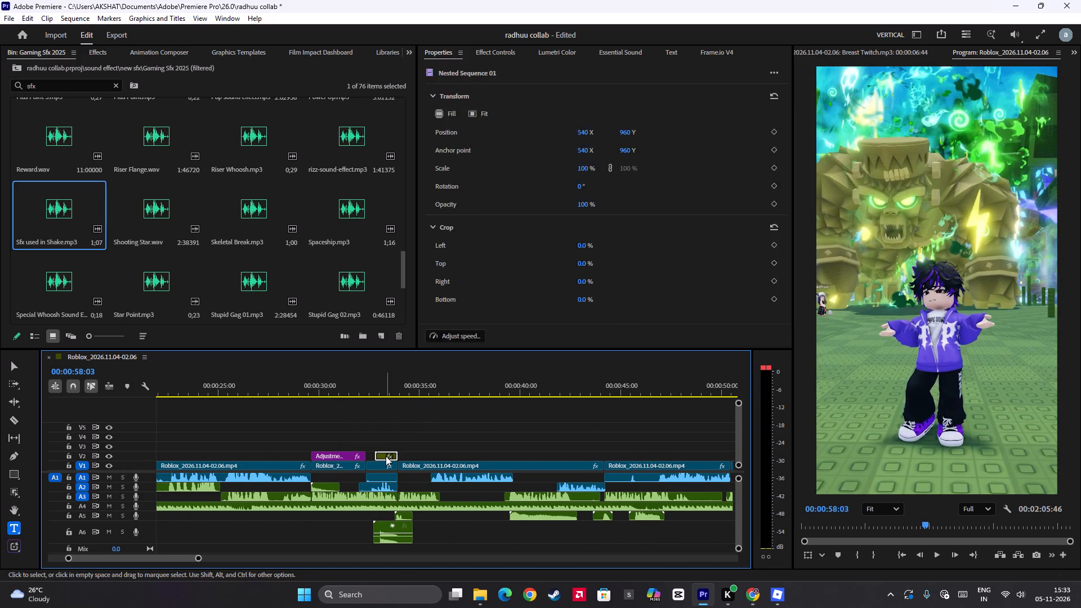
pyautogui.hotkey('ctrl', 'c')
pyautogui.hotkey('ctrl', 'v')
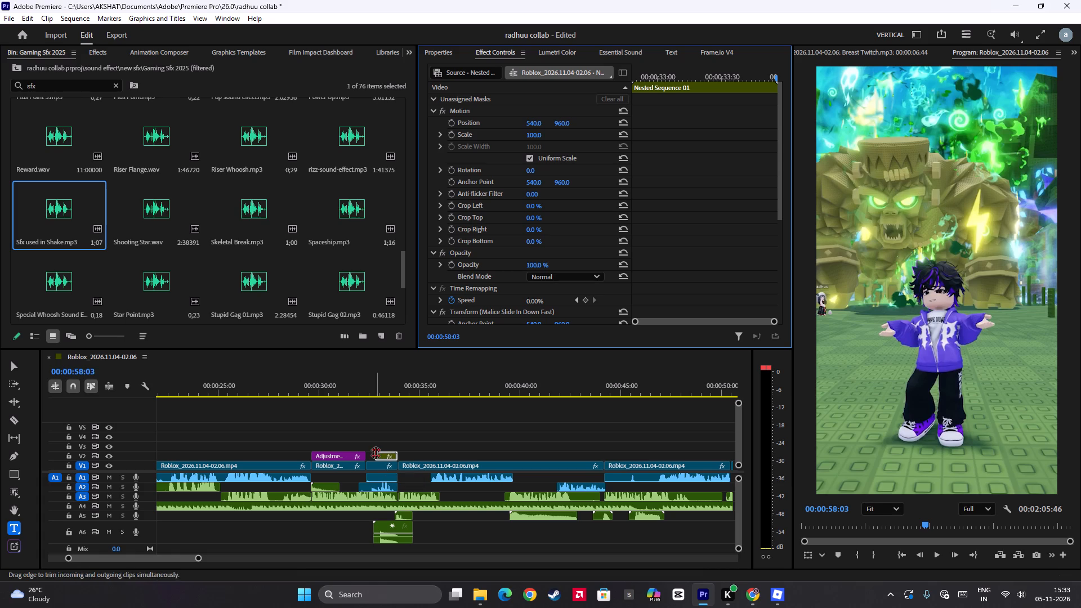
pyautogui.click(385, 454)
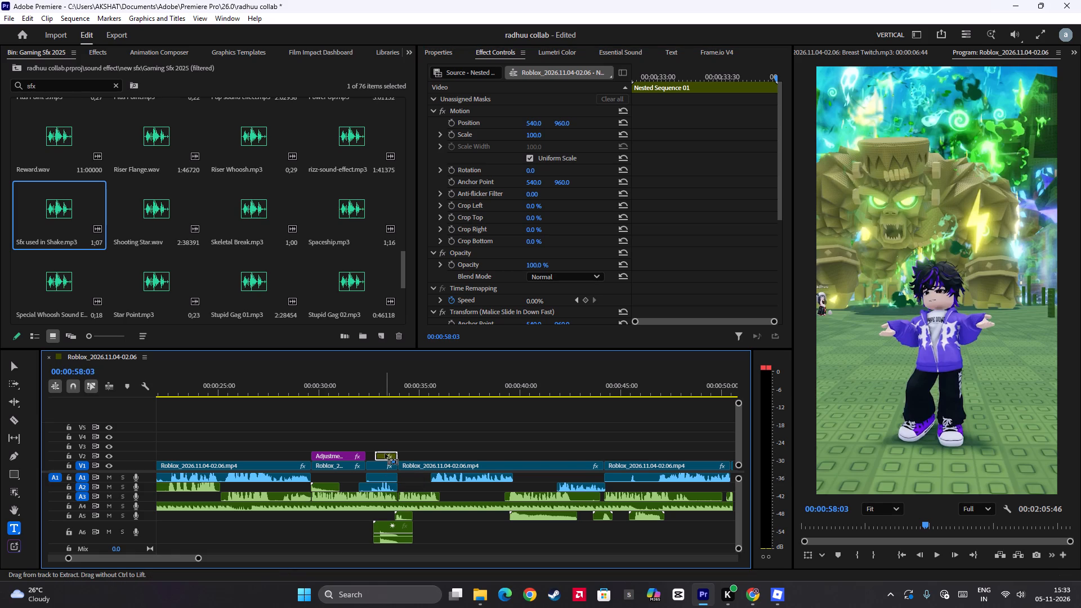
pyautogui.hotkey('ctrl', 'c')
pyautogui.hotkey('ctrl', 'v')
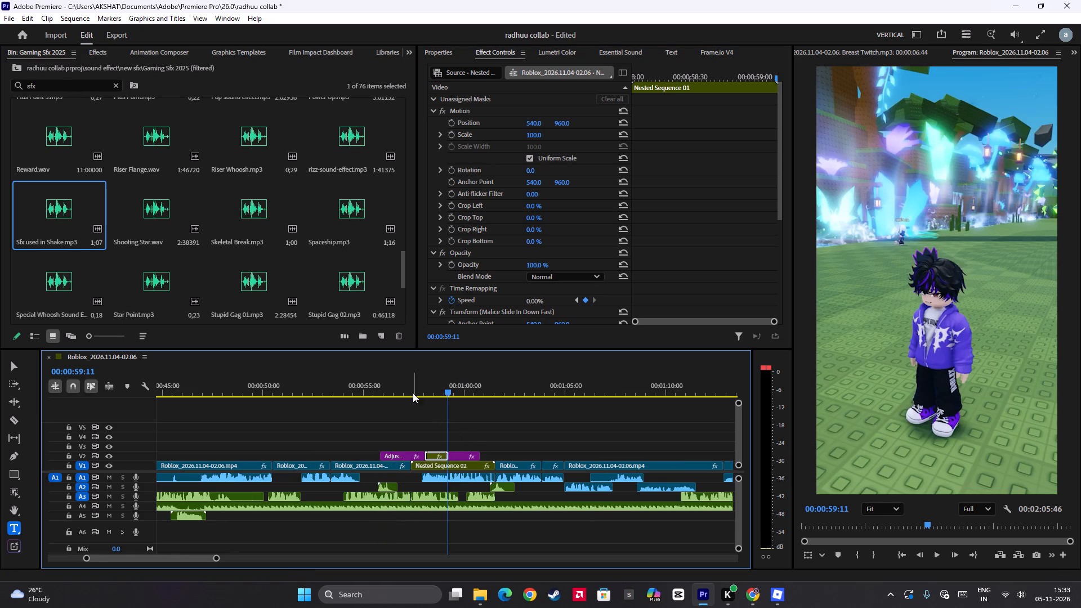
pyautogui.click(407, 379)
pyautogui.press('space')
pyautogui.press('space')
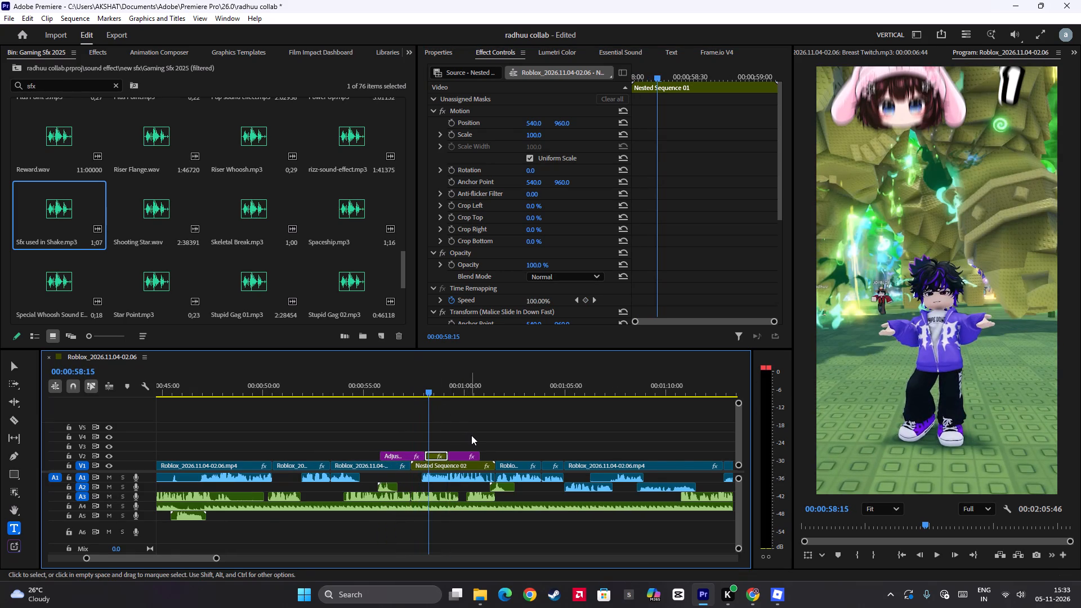
# Preview from 00:00:55:46 and delete the Adjustment Layer piece on V2 after the pasted nested clip.
pyautogui.keyDown('alt'); pyautogui.scroll(7, 472, 435); pyautogui.keyUp('alt')
pyautogui.click(278, 384)
pyautogui.press('space')
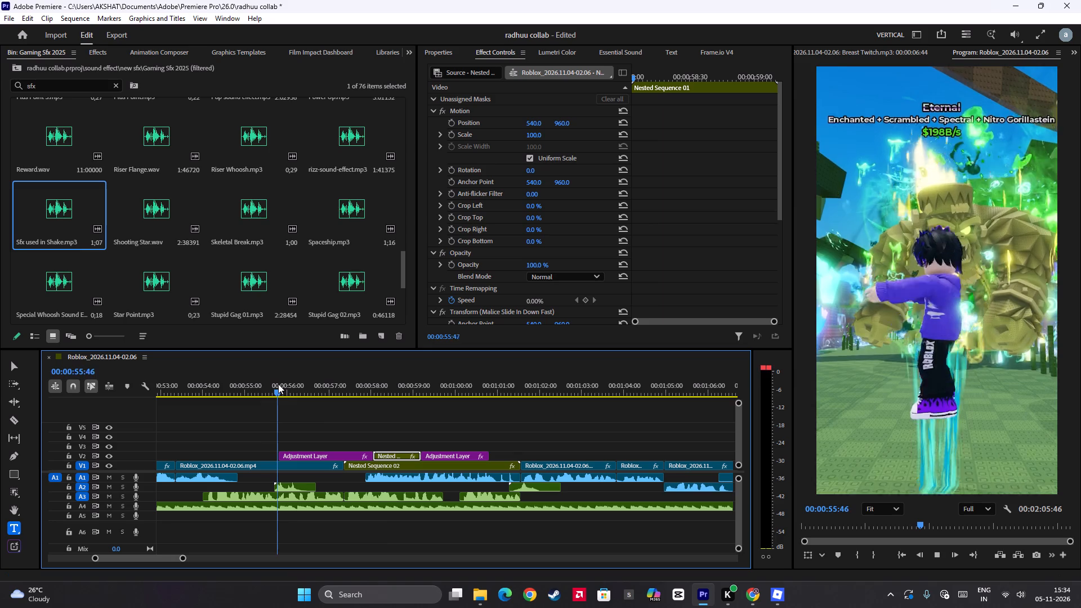
pyautogui.click(437, 457)
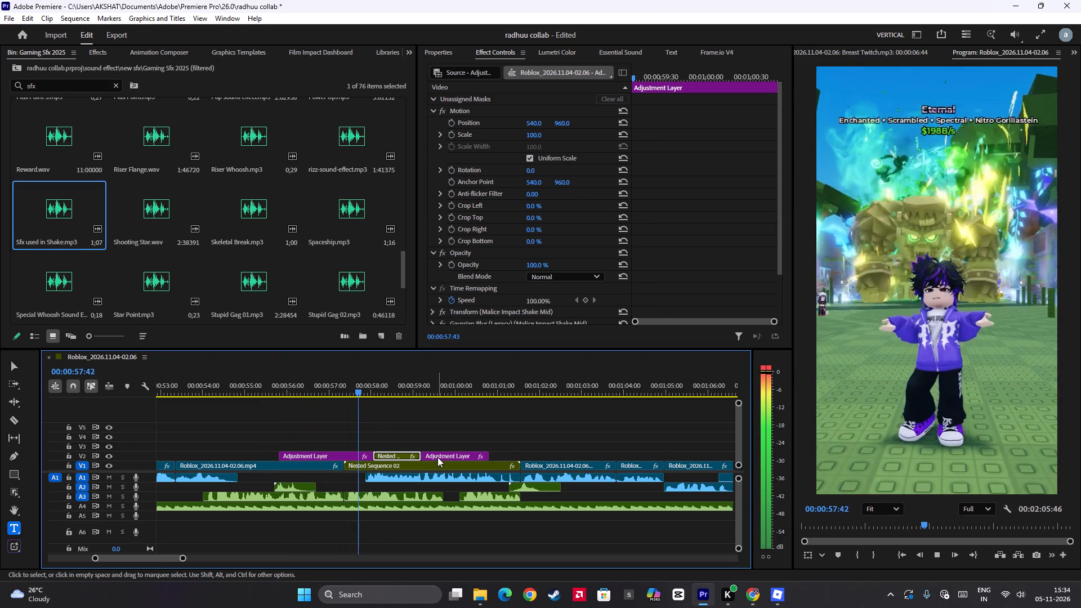
pyautogui.press('space')
pyautogui.press('BackSpace')
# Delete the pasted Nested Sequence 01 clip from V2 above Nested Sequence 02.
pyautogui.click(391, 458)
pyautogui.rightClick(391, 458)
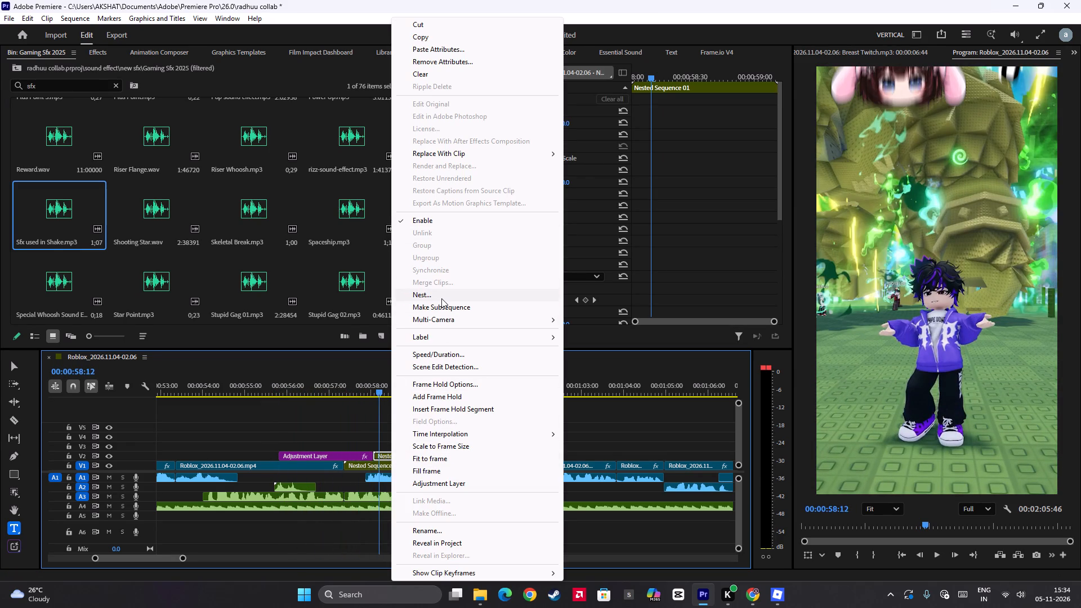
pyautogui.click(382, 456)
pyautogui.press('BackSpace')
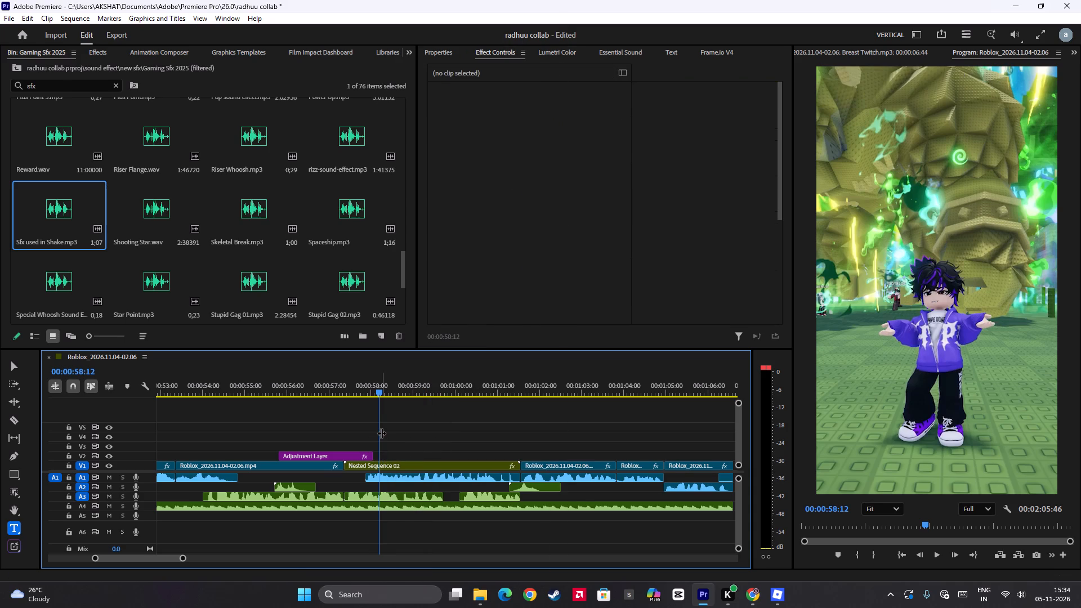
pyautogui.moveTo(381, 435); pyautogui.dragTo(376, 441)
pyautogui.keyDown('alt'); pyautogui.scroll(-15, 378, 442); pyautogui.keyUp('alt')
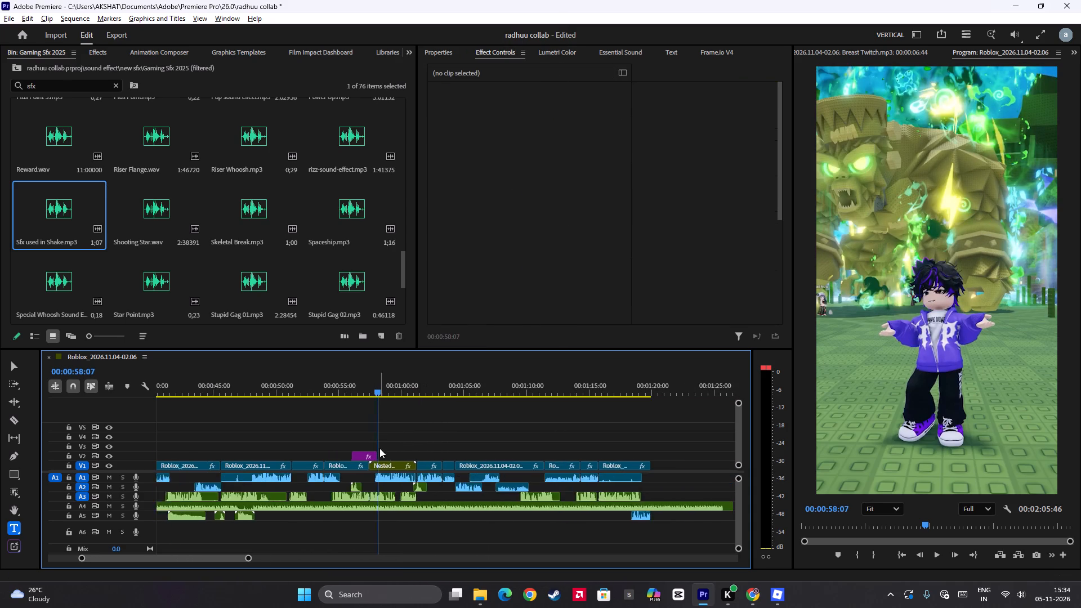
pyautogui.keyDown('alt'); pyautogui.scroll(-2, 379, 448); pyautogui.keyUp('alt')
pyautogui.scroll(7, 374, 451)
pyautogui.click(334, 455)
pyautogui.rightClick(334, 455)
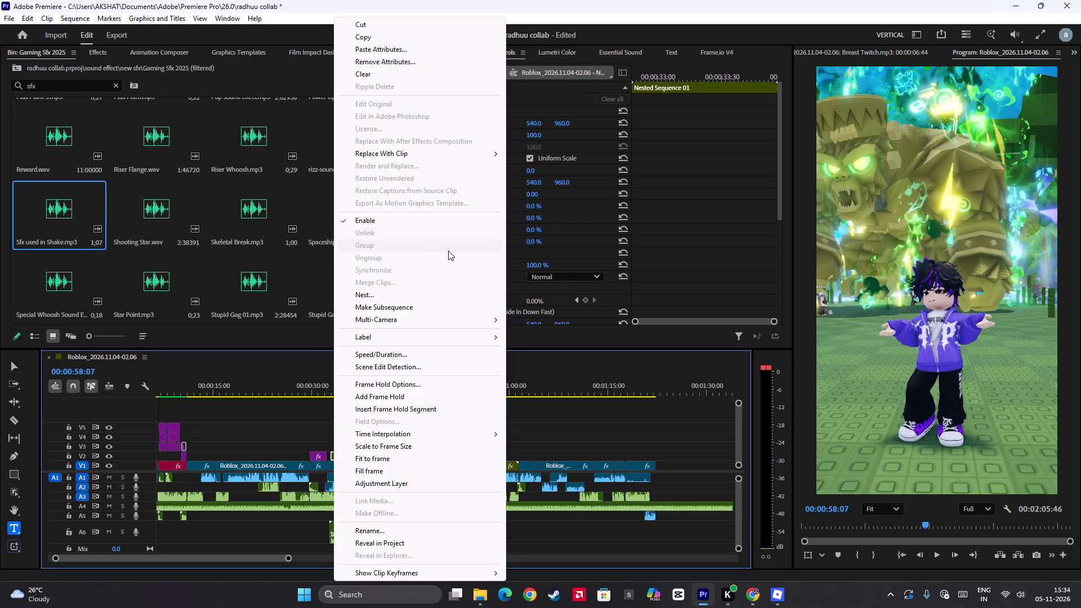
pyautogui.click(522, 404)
# Play back from just before Nested Sequence 02 to about 00:00:57:57 to check the transition.
pyautogui.click(490, 381)
pyautogui.press('space')
pyautogui.keyDown('alt'); pyautogui.scroll(5, 533, 435); pyautogui.keyUp('alt')
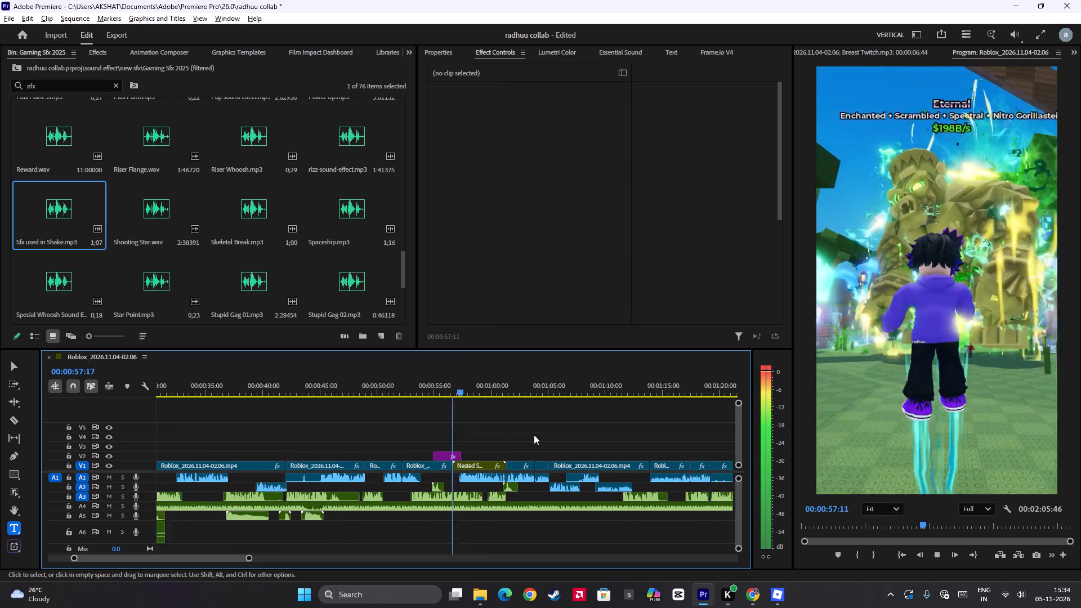
pyautogui.keyDown('alt'); pyautogui.scroll(3, 534, 435); pyautogui.keyUp('alt')
pyautogui.press('space')
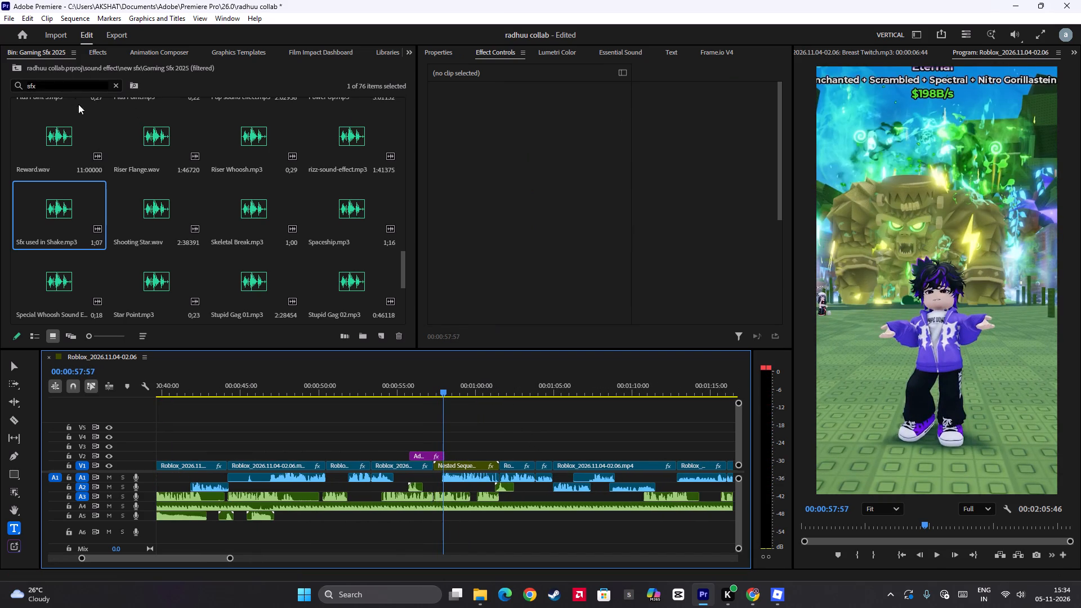
# Return to the project's root bin and place the Chibi Horned Straw Hat portrait on V2 right after the Adjustment Layer.
pyautogui.click(21, 64)
pyautogui.scroll(-4, 193, 190)
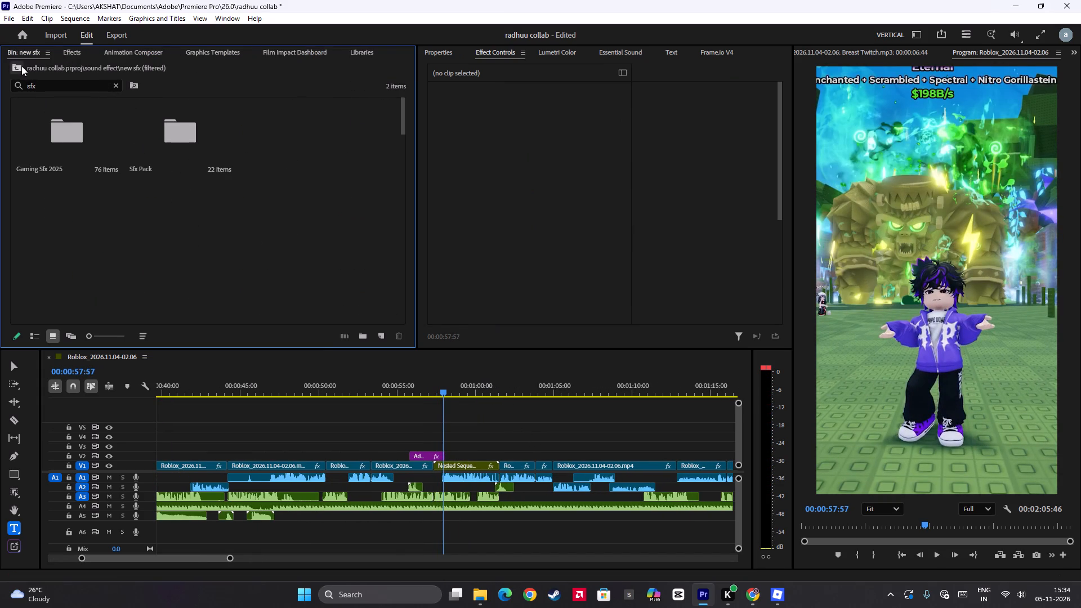
pyautogui.click(21, 66)
pyautogui.scroll(-5, 173, 194)
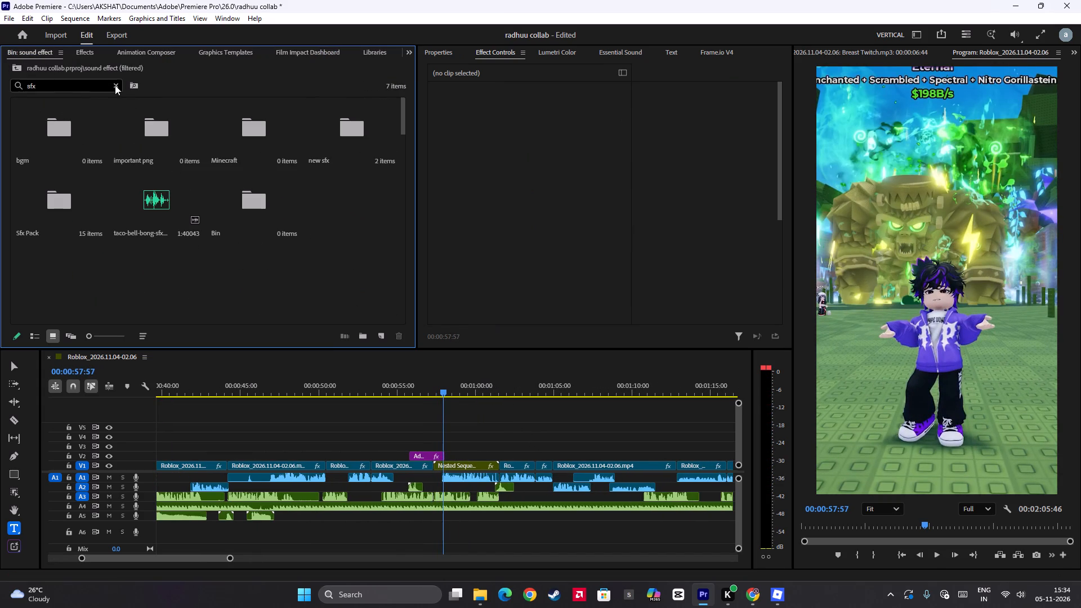
pyautogui.click(115, 85)
pyautogui.scroll(-10, 202, 219)
pyautogui.scroll(2, 200, 223)
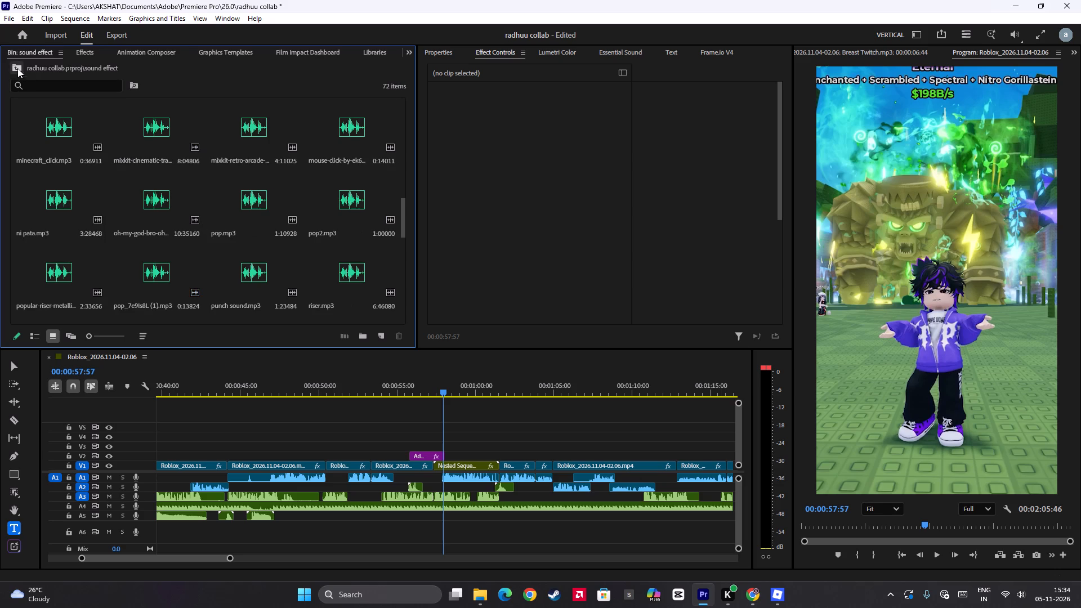
pyautogui.click(17, 68)
pyautogui.scroll(-8, 200, 218)
pyautogui.scroll(2, 202, 222)
pyautogui.moveTo(153, 199); pyautogui.dragTo(434, 399)
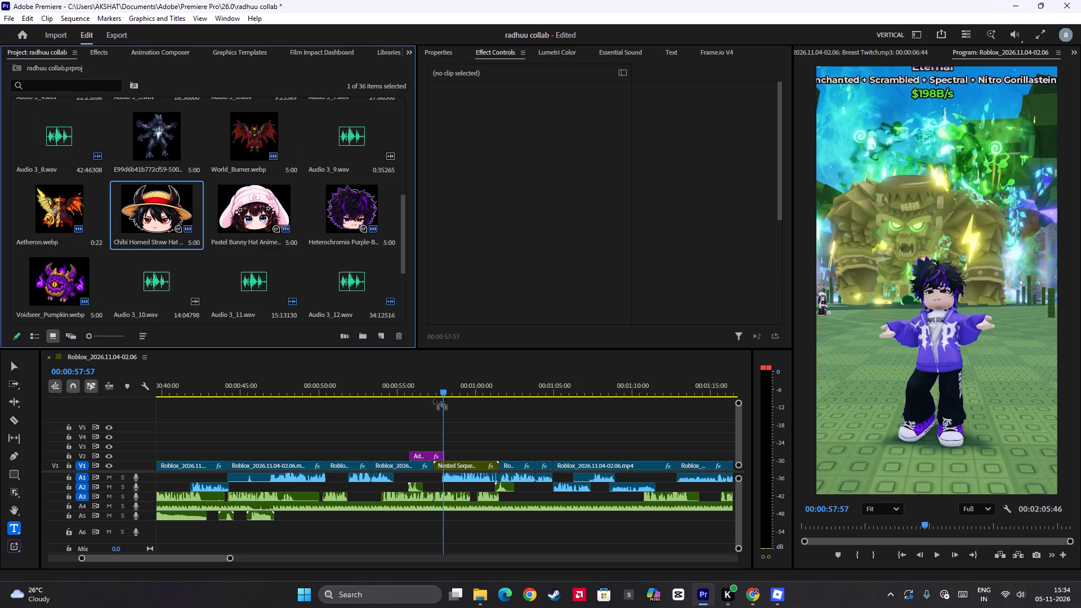
pyautogui.moveTo(434, 399); pyautogui.dragTo(446, 456)
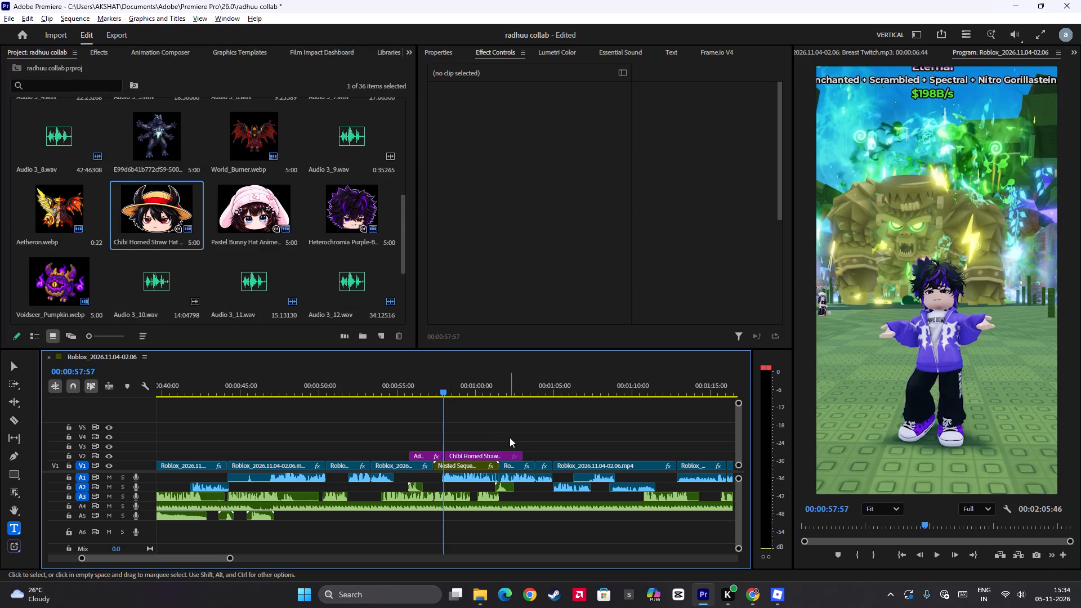
# Add a text graphic reading "1" in the frame's upper right area at 00:00:58:19, on V3 above the sticker.
pyautogui.keyDown('alt'); pyautogui.scroll(-5, 510, 437); pyautogui.keyUp('alt')
pyautogui.keyDown('alt'); pyautogui.scroll(13, 510, 437); pyautogui.keyUp('alt')
pyautogui.press('space')
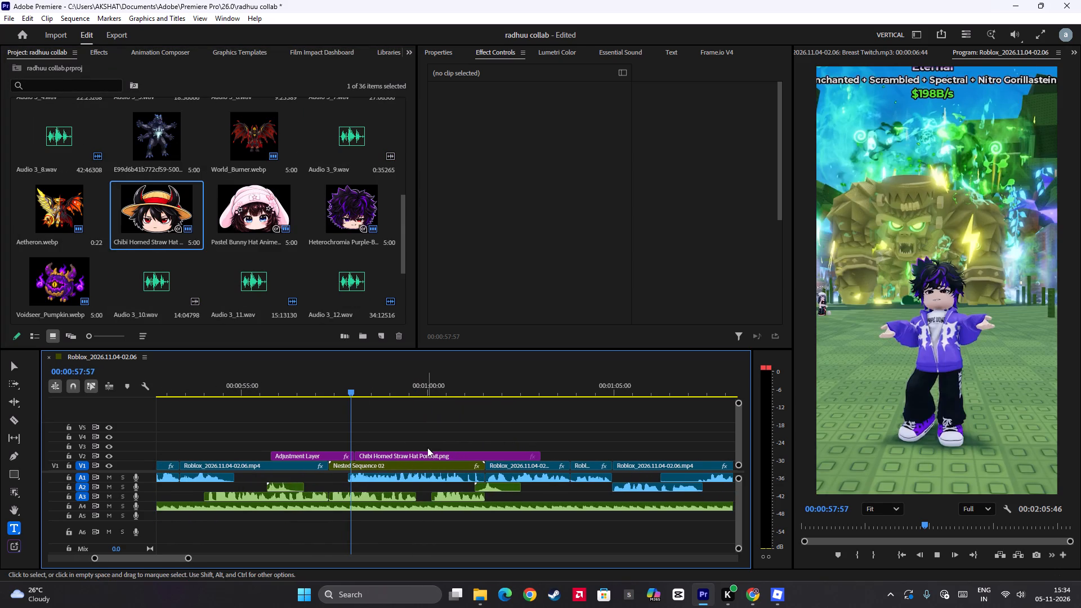
pyautogui.press('space')
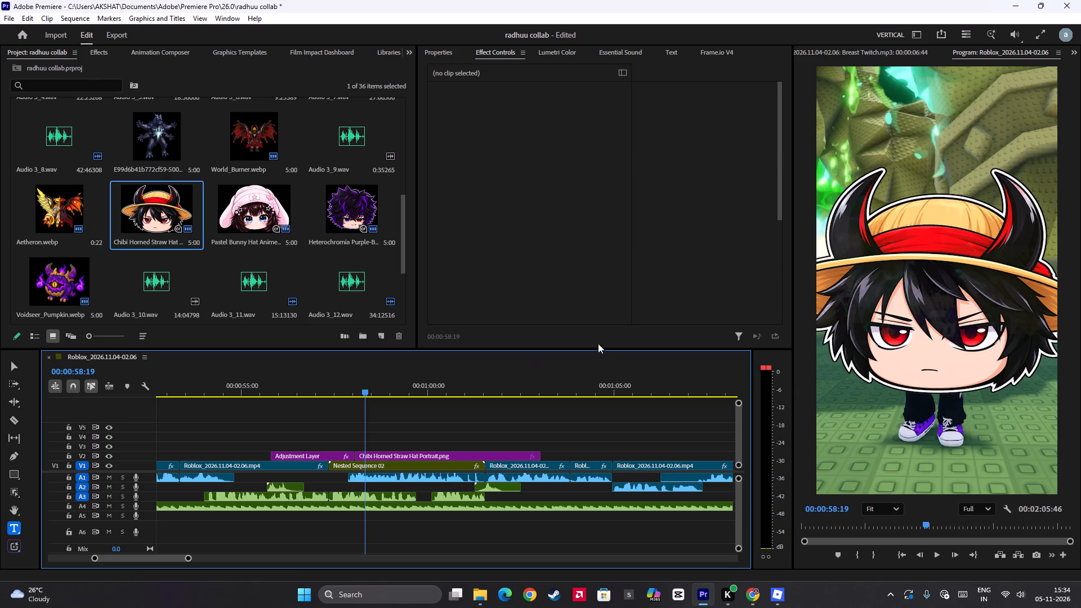
pyautogui.press('t')
pyautogui.click(987, 139)
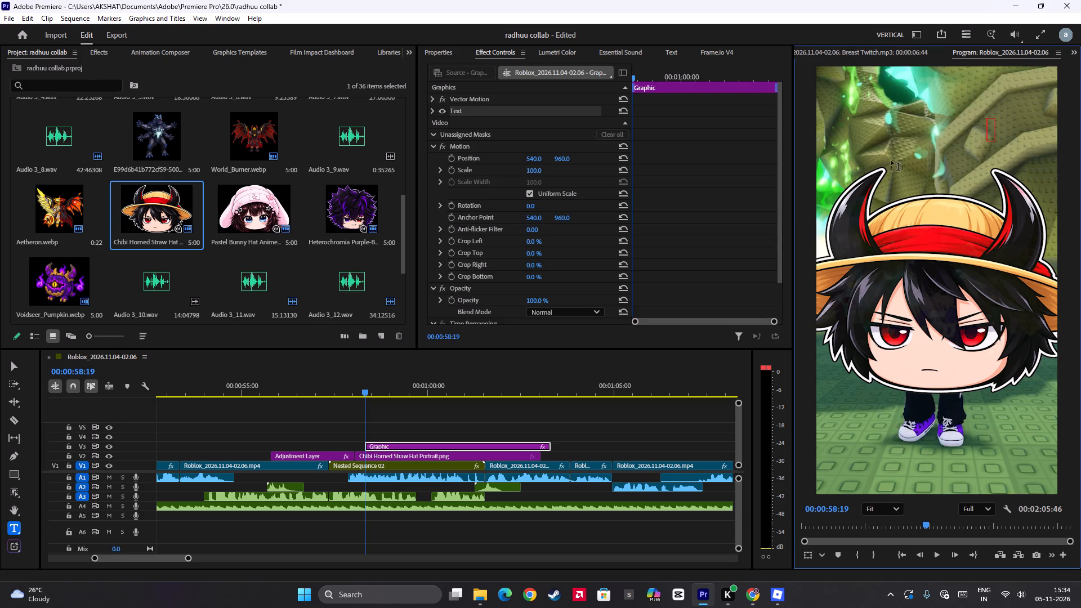
pyautogui.scroll(4, 476, 175)
pyautogui.press('1')
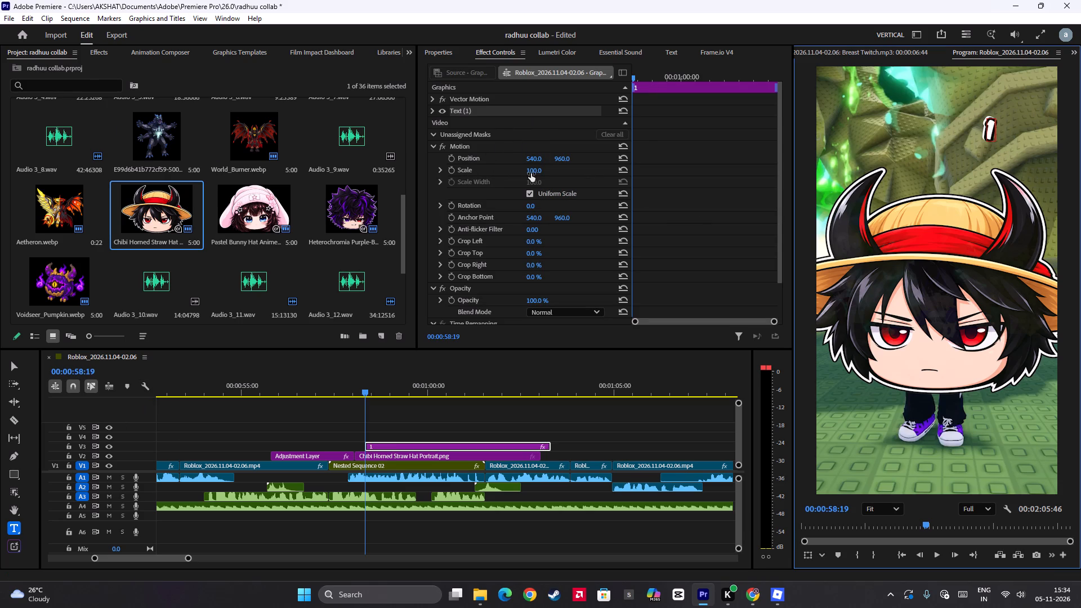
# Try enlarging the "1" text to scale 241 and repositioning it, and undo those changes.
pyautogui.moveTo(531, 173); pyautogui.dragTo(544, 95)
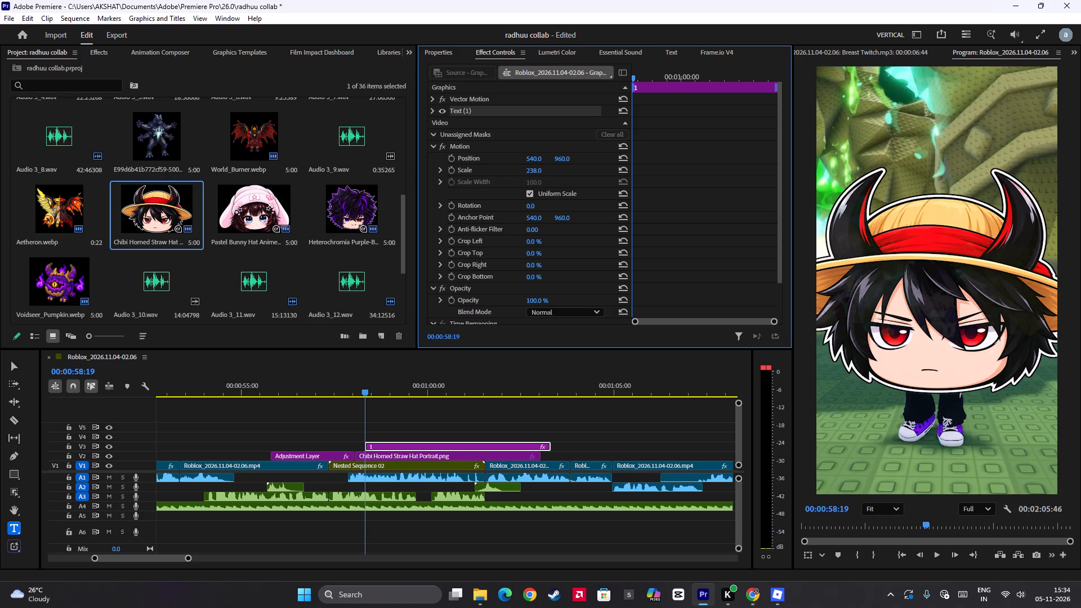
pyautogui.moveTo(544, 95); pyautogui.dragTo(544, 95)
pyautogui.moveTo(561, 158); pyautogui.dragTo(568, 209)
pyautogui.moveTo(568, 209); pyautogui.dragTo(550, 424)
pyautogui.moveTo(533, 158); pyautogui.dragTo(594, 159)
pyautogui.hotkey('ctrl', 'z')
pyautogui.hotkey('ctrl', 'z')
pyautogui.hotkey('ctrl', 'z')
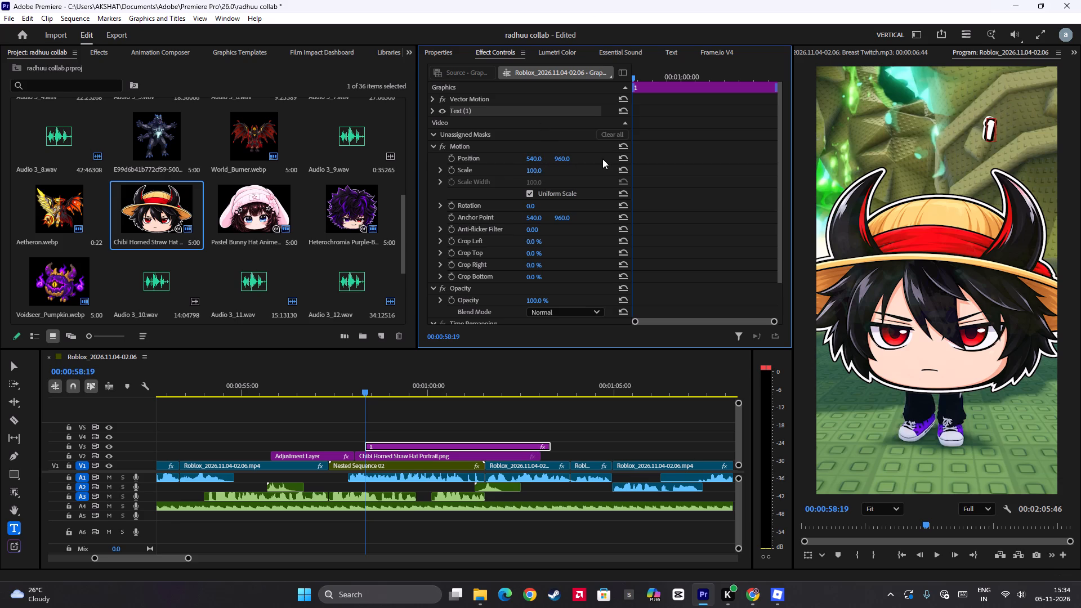
# Set the "1" text graphic's scale to 198 and its position to 357, 1490.
pyautogui.moveTo(533, 172); pyautogui.dragTo(538, 145)
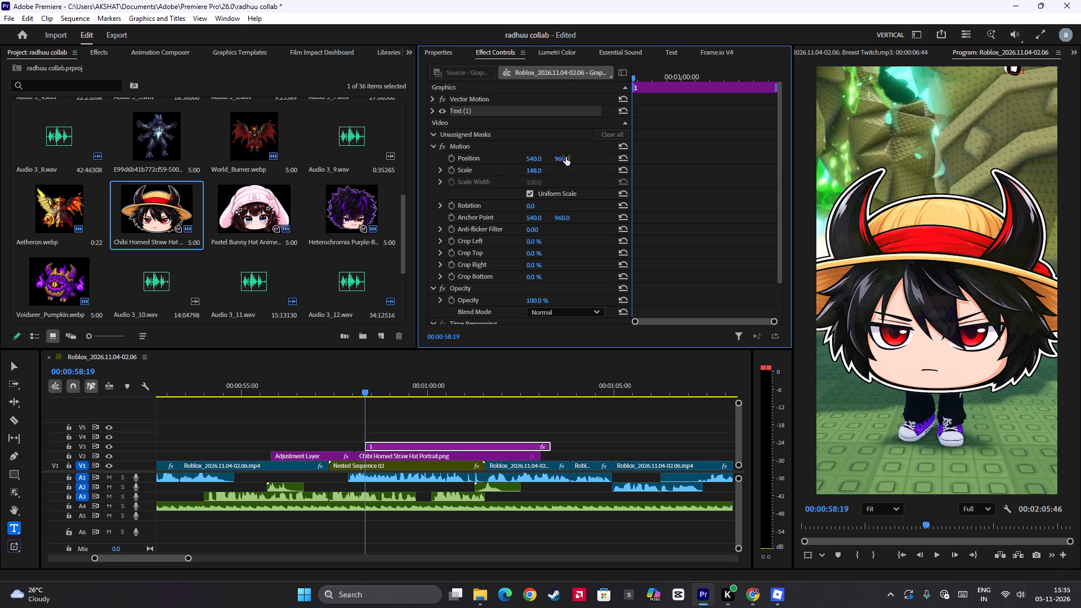
pyautogui.moveTo(566, 157); pyautogui.dragTo(559, 70)
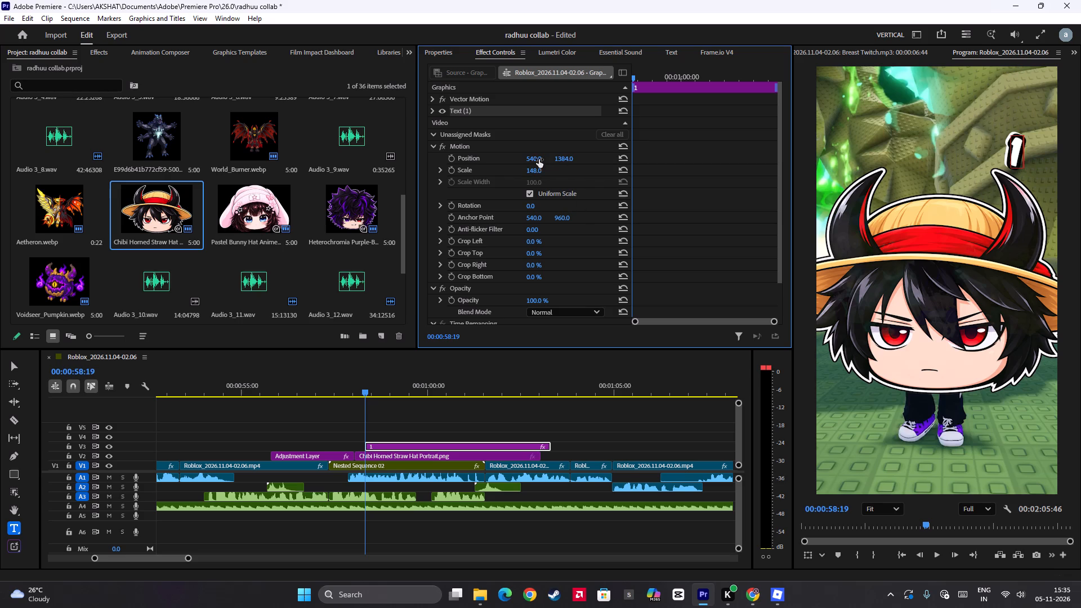
pyautogui.moveTo(533, 159); pyautogui.dragTo(454, 158)
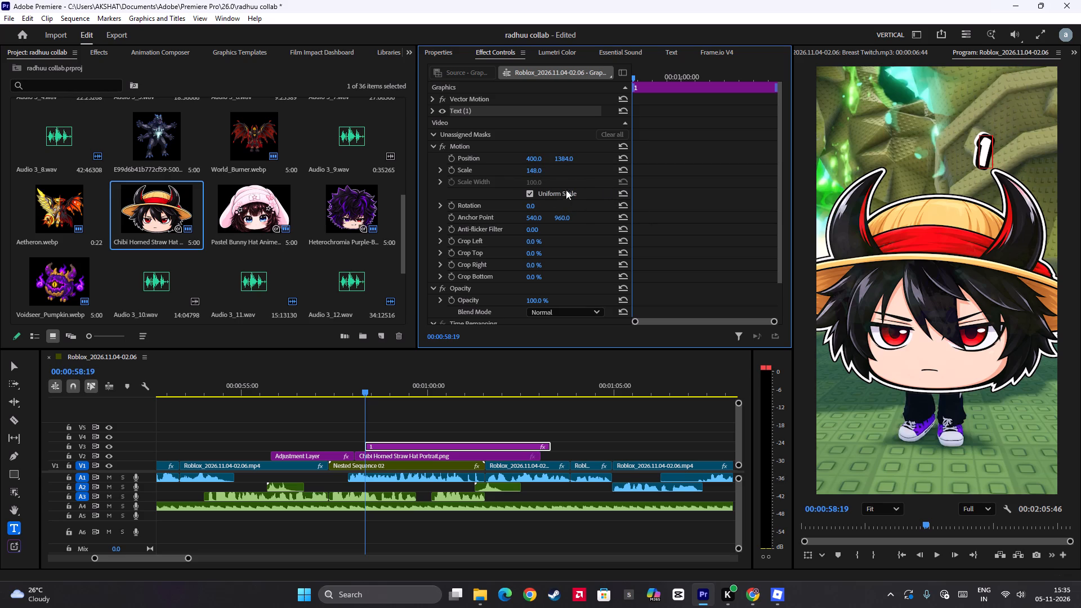
pyautogui.moveTo(532, 169); pyautogui.dragTo(534, 138)
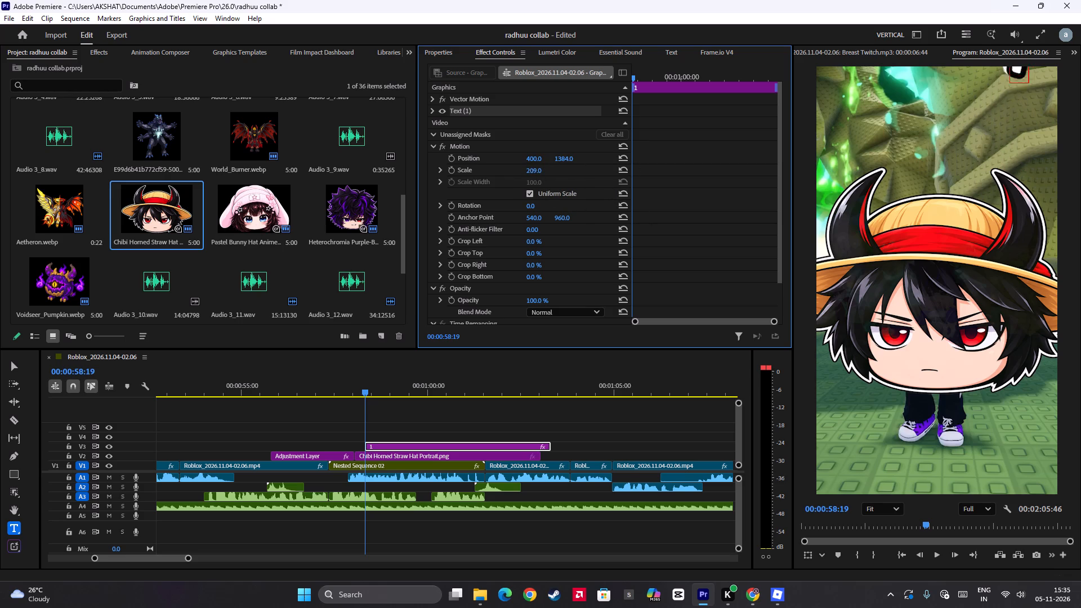
pyautogui.moveTo(534, 138); pyautogui.dragTo(532, 141)
pyautogui.moveTo(565, 157); pyautogui.dragTo(562, 173)
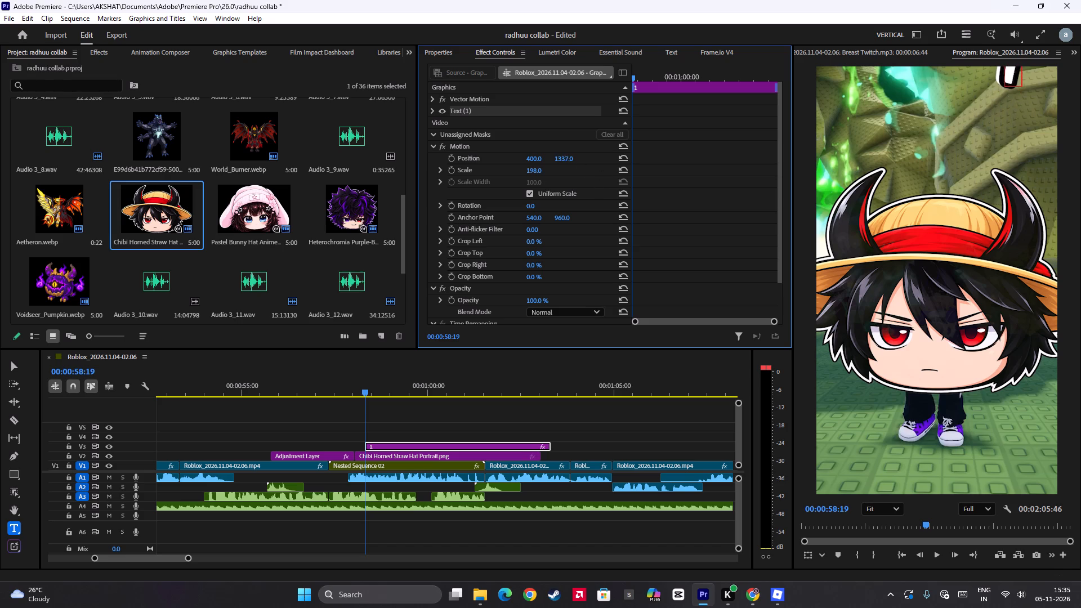
pyautogui.moveTo(562, 173); pyautogui.dragTo(555, 97)
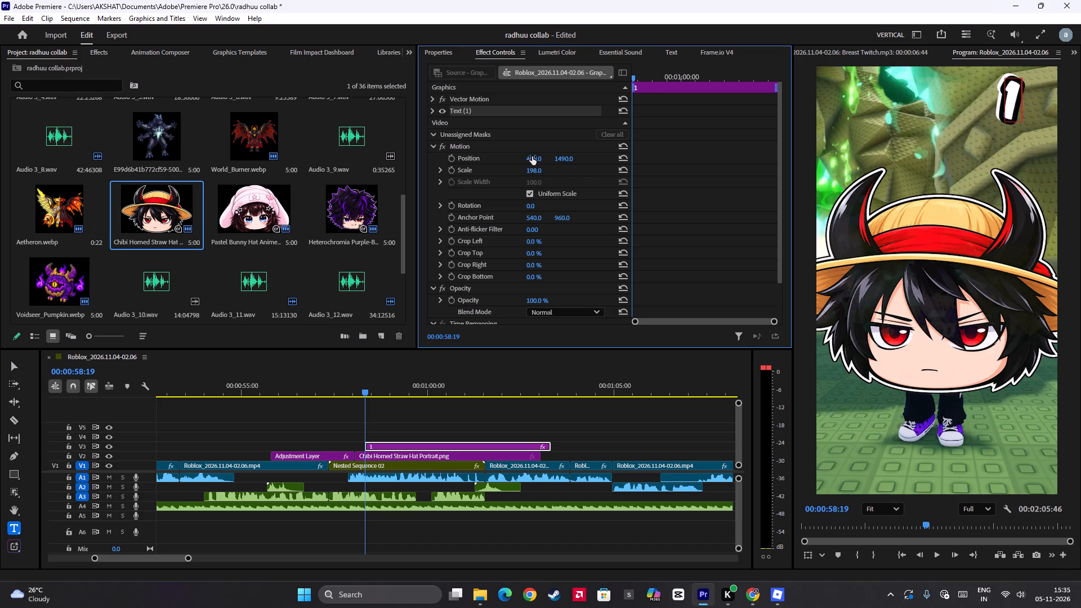
pyautogui.moveTo(533, 155); pyautogui.dragTo(510, 157)
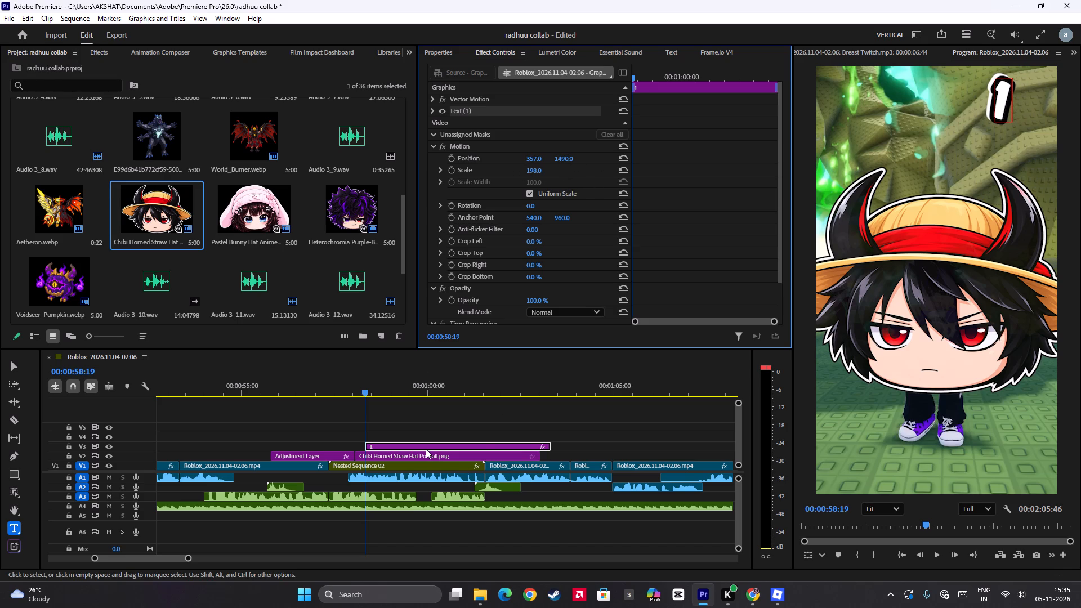
# Shrink the straw hat sticker to scale 40 and position it at 402, 246 beside the "1".
pyautogui.click(426, 452)
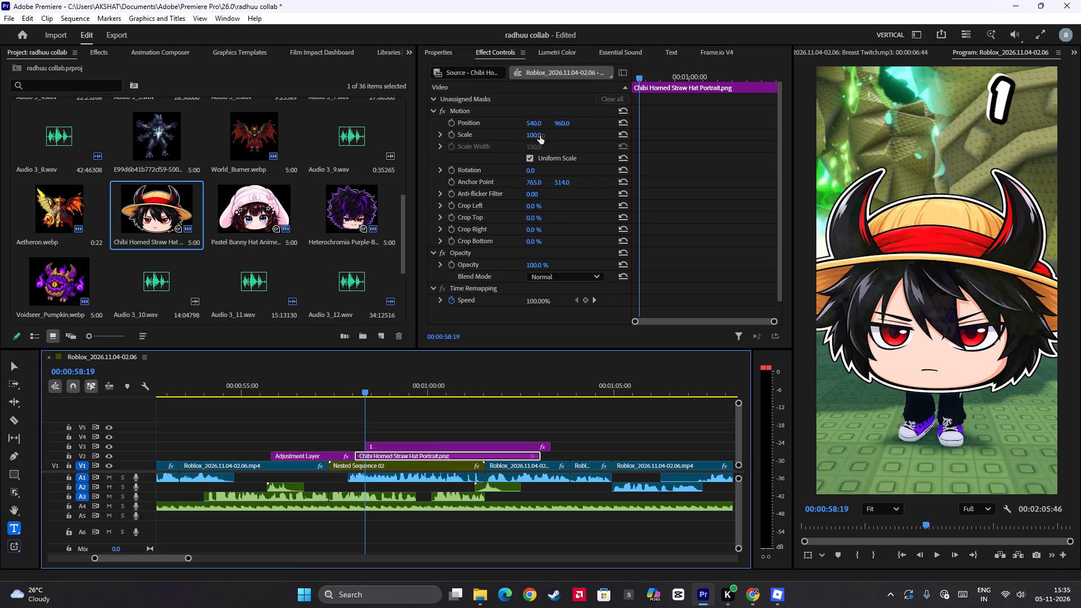
pyautogui.moveTo(540, 136); pyautogui.dragTo(539, 165)
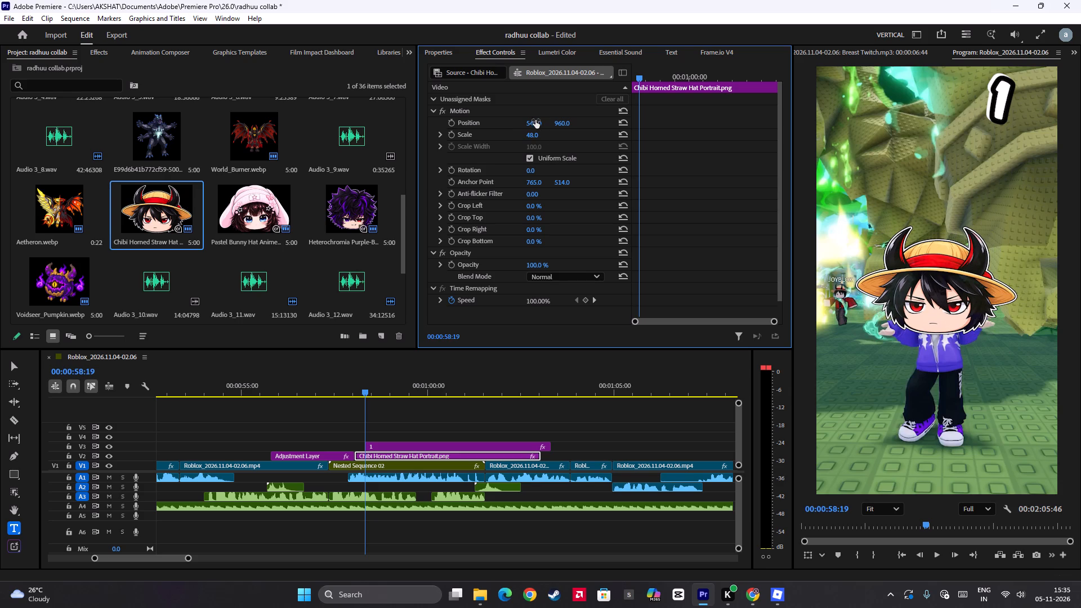
pyautogui.moveTo(535, 120); pyautogui.dragTo(524, 124)
pyautogui.hotkey('ctrl', 'z')
pyautogui.moveTo(564, 122); pyautogui.dragTo(547, 470)
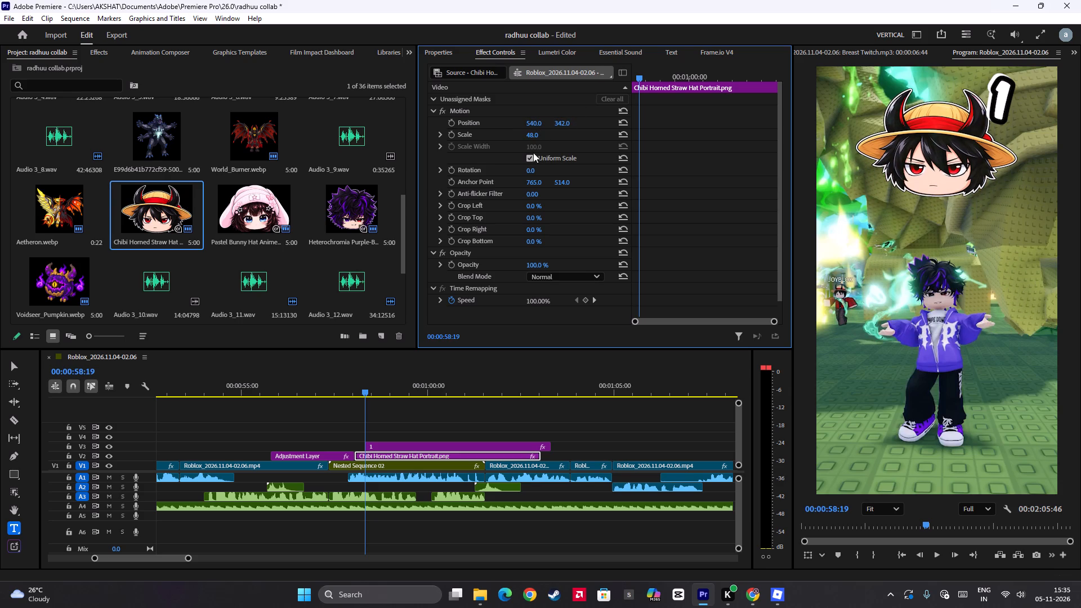
pyautogui.moveTo(531, 126); pyautogui.dragTo(458, 135)
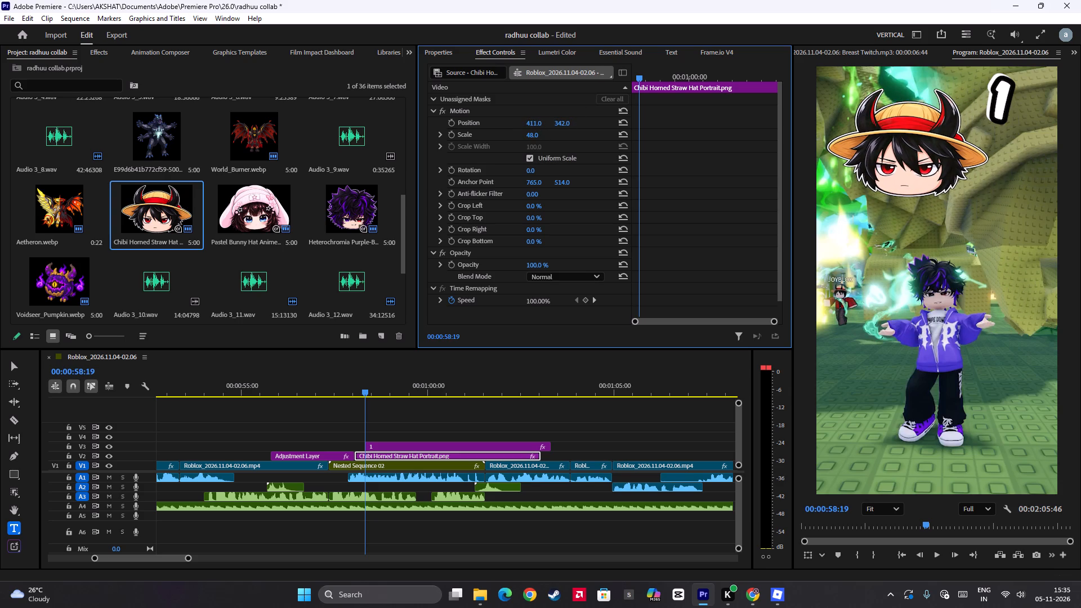
pyautogui.moveTo(458, 135); pyautogui.dragTo(453, 136)
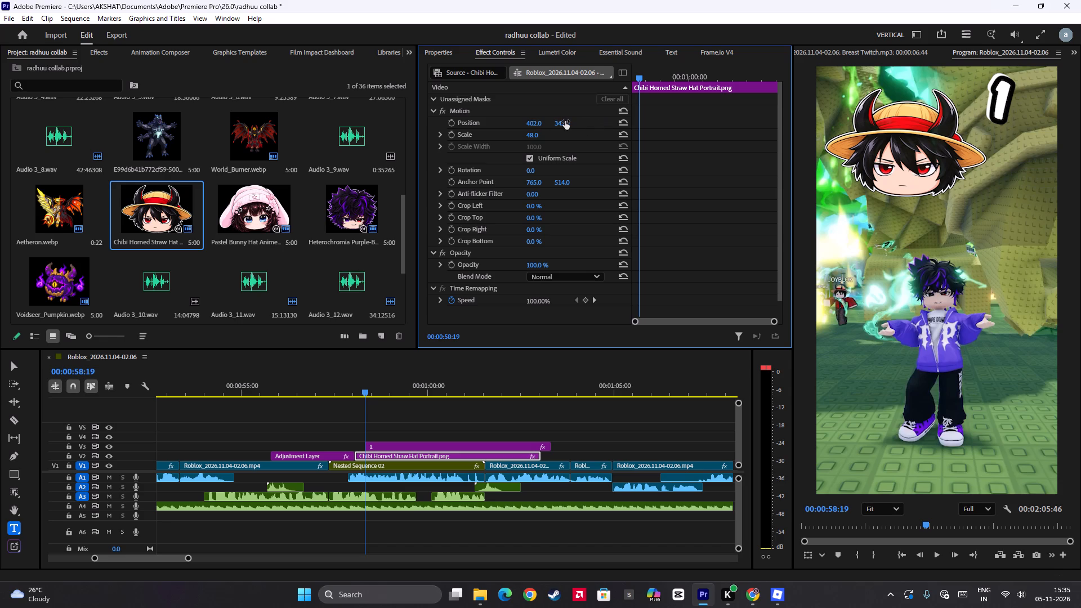
pyautogui.moveTo(528, 137); pyautogui.dragTo(529, 142)
pyautogui.moveTo(566, 123); pyautogui.dragTo(558, 182)
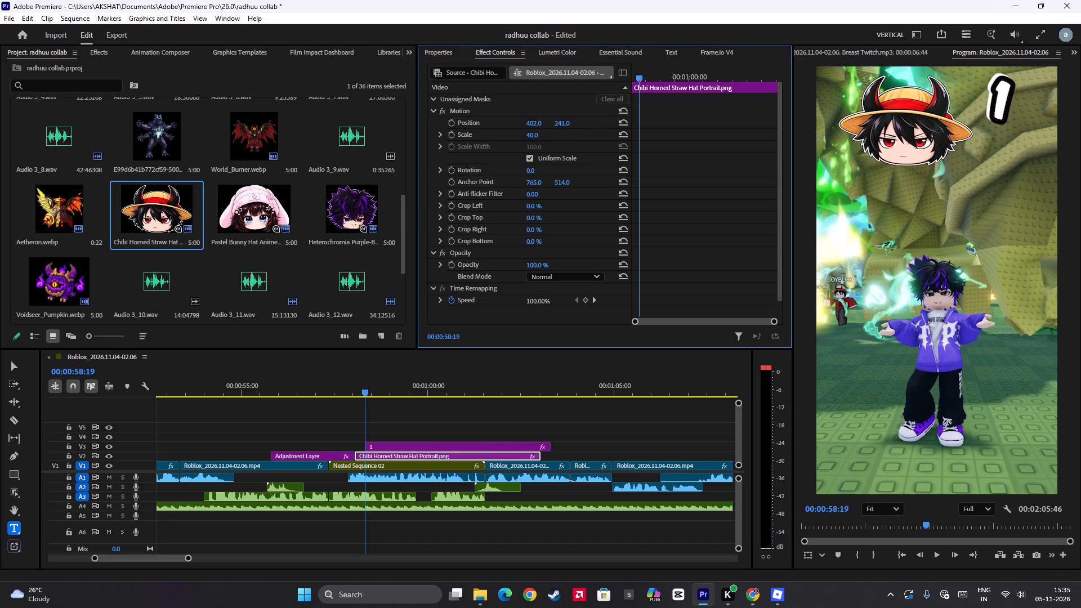
pyautogui.moveTo(558, 182); pyautogui.dragTo(558, 177)
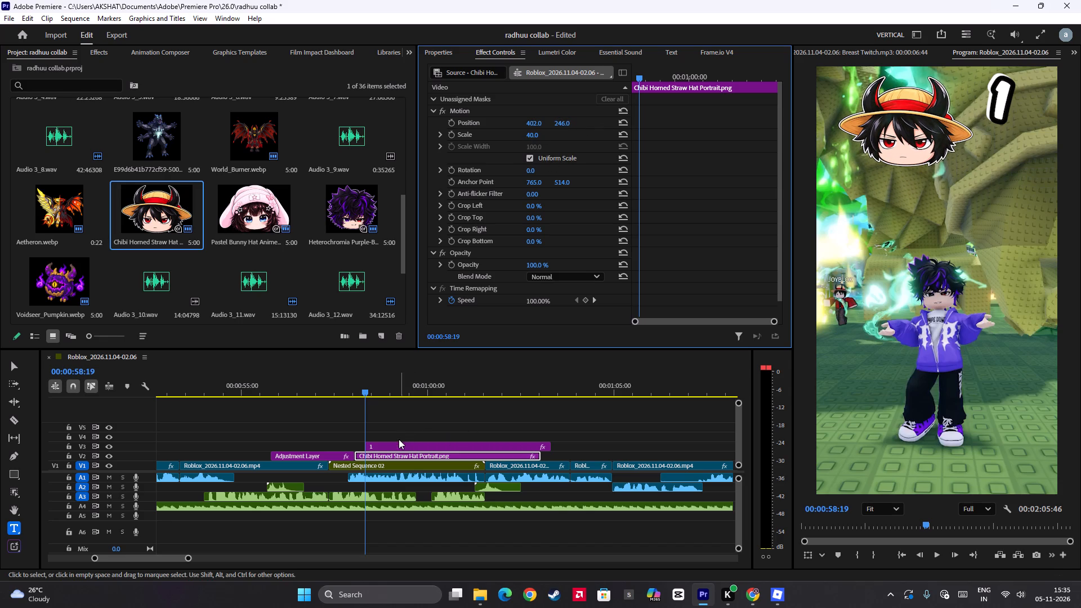
# Lower the "1" text graphic to a vertical position of 1610.
pyautogui.click(396, 444)
pyautogui.moveTo(562, 159); pyautogui.dragTo(555, 91)
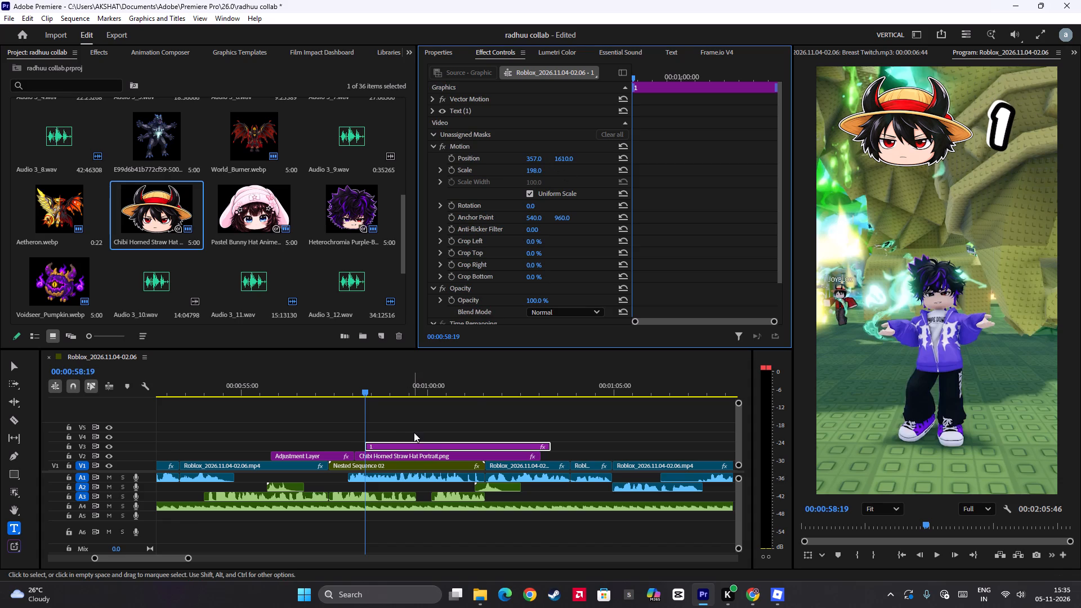
# Extend the start of the "1" text clip on V3 back to the straw hat sticker clip's start.
pyautogui.keyDown('alt'); pyautogui.scroll(7, 416, 433); pyautogui.keyUp('alt')
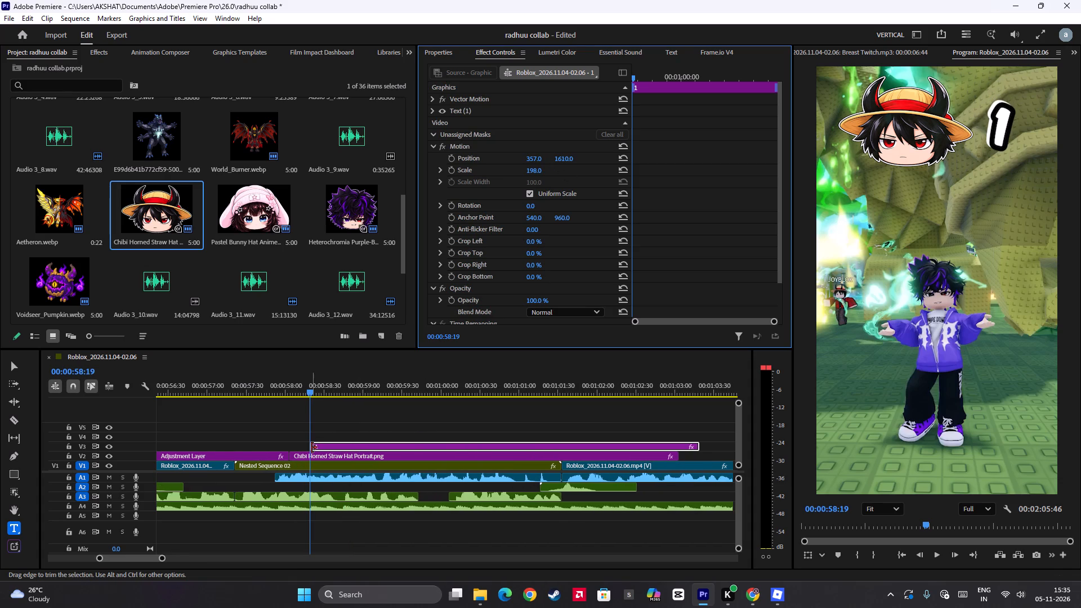
pyautogui.moveTo(311, 448); pyautogui.dragTo(293, 450)
# Cut the "1" text and straw hat sticker clips at 00:00:58:50 and delete the pieces after the cut.
pyautogui.press('space')
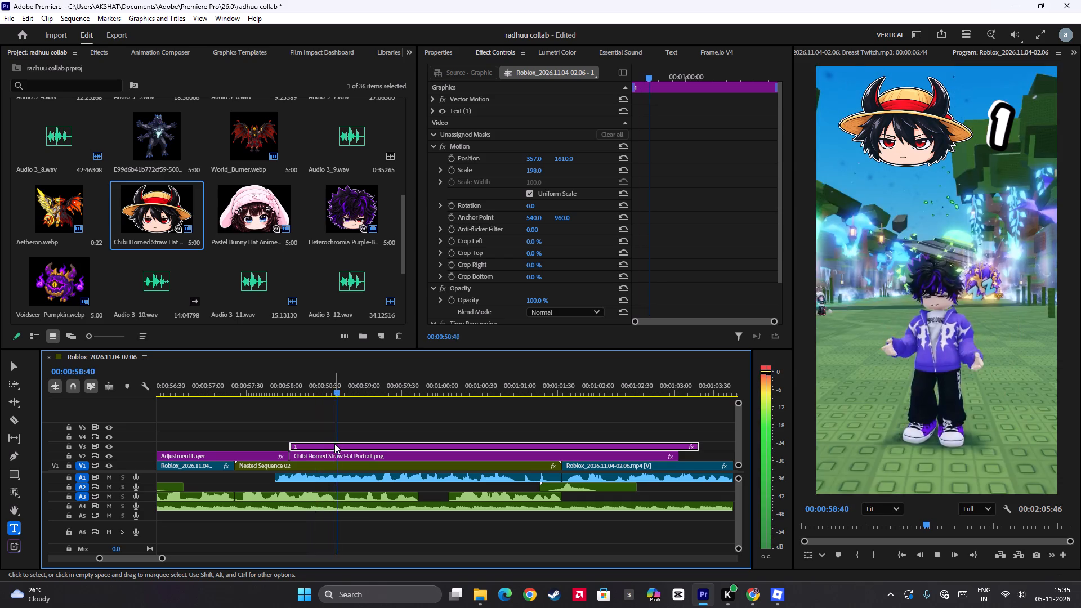
pyautogui.press('space')
pyautogui.click(275, 384)
pyautogui.press('space')
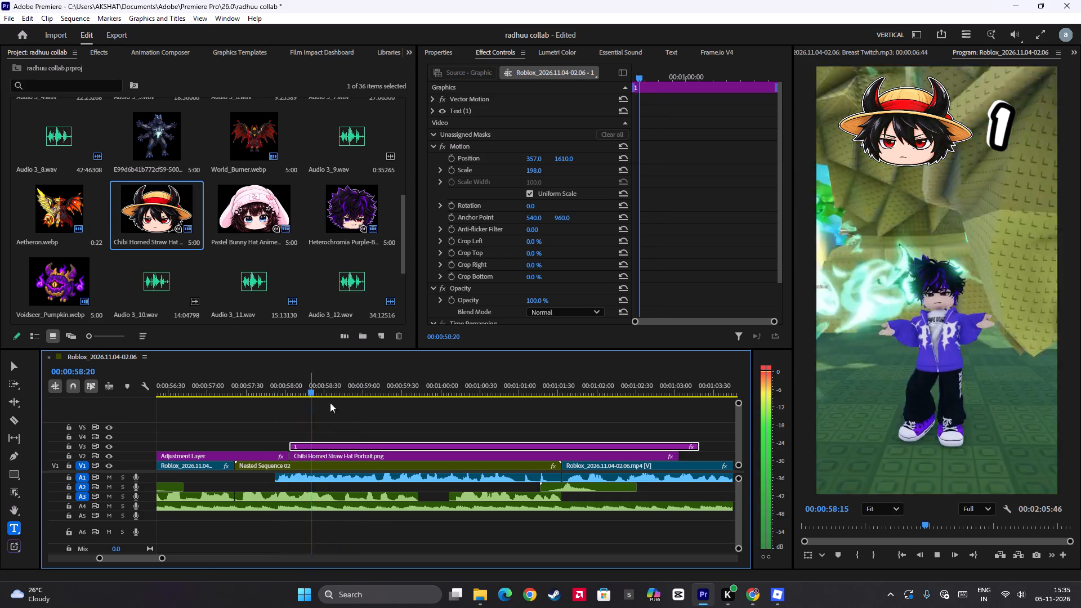
pyautogui.press('space')
pyautogui.moveTo(384, 426); pyautogui.dragTo(363, 464)
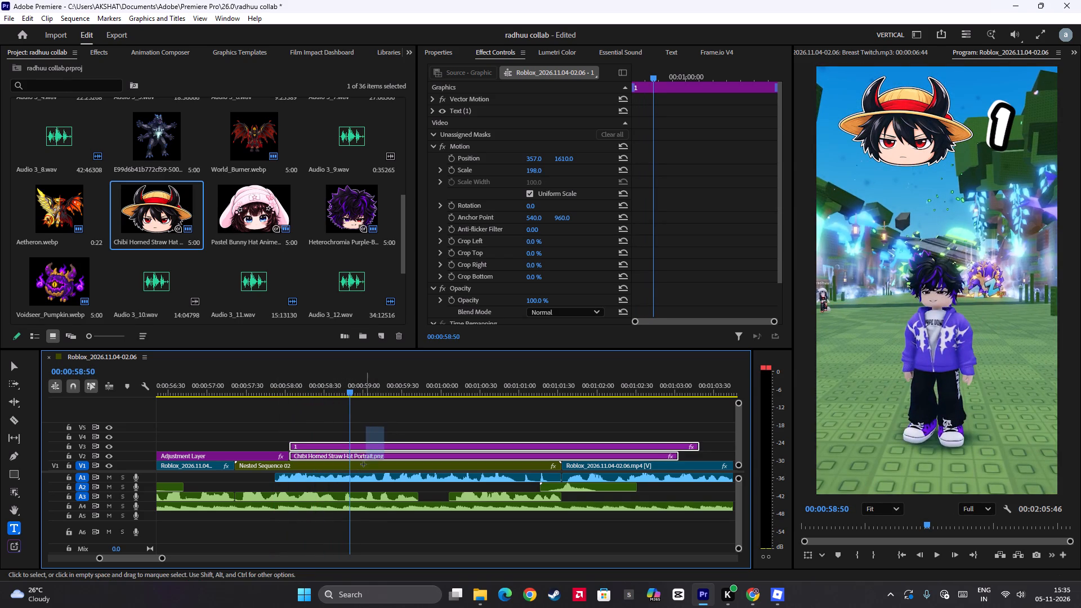
pyautogui.moveTo(363, 464); pyautogui.dragTo(363, 456)
pyautogui.hotkey('ctrl', 'b')
pyautogui.moveTo(383, 430); pyautogui.dragTo(377, 454)
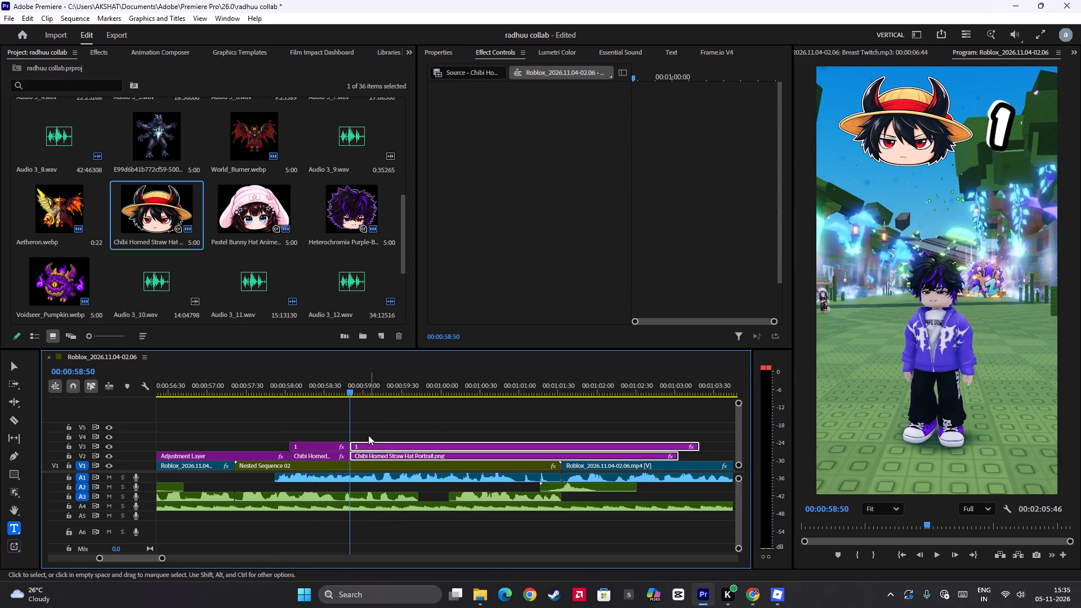
pyautogui.press('BackSpace')
# Nest the "1" text and straw hat sticker clips together, keeping the name Nested Sequence 03.
pyautogui.moveTo(351, 426); pyautogui.dragTo(291, 459)
pyautogui.moveTo(321, 424); pyautogui.dragTo(315, 455)
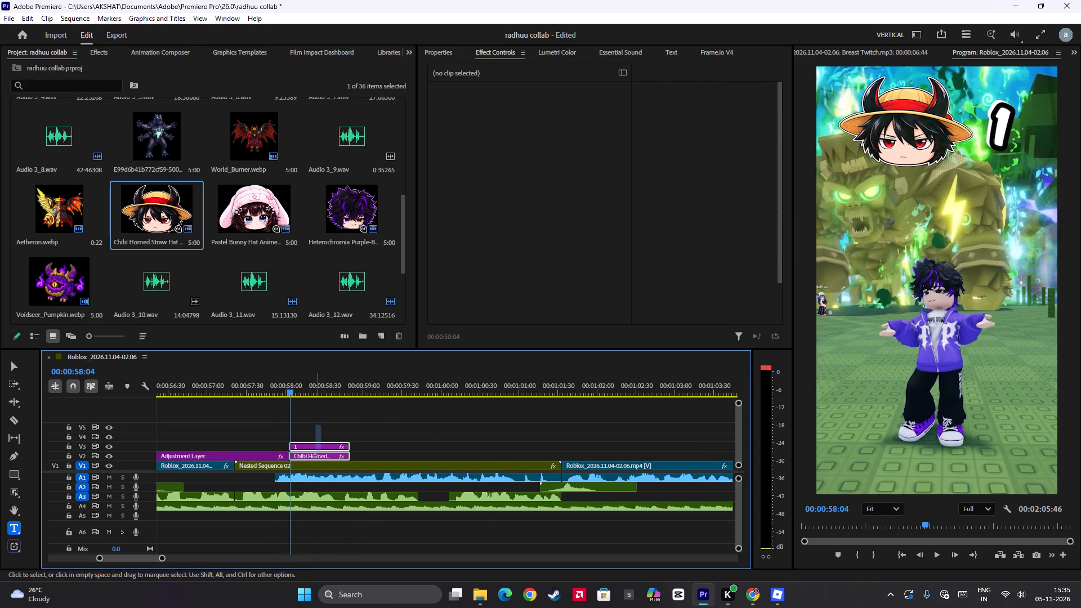
pyautogui.moveTo(315, 455); pyautogui.dragTo(315, 455)
pyautogui.rightClick(314, 455)
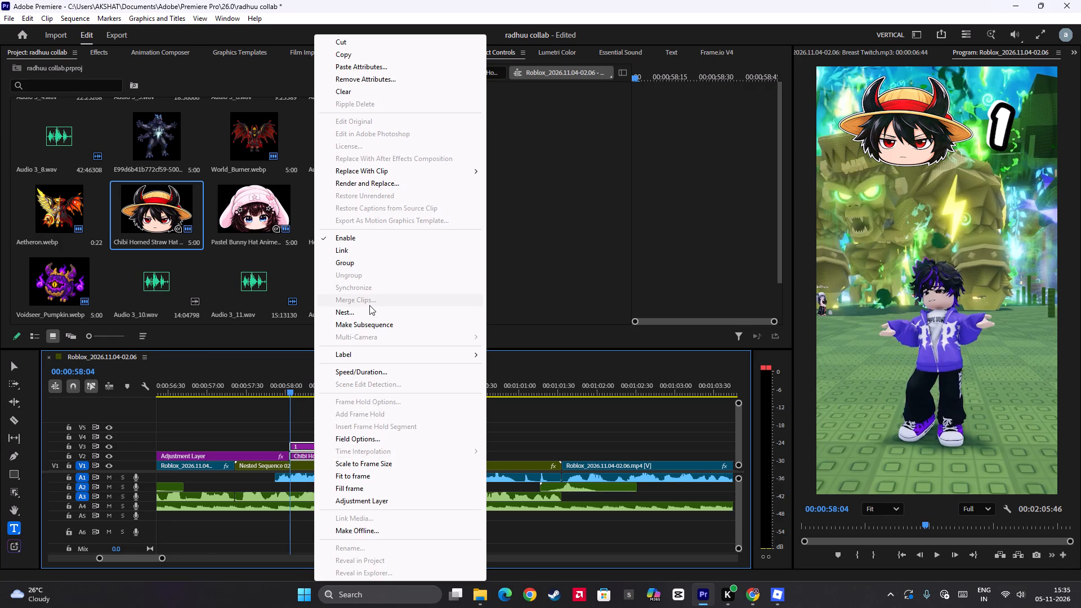
pyautogui.click(368, 312)
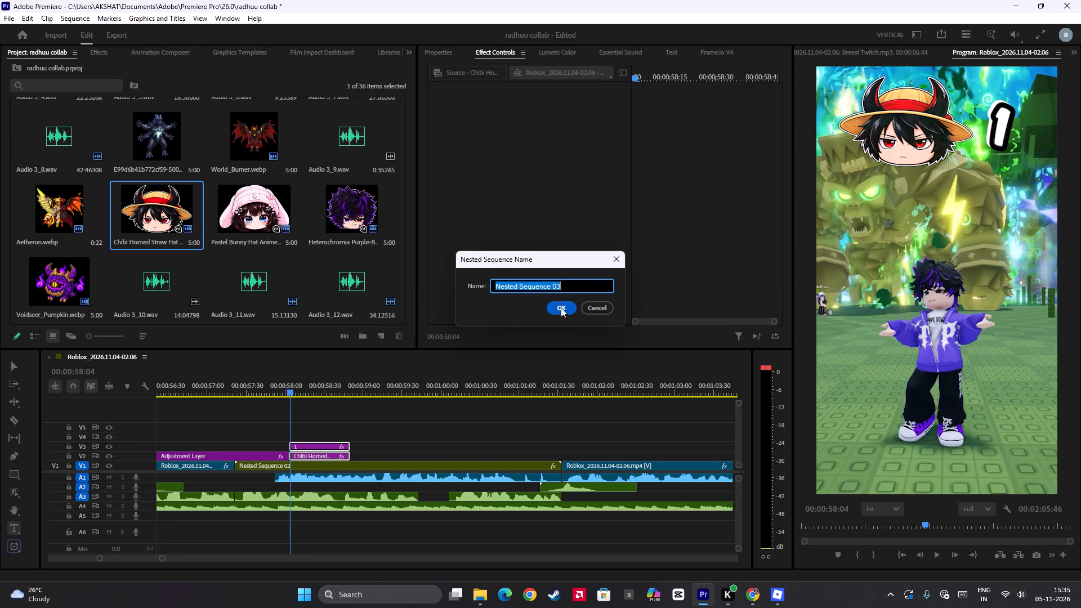
pyautogui.click(562, 307)
# Find the Malice Slide In Down Fast preset with the search "fast", apply it to Nested Sequence 03, and preview the entrance.
pyautogui.click(99, 52)
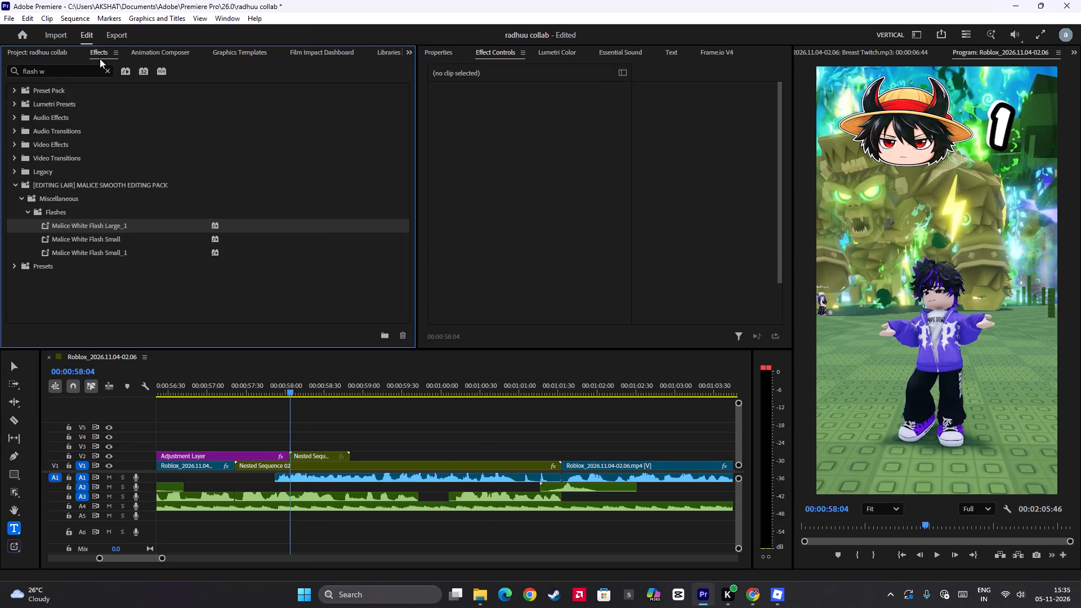
pyautogui.moveTo(75, 71); pyautogui.dragTo(0, 72)
pyautogui.write('fast')
pyautogui.scroll(-2, 118, 304)
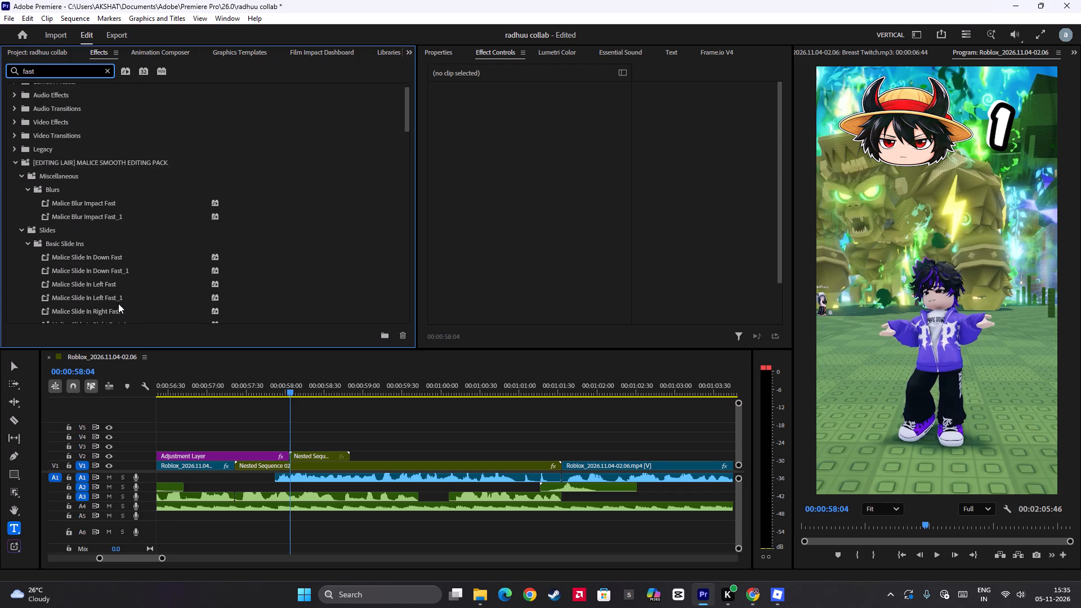
pyautogui.scroll(-5, 117, 298)
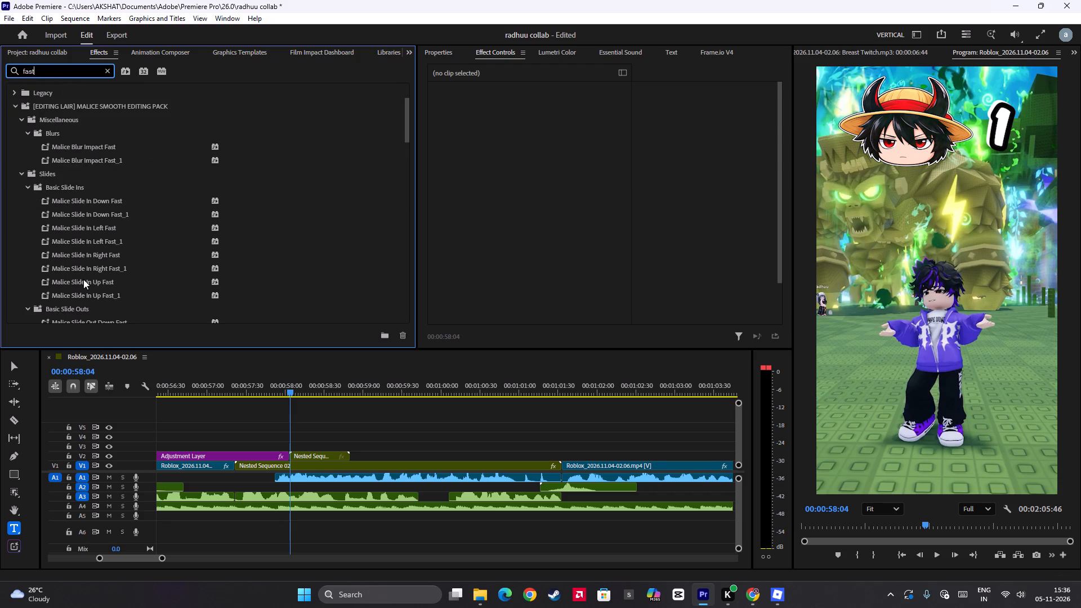
pyautogui.moveTo(106, 201); pyautogui.dragTo(301, 451)
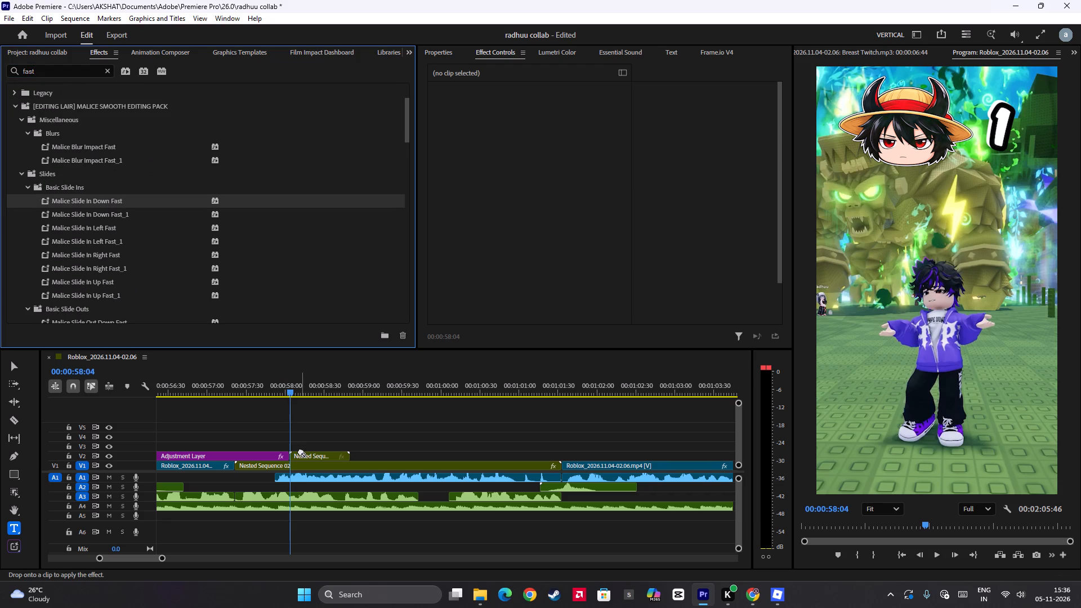
pyautogui.moveTo(301, 451); pyautogui.dragTo(303, 454)
pyautogui.press('space')
pyautogui.press('space')
pyautogui.press('space')
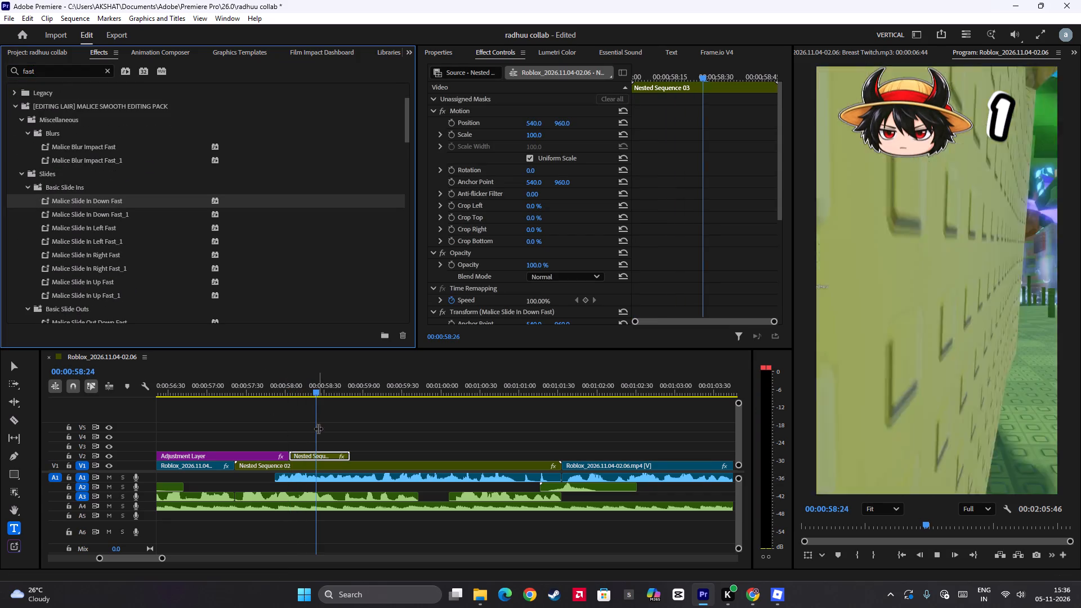
pyautogui.press('space')
pyautogui.moveTo(365, 437); pyautogui.dragTo(314, 447)
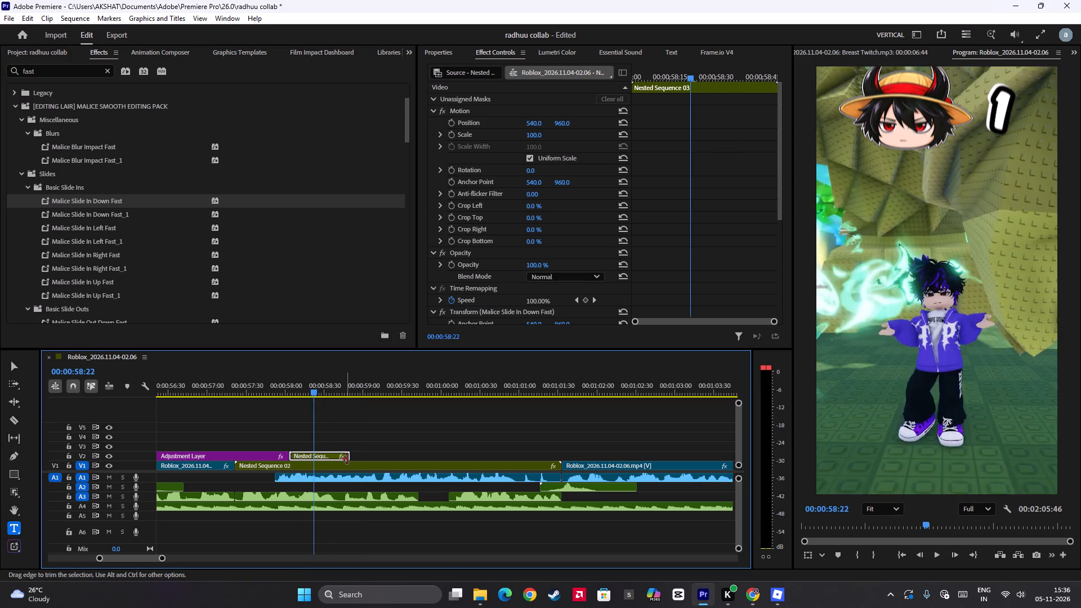
pyautogui.press('space')
pyautogui.press('space')
pyautogui.moveTo(348, 456); pyautogui.dragTo(361, 459)
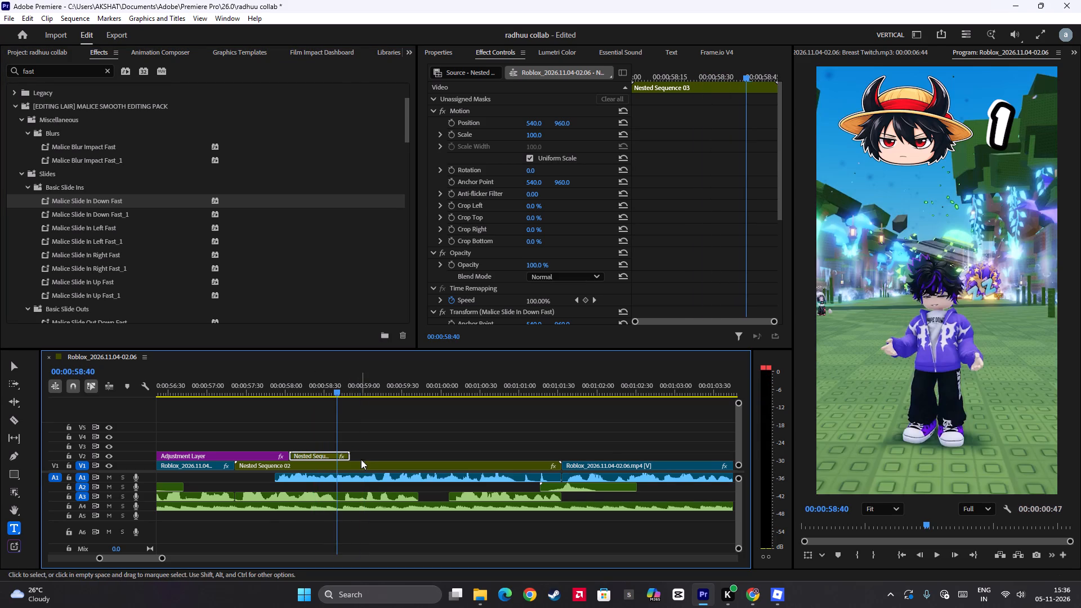
pyautogui.moveTo(339, 434); pyautogui.dragTo(294, 439)
pyautogui.press('space')
pyautogui.press('space')
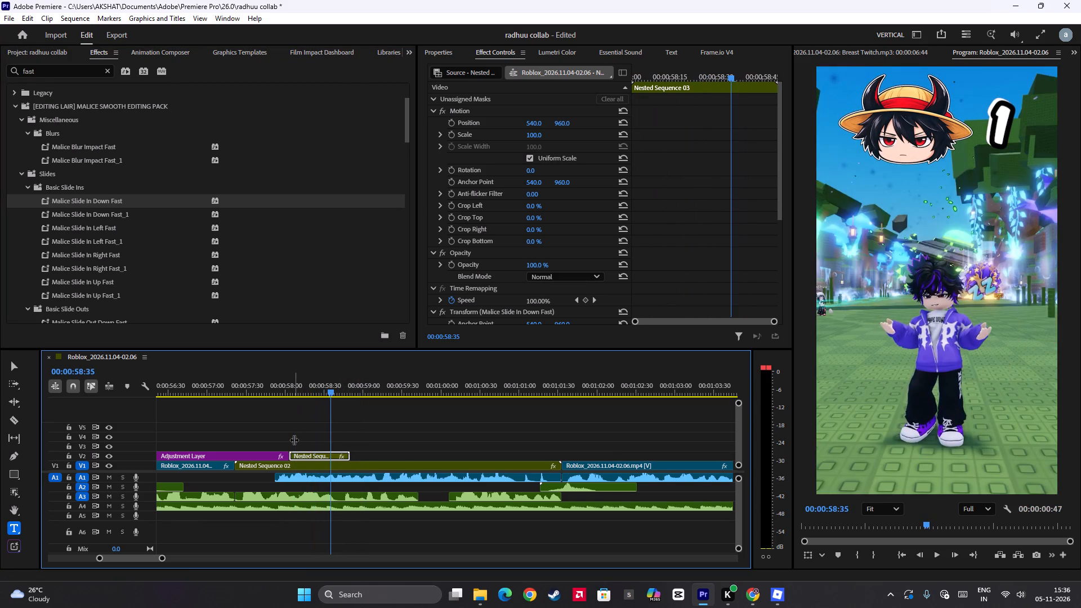
# Find the Malice Jelly Zoom Out Horizontal preset with the search "zoom out", apply it to Nested Sequence 03, and preview it.
pyautogui.moveTo(57, 69); pyautogui.dragTo(0, 62)
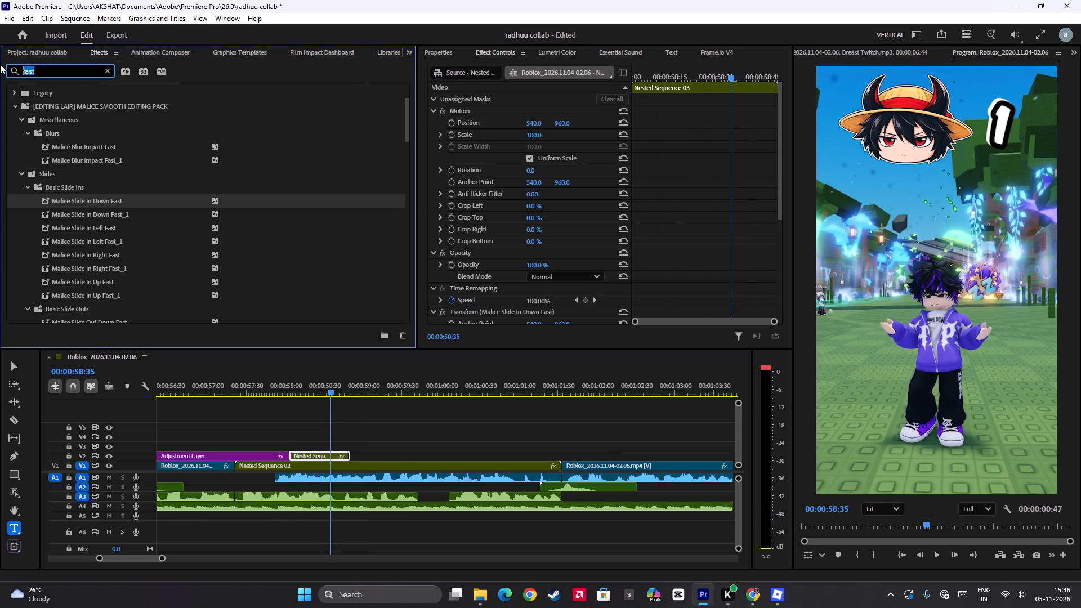
pyautogui.write('zoom')
pyautogui.press('space')
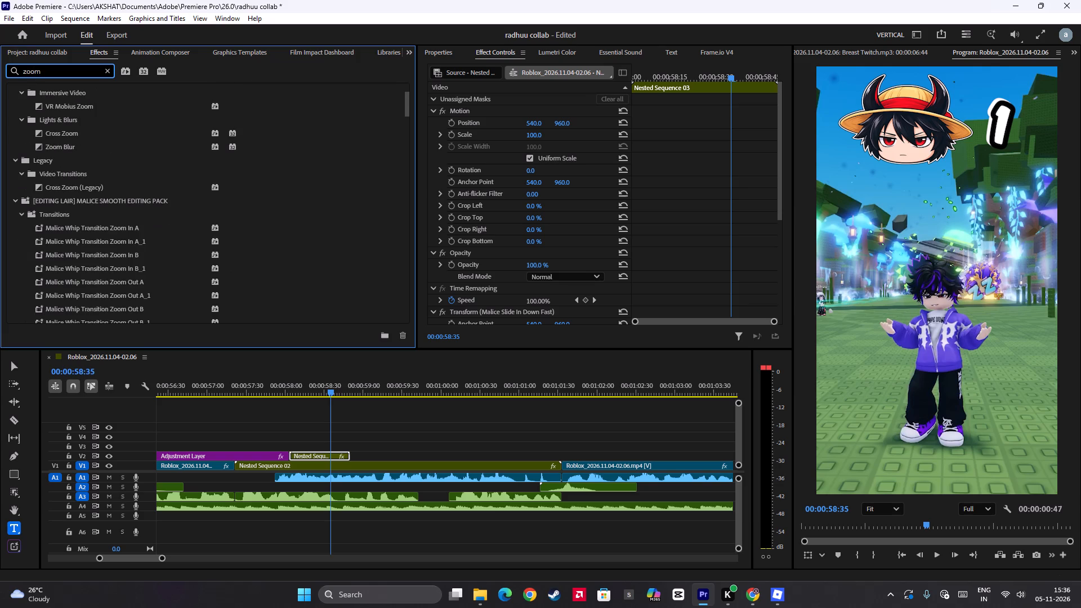
pyautogui.write('out')
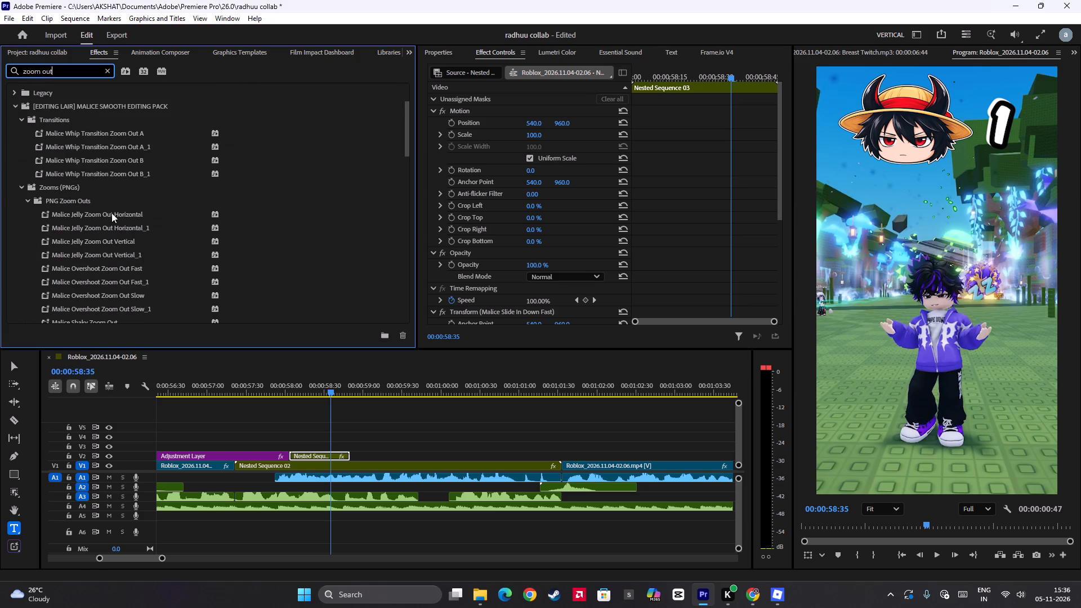
pyautogui.moveTo(113, 214); pyautogui.dragTo(328, 455)
pyautogui.click(288, 390)
pyautogui.press('space')
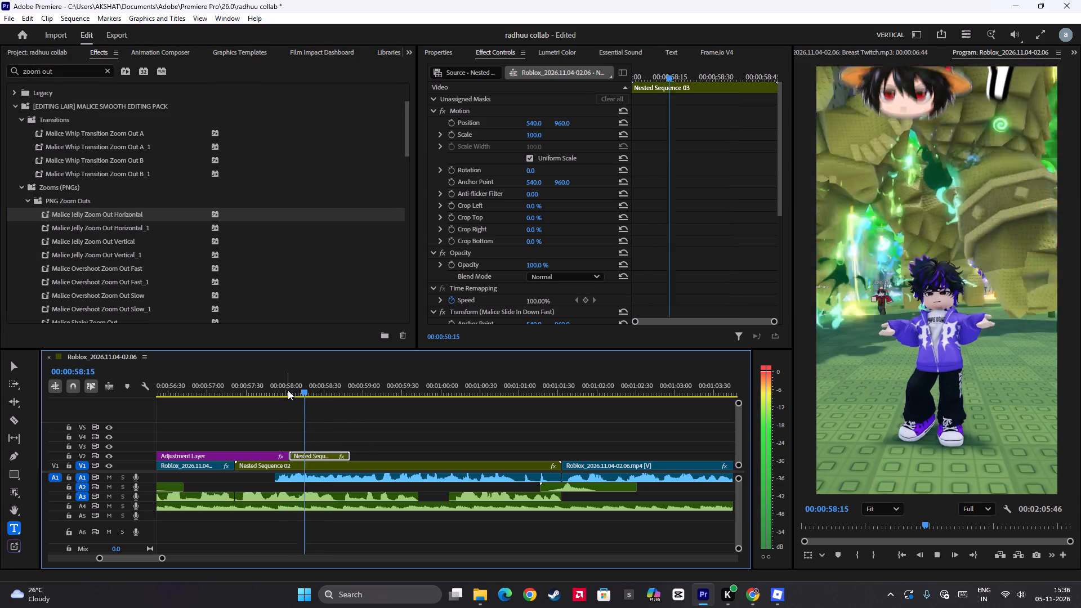
pyautogui.press('space')
pyautogui.click(288, 390)
pyautogui.press('space')
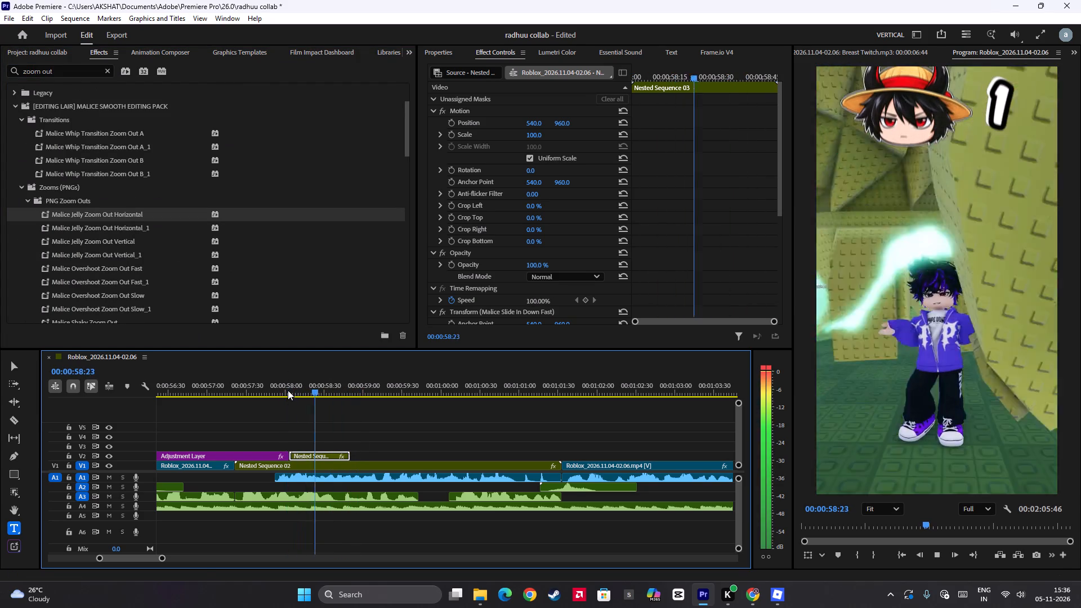
pyautogui.press('space')
# Add mario_coin_sound from the Downloads folder on A2 so its audible hit lines up with Nested Sequence 03's start at 00:00:58:04.
pyautogui.moveTo(329, 437); pyautogui.dragTo(291, 461)
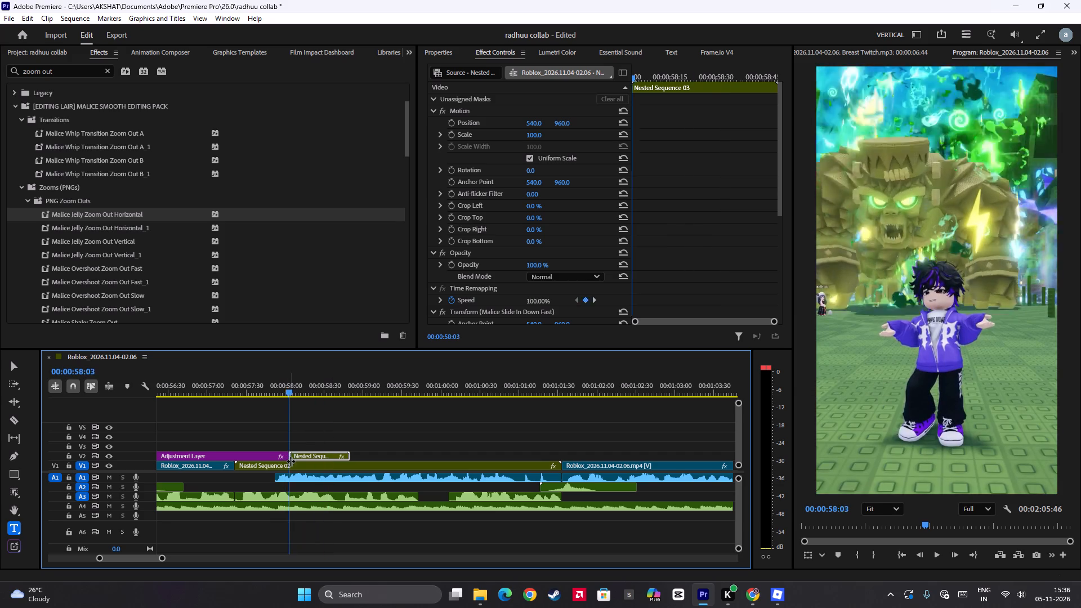
pyautogui.moveTo(291, 461); pyautogui.dragTo(291, 462)
pyautogui.click(475, 603)
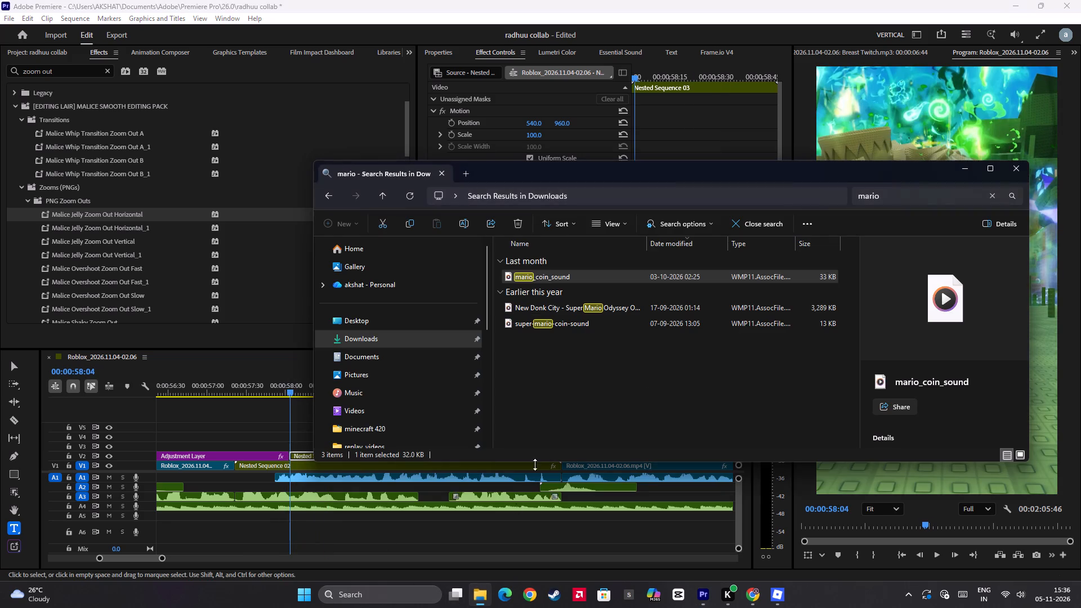
pyautogui.moveTo(552, 280); pyautogui.dragTo(293, 533)
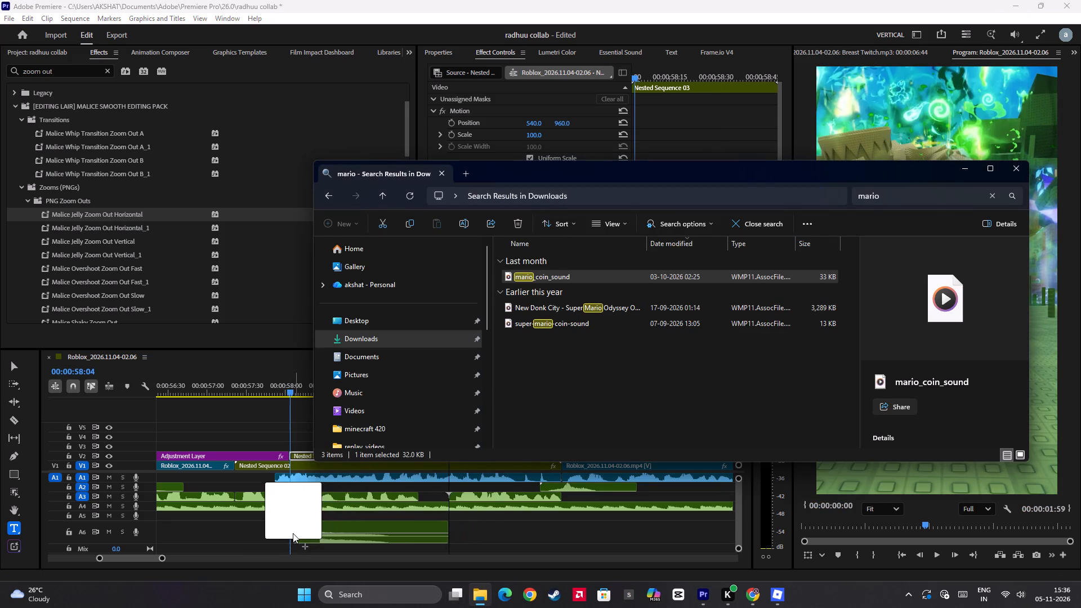
pyautogui.moveTo(293, 533); pyautogui.dragTo(292, 533)
pyautogui.click(369, 0)
pyautogui.keyDown('alt'); pyautogui.scroll(6, 319, 515); pyautogui.keyUp('alt')
pyautogui.click(343, 537)
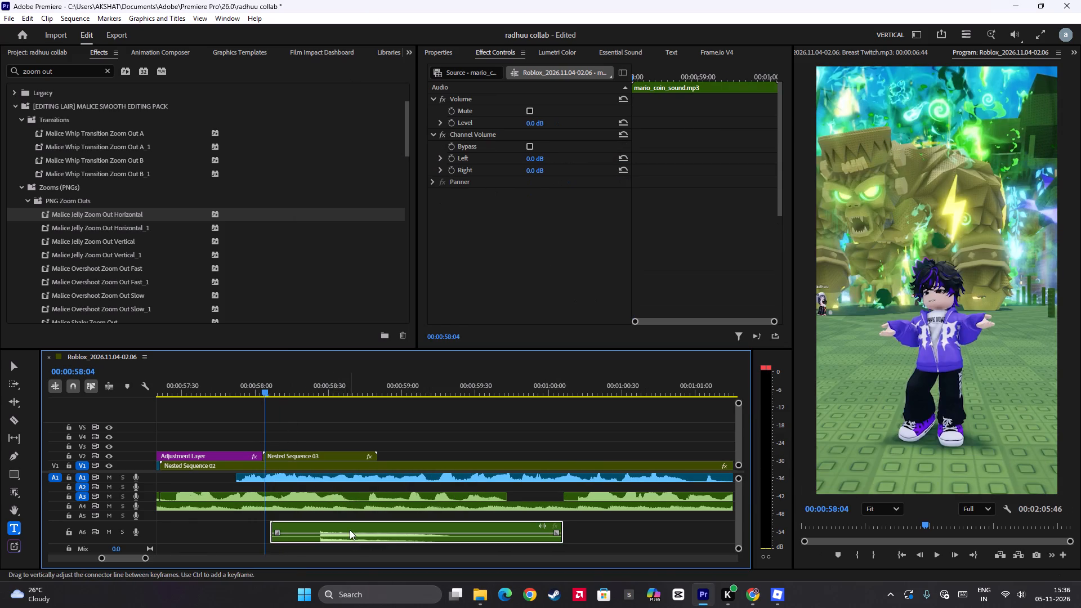
pyautogui.moveTo(350, 529); pyautogui.dragTo(289, 490)
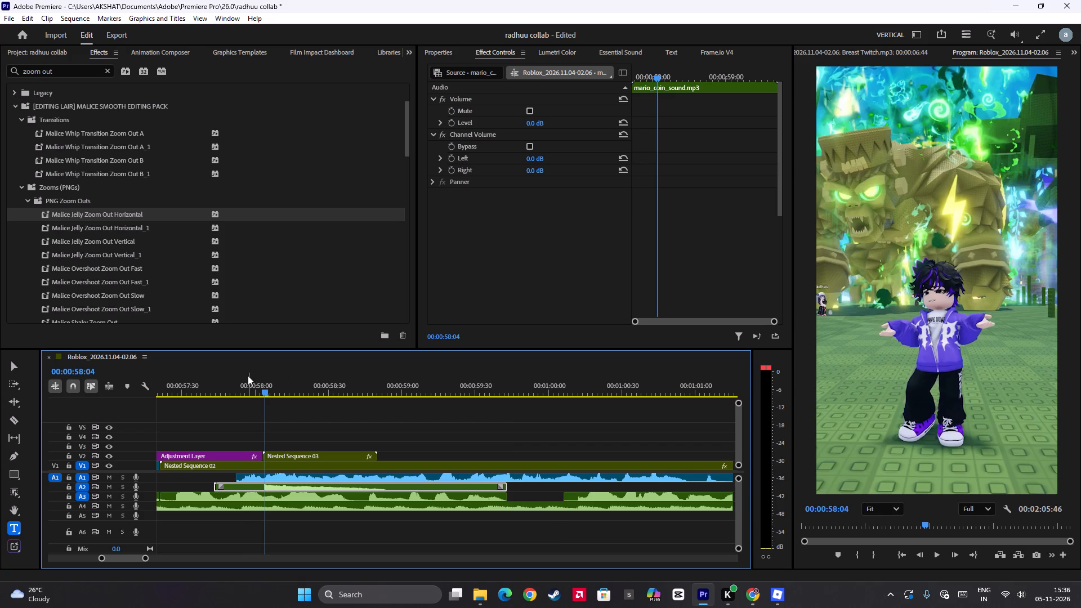
pyautogui.click(244, 392)
pyautogui.press('space')
pyautogui.press('space')
pyautogui.click(245, 390)
pyautogui.press('space')
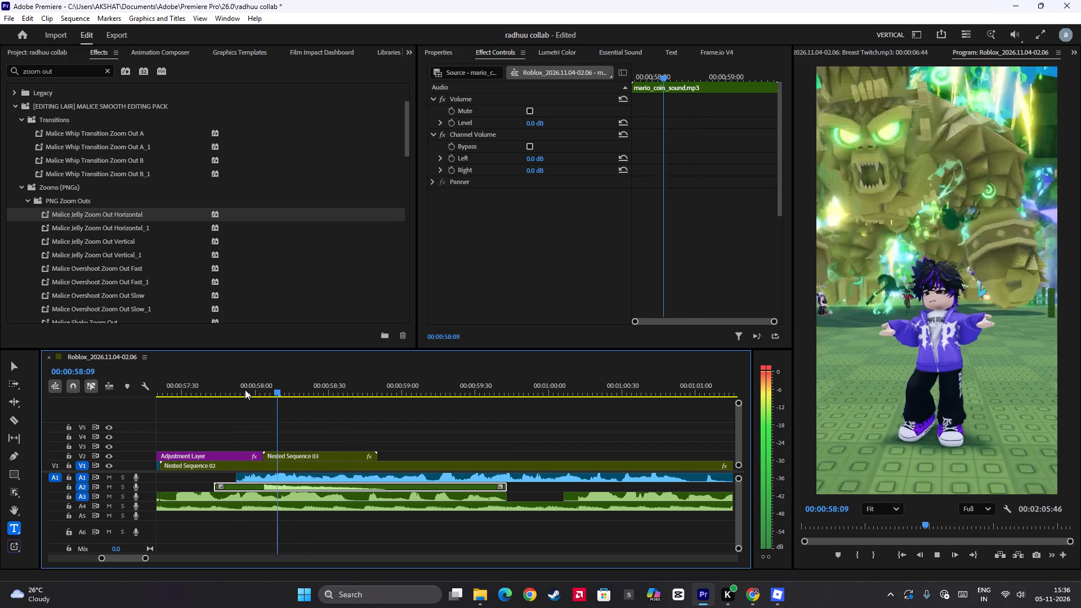
# Play through the following footage to about 00:01:07:55, then replay from about 00:01:06:06 to find where a sound effect fits.
pyautogui.keyDown('alt'); pyautogui.scroll(-4, 503, 500); pyautogui.keyUp('alt')
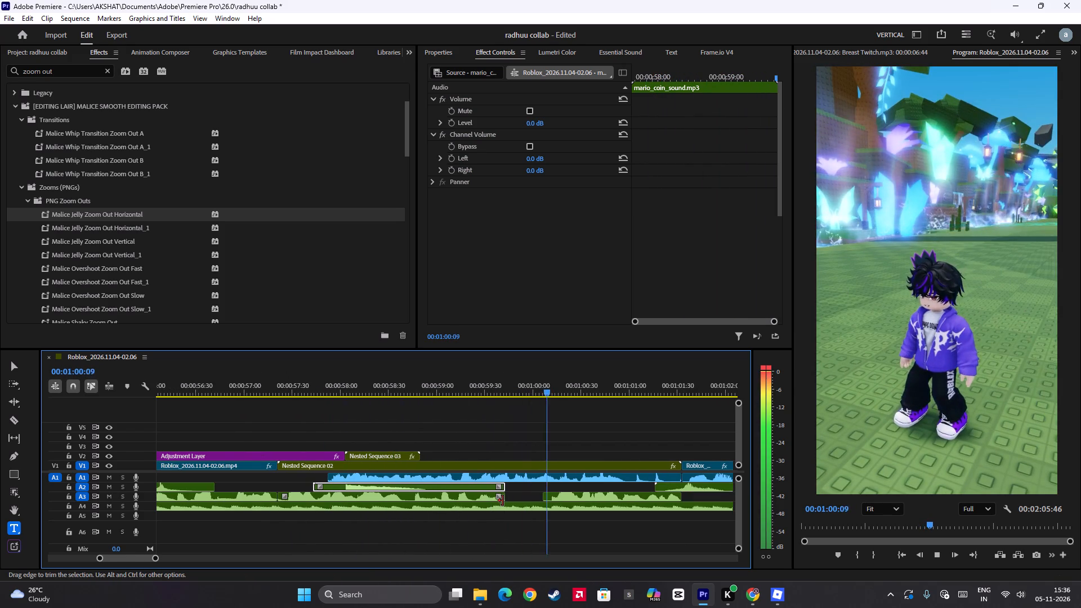
pyautogui.scroll(-14, 503, 500)
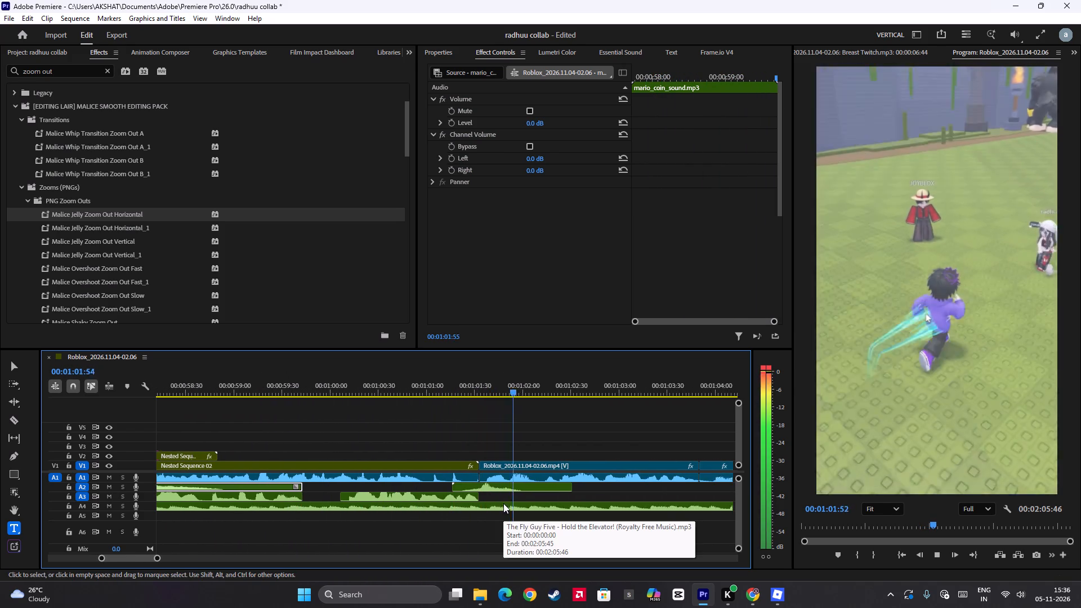
pyautogui.scroll(-14, 503, 503)
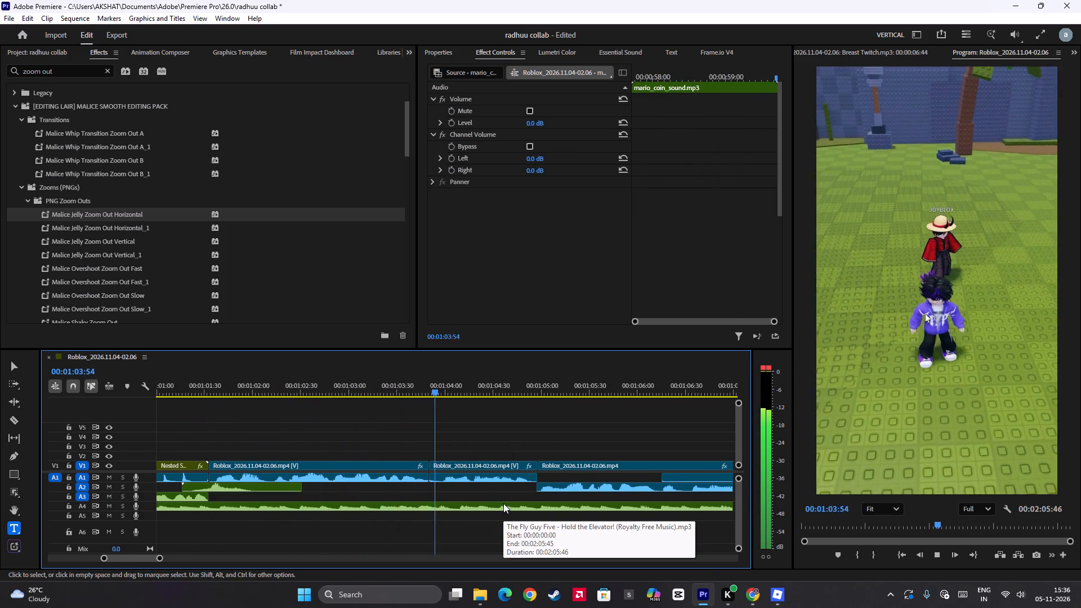
pyautogui.scroll(-11, 503, 503)
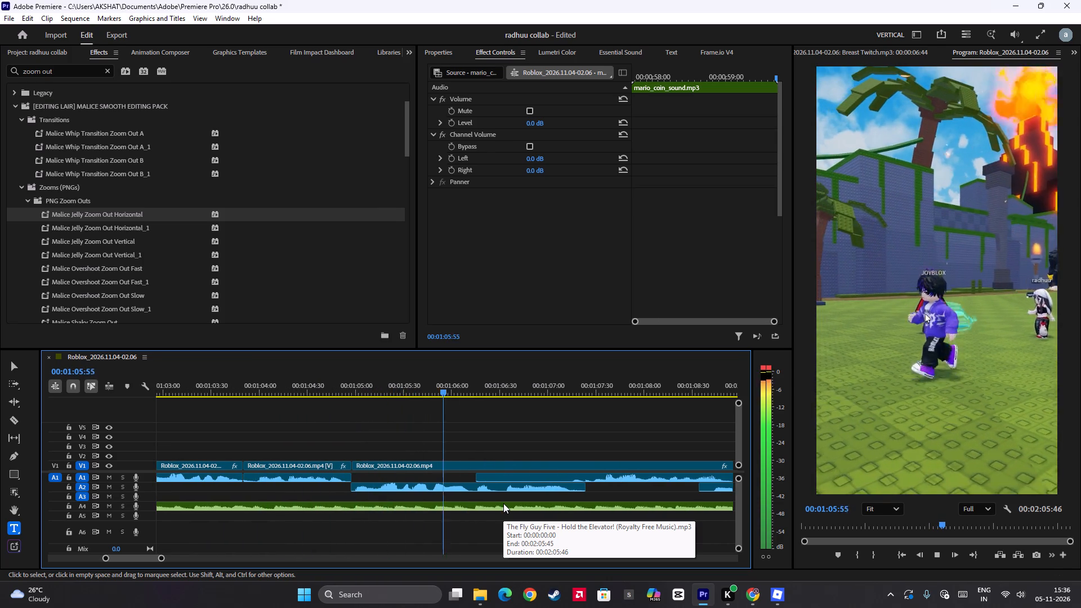
pyautogui.keyDown('alt'); pyautogui.scroll(-6, 503, 503); pyautogui.keyUp('alt')
pyautogui.scroll(-6, 503, 503)
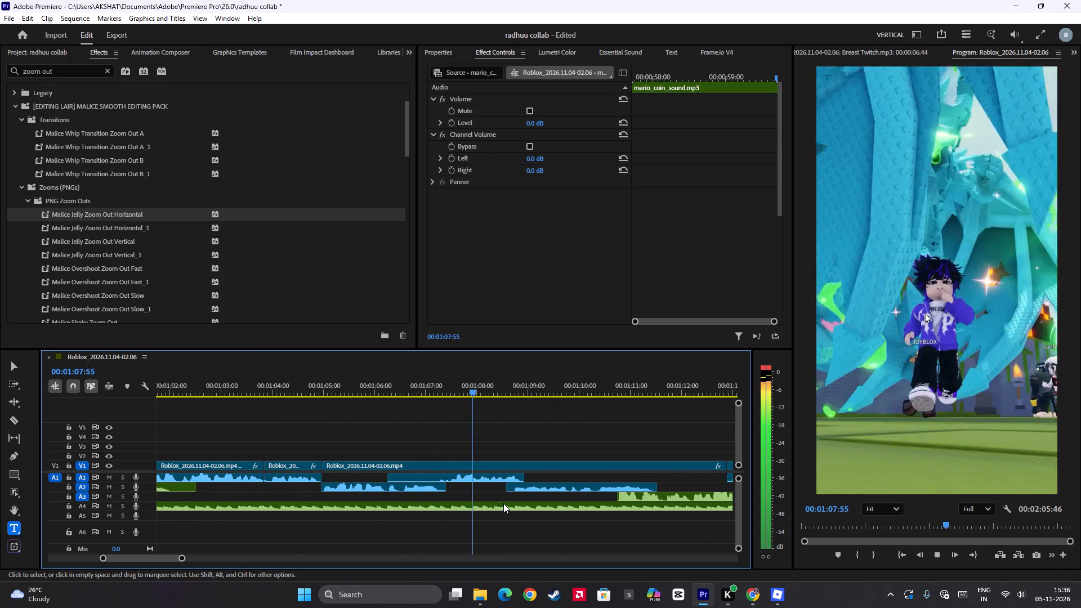
pyautogui.press('space')
pyautogui.click(375, 399)
pyautogui.click(381, 385)
pyautogui.press('space')
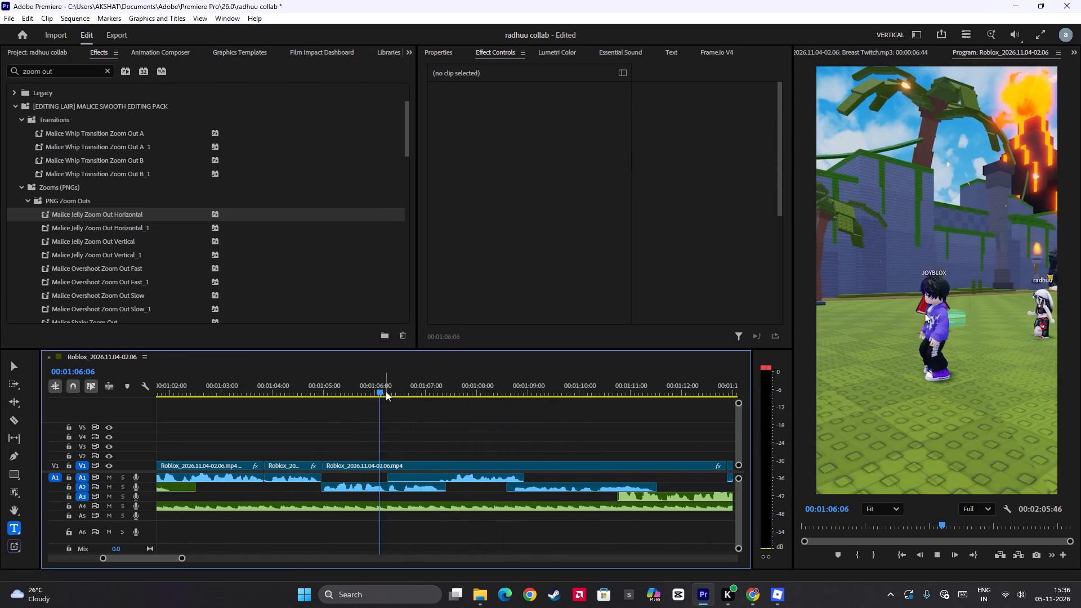
pyautogui.press('space')
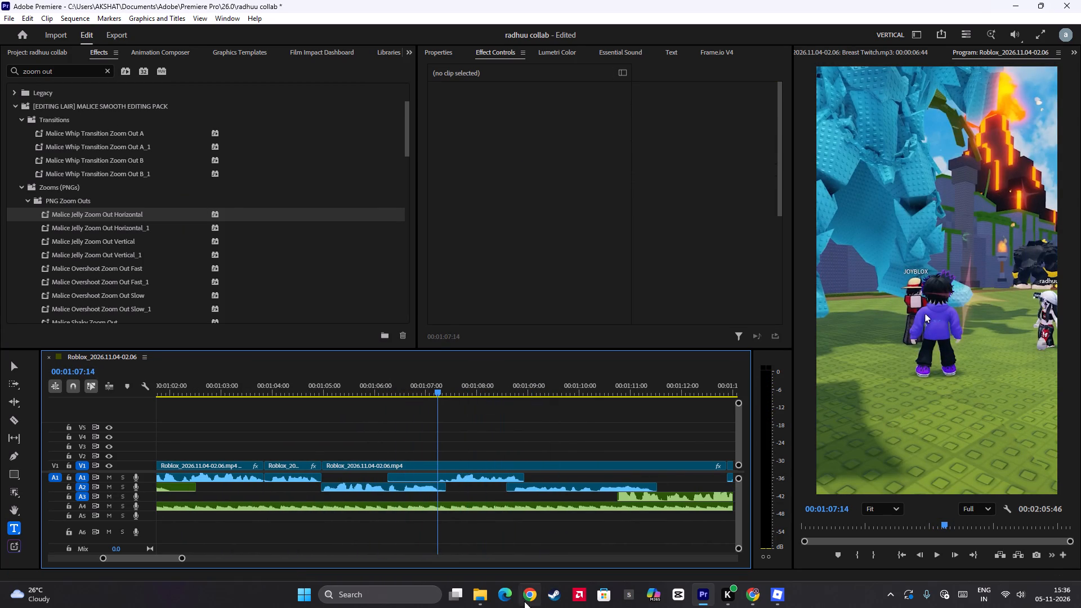
# Place the roblox-old-winning sound on A3 just before 00:01:07:00, ending where the next A2 voice clip starts, and play it back.
pyautogui.click(37, 53)
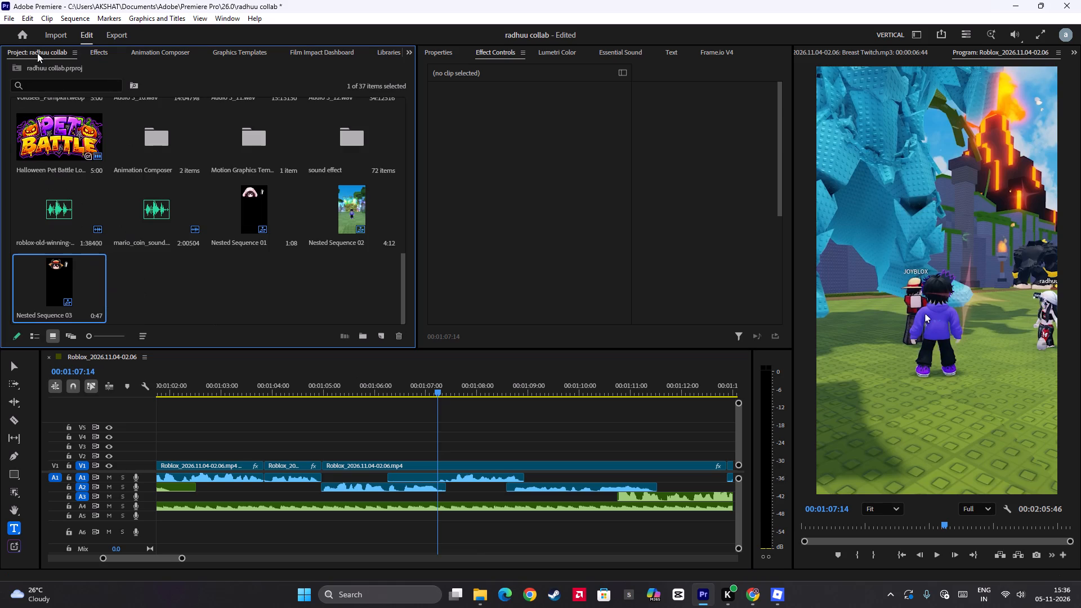
pyautogui.scroll(3, 198, 238)
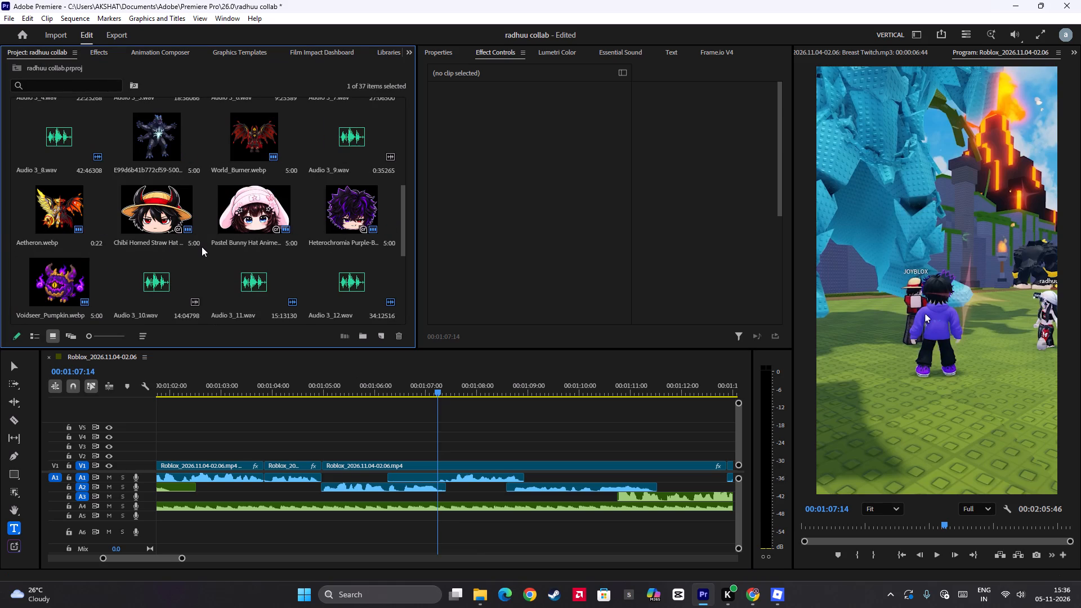
pyautogui.scroll(-1, 202, 247)
pyautogui.scroll(-3, 336, 224)
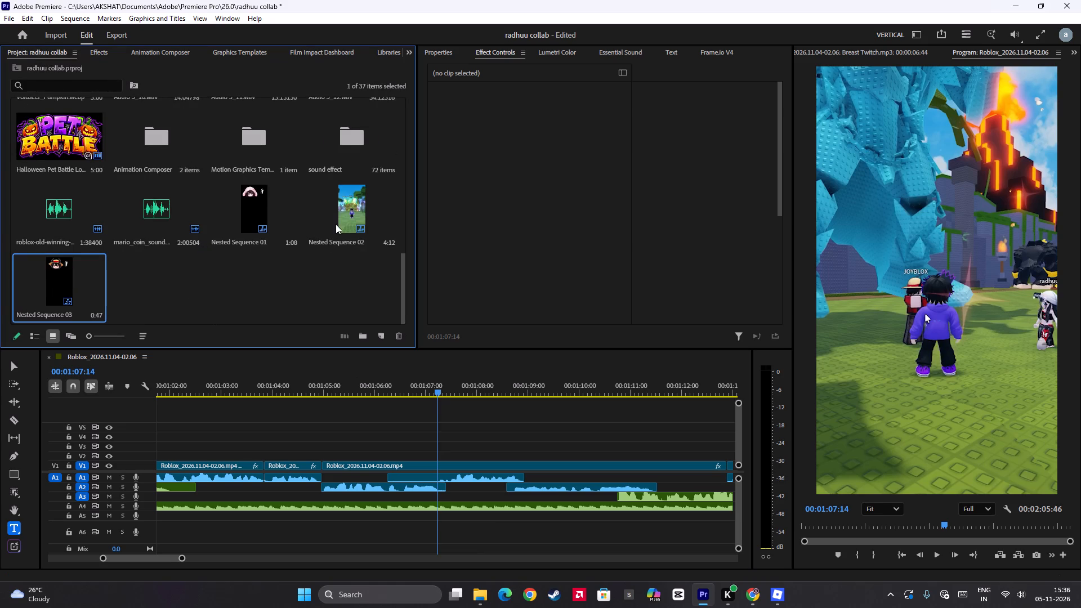
pyautogui.moveTo(52, 217); pyautogui.dragTo(414, 498)
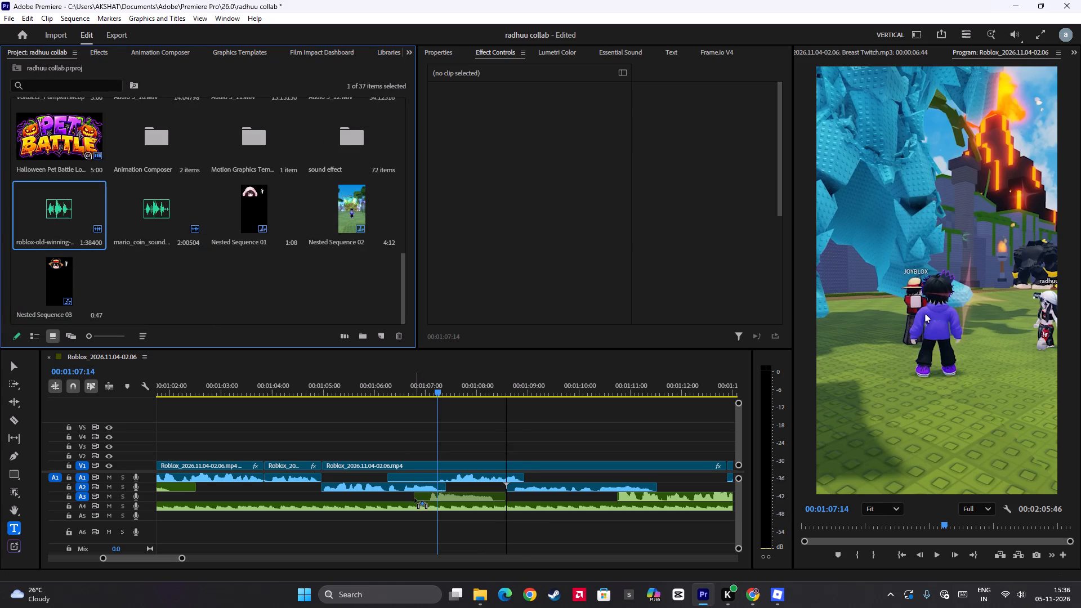
pyautogui.moveTo(414, 498); pyautogui.dragTo(417, 500)
pyautogui.click(412, 396)
pyautogui.press('space')
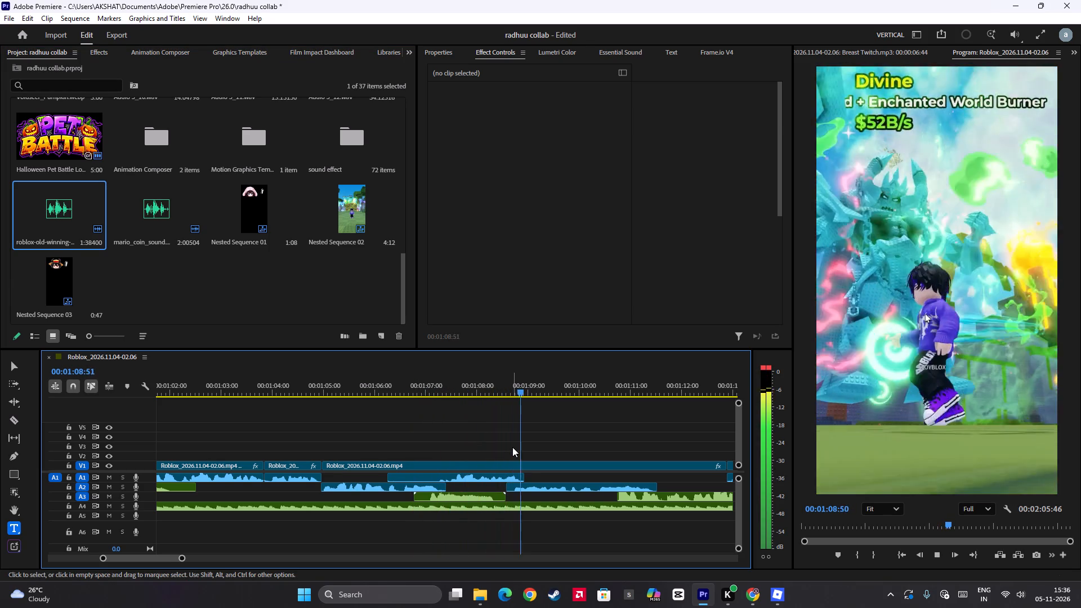
# Raise the volume of the Roblox clip starting at about 00:01:12:55 to 4.7 dB and play it back.
pyautogui.scroll(-5, 512, 447)
pyautogui.keyDown('alt'); pyautogui.scroll(-6, 512, 450); pyautogui.keyUp('alt')
pyautogui.scroll(-6, 513, 474)
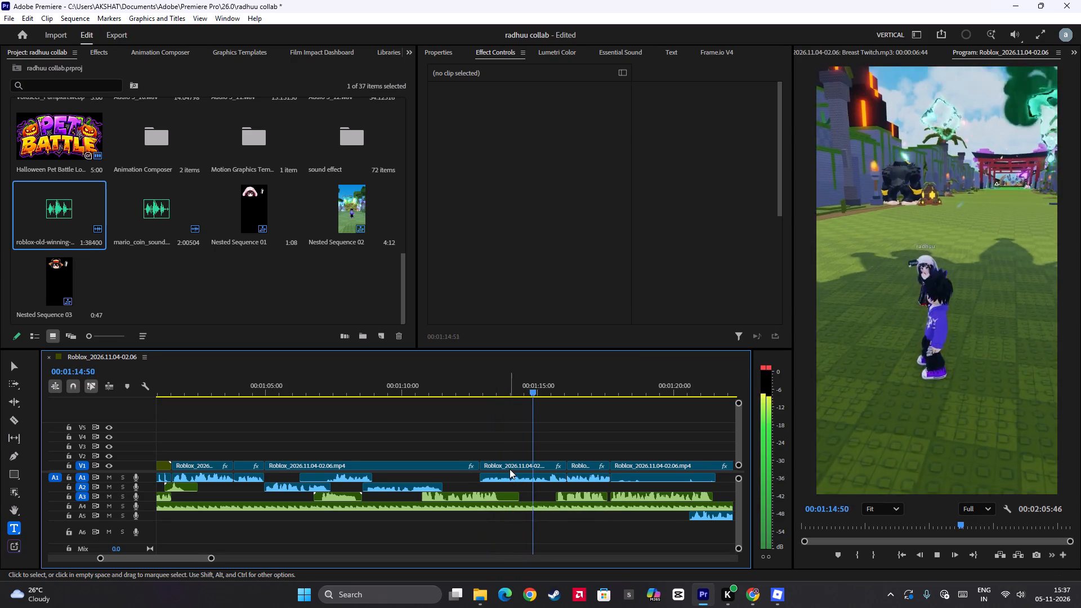
pyautogui.scroll(-5, 509, 470)
pyautogui.press('space')
pyautogui.click(467, 481)
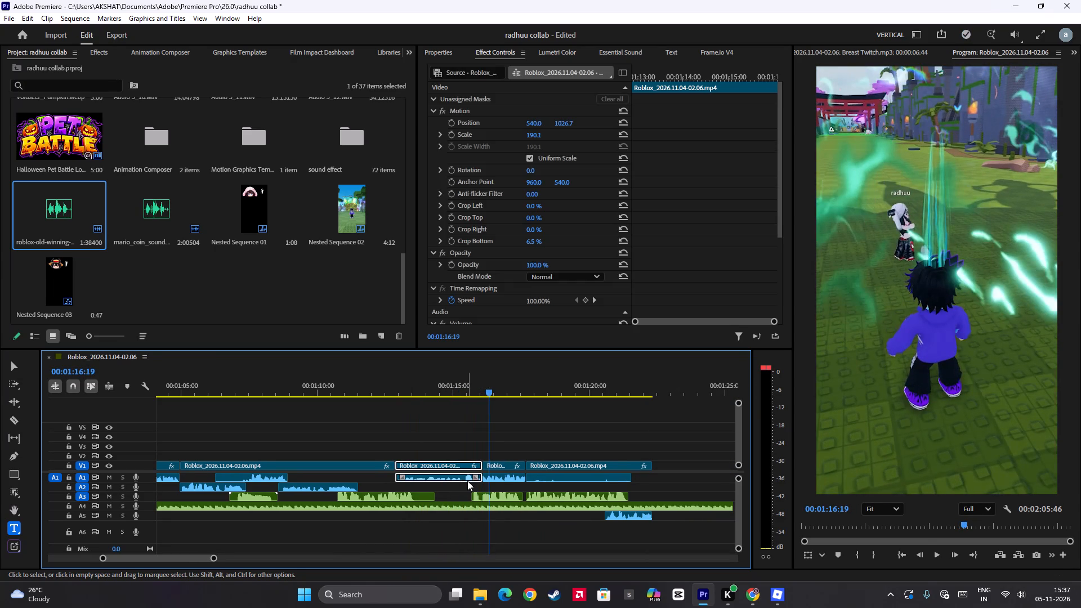
pyautogui.click(444, 52)
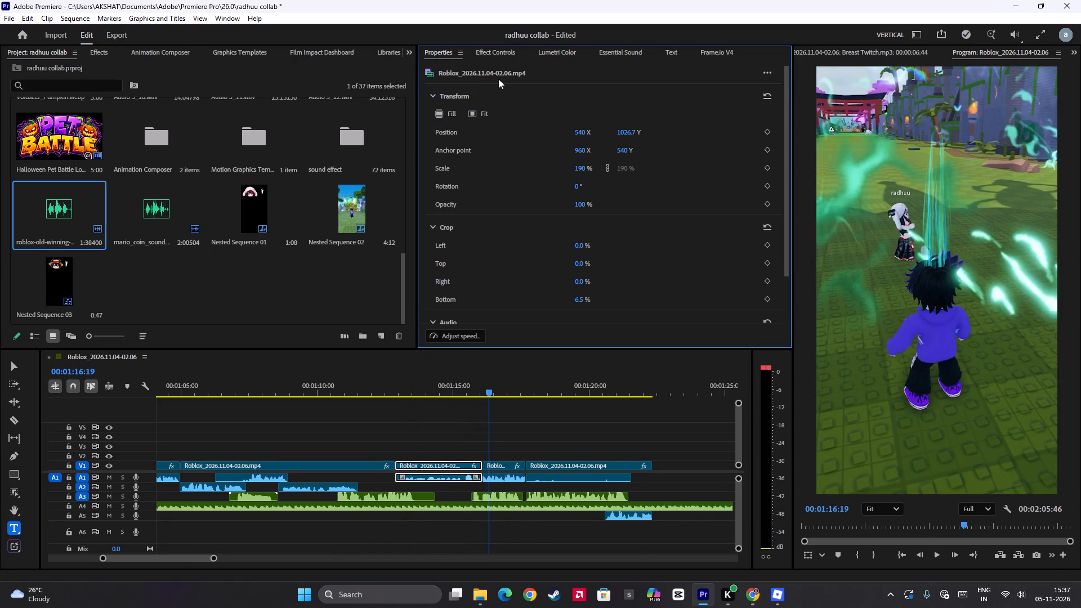
pyautogui.scroll(-3, 530, 196)
pyautogui.scroll(3, 530, 196)
pyautogui.click(498, 53)
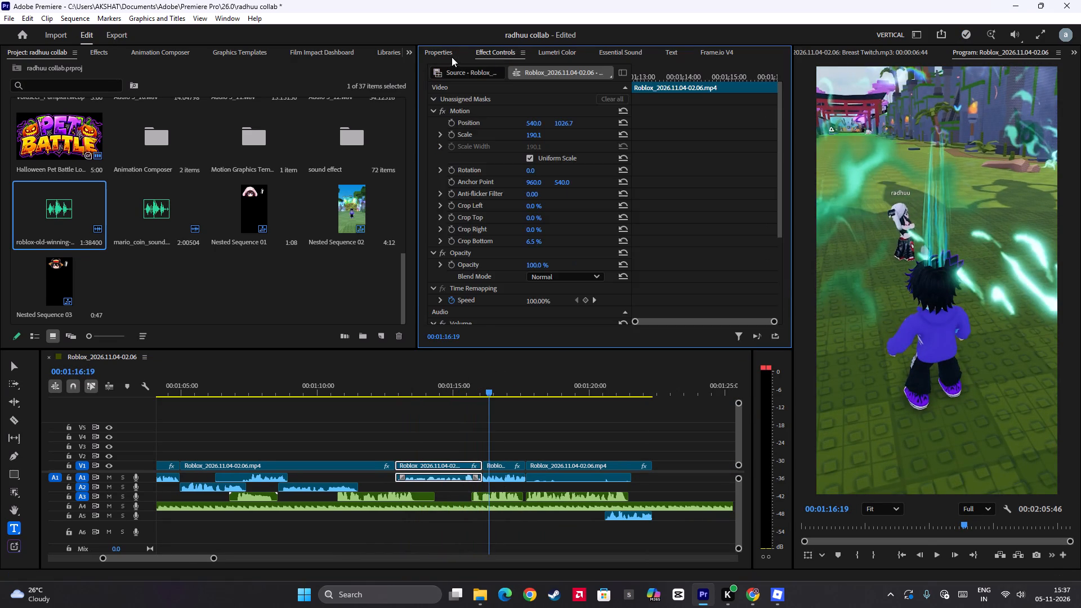
pyautogui.click(447, 54)
pyautogui.scroll(-9, 587, 223)
pyautogui.click(684, 290)
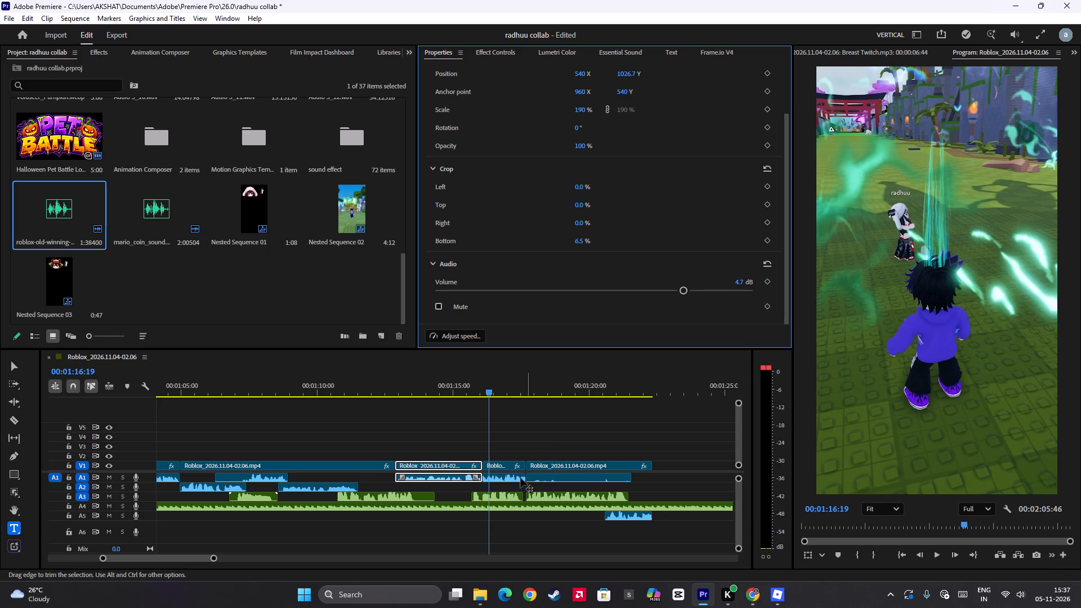
pyautogui.press('space')
pyautogui.click(401, 397)
pyautogui.press('space')
pyautogui.click(401, 390)
pyautogui.press('space')
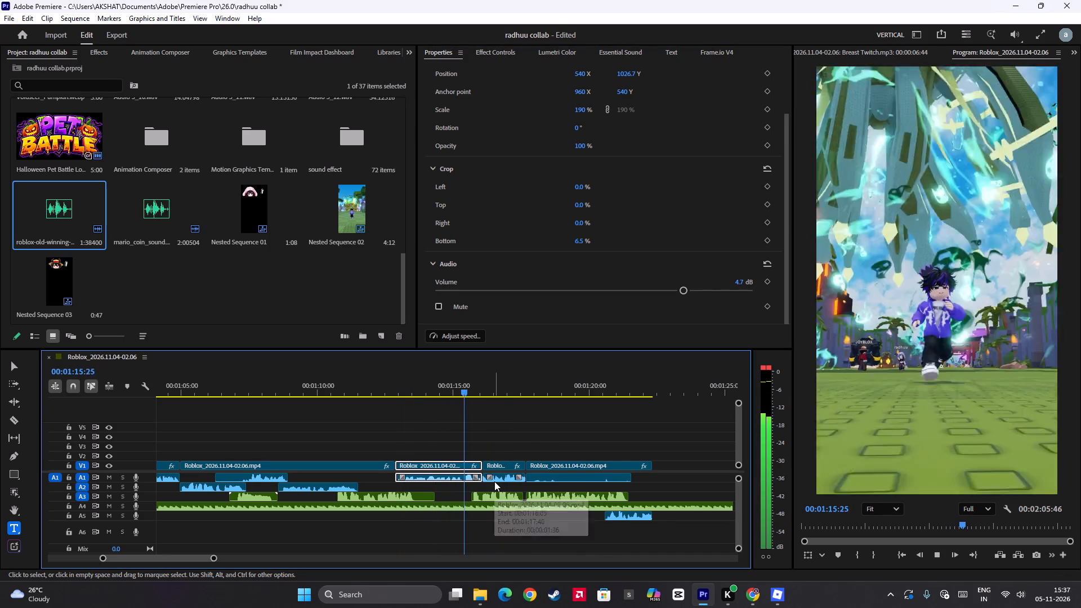
# Set the volume of the short Roblox clip starting at about 00:01:16:00 to 4.9 dB and play it back.
pyautogui.click(494, 481)
pyautogui.press('space')
pyautogui.scroll(-7, 592, 232)
pyautogui.click(688, 292)
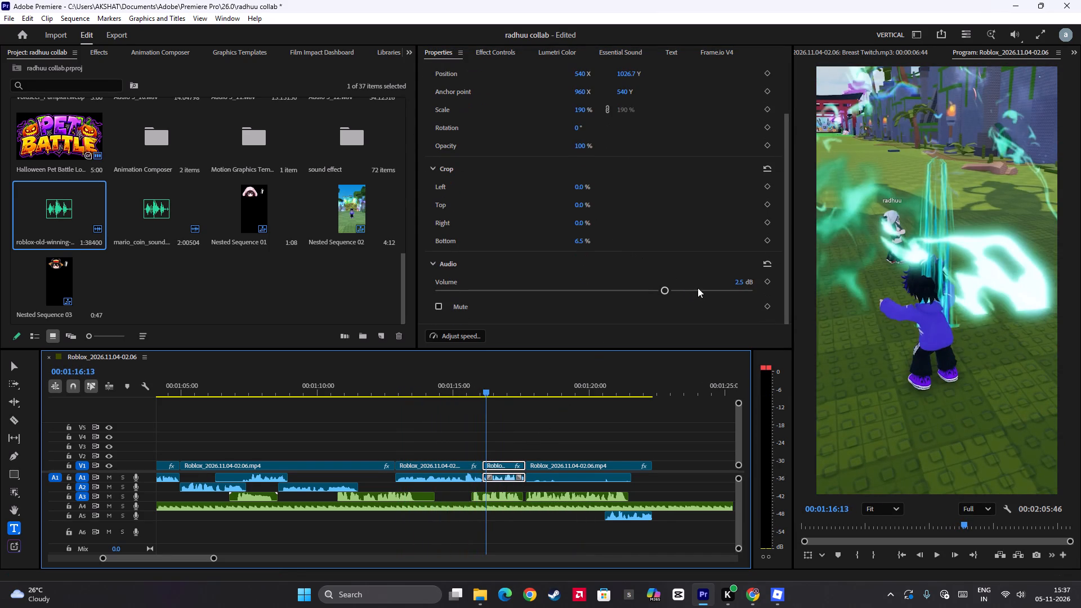
pyautogui.click(686, 288)
pyautogui.press('space')
pyautogui.press('space')
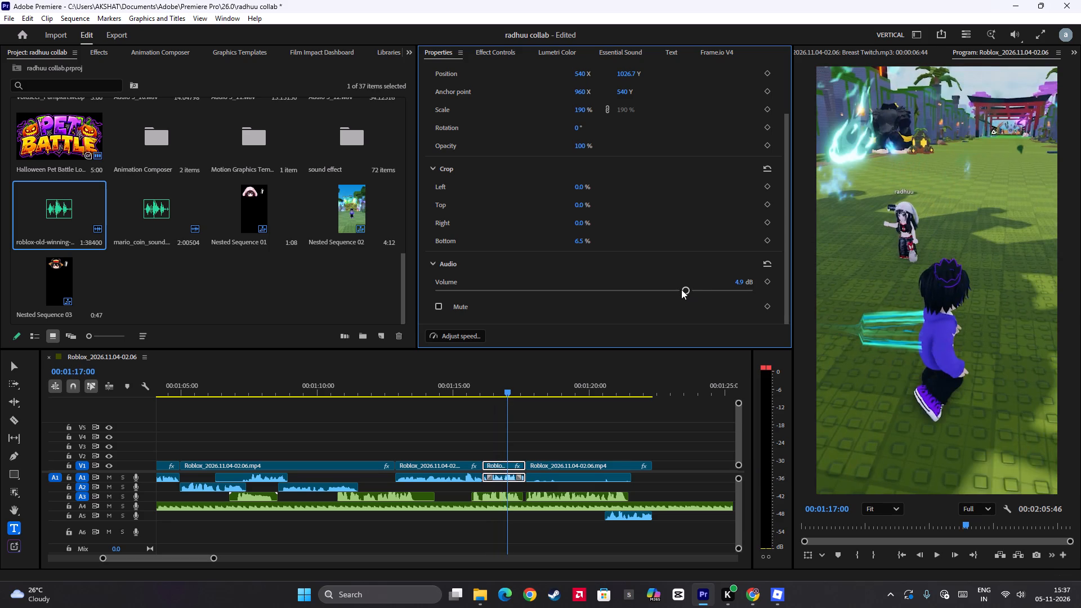
# Play on from 00:01:17:00 through the last video clip to 00:01:21:51, replaying its start, to check the audio.
pyautogui.press('space')
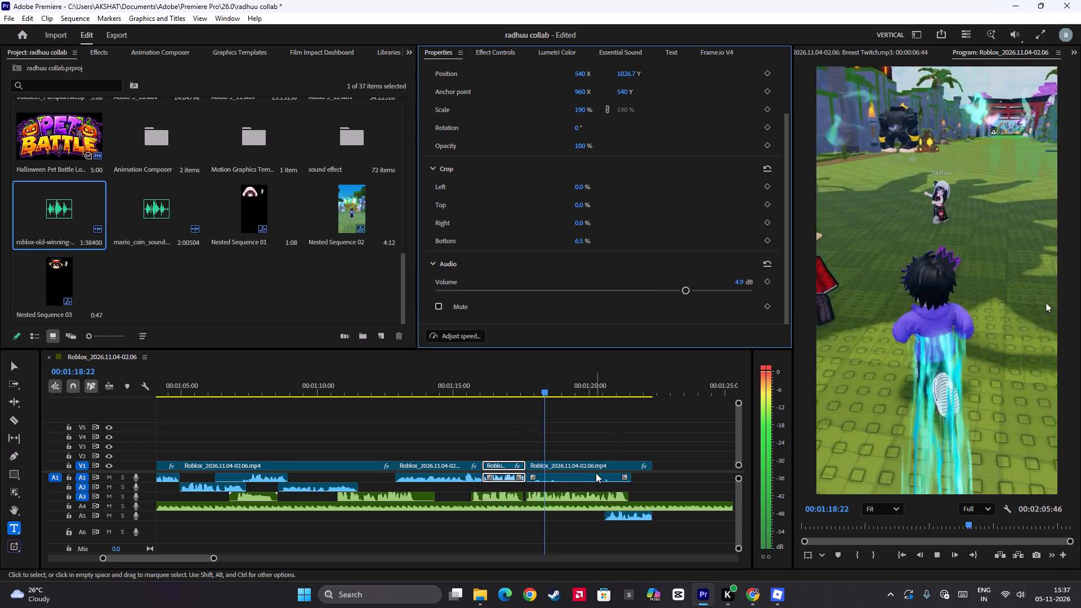
pyautogui.press('space')
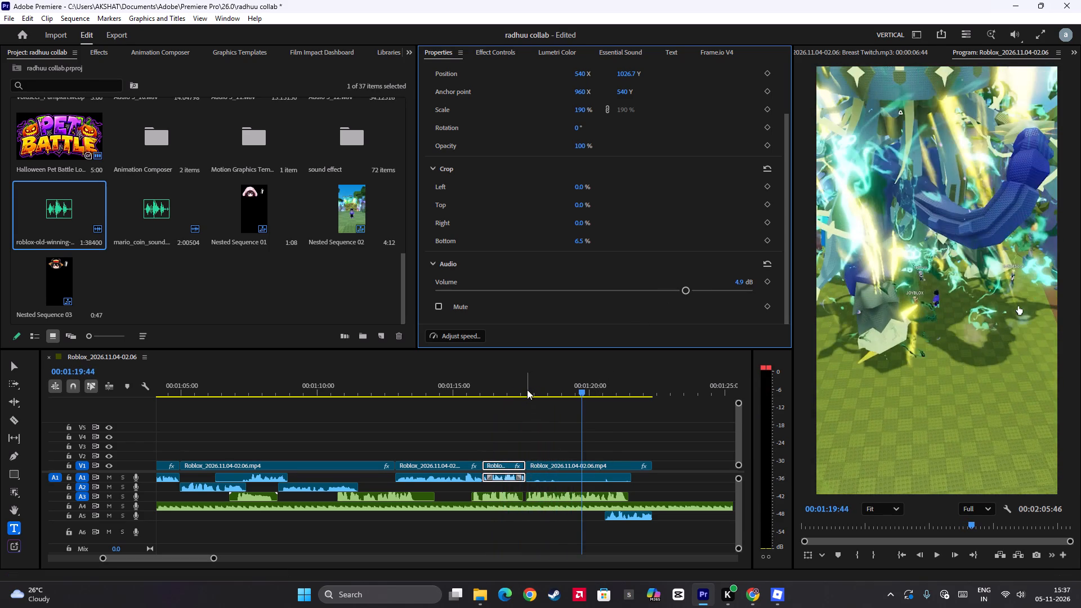
pyautogui.click(527, 390)
pyautogui.press('space')
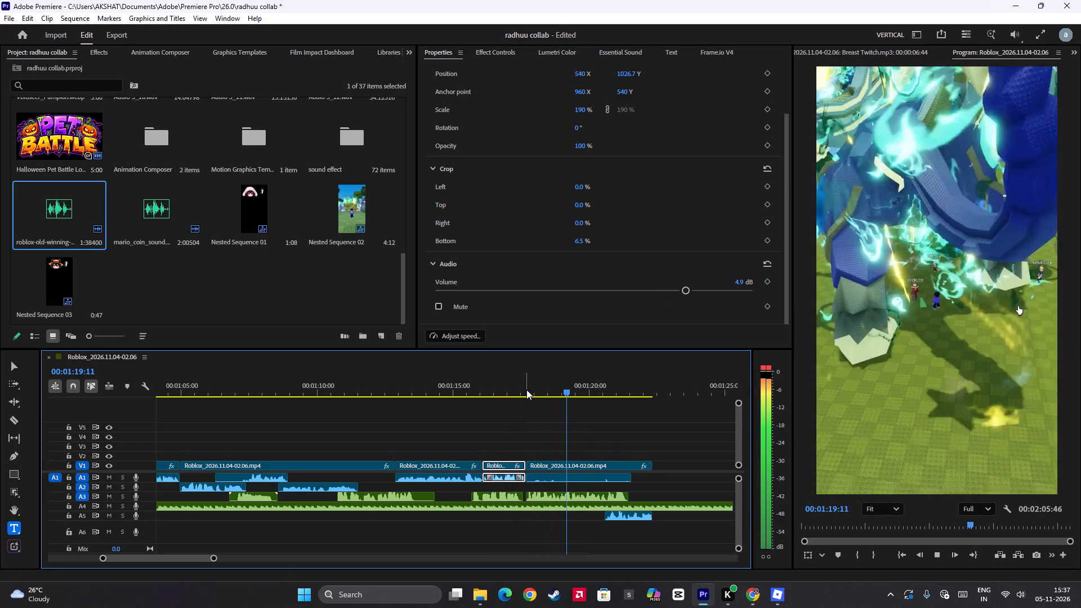
pyautogui.press('space')
pyautogui.press('space')
pyautogui.scroll(-4, 640, 500)
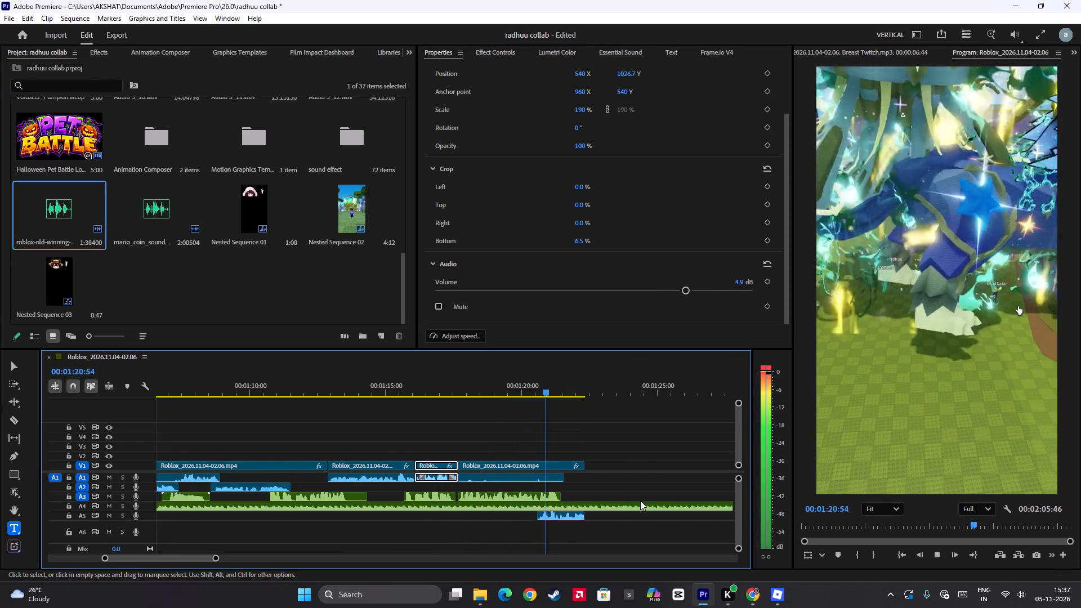
pyautogui.press('space')
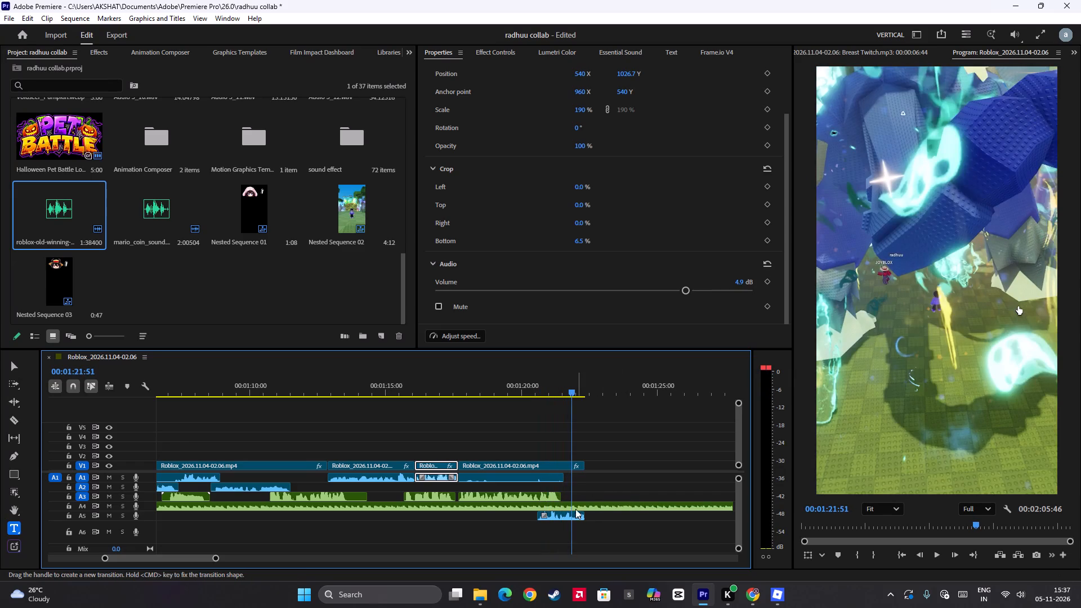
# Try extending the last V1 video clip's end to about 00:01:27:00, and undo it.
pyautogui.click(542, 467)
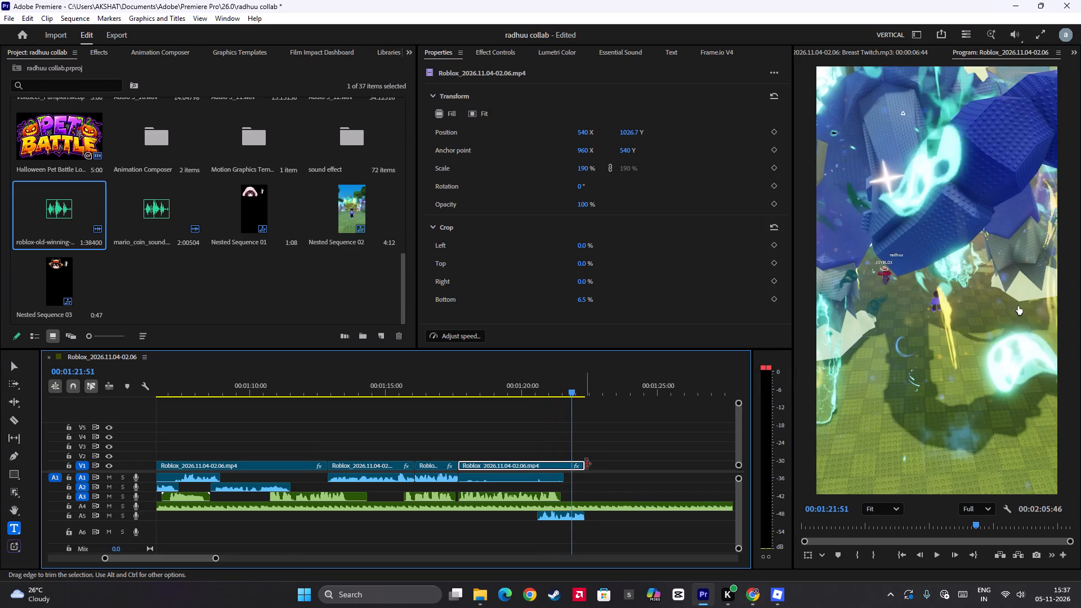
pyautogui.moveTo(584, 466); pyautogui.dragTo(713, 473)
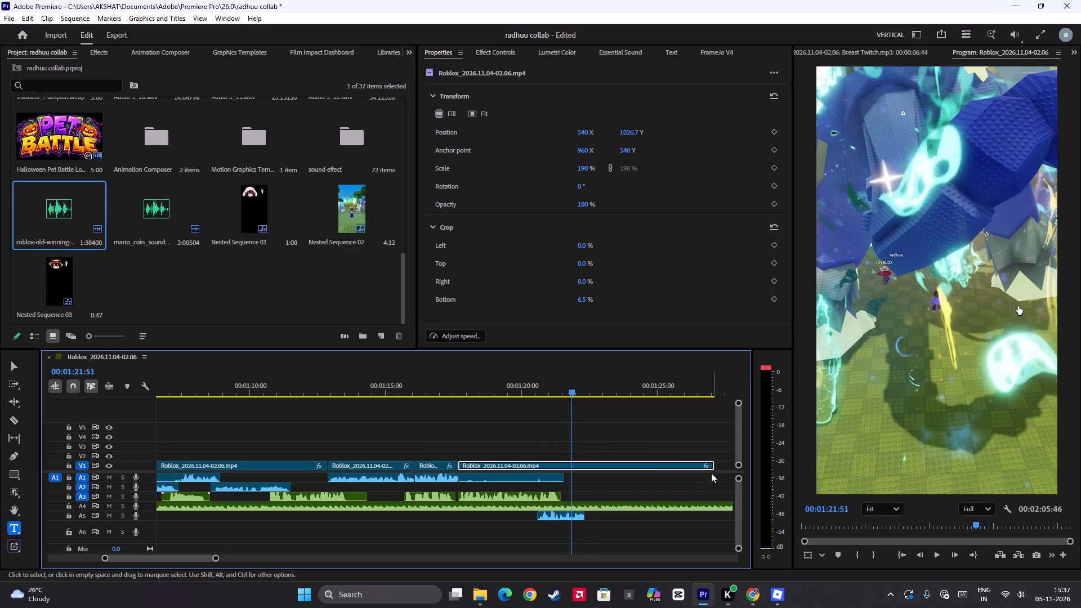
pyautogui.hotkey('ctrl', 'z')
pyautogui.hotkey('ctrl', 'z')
# Extend the last A1 audio clip to a duration of about 00:00:20:13 and play the added part to find a usable voice line.
pyautogui.click(531, 475)
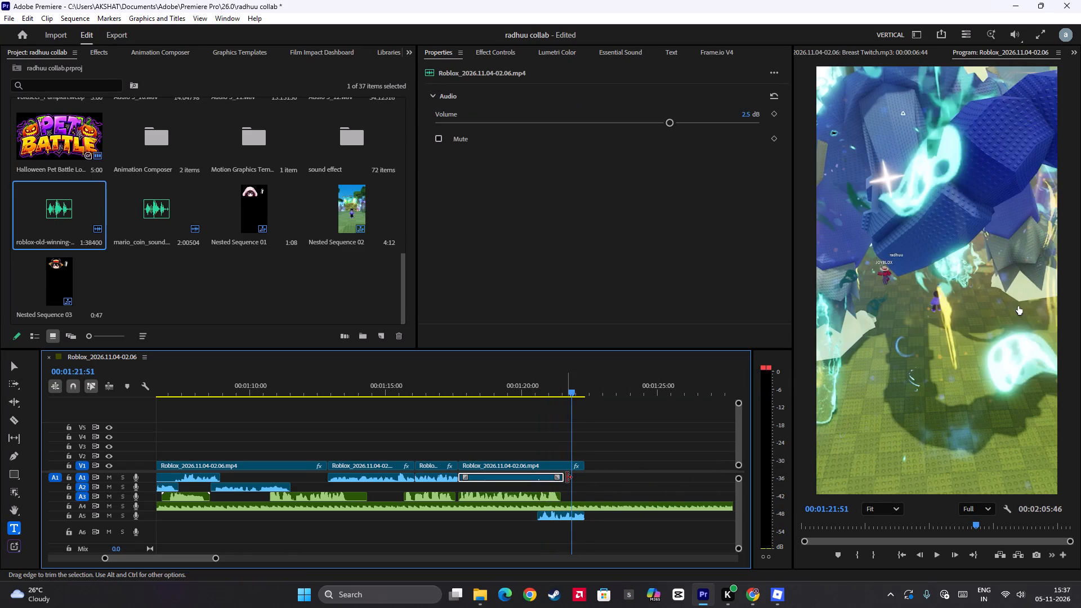
pyautogui.moveTo(561, 477); pyautogui.dragTo(655, 477)
pyautogui.press('space')
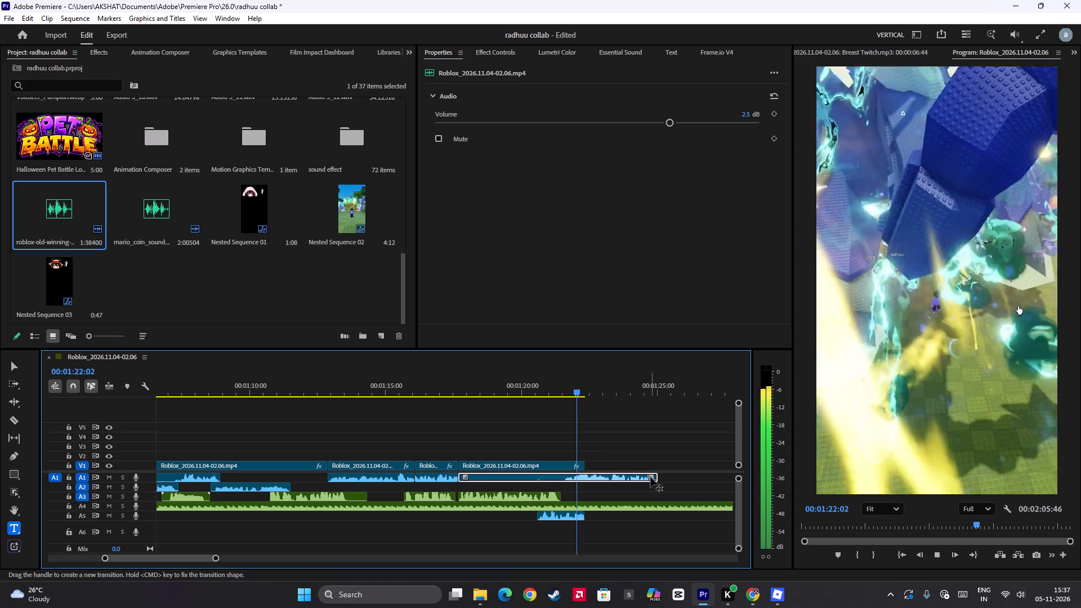
pyautogui.keyDown('alt'); pyautogui.scroll(-6, 646, 495); pyautogui.keyUp('alt')
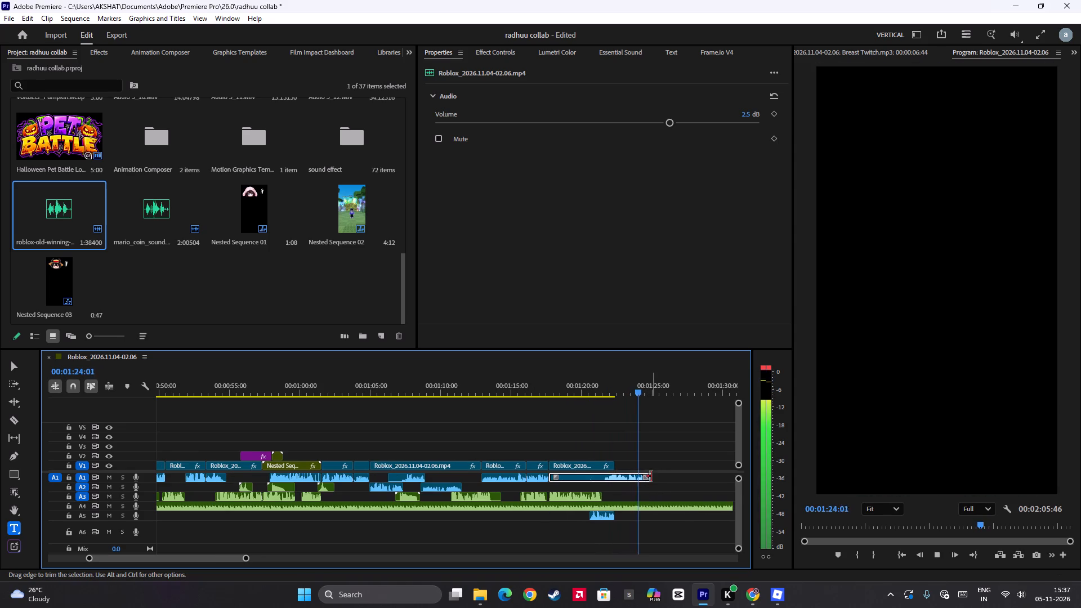
pyautogui.moveTo(651, 476); pyautogui.dragTo(721, 480)
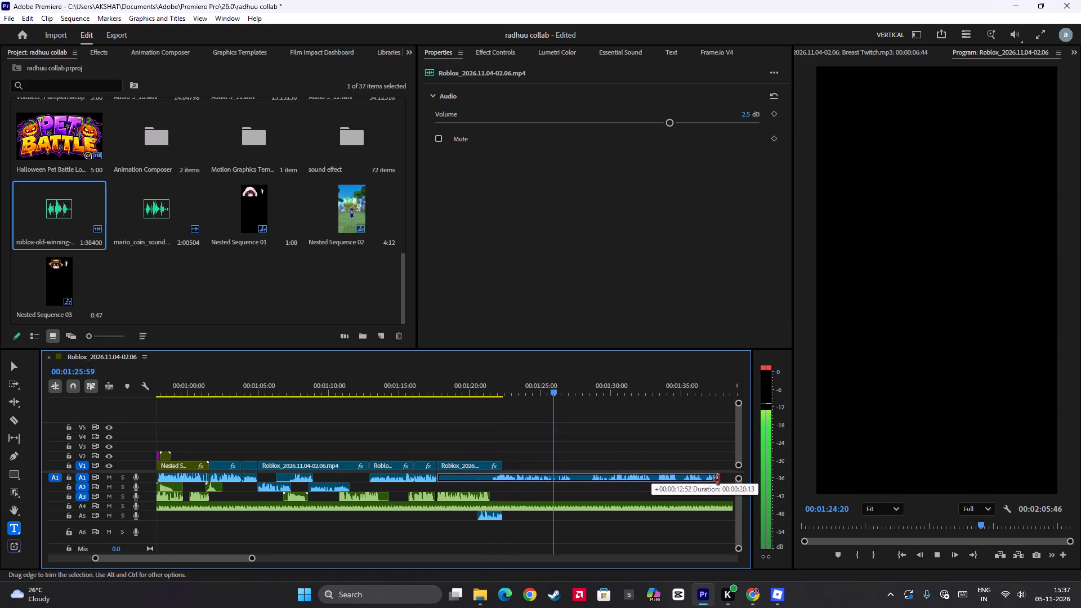
pyautogui.click(588, 390)
pyautogui.press('space')
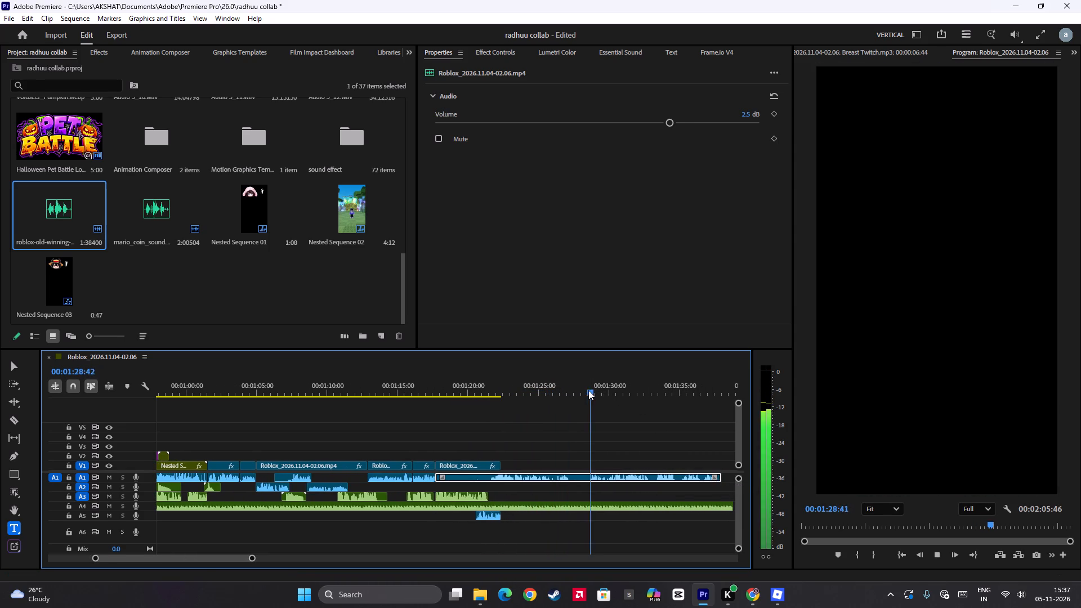
pyautogui.click(655, 384)
pyautogui.press('space')
pyautogui.scroll(-4, 668, 466)
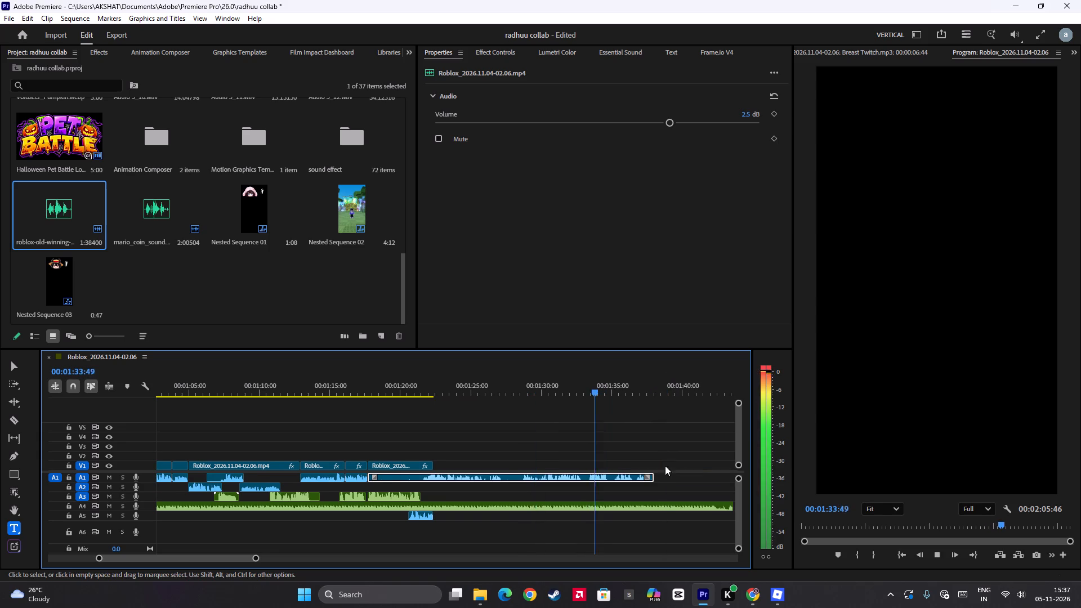
pyautogui.press('space')
# Split the extended A1 clip at 00:01:34:49 and 00:01:33:04, and delete the parts before and after the middle piece.
pyautogui.hotkey('ctrl', 'b')
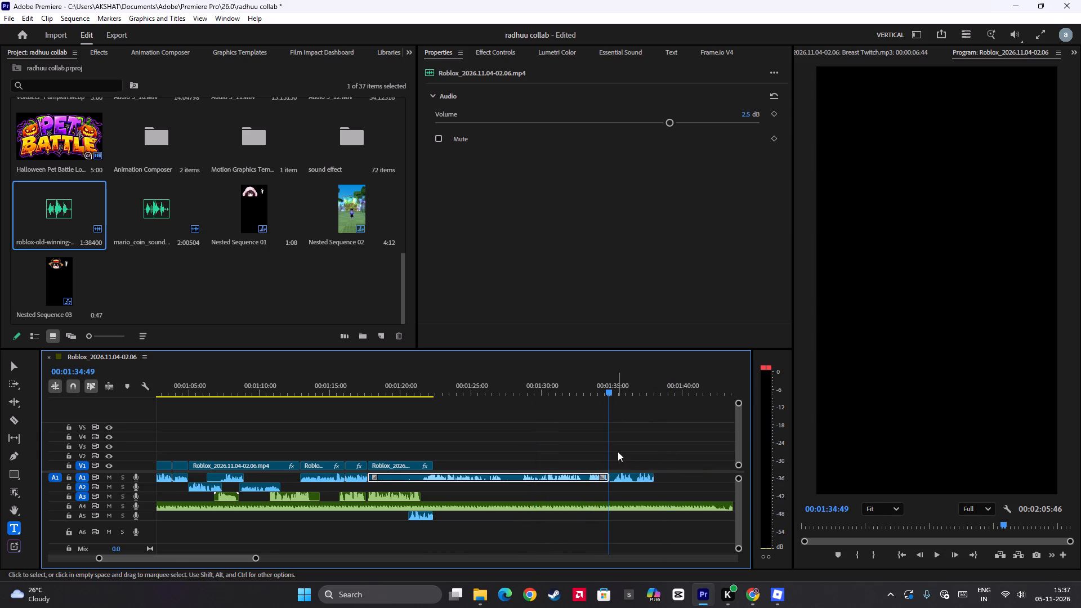
pyautogui.keyDown('ctrl'); pyautogui.moveTo(609, 458); pyautogui.dragTo(584, 466); pyautogui.keyUp('ctrl')
pyautogui.hotkey('ctrl', 'b')
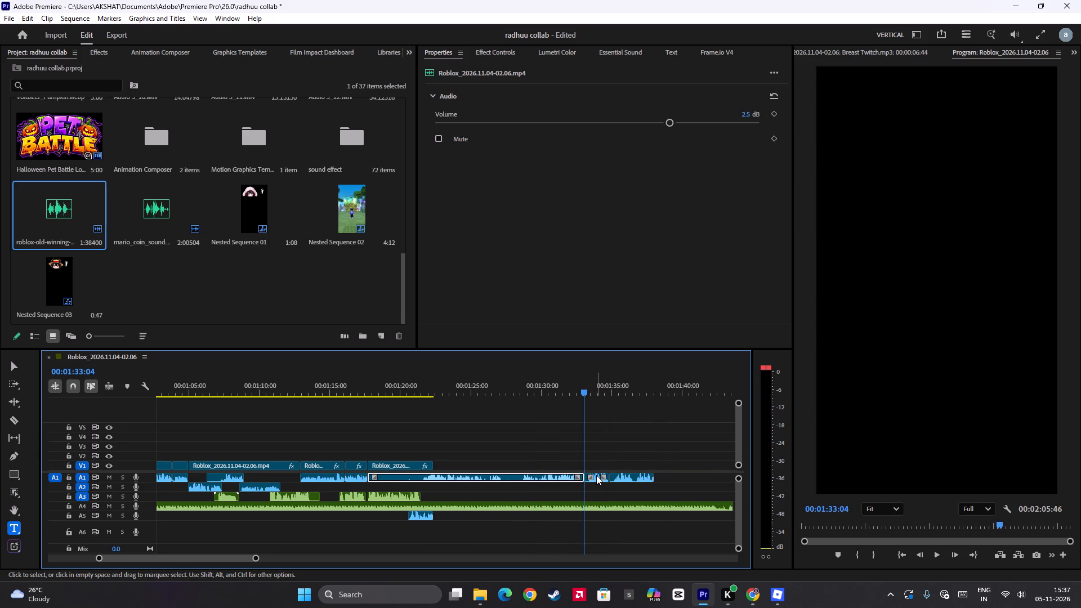
pyautogui.press('BackSpace')
pyautogui.click(636, 476)
pyautogui.press('BackSpace')
# Move the remaining voice piece on A1 back to about 00:01:20:35, aligned with the start of the A5 clip, and play it back.
pyautogui.keyDown('alt'); pyautogui.scroll(3, 606, 471); pyautogui.keyUp('alt')
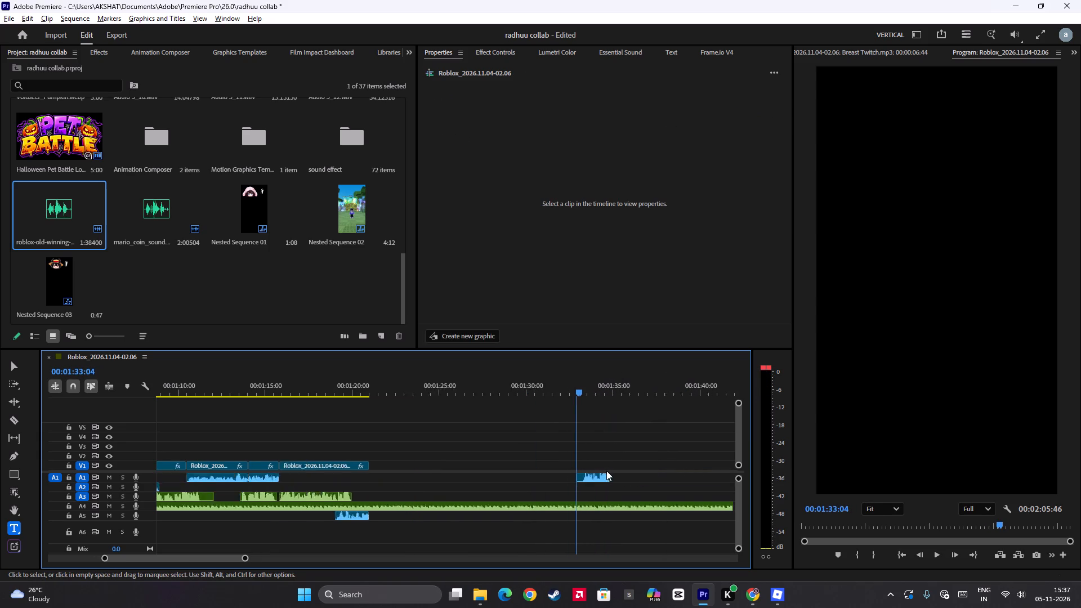
pyautogui.keyDown('alt'); pyautogui.scroll(4, 606, 471); pyautogui.keyUp('alt')
pyautogui.moveTo(586, 473); pyautogui.dragTo(220, 484)
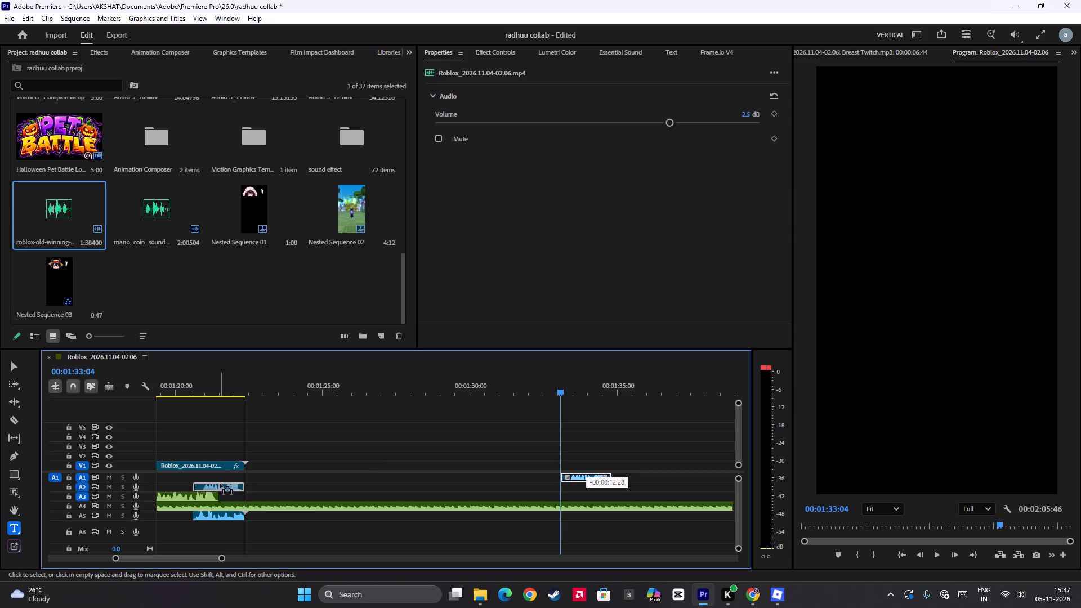
pyautogui.moveTo(220, 484); pyautogui.dragTo(218, 477)
pyautogui.click(193, 384)
pyautogui.press('space')
pyautogui.scroll(4, 299, 447)
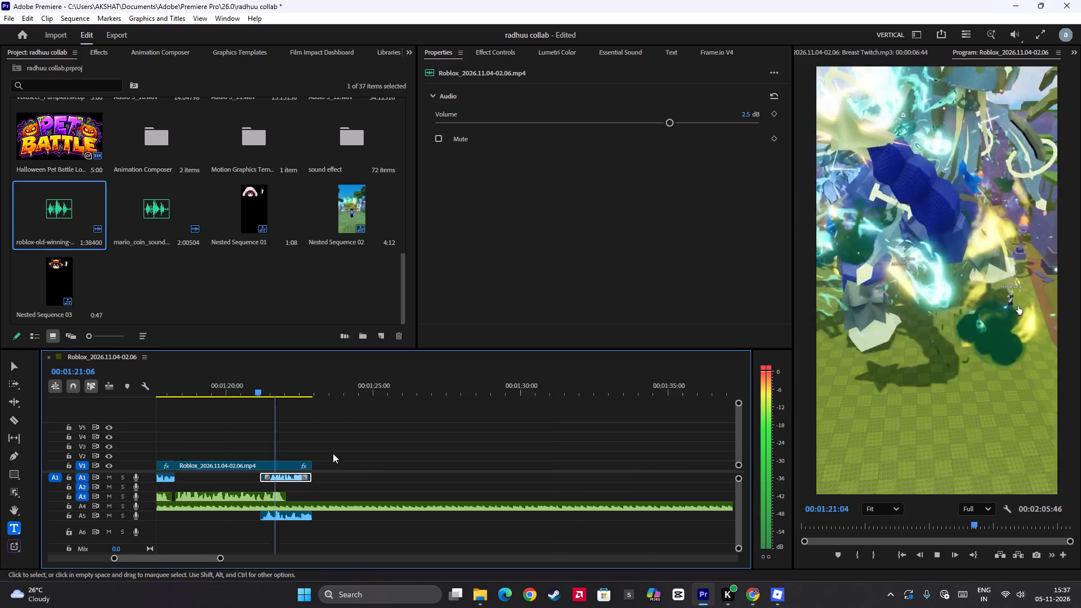
pyautogui.scroll(4, 333, 453)
pyautogui.press('space')
pyautogui.press('space')
pyautogui.press('space')
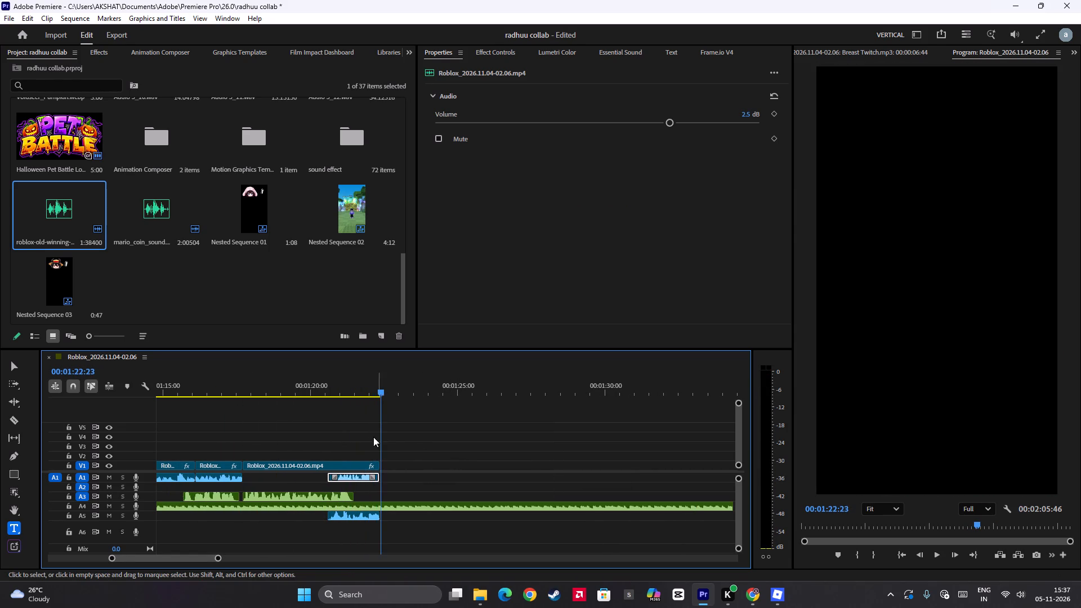
# Replay the ending section from about 00:01:17:00 and again from about 00:01:15:50 to check how the voices sound together.
pyautogui.click(222, 380)
pyautogui.press('space')
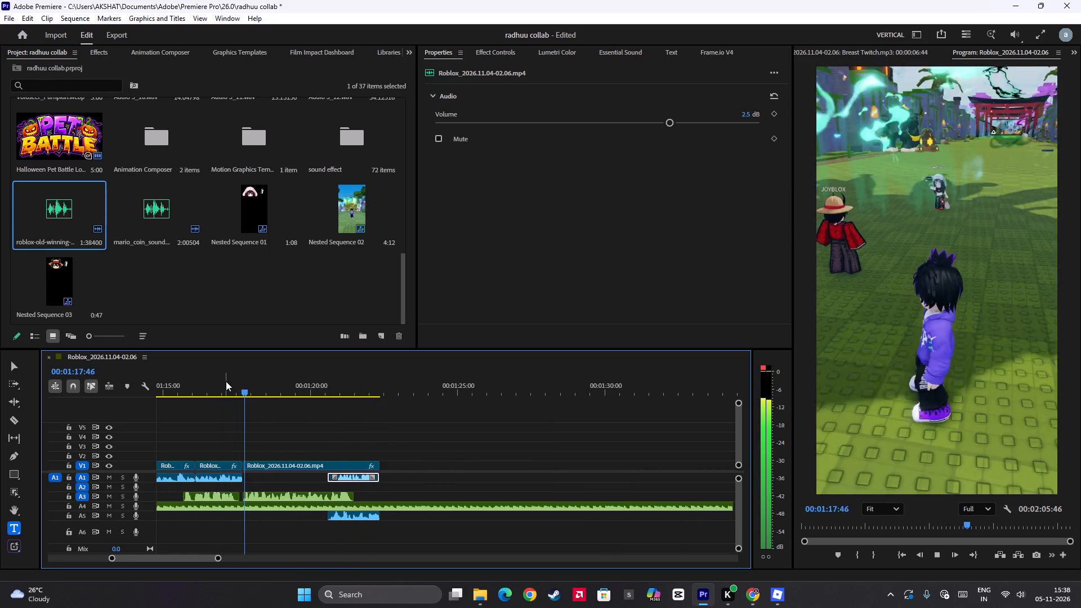
pyautogui.press('space')
pyautogui.press('space')
pyautogui.press('space')
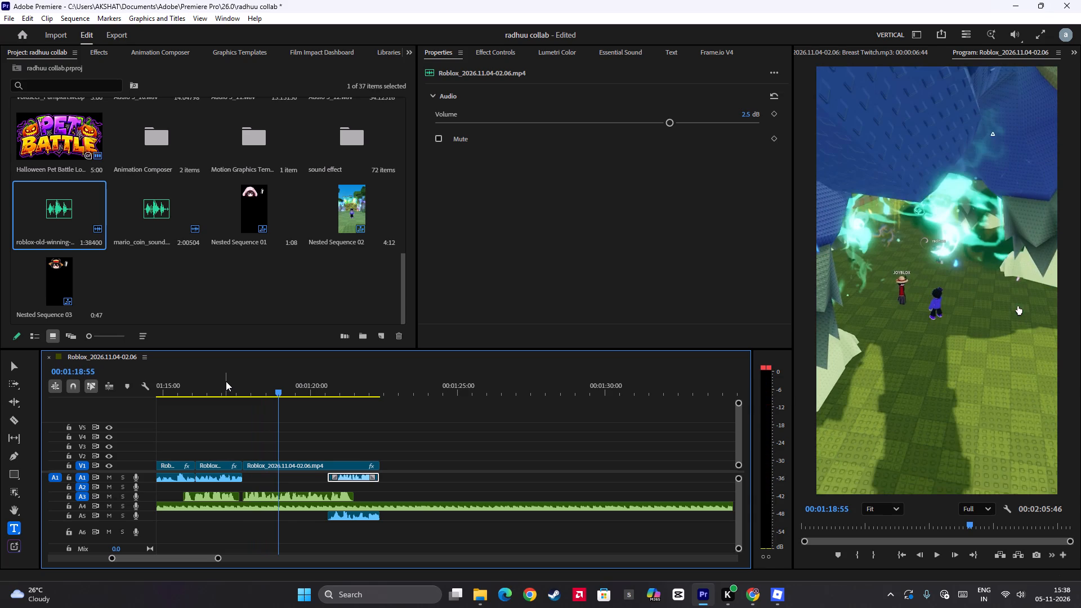
pyautogui.scroll(5, 291, 499)
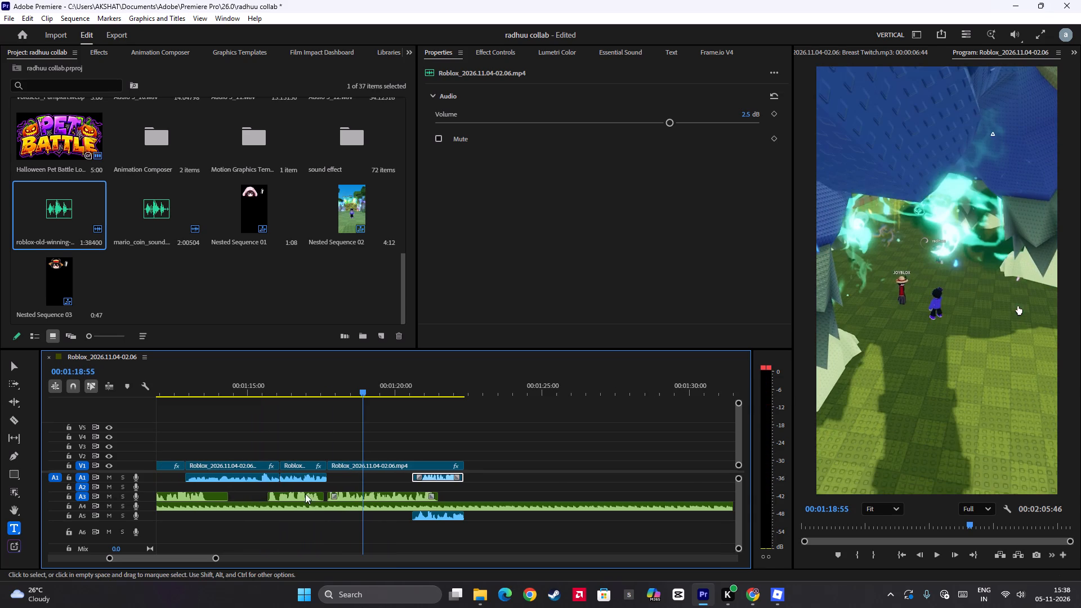
pyautogui.click(272, 387)
pyautogui.press('space')
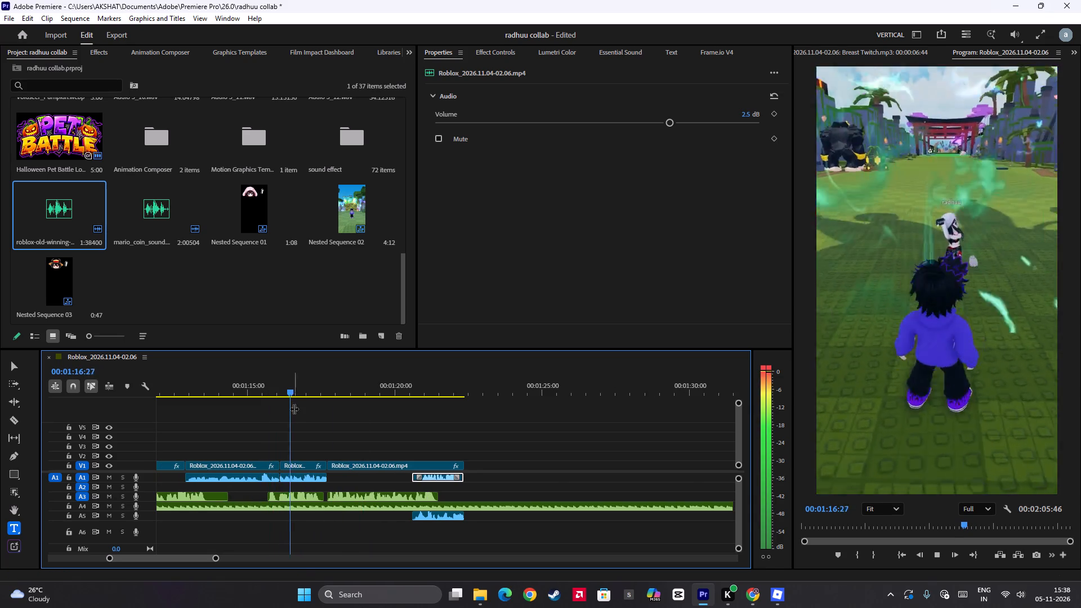
pyautogui.press('space')
# Replay the section from about 00:01:12:40 and stop at 00:01:14:48 to find where an effect should start.
pyautogui.click(178, 382)
pyautogui.press('space')
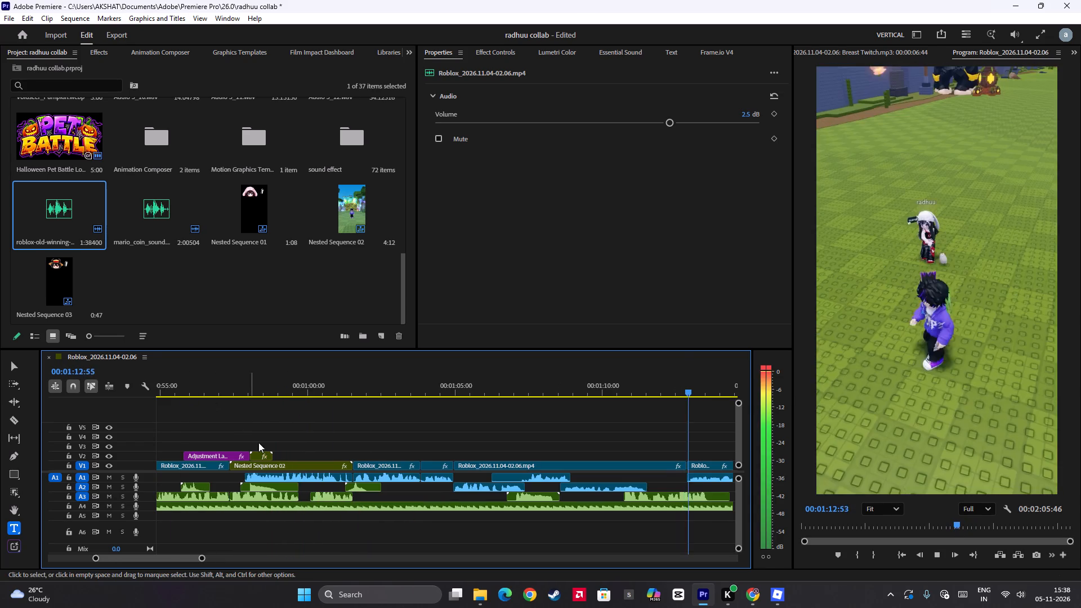
pyautogui.scroll(-6, 421, 454)
pyautogui.keyDown('alt'); pyautogui.scroll(-6, 407, 452); pyautogui.keyUp('alt')
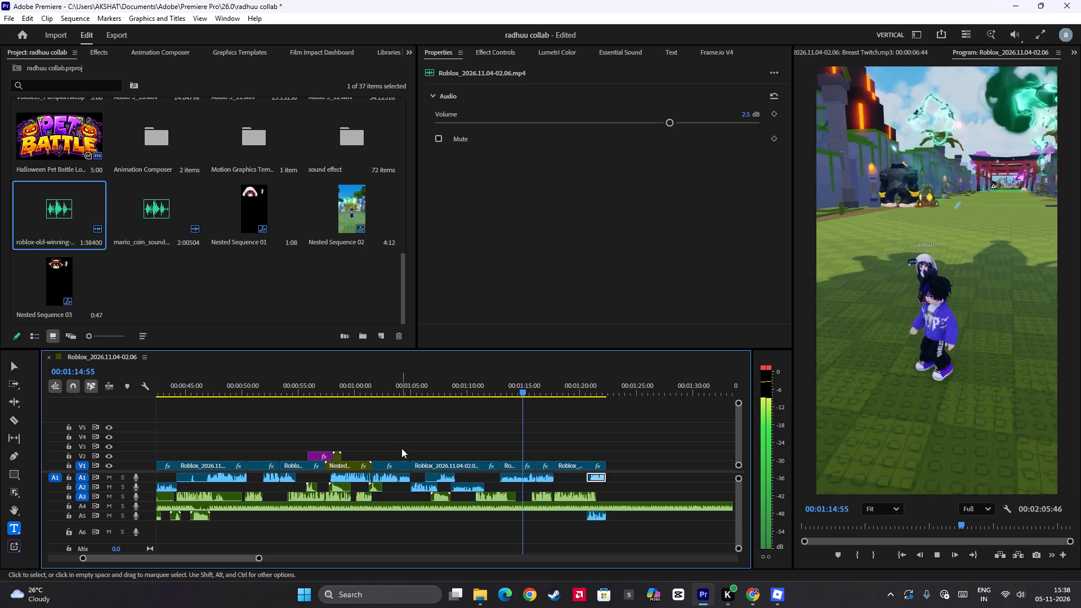
pyautogui.scroll(-6, 423, 451)
pyautogui.press('space')
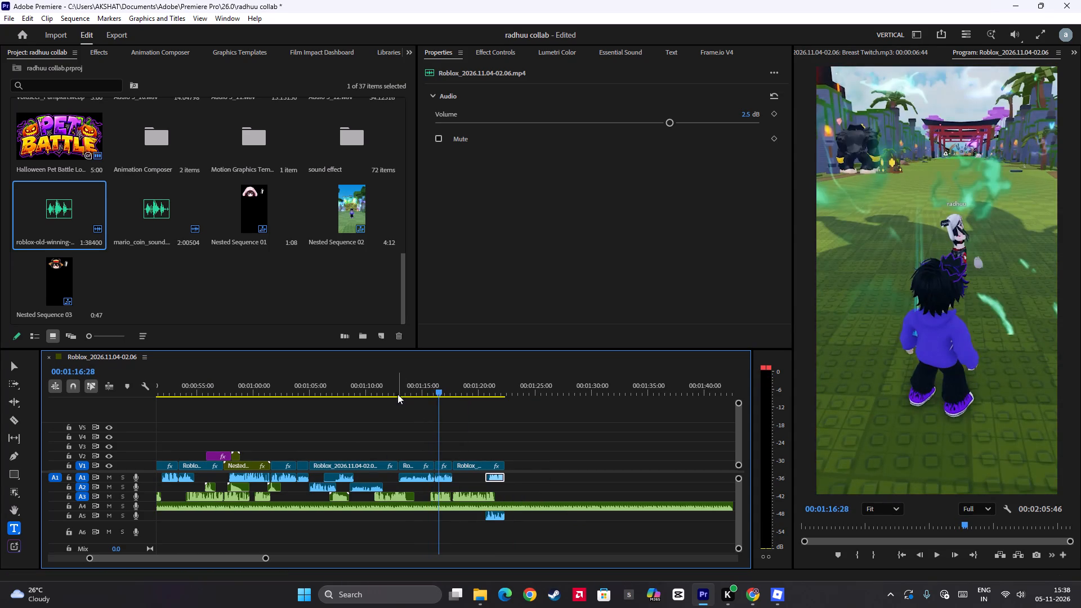
pyautogui.click(399, 391)
pyautogui.press('space')
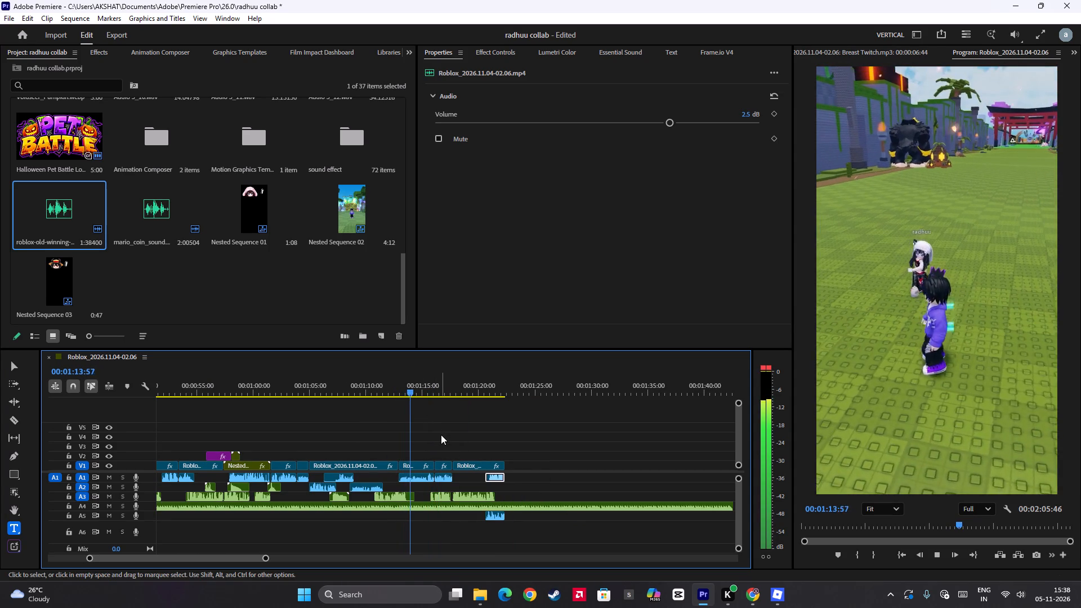
pyautogui.press('space')
# Copy the V2 adjustment layer and the A2 awkward moment.mp3 sound at about 00:00:30:00 and paste them at 00:01:14:48.
pyautogui.scroll(20, 462, 458)
pyautogui.scroll(1, 462, 458)
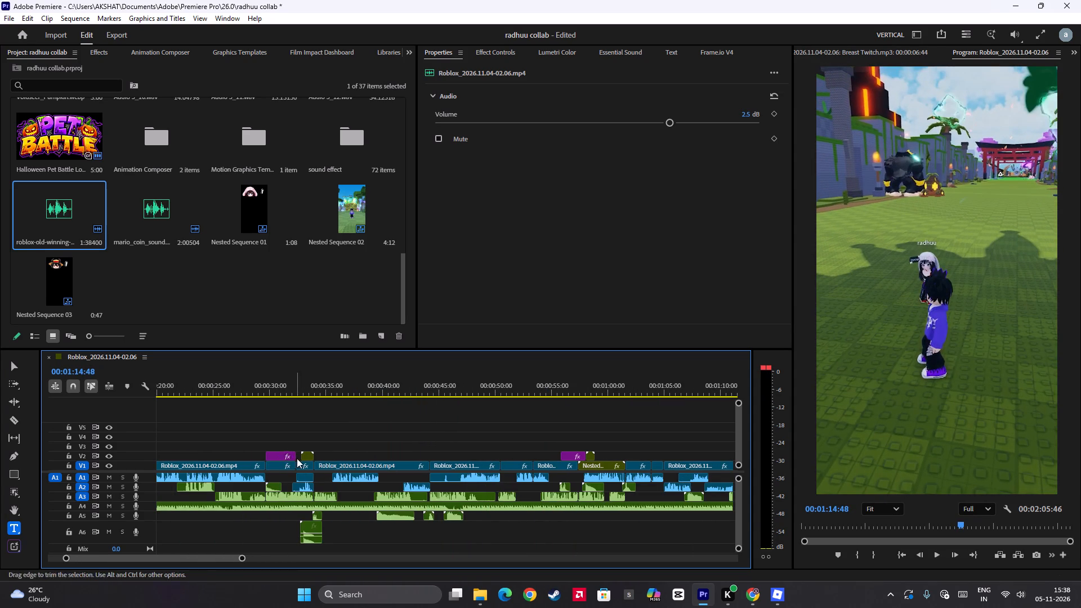
pyautogui.scroll(5, 337, 488)
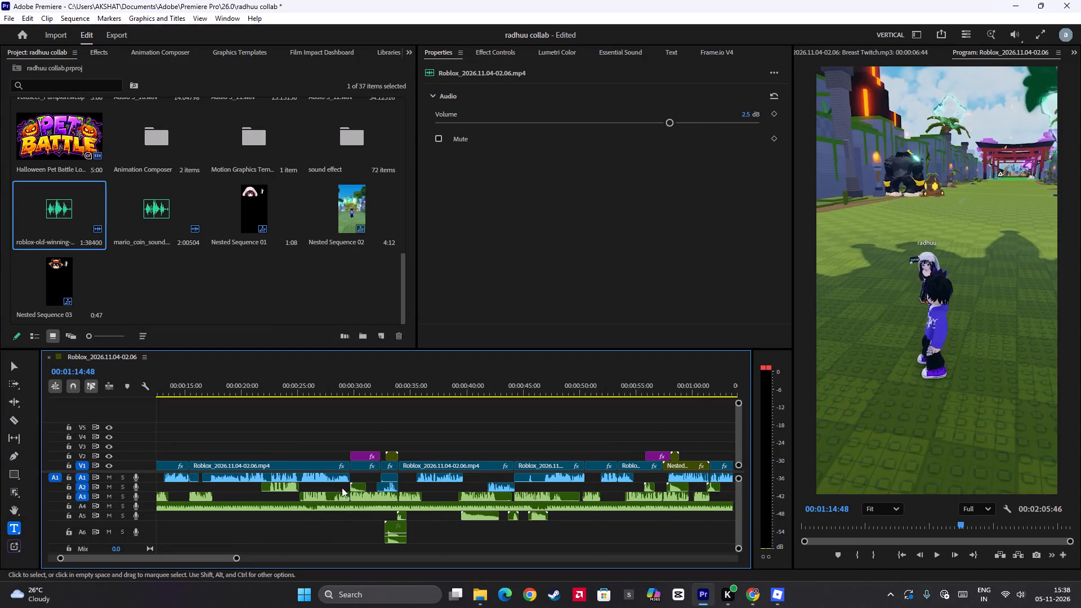
pyautogui.click(364, 454)
pyautogui.keyDown('shift'); pyautogui.click(357, 485); pyautogui.keyUp('shift')
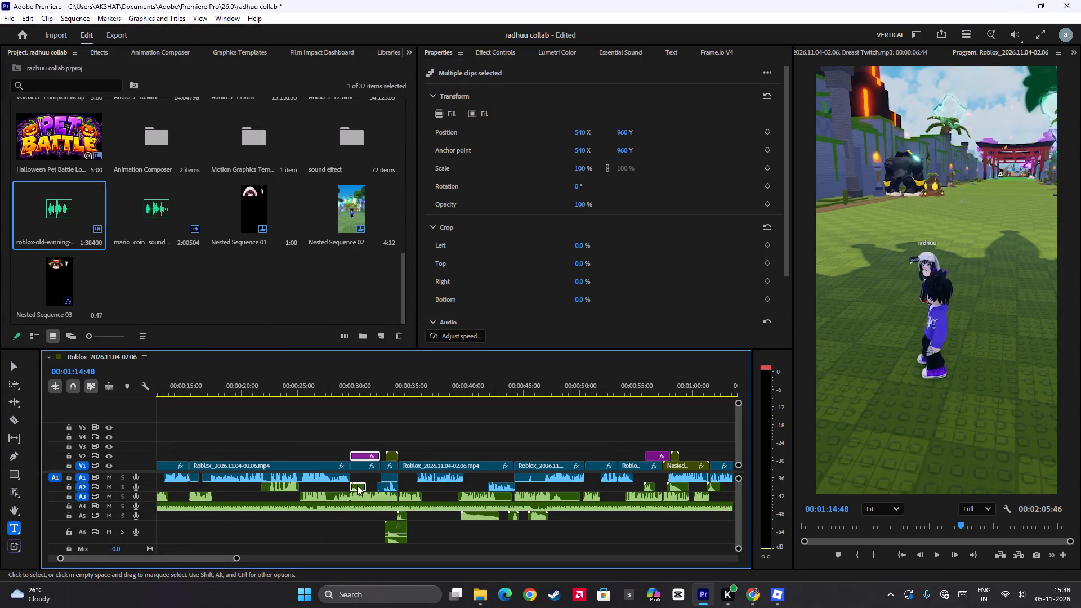
pyautogui.hotkey('ctrl', 'c')
pyautogui.hotkey('ctrl', 'v')
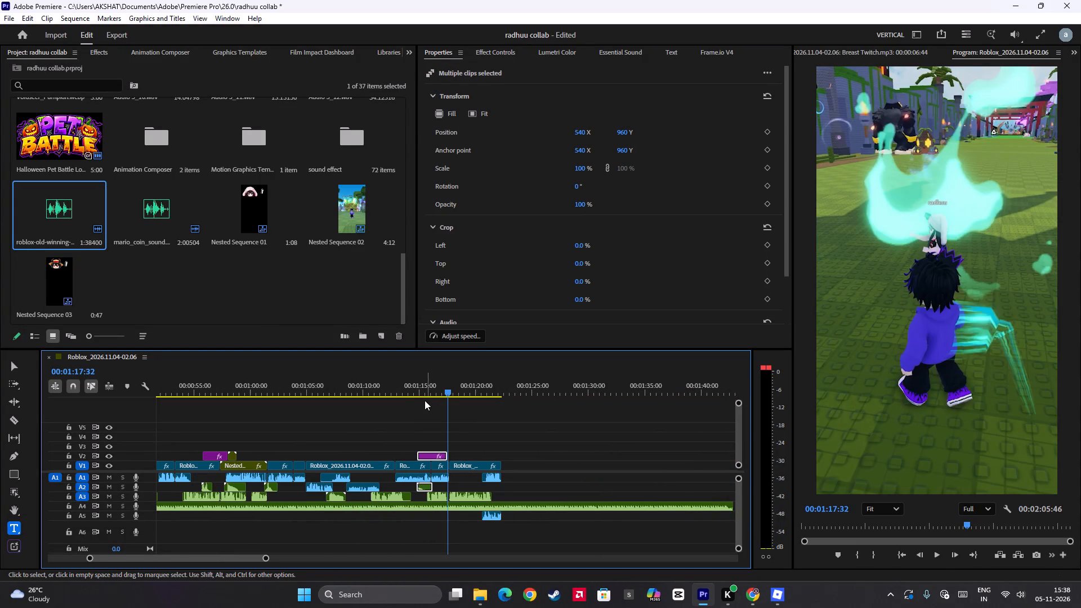
pyautogui.click(416, 388)
pyautogui.press('space')
pyautogui.press('space')
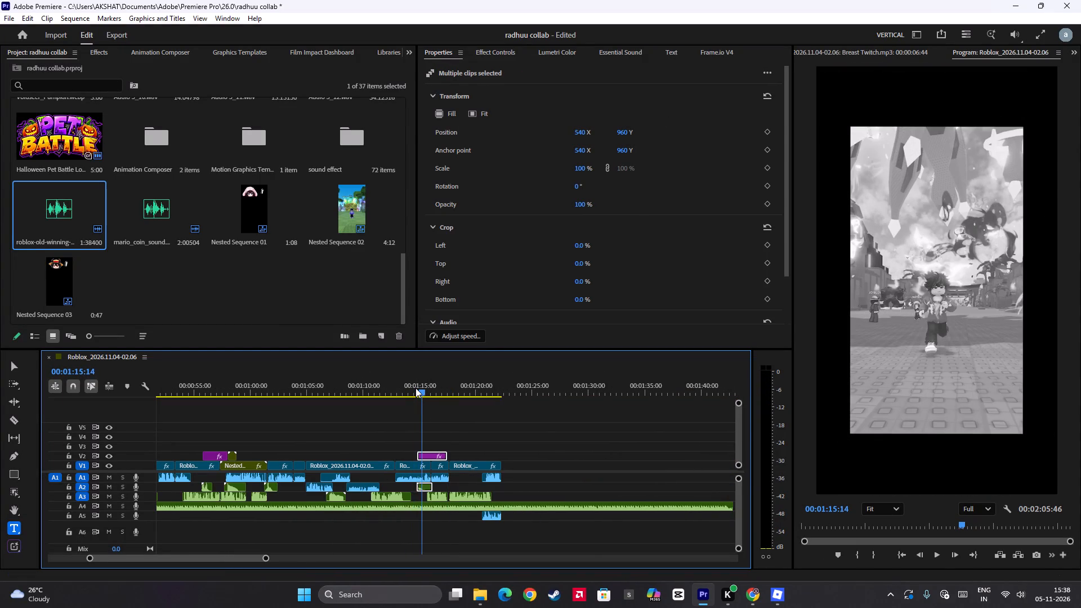
pyautogui.hotkey('ctrl', 'z')
pyautogui.scroll(20, 383, 489)
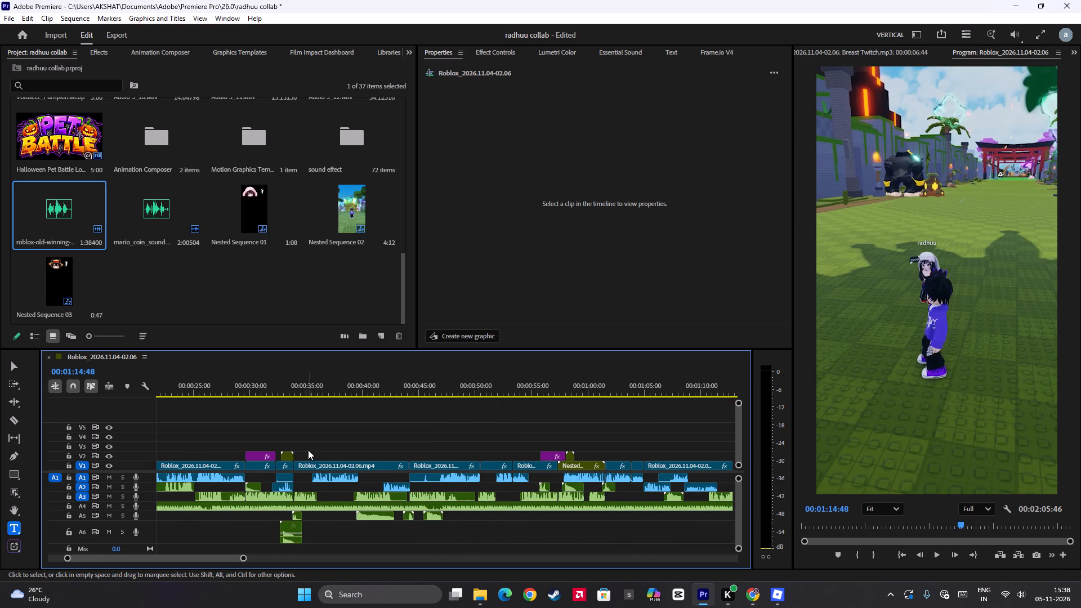
pyautogui.scroll(-10, 524, 458)
pyautogui.hotkey('ctrl', 'v')
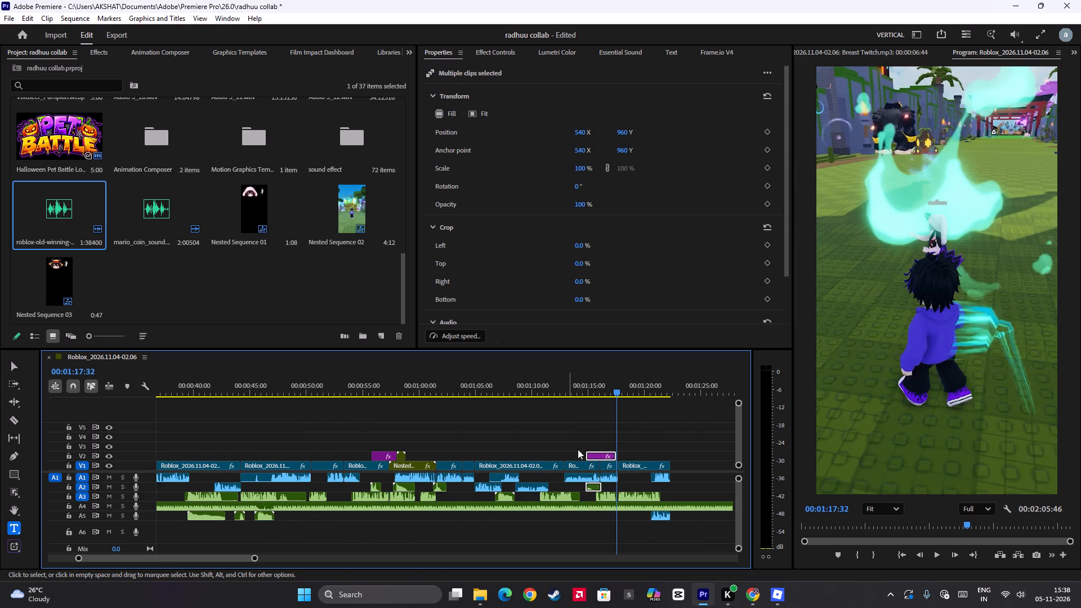
# Play the pasted black-and-white effect from about 00:01:12:45 to find where it should end.
pyautogui.press('space')
pyautogui.press('space')
pyautogui.click(573, 371)
pyautogui.press('space')
pyautogui.click(563, 387)
pyautogui.press('space')
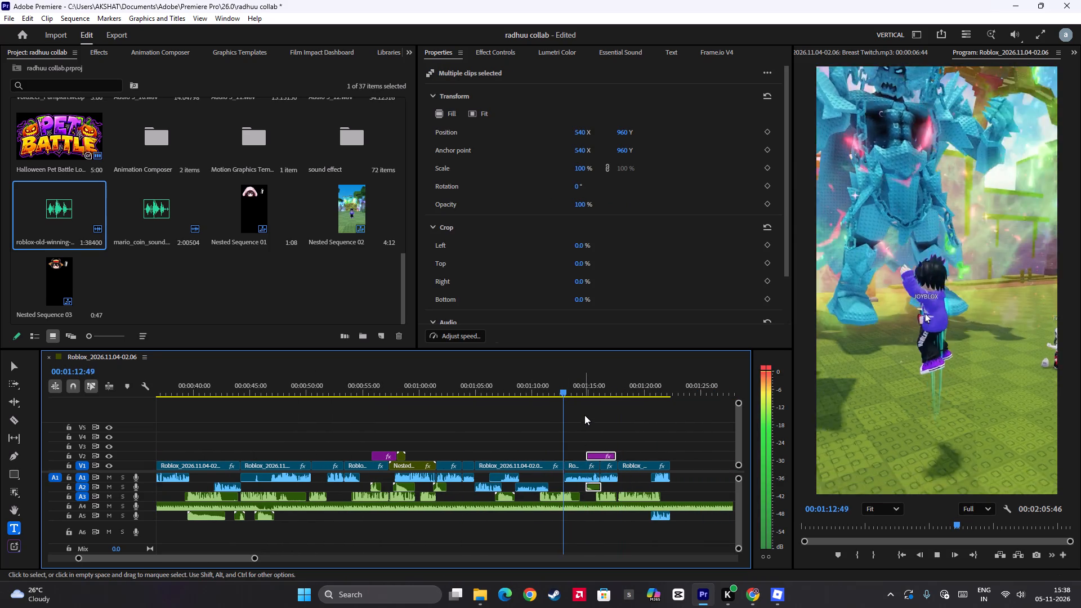
pyautogui.scroll(-4, 587, 421)
pyautogui.keyDown('alt'); pyautogui.scroll(6, 557, 488); pyautogui.keyUp('alt')
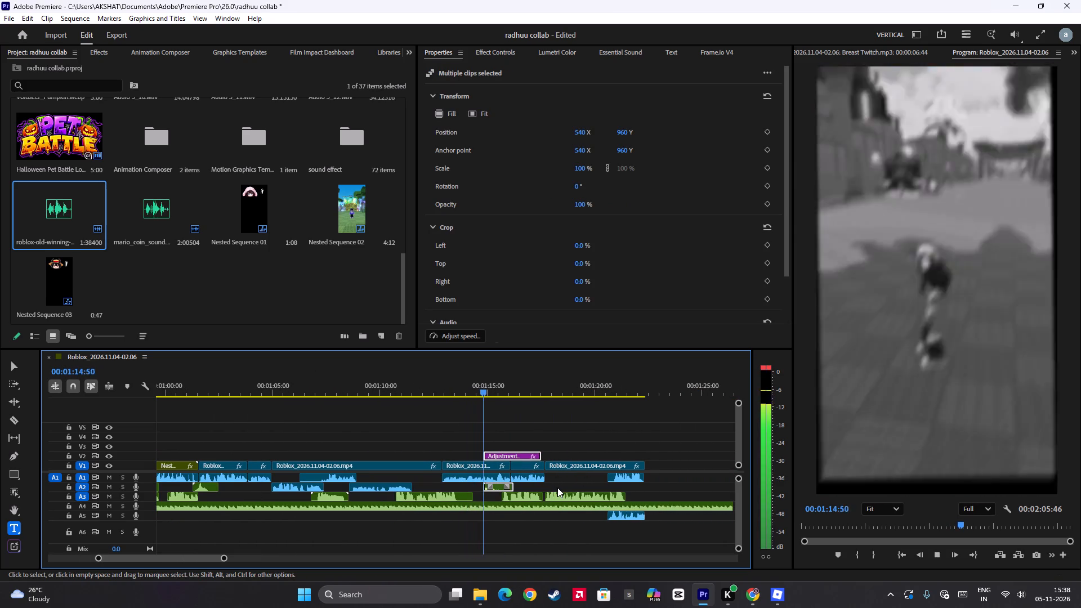
pyautogui.press('space')
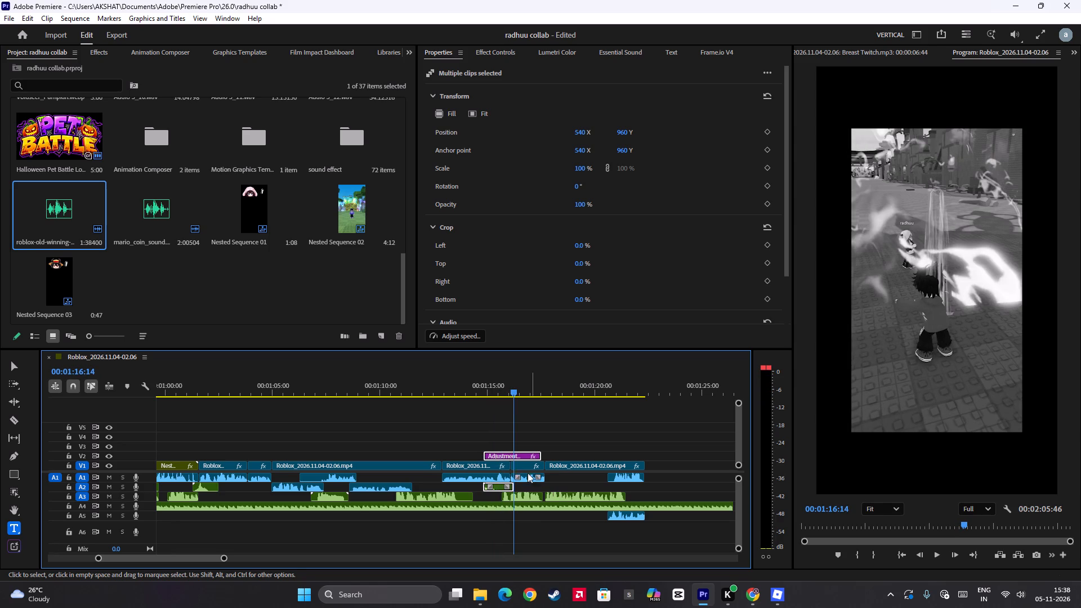
# Split the pasted V2 adjustment layer at 00:01:16:05 and delete the part after the cut.
pyautogui.moveTo(512, 435); pyautogui.dragTo(512, 446)
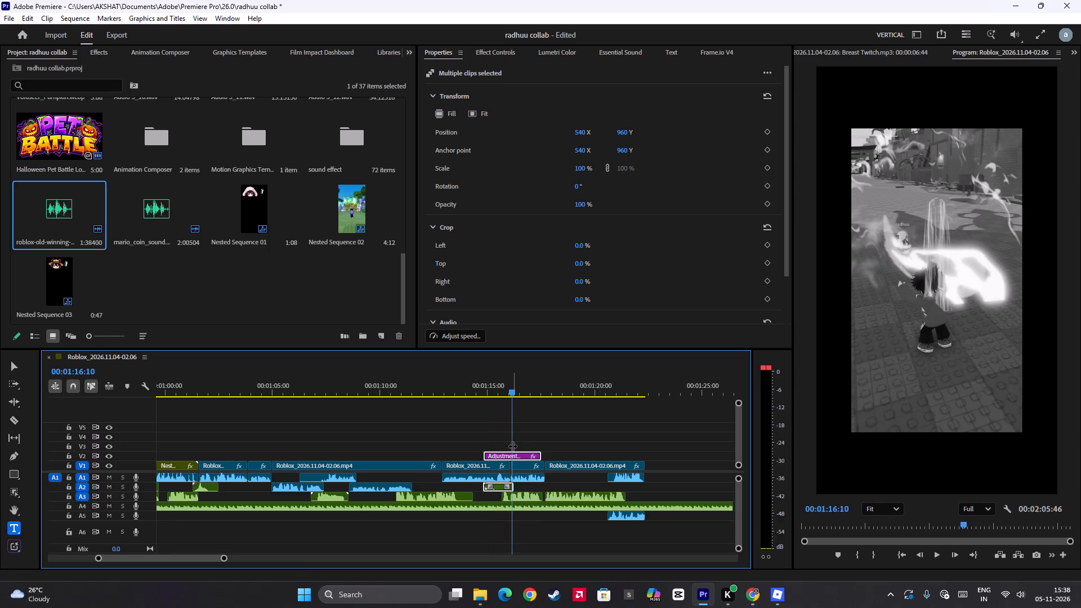
pyautogui.moveTo(512, 446); pyautogui.dragTo(511, 443)
pyautogui.hotkey('ctrl', 'b')
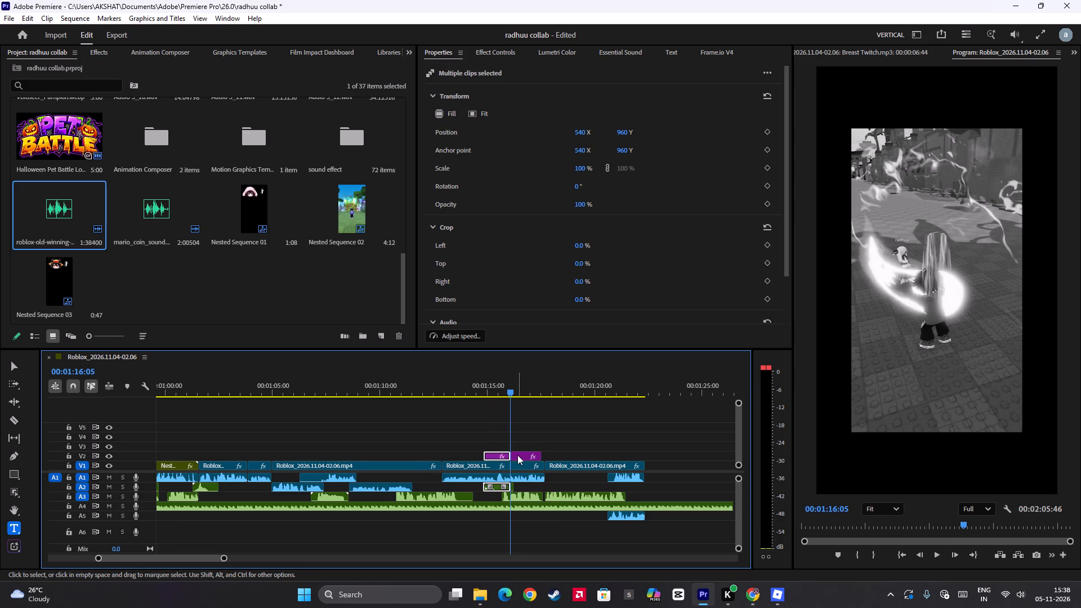
pyautogui.click(517, 455)
pyautogui.press('-')
pyautogui.hotkey('ctrl', 'z')
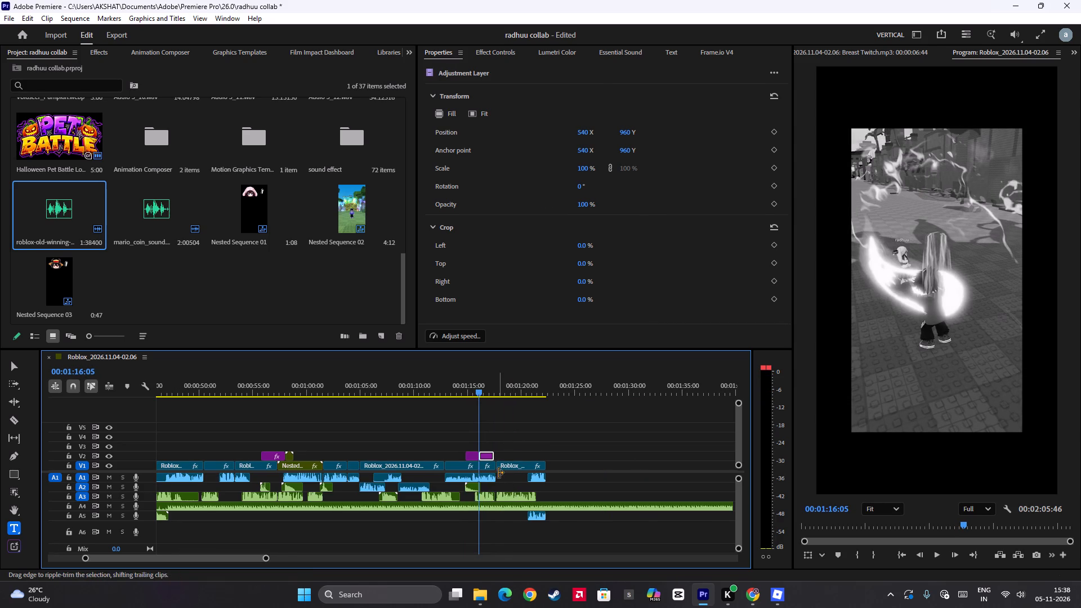
pyautogui.click(486, 461)
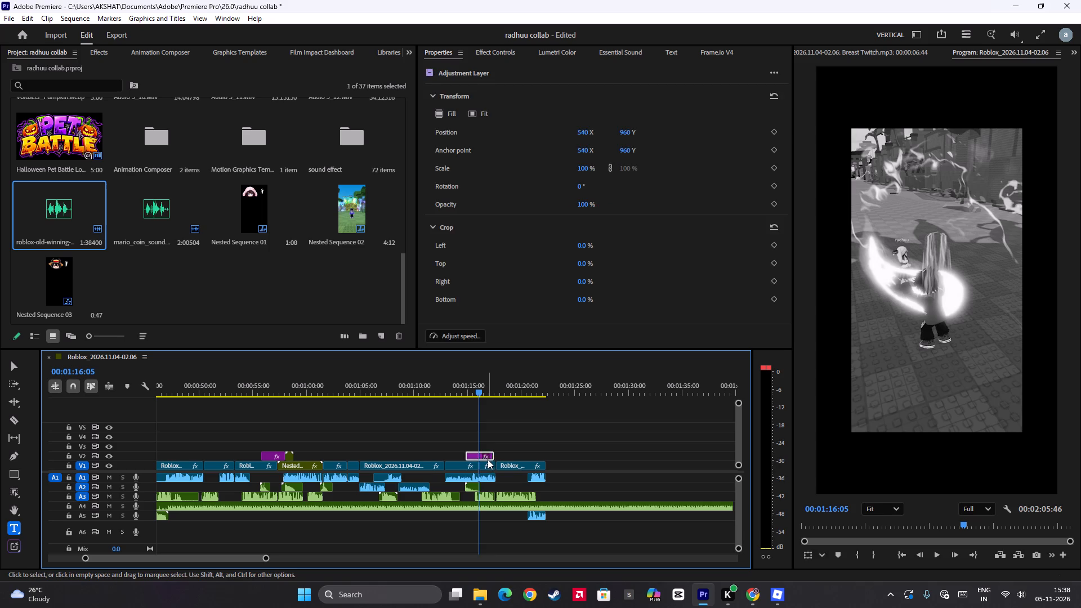
pyautogui.press('BackSpace')
pyautogui.hotkey('ctrl', 'z')
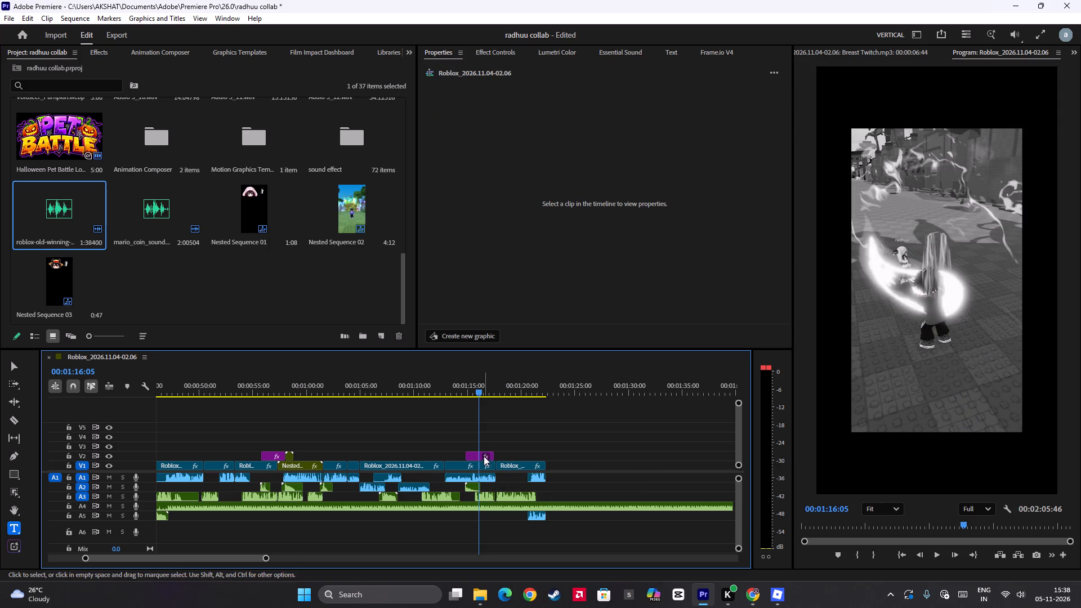
pyautogui.keyDown('ctrl'); pyautogui.click(476, 456); pyautogui.keyUp('ctrl')
pyautogui.hotkey('ctrl', 'b')
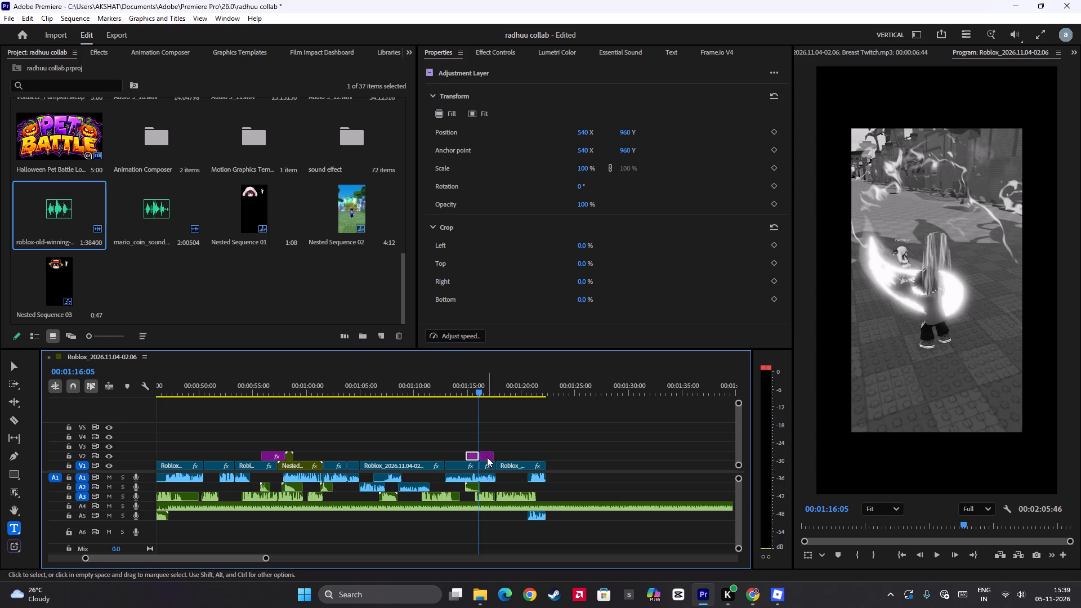
pyautogui.click(487, 456)
pyautogui.press('BackSpace')
# Trim the end of the pasted awkward moment.mp3 clip on A2 back to the end of the adjustment layer at 00:01:16:05.
pyautogui.keyDown('alt'); pyautogui.scroll(7, 516, 507); pyautogui.keyUp('alt')
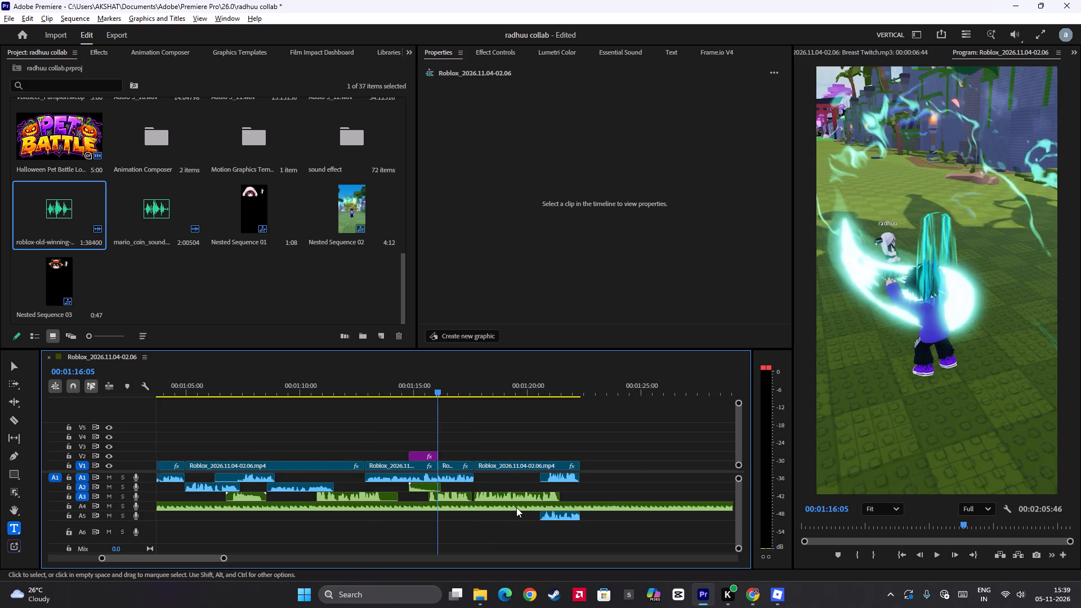
pyautogui.keyDown('alt'); pyautogui.scroll(6, 516, 507); pyautogui.keyUp('alt')
pyautogui.click(346, 487)
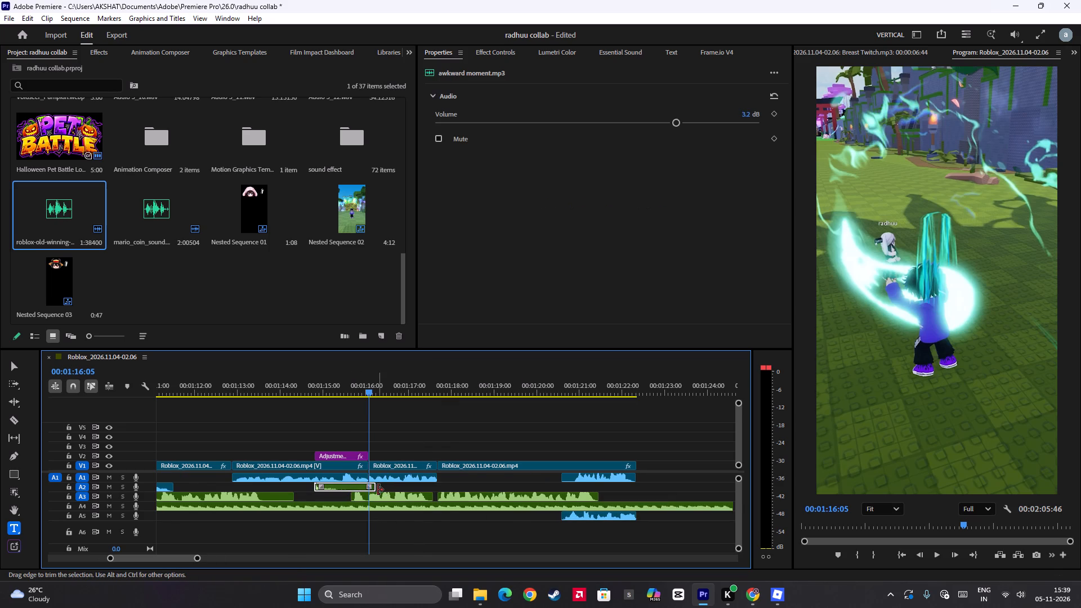
pyautogui.click(376, 487)
# Replay from about 00:01:13:10 to 00:01:17:50 to check the shortened effect and its sound against the voices.
pyautogui.click(298, 383)
pyautogui.press('space')
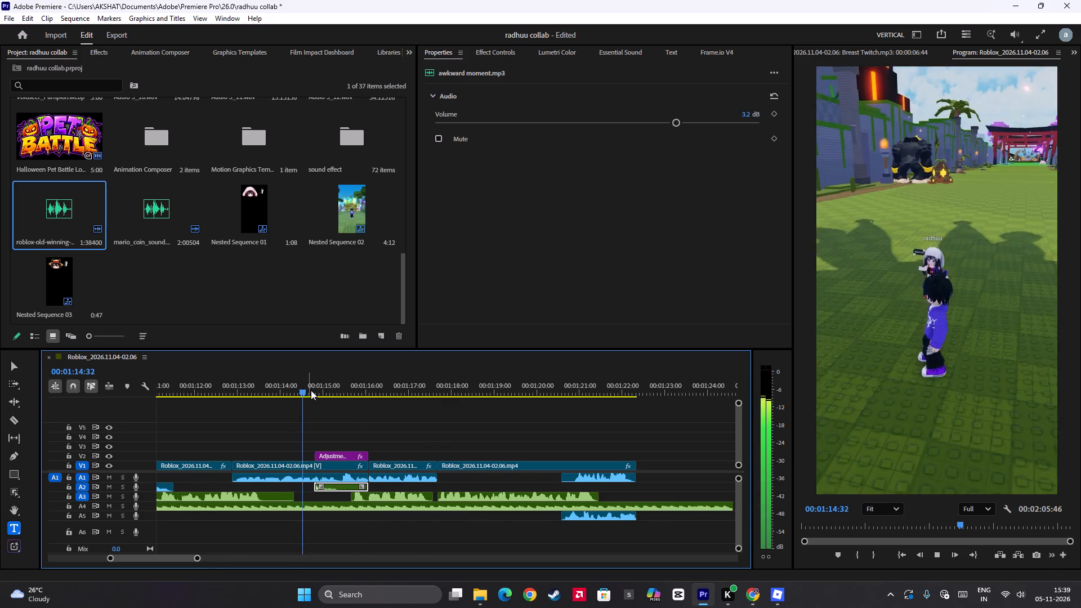
pyautogui.press('space')
pyautogui.click(248, 383)
pyautogui.press('space')
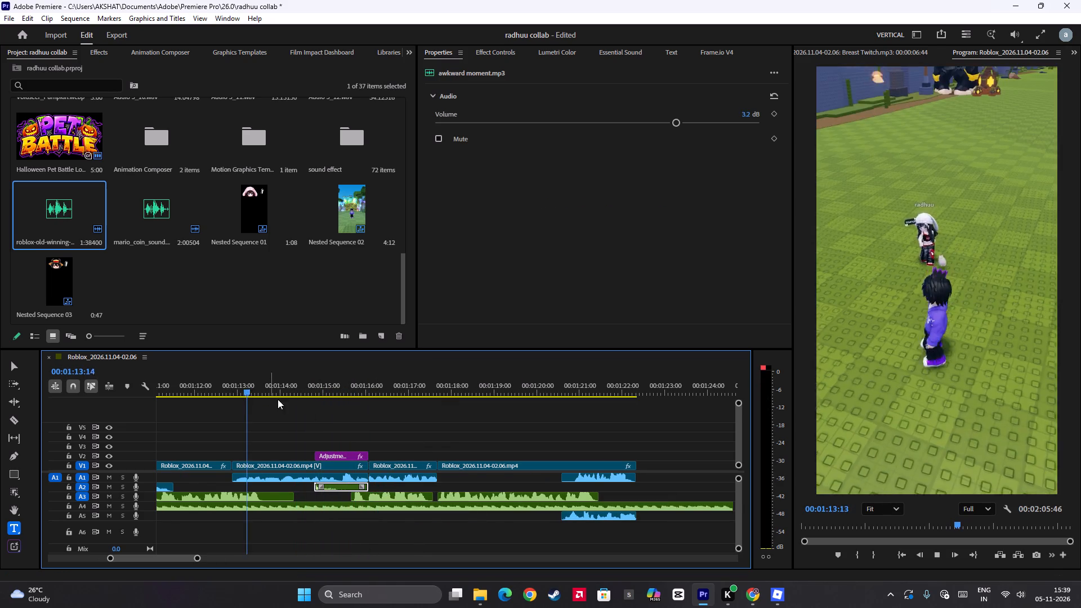
pyautogui.press('space')
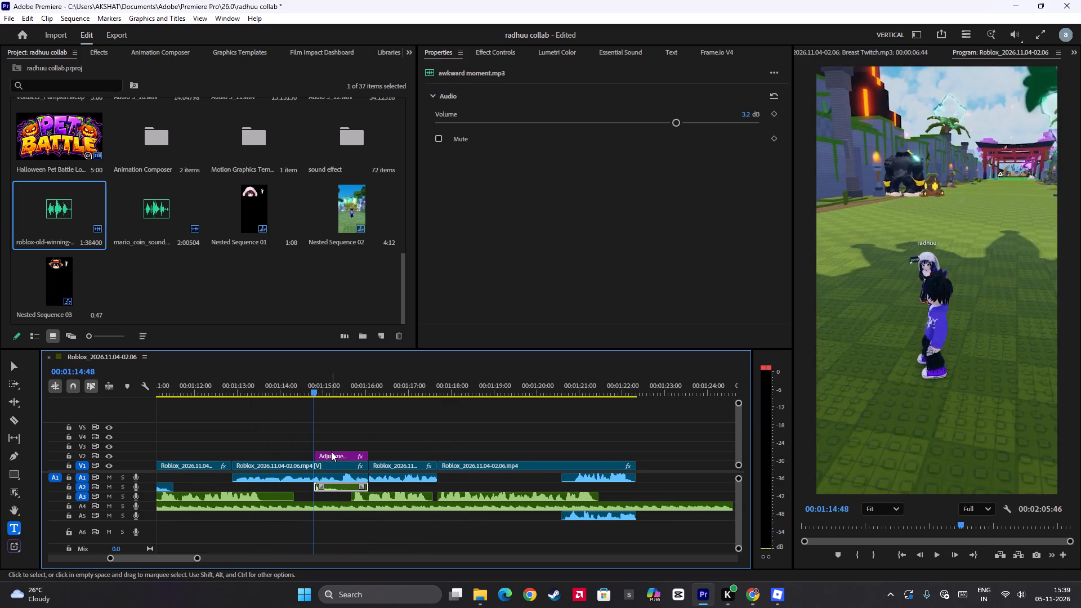
pyautogui.press('space')
pyautogui.press('space')
pyautogui.press('space')
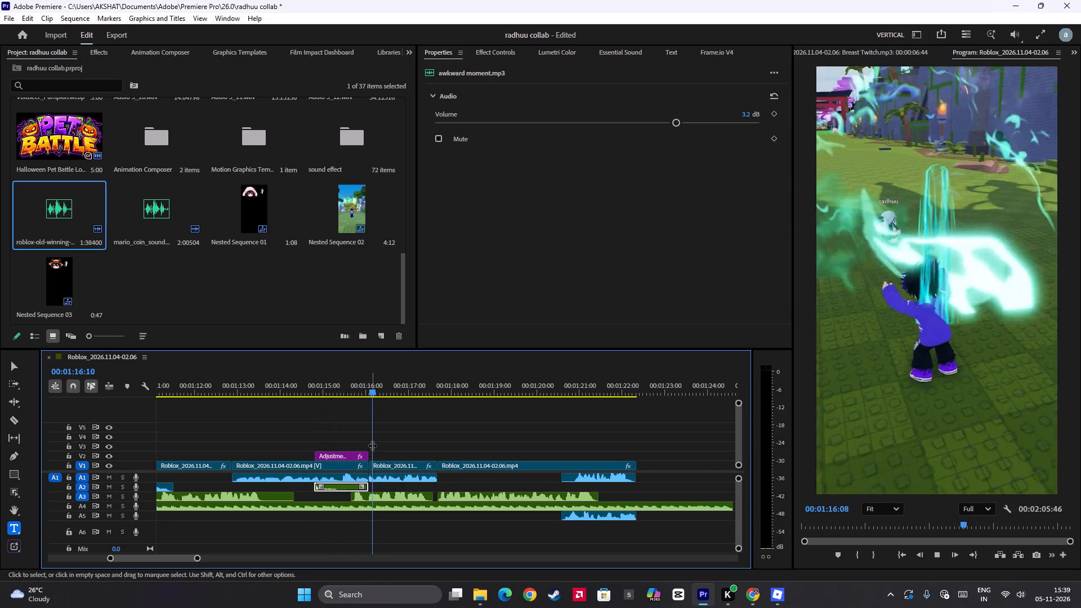
pyautogui.scroll(-5, 372, 445)
pyautogui.press('space')
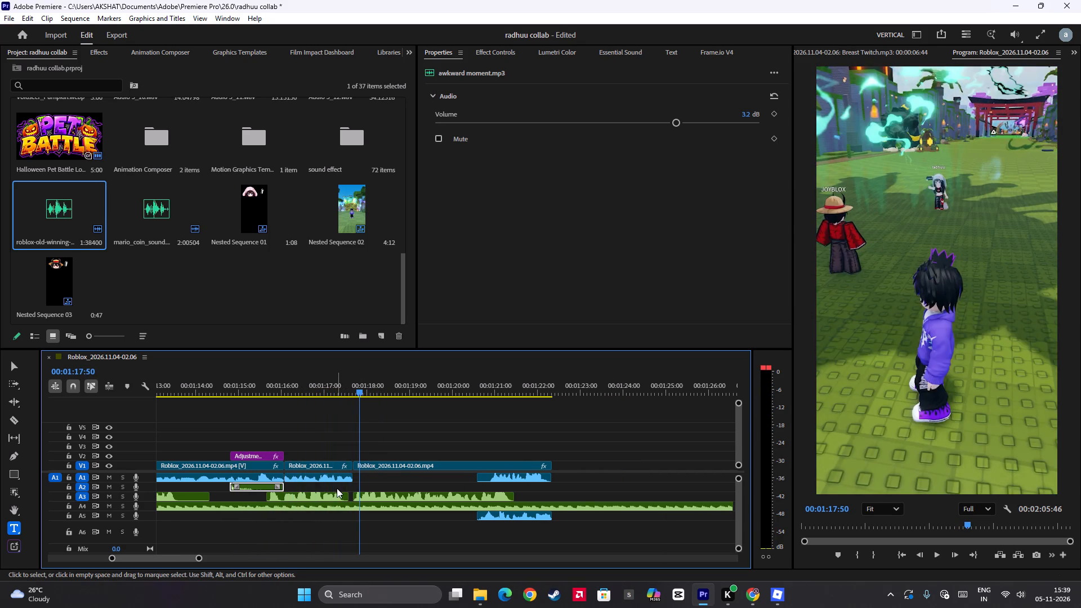
# Shift the Audio 3_12.wav clip on A3 slightly later, up against the next A3 clip, and play it back from about 00:01:15:50.
pyautogui.click(334, 495)
pyautogui.moveTo(324, 492); pyautogui.dragTo(329, 493)
pyautogui.click(274, 395)
pyautogui.press('space')
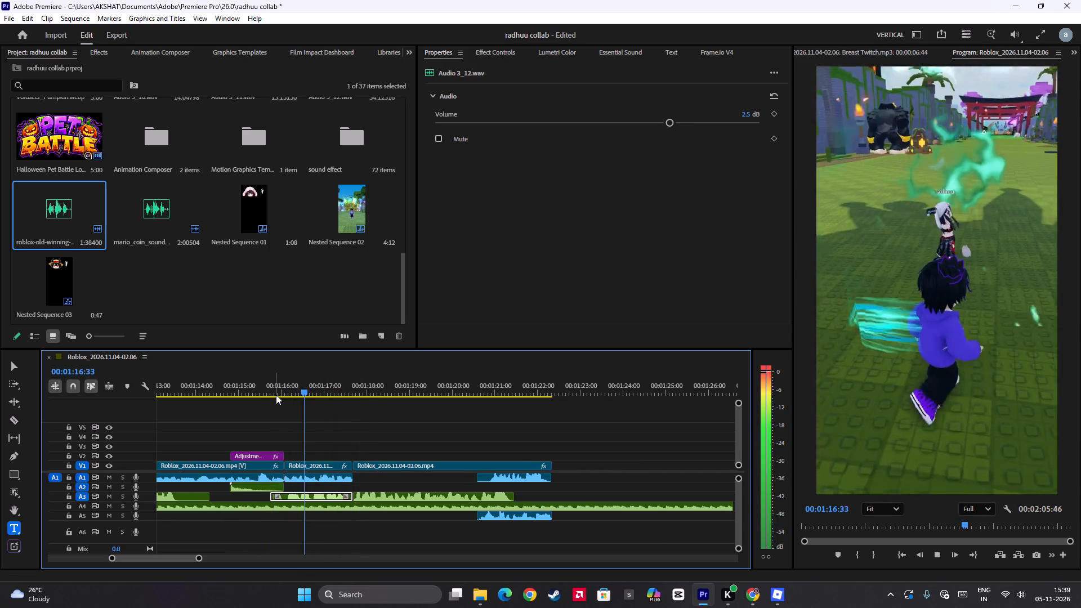
pyautogui.press('space')
pyautogui.hotkey('ctrl', 'z')
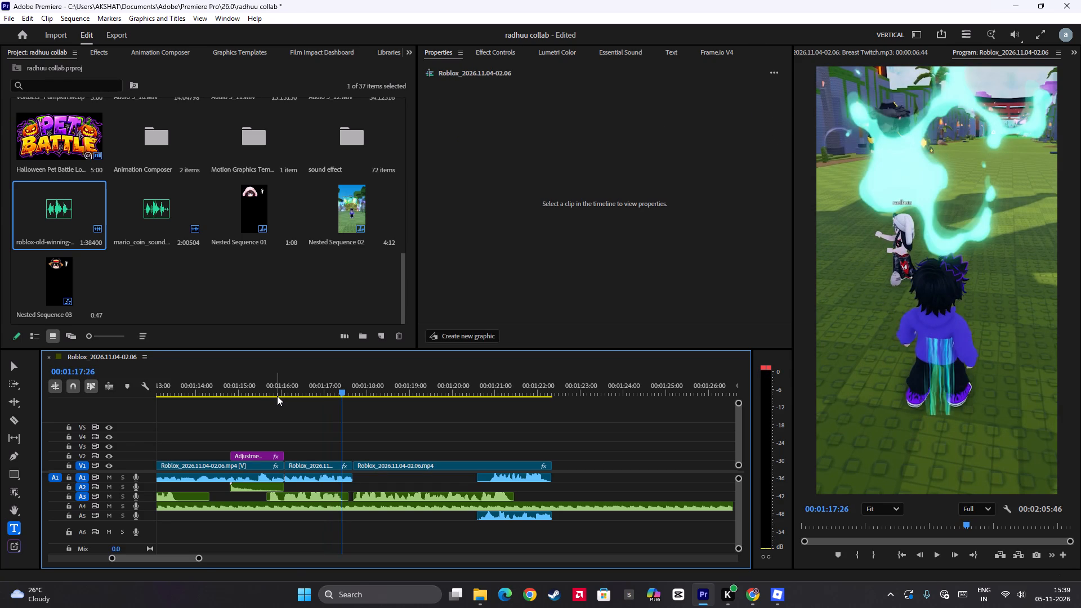
pyautogui.hotkey('ctrl', 'shift', 'z')
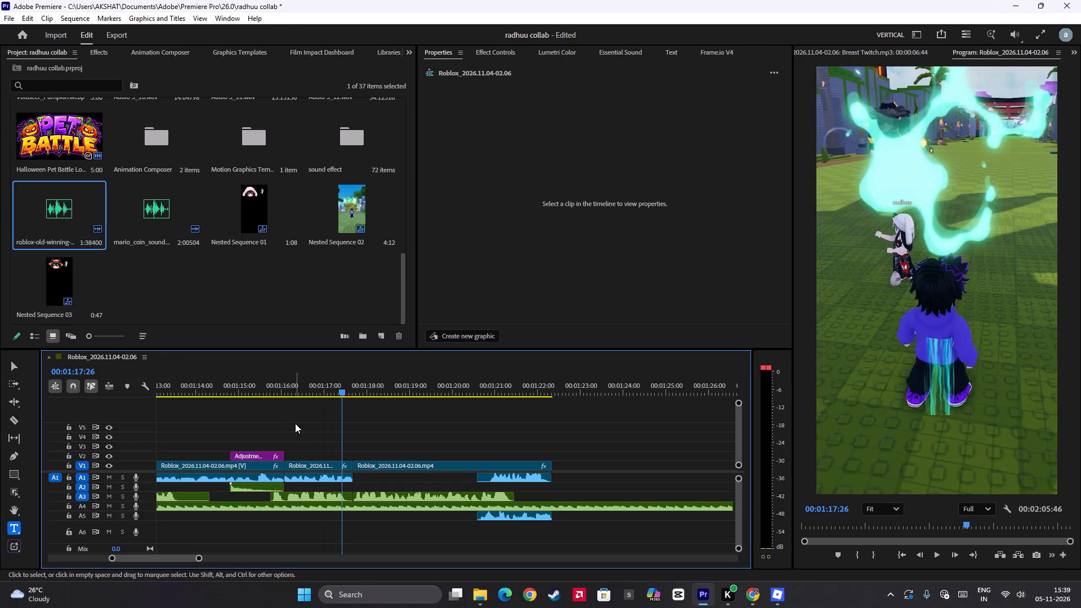
pyautogui.click(276, 394)
pyautogui.press('space')
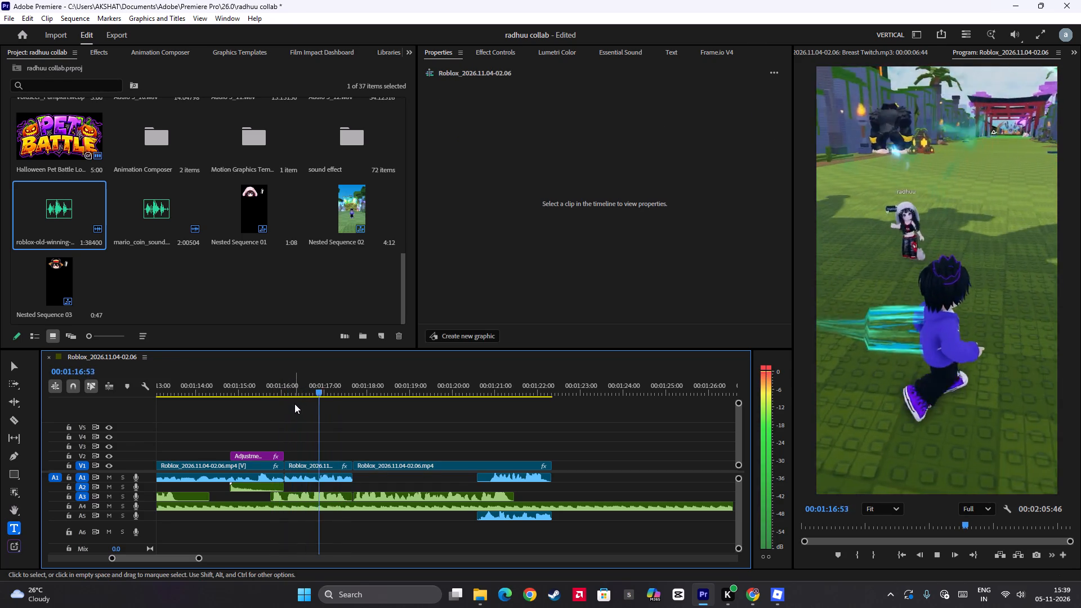
pyautogui.press('space')
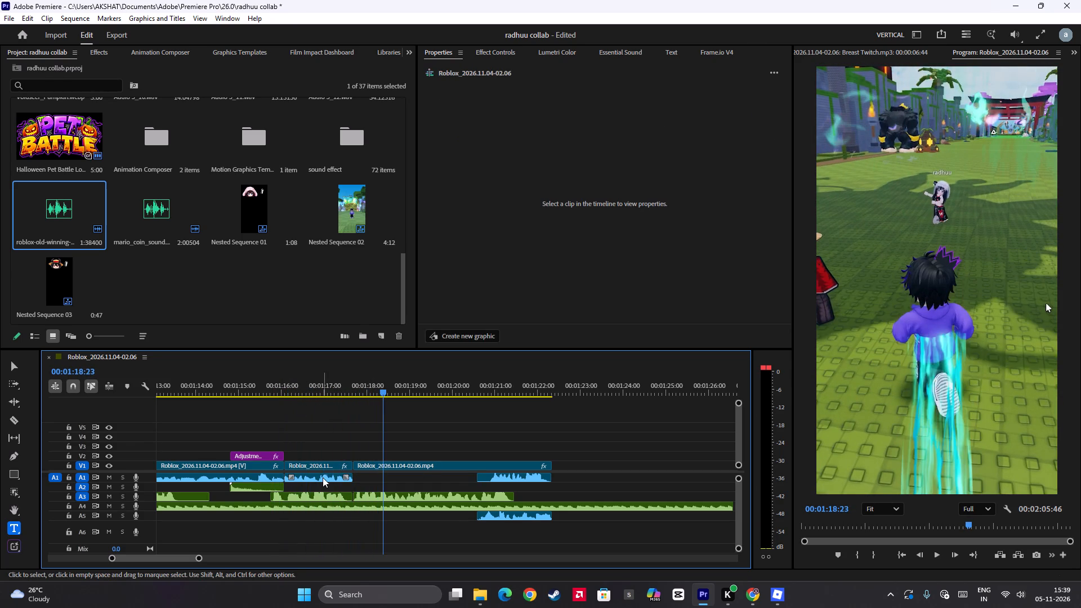
# Set the volume of the A1 voice clip starting at about 00:01:16:05 to 3.3 dB and replay the ending section.
pyautogui.click(323, 477)
pyautogui.scroll(-4, 519, 294)
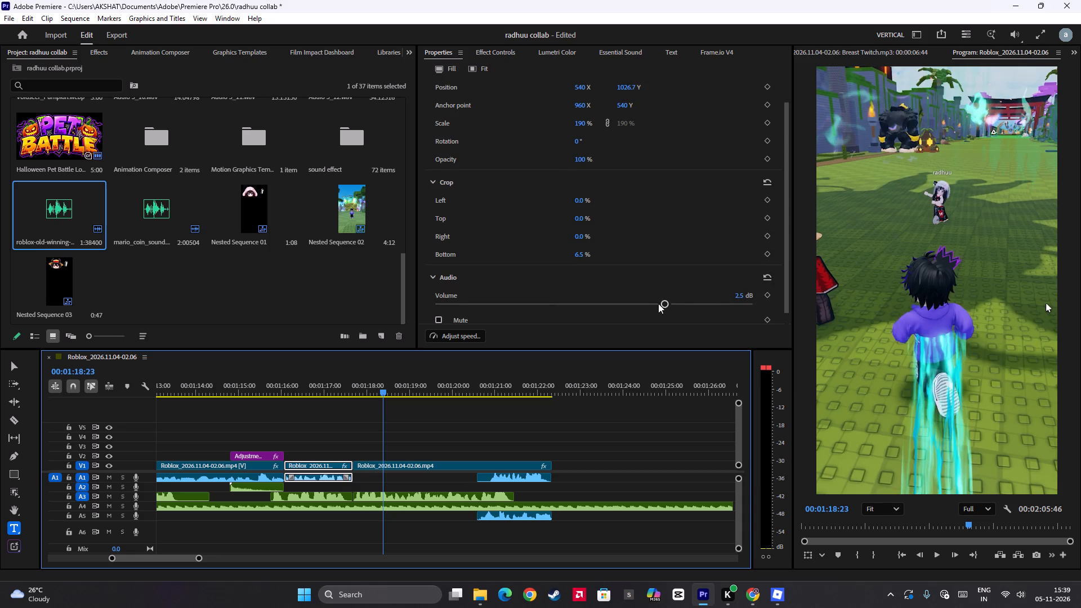
pyautogui.click(672, 305)
pyautogui.press('space')
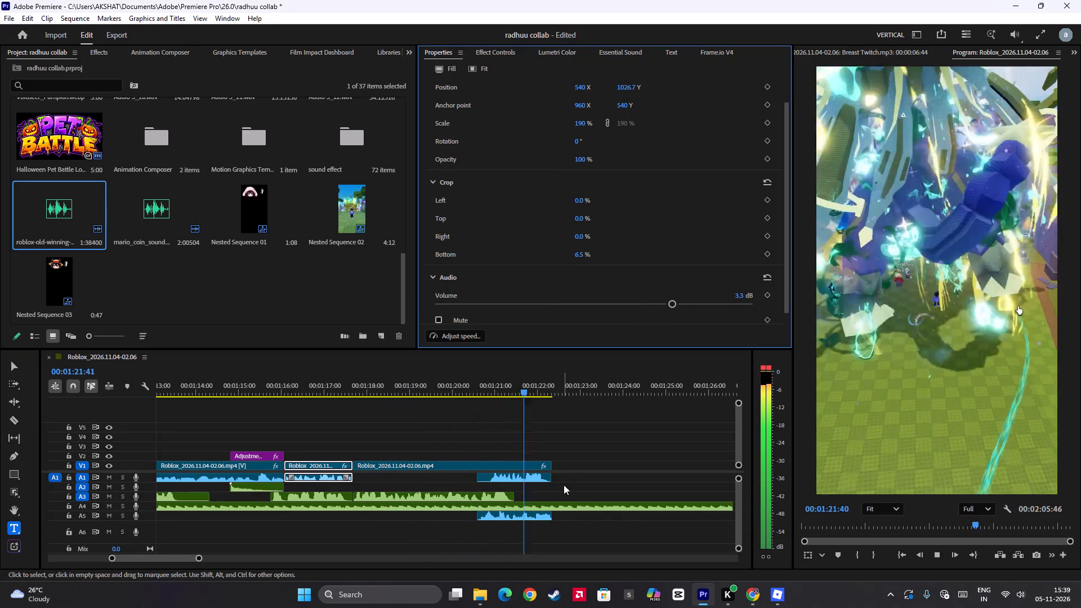
pyautogui.press('space')
pyautogui.click(418, 388)
pyautogui.press('space')
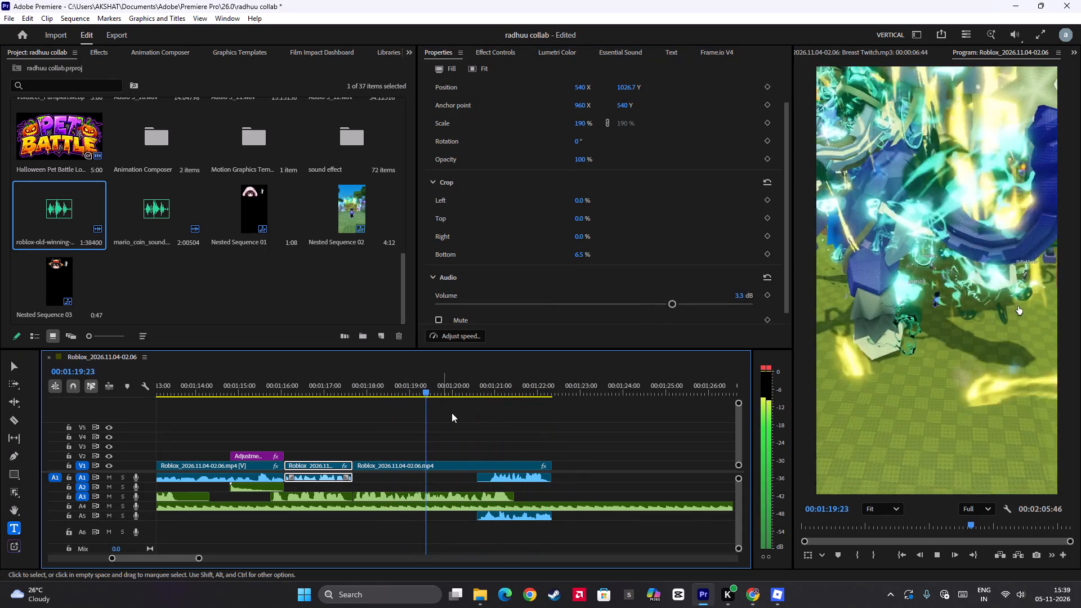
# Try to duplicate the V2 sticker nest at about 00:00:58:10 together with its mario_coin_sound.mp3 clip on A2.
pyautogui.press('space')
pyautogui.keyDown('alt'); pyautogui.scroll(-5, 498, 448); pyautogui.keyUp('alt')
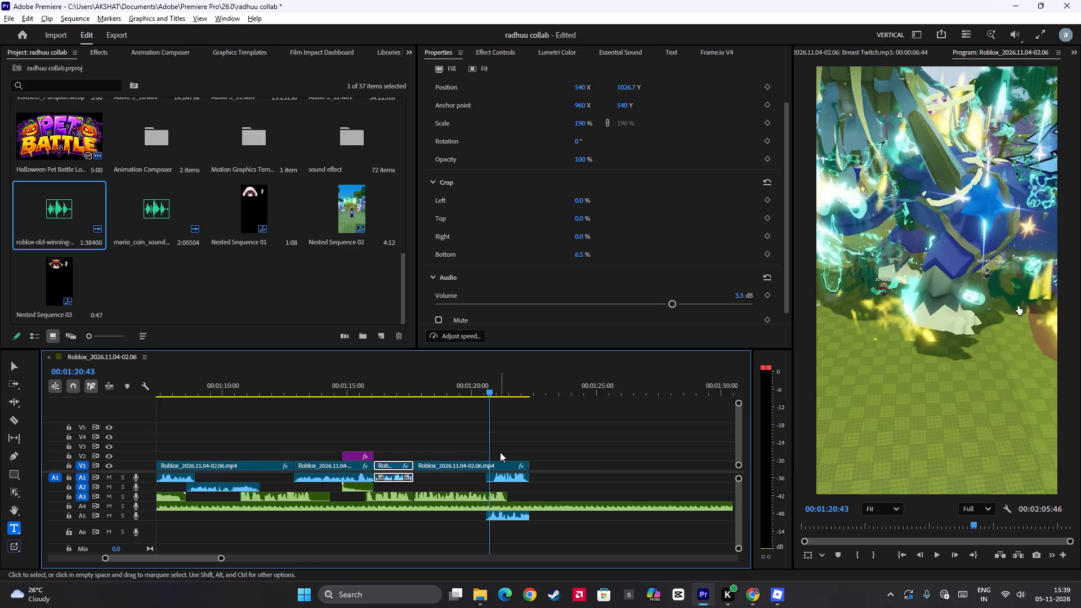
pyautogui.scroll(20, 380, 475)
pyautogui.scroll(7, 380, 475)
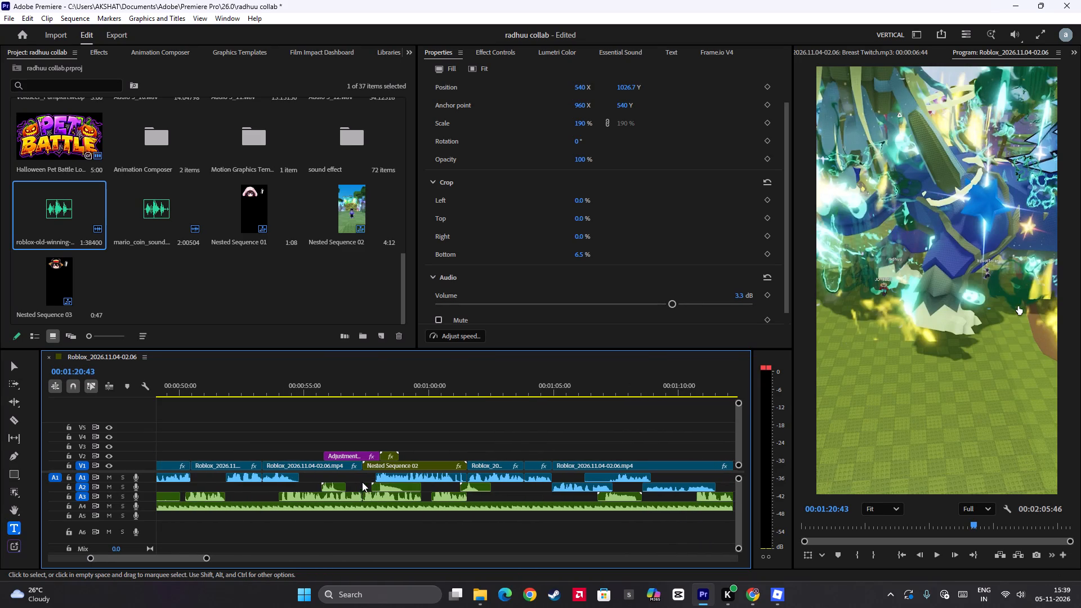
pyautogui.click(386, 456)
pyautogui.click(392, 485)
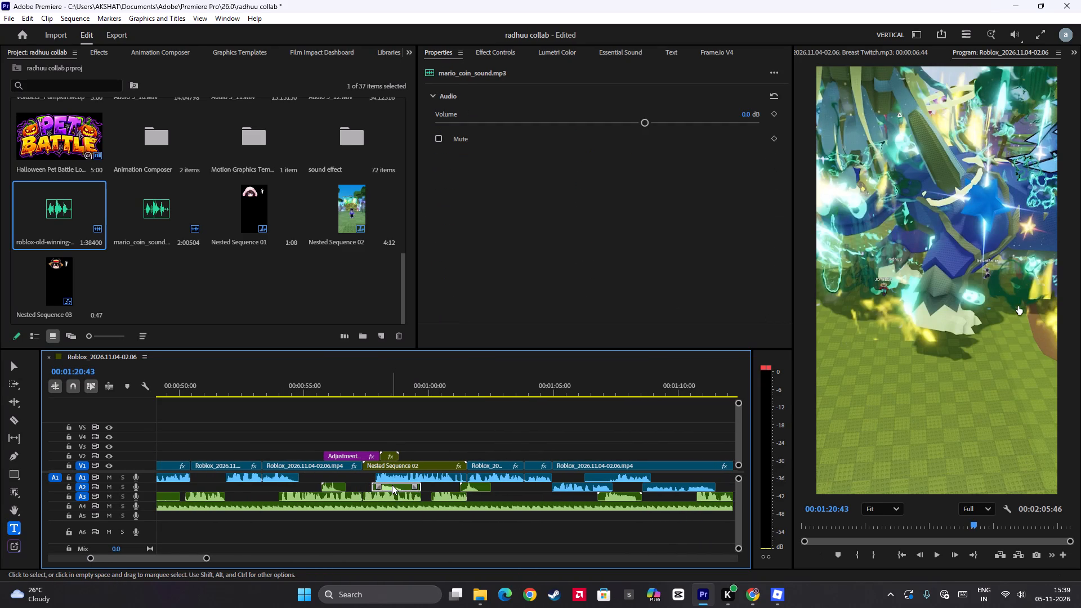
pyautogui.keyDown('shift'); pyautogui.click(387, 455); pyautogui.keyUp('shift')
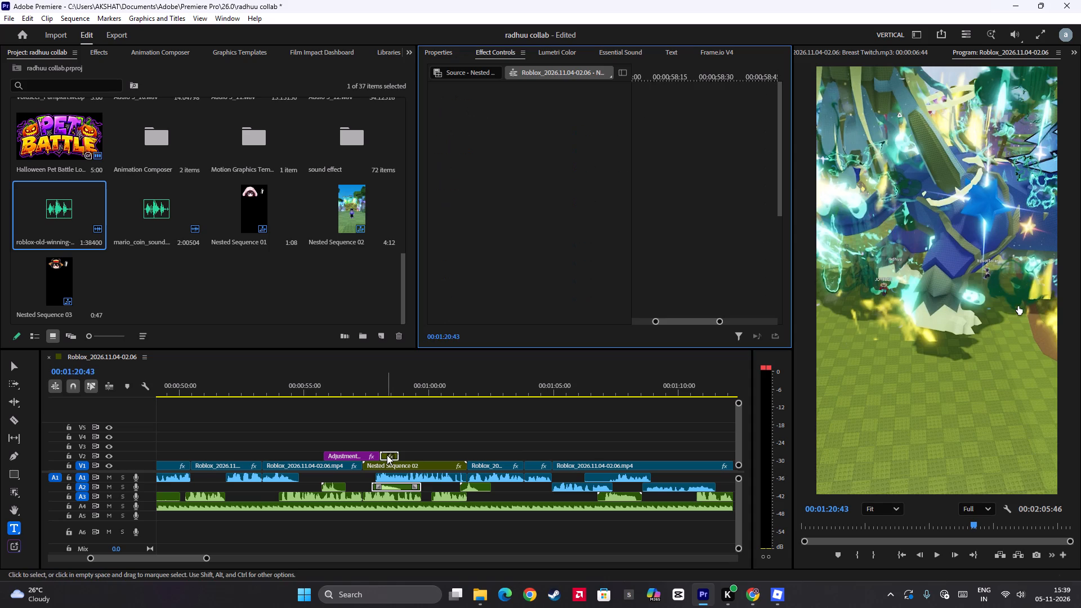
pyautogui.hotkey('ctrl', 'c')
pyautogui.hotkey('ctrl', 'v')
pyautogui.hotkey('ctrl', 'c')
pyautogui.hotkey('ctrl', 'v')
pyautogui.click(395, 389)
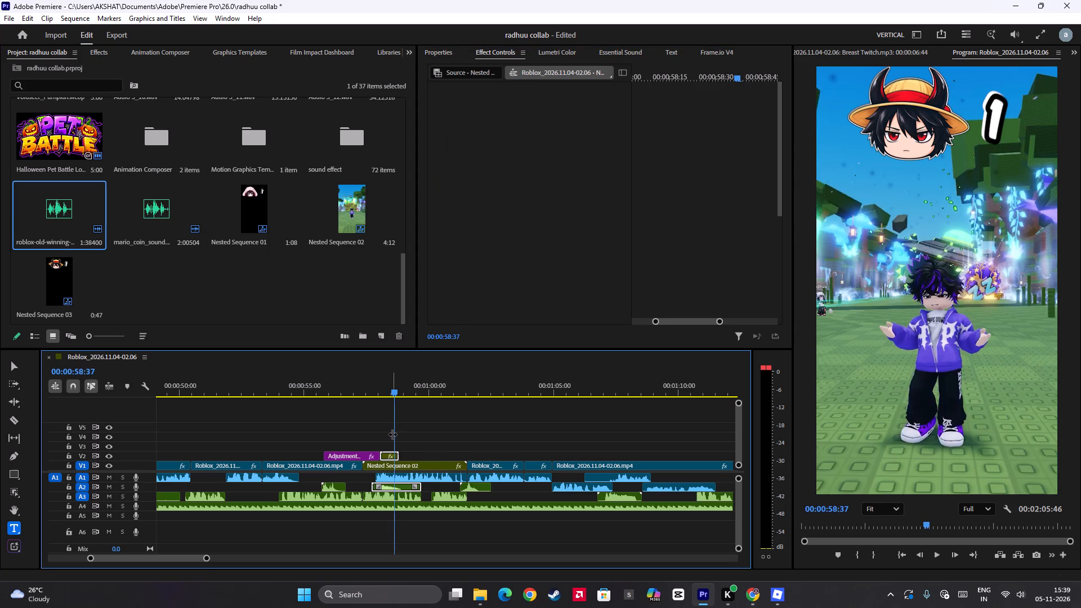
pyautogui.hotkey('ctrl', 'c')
# Copy the V2 adjustment layer at 00:00:56:01 with its A2 sound clip and paste both at about 00:01:21:00.
pyautogui.scroll(-3, 453, 444)
pyautogui.moveTo(346, 424); pyautogui.dragTo(333, 431)
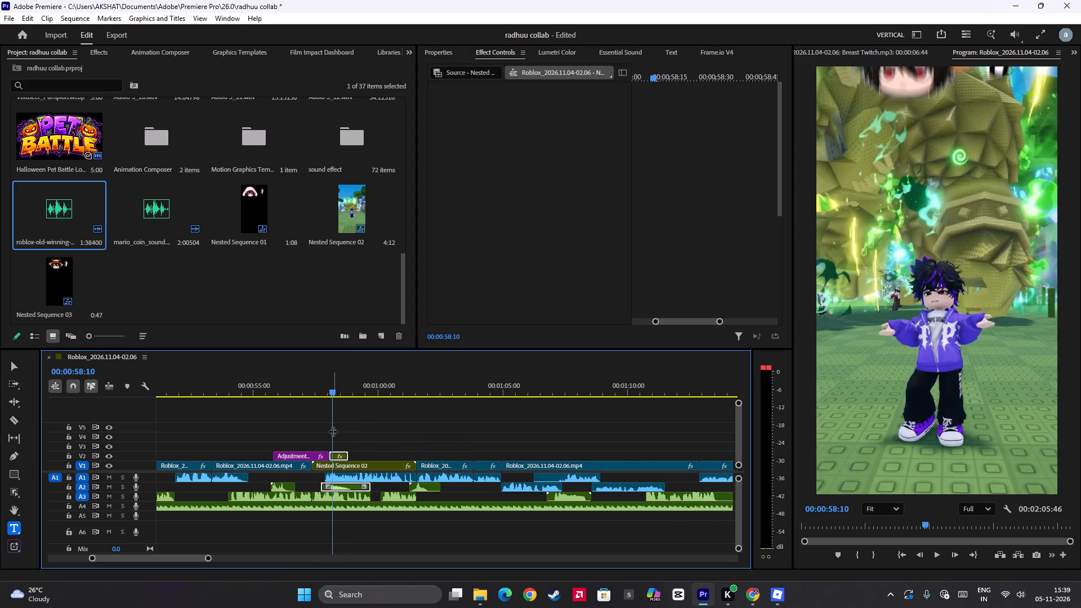
pyautogui.moveTo(333, 431); pyautogui.dragTo(667, 468)
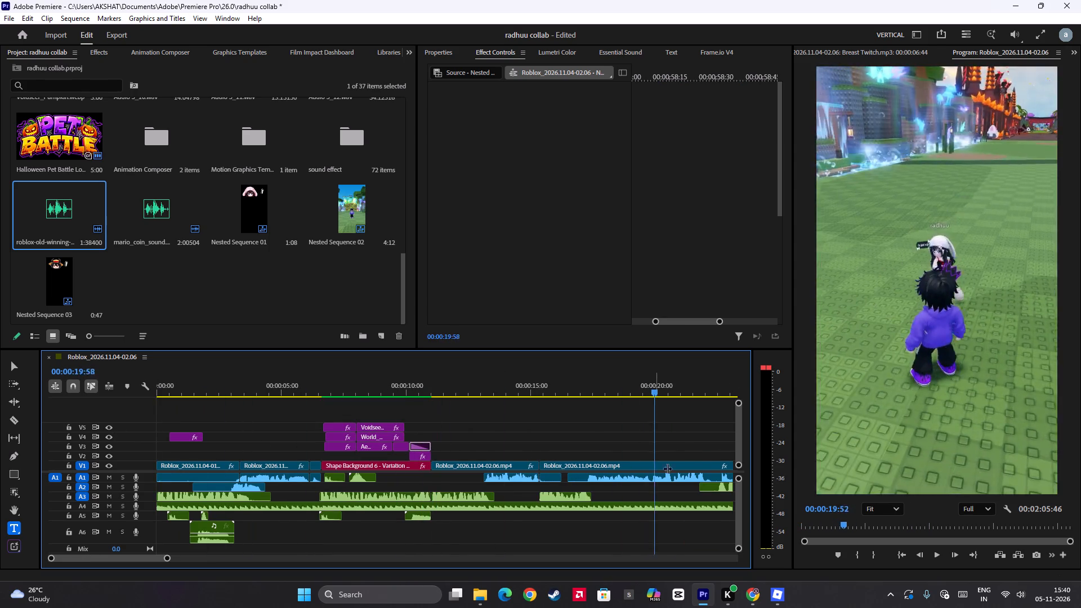
pyautogui.moveTo(667, 468); pyautogui.dragTo(578, 484)
pyautogui.scroll(-6, 582, 485)
pyautogui.keyDown('alt'); pyautogui.scroll(-3, 582, 485); pyautogui.keyUp('alt')
pyautogui.scroll(-5, 502, 456)
pyautogui.keyDown('alt'); pyautogui.scroll(-4, 502, 456); pyautogui.keyUp('alt')
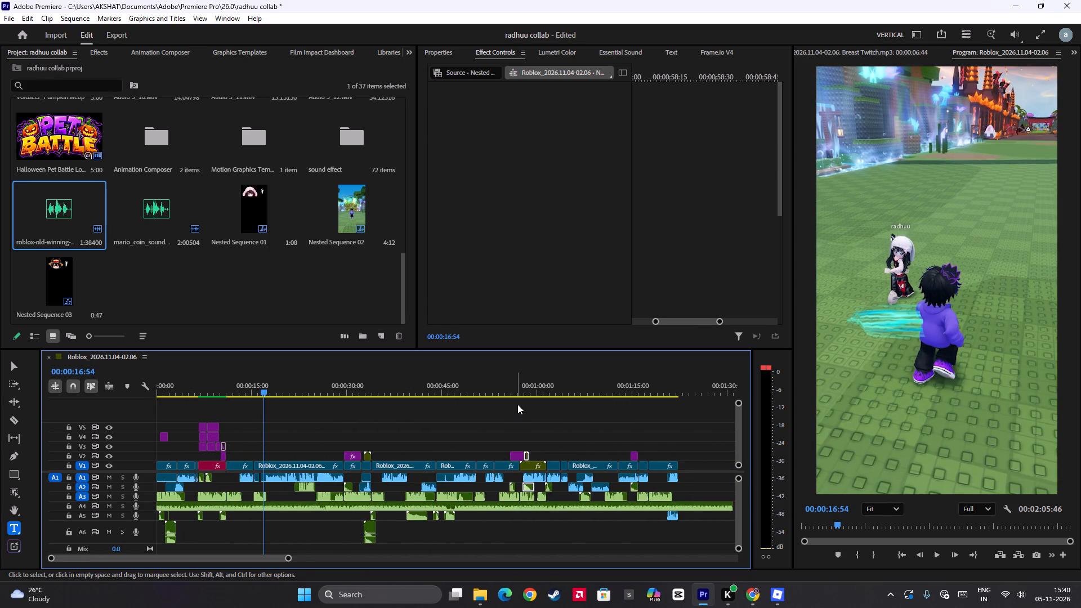
pyautogui.click(506, 379)
pyautogui.moveTo(504, 418); pyautogui.dragTo(512, 425)
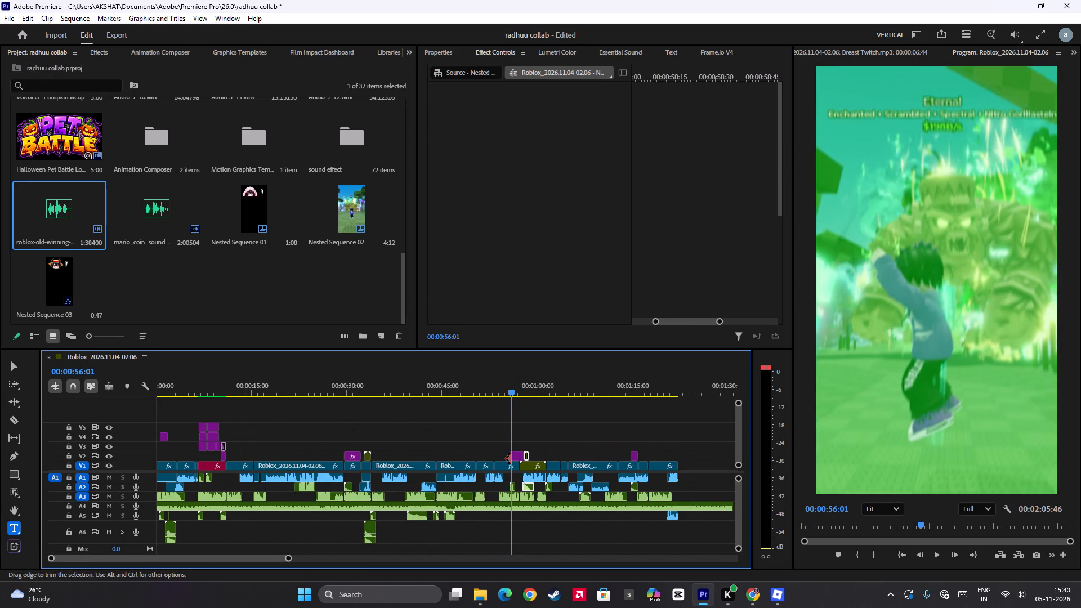
pyautogui.keyDown('shift'); pyautogui.click(517, 453); pyautogui.keyUp('shift')
pyautogui.scroll(10, 531, 473)
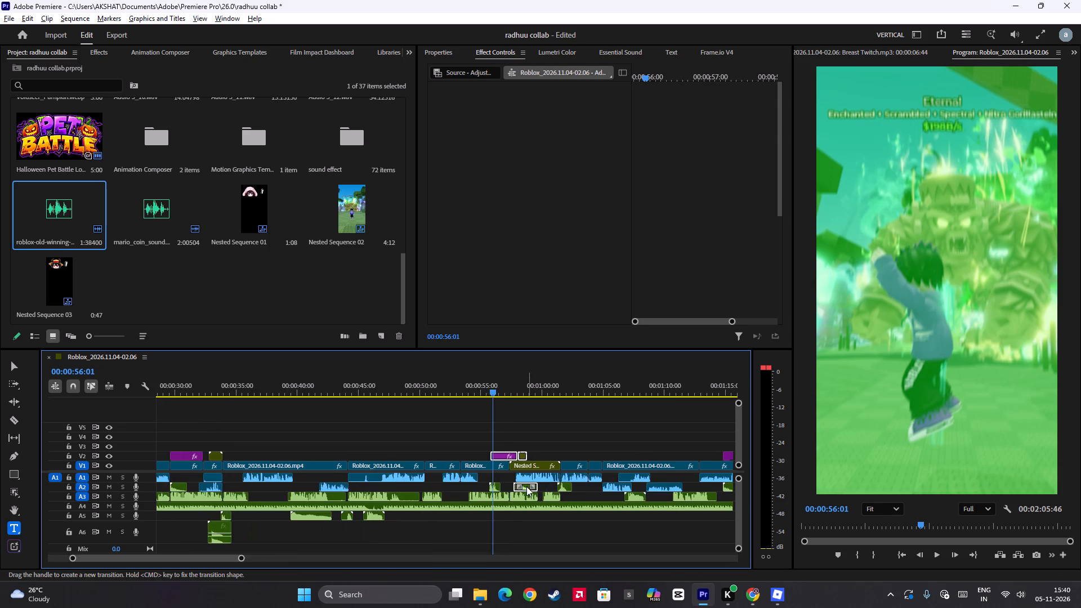
pyautogui.scroll(3, 526, 486)
pyautogui.click(464, 485)
pyautogui.keyDown('shift'); pyautogui.click(477, 455); pyautogui.keyUp('shift')
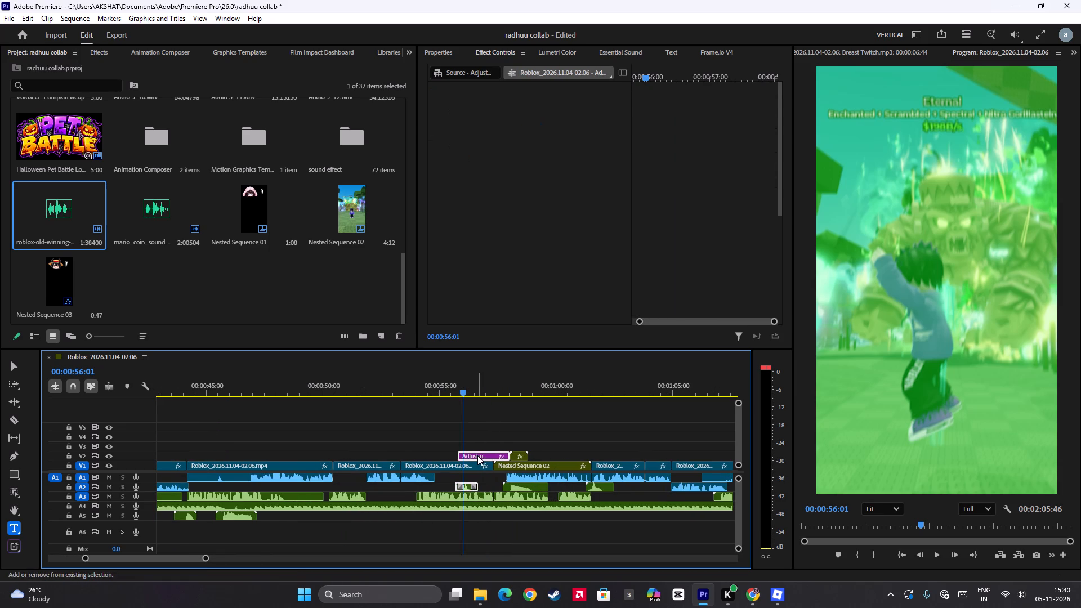
pyautogui.hotkey('ctrl', 'c')
pyautogui.scroll(-20, 512, 451)
pyautogui.scroll(-10, 512, 451)
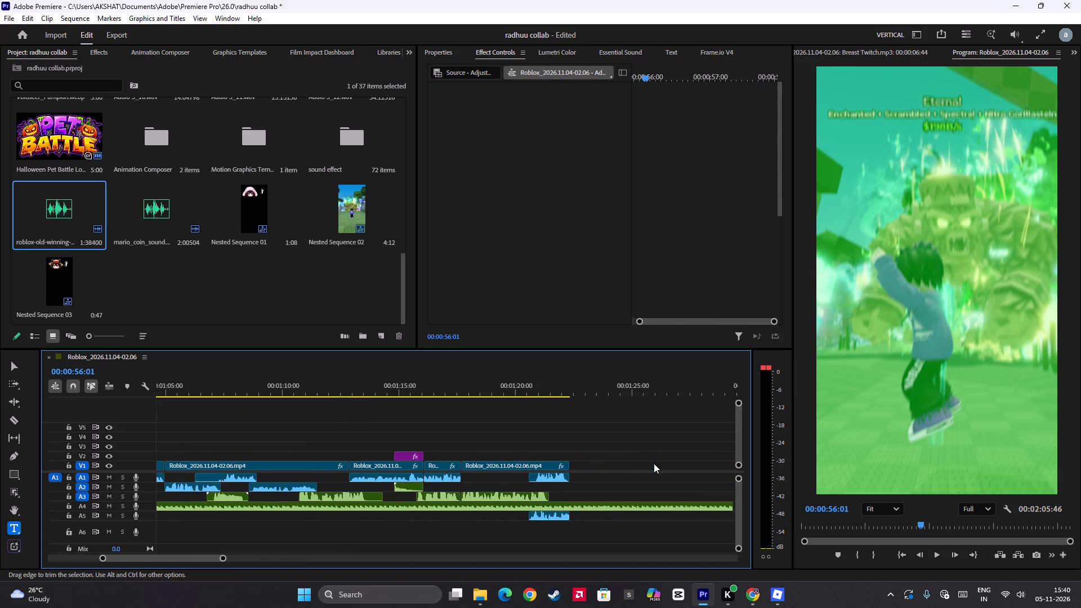
pyautogui.click(498, 390)
pyautogui.press('space')
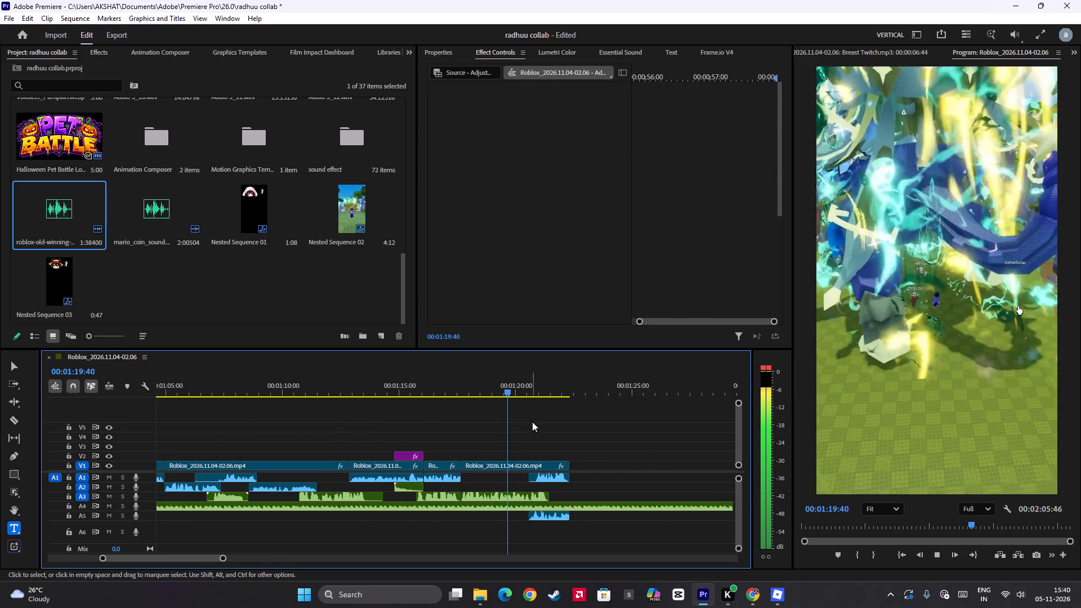
pyautogui.press('space')
pyautogui.press('space')
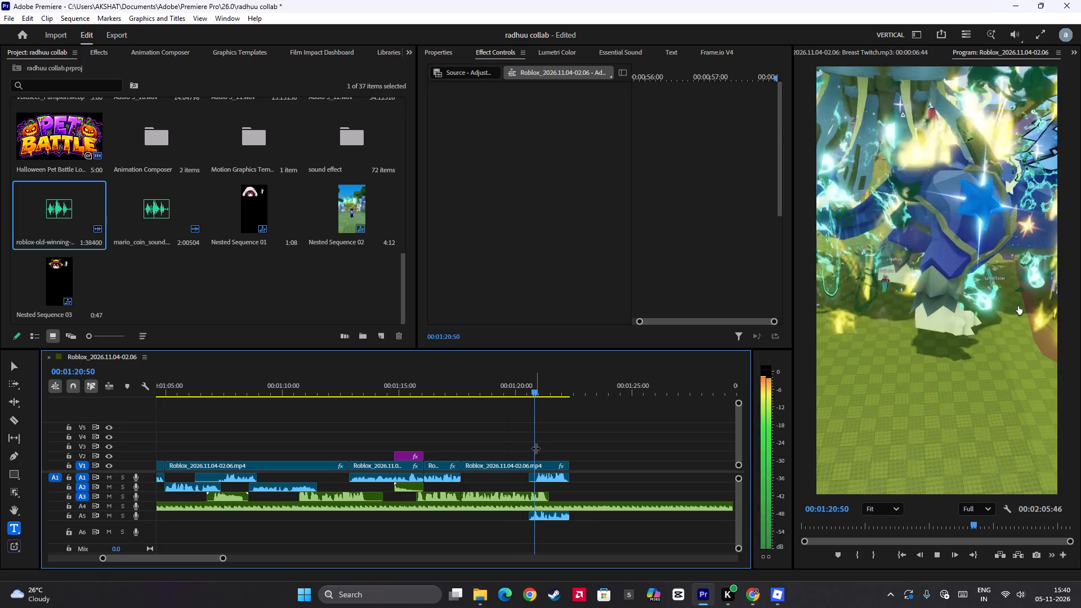
pyautogui.press('space')
pyautogui.hotkey('ctrl', 'v')
# Shift the pasted adjustment layer and sound slightly earlier so the layer starts at about 00:01:20:40, checking playback through the ending.
pyautogui.click(511, 396)
pyautogui.press('space')
pyautogui.click(512, 396)
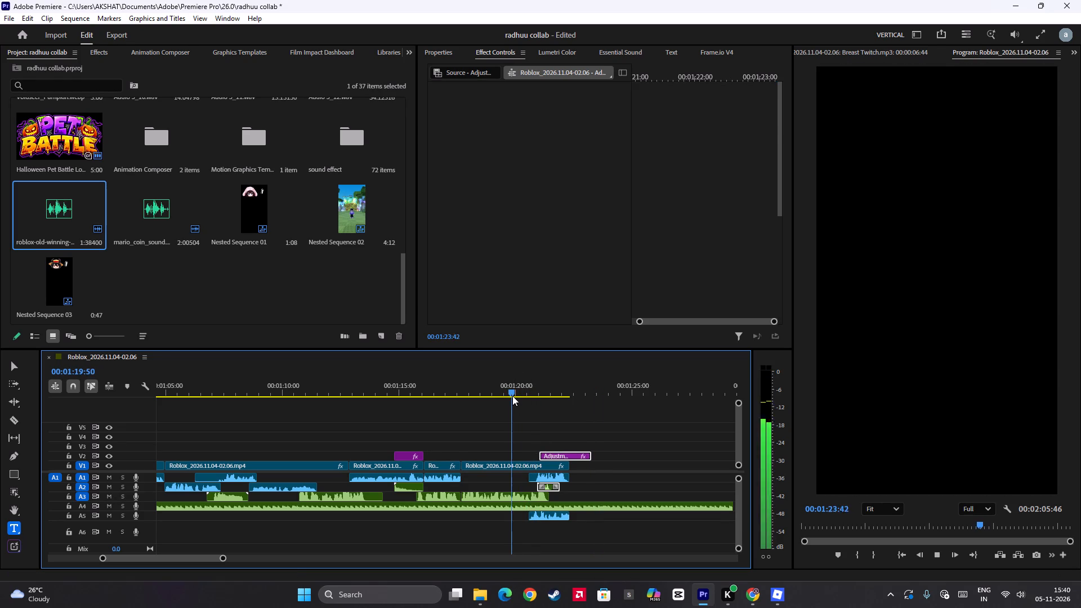
pyautogui.press('space')
pyautogui.keyDown('alt'); pyautogui.scroll(6, 556, 455); pyautogui.keyUp('alt')
pyautogui.press('space')
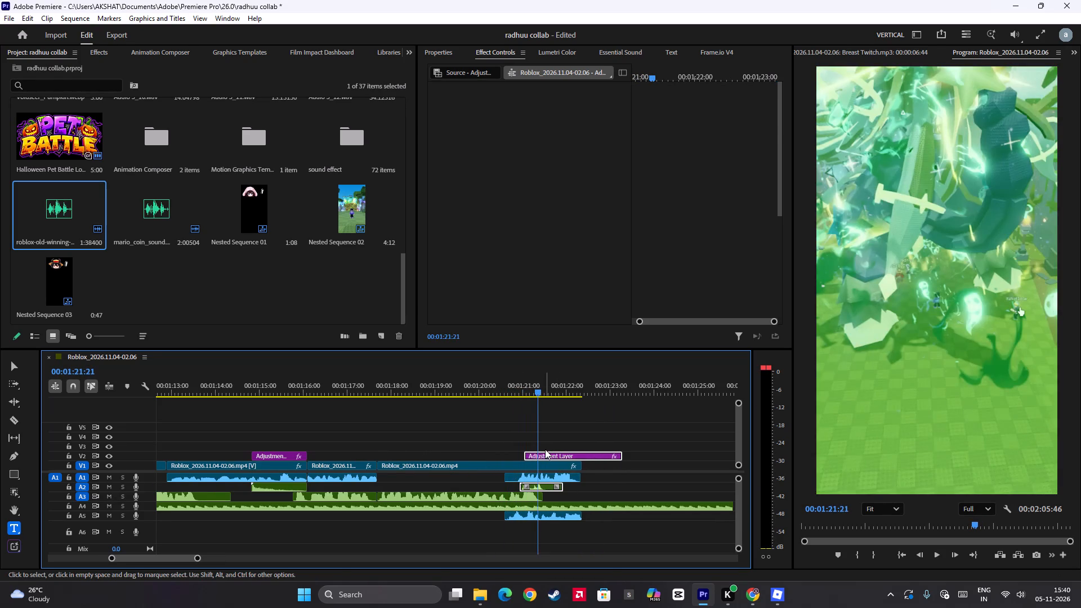
pyautogui.moveTo(546, 453); pyautogui.dragTo(531, 454)
pyautogui.click(477, 386)
pyautogui.press('space')
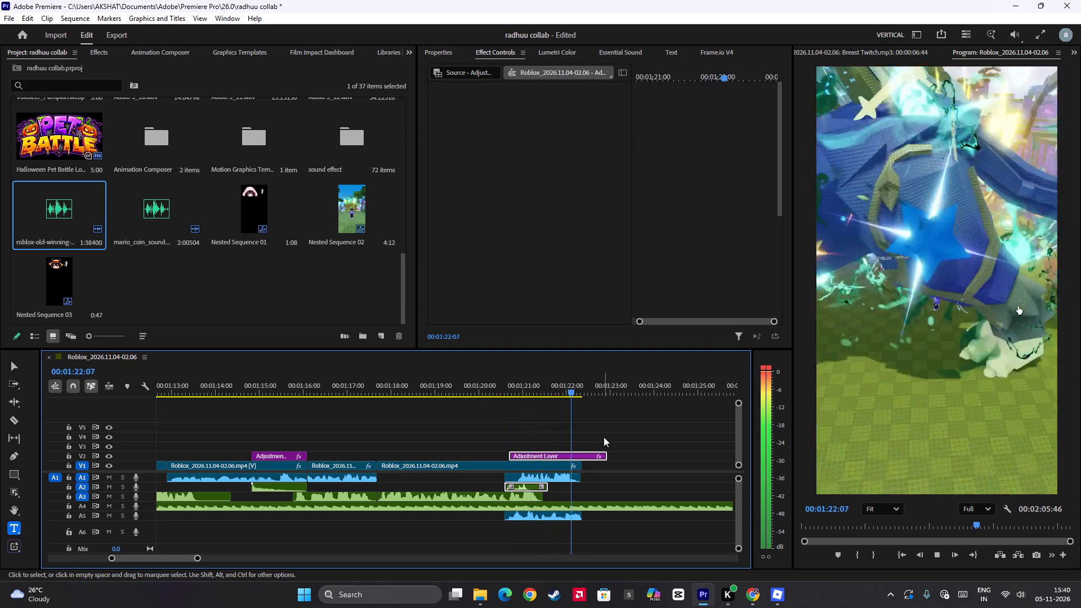
pyautogui.press('space')
# Split the adjustment layer and A4 music at the end of the video, 00:01:22:20, and delete the leftover pieces beyond it.
pyautogui.moveTo(611, 421); pyautogui.dragTo(592, 534)
pyautogui.moveTo(583, 436); pyautogui.dragTo(582, 442)
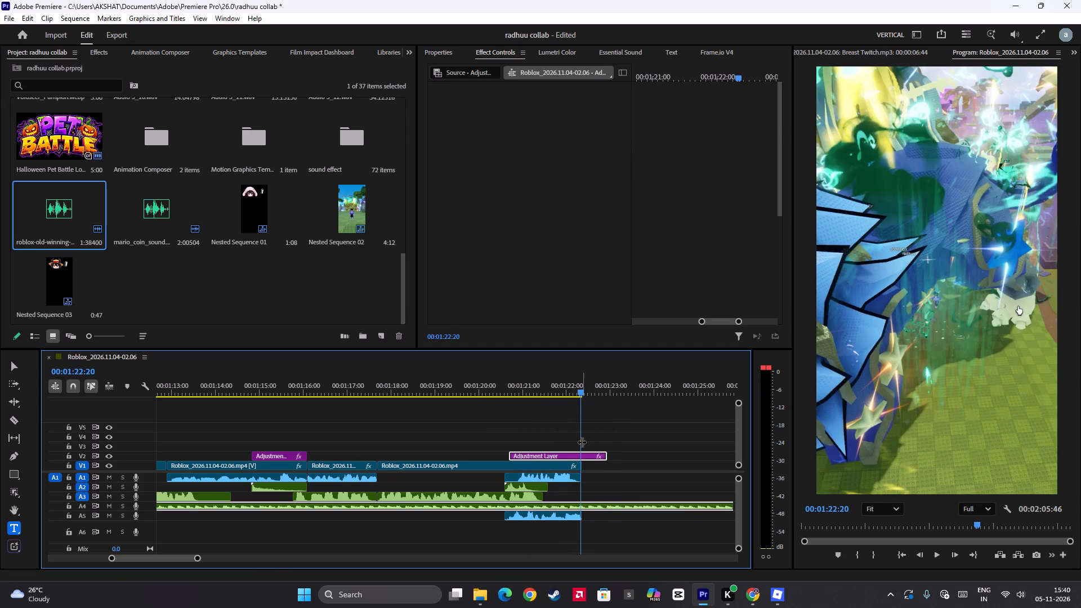
pyautogui.moveTo(582, 442); pyautogui.dragTo(581, 443)
pyautogui.hotkey('ctrl', 'b')
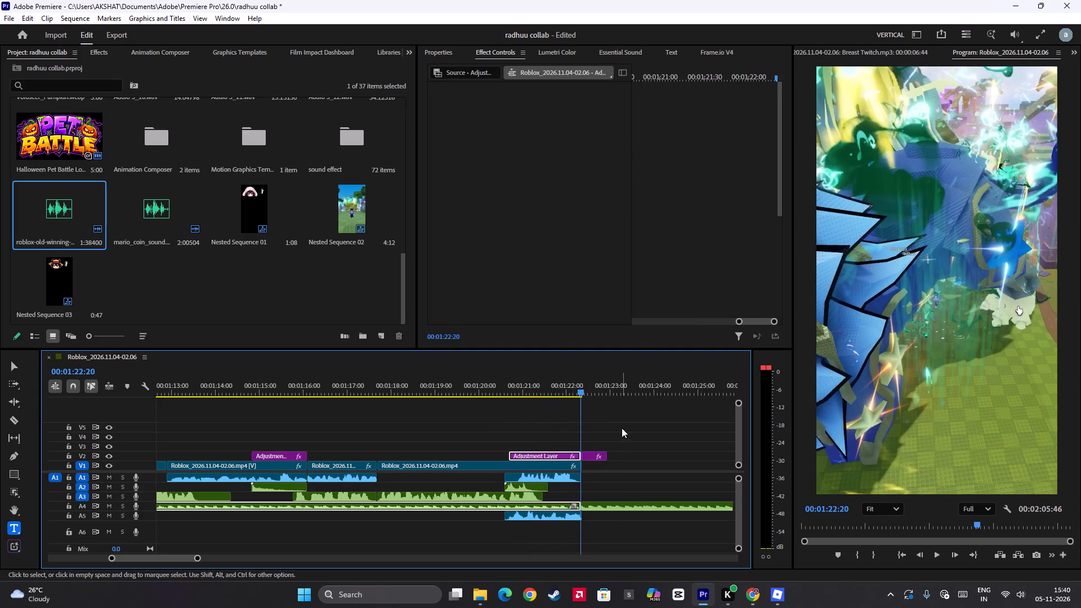
pyautogui.moveTo(618, 429); pyautogui.dragTo(609, 524)
pyautogui.moveTo(605, 416); pyautogui.dragTo(595, 525)
pyautogui.press('BackSpace')
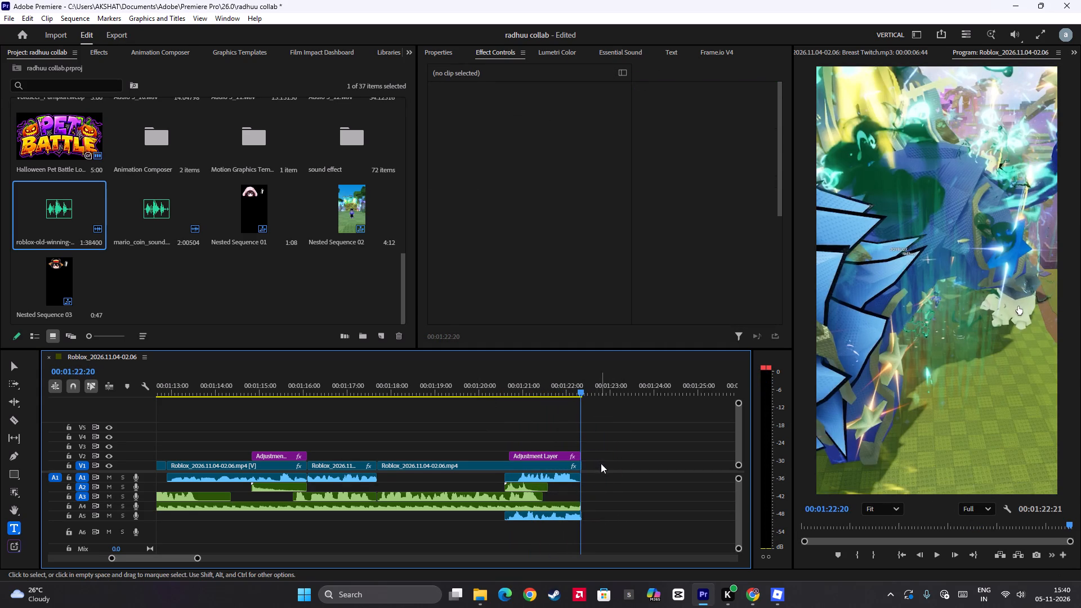
# Trim the overhanging ends of the last V1 gameplay clip and the A5 voice clip back to 00:01:22:20.
pyautogui.scroll(7, 605, 461)
pyautogui.keyDown('alt'); pyautogui.scroll(6, 619, 459); pyautogui.keyUp('alt')
pyautogui.click(542, 464)
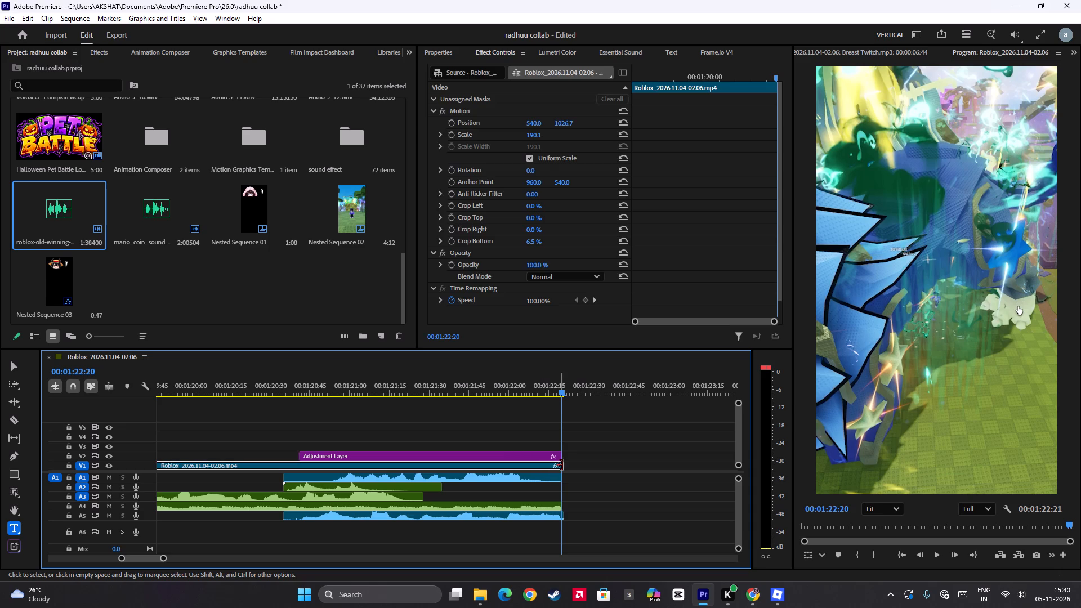
pyautogui.click(564, 465)
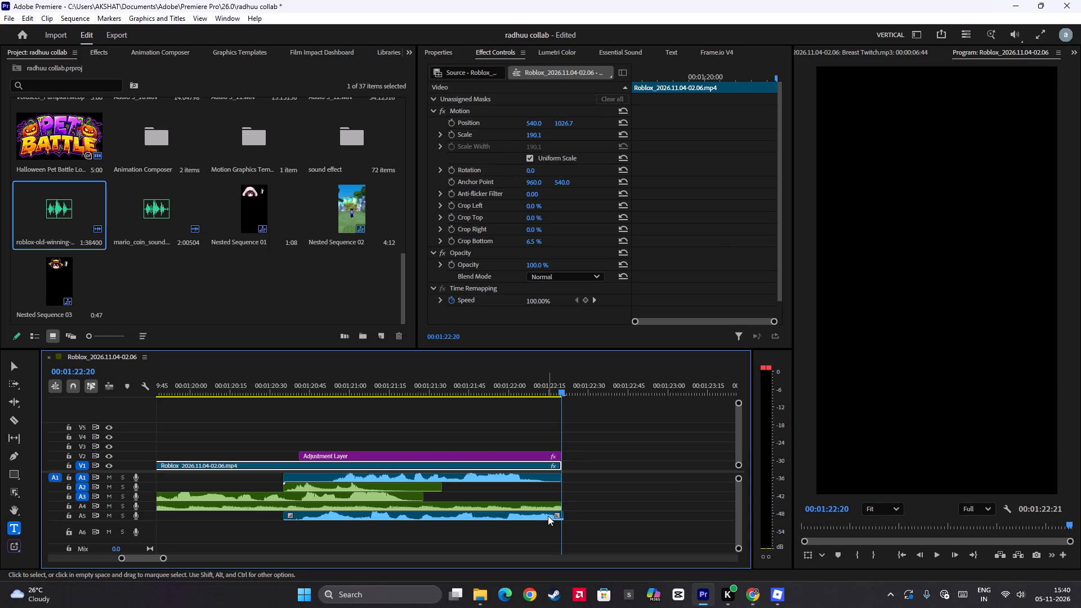
pyautogui.click(548, 516)
pyautogui.click(562, 515)
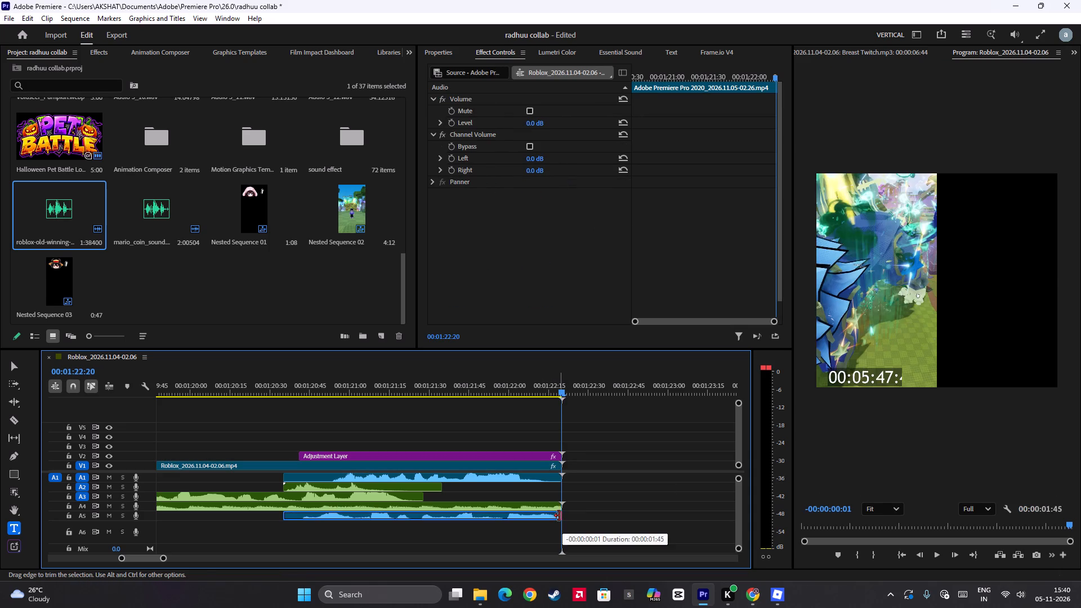
# Play the sequence from the very beginning to about 00:00:28:00 to review the edit.
pyautogui.keyDown('alt'); pyautogui.scroll(-6, 583, 505); pyautogui.keyUp('alt')
pyautogui.moveTo(574, 439); pyautogui.dragTo(0, 436)
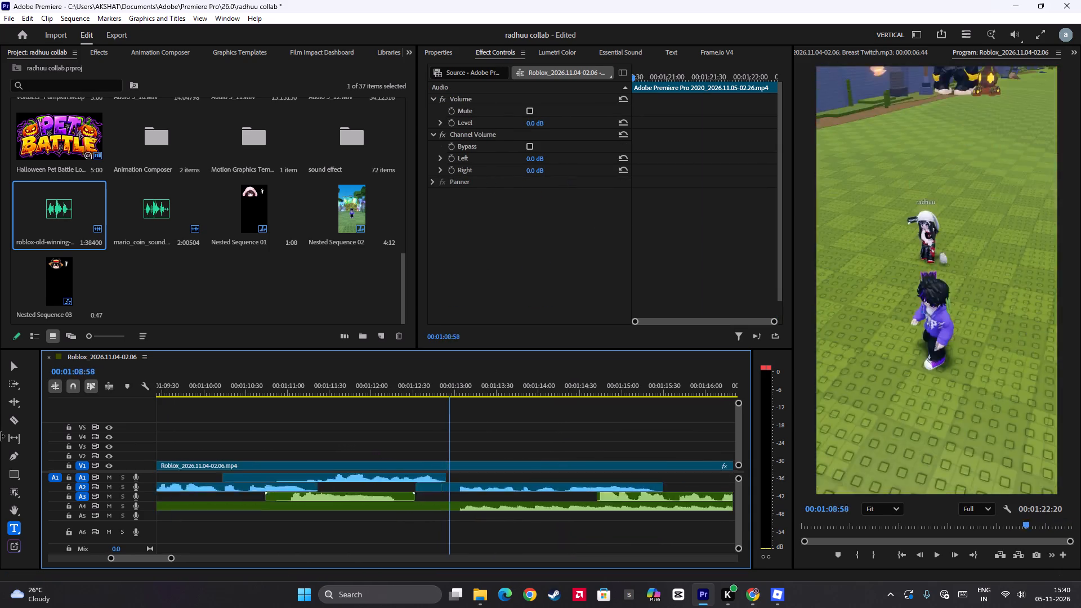
pyautogui.moveTo(0, 436); pyautogui.dragTo(0, 435)
pyautogui.press('space')
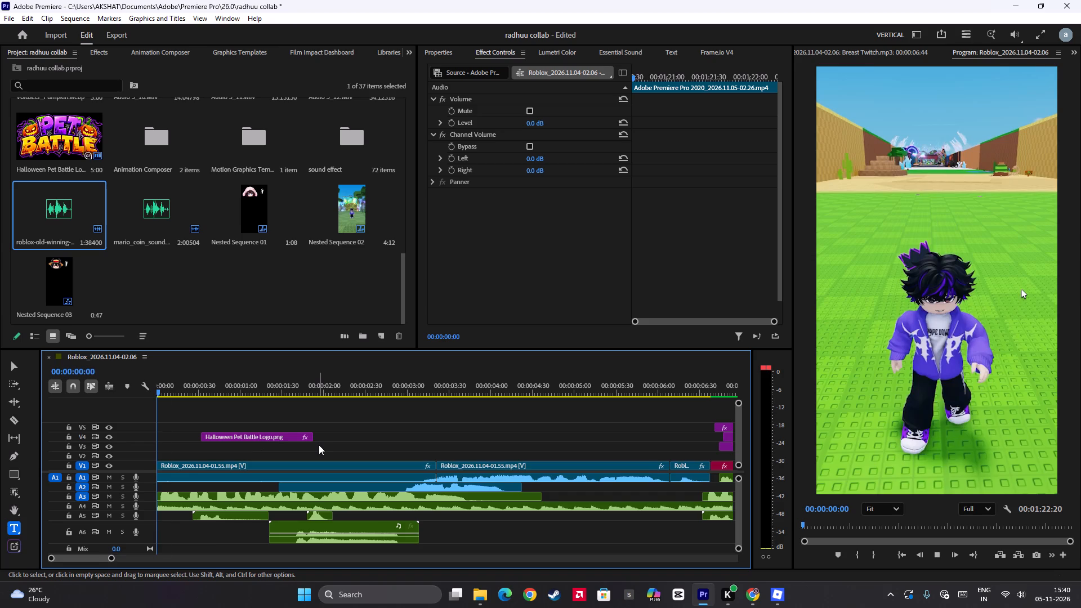
pyautogui.keyDown('alt'); pyautogui.scroll(-11, 347, 448); pyautogui.keyUp('alt')
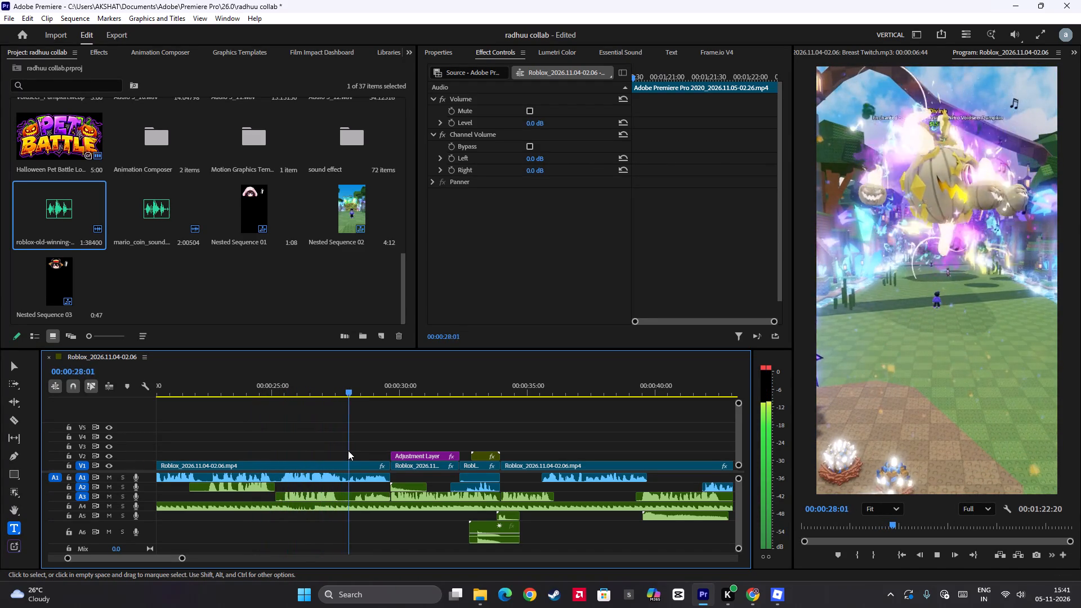
# Paste the copied adjustment layer and its sound at about 00:00:25:35, over the pumpkin gameplay clip.
pyautogui.press('space')
pyautogui.click(280, 385)
pyautogui.press('space')
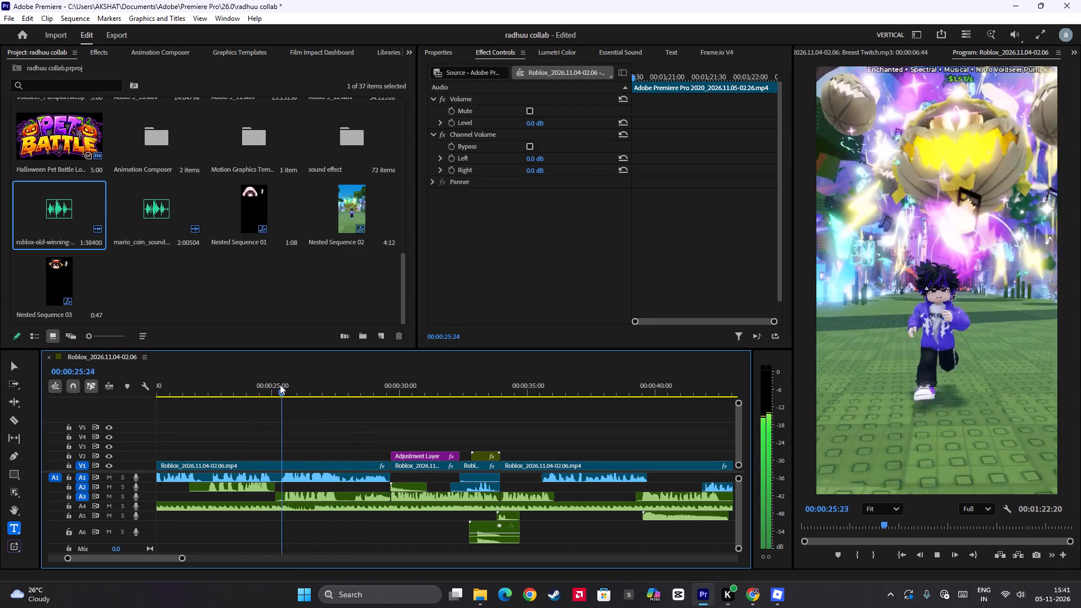
pyautogui.press('space')
pyautogui.hotkey('ctrl', 'v')
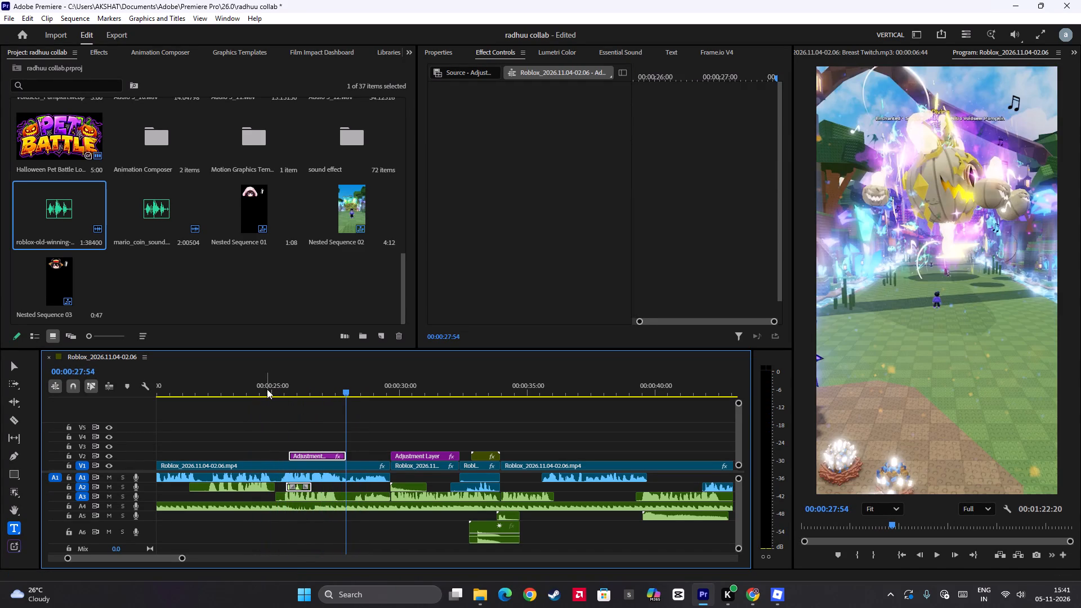
# Shift the pasted adjustment layer and sound slightly earlier to start at about 00:00:25:25, and play it back from 00:00:25:02.
pyautogui.click(267, 389)
pyautogui.press('space')
pyautogui.press('space')
pyautogui.press('space')
pyautogui.press('space')
pyautogui.moveTo(305, 454); pyautogui.dragTo(294, 454)
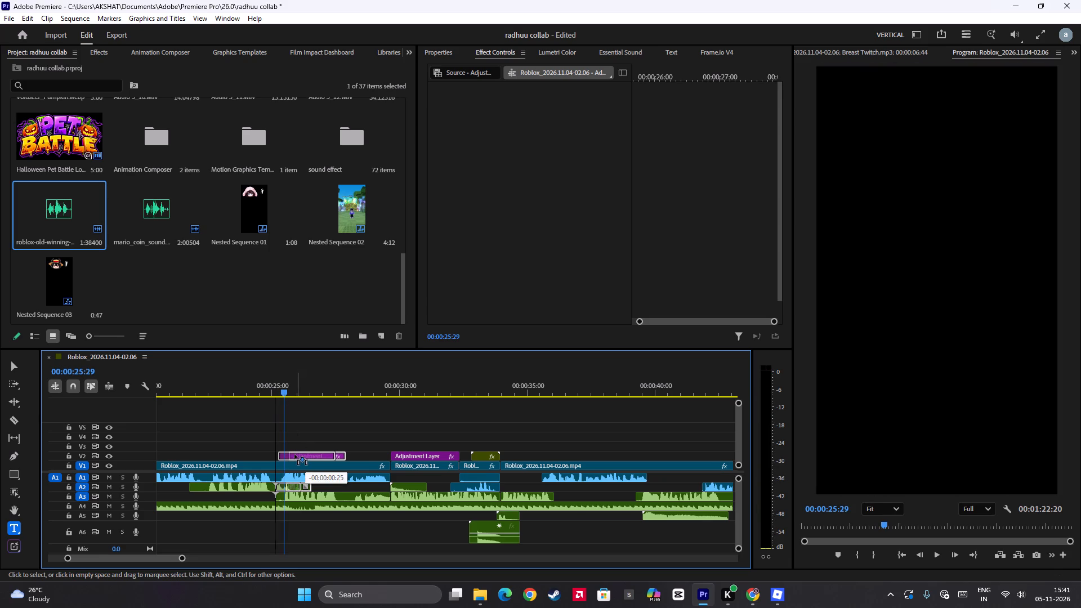
pyautogui.moveTo(294, 454); pyautogui.dragTo(300, 454)
pyautogui.click(274, 387)
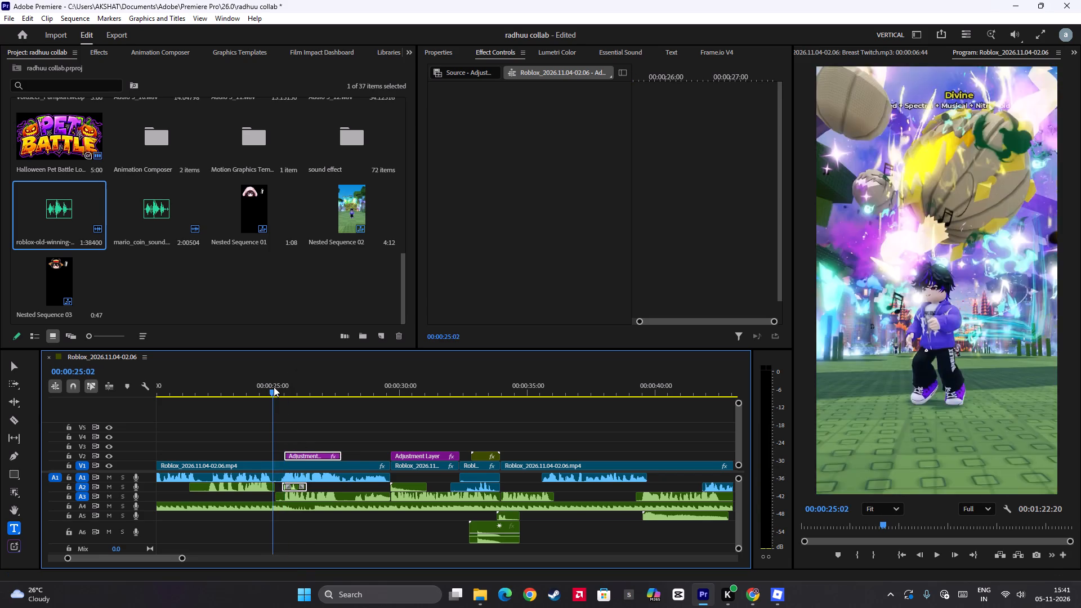
pyautogui.press('space')
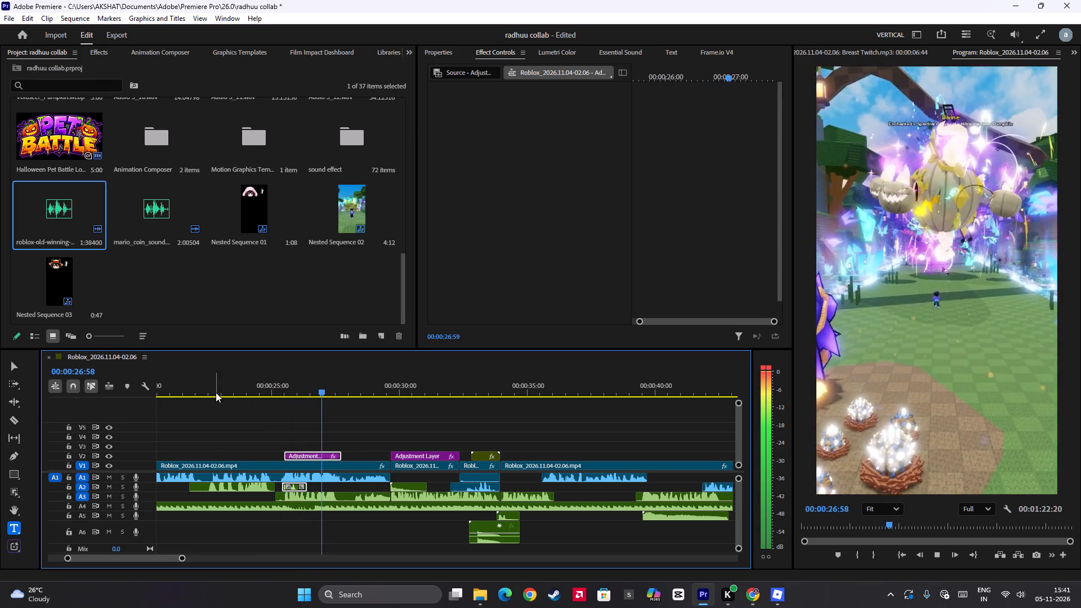
# Play back the section before the pumpkin, around 00:00:21:30 to 00:00:24:00, to find where the effect belongs.
pyautogui.click(212, 392)
pyautogui.press('space')
pyautogui.press('space')
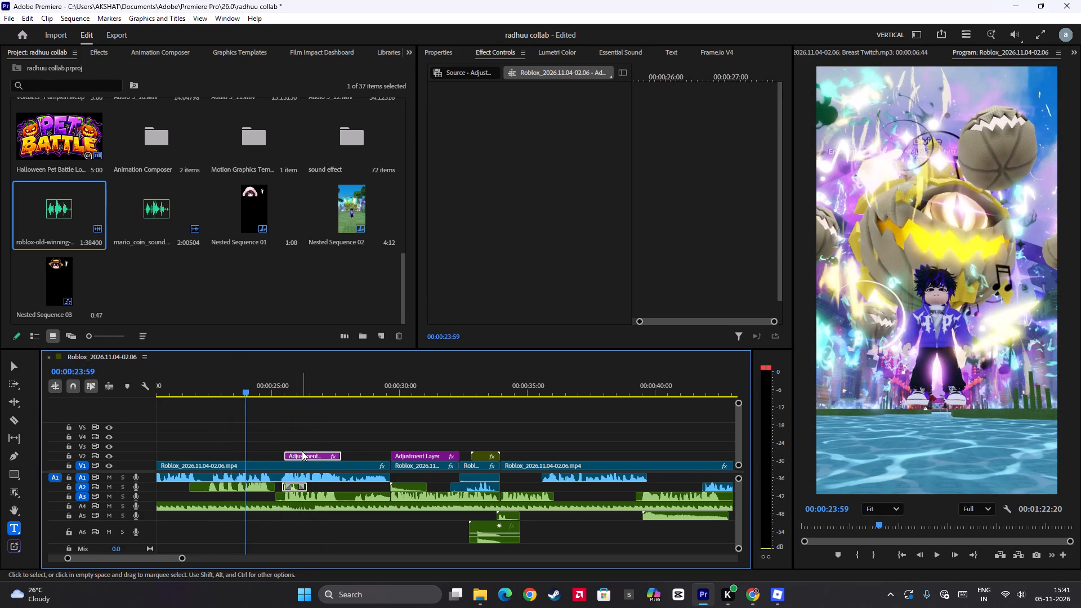
pyautogui.click(179, 391)
pyautogui.press('space')
pyautogui.press('space')
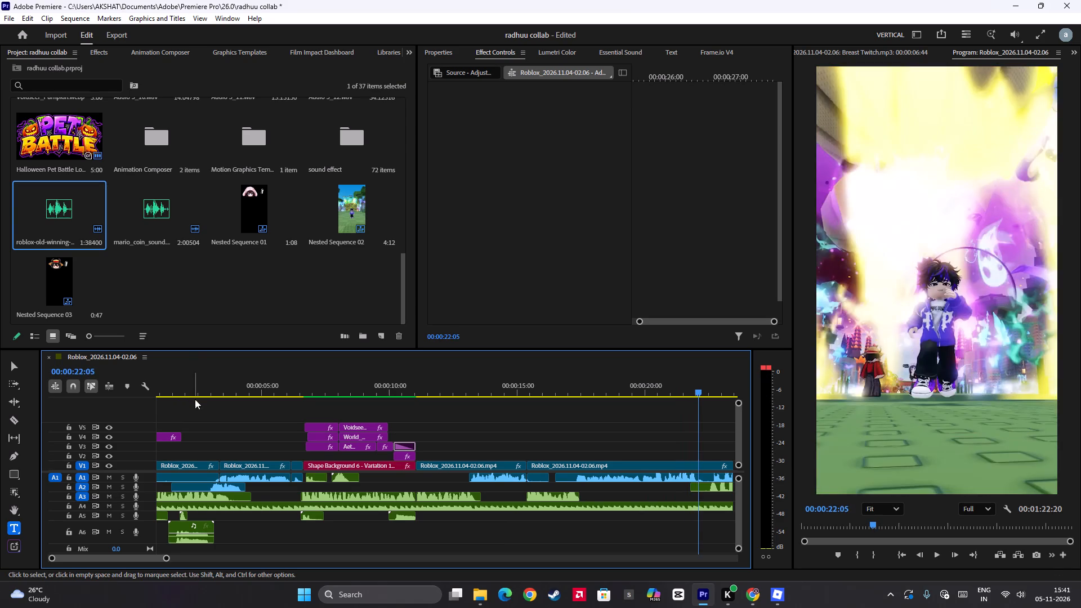
pyautogui.press('space')
pyautogui.press('space')
pyautogui.scroll(-6, 421, 470)
pyautogui.press('space')
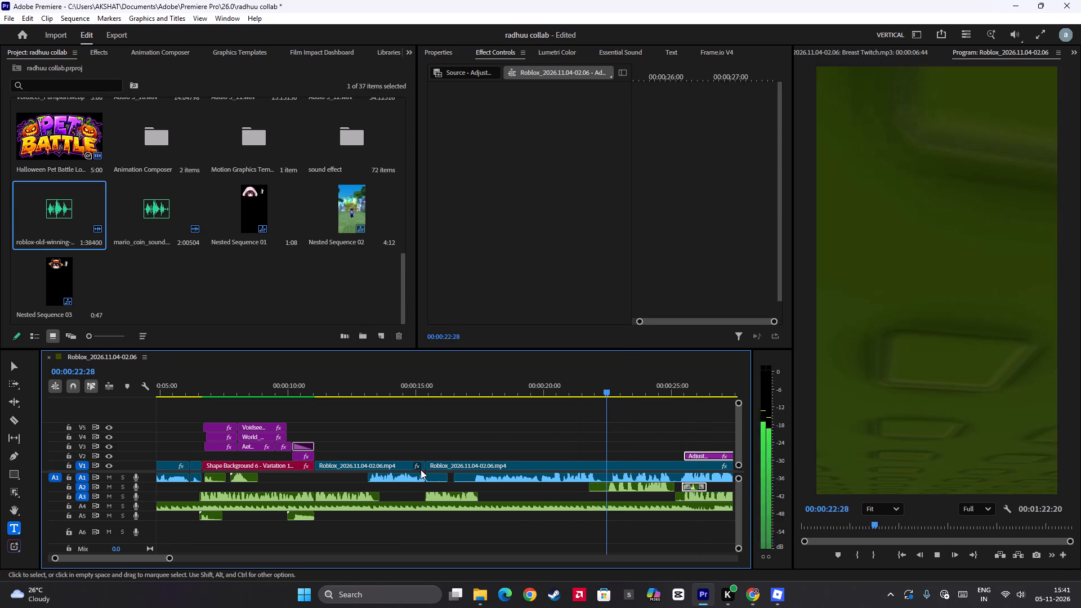
pyautogui.press('space')
pyautogui.click(569, 390)
pyautogui.press('space')
pyautogui.scroll(-6, 587, 454)
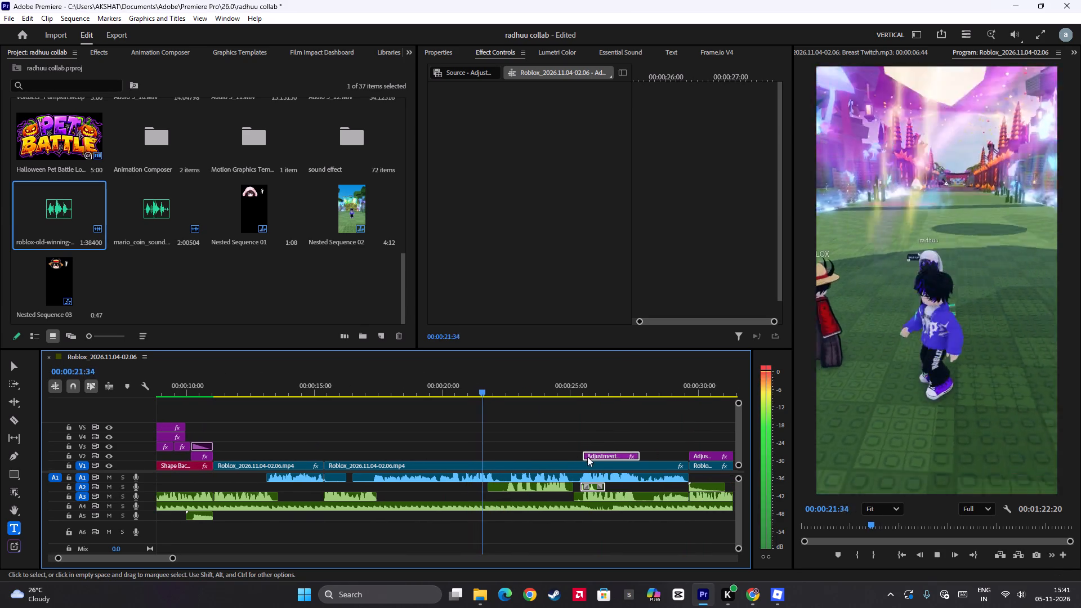
pyautogui.press('space')
# Move the pasted V2 adjustment layer and its sound earlier, with the layer alone starting at about 00:00:22:02.
pyautogui.moveTo(603, 451); pyautogui.dragTo(532, 457)
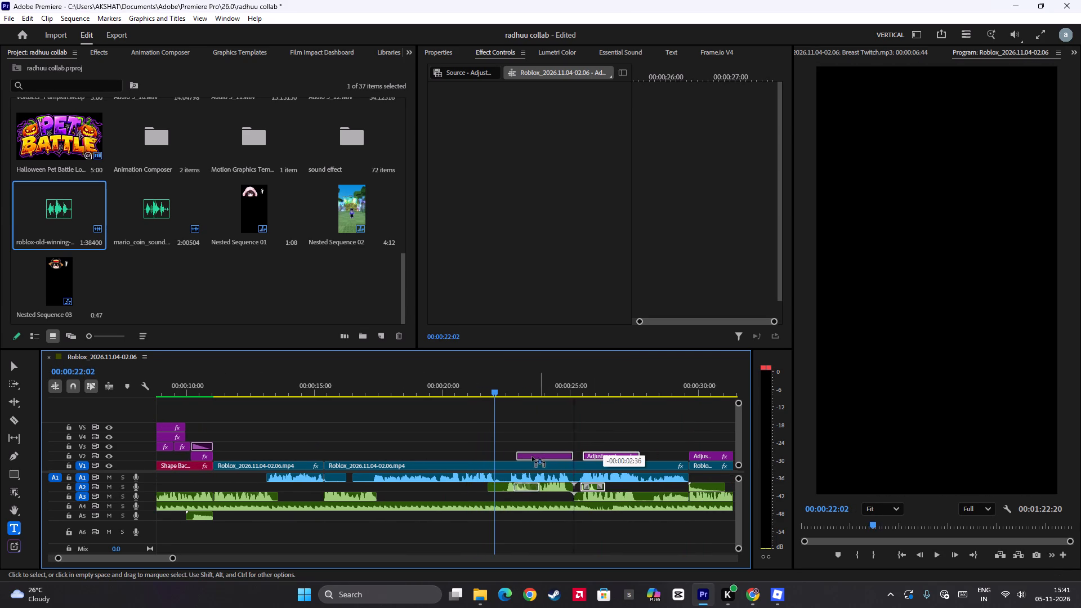
pyautogui.moveTo(532, 457); pyautogui.dragTo(495, 457)
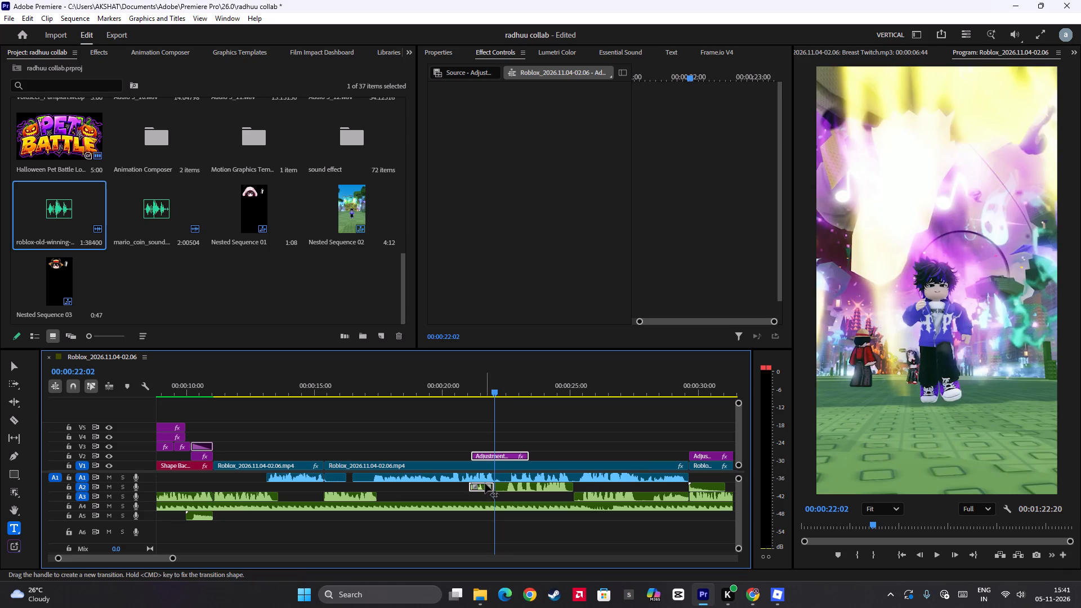
pyautogui.click(492, 456)
pyautogui.doubleClick(502, 455)
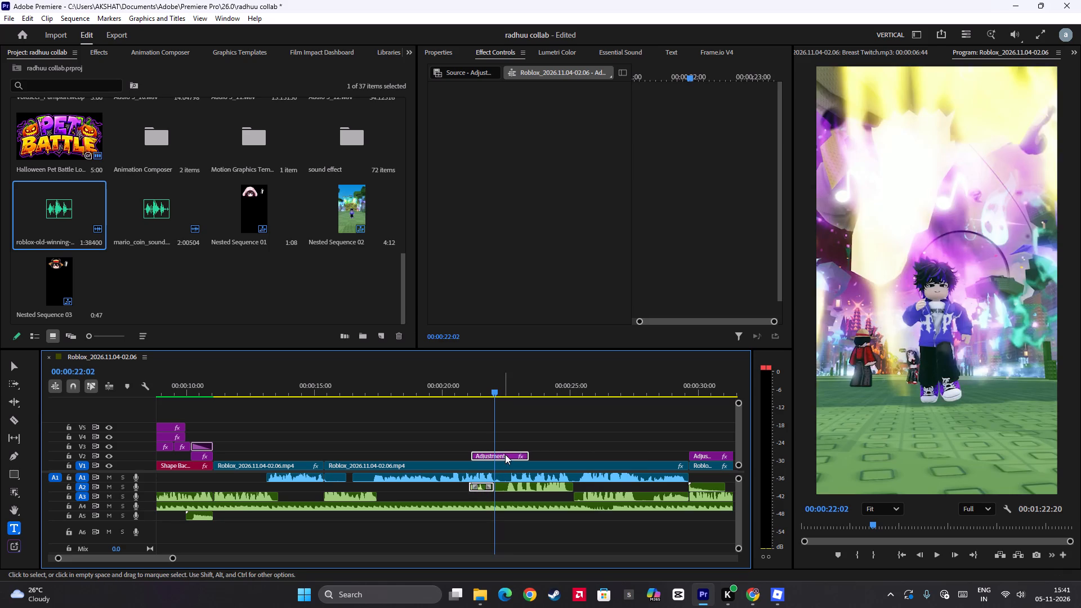
pyautogui.click(512, 433)
pyautogui.click(504, 456)
pyautogui.moveTo(504, 454); pyautogui.dragTo(525, 454)
# Move the cash-point.mp3 sound from A2 down to A3, starting at about 00:00:21:55.
pyautogui.click(480, 485)
pyautogui.moveTo(480, 484); pyautogui.dragTo(504, 497)
pyautogui.moveTo(483, 486); pyautogui.dragTo(496, 495)
pyautogui.scroll(8, 508, 487)
pyautogui.keyDown('alt'); pyautogui.scroll(7, 522, 479); pyautogui.keyUp('alt')
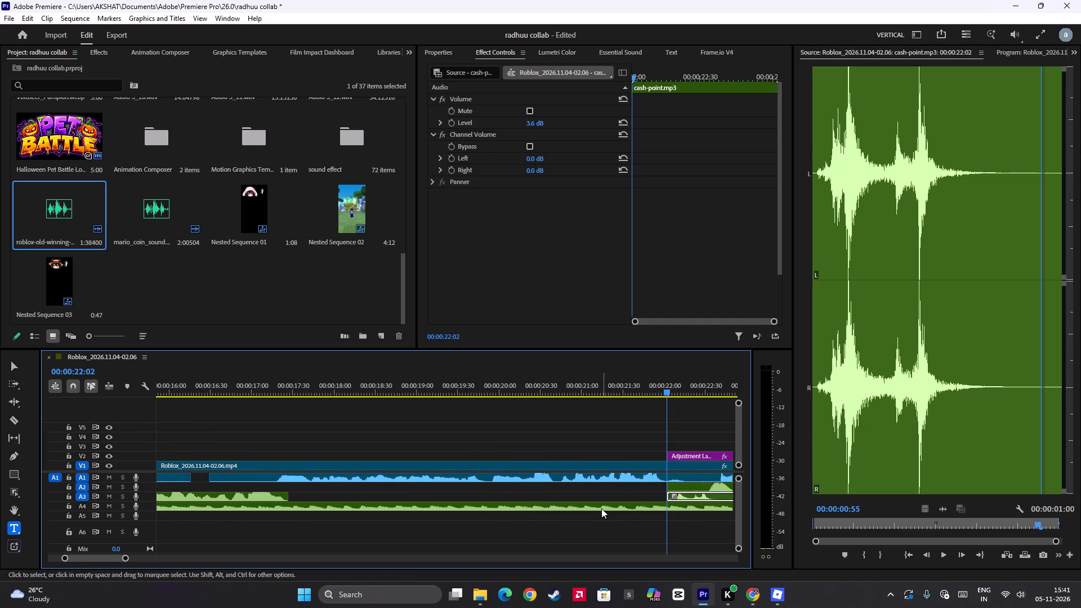
pyautogui.scroll(-7, 601, 508)
pyautogui.moveTo(572, 495); pyautogui.dragTo(563, 495)
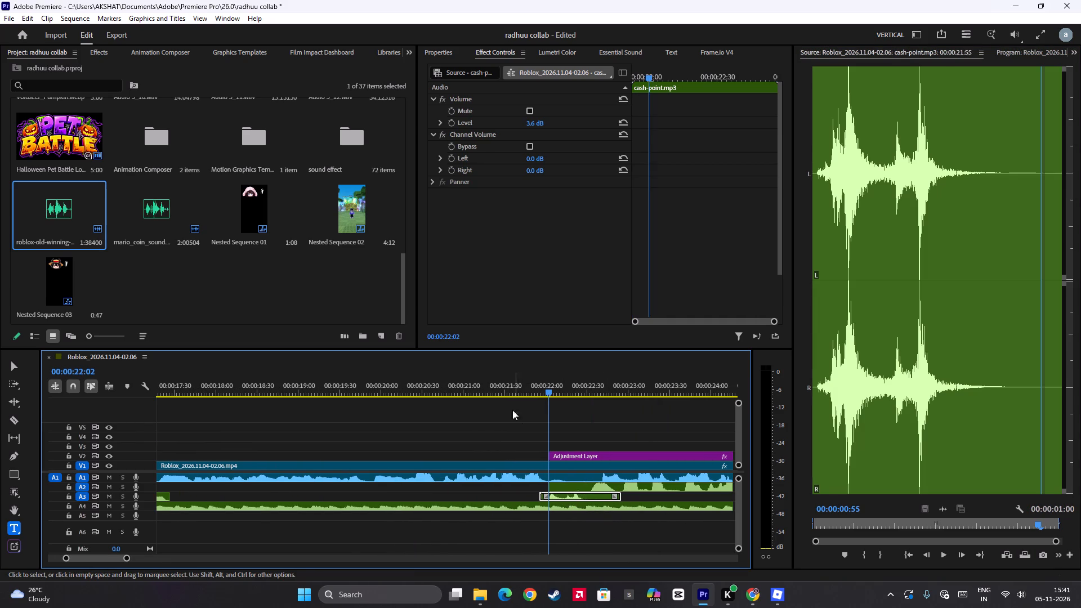
# Review the repositioned effect and the following edit by playing from just before 00:00:22:00 to about 00:01:00:18.
pyautogui.click(493, 390)
pyautogui.press('space')
pyautogui.keyDown('alt'); pyautogui.scroll(-7, 533, 430); pyautogui.keyUp('alt')
pyautogui.press('space')
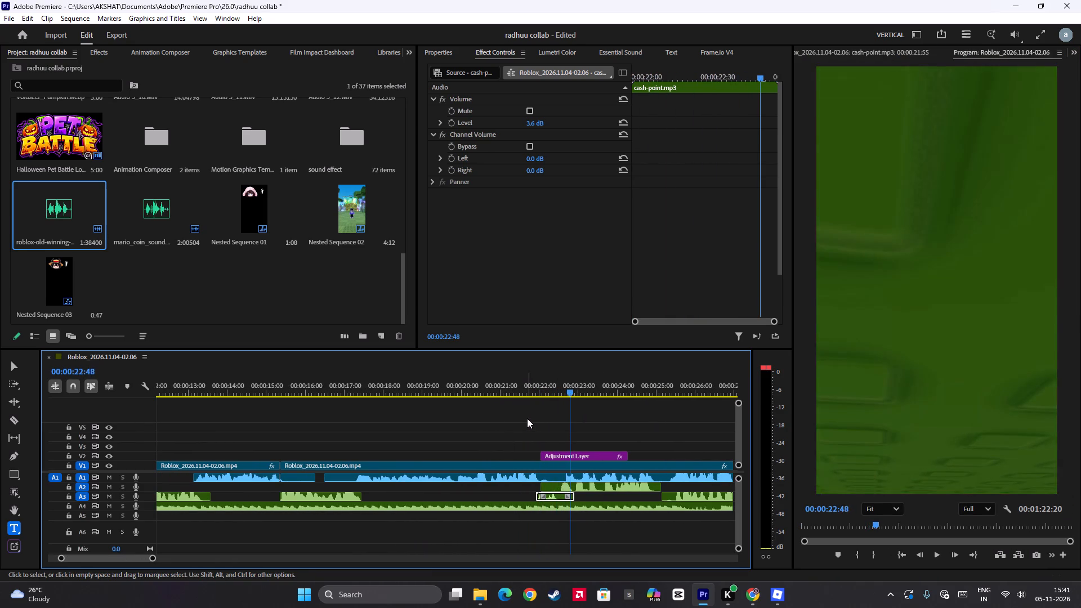
pyautogui.press('space')
pyautogui.click(517, 396)
pyautogui.press('space')
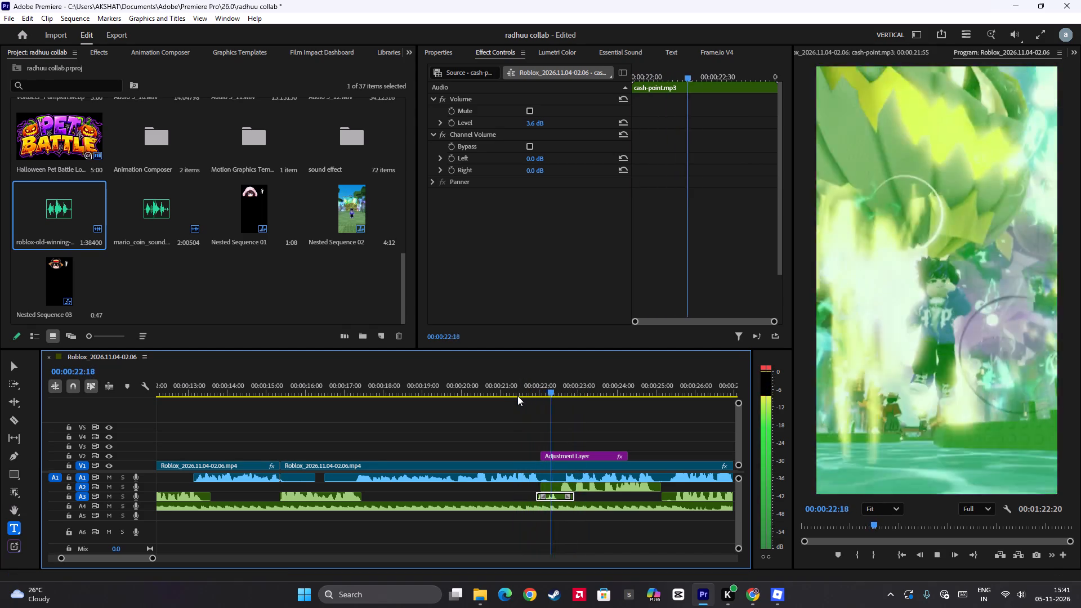
pyautogui.scroll(-6, 520, 399)
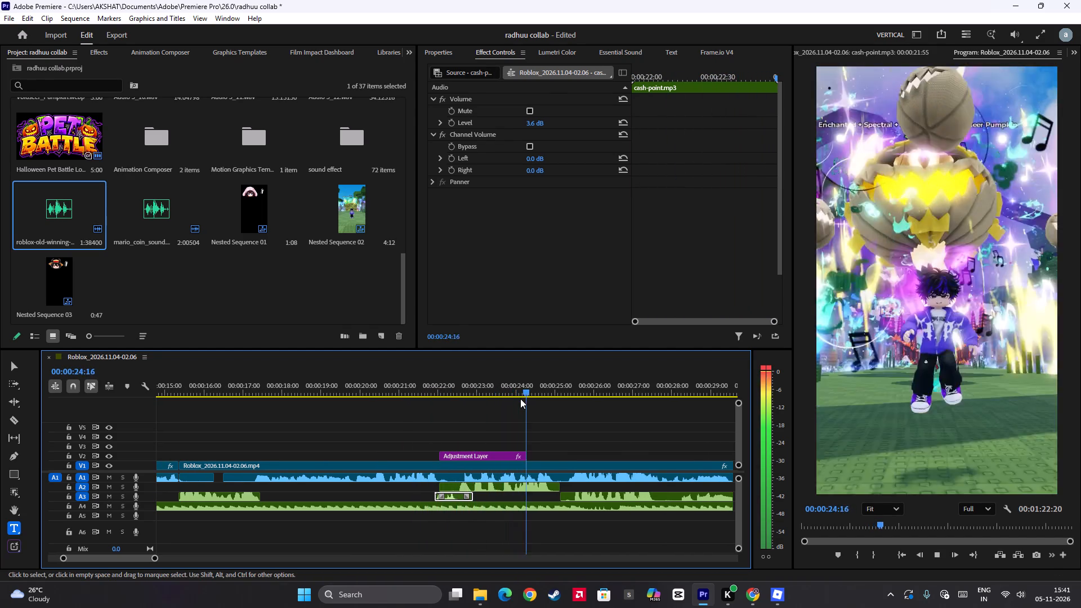
pyautogui.scroll(-5, 520, 401)
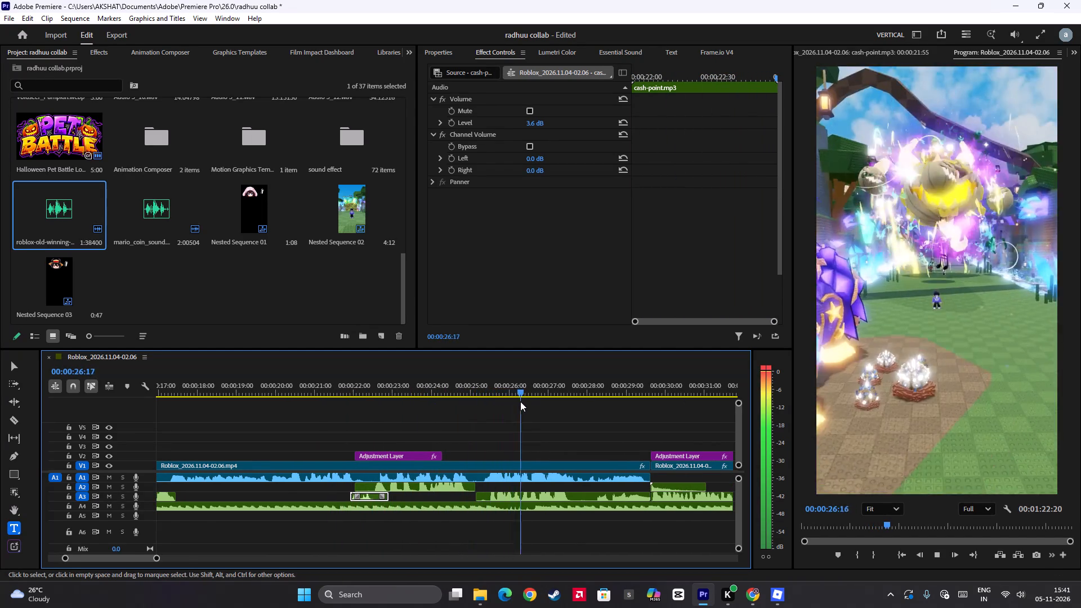
pyautogui.keyDown('alt'); pyautogui.scroll(-6, 520, 401); pyautogui.keyUp('alt')
pyautogui.scroll(-5, 519, 404)
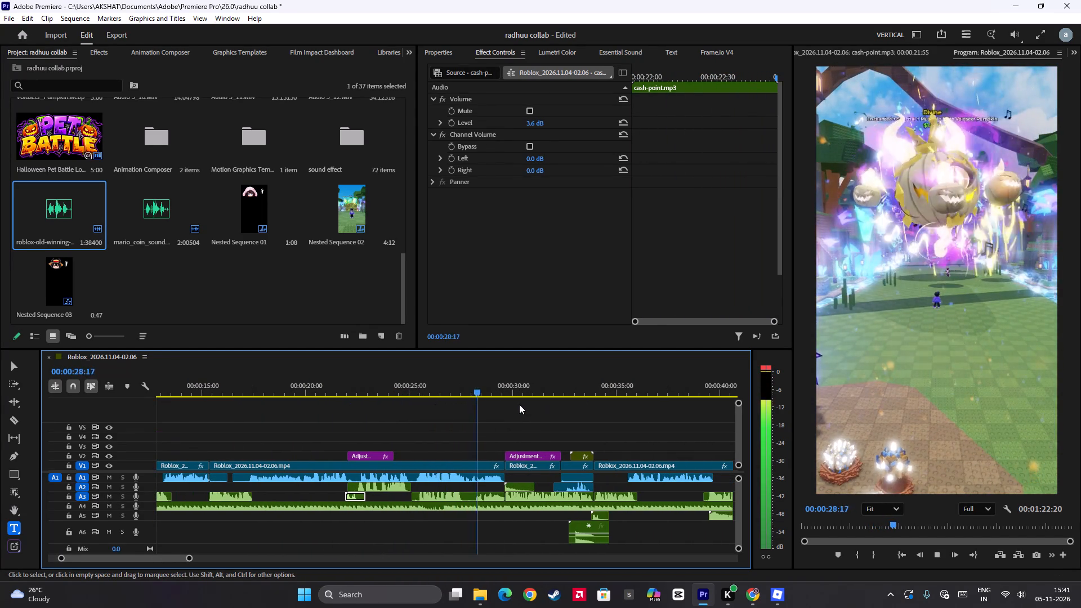
pyautogui.scroll(-5, 519, 404)
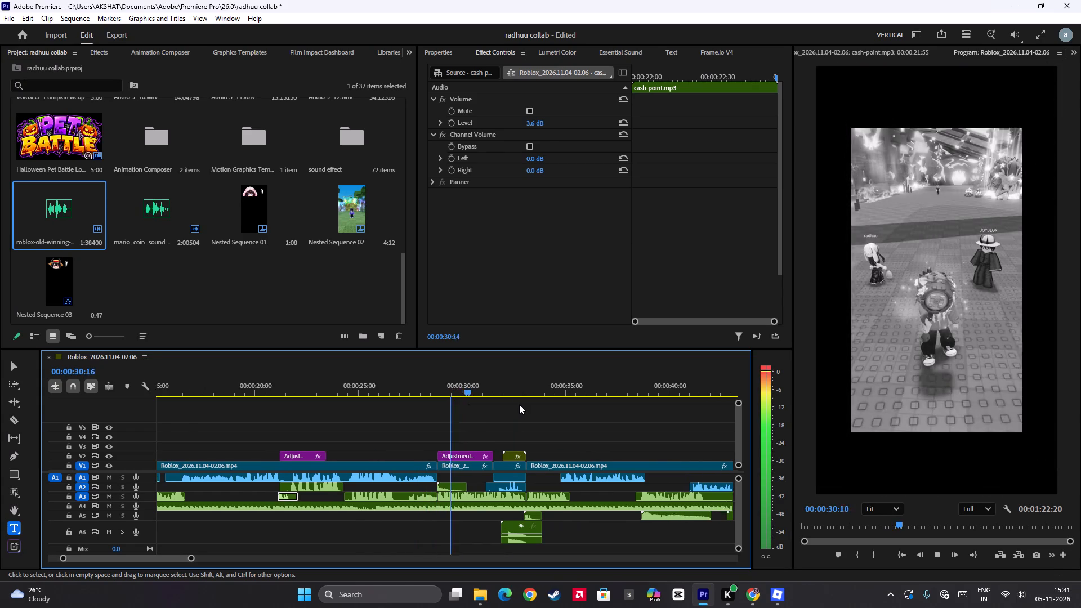
pyautogui.scroll(-1, 519, 404)
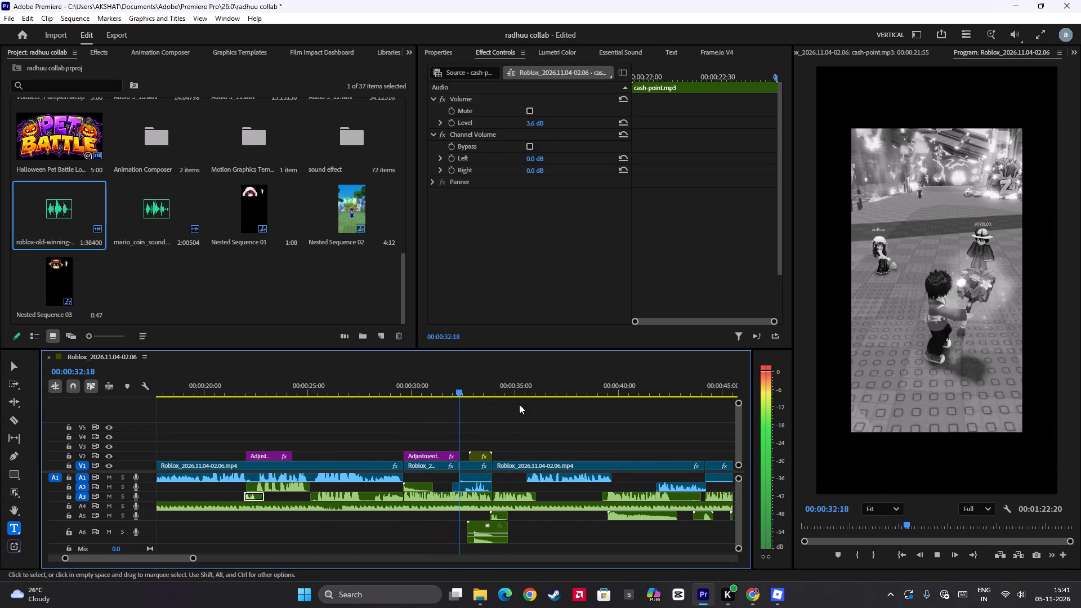
pyautogui.scroll(-6, 519, 404)
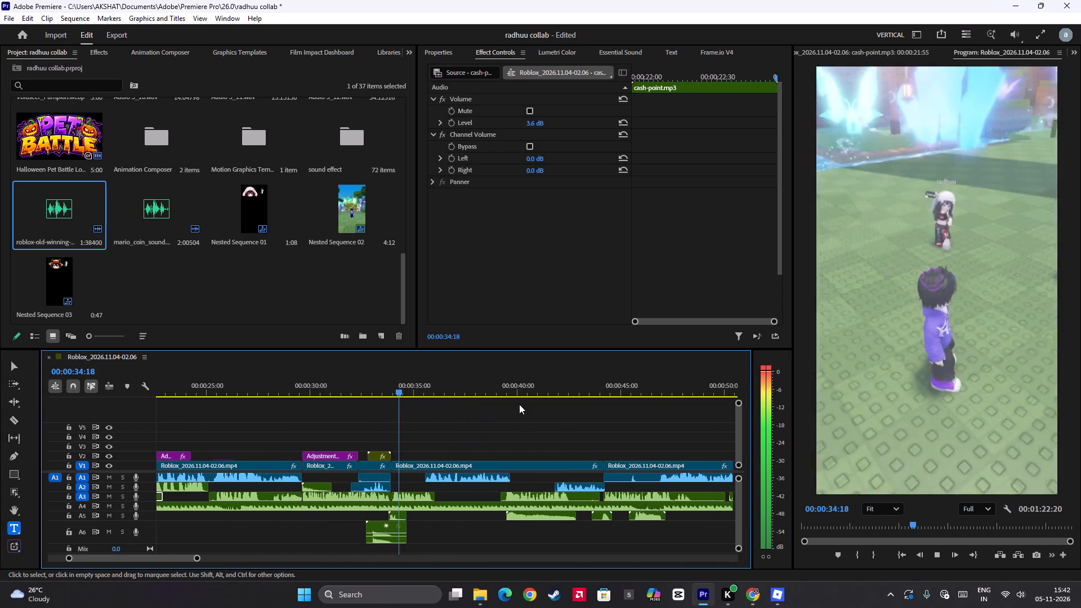
pyautogui.scroll(-5, 519, 404)
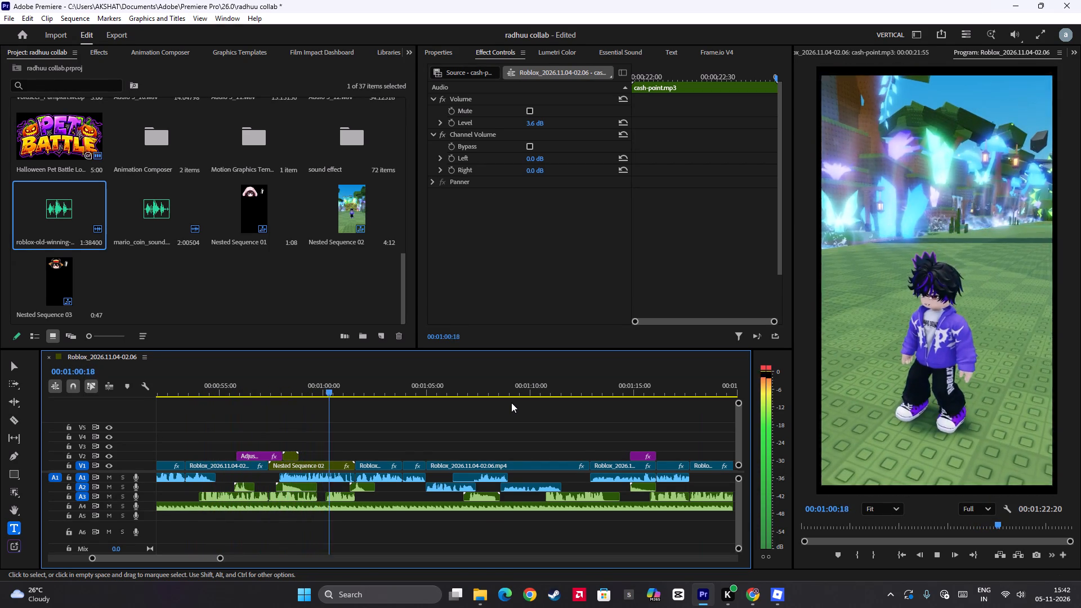
# Replay the section around 00:00:57:12 to 00:01:00:00 and slightly lower the volume of the mario_coin_sound.mp3 clip on A2.
pyautogui.press('space')
pyautogui.click(325, 390)
pyautogui.press('space')
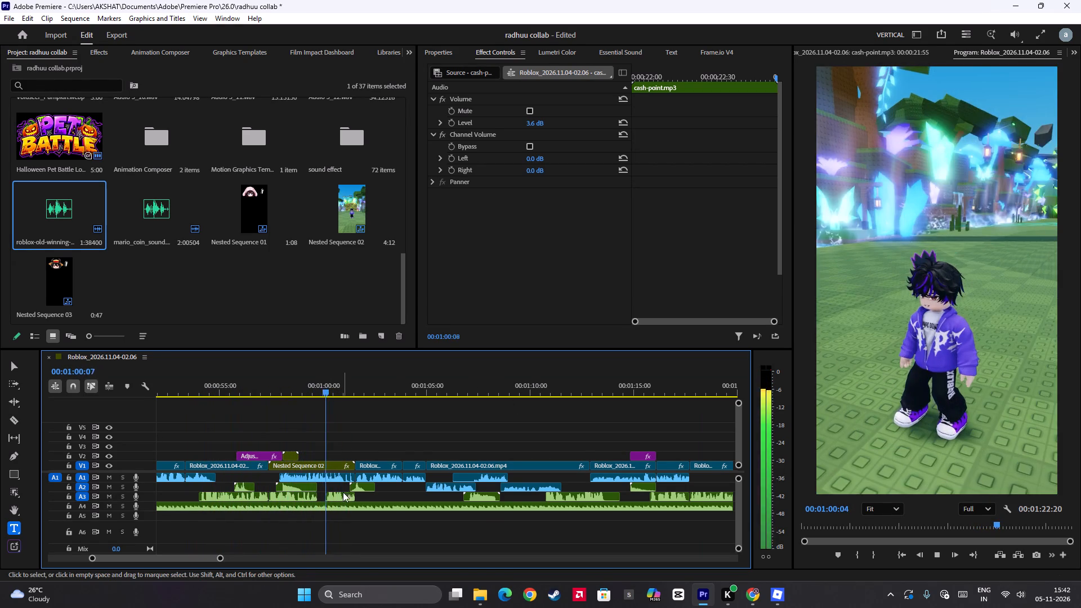
pyautogui.press('space')
pyautogui.click(267, 387)
pyautogui.press('space')
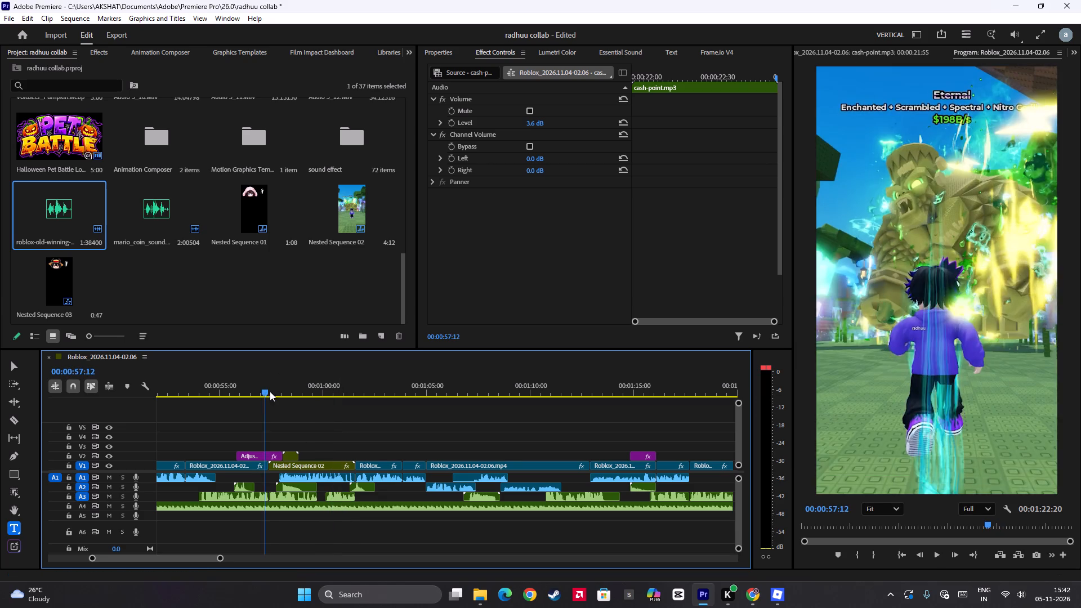
pyautogui.press('space')
pyautogui.click(292, 485)
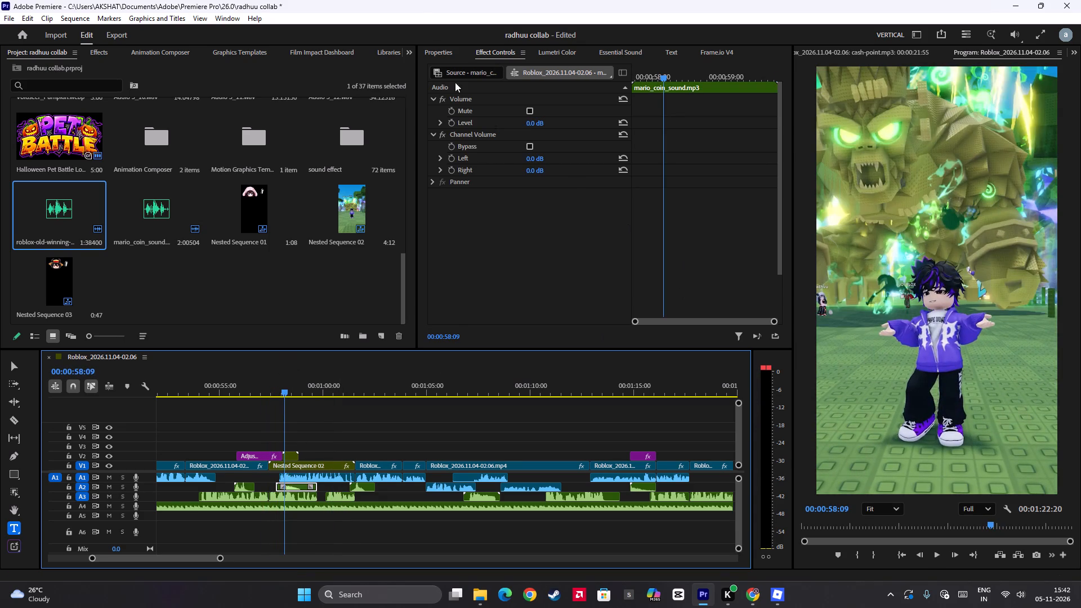
pyautogui.press('space')
pyautogui.press('space')
pyautogui.click(443, 52)
pyautogui.moveTo(645, 123); pyautogui.dragTo(622, 124)
# Play from just before the coin sound to about 00:01:15:11 to check its level and the following edit.
pyautogui.click(274, 396)
pyautogui.press('space')
pyautogui.click(273, 399)
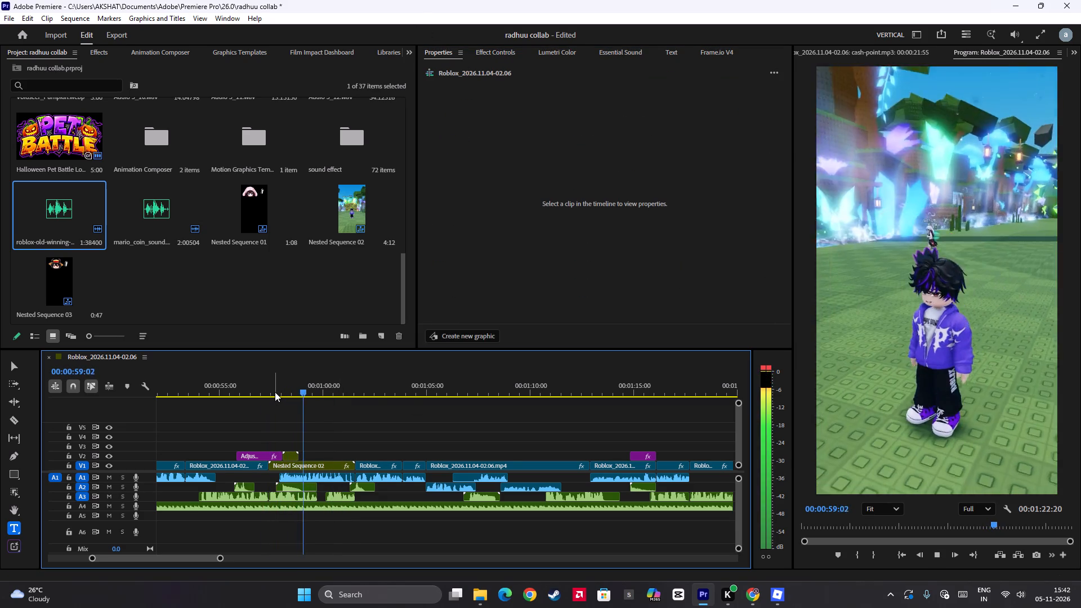
pyautogui.click(275, 392)
pyautogui.press('space')
pyautogui.scroll(-2, 387, 445)
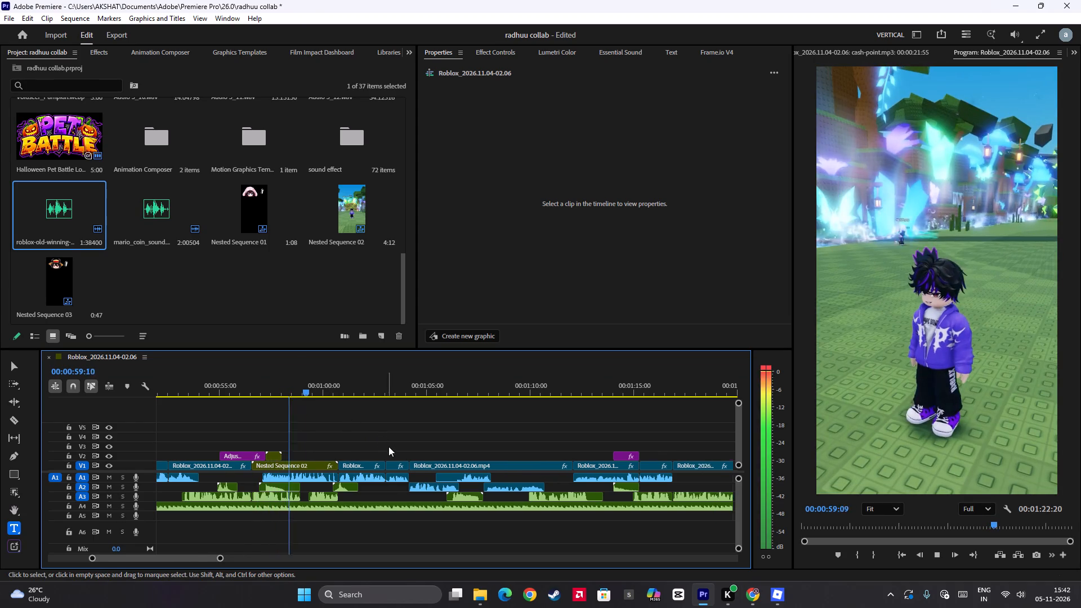
pyautogui.scroll(-9, 388, 446)
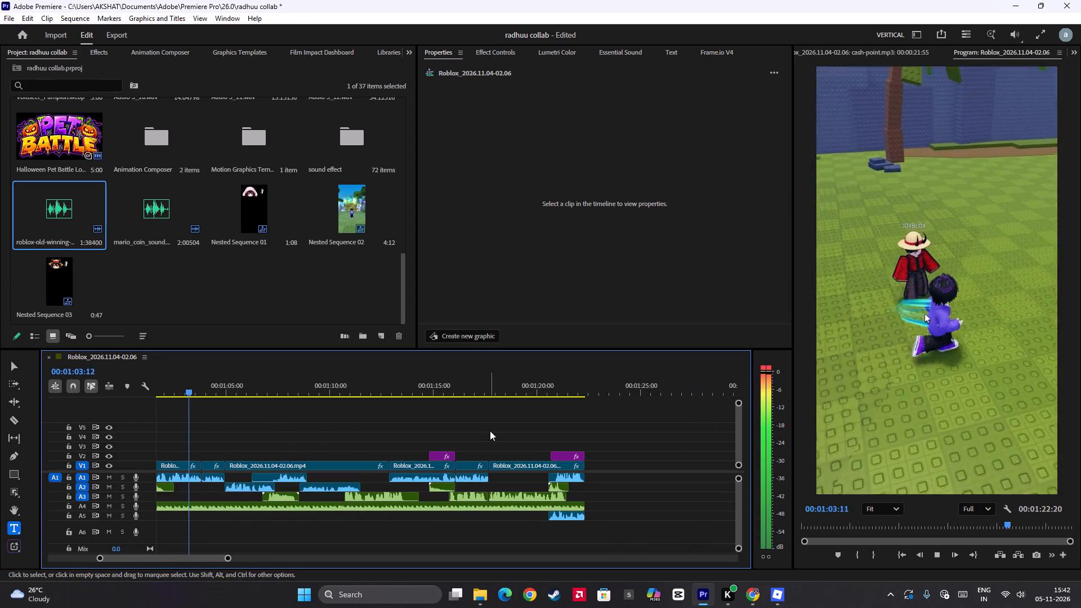
pyautogui.keyDown('alt'); pyautogui.scroll(-5, 490, 431); pyautogui.keyUp('alt')
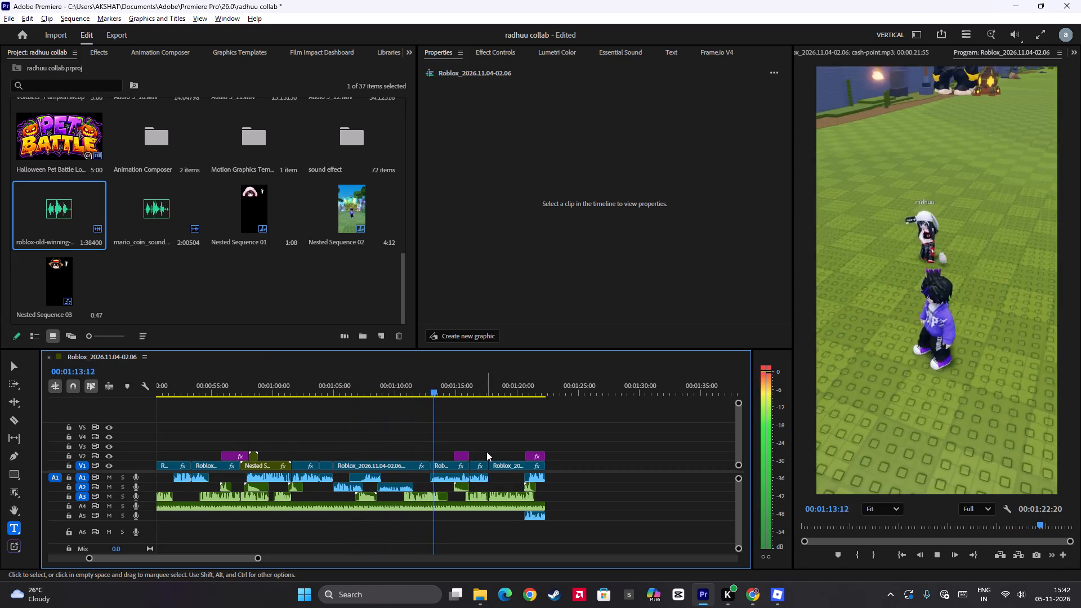
pyautogui.press('space')
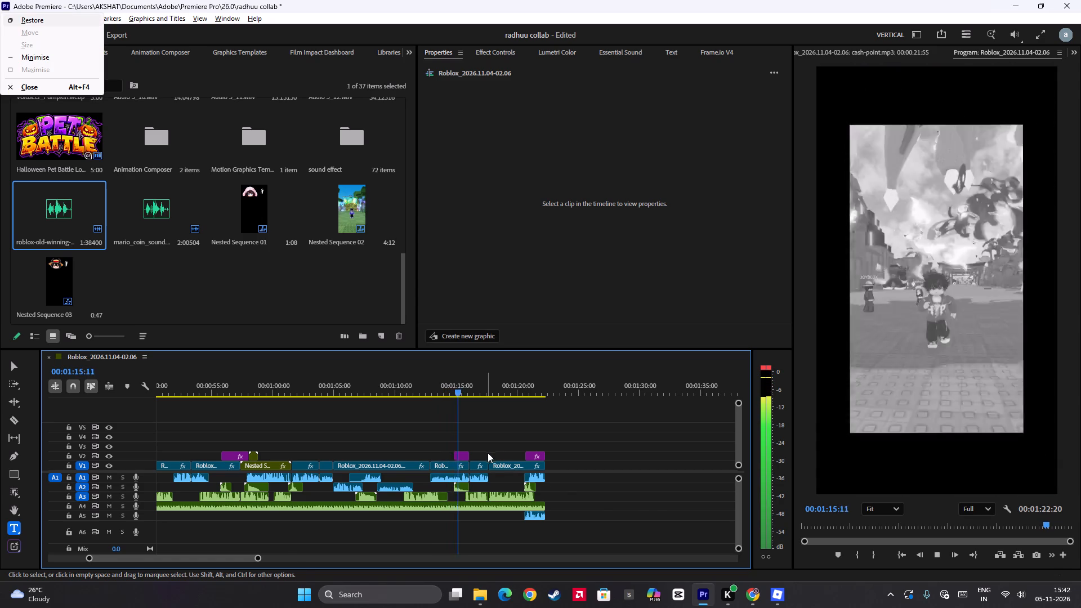
# Split the V1 gameplay clip at 00:01:08:48, where the World Burner label is on screen.
pyautogui.click(372, 386)
pyautogui.keyDown('alt'); pyautogui.scroll(7, 395, 430); pyautogui.keyUp('alt')
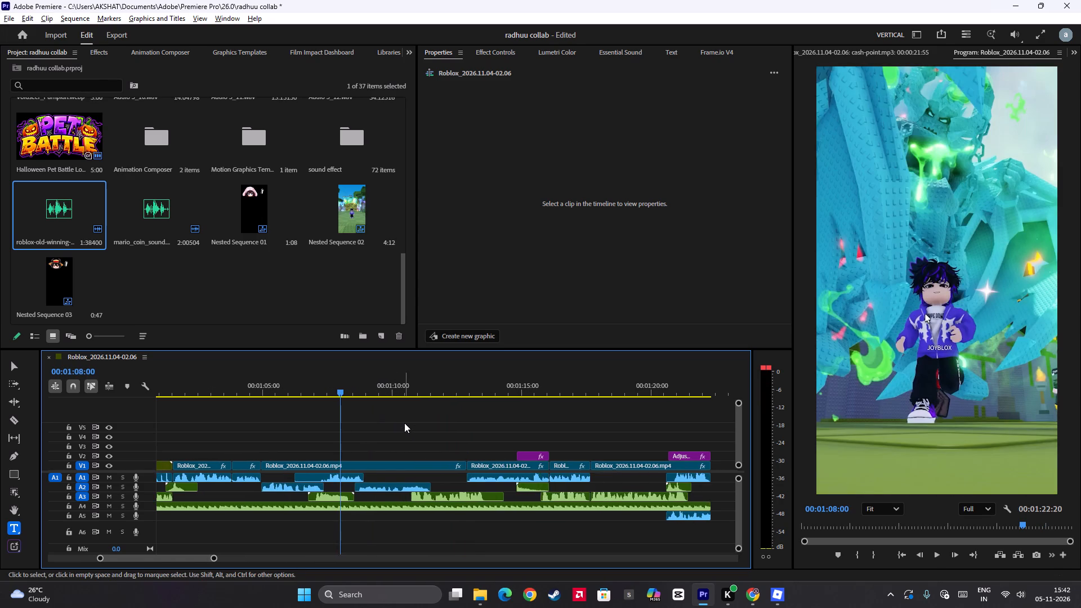
pyautogui.keyDown('alt'); pyautogui.scroll(7, 404, 423); pyautogui.keyUp('alt')
pyautogui.press('space')
pyautogui.press('space')
pyautogui.press('space')
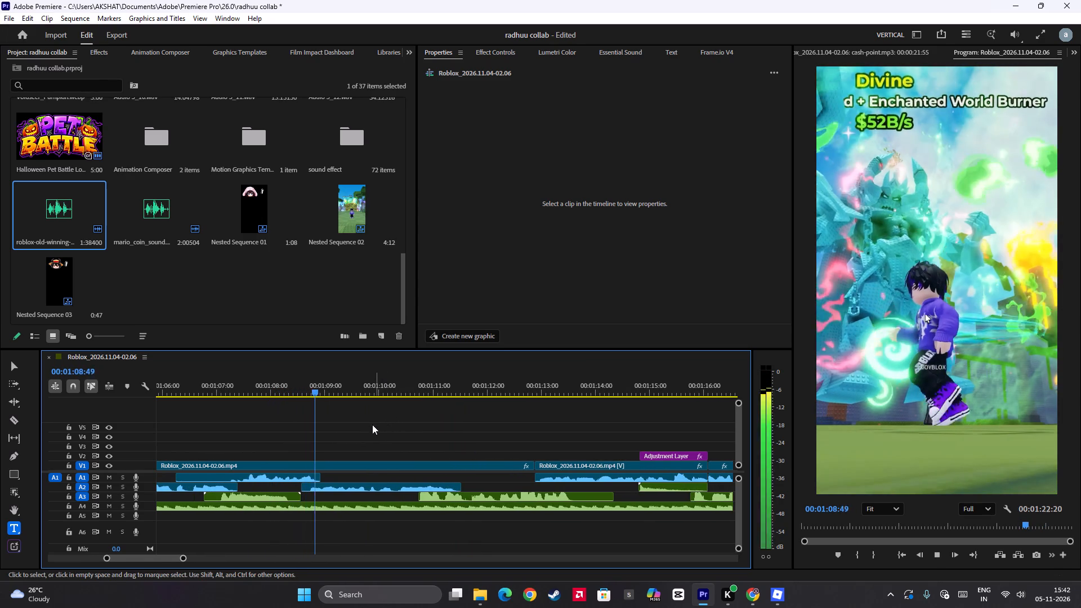
pyautogui.press('space')
pyautogui.moveTo(319, 448); pyautogui.dragTo(320, 458)
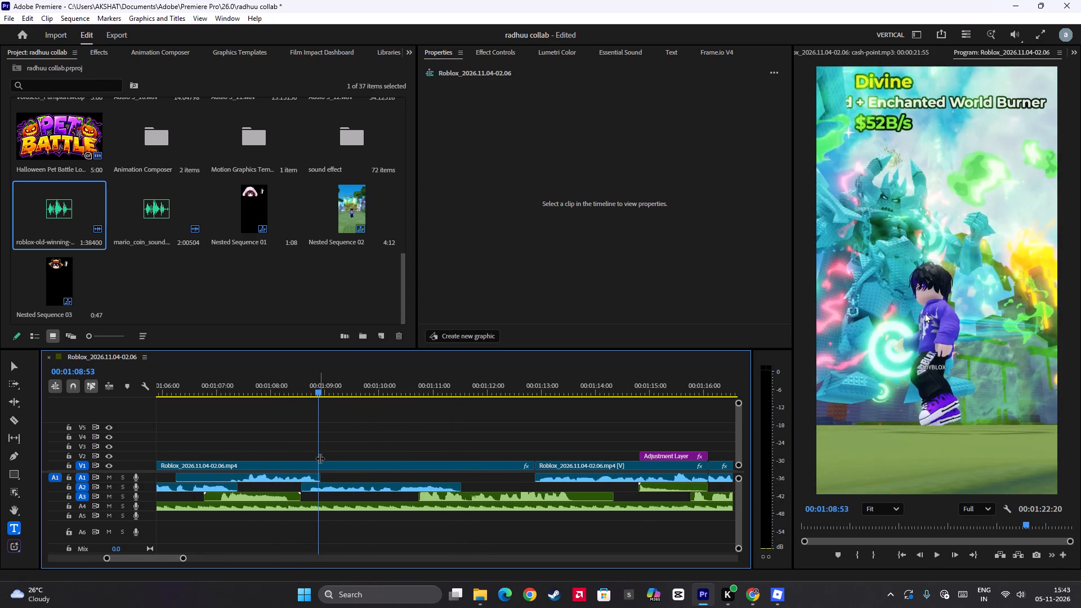
pyautogui.moveTo(320, 458); pyautogui.dragTo(321, 460)
pyautogui.moveTo(320, 460); pyautogui.dragTo(315, 462)
pyautogui.click(319, 468)
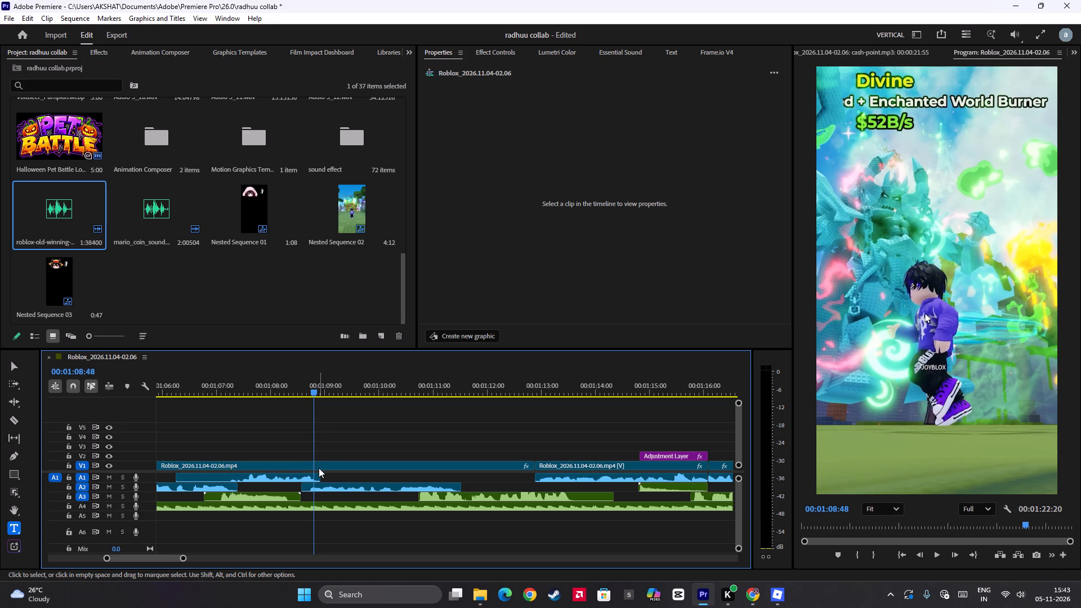
pyautogui.hotkey('ctrl', 'b')
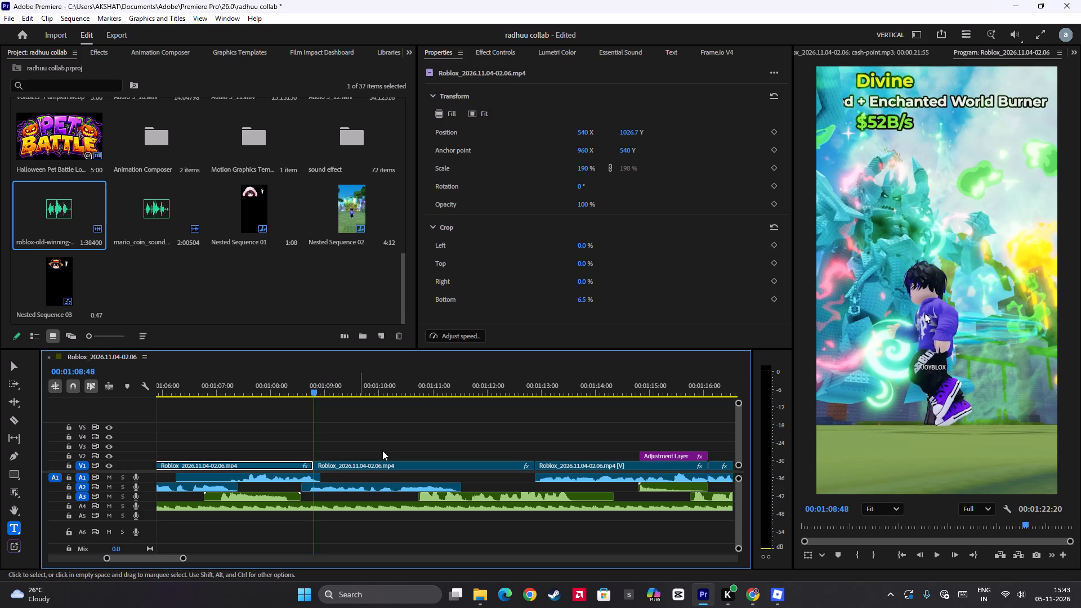
# Split the V1 gameplay clip again at about 00:01:10:46, isolating the section that follows the World Burner cut.
pyautogui.keyDown('ctrl'); pyautogui.click(434, 375); pyautogui.keyUp('ctrl')
pyautogui.keyDown('ctrl'); pyautogui.moveTo(432, 438); pyautogui.dragTo(418, 451); pyautogui.keyUp('ctrl')
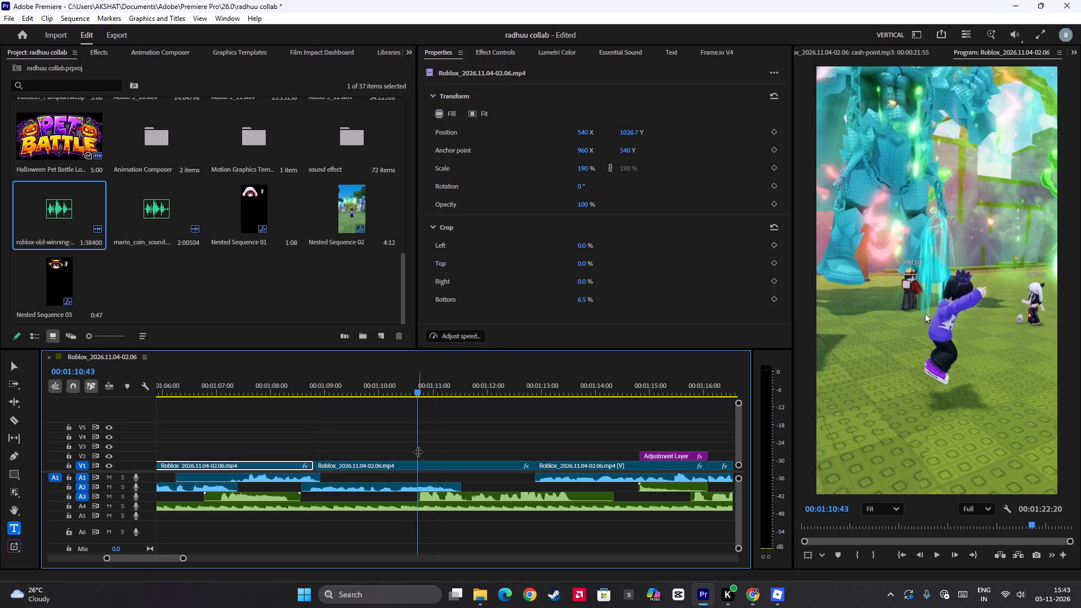
pyautogui.keyDown('ctrl'); pyautogui.moveTo(418, 451); pyautogui.dragTo(419, 453); pyautogui.keyUp('ctrl')
pyautogui.keyDown('ctrl'); pyautogui.click(430, 468); pyautogui.keyUp('ctrl')
pyautogui.keyDown('ctrl'); pyautogui.click(417, 448); pyautogui.keyUp('ctrl')
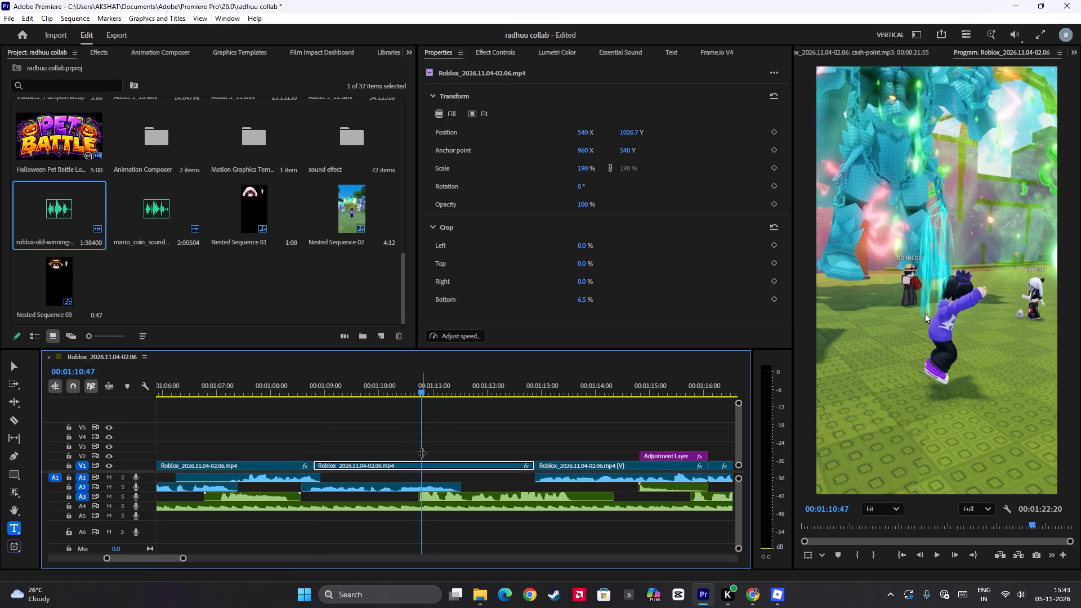
pyautogui.hotkey('ctrl', 'b')
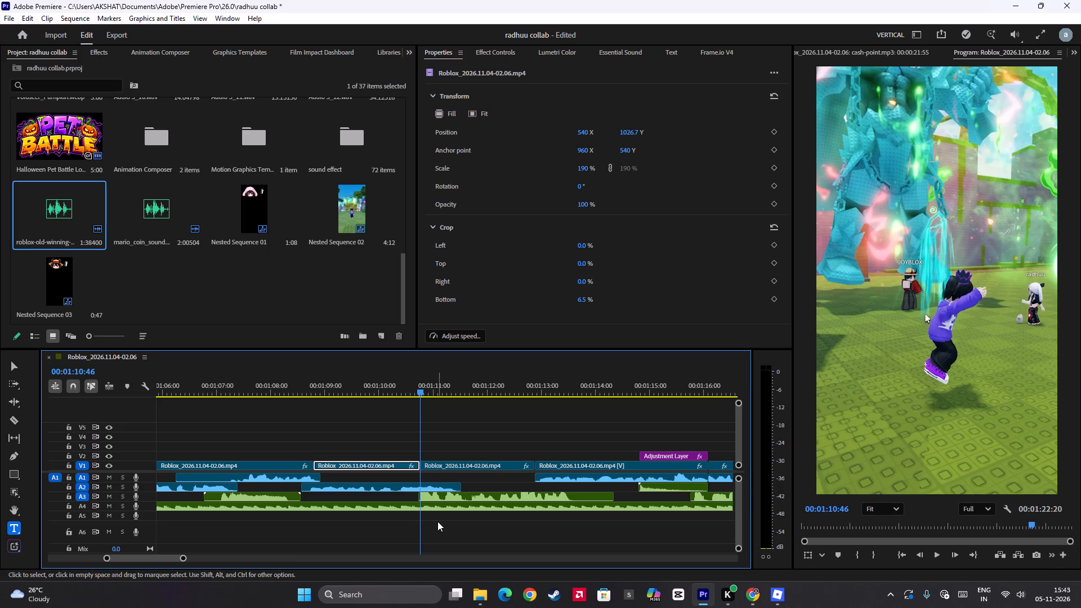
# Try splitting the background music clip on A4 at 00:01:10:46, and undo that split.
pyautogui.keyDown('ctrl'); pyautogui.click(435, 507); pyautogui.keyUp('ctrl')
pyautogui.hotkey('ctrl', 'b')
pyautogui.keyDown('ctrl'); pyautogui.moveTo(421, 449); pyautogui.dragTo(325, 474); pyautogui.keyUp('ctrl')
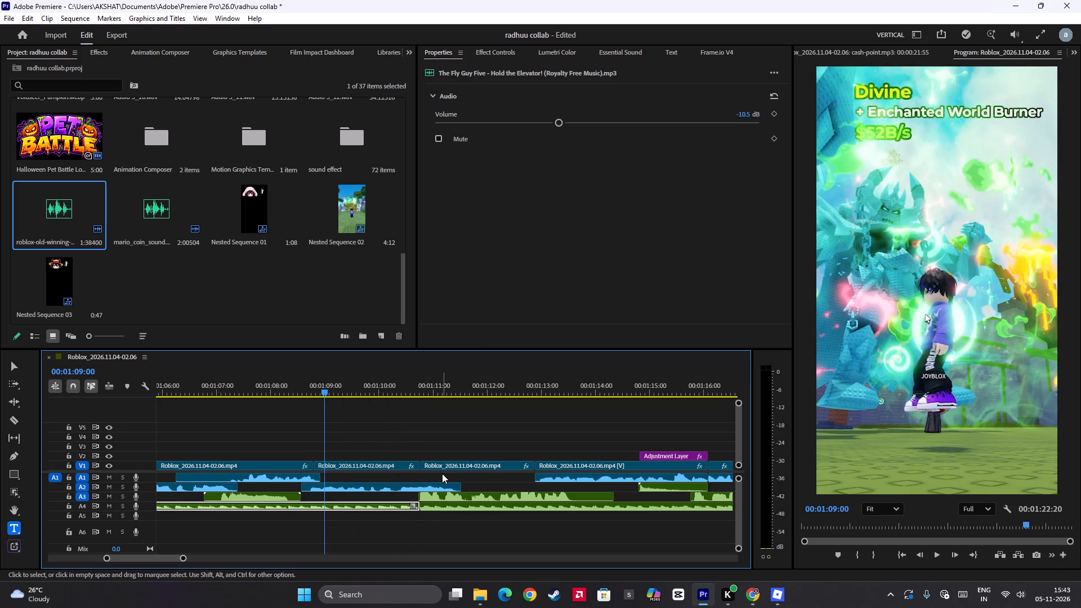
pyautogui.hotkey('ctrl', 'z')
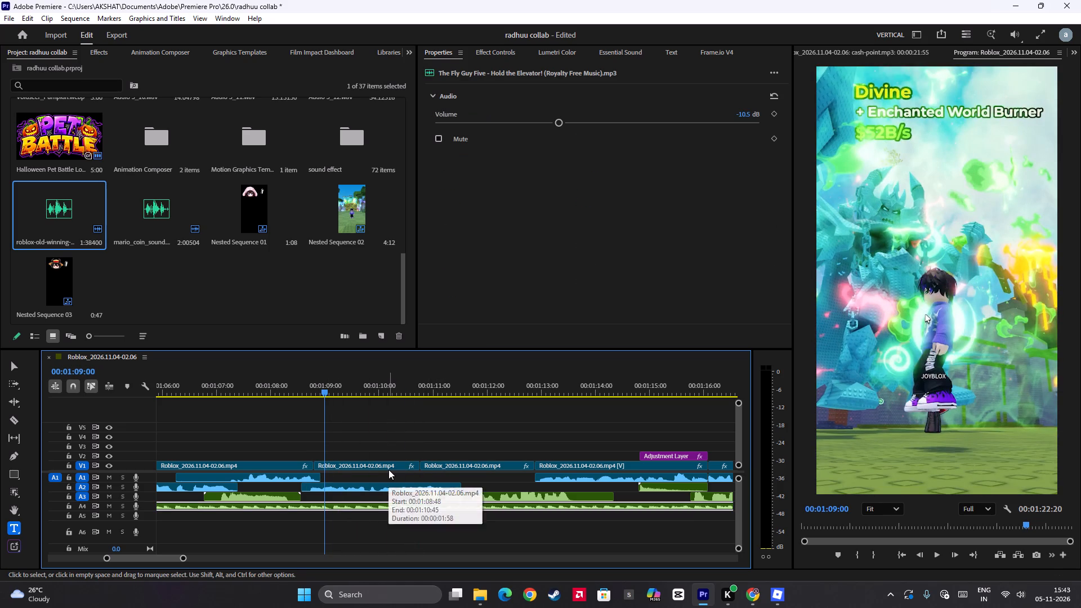
# Split the A4 background music at 00:01:08:48 and delete the part after the cut.
pyautogui.click(363, 506)
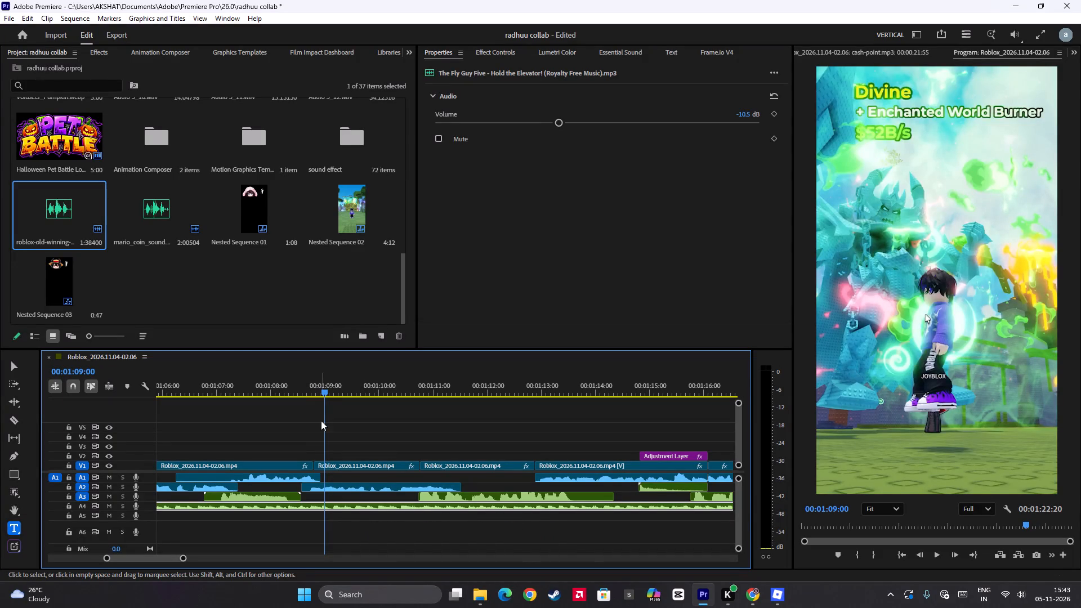
pyautogui.moveTo(321, 430); pyautogui.dragTo(315, 451)
pyautogui.hotkey('ctrl', 'b')
pyautogui.click(365, 507)
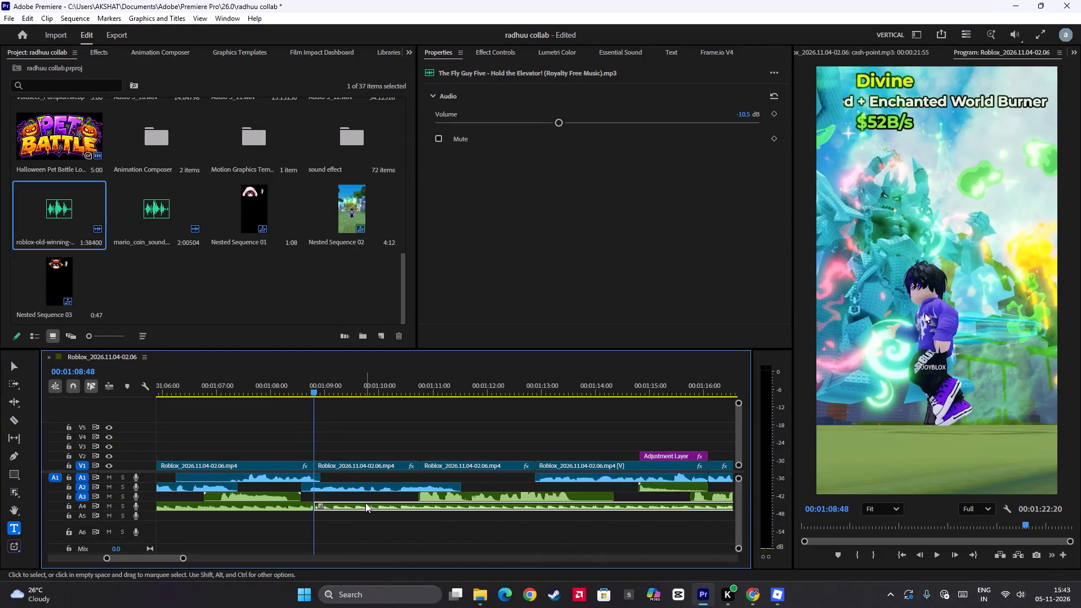
pyautogui.press('BackSpace')
# Delete the V1 gameplay segment between 00:01:08:48 and 00:01:10:46 and the A2 audio beneath it, close the gap, and play across the join.
pyautogui.click(365, 464)
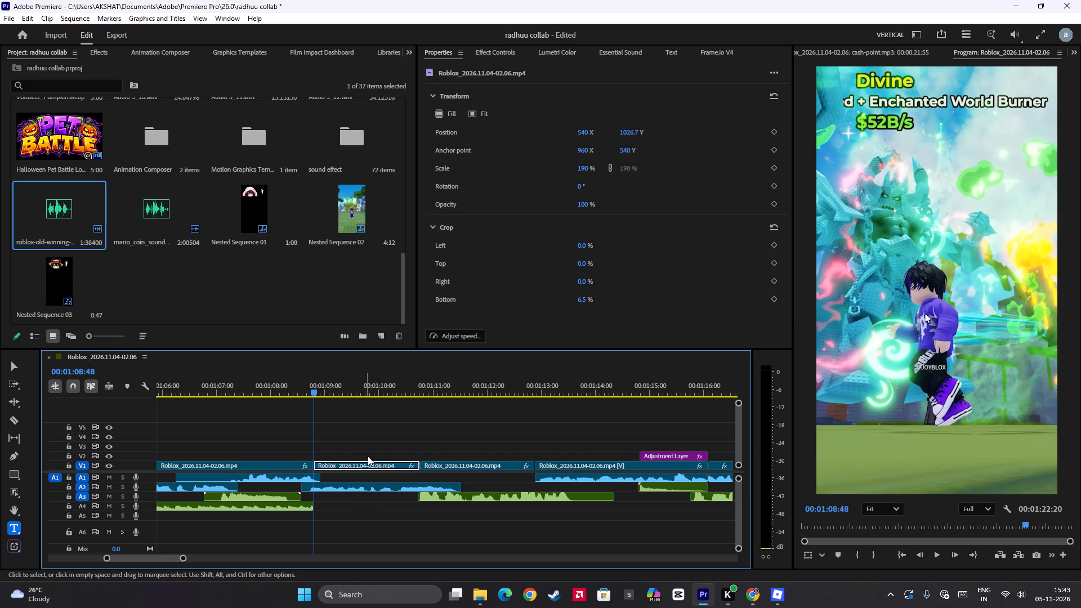
pyautogui.press('BackSpace')
pyautogui.click(363, 490)
pyautogui.press('BackSpace')
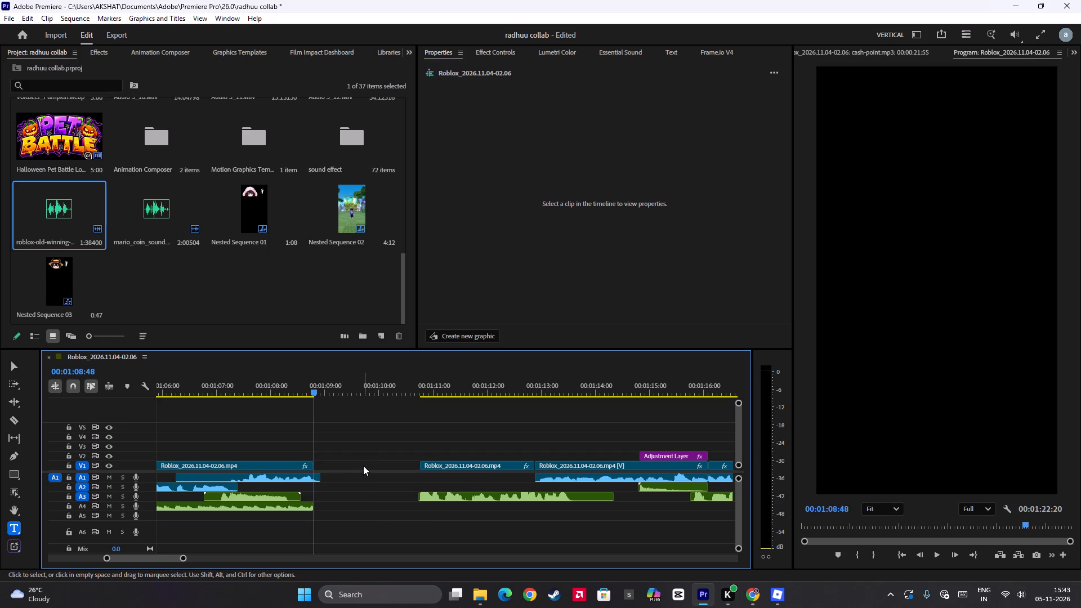
pyautogui.click(363, 466)
pyautogui.press('w')
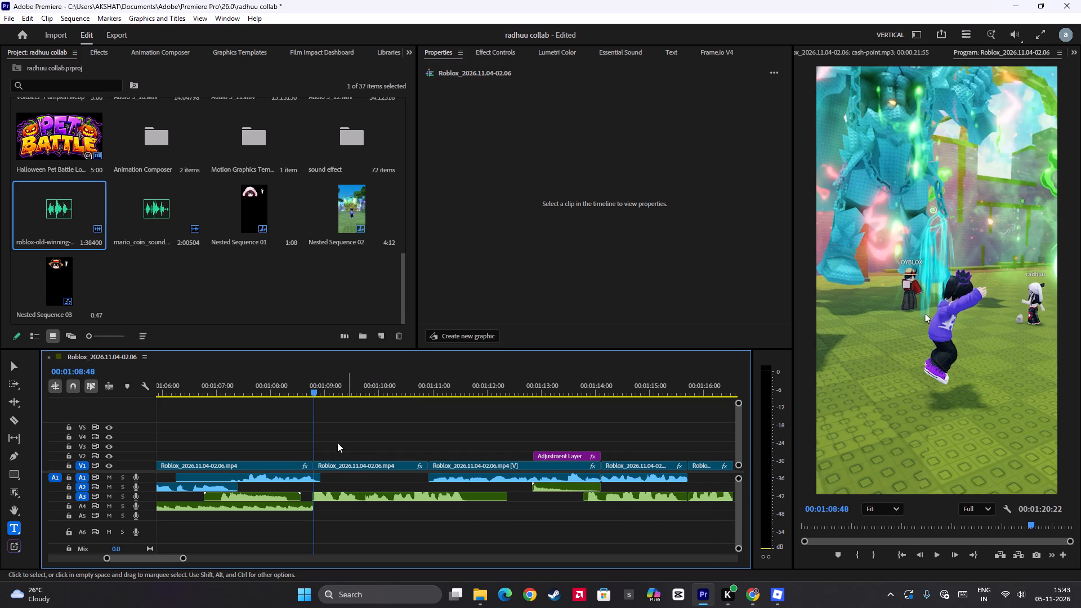
pyautogui.click(288, 390)
pyautogui.press('space')
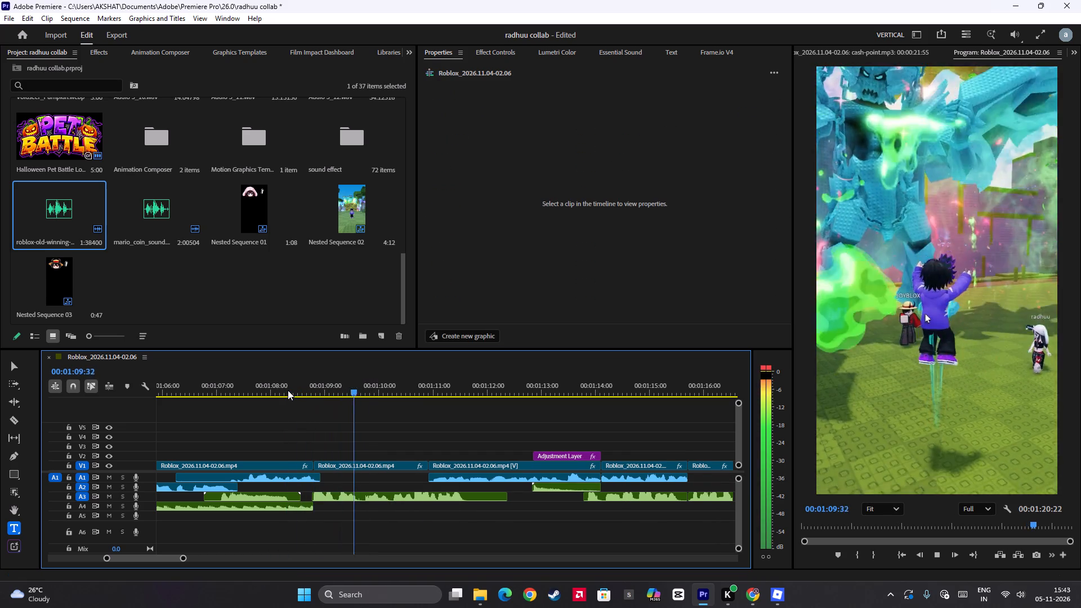
pyautogui.press('space')
# Extend the A4 background music clip to the end of the last gameplay clip at about 00:01:20:22.
pyautogui.click(287, 507)
pyautogui.moveTo(314, 506); pyautogui.dragTo(807, 569)
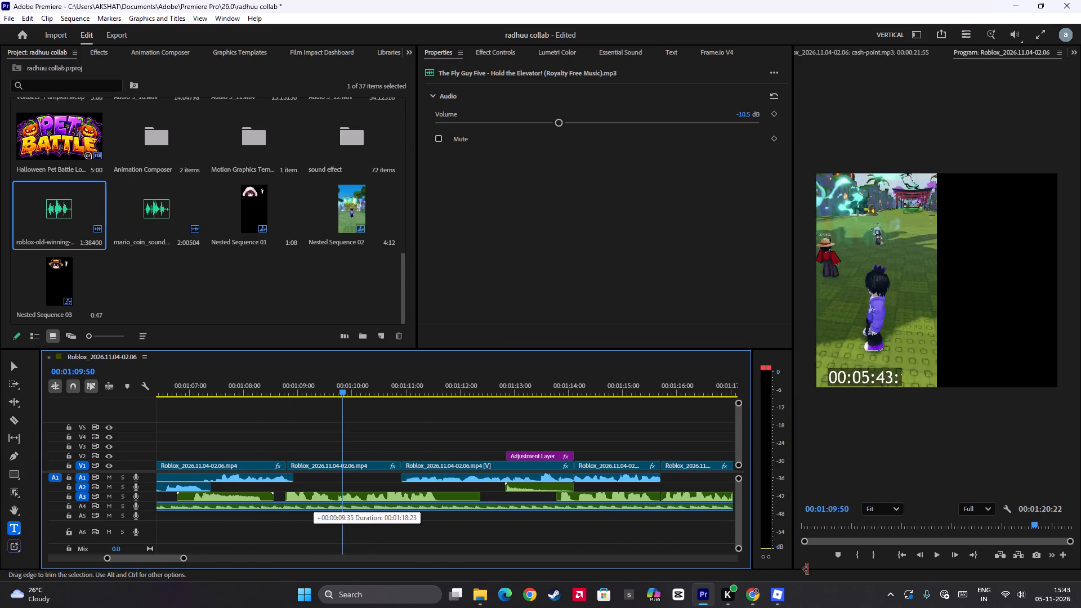
pyautogui.moveTo(807, 569); pyautogui.dragTo(373, 519)
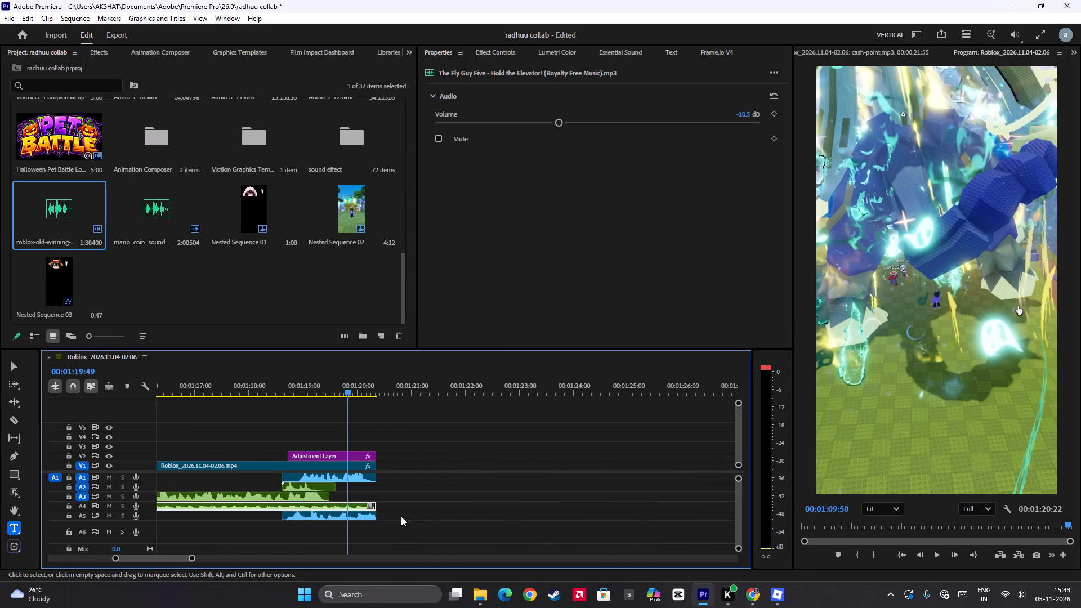
# Play from about 00:01:05:00 to 00:01:19:28 to check the shortened World Burner section and the restored music.
pyautogui.keyDown('alt'); pyautogui.scroll(-7, 424, 509); pyautogui.keyUp('alt')
pyautogui.scroll(16, 427, 506)
pyautogui.click(336, 399)
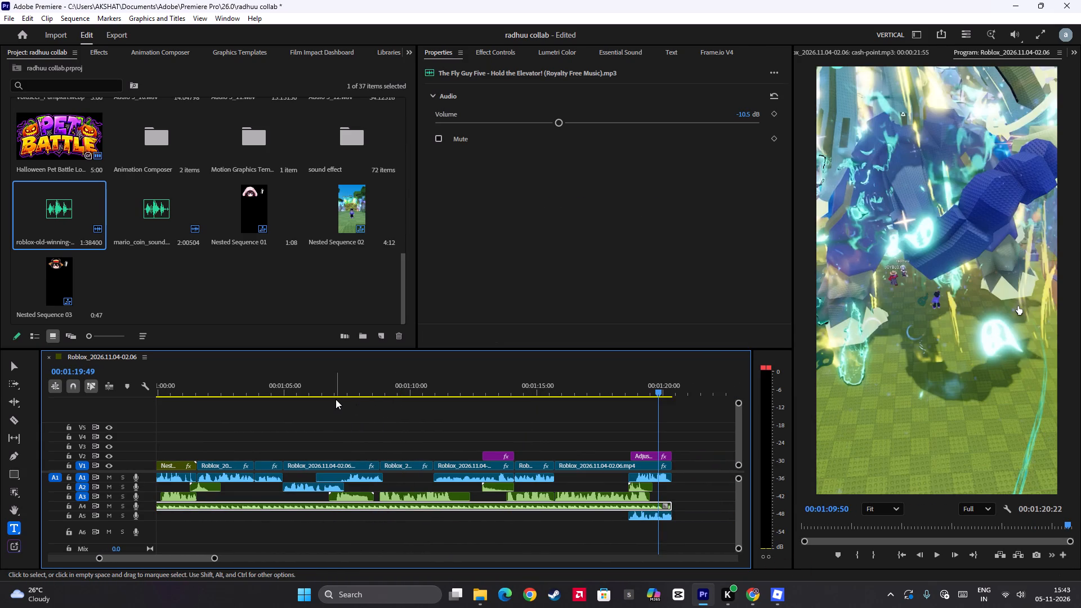
pyautogui.press('space')
pyautogui.click(287, 394)
pyautogui.press('space')
pyautogui.scroll(3, 355, 408)
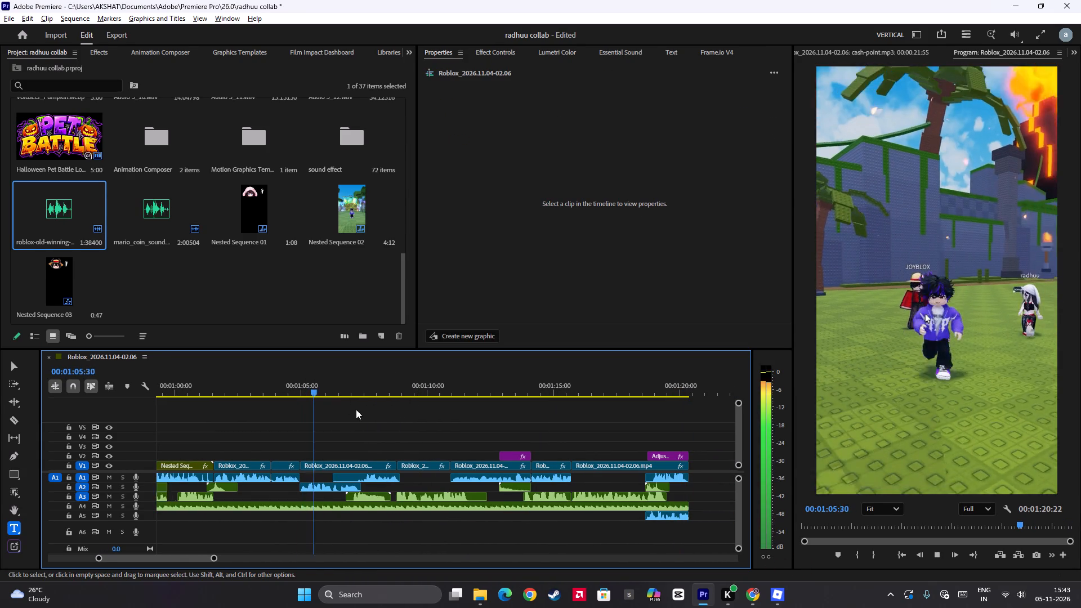
pyautogui.scroll(5, 356, 409)
pyautogui.scroll(-6, 374, 409)
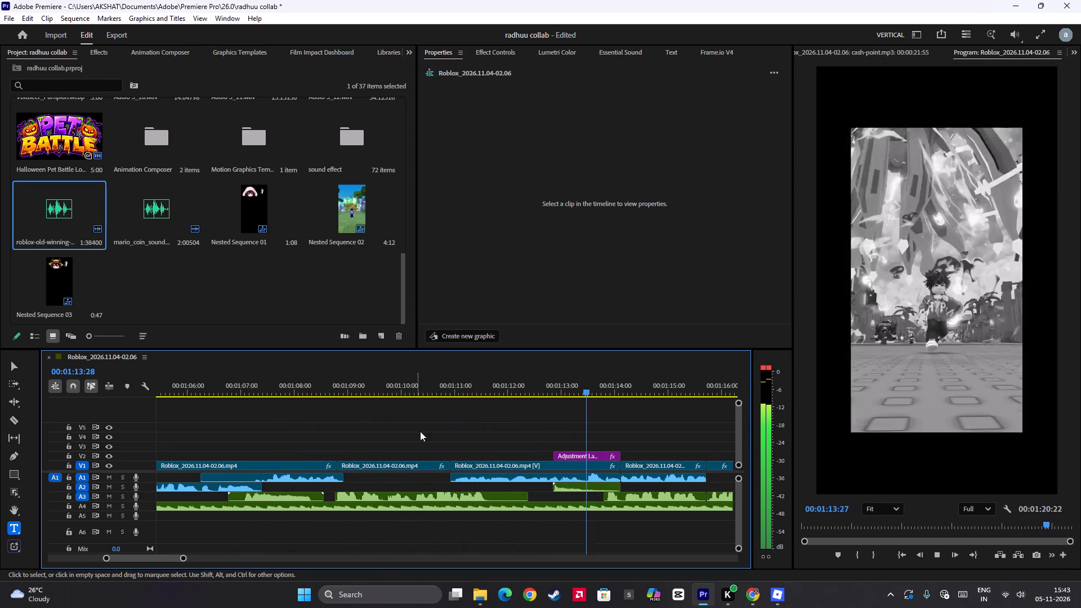
pyautogui.scroll(-13, 427, 431)
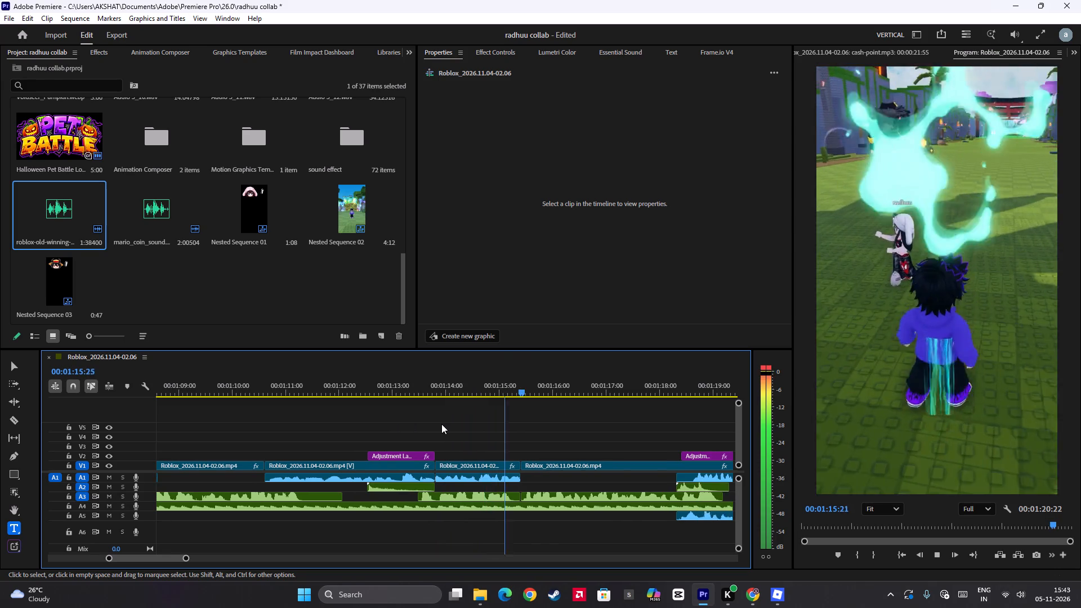
pyautogui.scroll(-6, 441, 424)
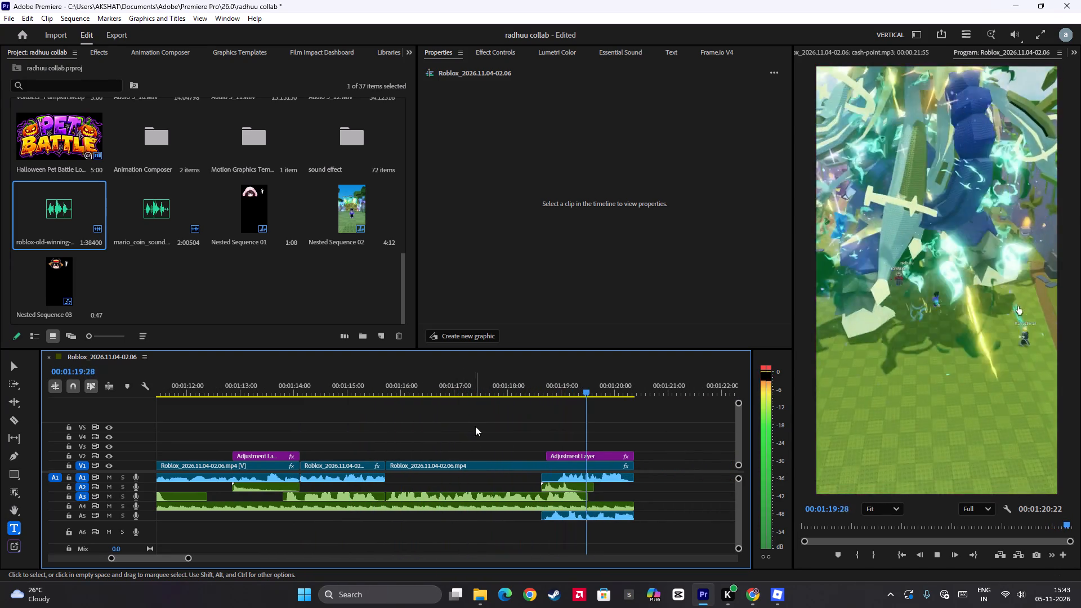
# Replay short stretches from about 00:01:15:45 and 00:01:13:30 to recheck the cuts around the black-and-white effect and what follows.
pyautogui.click(388, 388)
pyautogui.press('space')
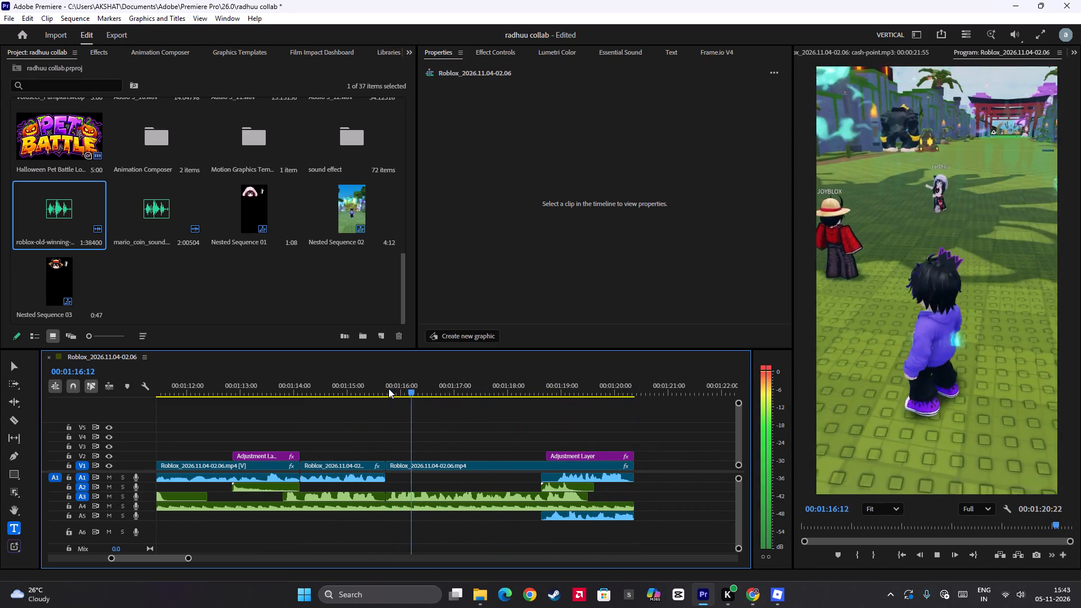
pyautogui.press('space')
pyautogui.click(268, 379)
pyautogui.press('space')
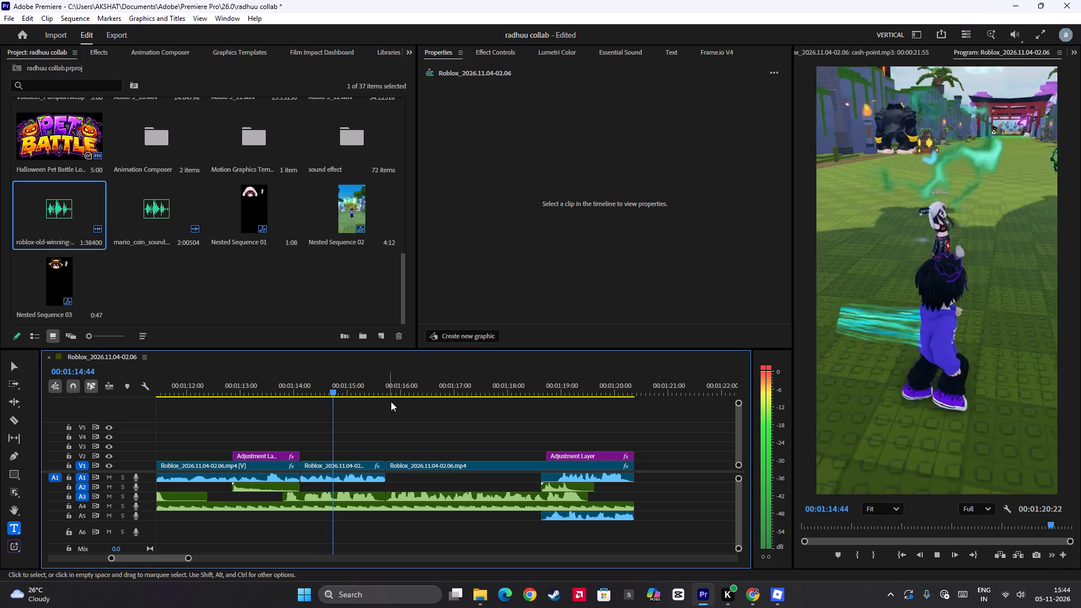
pyautogui.press('space')
# Return to the start of the sequence and play the video from 00:00:00:00 for a full review.
pyautogui.moveTo(384, 427); pyautogui.dragTo(0, 415)
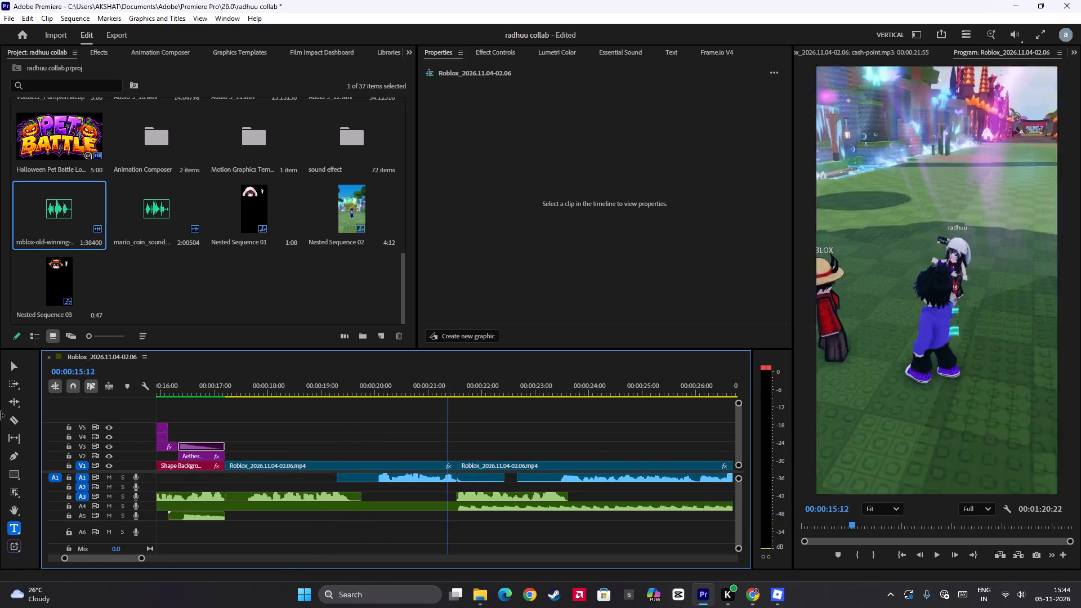
pyautogui.moveTo(0, 415); pyautogui.dragTo(69, 417)
pyautogui.press('space')
pyautogui.keyDown('alt'); pyautogui.scroll(-7, 306, 436); pyautogui.keyUp('alt')
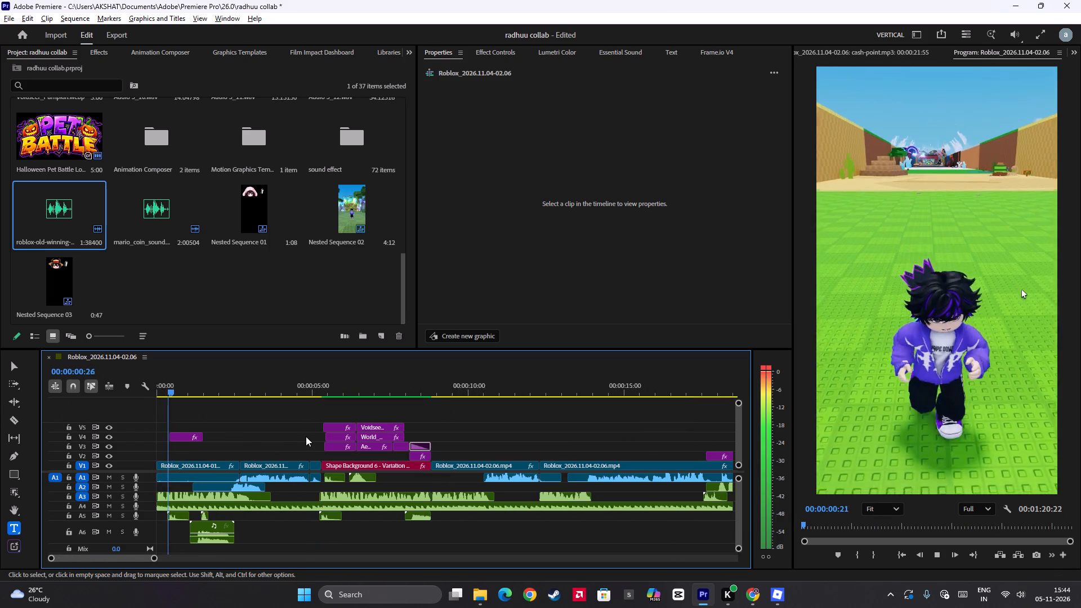
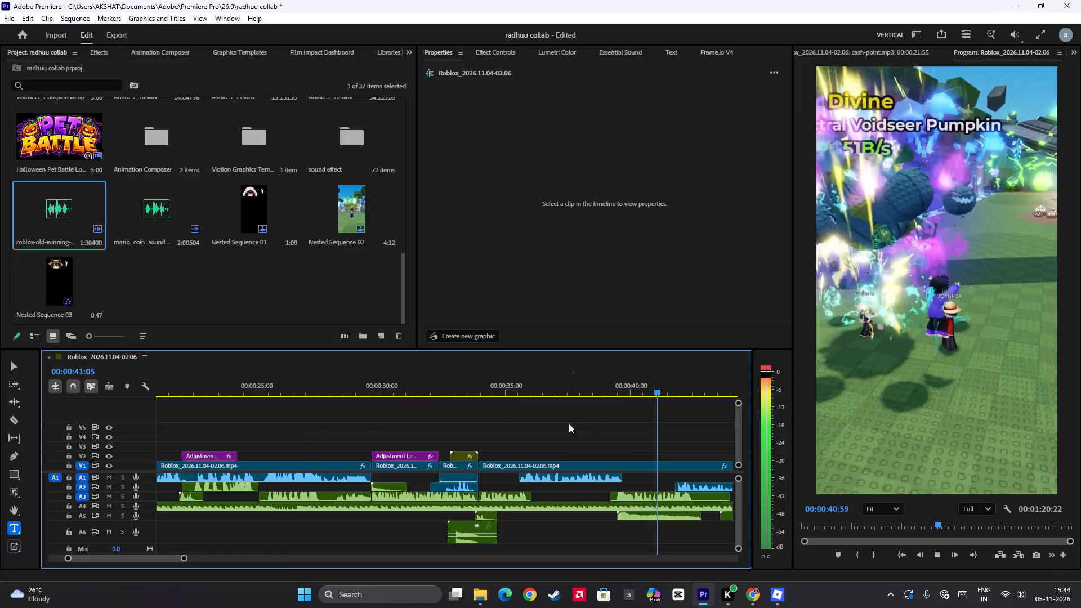
# Place the roblox-old-winning sound effect on A2 at about 00:00:36:30, where the Voidseer Pumpkin is about to appear.
pyautogui.rightClick(517, 392)
pyautogui.click(517, 392)
pyautogui.press('space')
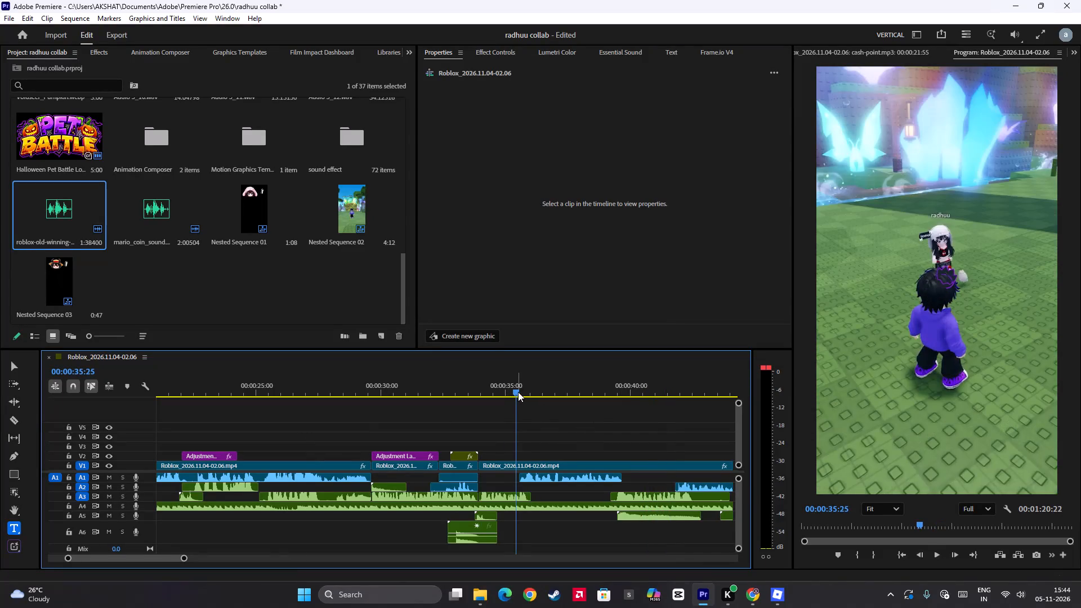
pyautogui.press('space')
pyautogui.scroll(6, 561, 466)
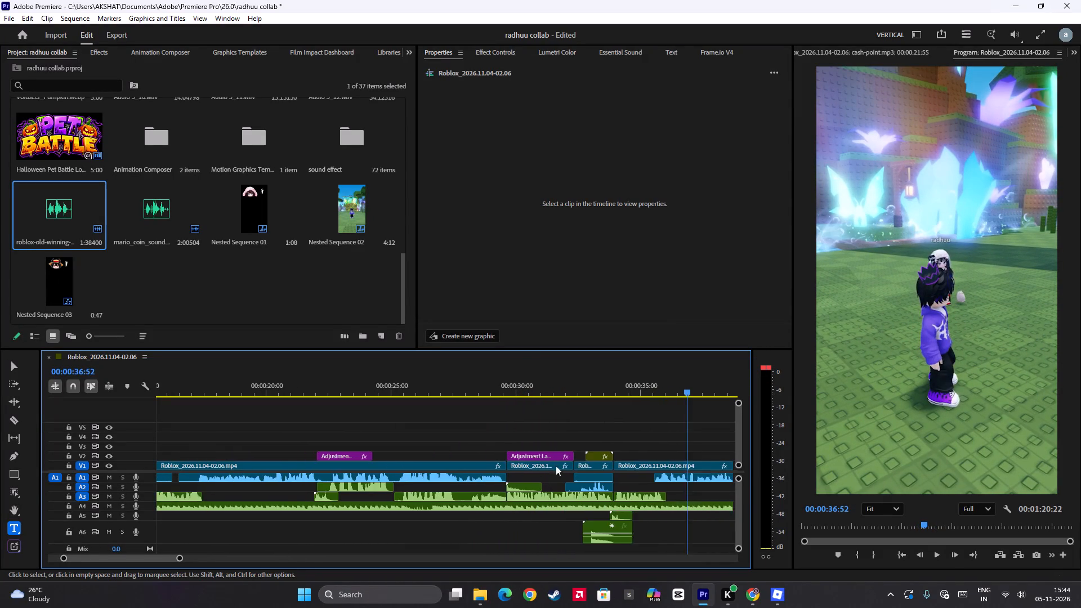
pyautogui.scroll(20, 556, 466)
pyautogui.scroll(15, 556, 466)
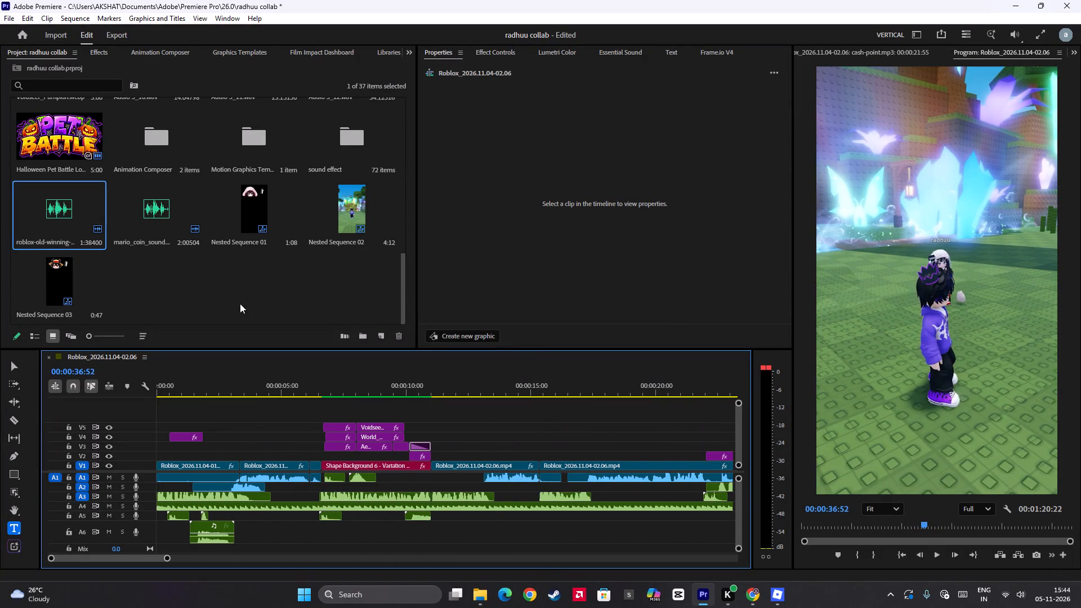
pyautogui.scroll(-10, 217, 278)
pyautogui.scroll(-19, 615, 505)
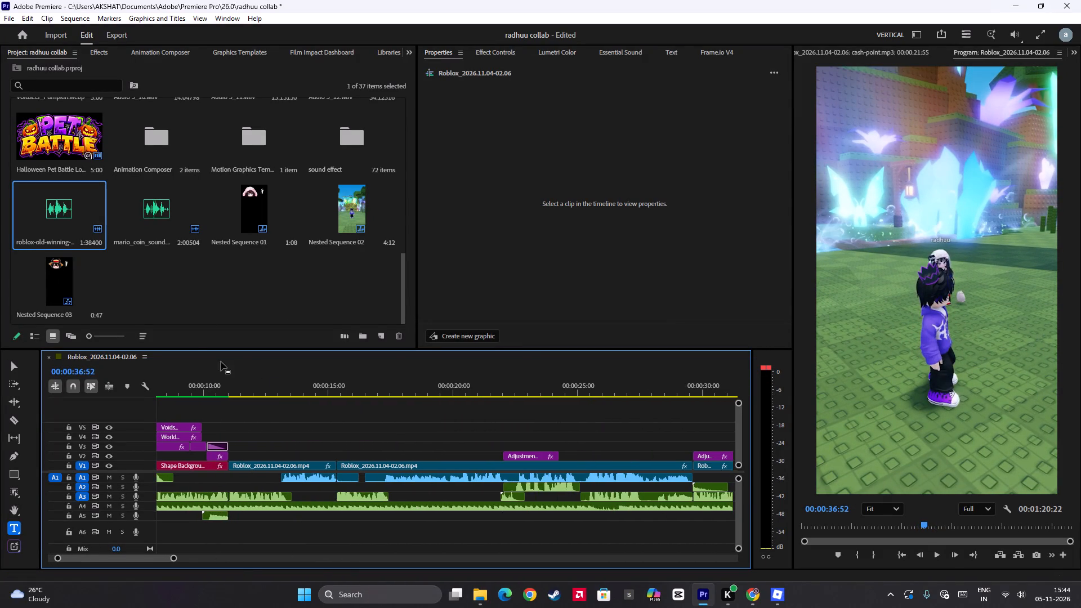
pyautogui.scroll(-20, 221, 361)
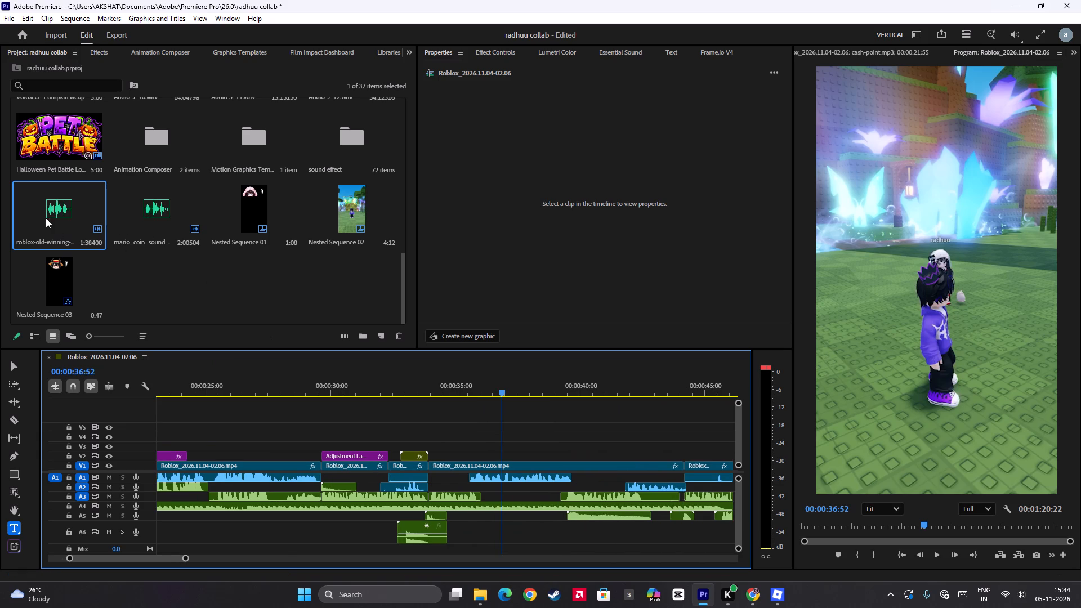
pyautogui.moveTo(47, 217); pyautogui.dragTo(493, 486)
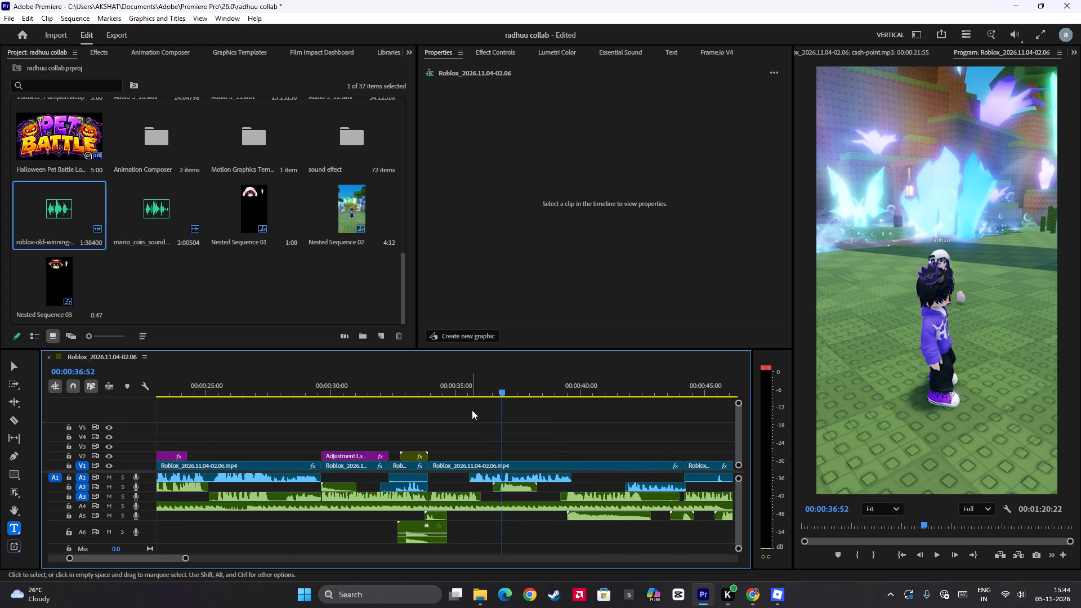
# Audition the new winning sound effect and shift its A2 clip slightly later, to start at about 00:00:36:41.
pyautogui.click(467, 394)
pyautogui.press('space')
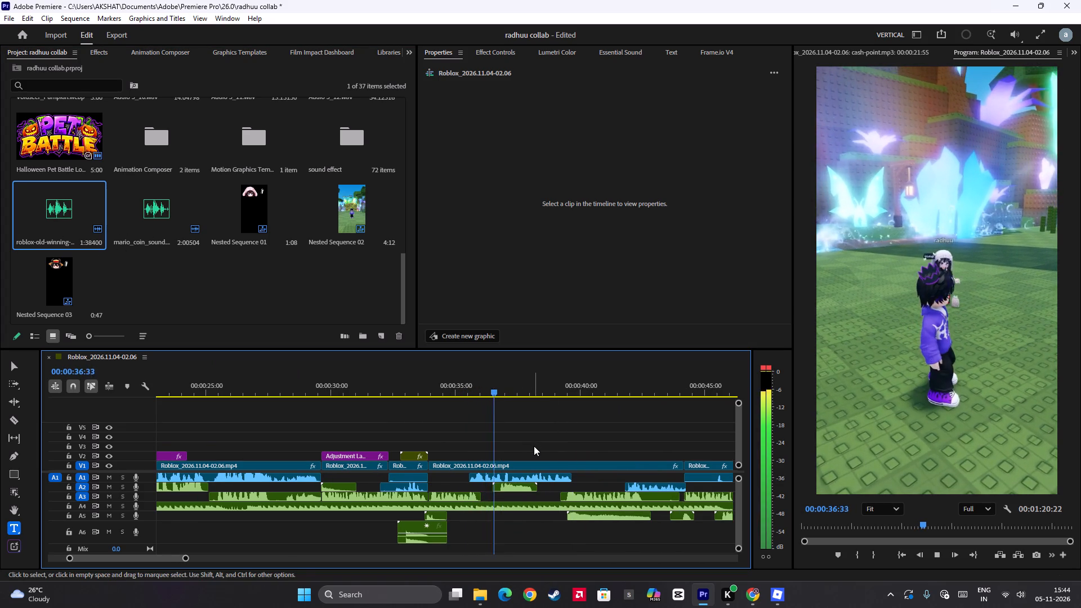
pyautogui.press('space')
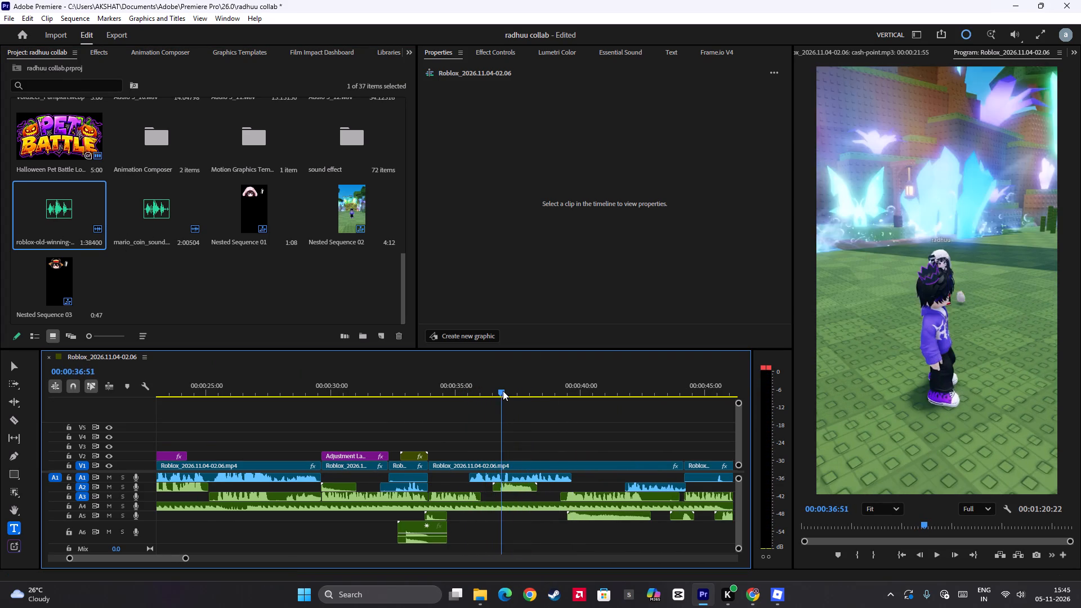
pyautogui.click(503, 391)
pyautogui.press('space')
pyautogui.press('space')
pyautogui.keyDown('alt'); pyautogui.scroll(7, 522, 485); pyautogui.keyUp('alt')
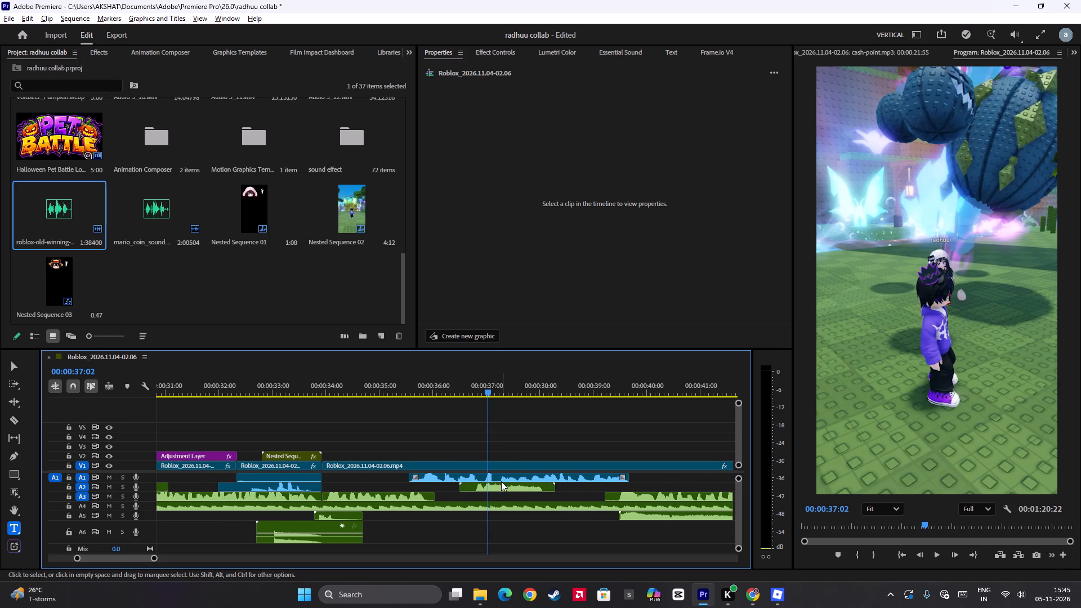
pyautogui.keyDown('alt'); pyautogui.click(501, 481); pyautogui.keyUp('alt')
pyautogui.click(497, 484)
pyautogui.moveTo(498, 484); pyautogui.dragTo(508, 485)
# Play on from about 00:00:35:36 and set the volume of the A2 gameplay audio clip at about 00:00:42–00:00:44 to 3.9 dB.
pyautogui.click(412, 387)
pyautogui.press('space')
pyautogui.keyDown('alt'); pyautogui.scroll(-5, 505, 446); pyautogui.keyUp('alt')
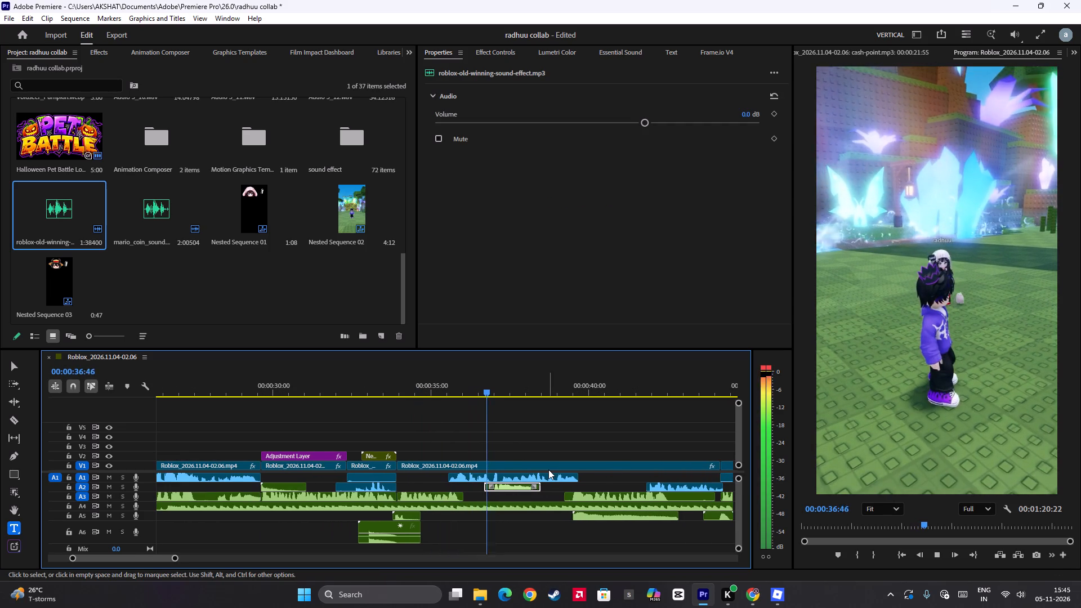
pyautogui.scroll(-7, 548, 470)
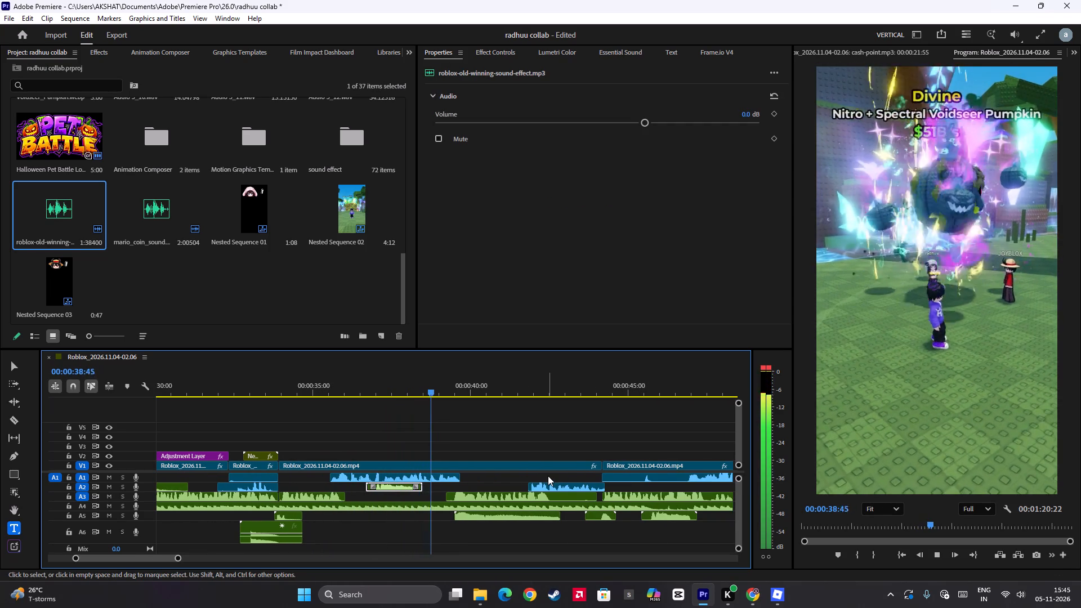
pyautogui.scroll(-4, 529, 500)
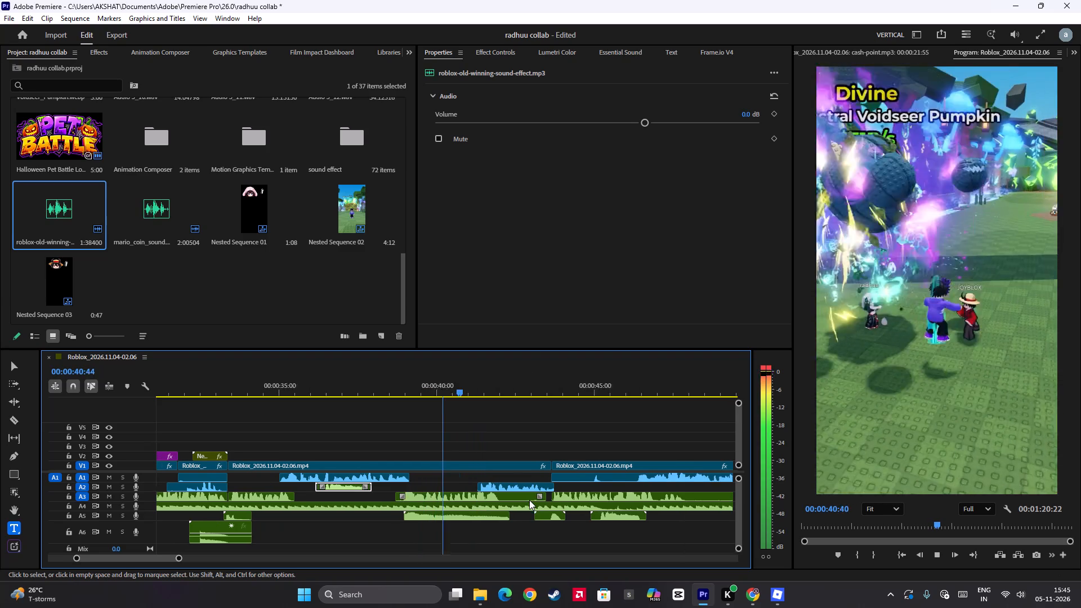
pyautogui.scroll(-2, 529, 500)
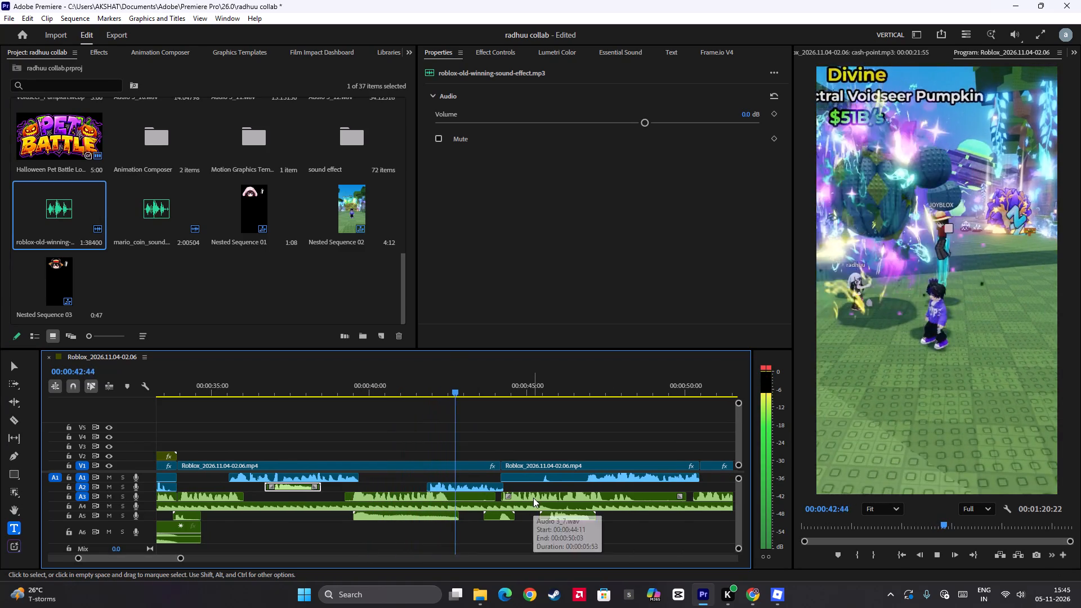
pyautogui.click(470, 488)
pyautogui.press('space')
pyautogui.click(682, 124)
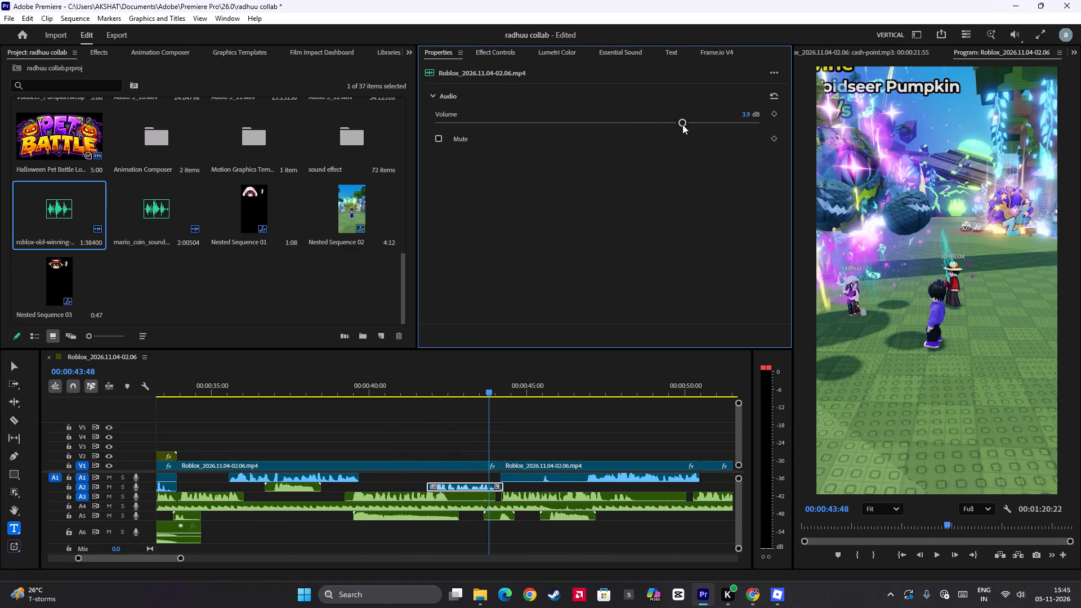
# Play from about 00:00:41:40 to 00:01:04:20 to check the adjusted voice level and the sections that follow.
pyautogui.click(421, 384)
pyautogui.press('space')
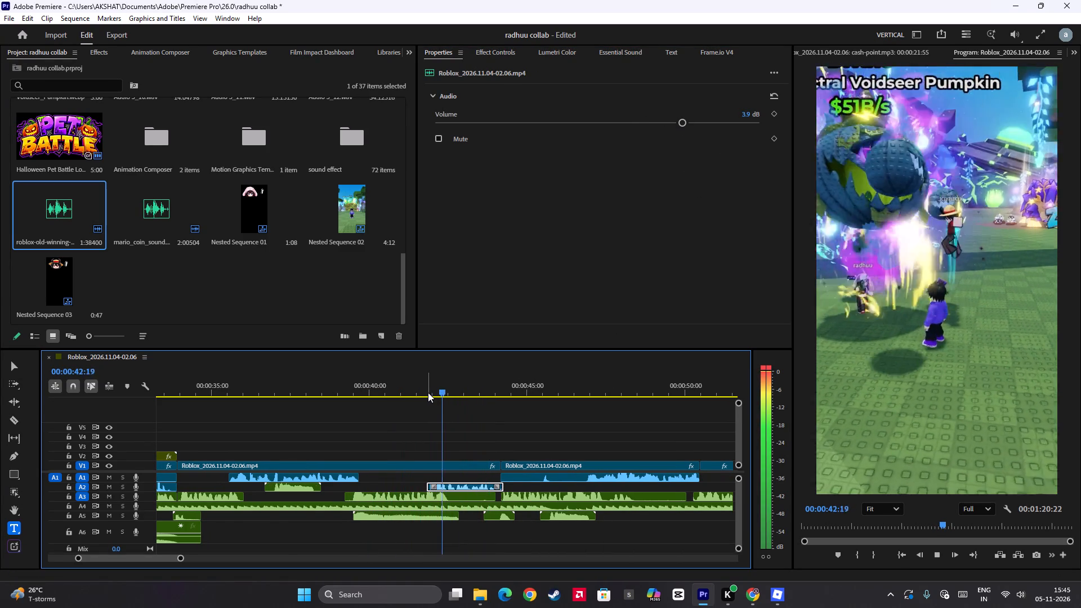
pyautogui.scroll(-5, 429, 395)
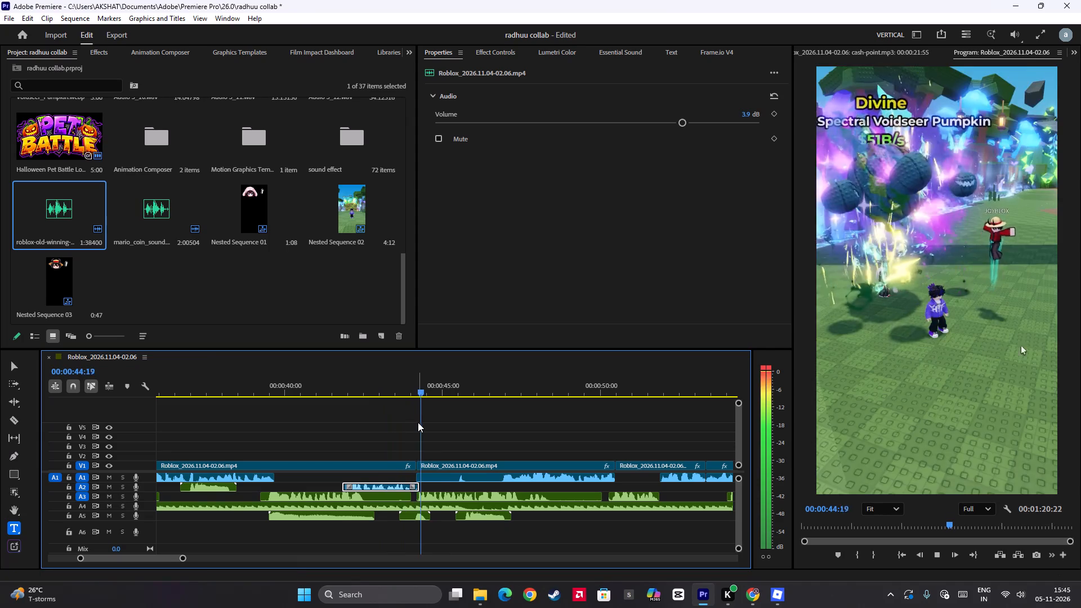
pyautogui.scroll(-5, 418, 426)
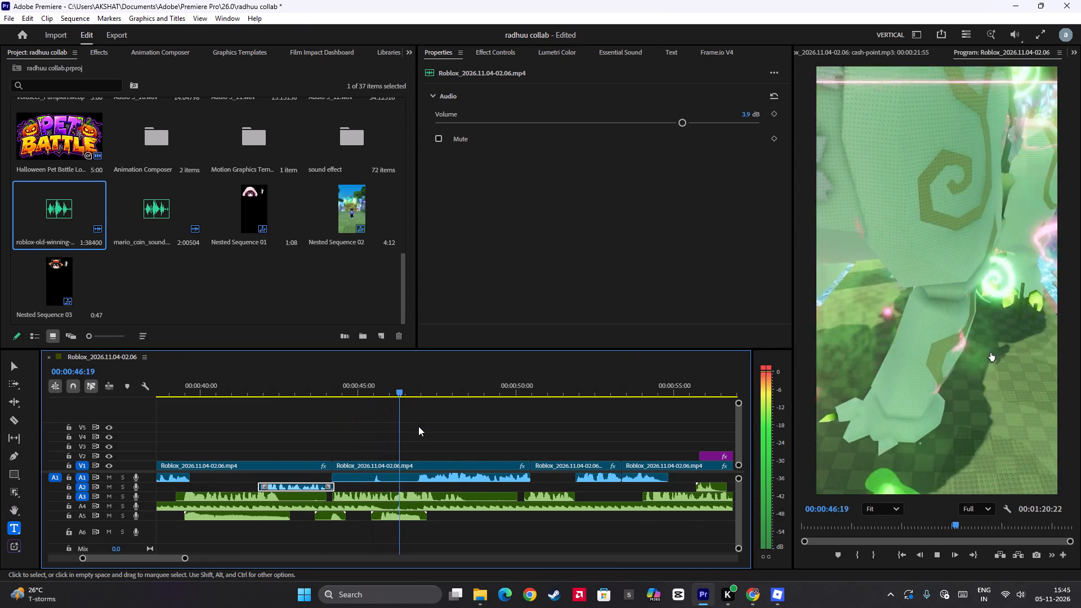
pyautogui.scroll(-4, 418, 426)
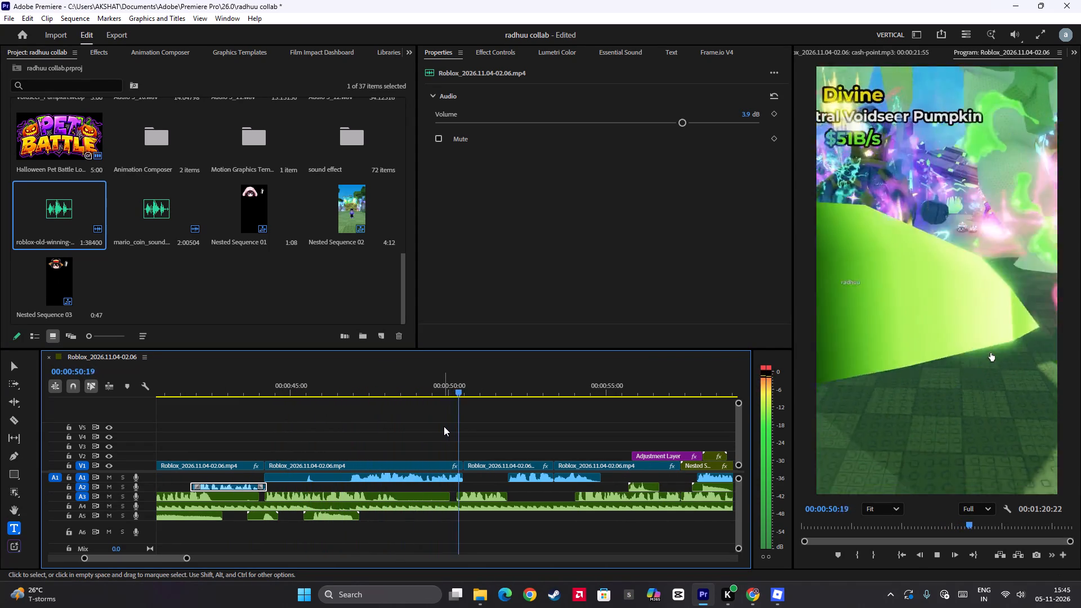
pyautogui.scroll(-5, 430, 439)
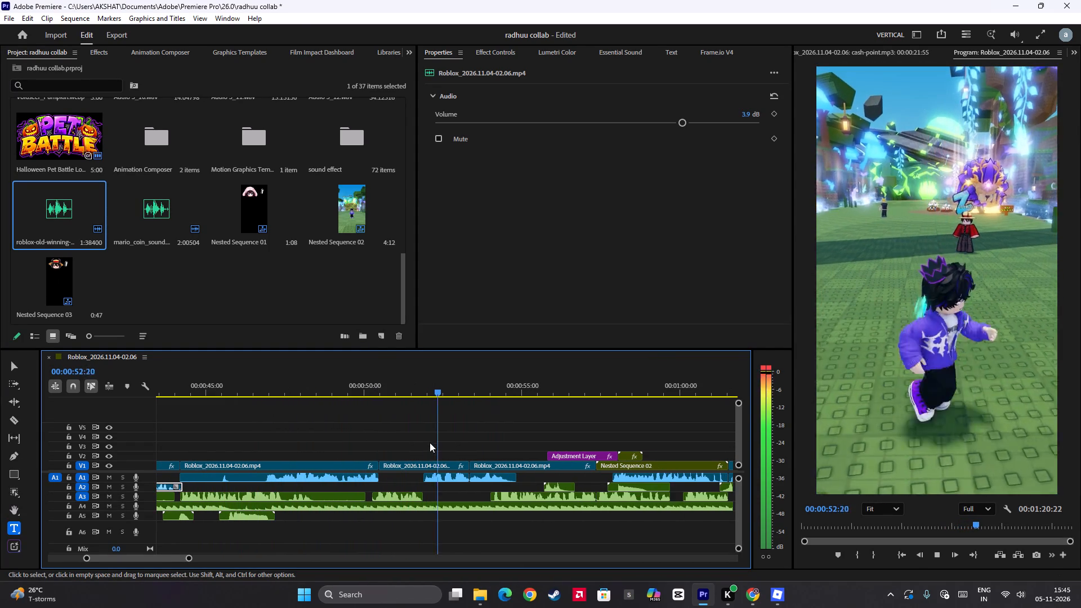
pyautogui.scroll(-4, 445, 442)
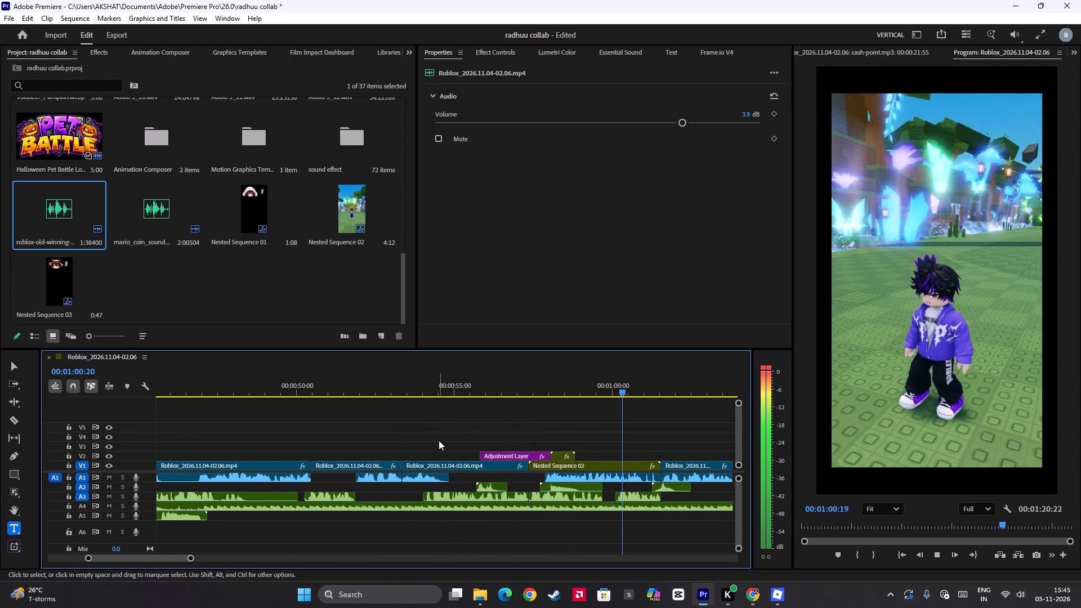
pyautogui.scroll(-10, 439, 440)
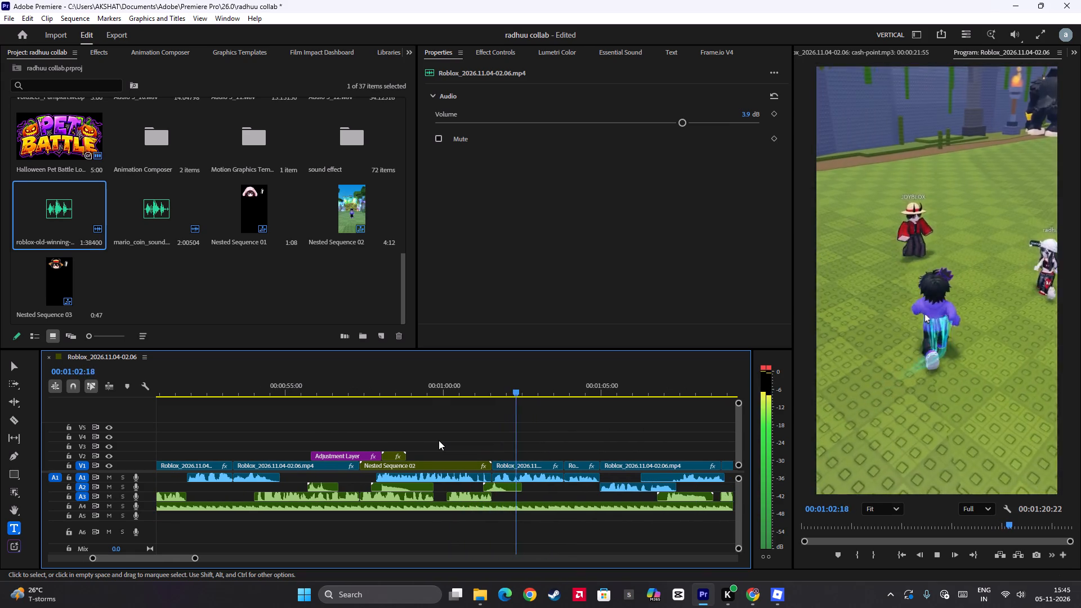
pyautogui.scroll(-6, 439, 440)
pyautogui.keyDown('alt'); pyautogui.scroll(-6, 442, 442); pyautogui.keyUp('alt')
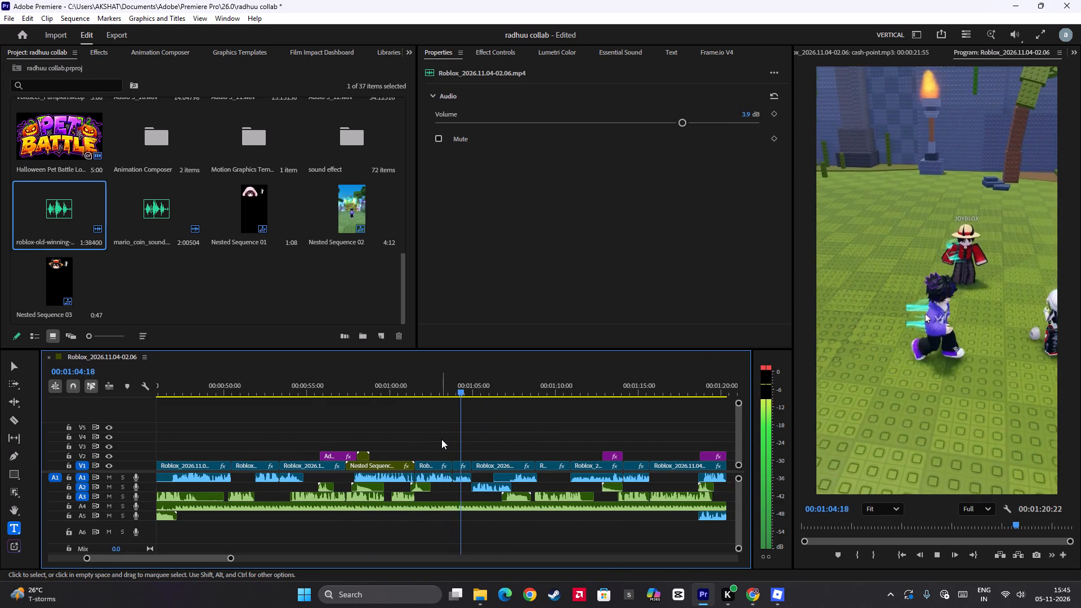
pyautogui.press('space')
# Replay from about 00:00:57:17 and check the volume of the A1 audio clip beneath Nested Sequence 02.
pyautogui.click(346, 389)
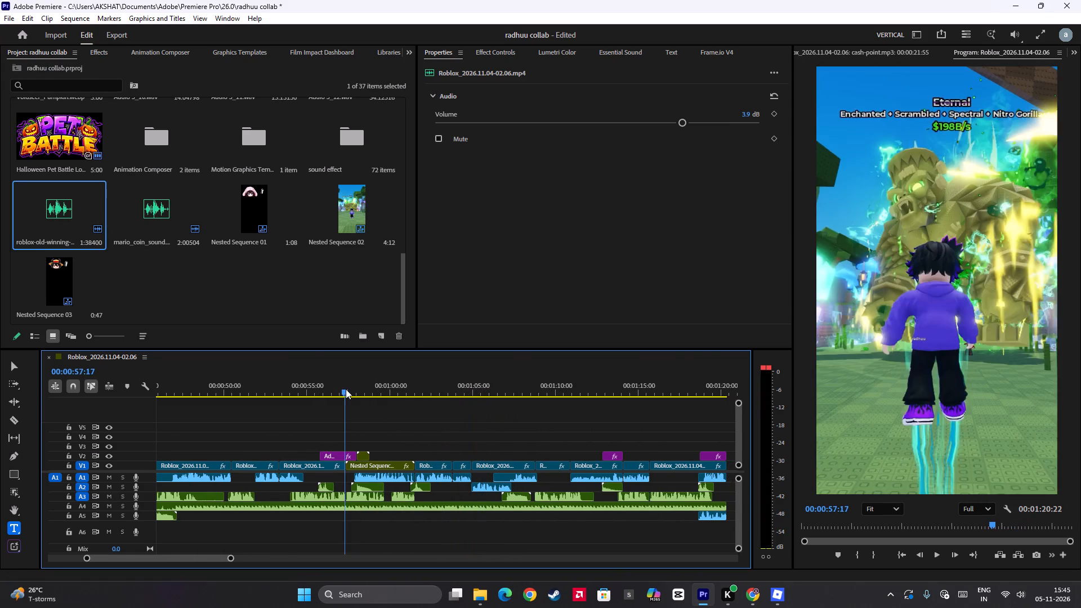
pyautogui.press('space')
pyautogui.click(377, 477)
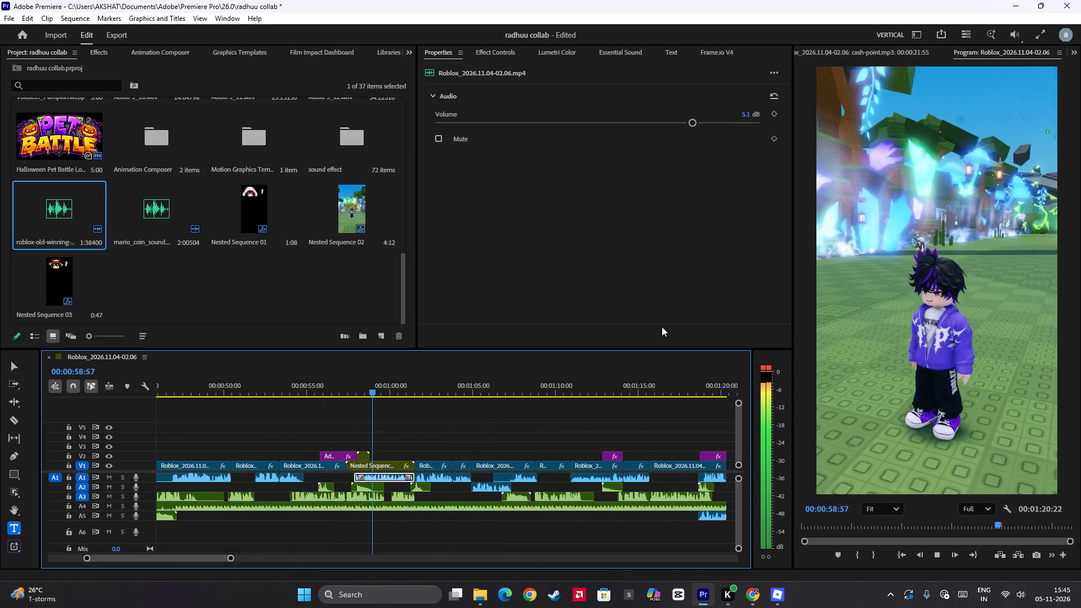
# Play on from about 00:01:01:45 and set the volume of the gameplay clip at about 00:01:11–00:01:14 to 5.7 dB.
pyautogui.click(419, 388)
pyautogui.press('space')
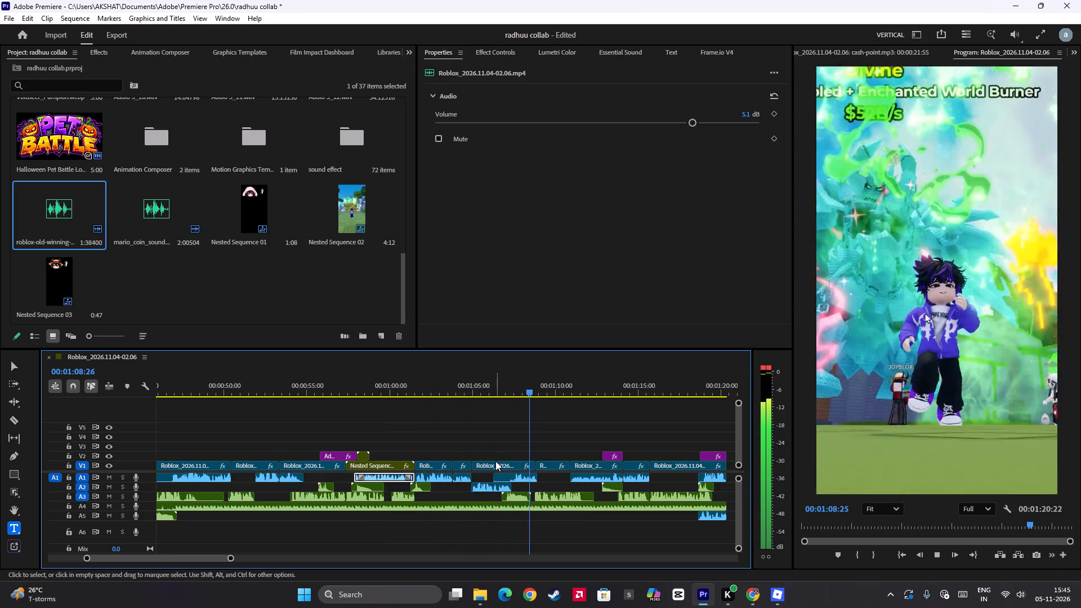
pyautogui.scroll(-11, 520, 458)
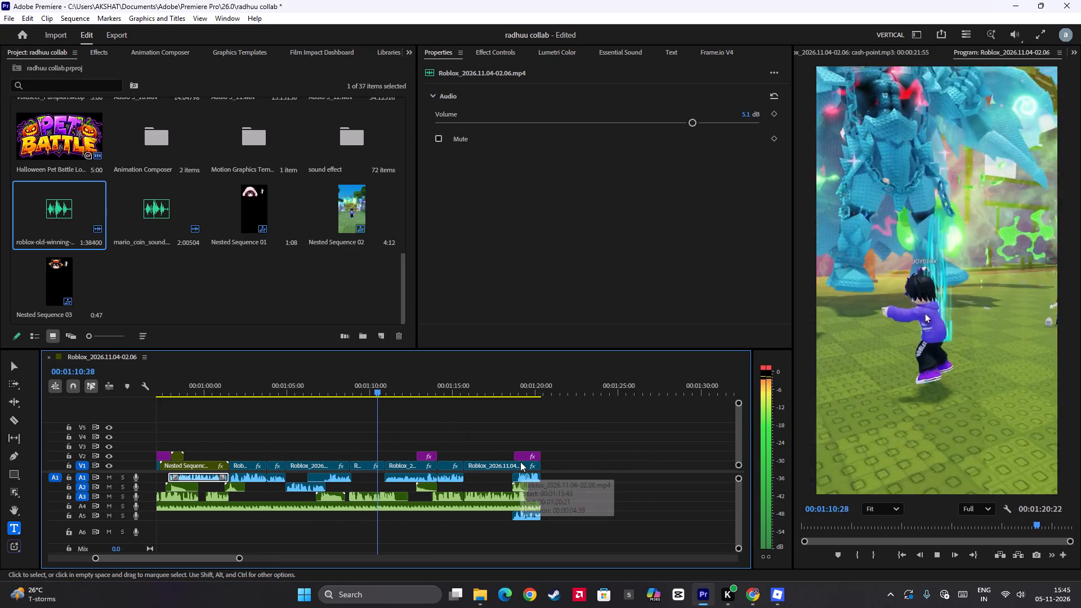
pyautogui.scroll(-3, 520, 462)
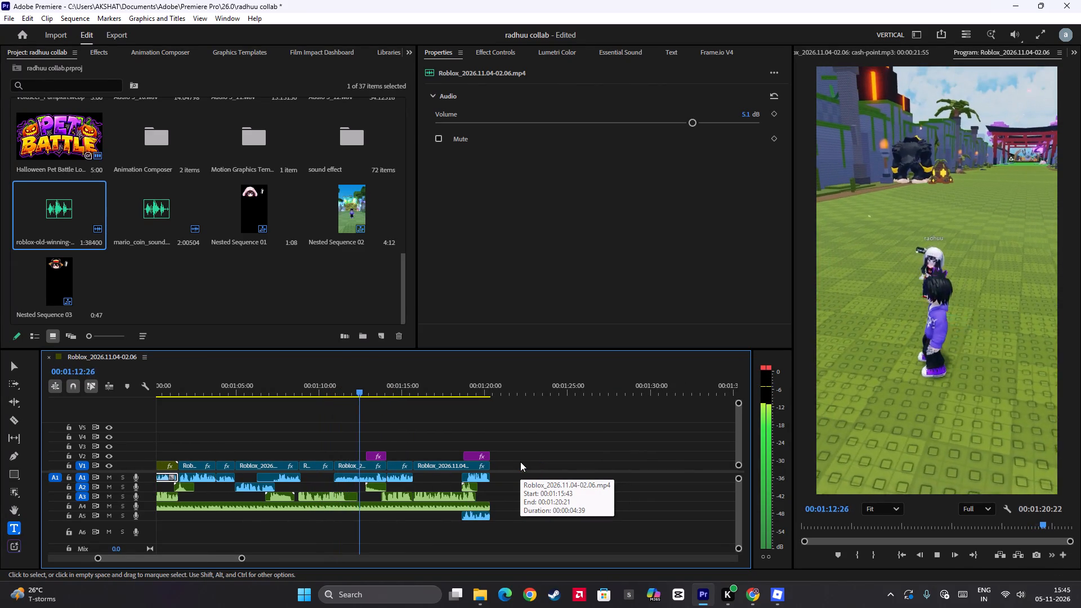
pyautogui.press('space')
pyautogui.click(357, 480)
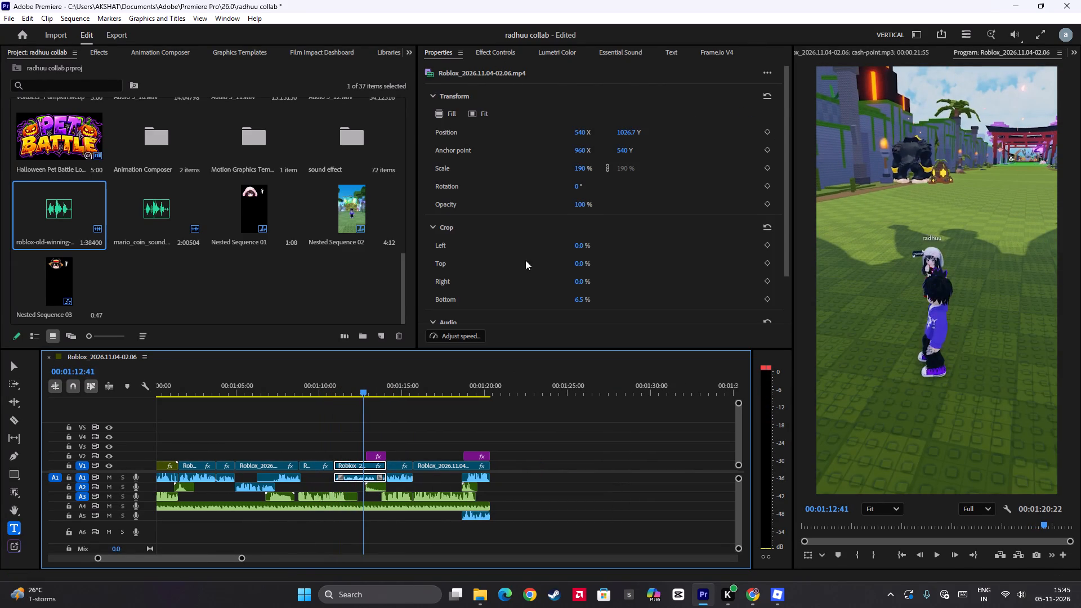
pyautogui.scroll(-10, 529, 265)
pyautogui.click(692, 290)
# Play from 00:01:12:41 to the end of the sequence and replay the final moments from about 00:01:19:00.
pyautogui.press('space')
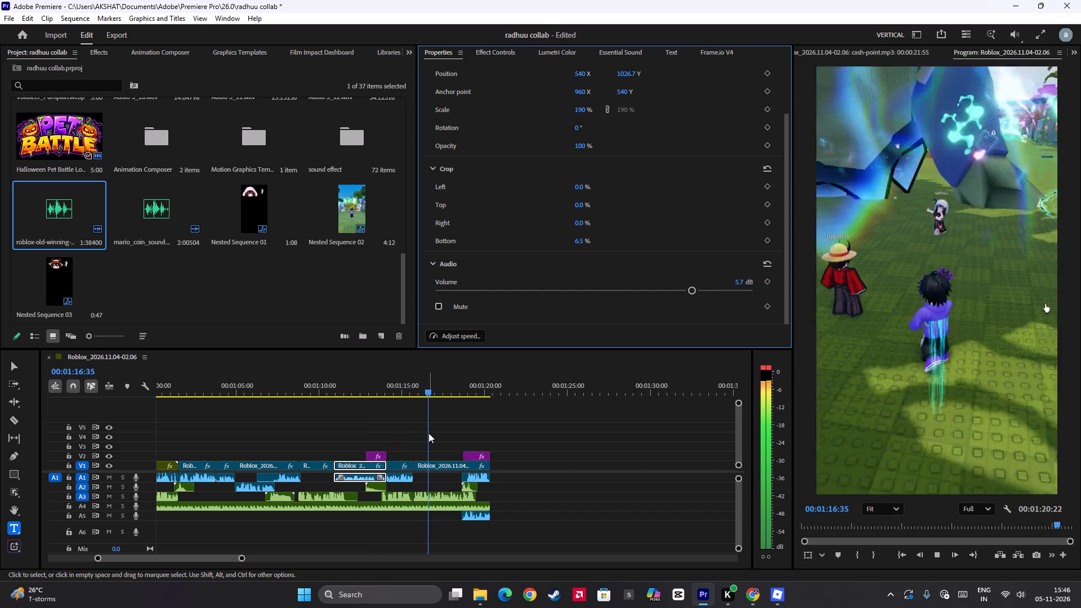
pyautogui.scroll(-3, 439, 431)
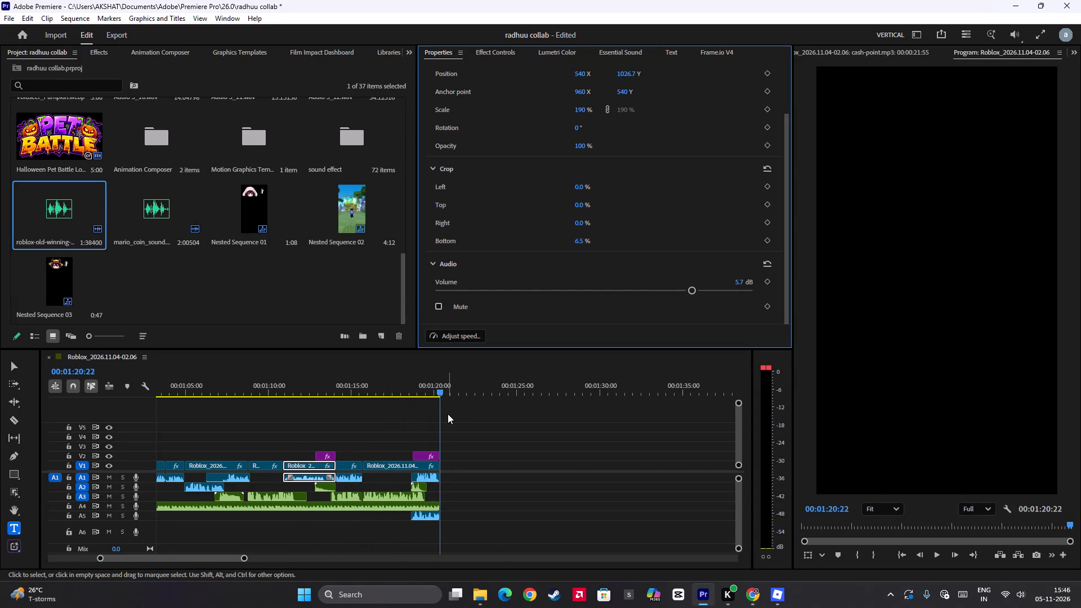
pyautogui.click(419, 392)
pyautogui.press('space')
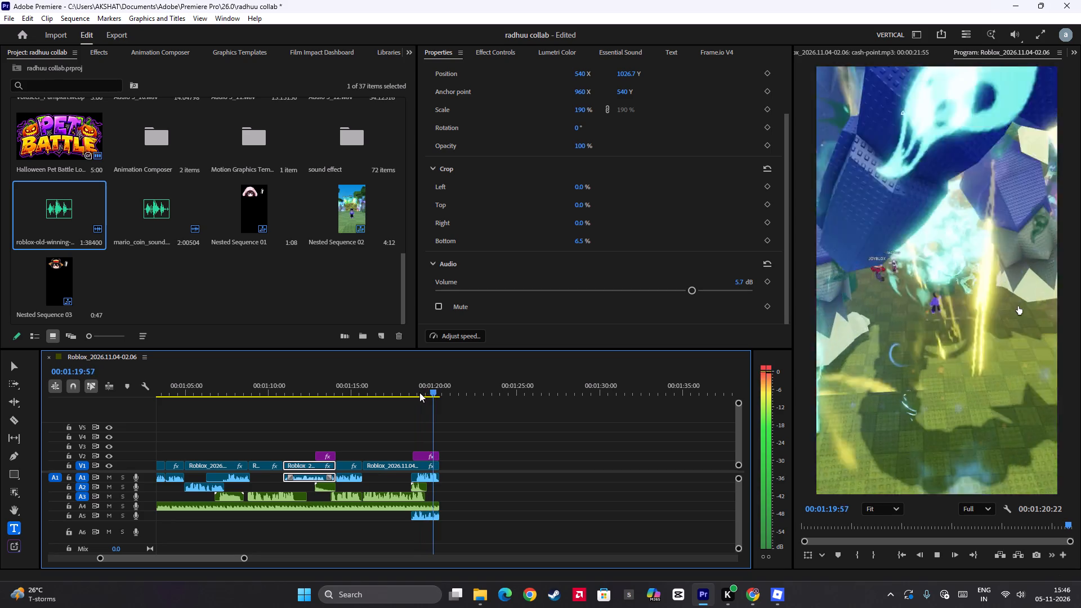
pyautogui.press('space')
pyautogui.press('space')
# Replay the last gameplay clip from about 00:01:15:58 and again from about 00:01:15:30 to recheck its start and ending.
pyautogui.click(368, 384)
pyautogui.press('space')
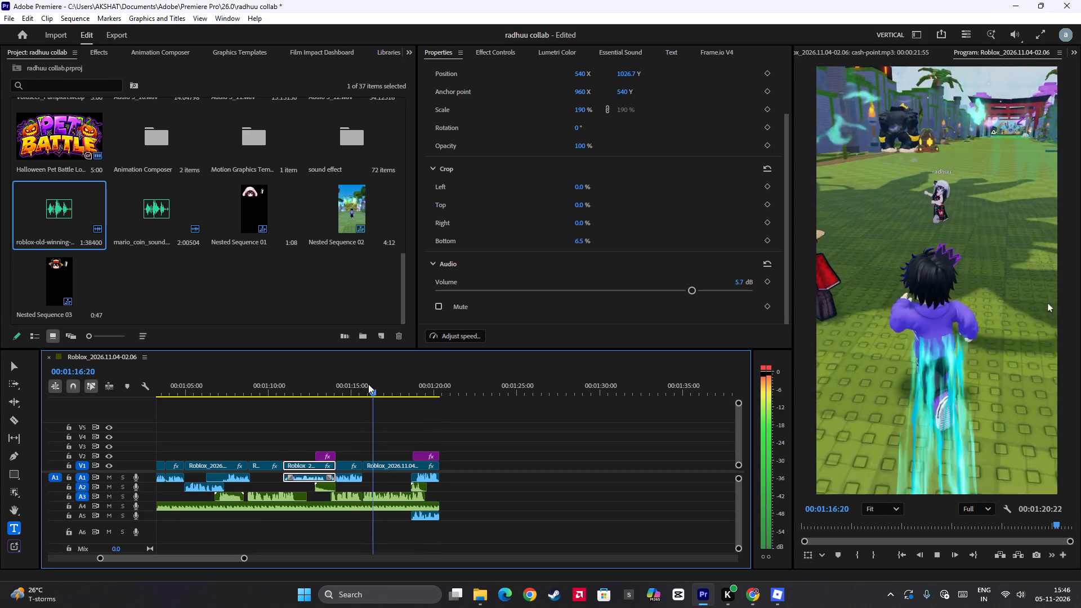
pyautogui.press('space')
pyautogui.press('space')
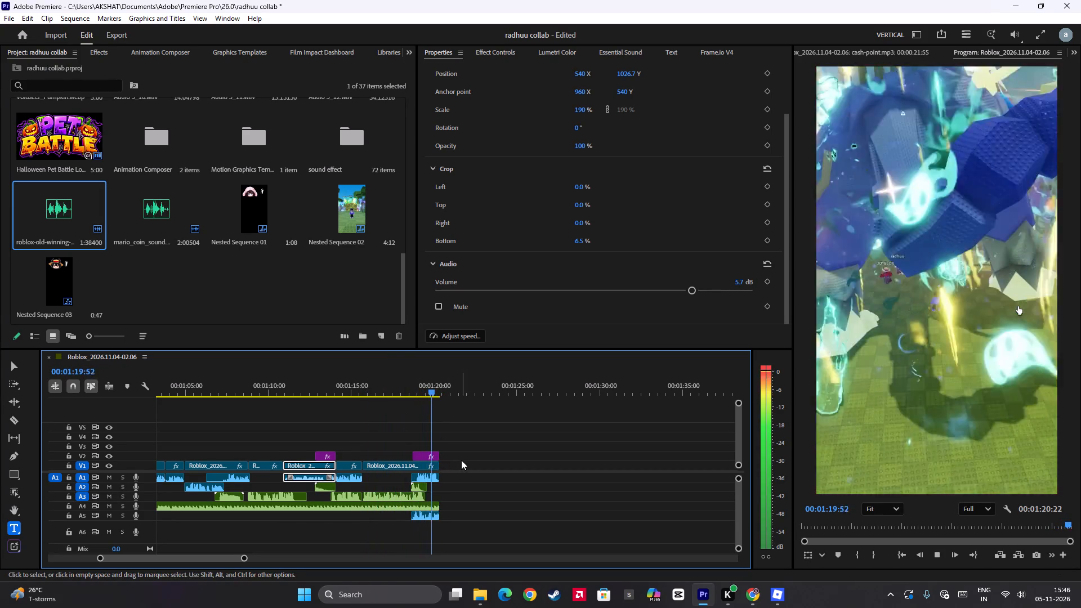
pyautogui.click(361, 387)
pyautogui.press('space')
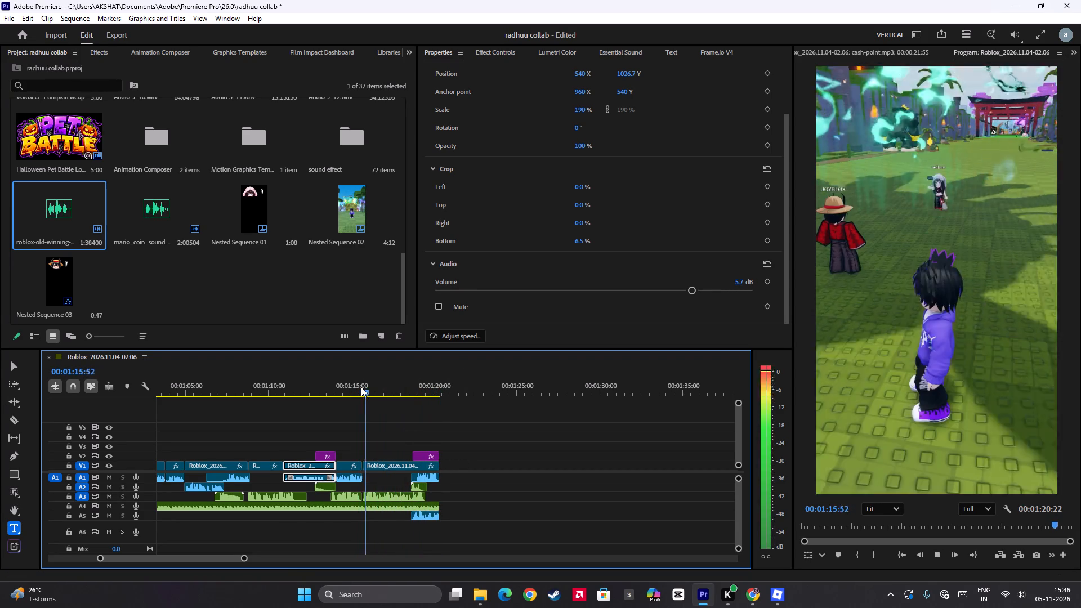
pyautogui.press('space')
pyautogui.press('space')
pyautogui.press('space')
pyautogui.scroll(5, 406, 442)
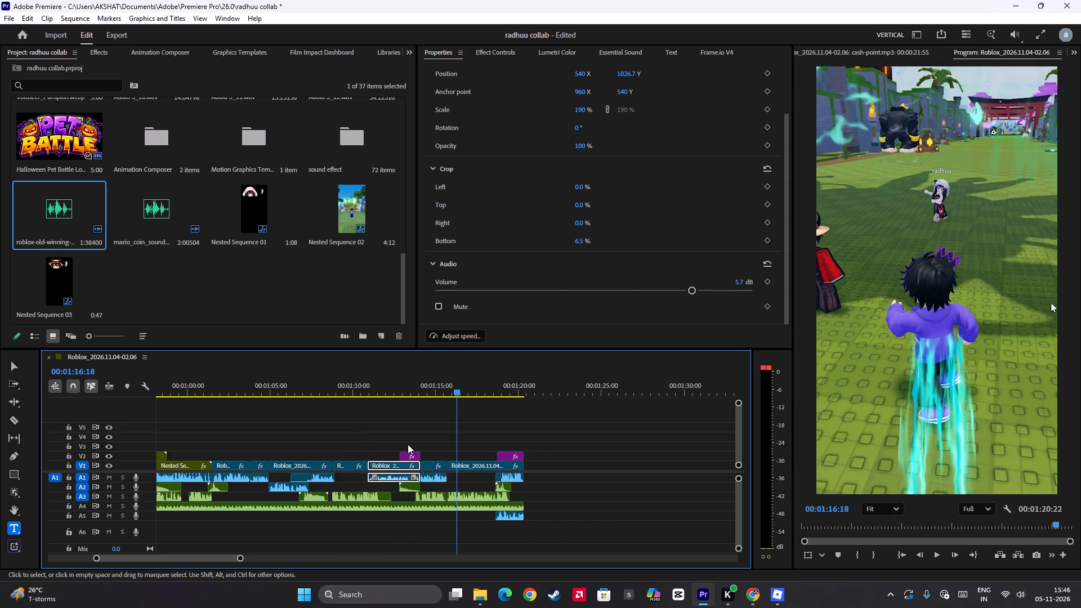
# Place the Heterochromia Purple-Black Chibi avatar image on track V3 starting at 00:01:16:18.
pyautogui.scroll(15, 409, 444)
pyautogui.scroll(-6, 418, 462)
pyautogui.scroll(1, 392, 462)
pyautogui.scroll(-5, 385, 457)
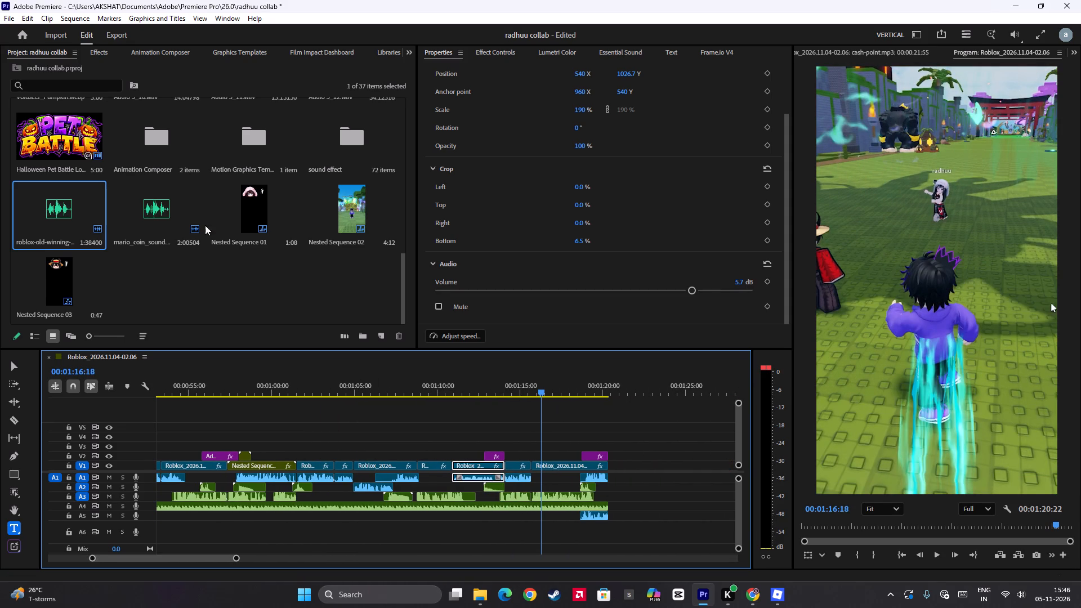
pyautogui.scroll(6, 269, 263)
pyautogui.scroll(-3, 272, 261)
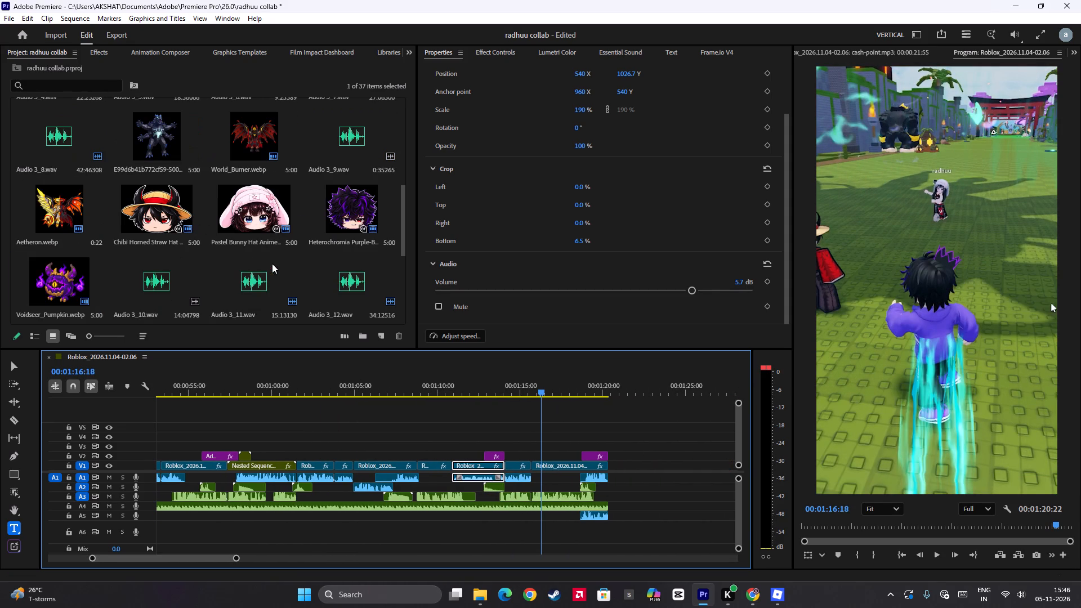
pyautogui.moveTo(352, 203); pyautogui.dragTo(543, 444)
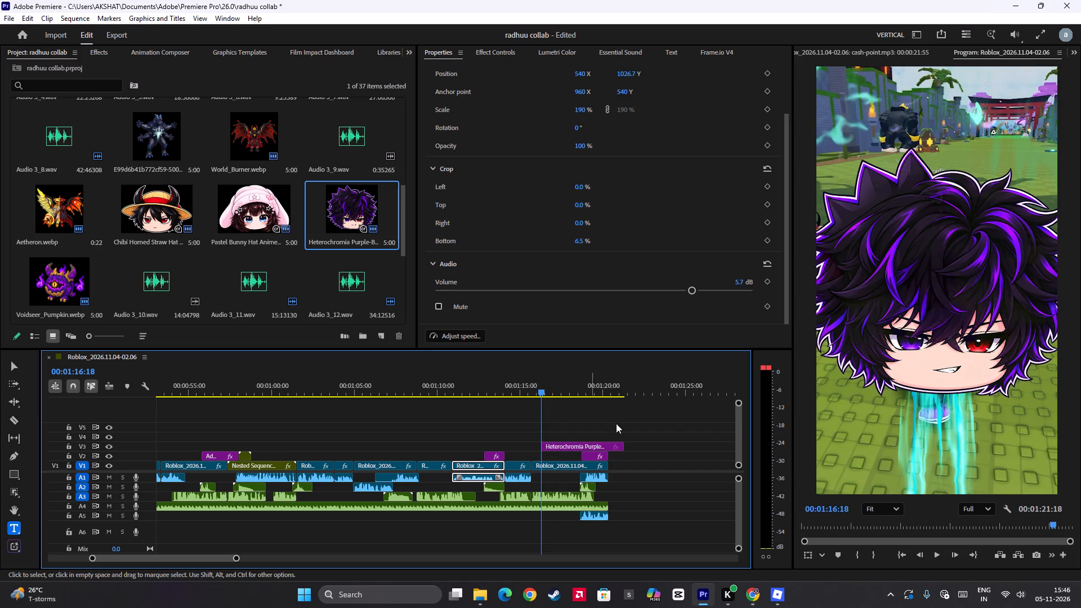
# Add a text layer reading "1" over the avatar image, in Komika Axis at font size 84.
pyautogui.press('t')
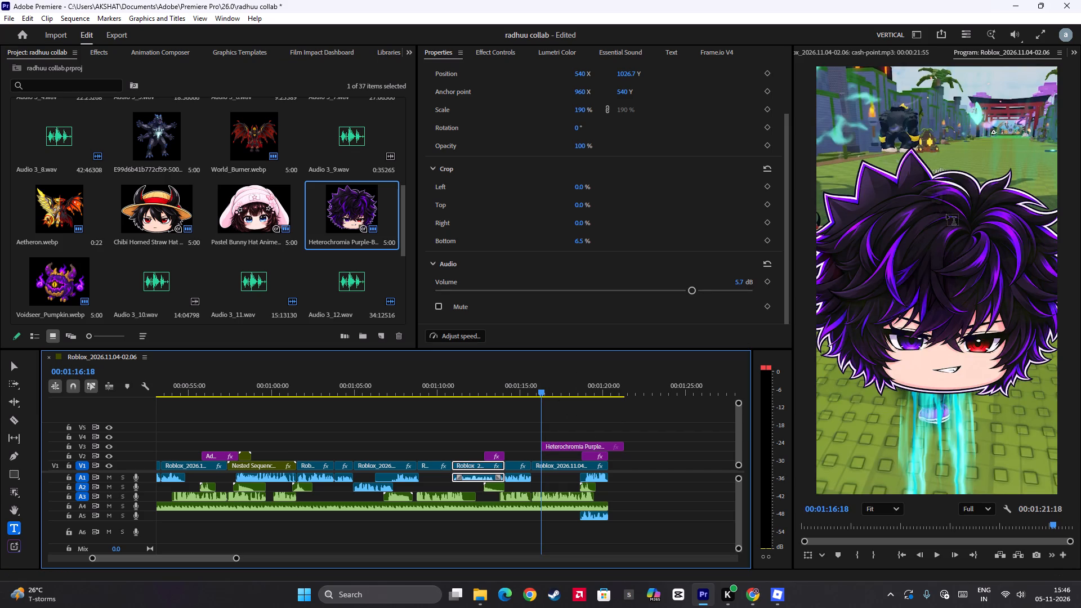
pyautogui.click(941, 238)
pyautogui.press('q')
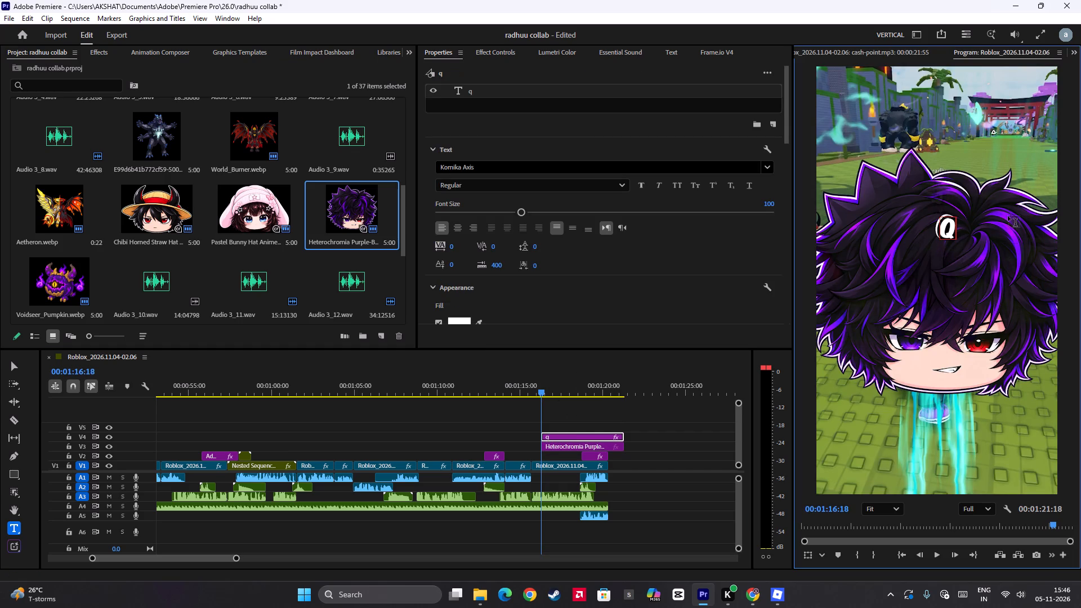
pyautogui.press('BackSpace')
pyautogui.press('1')
pyautogui.scroll(-1, 845, 227)
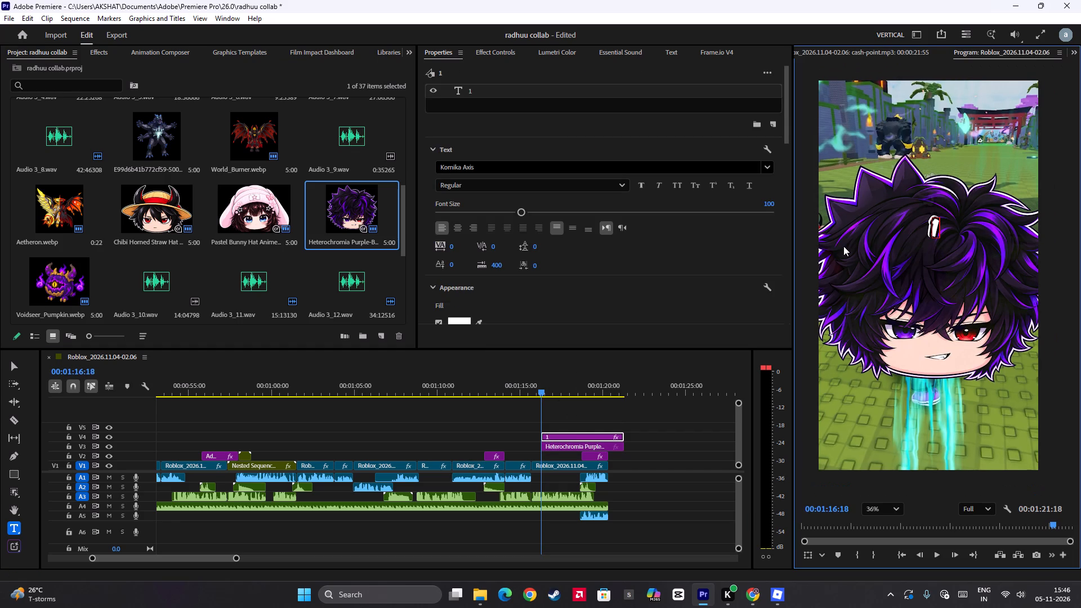
pyautogui.scroll(4, 521, 208)
pyautogui.scroll(1, 526, 299)
pyautogui.scroll(-2, 525, 295)
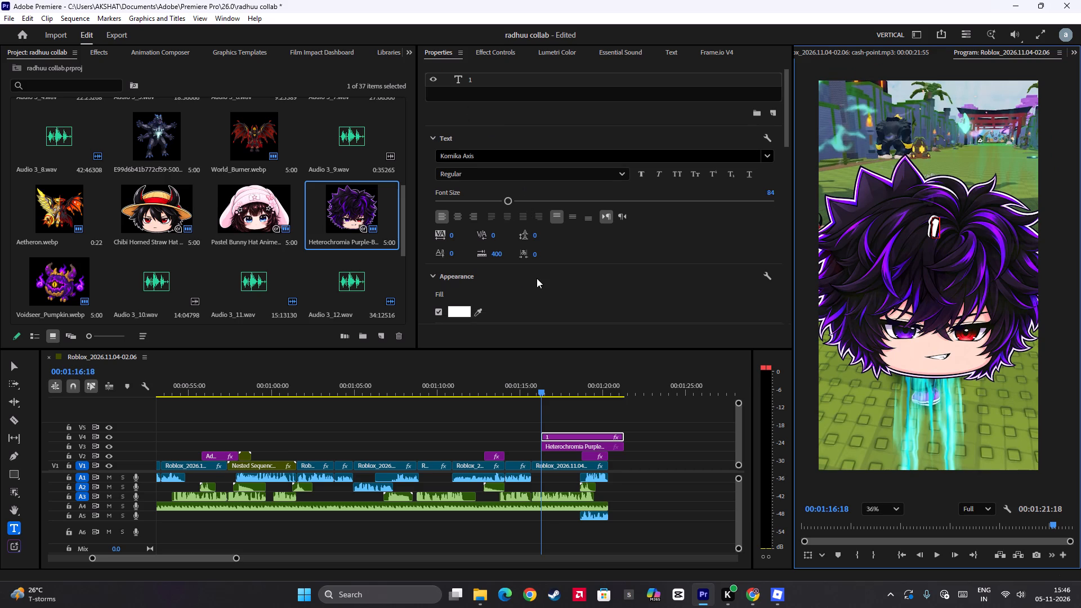
pyautogui.scroll(-3, 537, 278)
pyautogui.scroll(11, 484, 255)
pyautogui.scroll(-6, 493, 217)
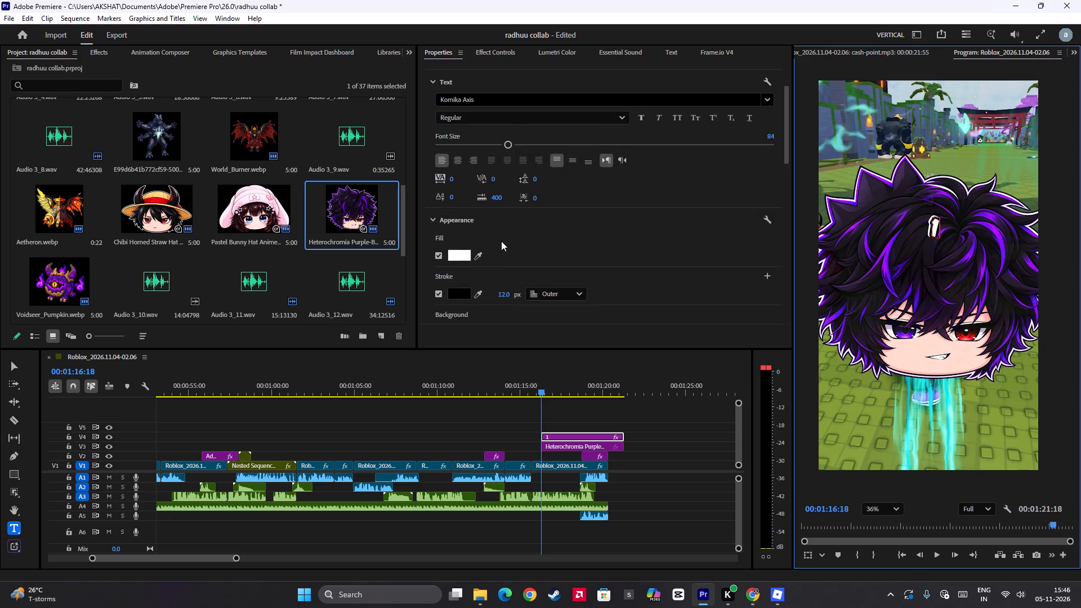
pyautogui.scroll(-13, 501, 241)
pyautogui.scroll(12, 499, 252)
pyautogui.scroll(4, 571, 192)
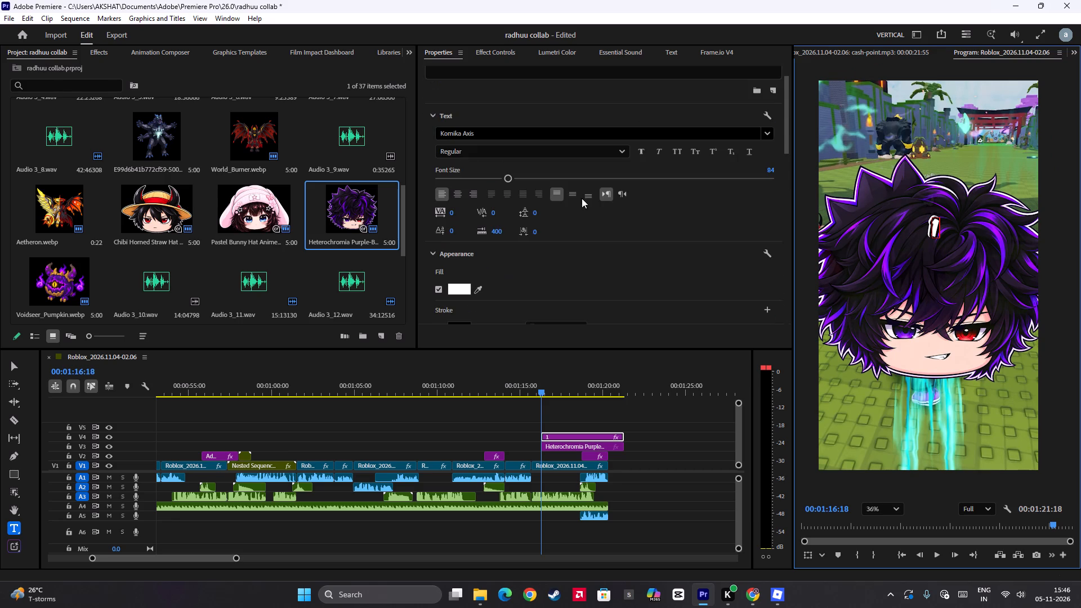
# Scale the "1" text clip to 244% and position it at 716, 837.
pyautogui.click(557, 412)
pyautogui.click(557, 436)
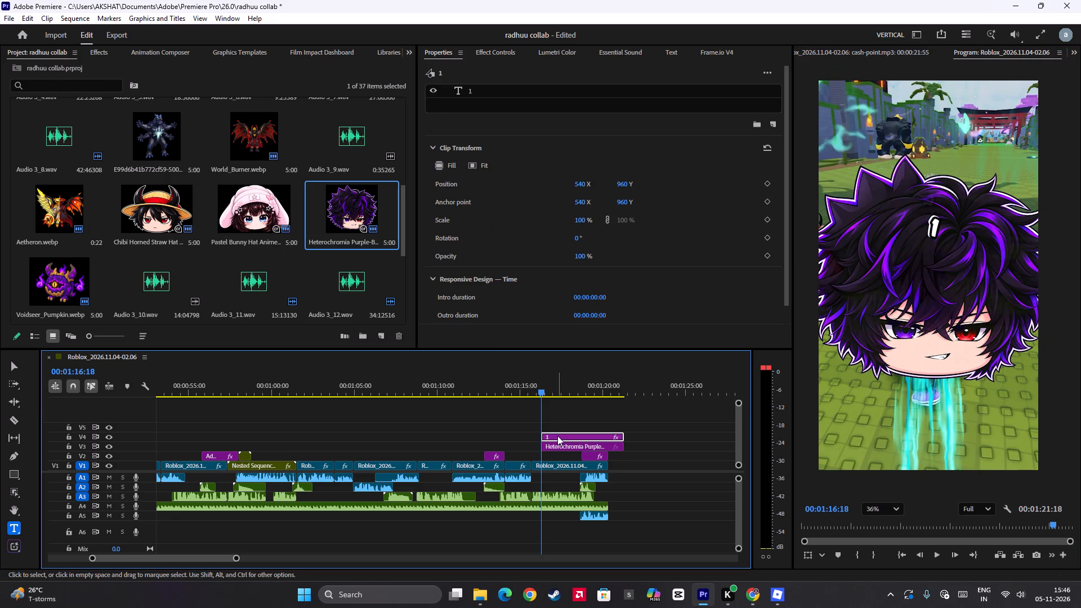
pyautogui.moveTo(582, 219); pyautogui.dragTo(576, 159)
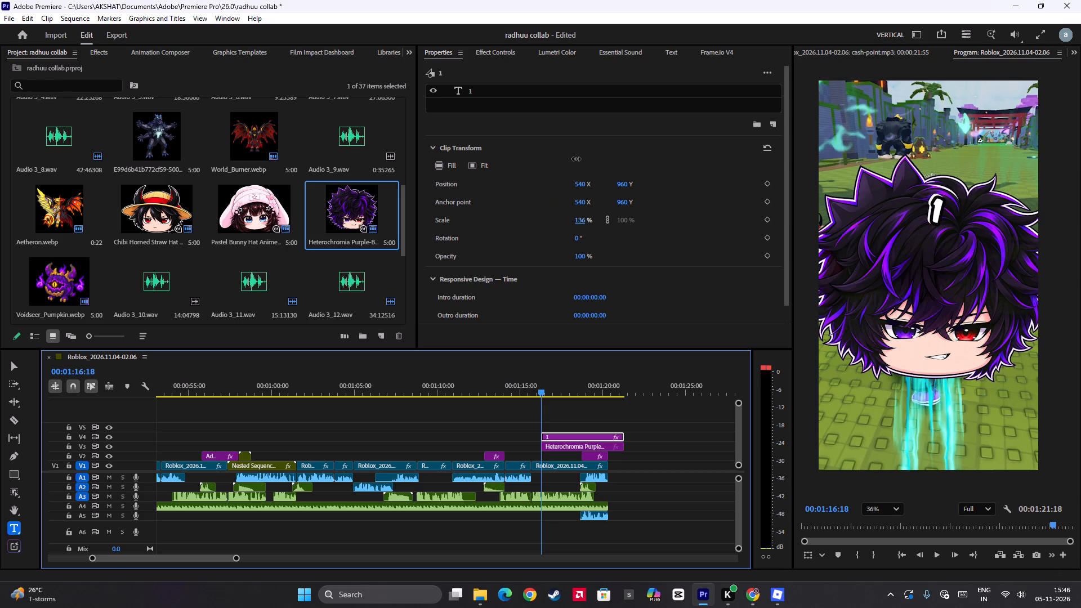
pyautogui.moveTo(576, 159); pyautogui.dragTo(579, 135)
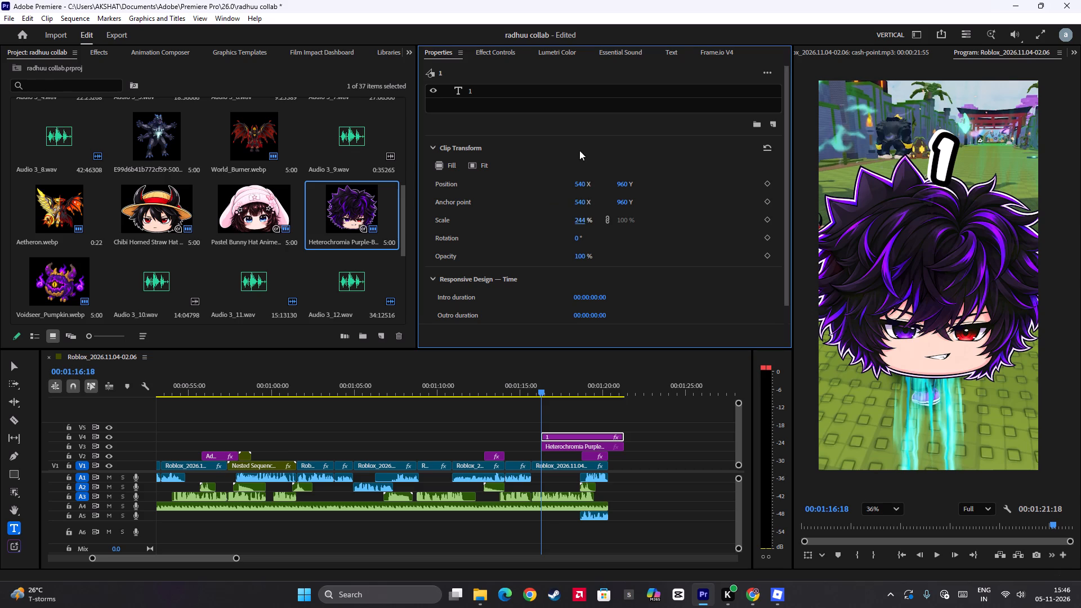
pyautogui.moveTo(618, 184); pyautogui.dragTo(670, 188)
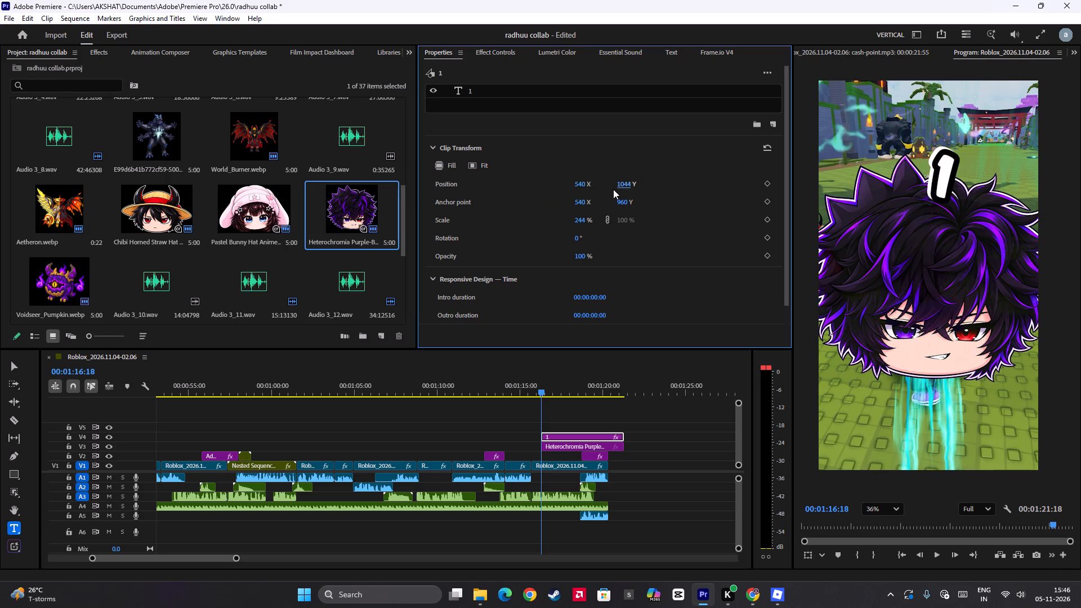
pyautogui.moveTo(583, 184); pyautogui.dragTo(672, 191)
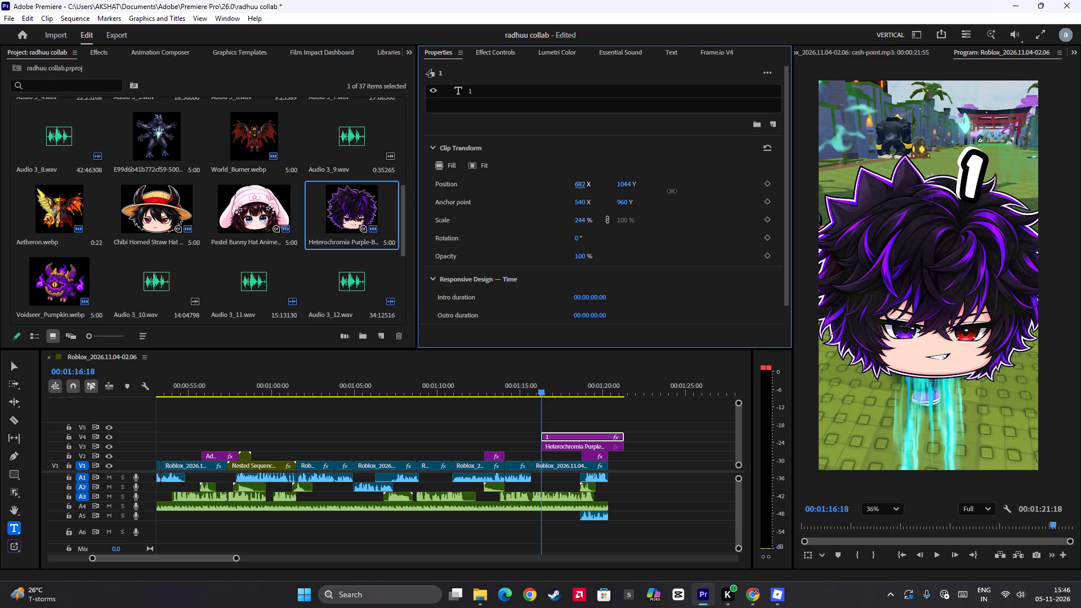
pyautogui.moveTo(672, 191); pyautogui.dragTo(687, 188)
pyautogui.moveTo(624, 184); pyautogui.dragTo(628, 247)
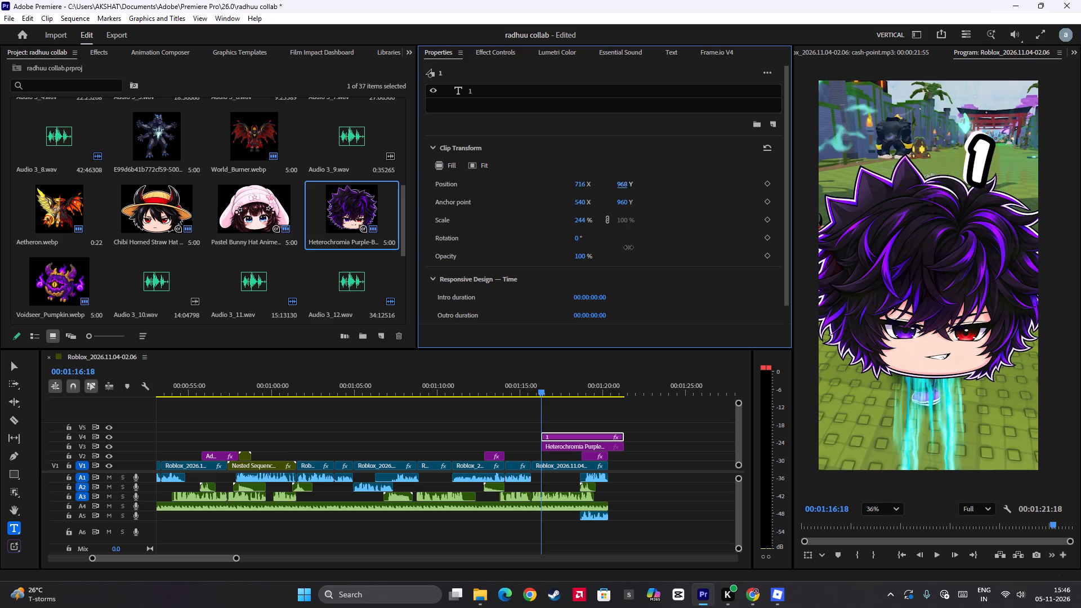
pyautogui.moveTo(628, 247); pyautogui.dragTo(622, 298)
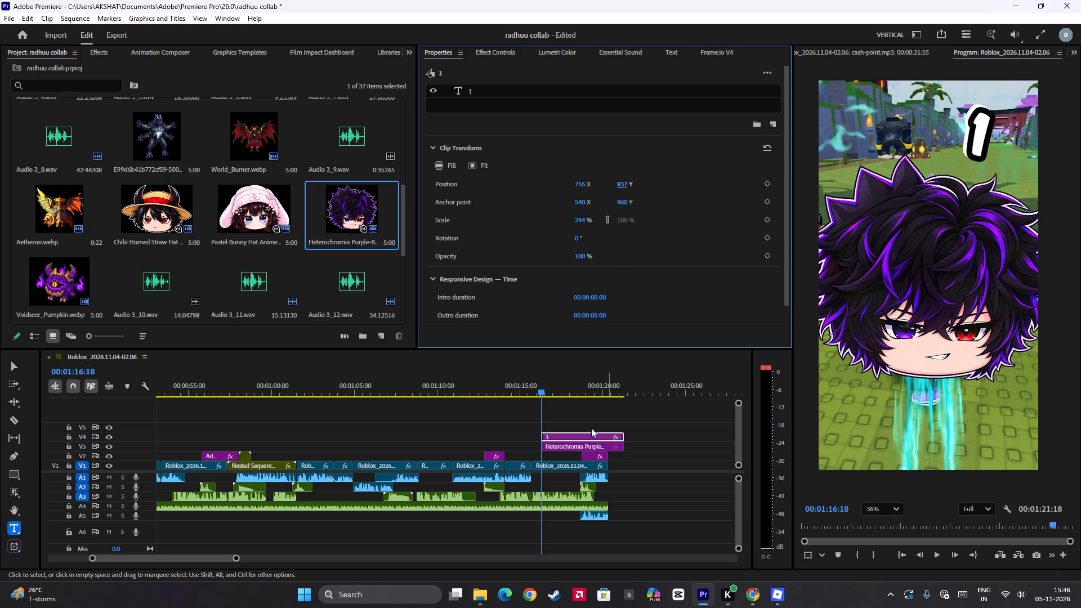
# Scale the chibi avatar image to 46% and position it at 329, 296 in the frame's upper-left area.
pyautogui.click(571, 447)
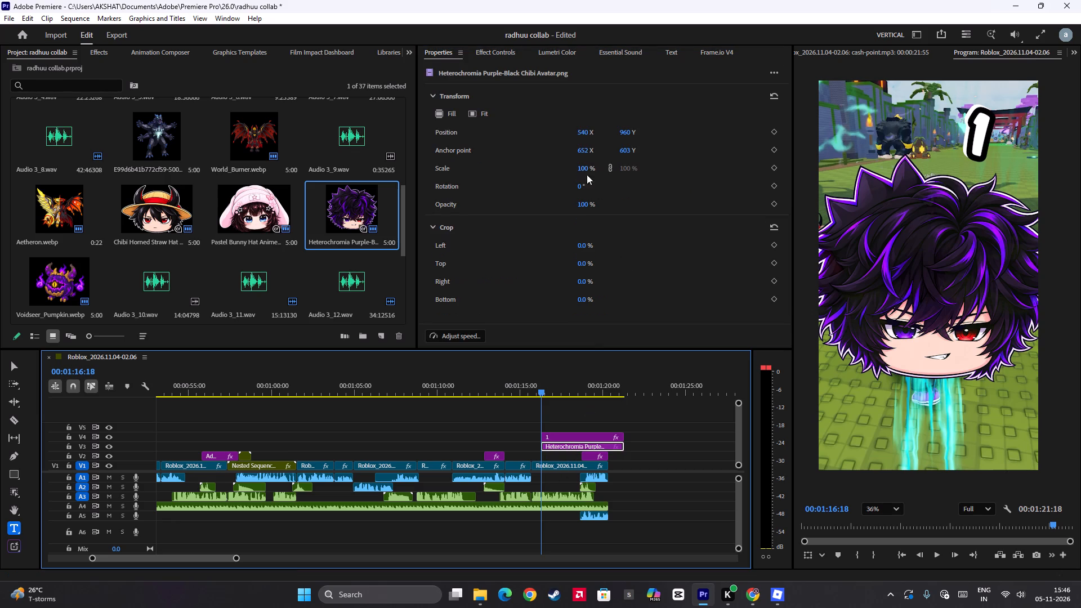
pyautogui.moveTo(583, 167); pyautogui.dragTo(586, 198)
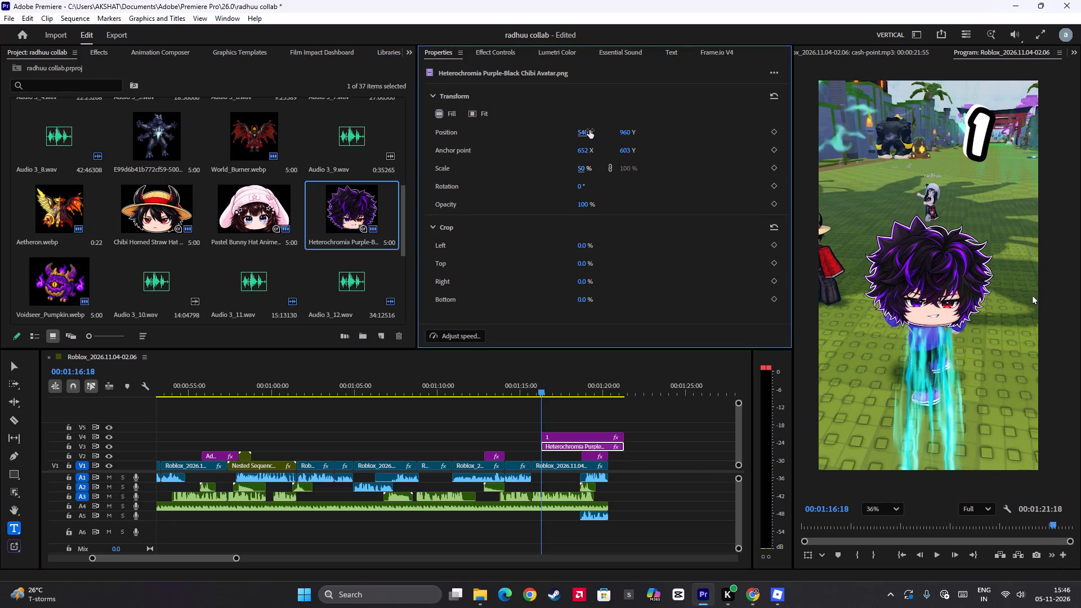
pyautogui.moveTo(589, 130); pyautogui.dragTo(598, 257)
pyautogui.moveTo(631, 132); pyautogui.dragTo(619, 444)
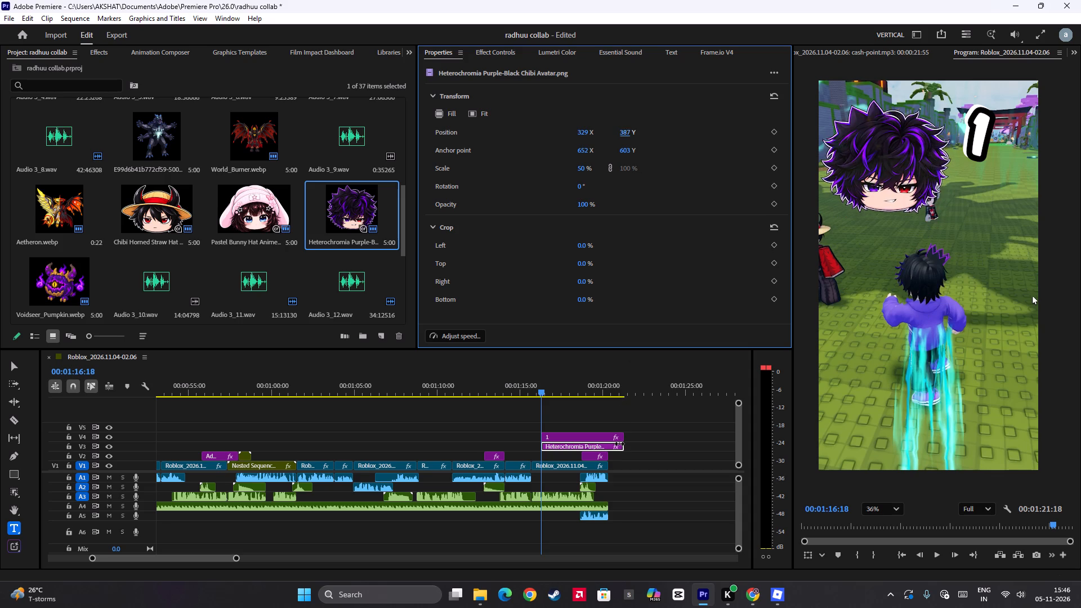
pyautogui.moveTo(619, 444); pyautogui.dragTo(611, 486)
pyautogui.moveTo(582, 165); pyautogui.dragTo(584, 168)
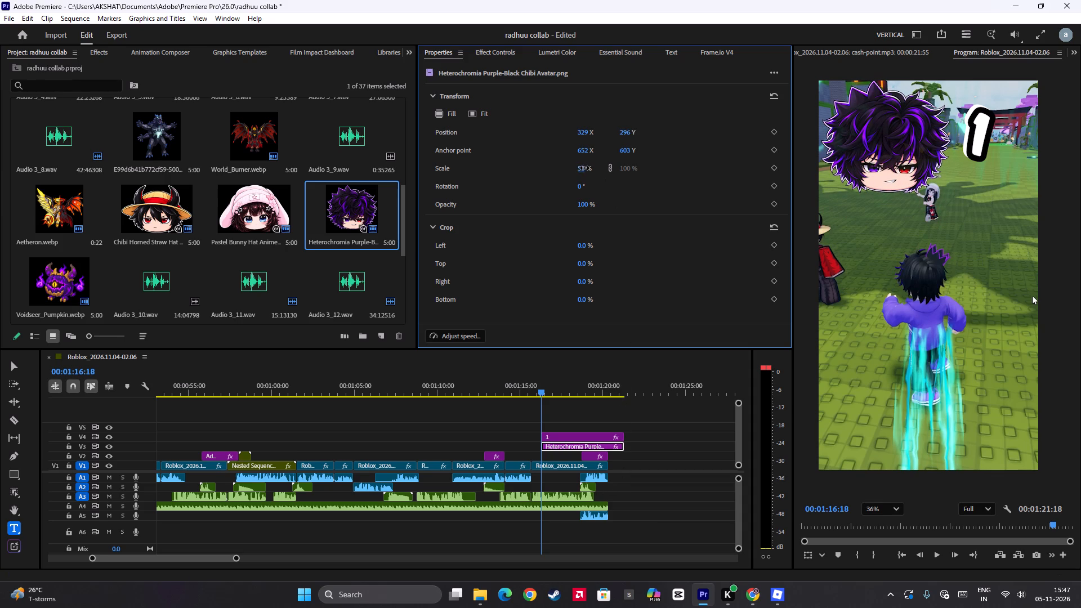
pyautogui.moveTo(584, 168); pyautogui.dragTo(584, 171)
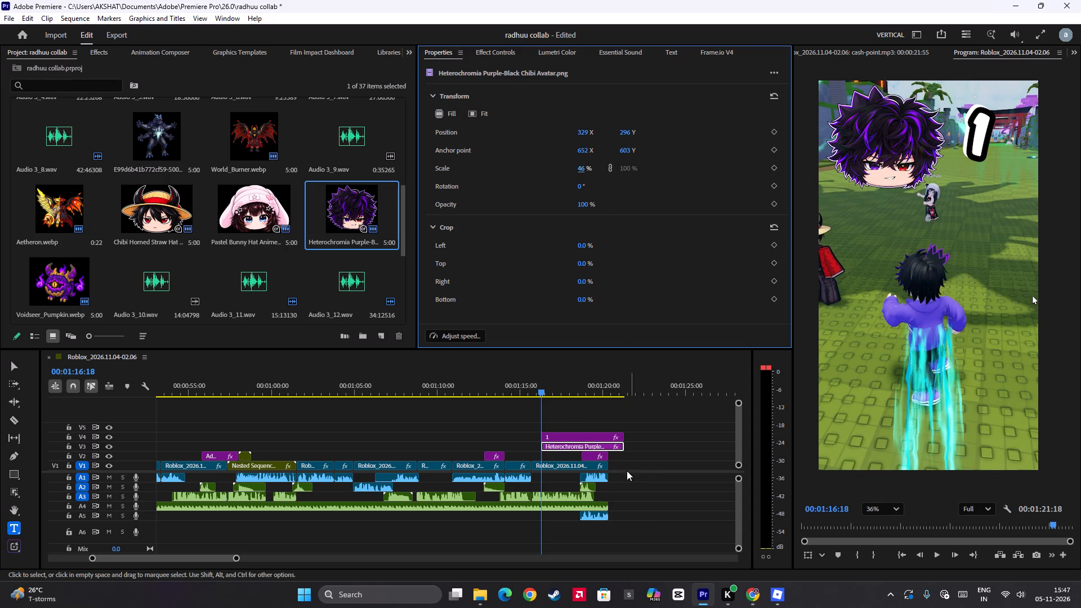
# Shift the "1" text horizontally slightly farther away from the avatar.
pyautogui.click(577, 439)
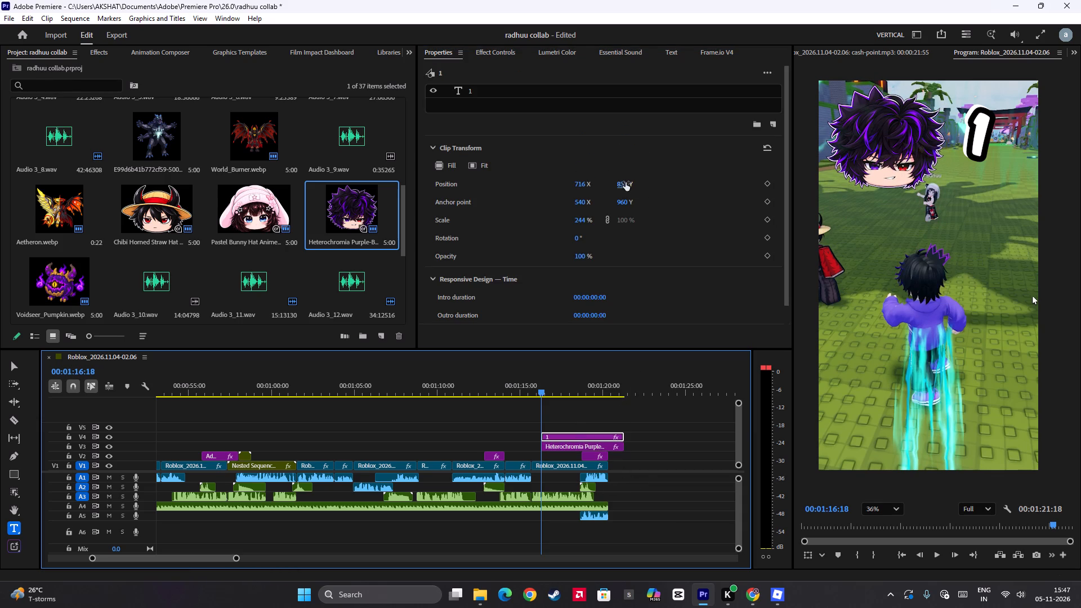
pyautogui.moveTo(582, 183); pyautogui.dragTo(582, 184)
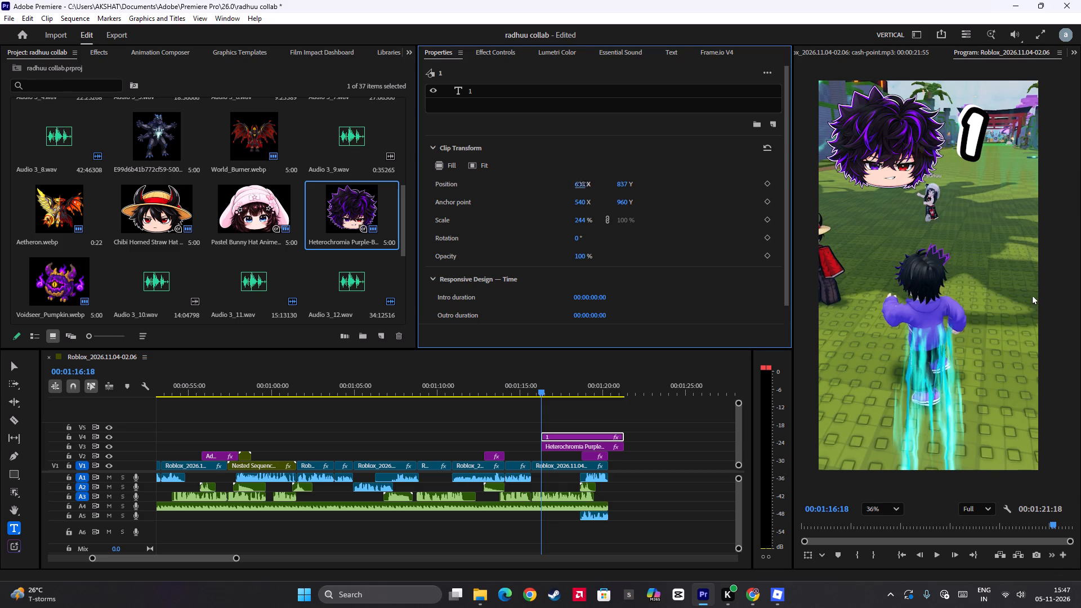
pyautogui.moveTo(582, 184); pyautogui.dragTo(601, 185)
# Nest the "1" text and chibi avatar clips together as Nested Sequence 04.
pyautogui.moveTo(566, 405); pyautogui.dragTo(565, 446)
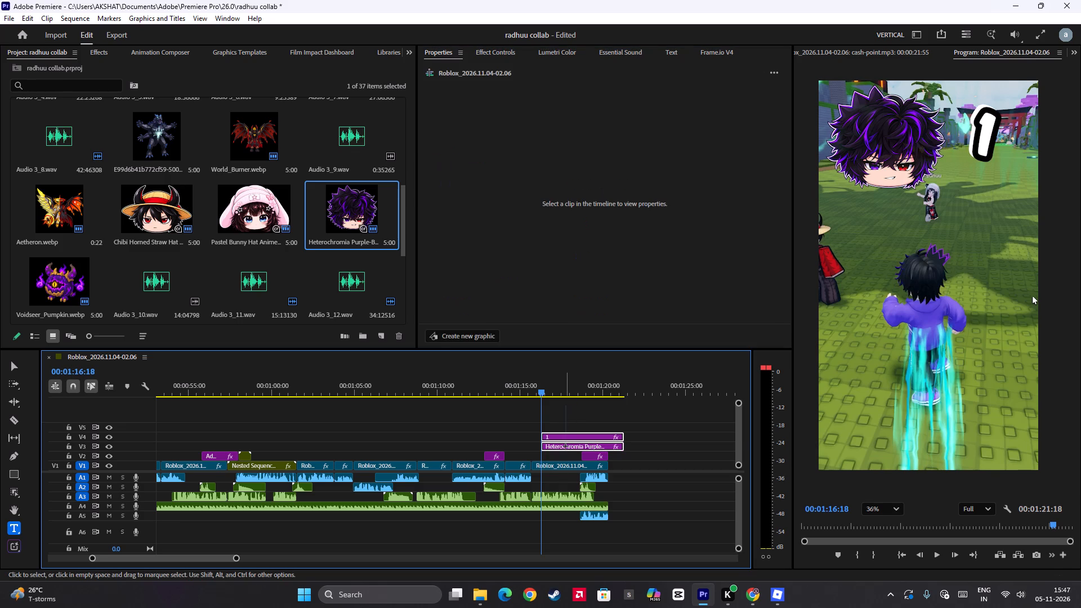
pyautogui.moveTo(565, 446); pyautogui.dragTo(565, 448)
pyautogui.rightClick(565, 448)
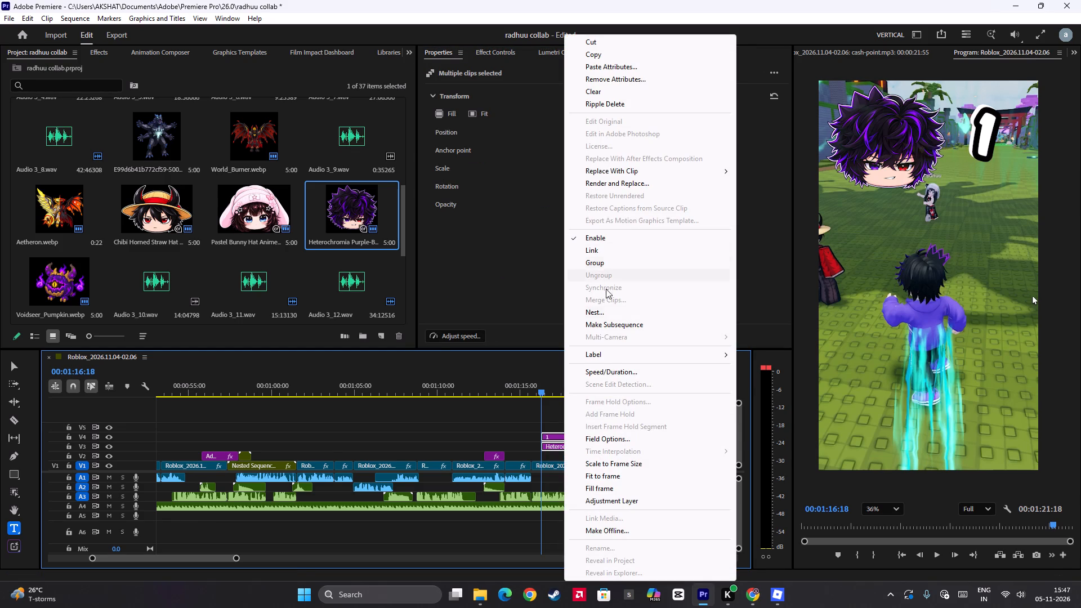
pyautogui.click(608, 311)
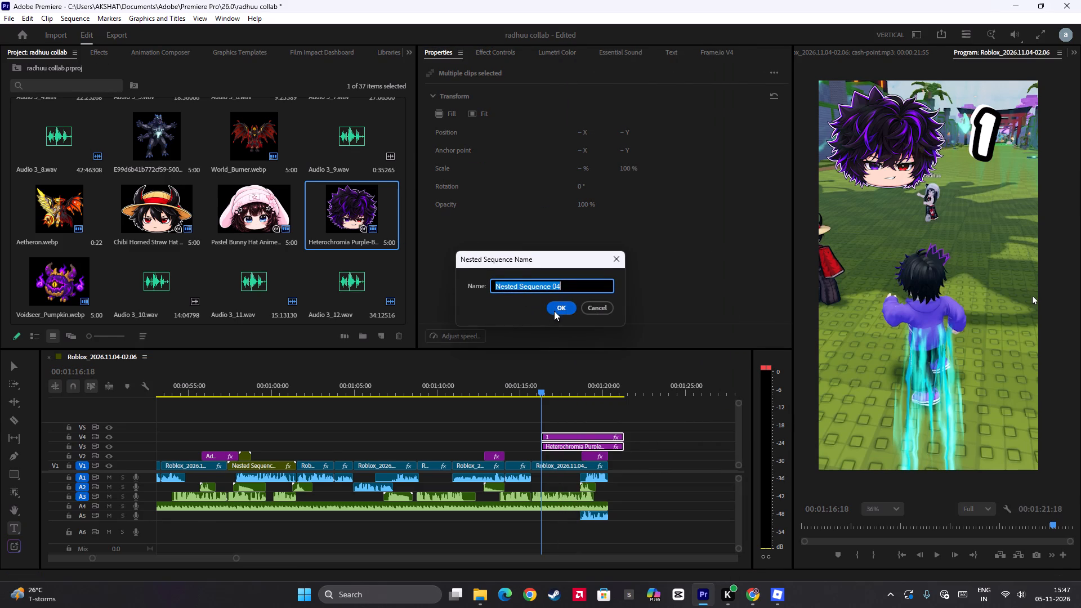
pyautogui.click(554, 311)
# Search the effects for "fast" and apply the Malice Slide In Down Fast preset to Nested Sequence 04.
pyautogui.click(94, 56)
pyautogui.moveTo(69, 72); pyautogui.dragTo(0, 62)
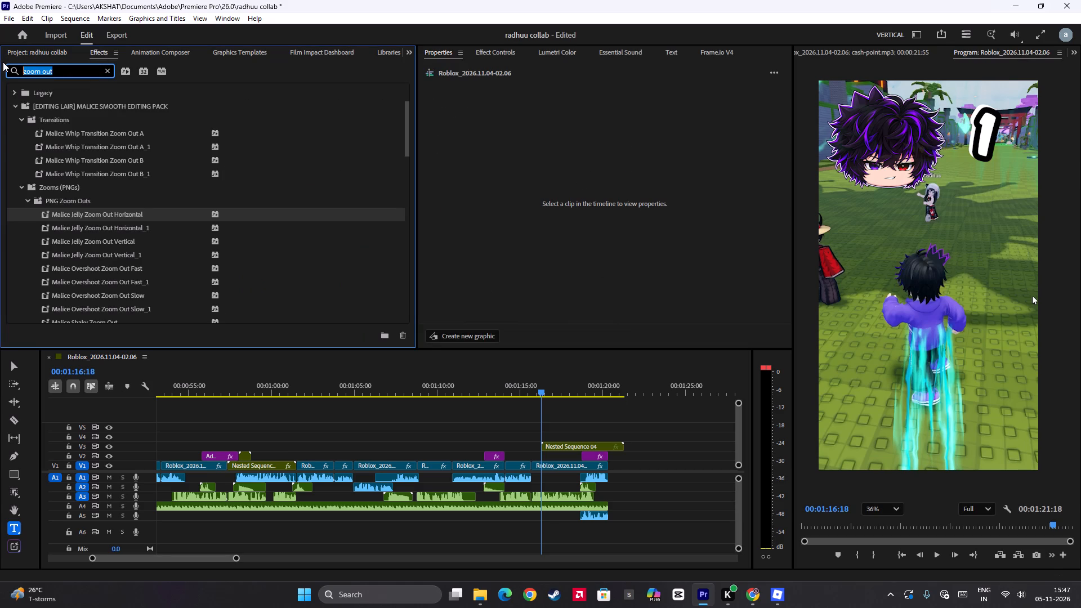
pyautogui.write('fast')
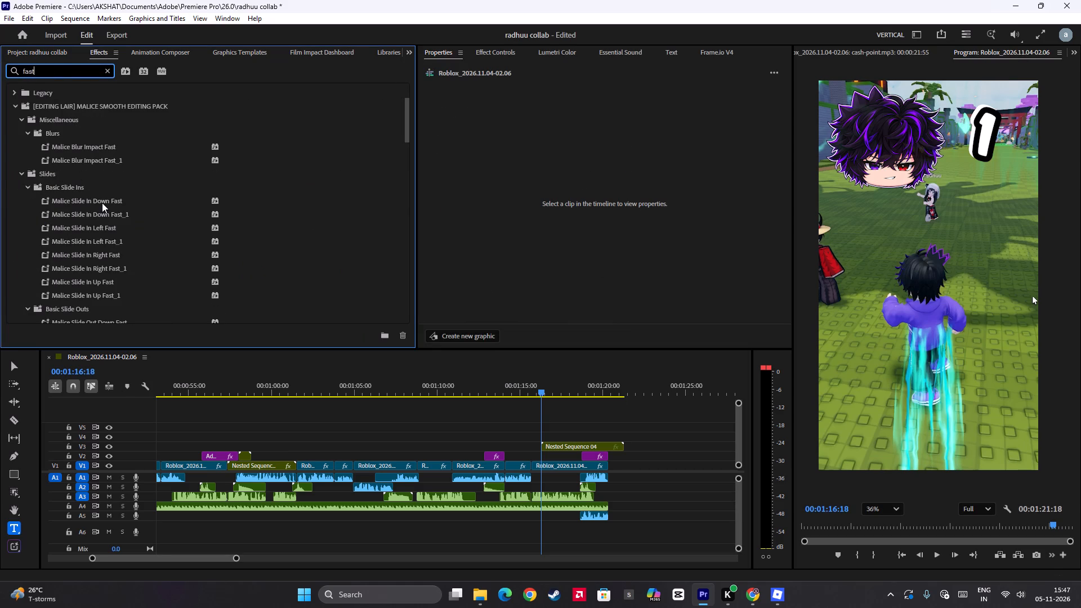
pyautogui.moveTo(102, 201); pyautogui.dragTo(556, 450)
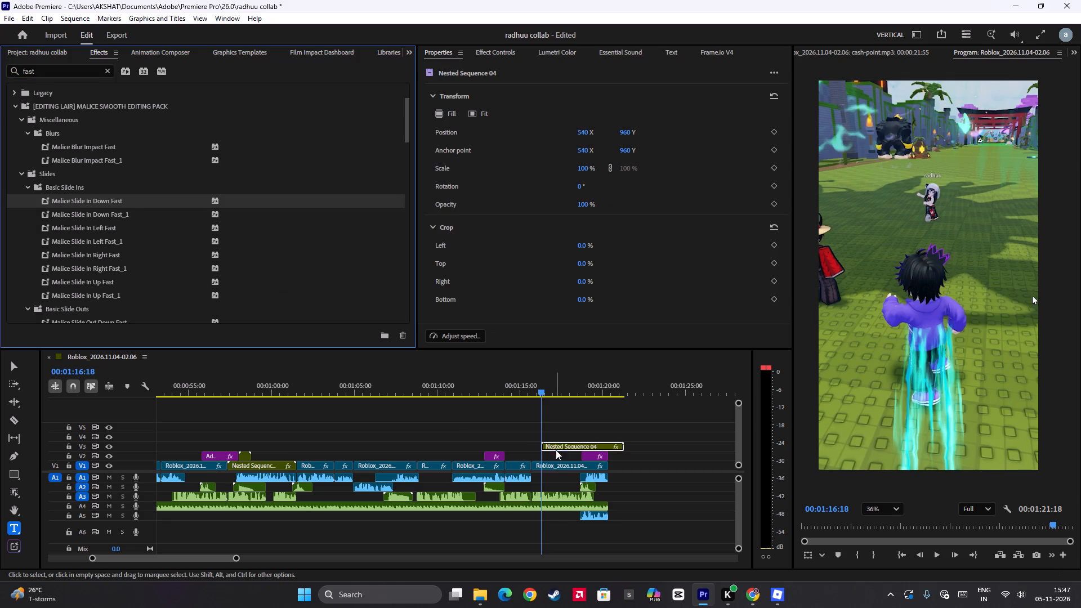
# Preview Nested Sequence 04, cut it at 00:01:17:09 and delete the portion after the cut.
pyautogui.press('space')
pyautogui.press('space')
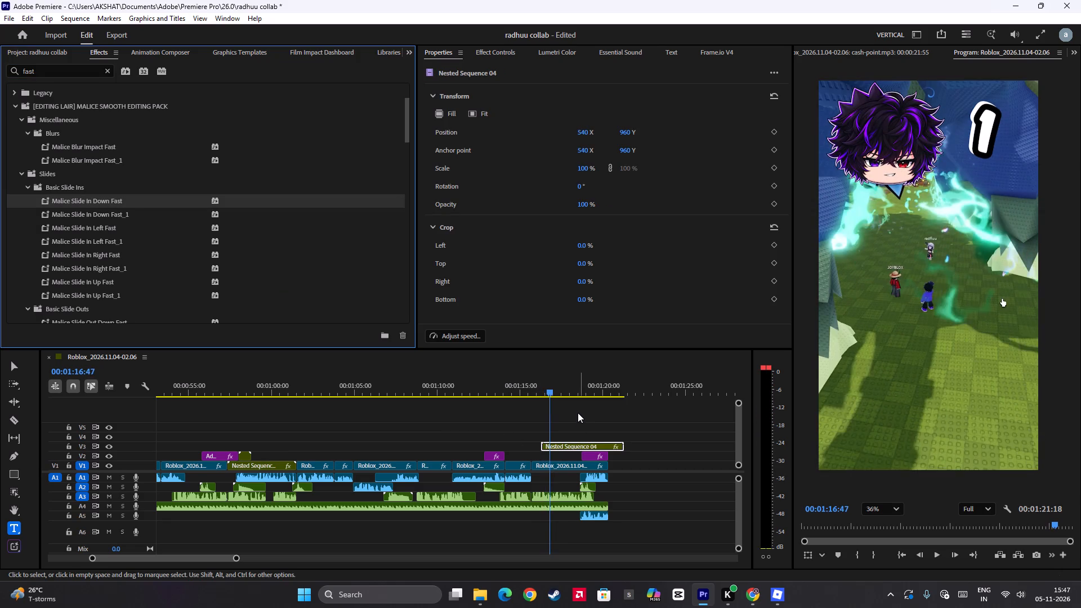
pyautogui.press('space')
pyautogui.press('space')
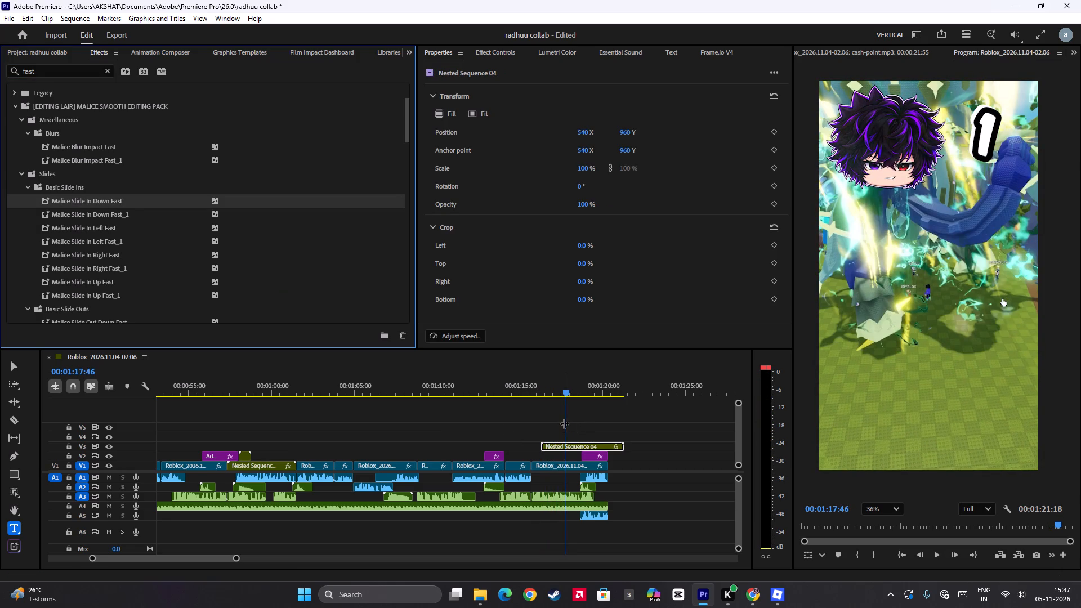
pyautogui.moveTo(565, 423); pyautogui.dragTo(543, 433)
pyautogui.press('space')
pyautogui.press('space')
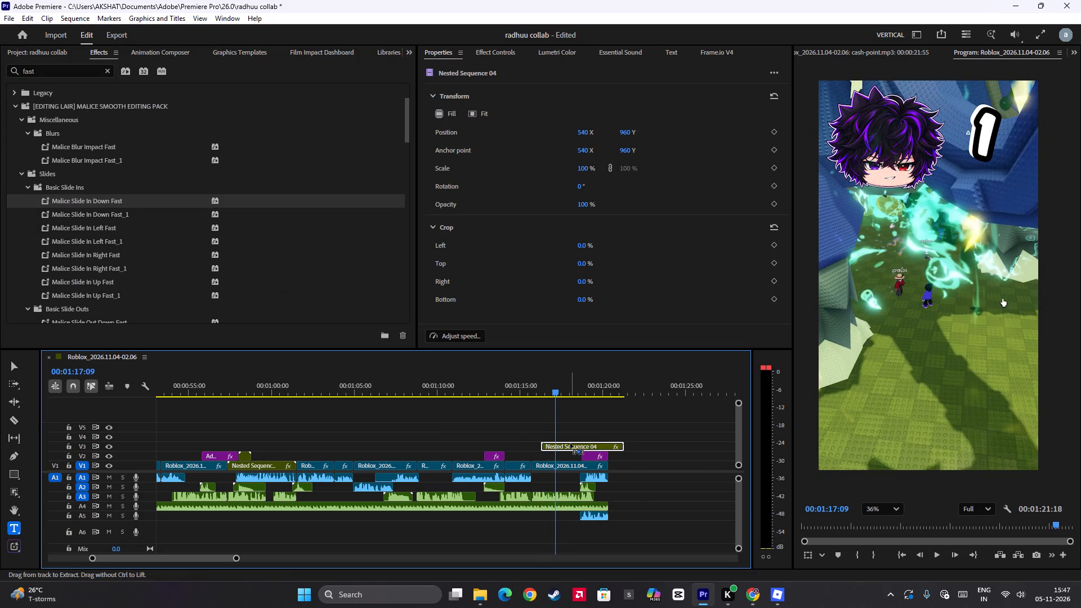
pyautogui.hotkey('ctrl', 'b')
pyautogui.click(571, 442)
pyautogui.press('BackSpace')
# Replay the shortened Nested Sequence 04 from its start to check the slide-in.
pyautogui.moveTo(557, 433); pyautogui.dragTo(551, 438)
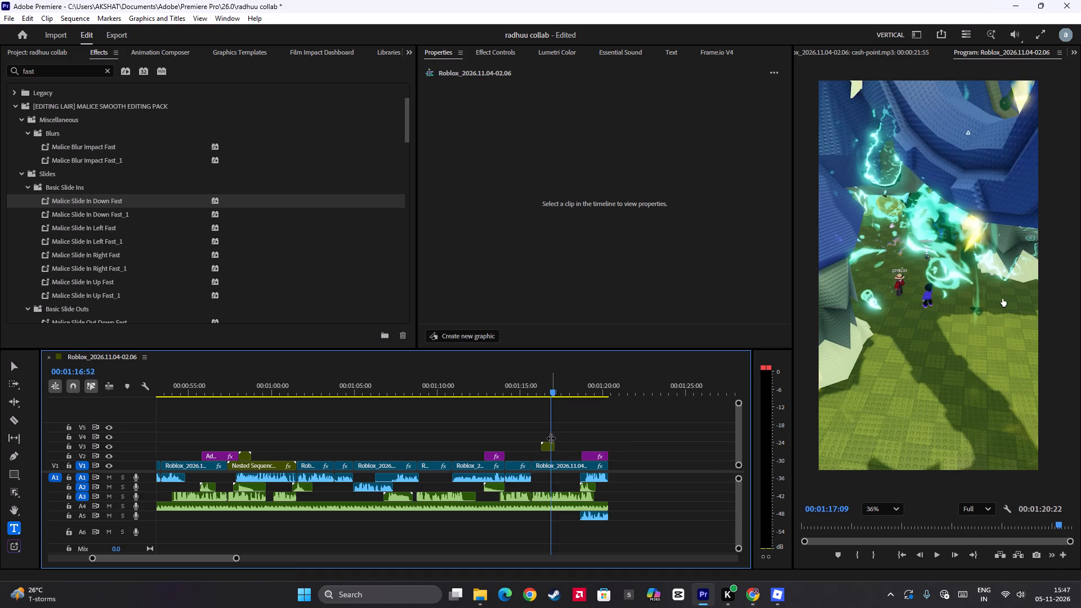
pyautogui.moveTo(551, 438); pyautogui.dragTo(542, 443)
pyautogui.press('space')
pyautogui.press('space')
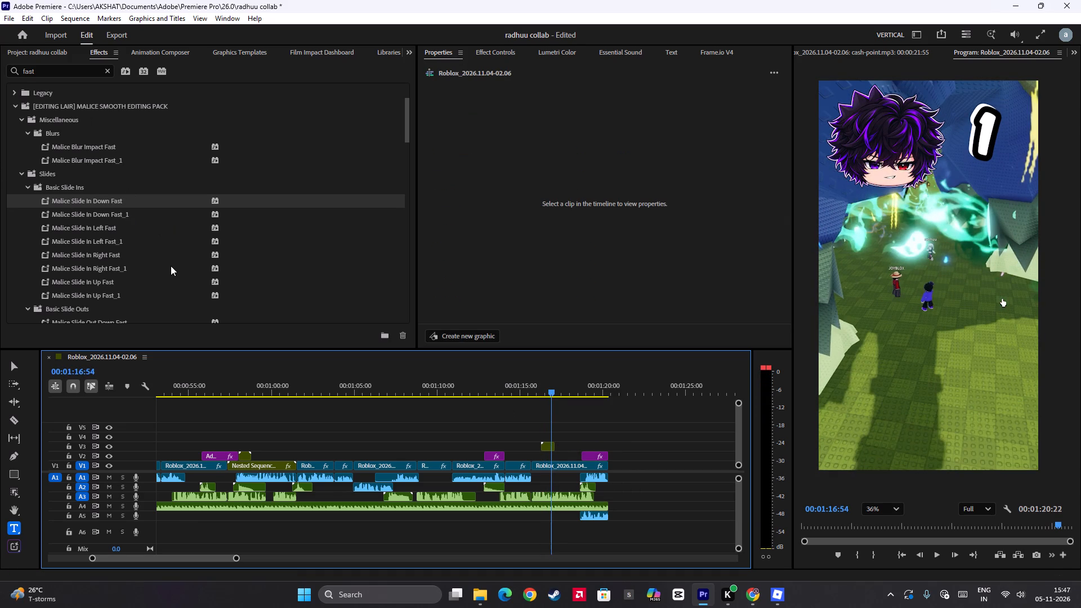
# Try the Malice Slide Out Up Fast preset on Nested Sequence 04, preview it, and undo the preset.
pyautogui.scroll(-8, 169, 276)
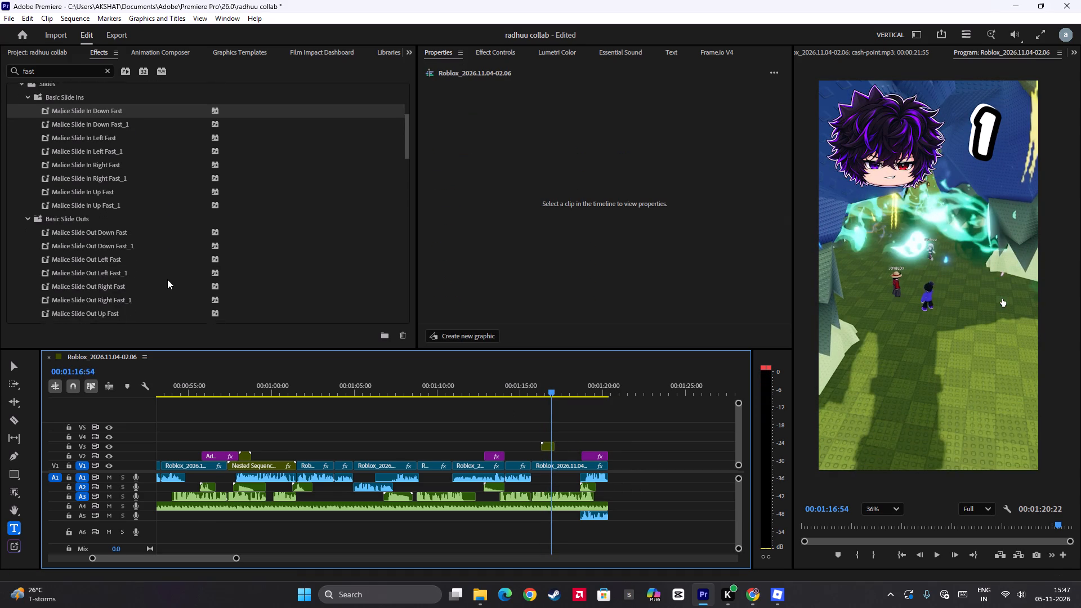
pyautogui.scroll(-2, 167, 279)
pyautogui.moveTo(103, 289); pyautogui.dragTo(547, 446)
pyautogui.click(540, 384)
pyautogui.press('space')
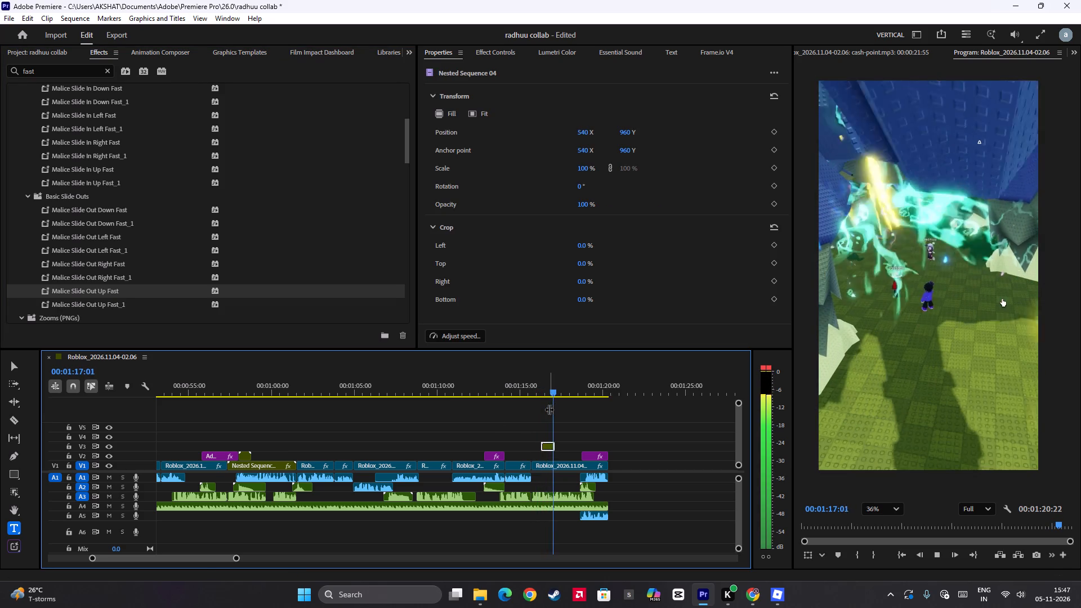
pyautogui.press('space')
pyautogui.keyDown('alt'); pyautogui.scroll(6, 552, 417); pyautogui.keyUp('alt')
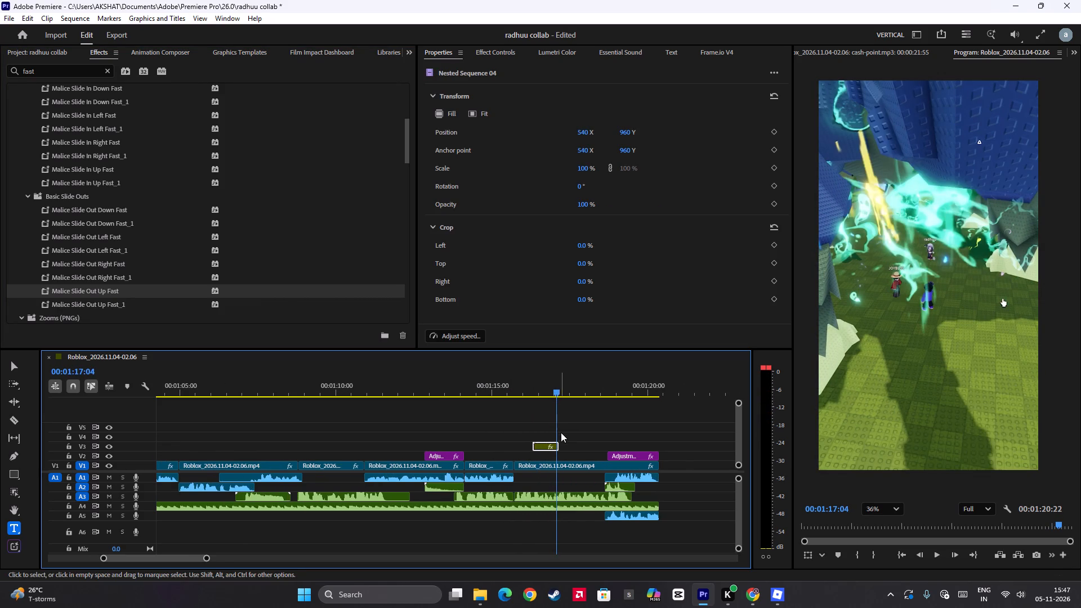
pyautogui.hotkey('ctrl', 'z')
# Extend the end of Nested Sequence 04 to about 00:01:18:00 and apply the Malice Slide Out Up Fast preset to it.
pyautogui.moveTo(559, 445); pyautogui.dragTo(586, 449)
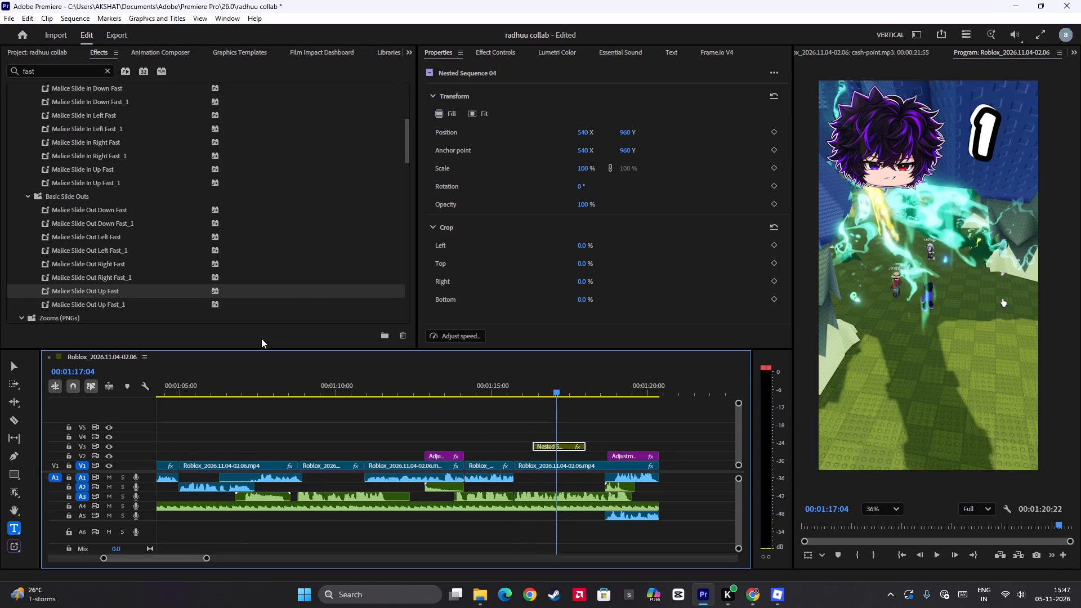
pyautogui.moveTo(131, 287); pyautogui.dragTo(559, 448)
# Play the extended Nested Sequence 04 from its start to check the slide-in and slide-out animation.
pyautogui.click(532, 388)
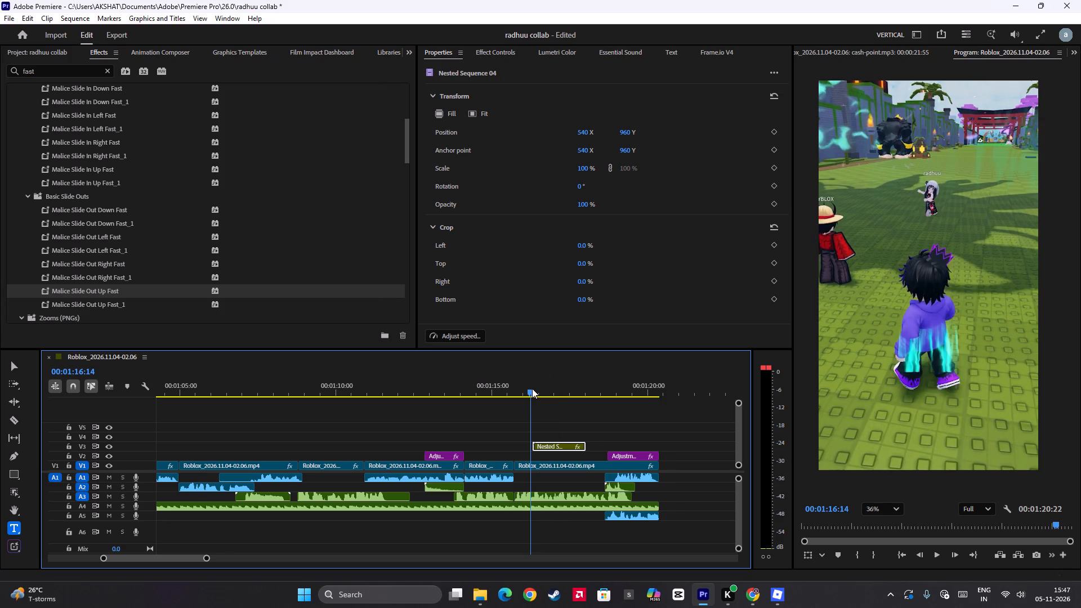
pyautogui.press('space')
pyautogui.scroll(1, 532, 388)
pyautogui.press('space')
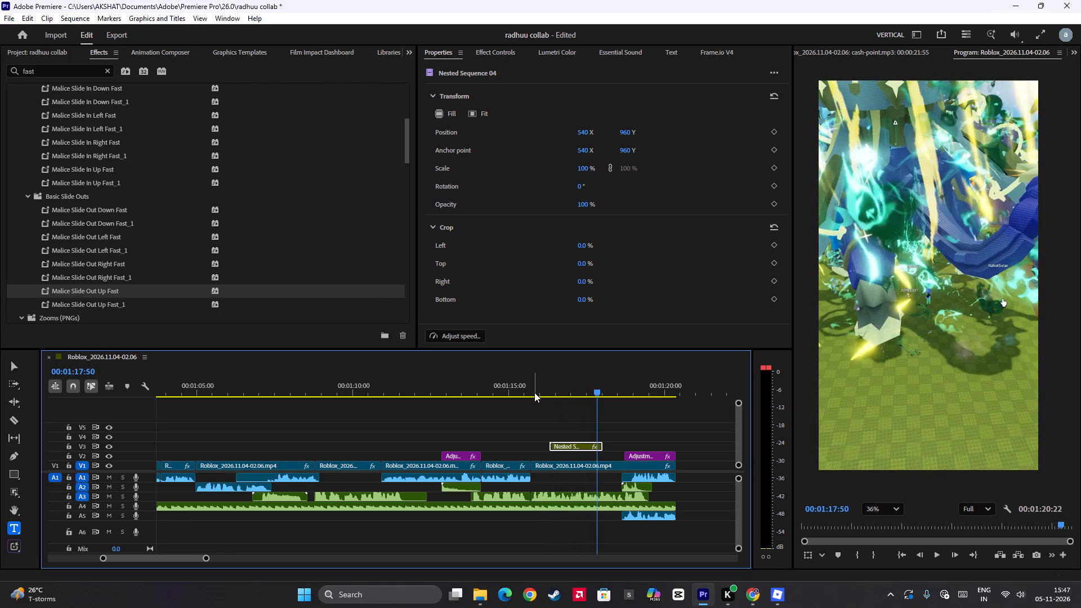
pyautogui.click(548, 391)
pyautogui.press('space')
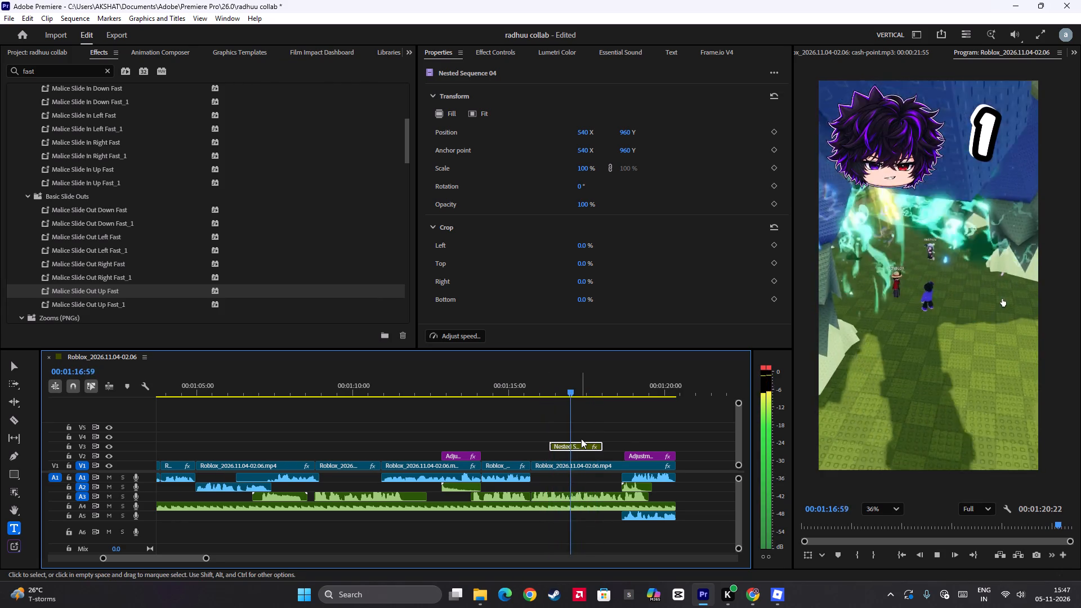
pyautogui.press('space')
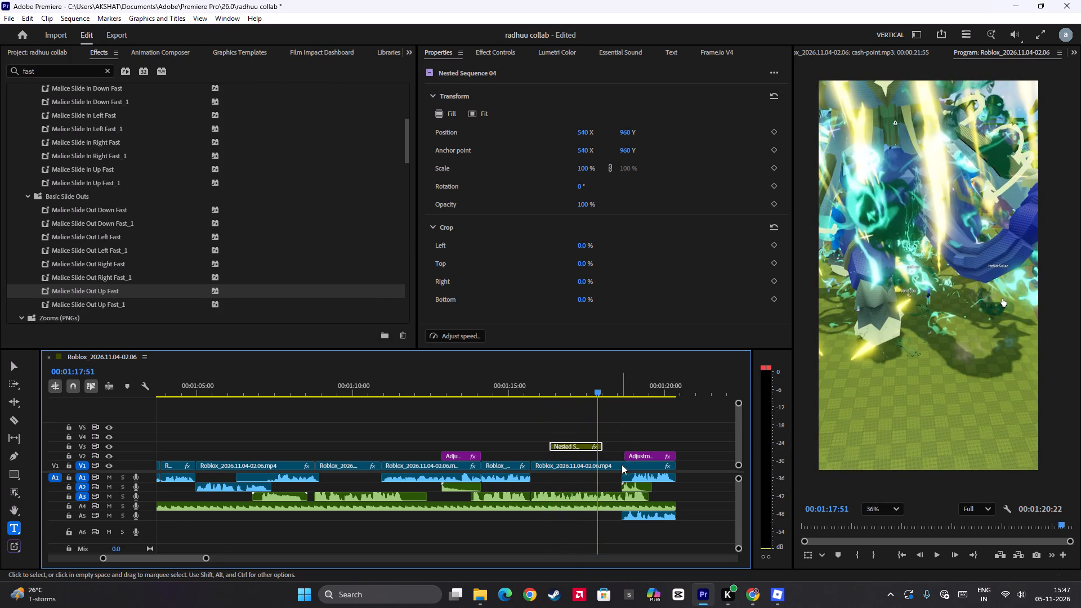
# Move the last adjustment layer and its sound effect on A2 42 frames earlier, so the layer starts at the end of Nested Sequence 04.
pyautogui.press('space')
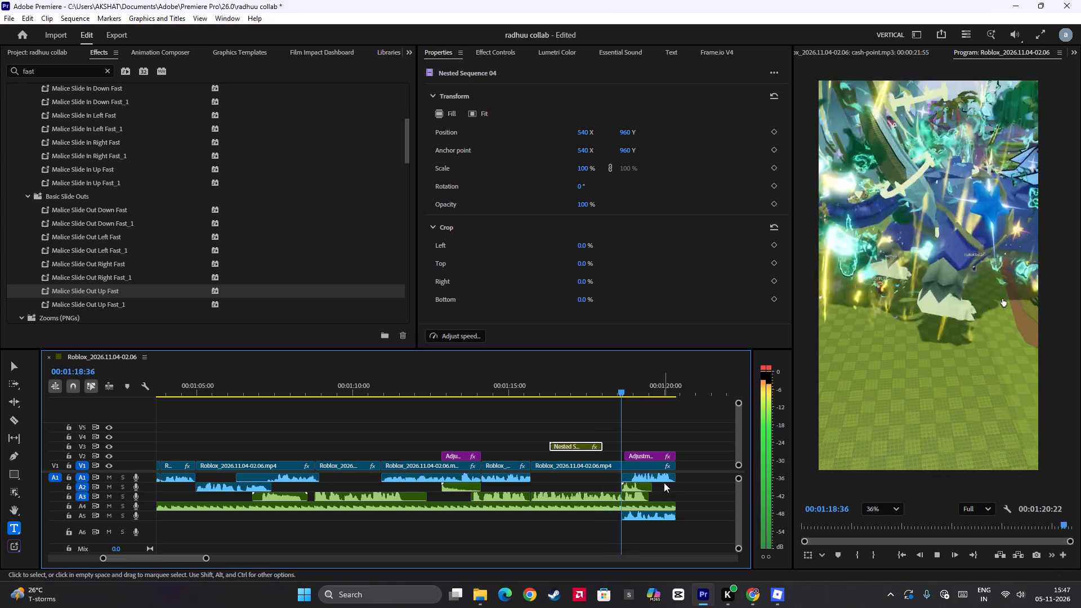
pyautogui.press('space')
pyautogui.click(615, 382)
pyautogui.press('space')
pyautogui.press('space')
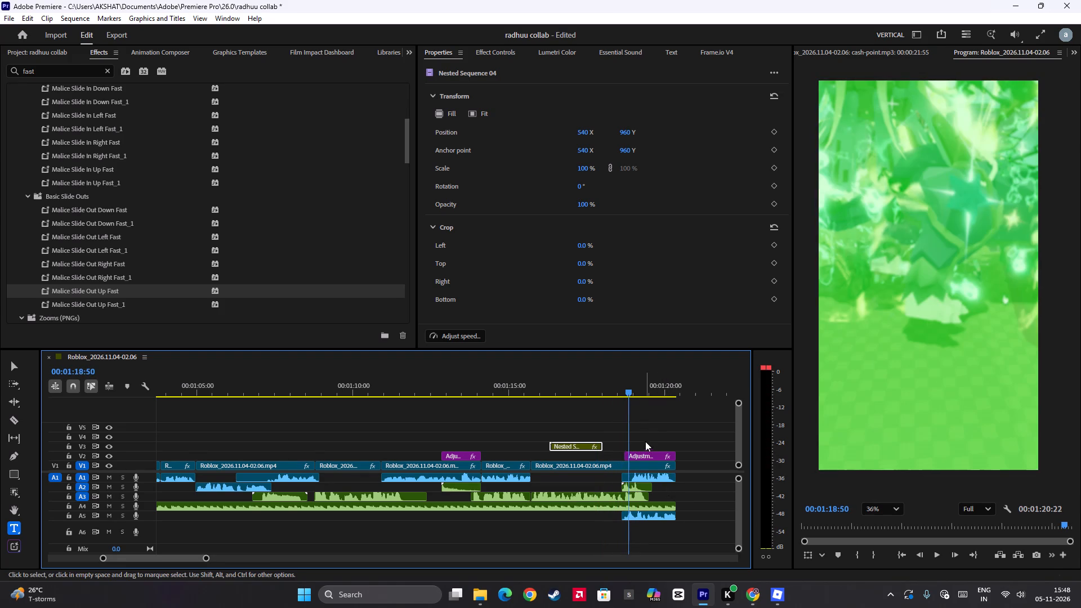
pyautogui.click(644, 454)
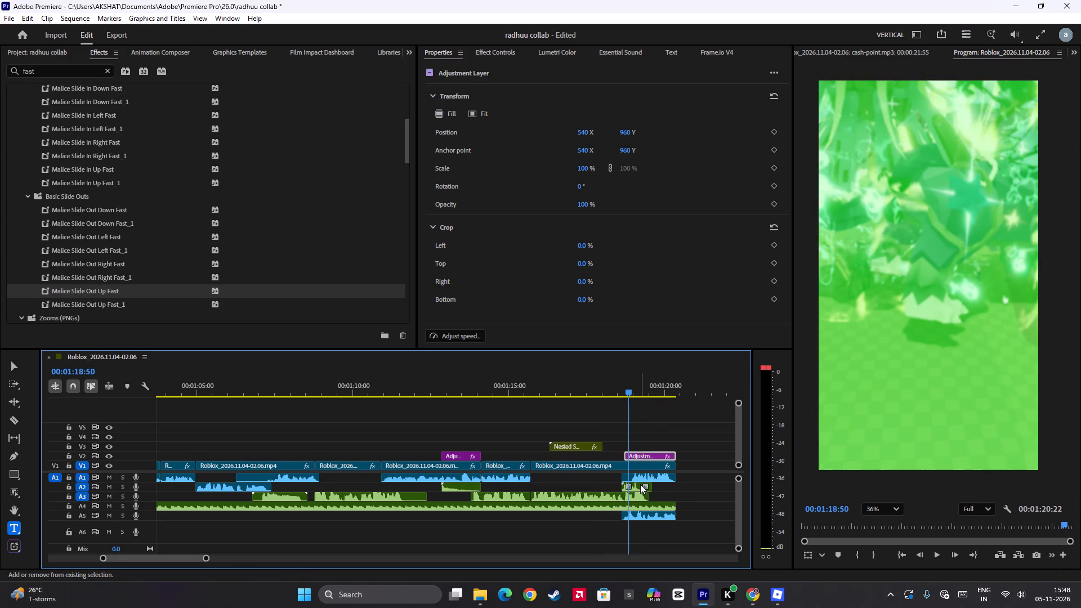
pyautogui.keyDown('shift'); pyautogui.click(637, 489); pyautogui.keyUp('shift')
pyautogui.moveTo(642, 455); pyautogui.dragTo(619, 455)
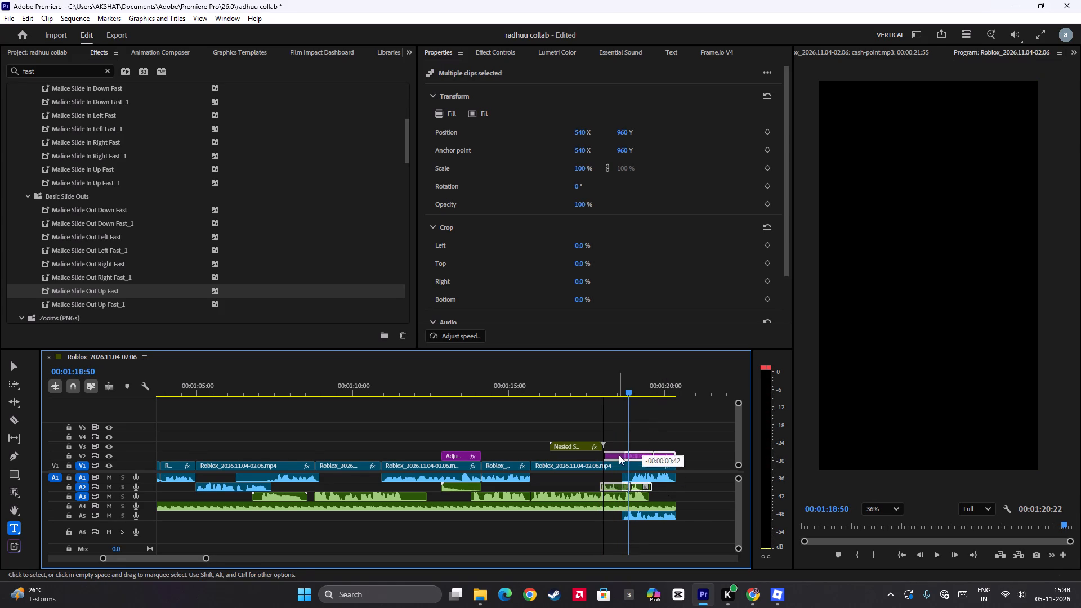
# Play the ending from just before the moved adjustment layer to check the timing of the flash and its sound.
pyautogui.click(592, 394)
pyautogui.press('space')
pyautogui.press('space')
pyautogui.press('space')
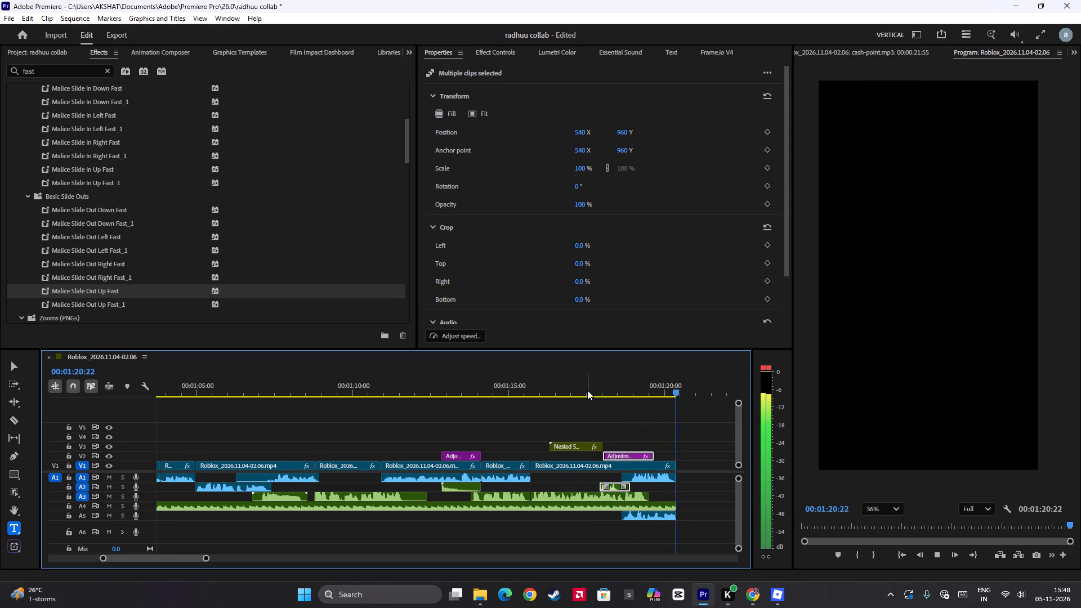
pyautogui.press('space')
# Add mario_coin_sound to A2 beneath Nested Sequence 04, starting at about 00:01:16:00, slightly before the overlay begins.
pyautogui.click(545, 381)
pyautogui.keyDown('alt'); pyautogui.scroll(-15, 568, 450); pyautogui.keyUp('alt')
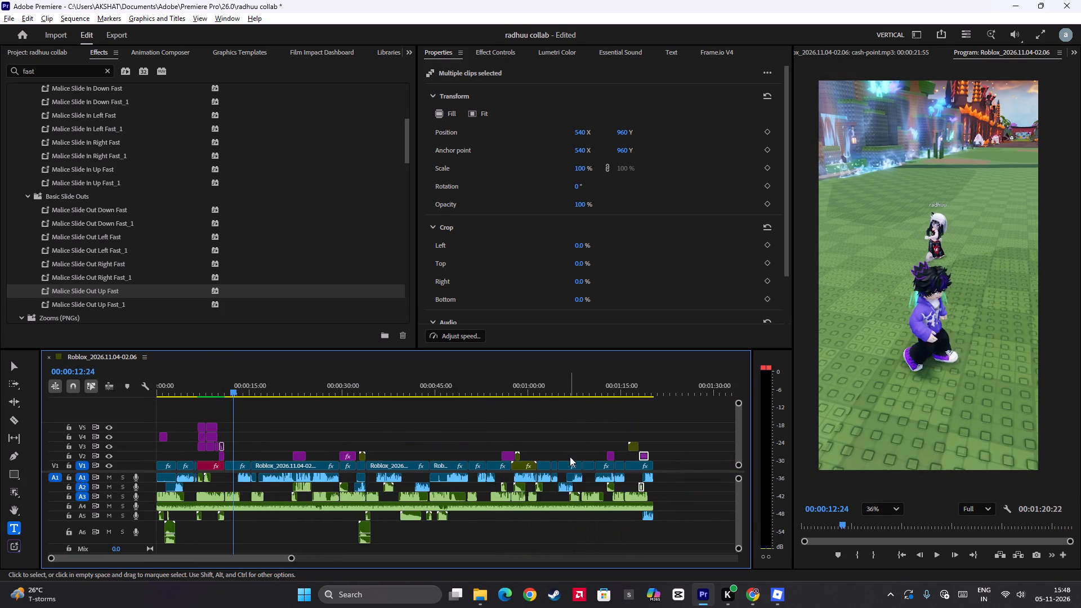
pyautogui.keyDown('alt'); pyautogui.scroll(-2, 570, 457); pyautogui.keyUp('alt')
pyautogui.click(498, 391)
pyautogui.keyDown('alt'); pyautogui.scroll(18, 524, 454); pyautogui.keyUp('alt')
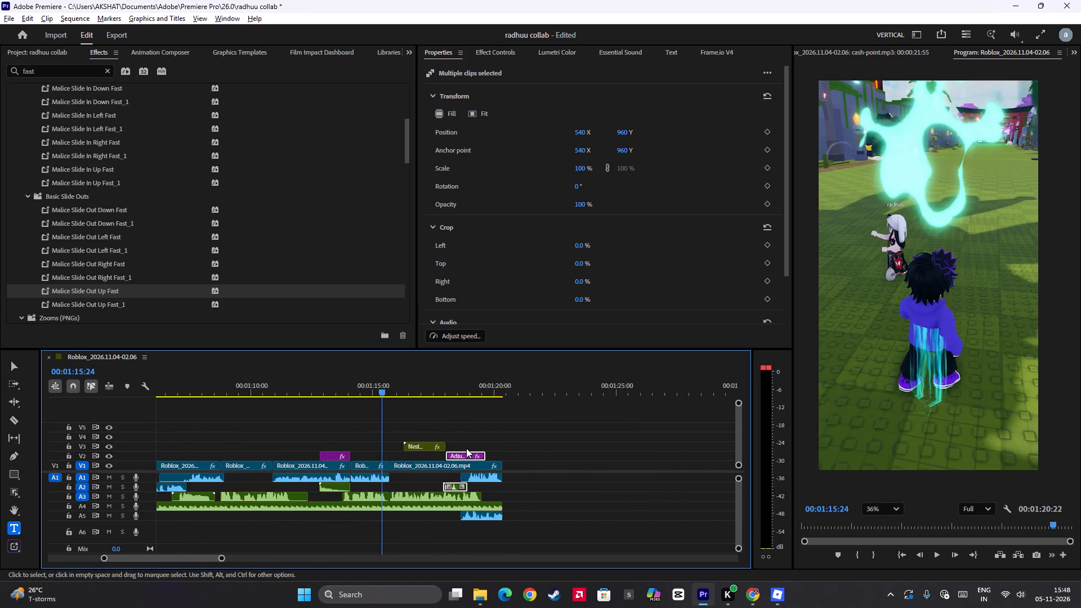
pyautogui.keyDown('alt'); pyautogui.scroll(3, 466, 448); pyautogui.keyUp('alt')
pyautogui.moveTo(307, 433); pyautogui.dragTo(349, 452)
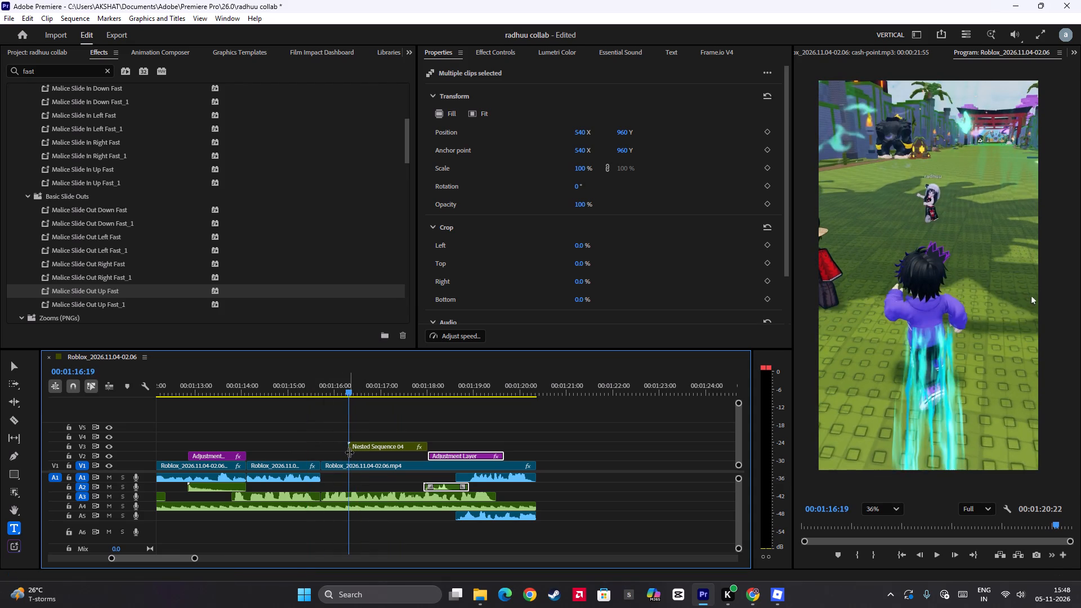
pyautogui.moveTo(349, 452); pyautogui.dragTo(348, 453)
pyautogui.click(28, 50)
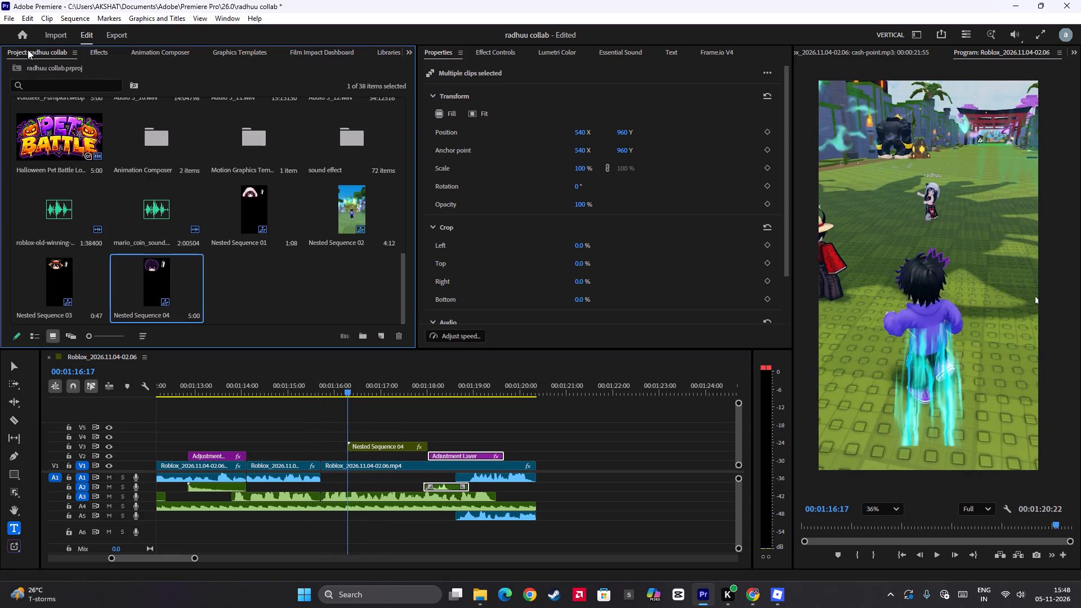
pyautogui.scroll(5, 141, 206)
pyautogui.scroll(-6, 148, 219)
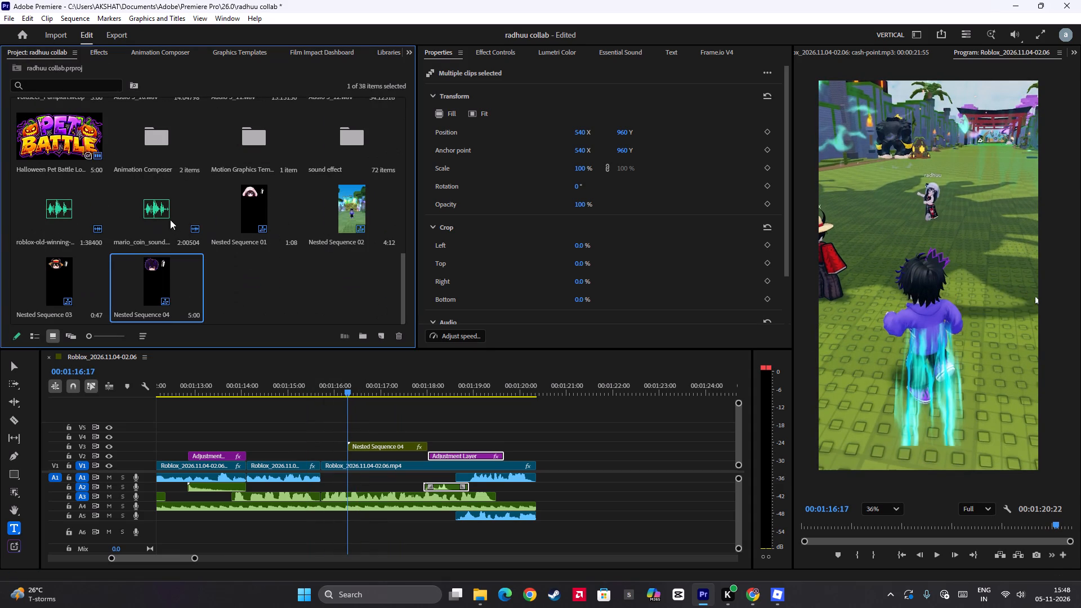
pyautogui.moveTo(146, 215); pyautogui.dragTo(335, 484)
pyautogui.click(360, 484)
# Play from the start of Nested Sequence 04 and replay the last second to check the coin sound and the video's ending.
pyautogui.keyDown('alt'); pyautogui.scroll(7, 366, 484); pyautogui.keyUp('alt')
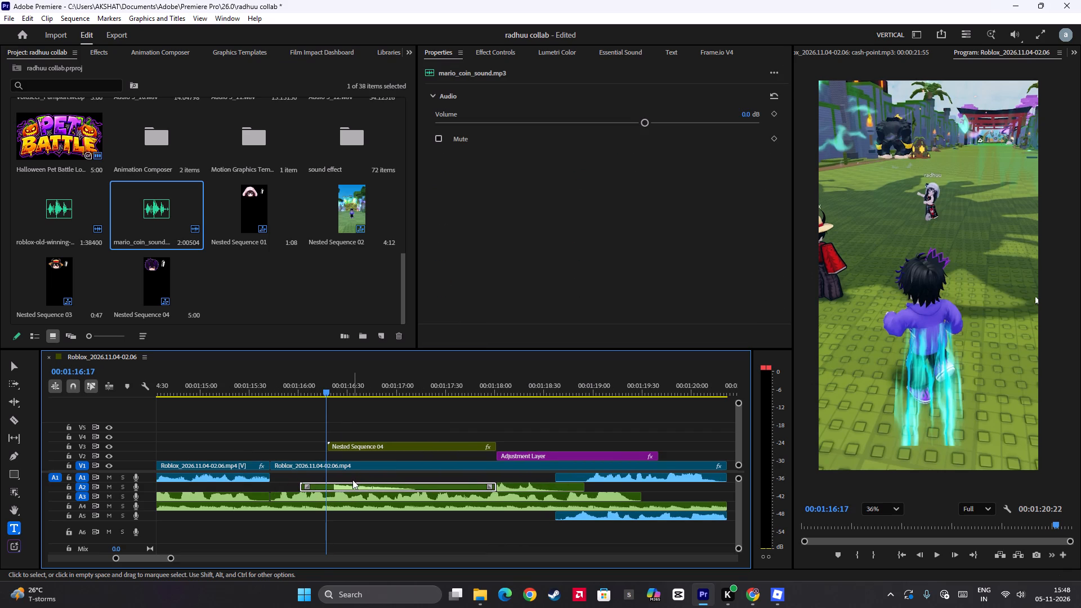
pyautogui.press('space')
pyautogui.scroll(-7, 462, 436)
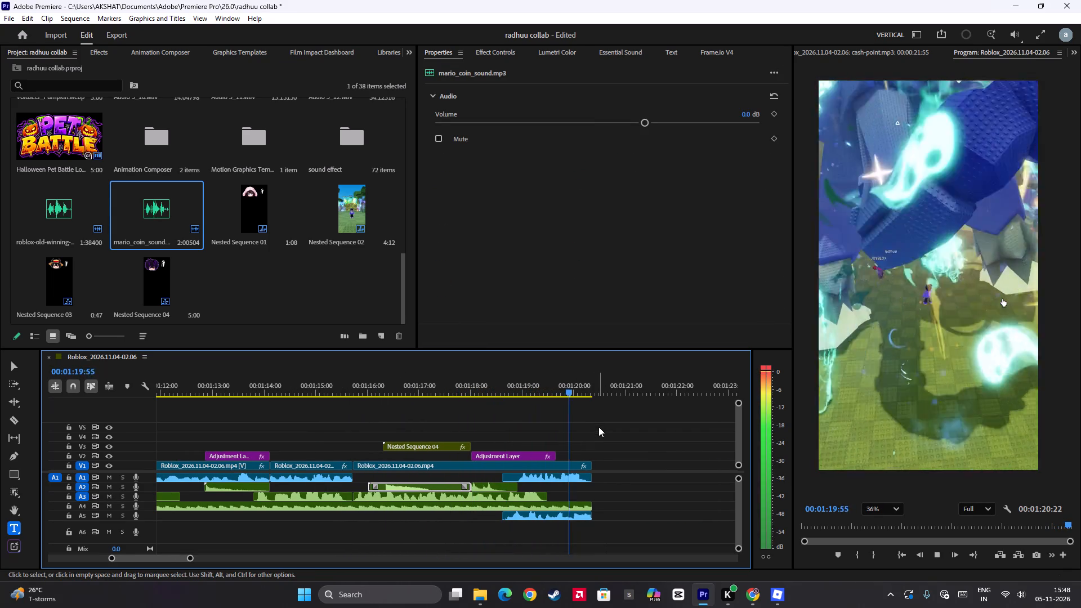
pyautogui.press('space')
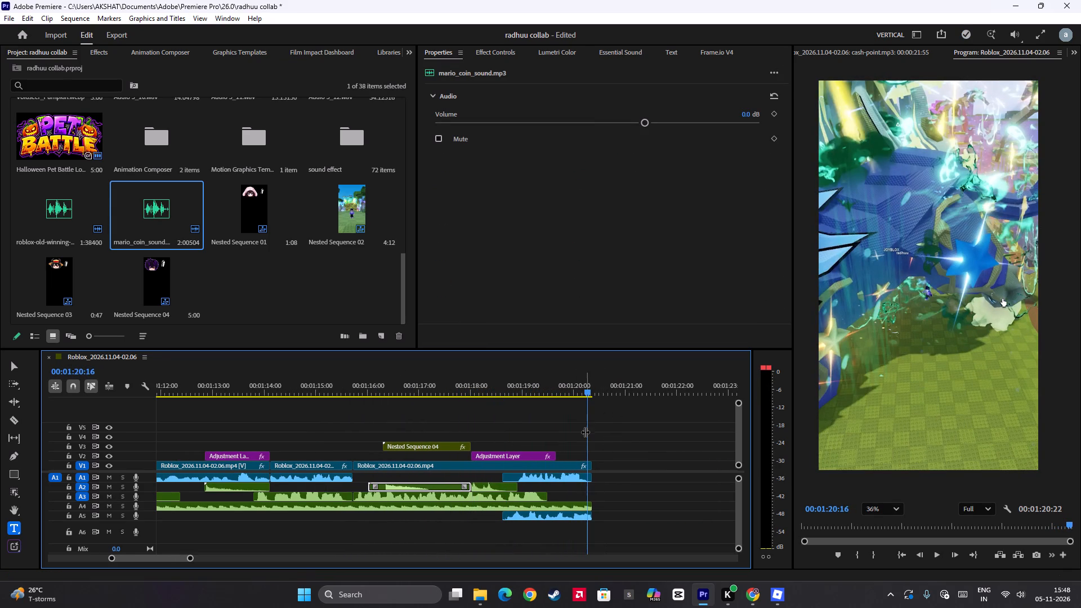
pyautogui.moveTo(584, 432); pyautogui.dragTo(557, 440)
pyautogui.press('space')
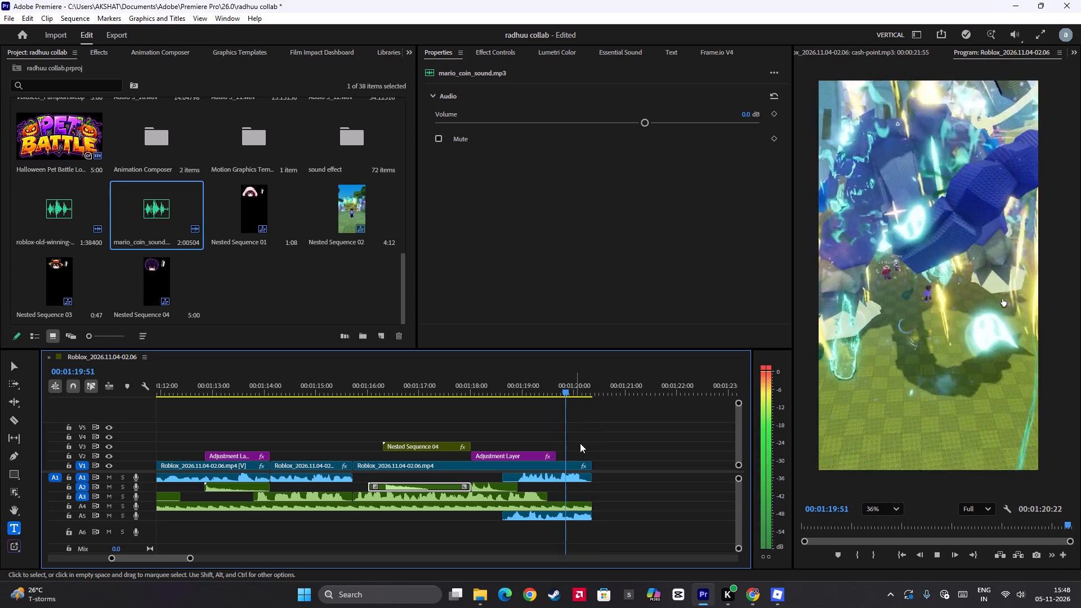
pyautogui.press('space')
pyautogui.press('space')
pyautogui.press('space')
pyautogui.press('space')
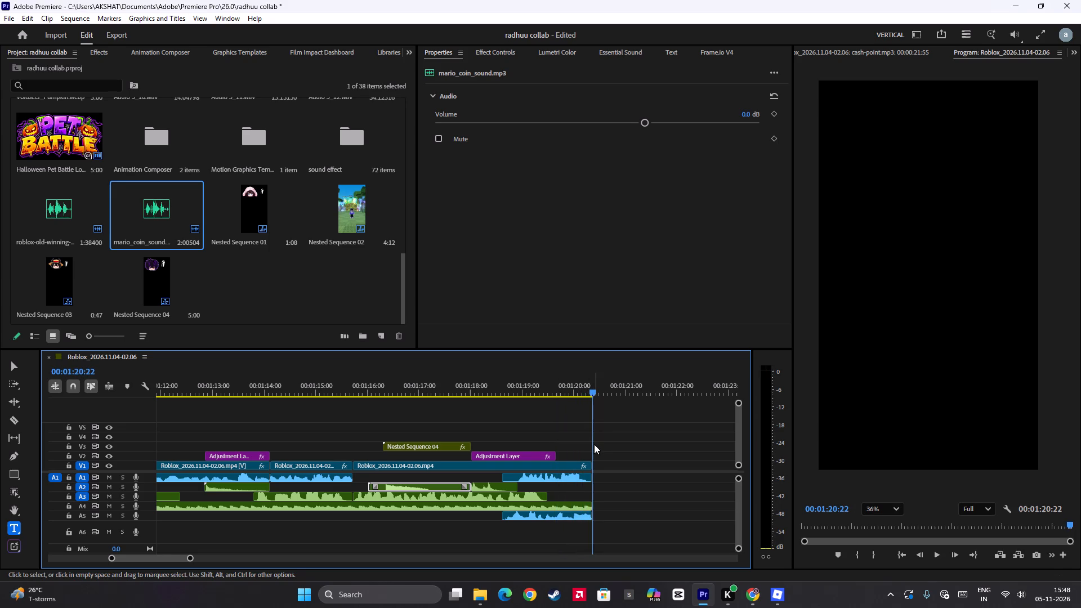
# Play the whole sequence from the beginning to review the full edit.
pyautogui.keyDown('alt'); pyautogui.scroll(-20, 596, 440); pyautogui.keyUp('alt')
pyautogui.keyDown('alt'); pyautogui.scroll(-7, 596, 440); pyautogui.keyUp('alt')
pyautogui.press('space')
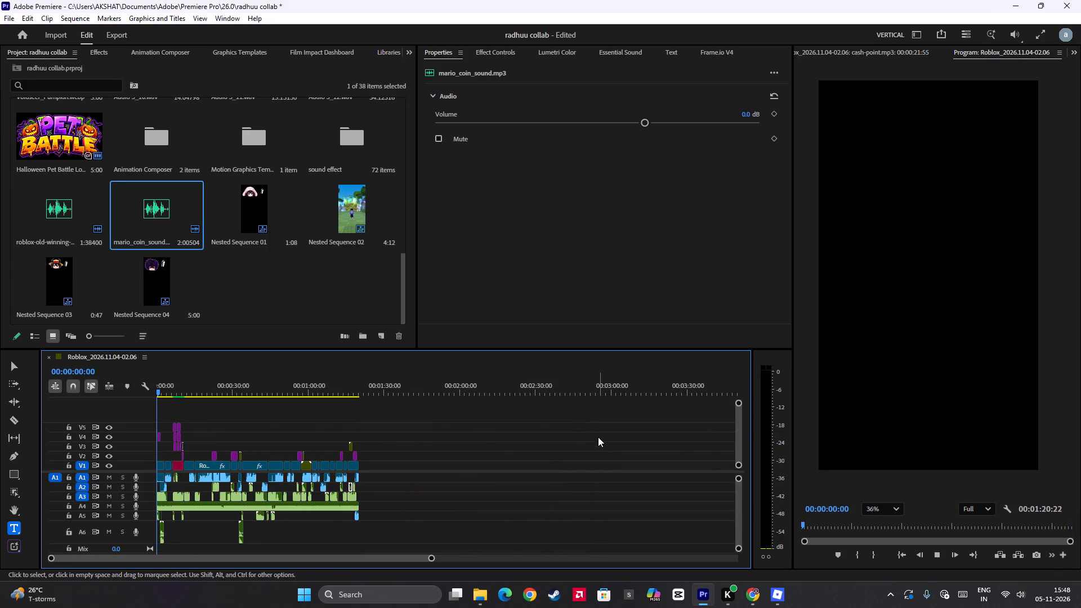
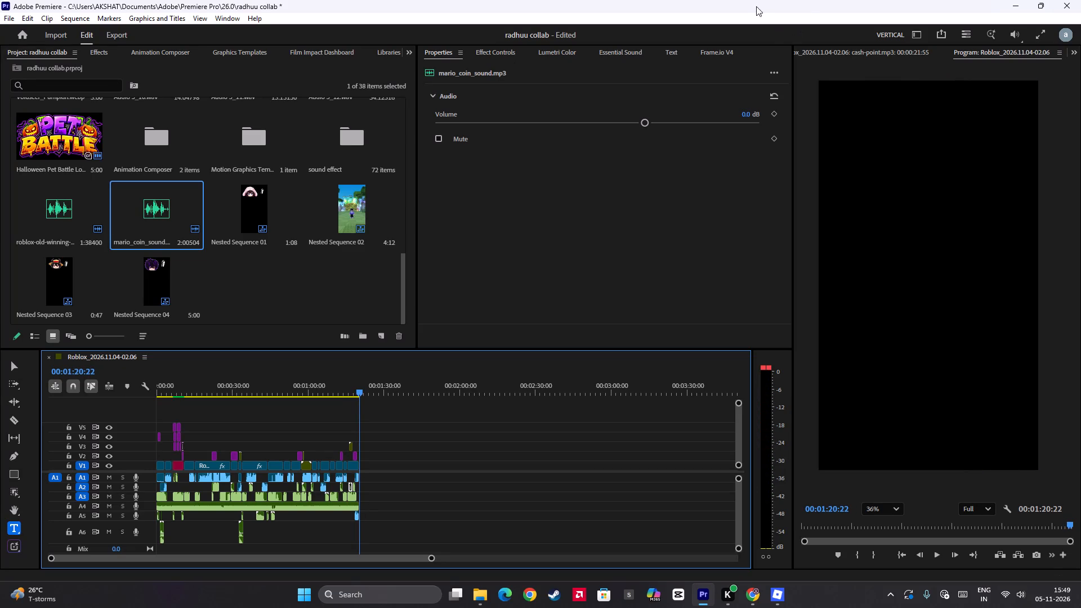
# Open the export settings for the Roblox sequence and apply the "short preset" export preset.
pyautogui.click(117, 35)
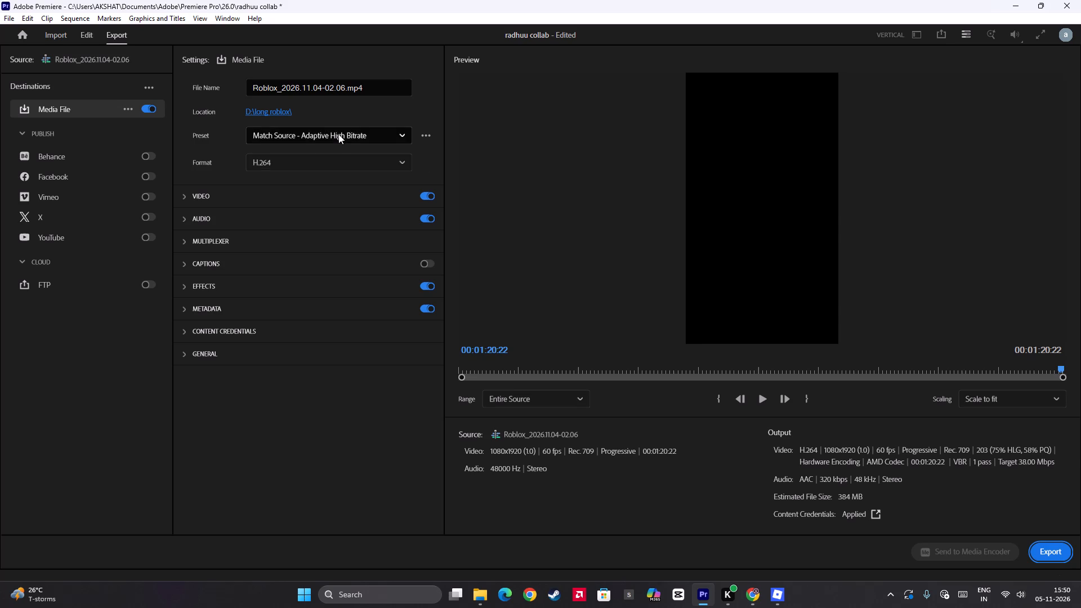
pyautogui.click(338, 134)
pyautogui.click(328, 171)
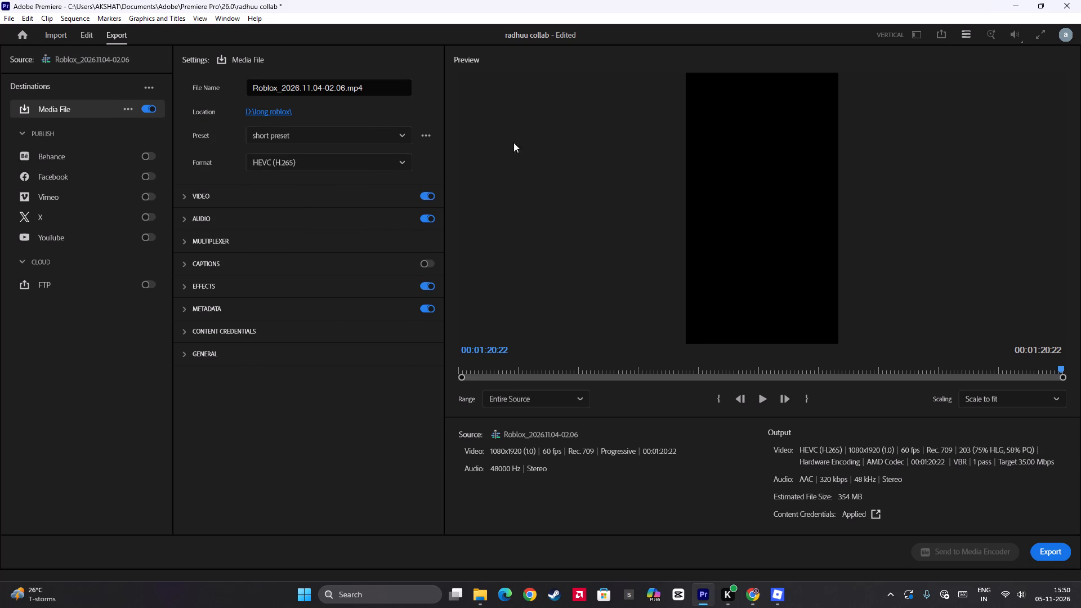
# Rename the export file as "radhu collab".
pyautogui.moveTo(368, 91); pyautogui.dragTo(159, 95)
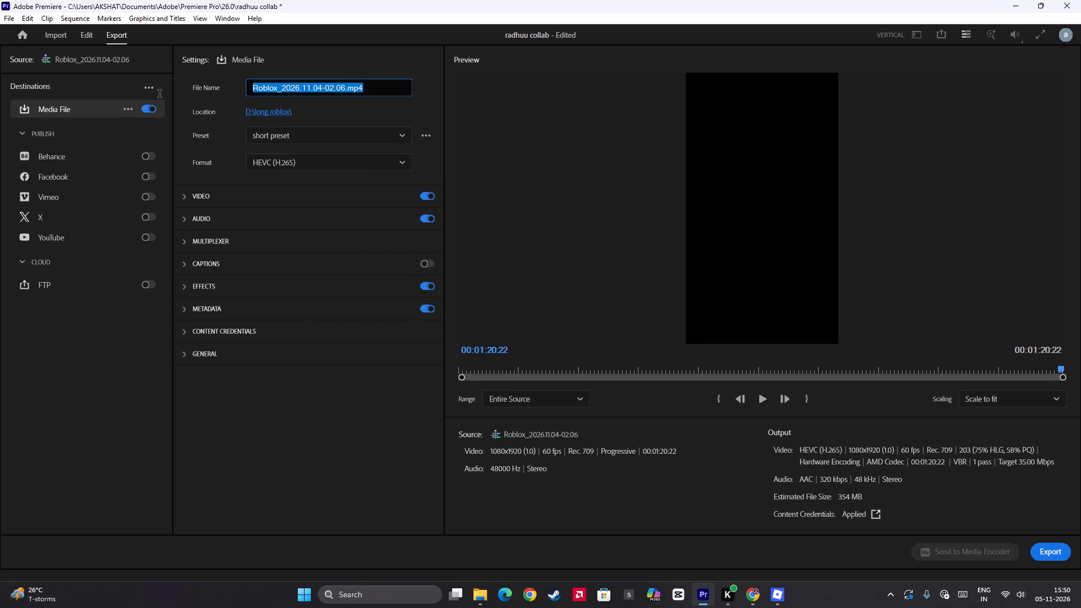
pyautogui.write('ra')
pyautogui.write('adhu')
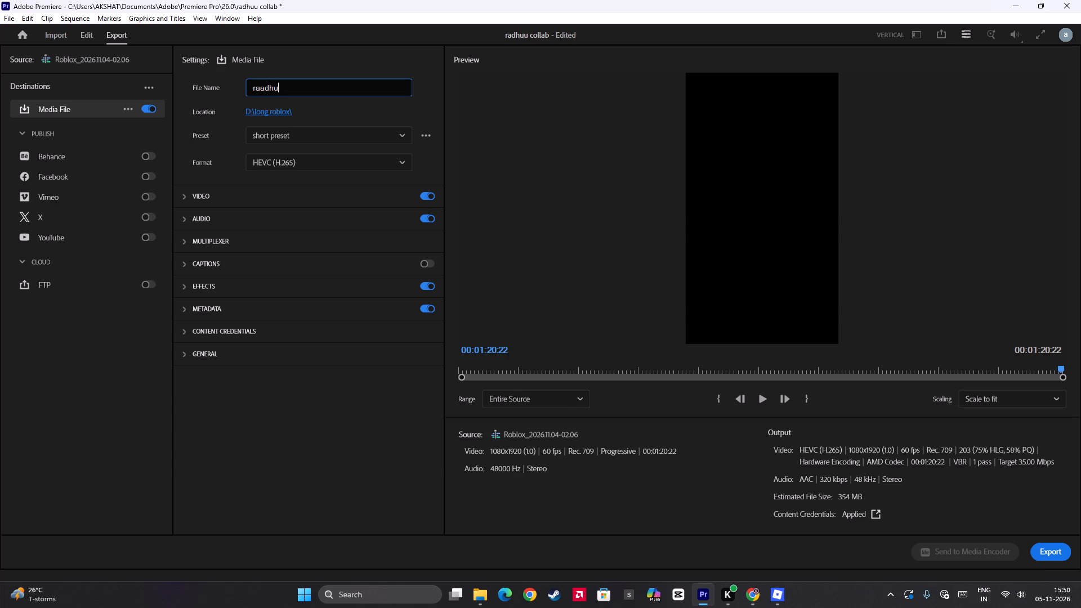
pyautogui.press('Left')
pyautogui.press('Left')
pyautogui.press('Left')
pyautogui.press('a')
pyautogui.press('BackSpace')
pyautogui.press('BackSpace')
pyautogui.press('Right')
pyautogui.press('Right')
pyautogui.press('Right')
pyautogui.press('Right')
pyautogui.press('Right')
pyautogui.press('Right')
pyautogui.press('Right')
pyautogui.press('Right')
pyautogui.press('Right')
pyautogui.press('Right')
pyautogui.press('space')
pyautogui.write('collab')
# Start exporting the sequence as a media file with the current settings.
pyautogui.click(1055, 557)
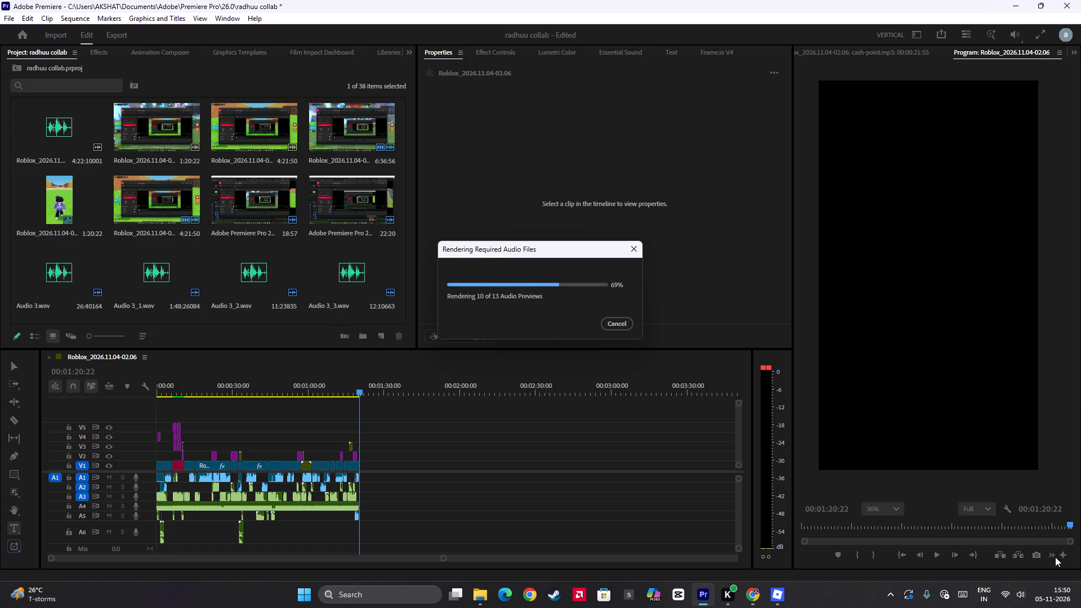
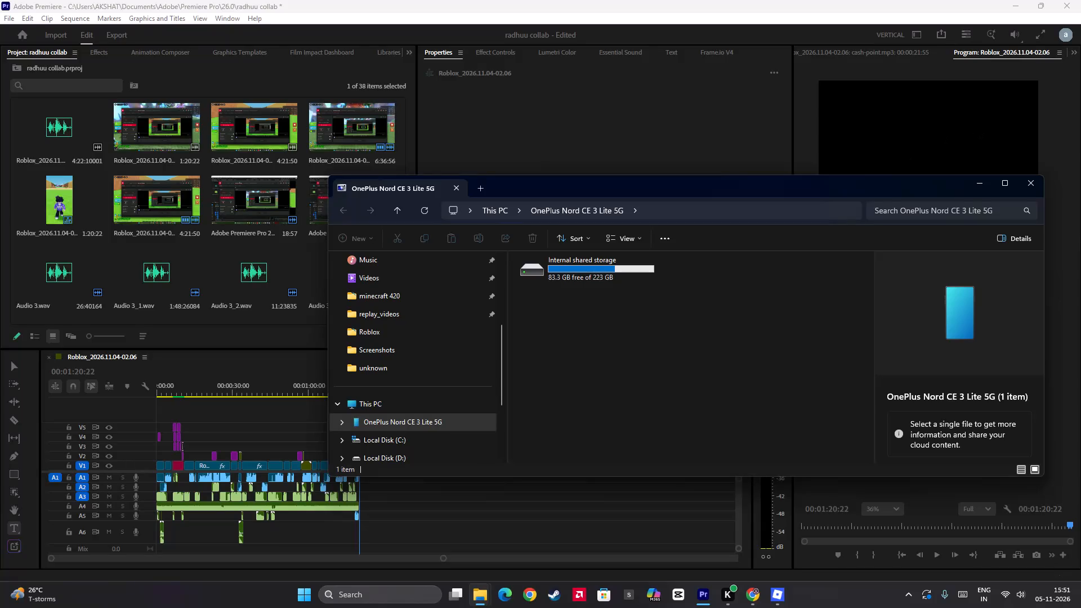
# Open the Download folder in the OnePlus Nord CE 3 Lite 5G's internal shared storage.
pyautogui.doubleClick(599, 267)
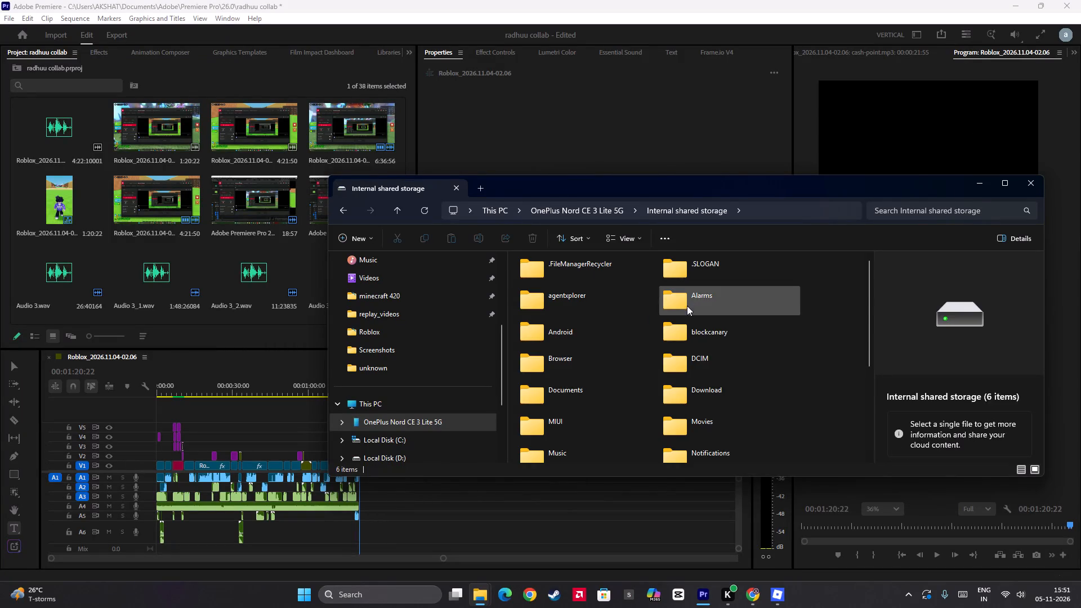
pyautogui.doubleClick(679, 388)
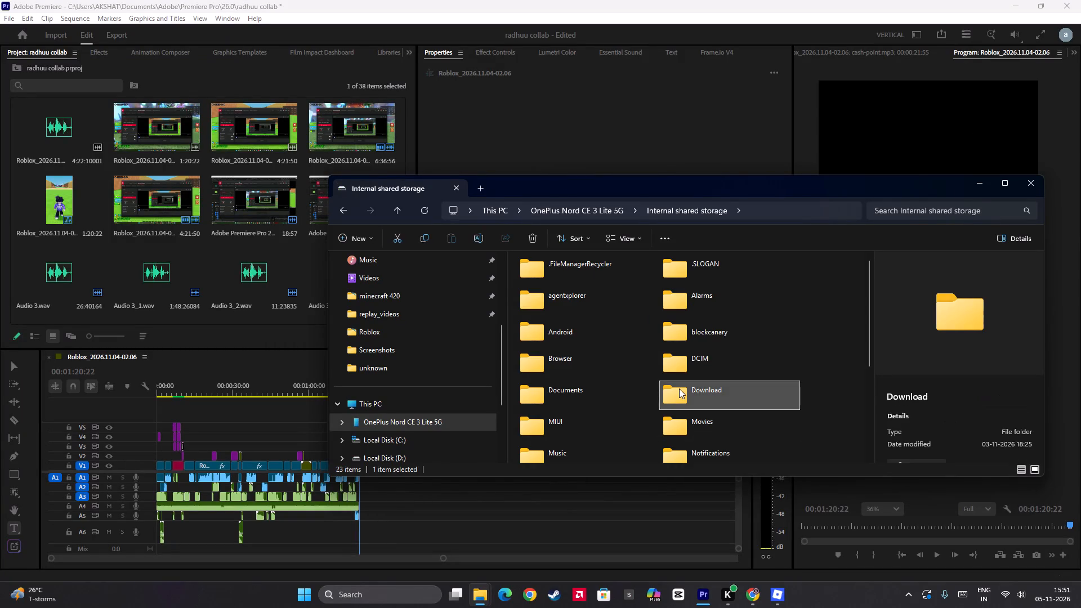
# In a separate File Explorer tab, copy the exported radhu collab video from the long roblox folder on Local Disk (D:).
pyautogui.click(484, 187)
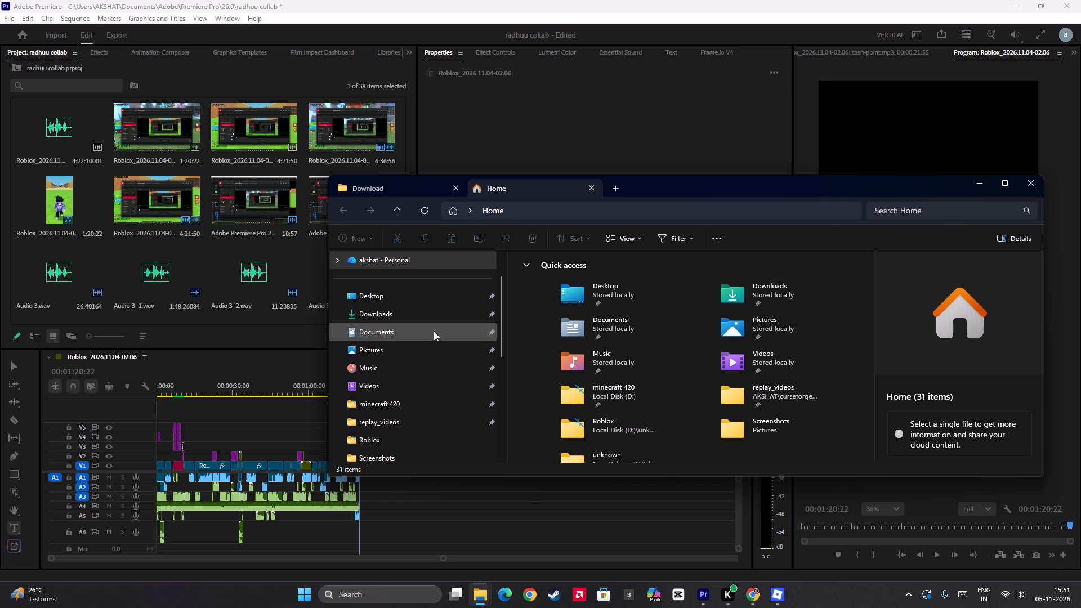
pyautogui.scroll(4, 417, 394)
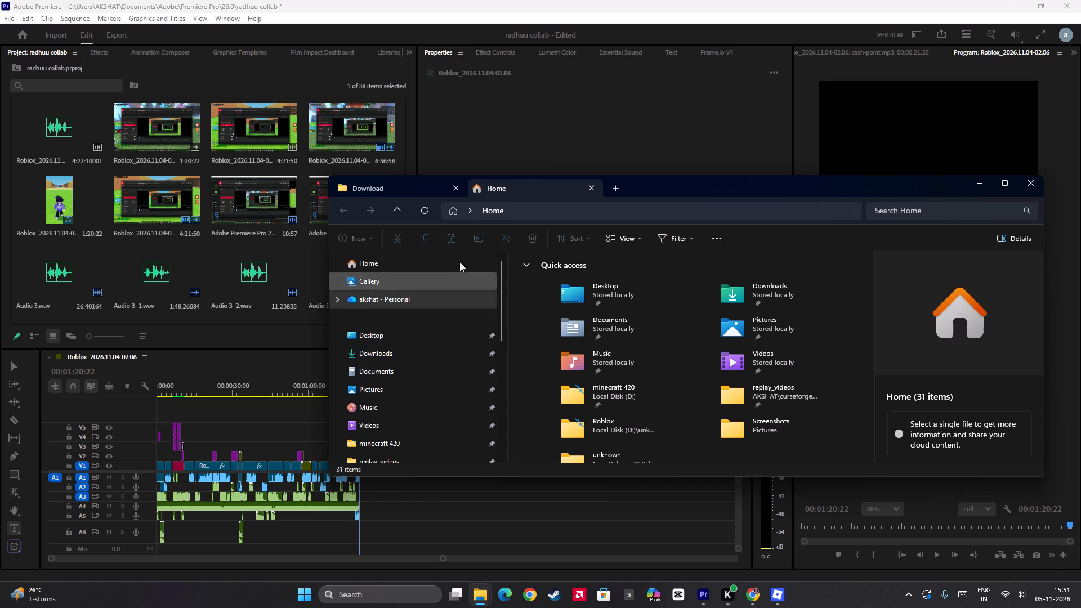
pyautogui.scroll(-1, 422, 403)
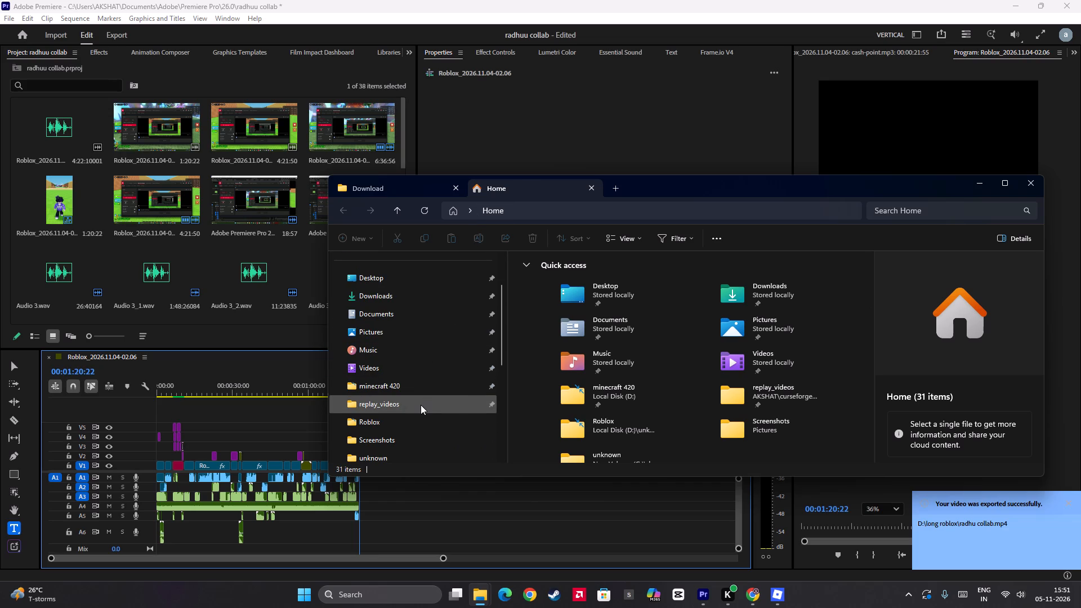
pyautogui.scroll(-2, 435, 415)
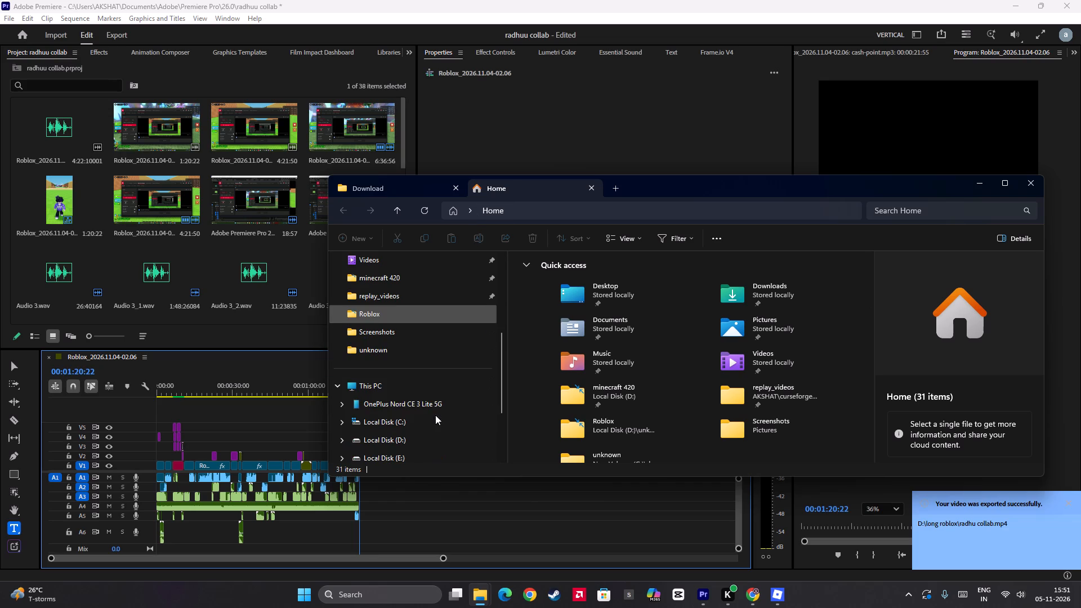
pyautogui.click(421, 435)
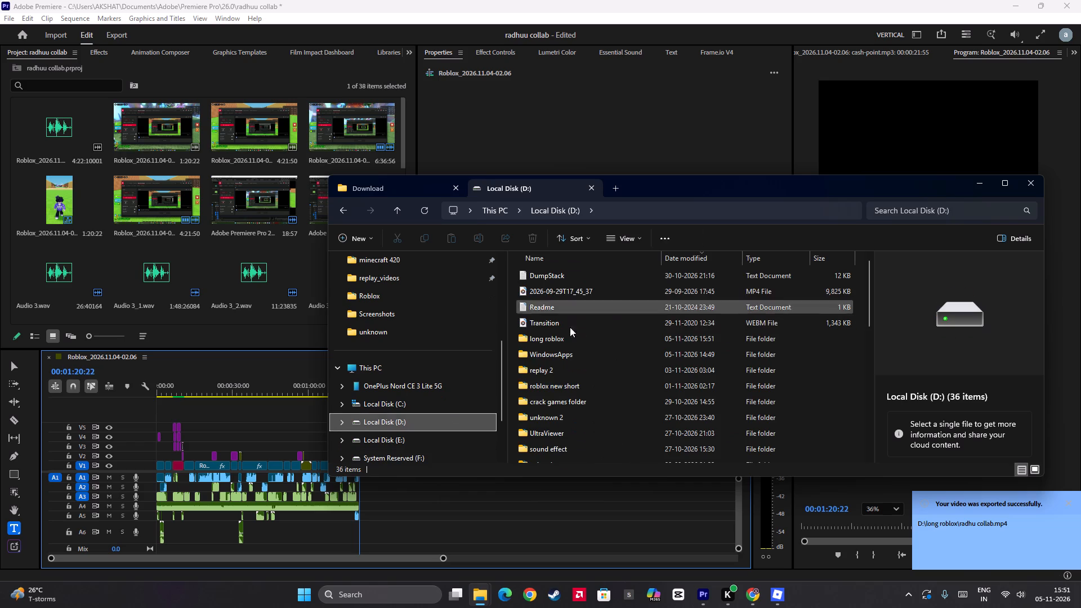
pyautogui.doubleClick(571, 339)
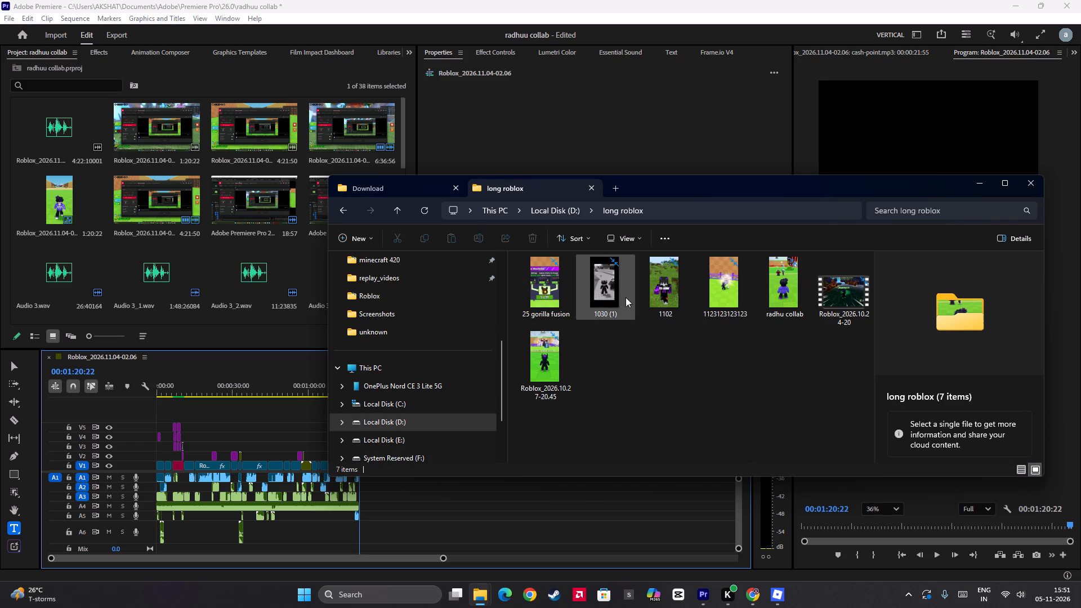
pyautogui.click(776, 305)
pyautogui.rightClick(776, 305)
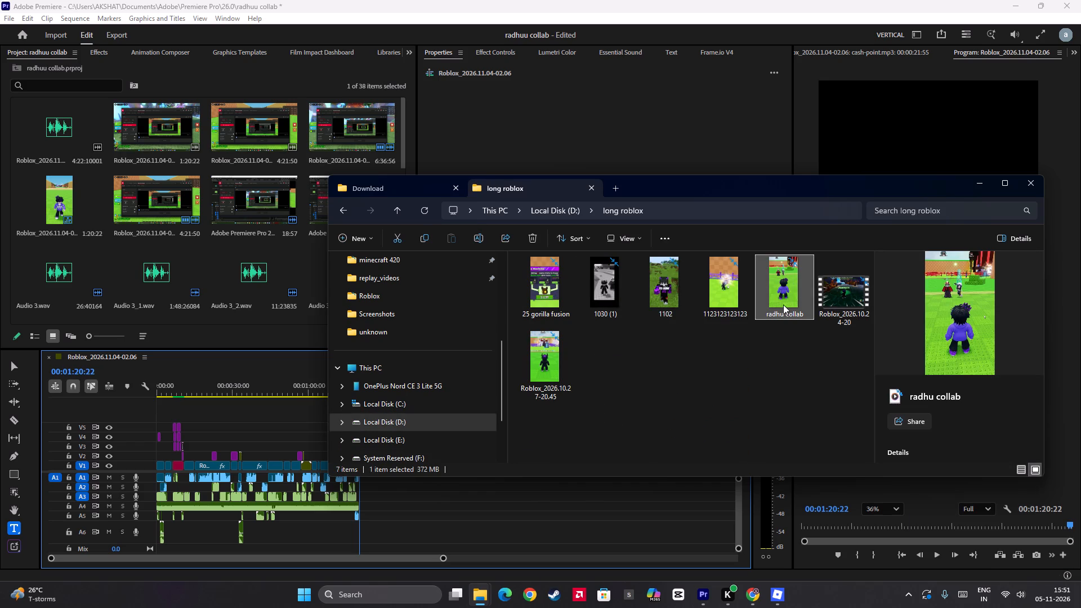
pyautogui.rightClick(793, 299)
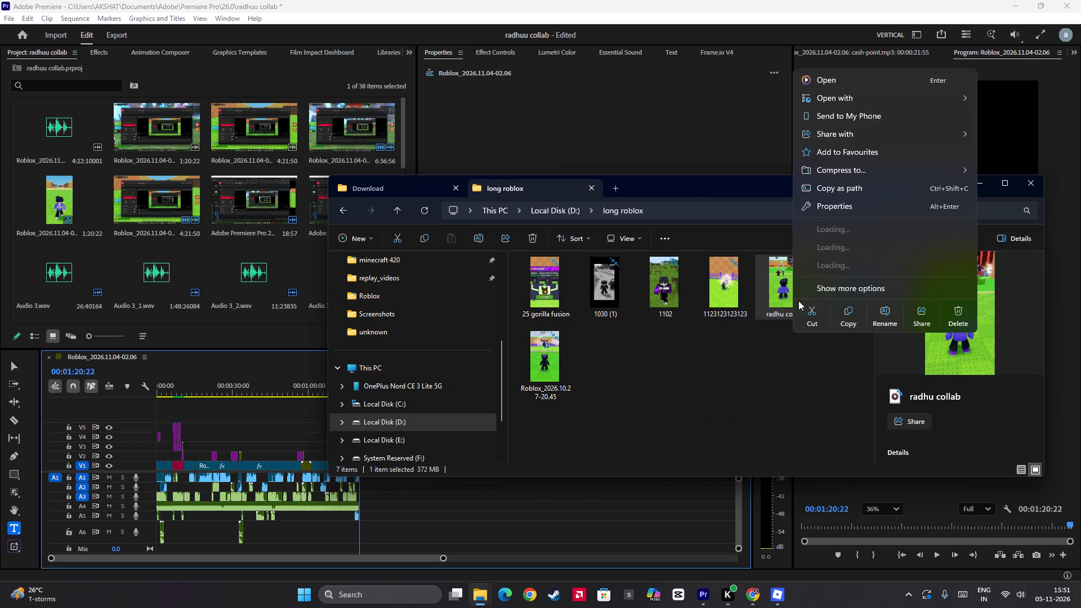
pyautogui.click(845, 321)
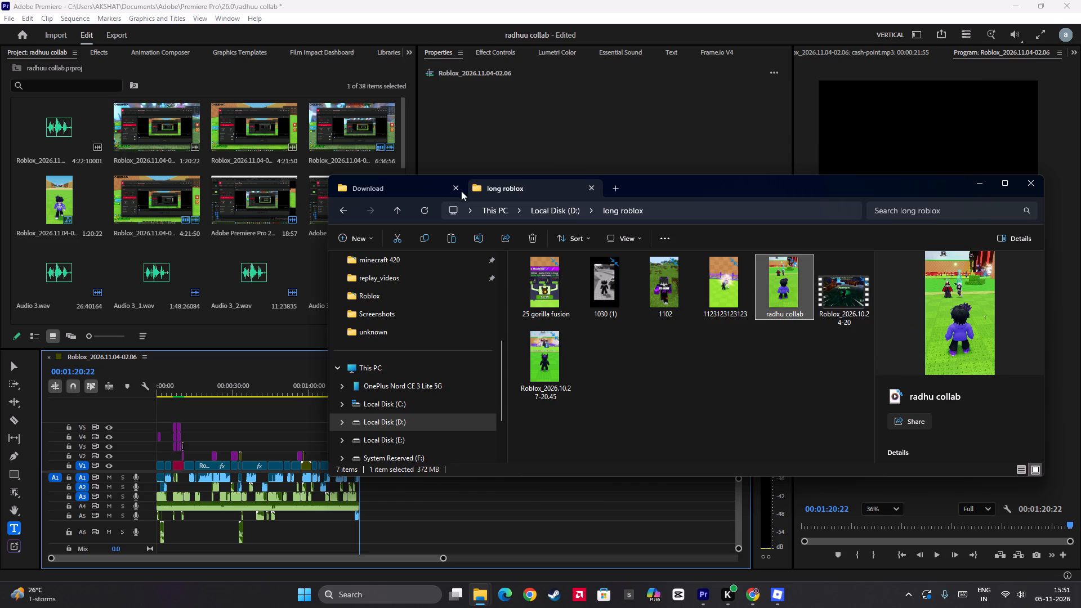
# Paste the copied radhu collab video into the phone's Download folder.
pyautogui.click(390, 190)
pyautogui.rightClick(850, 359)
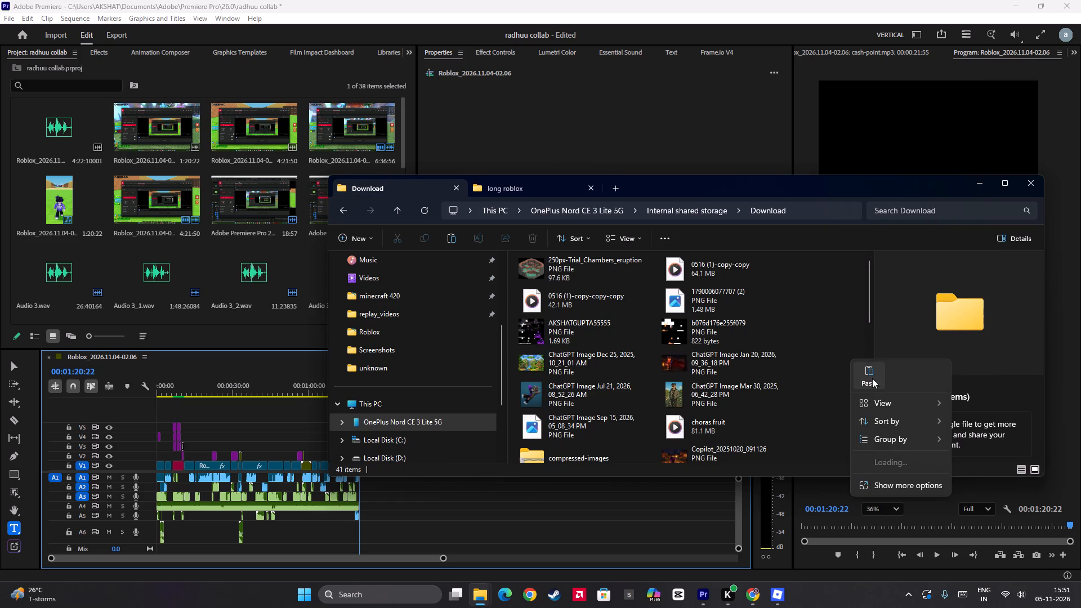
pyautogui.click(870, 374)
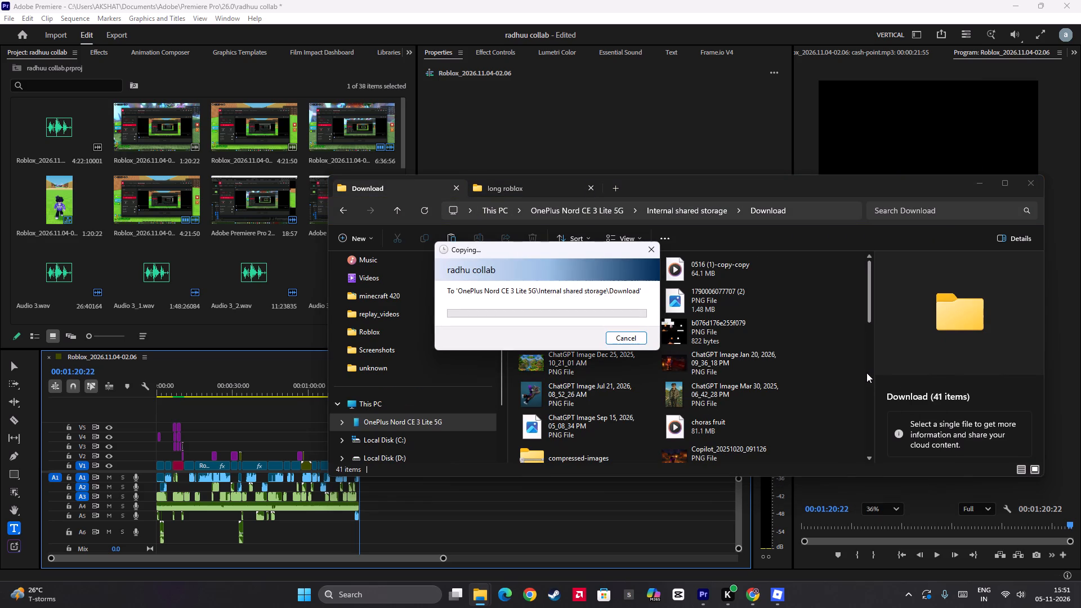
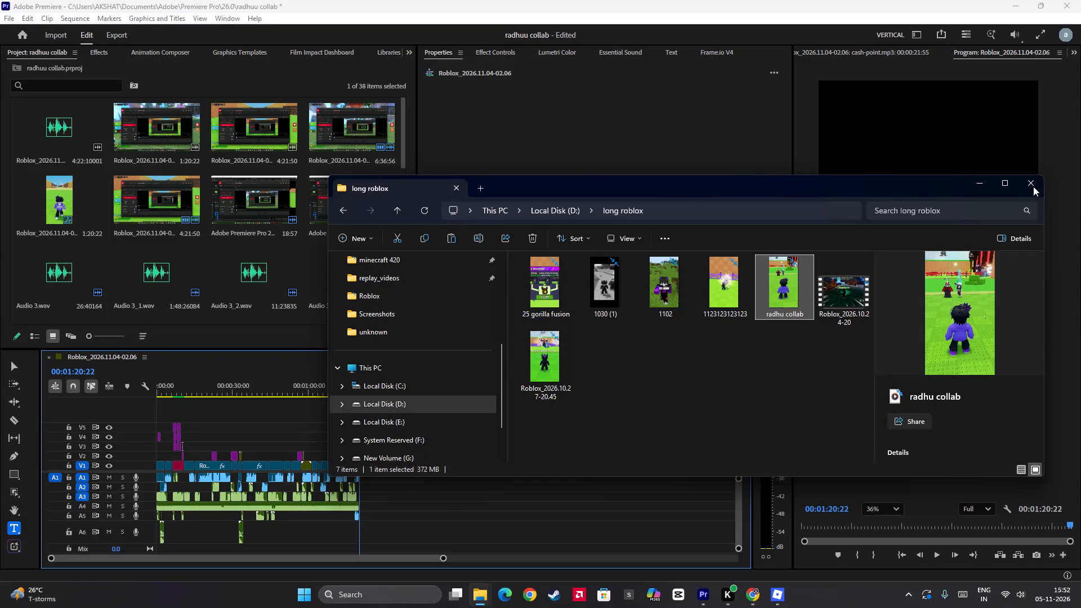
# Close the File Explorer window showing the long roblox folder.
pyautogui.click(1029, 183)
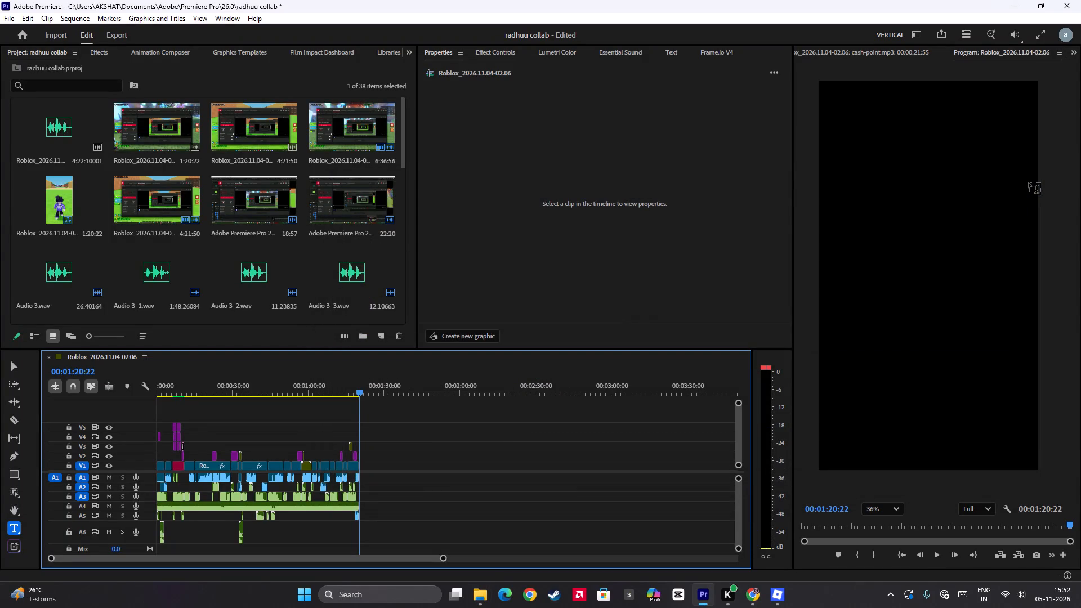
# Save the radhuu collab project and close Premiere Pro.
pyautogui.hotkey('ctrl', 's')
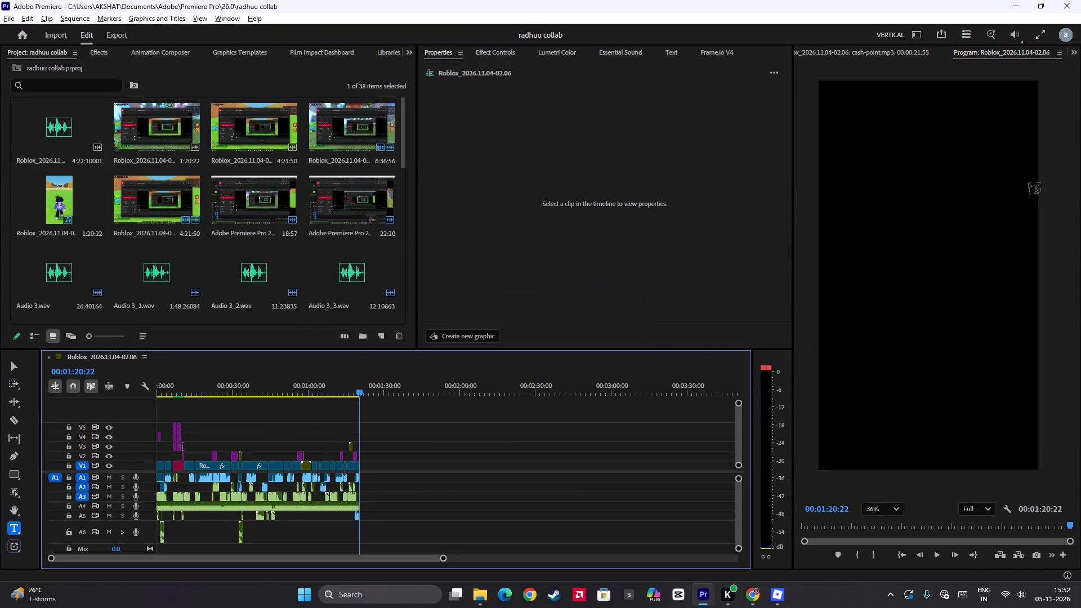
pyautogui.hotkey('alt', 'F4')
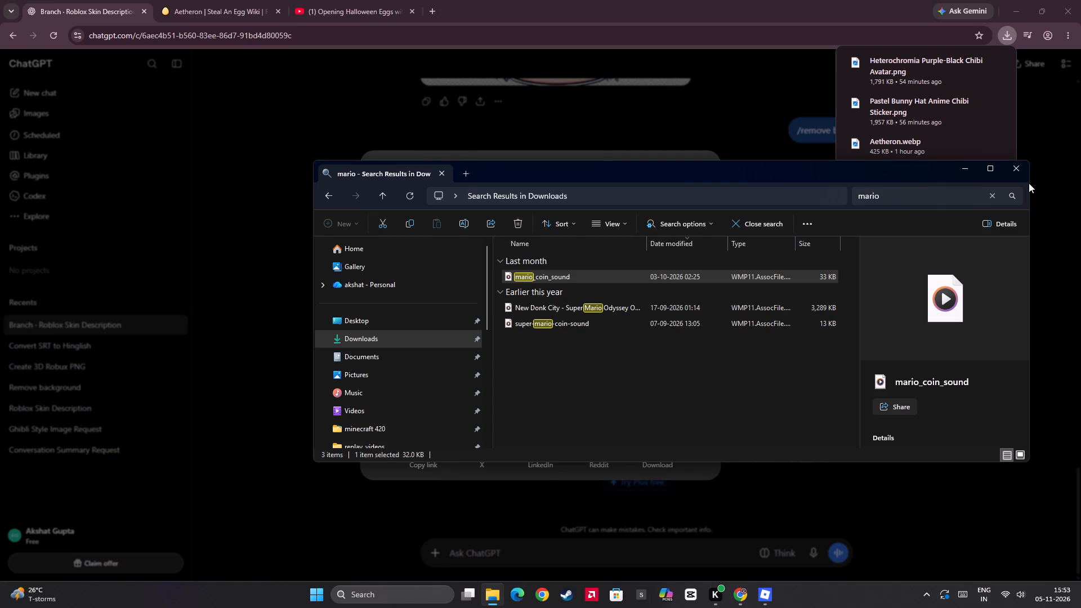
# Close the File Explorer window showing the mario search results in Downloads.
pyautogui.hotkey('alt', 'F4')
pyautogui.hotkey('alt', 'F3')
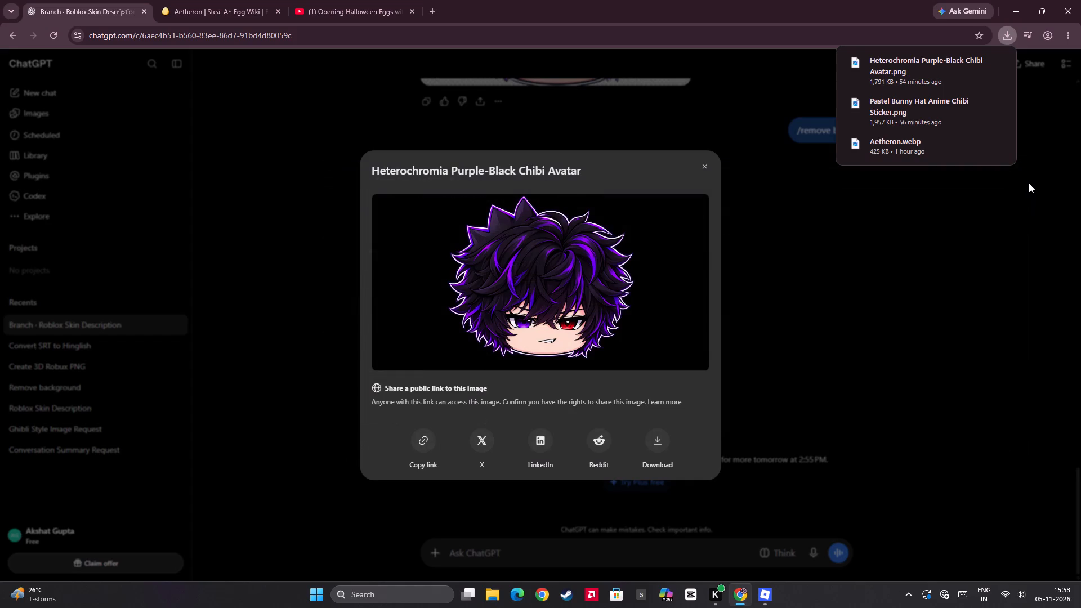